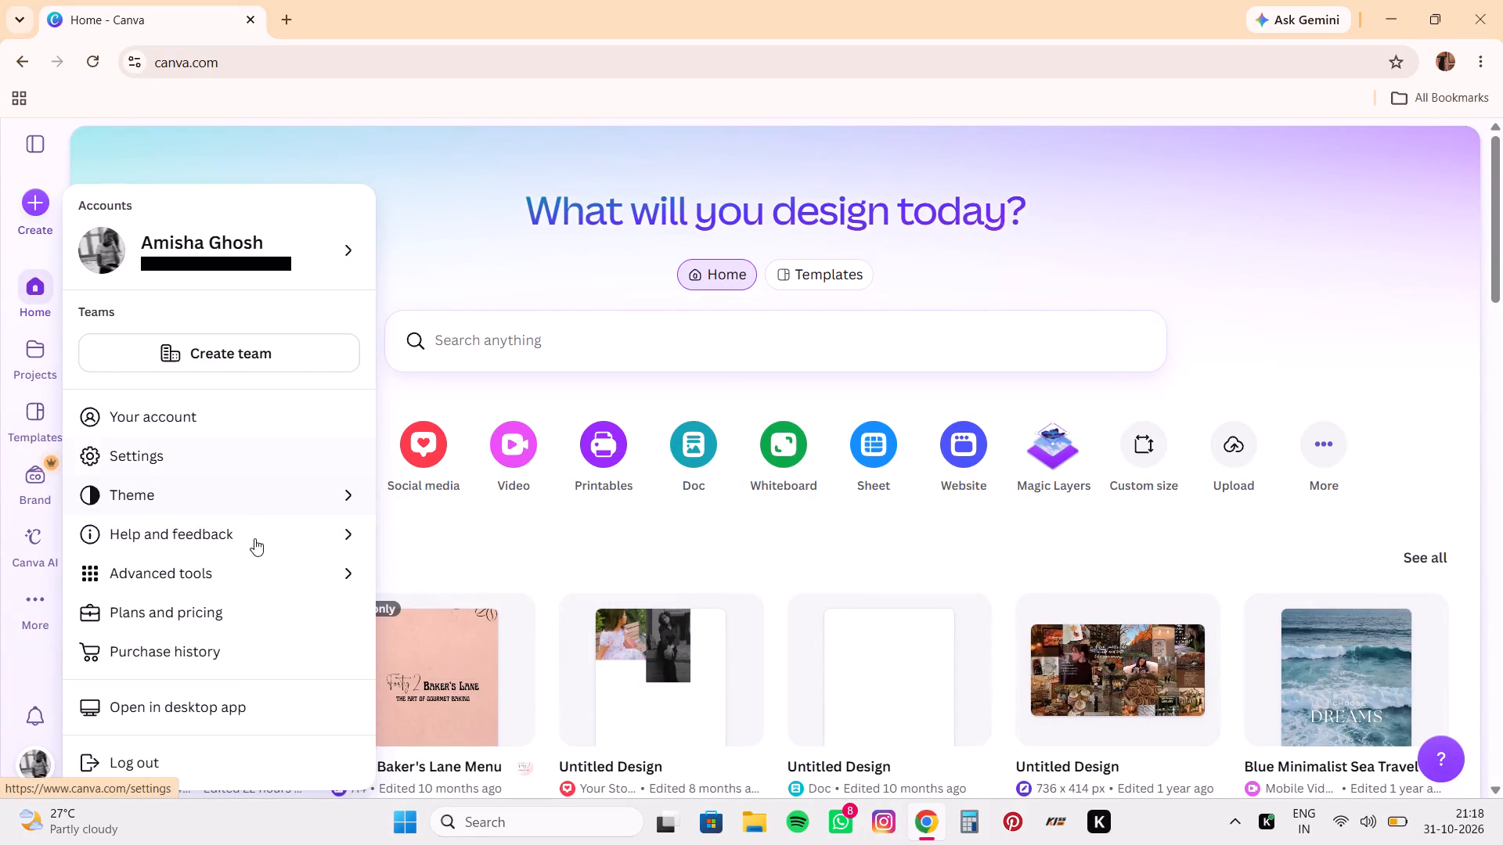
Open the plans and pricing page and look over the plan cards and the start of the feature comparison table.
{"action": "left_click", "coordinate": [254, 605]}
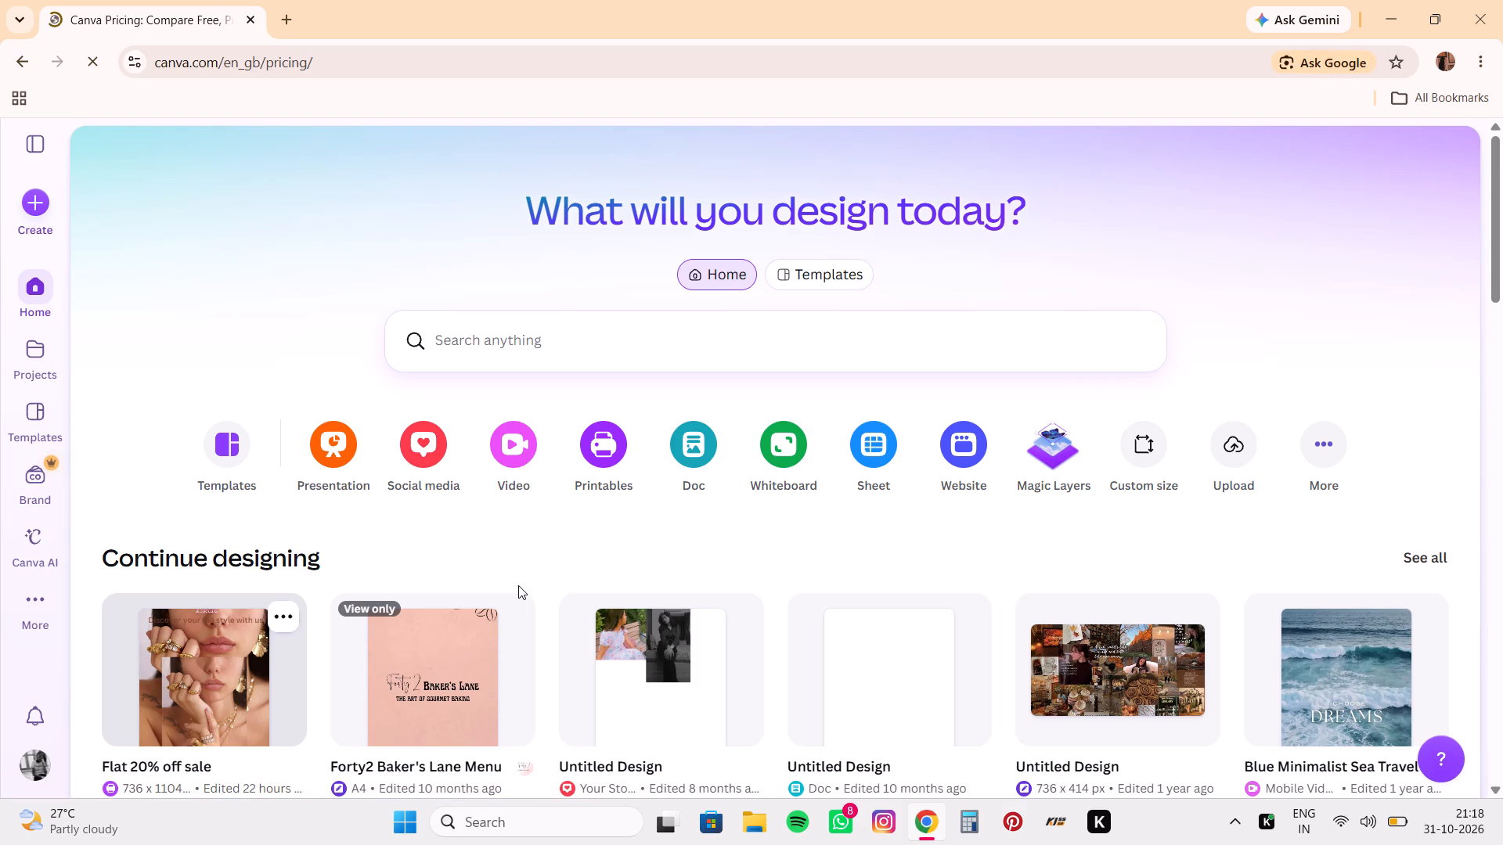
{"action": "scroll", "coordinate": [518, 585], "scroll_direction": "down", "scroll_amount": 3}
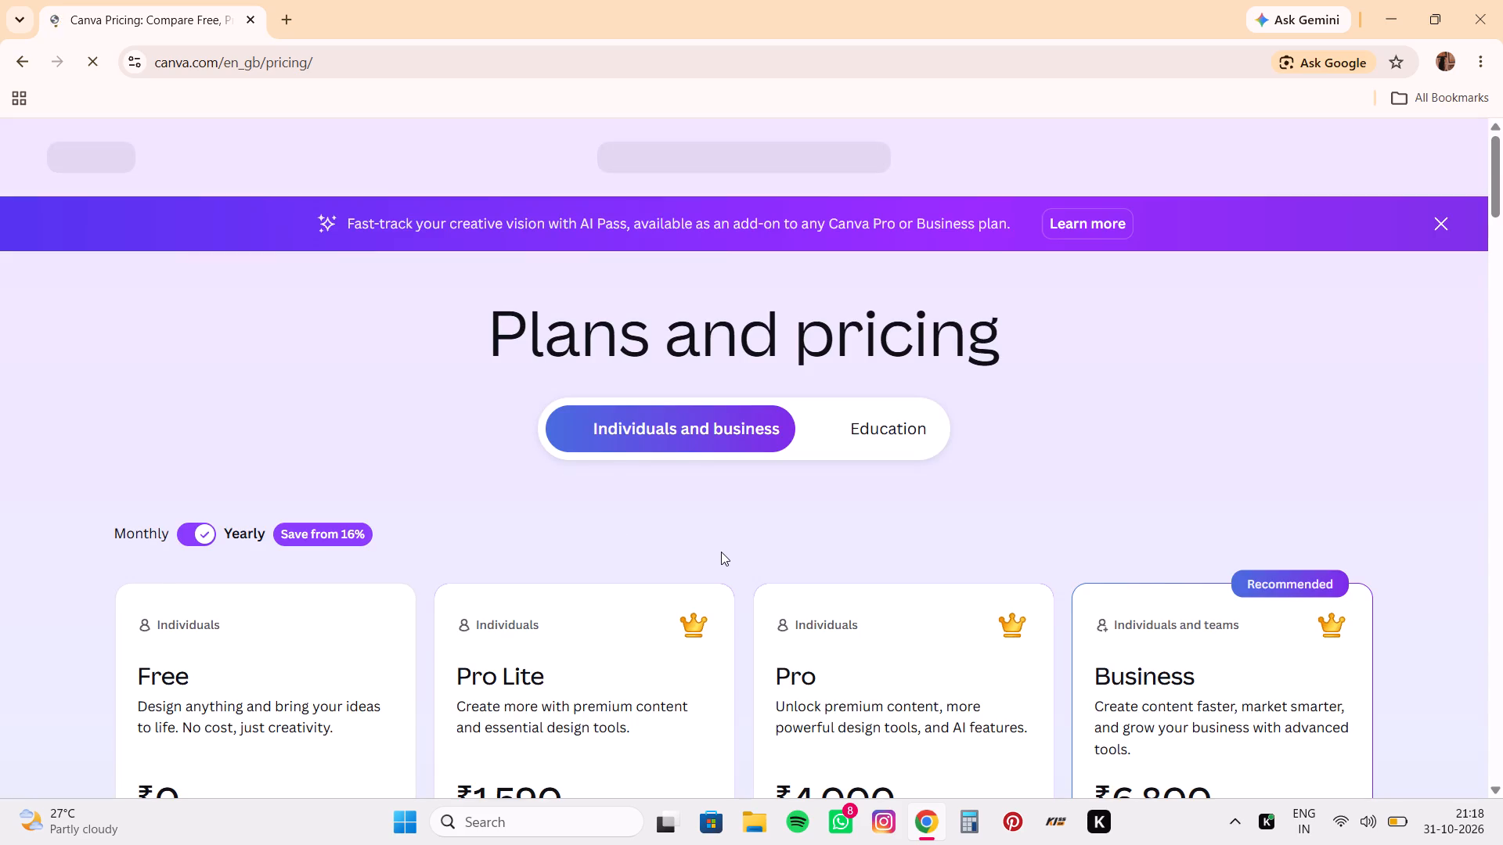
{"action": "scroll", "coordinate": [721, 552], "scroll_direction": "down", "scroll_amount": 4}
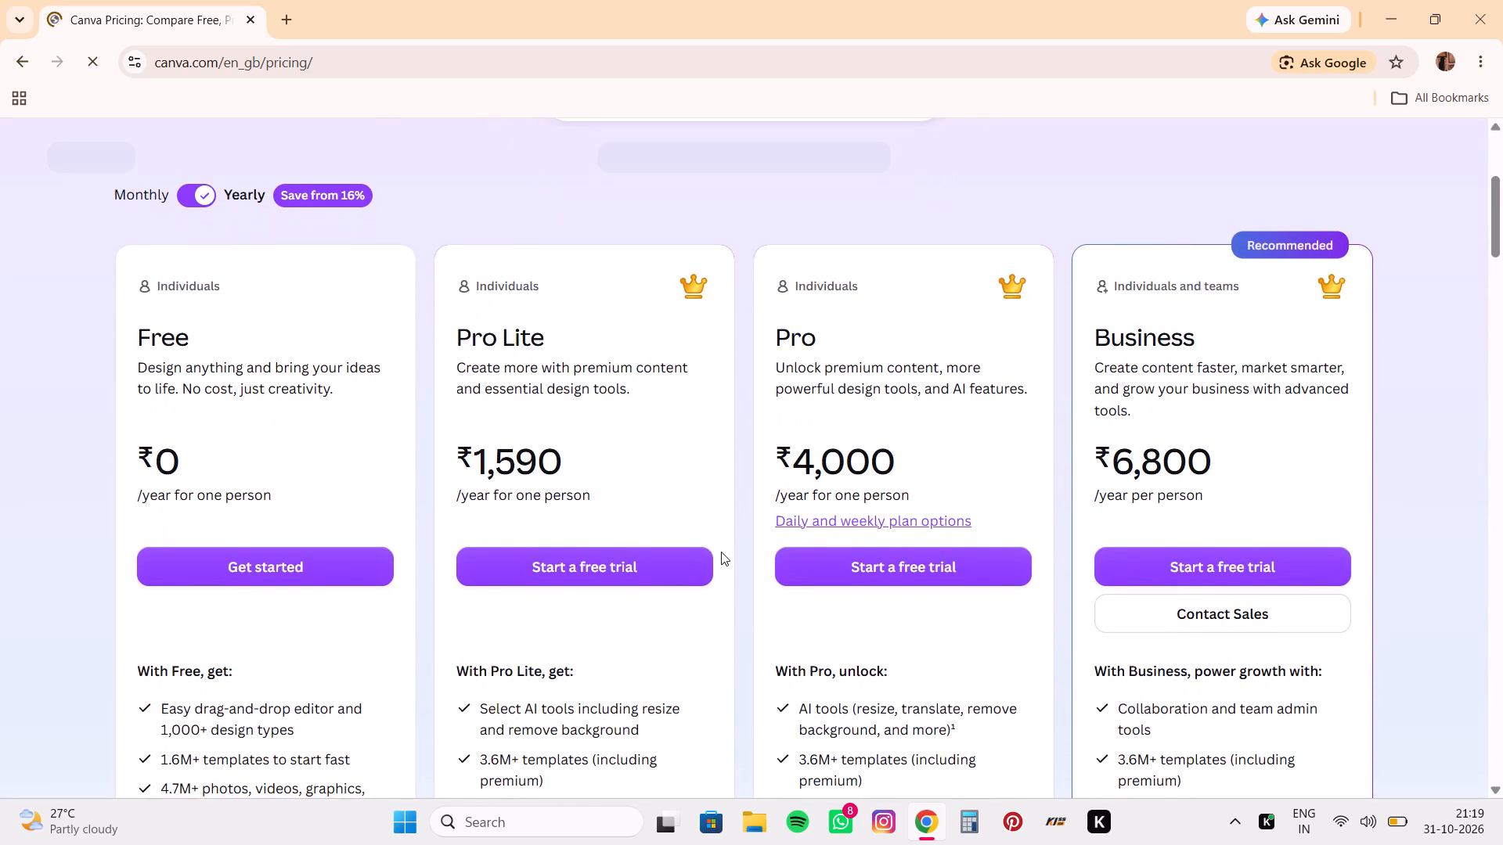
{"action": "scroll", "coordinate": [721, 552], "scroll_direction": "down", "scroll_amount": 6}
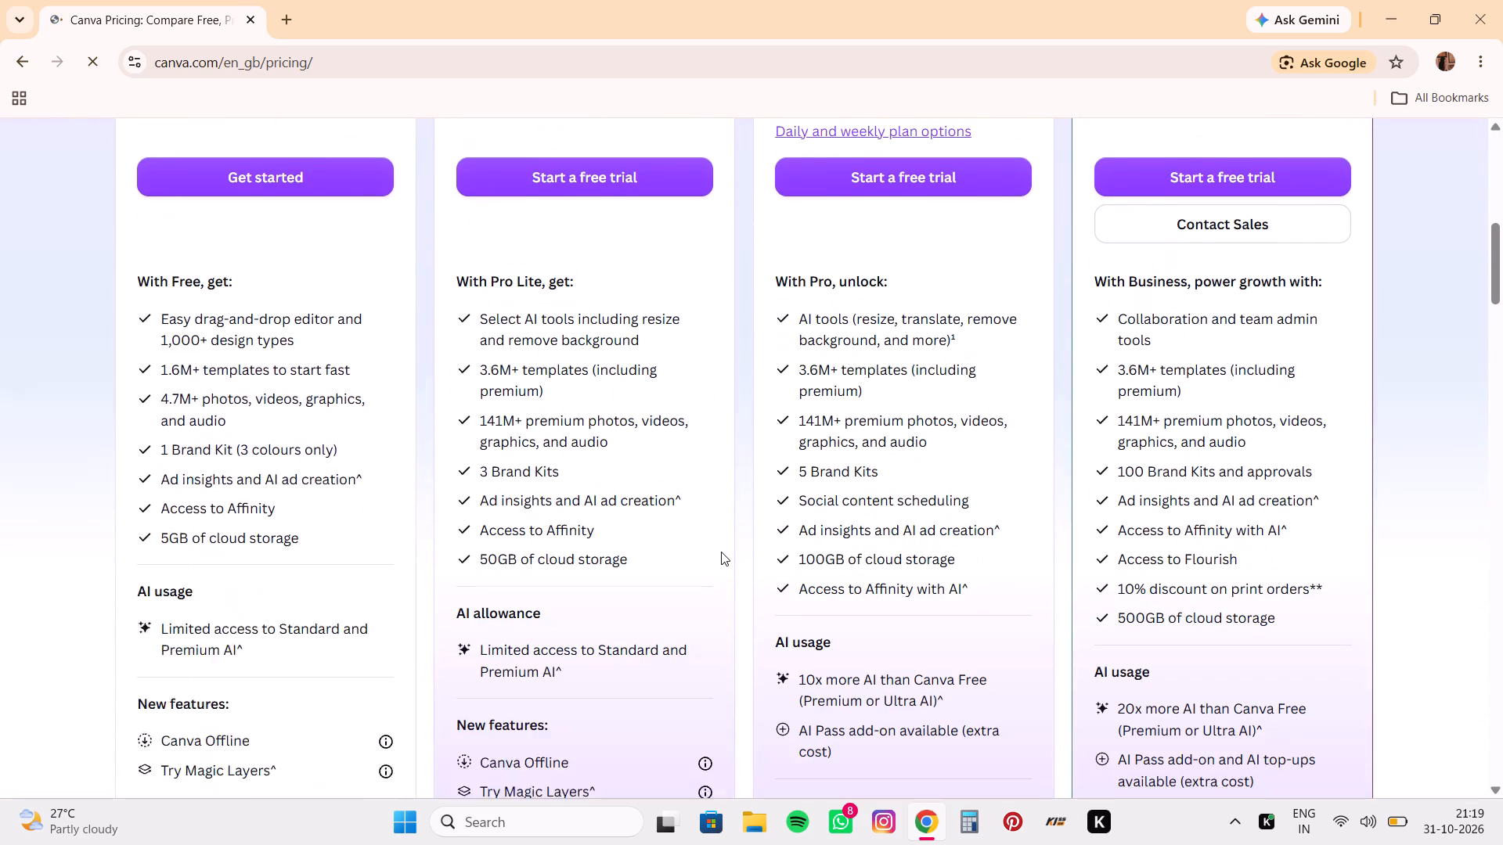
{"action": "scroll", "coordinate": [721, 552], "scroll_direction": "down", "scroll_amount": 6}
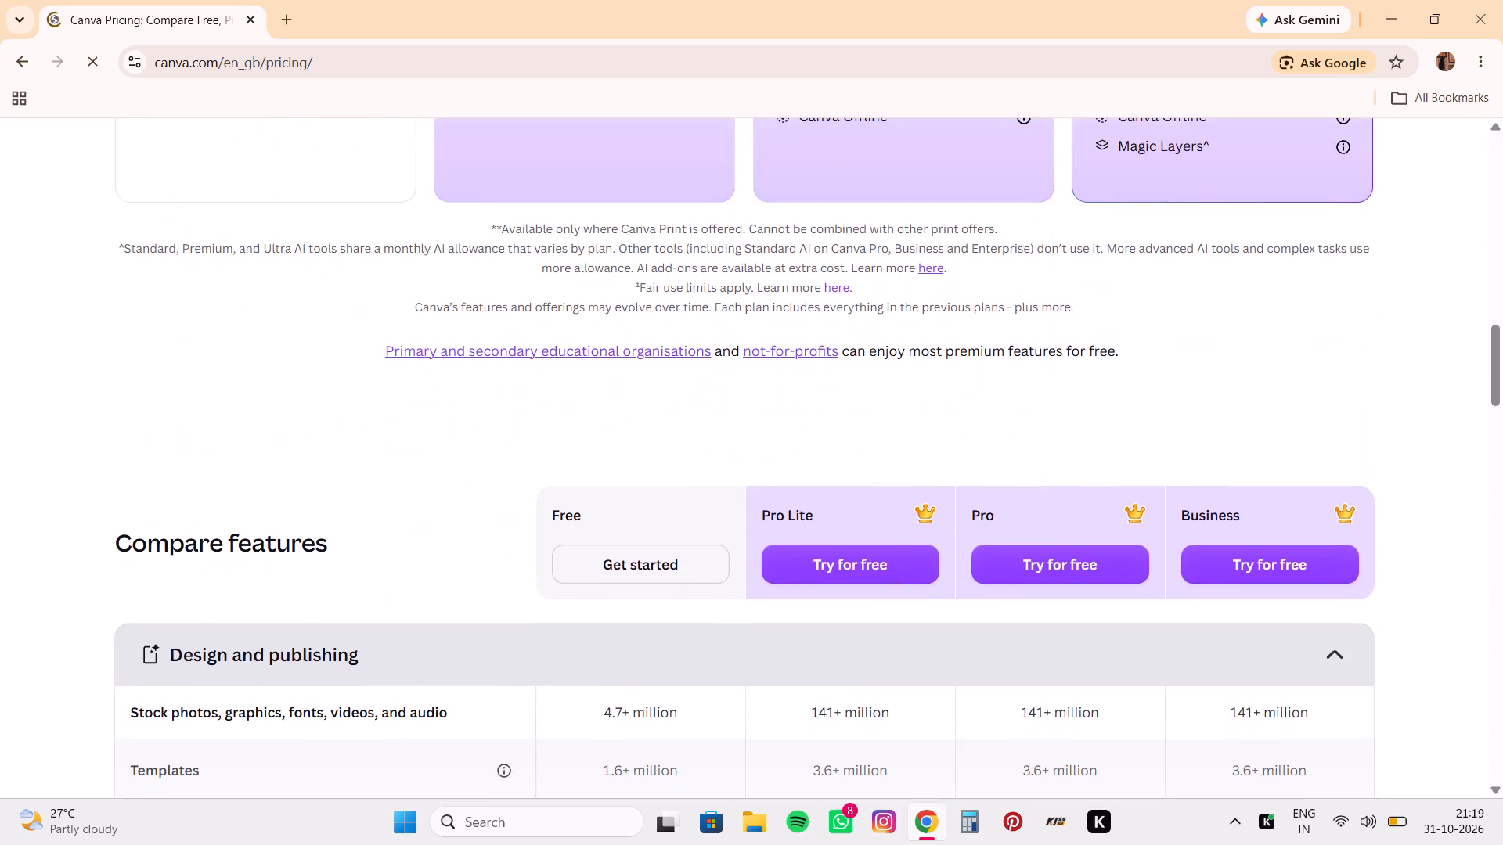
{"action": "scroll", "coordinate": [721, 552], "scroll_direction": "down", "scroll_amount": 1}
{"action": "scroll", "coordinate": [721, 552], "scroll_direction": "up", "scroll_amount": 2}
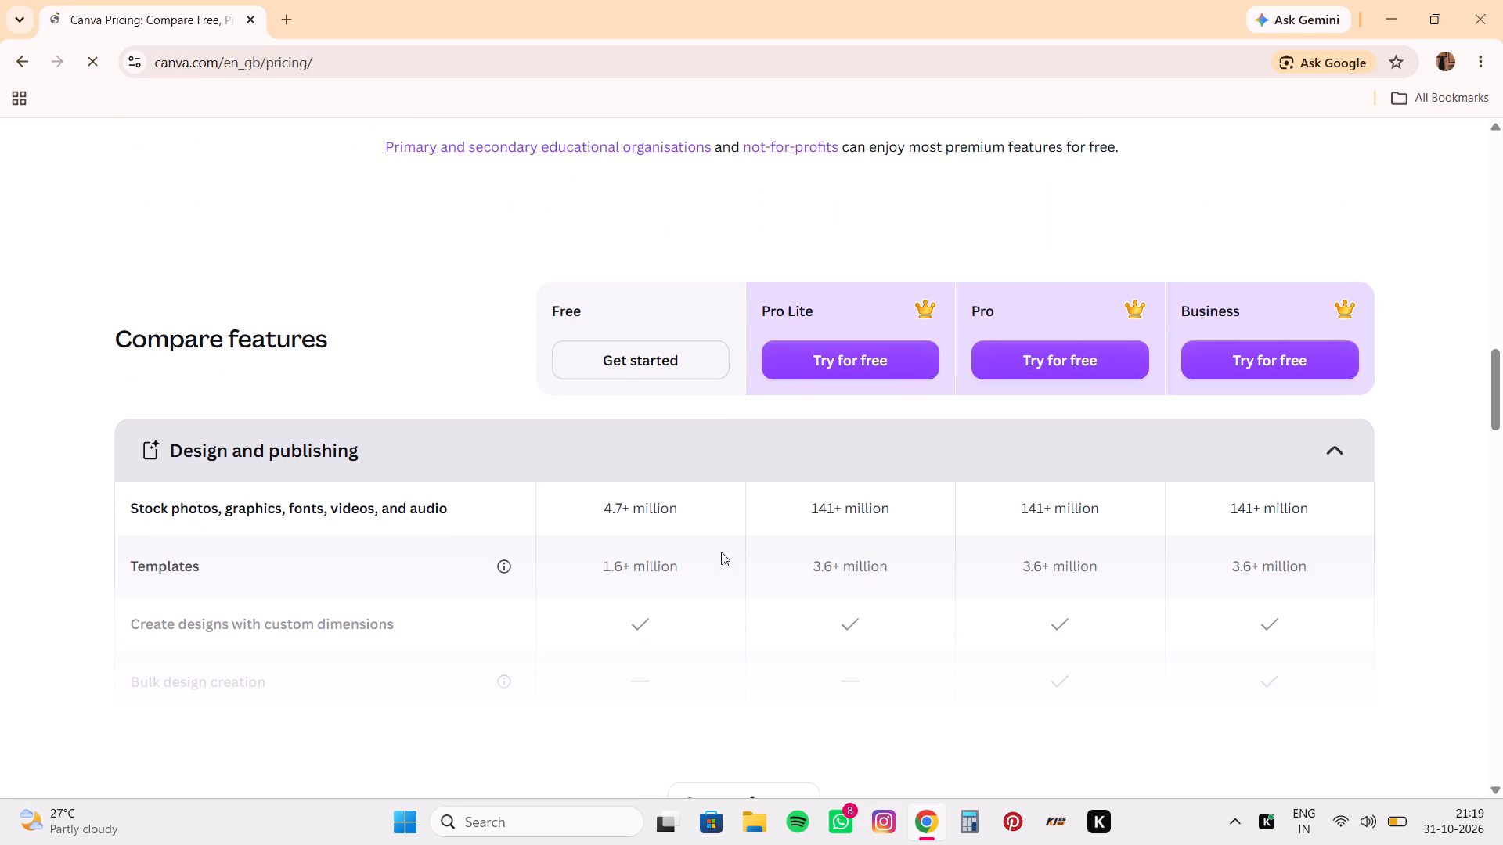
{"action": "scroll", "coordinate": [721, 552], "scroll_direction": "up", "scroll_amount": 5}
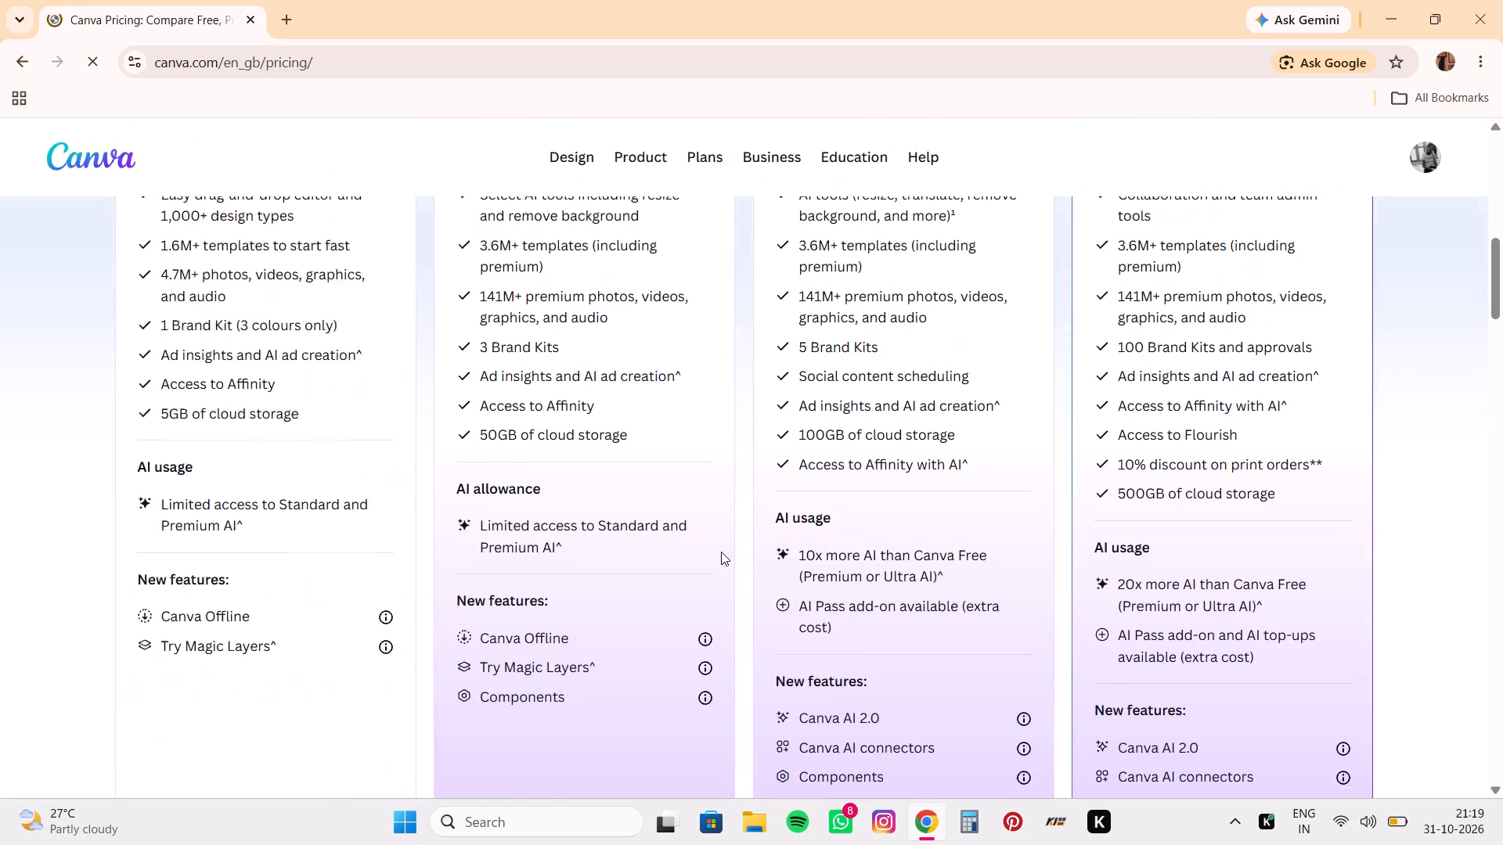
{"action": "scroll", "coordinate": [721, 552], "scroll_direction": "up", "scroll_amount": 3}
{"action": "scroll", "coordinate": [721, 552], "scroll_direction": "down", "scroll_amount": 2}
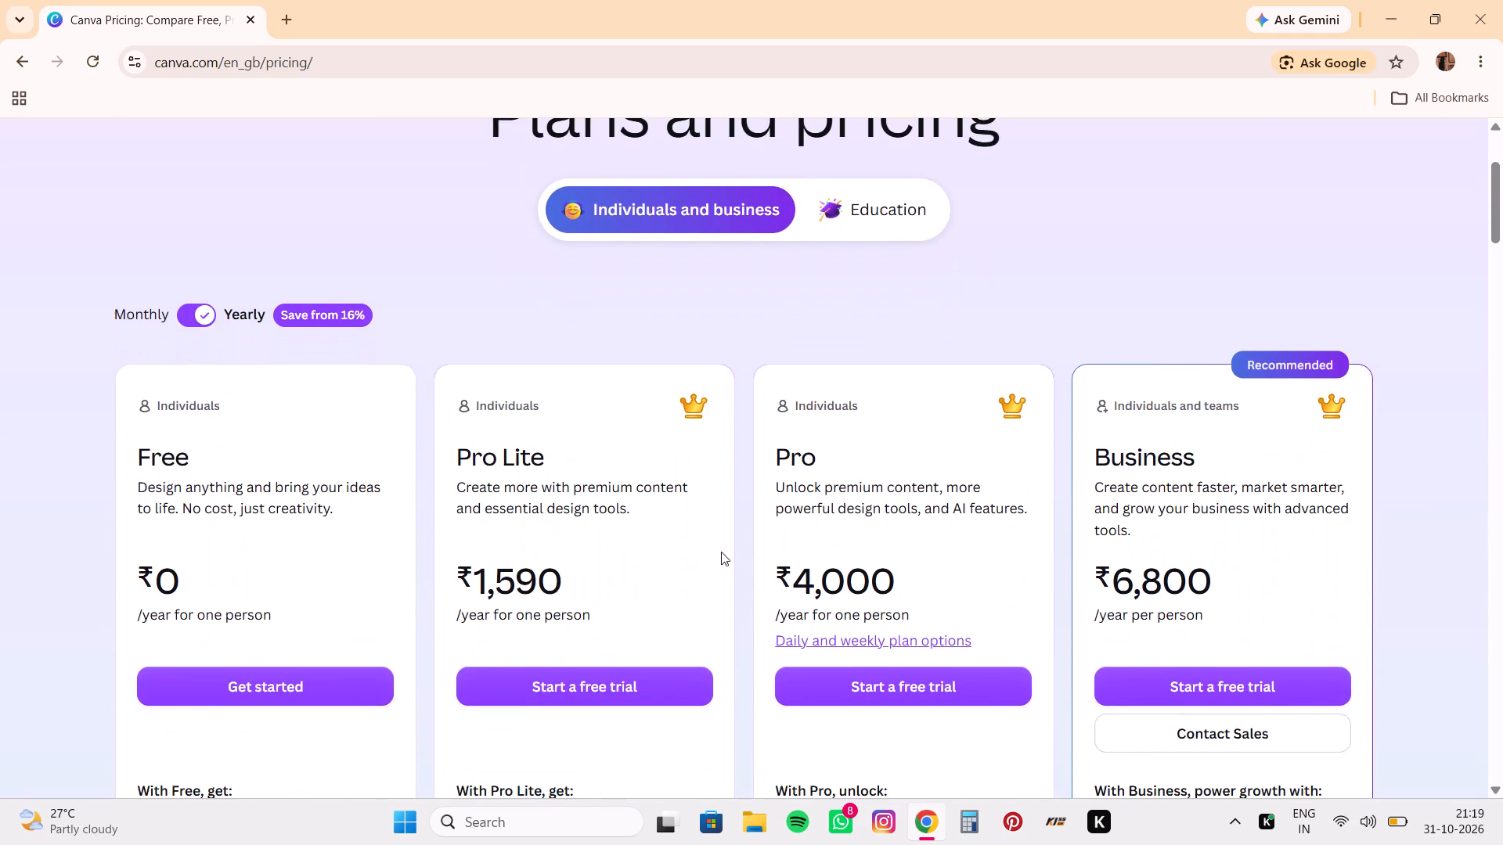
{"action": "scroll", "coordinate": [721, 552], "scroll_direction": "down", "scroll_amount": 4}
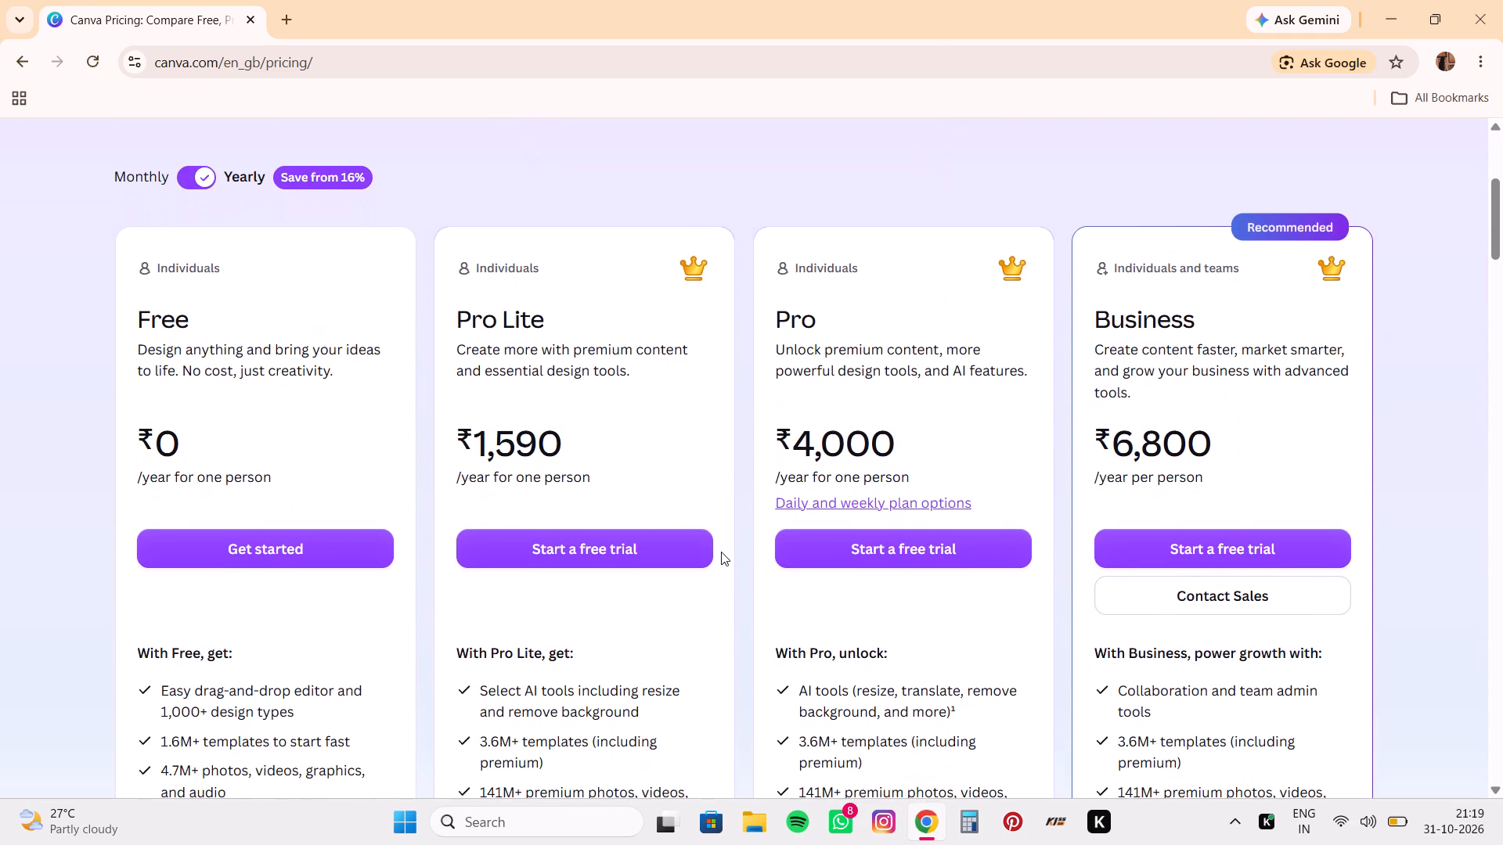
{"action": "scroll", "coordinate": [721, 552], "scroll_direction": "down", "scroll_amount": 4}
{"action": "scroll", "coordinate": [721, 552], "scroll_direction": "up", "scroll_amount": 1}
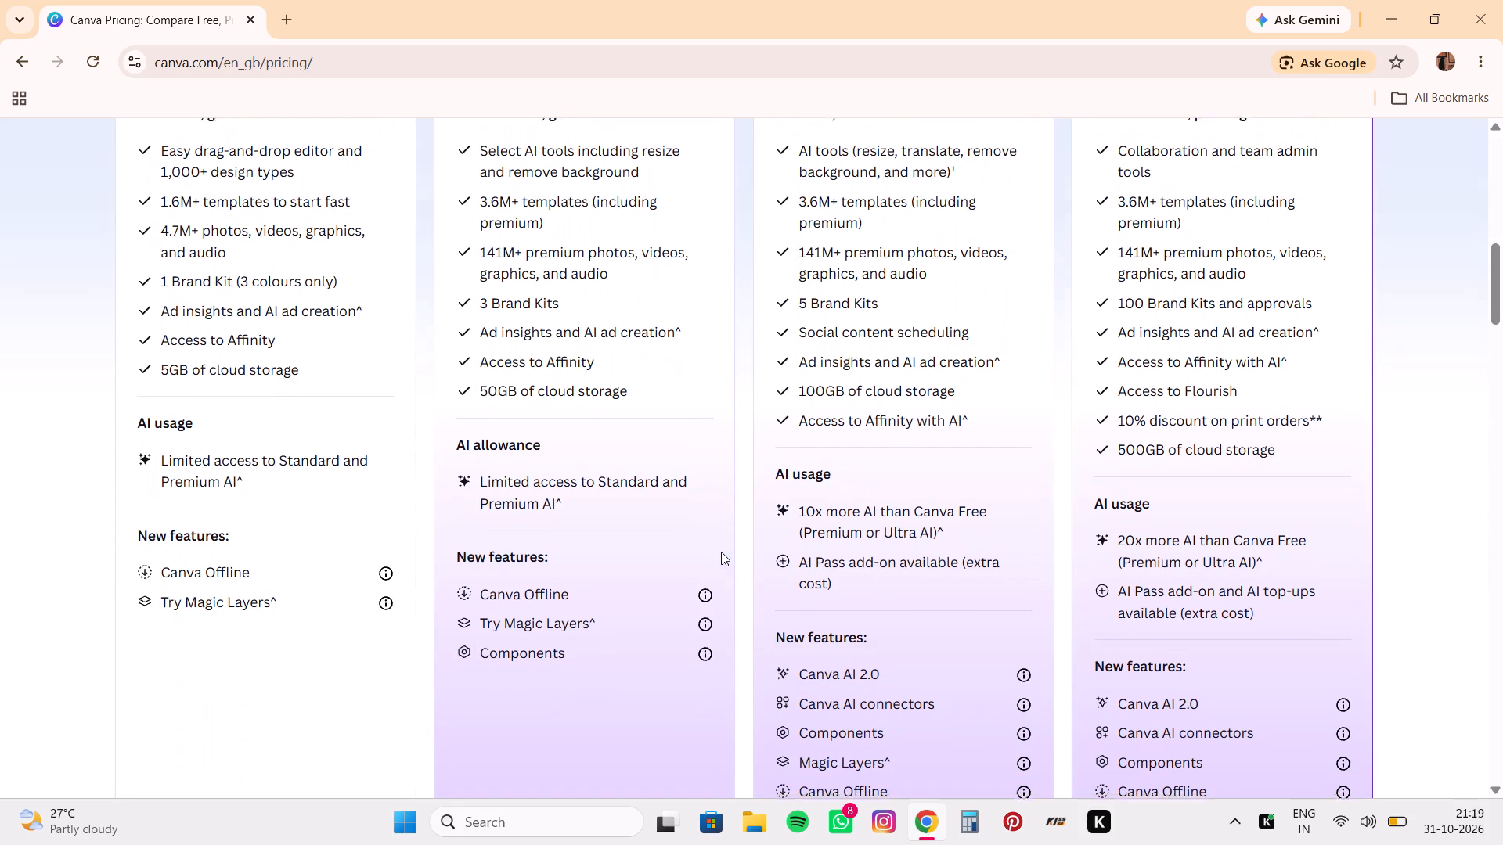
{"action": "scroll", "coordinate": [721, 552], "scroll_direction": "up", "scroll_amount": 2}
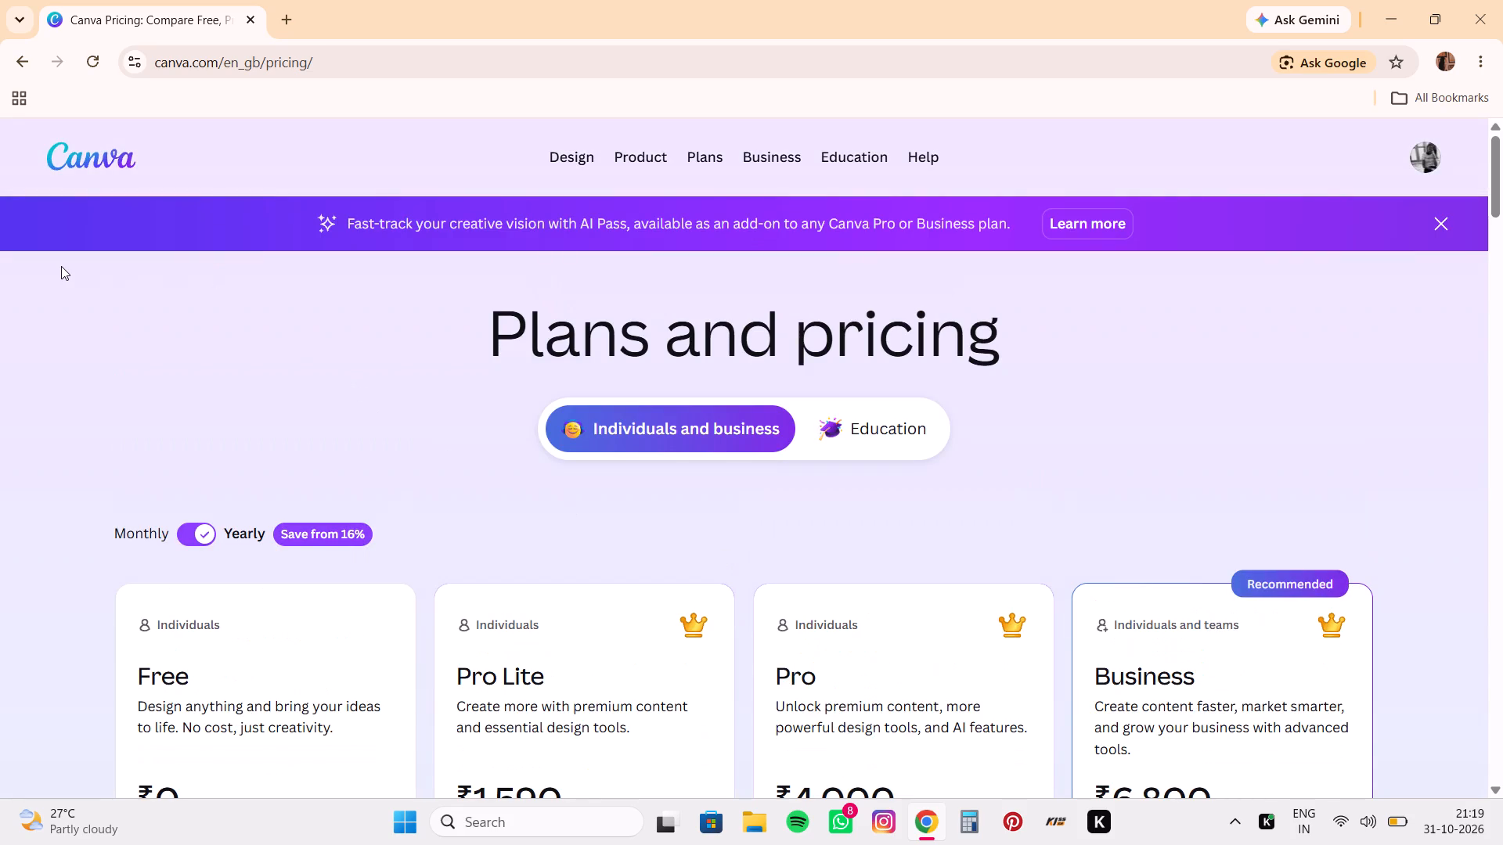
Examine the yearly prices, included features, AI usage and new features of the Free, Pro Lite, Pro and Business plans.
{"action": "scroll", "coordinate": [507, 489], "scroll_direction": "down", "scroll_amount": 4}
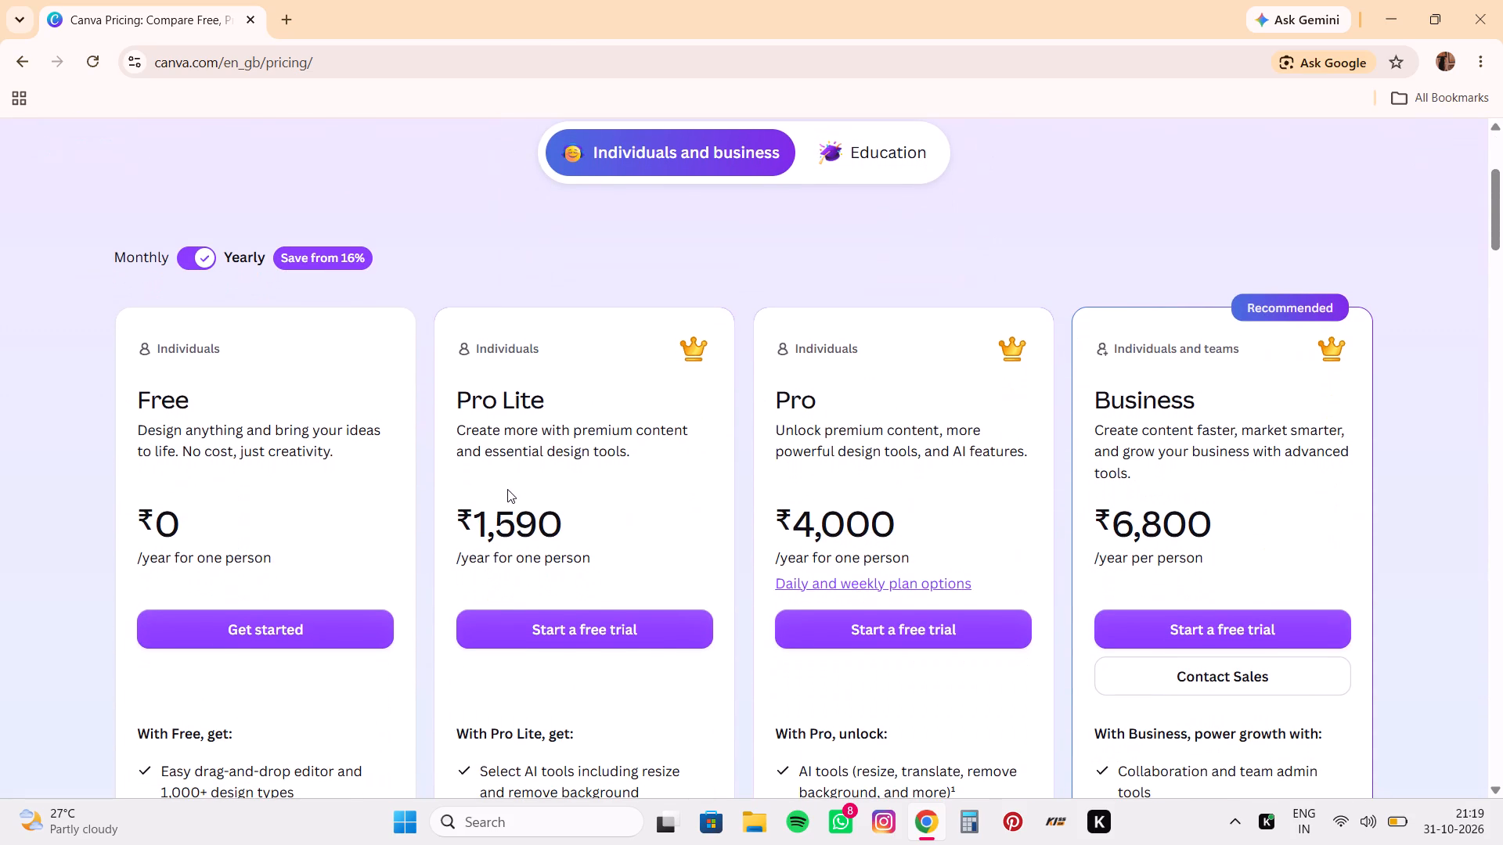
{"action": "scroll", "coordinate": [507, 489], "scroll_direction": "down", "scroll_amount": 4}
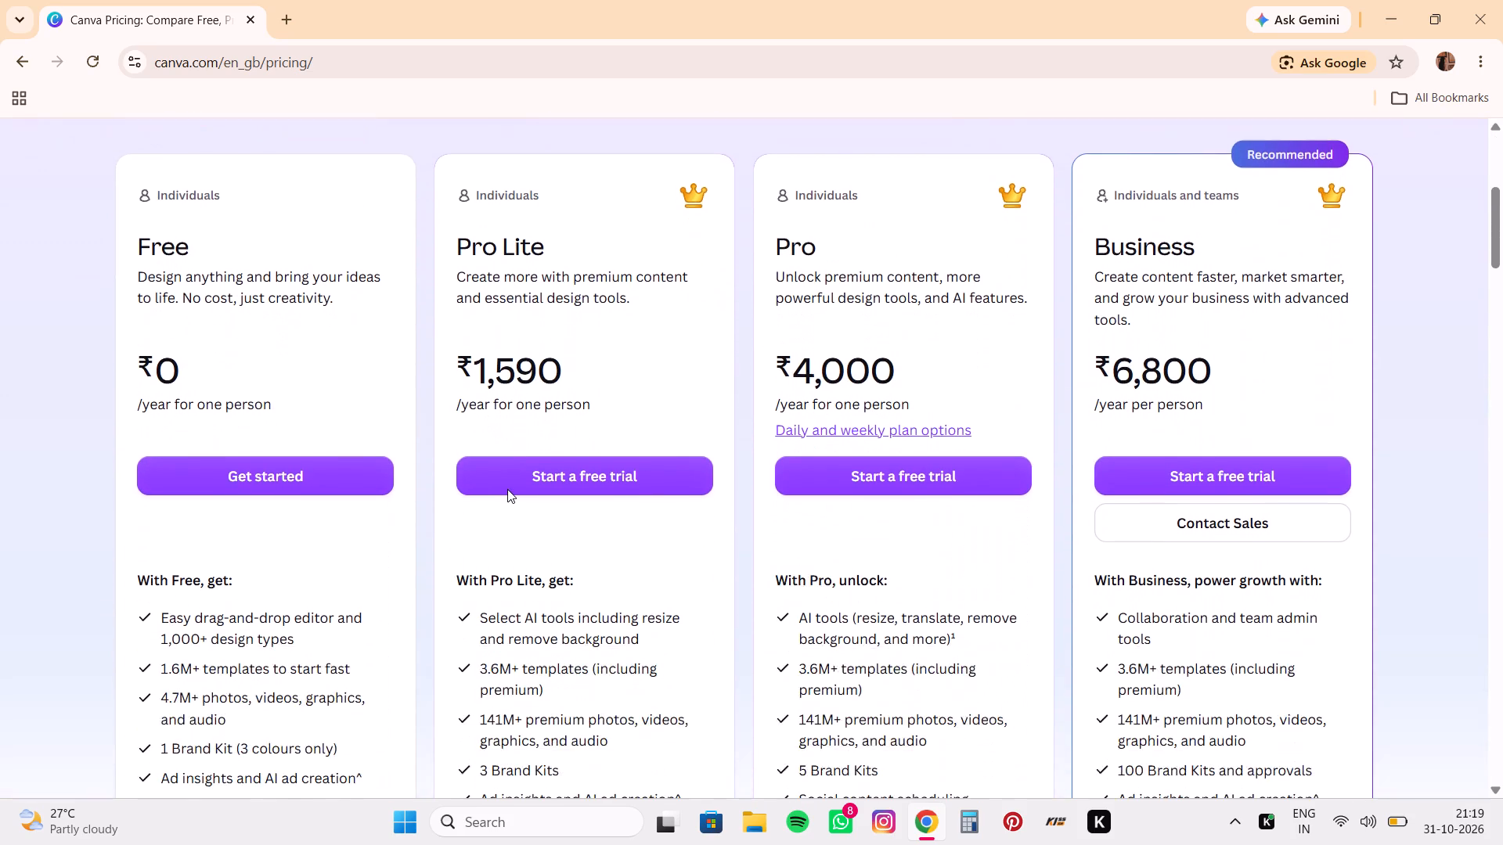
{"action": "scroll", "coordinate": [507, 489], "scroll_direction": "down", "scroll_amount": 3}
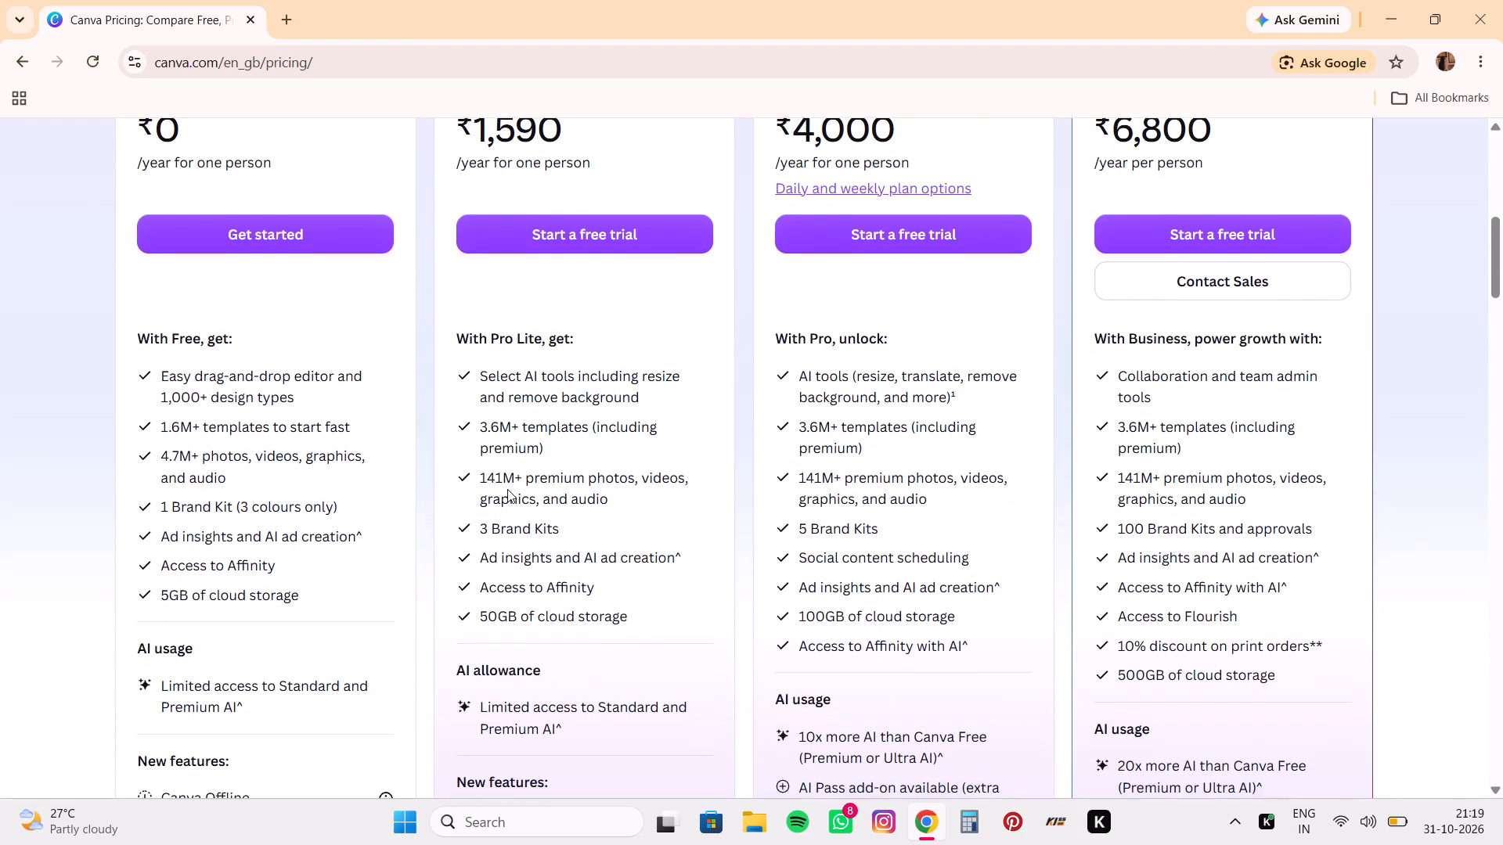
{"action": "scroll", "coordinate": [507, 489], "scroll_direction": "down", "scroll_amount": 4}
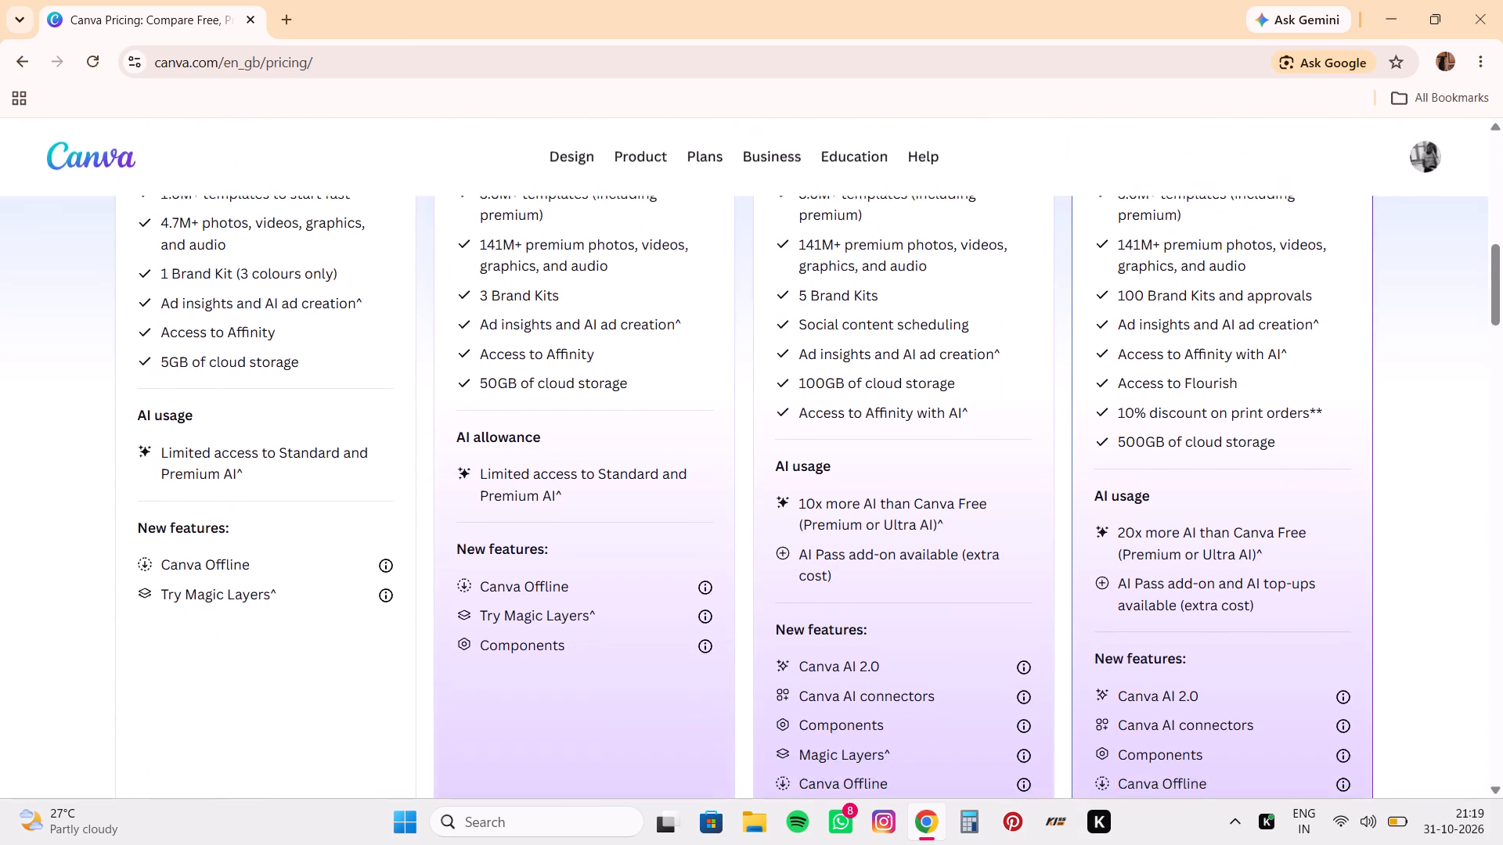
{"action": "scroll", "coordinate": [507, 489], "scroll_direction": "down", "scroll_amount": 2}
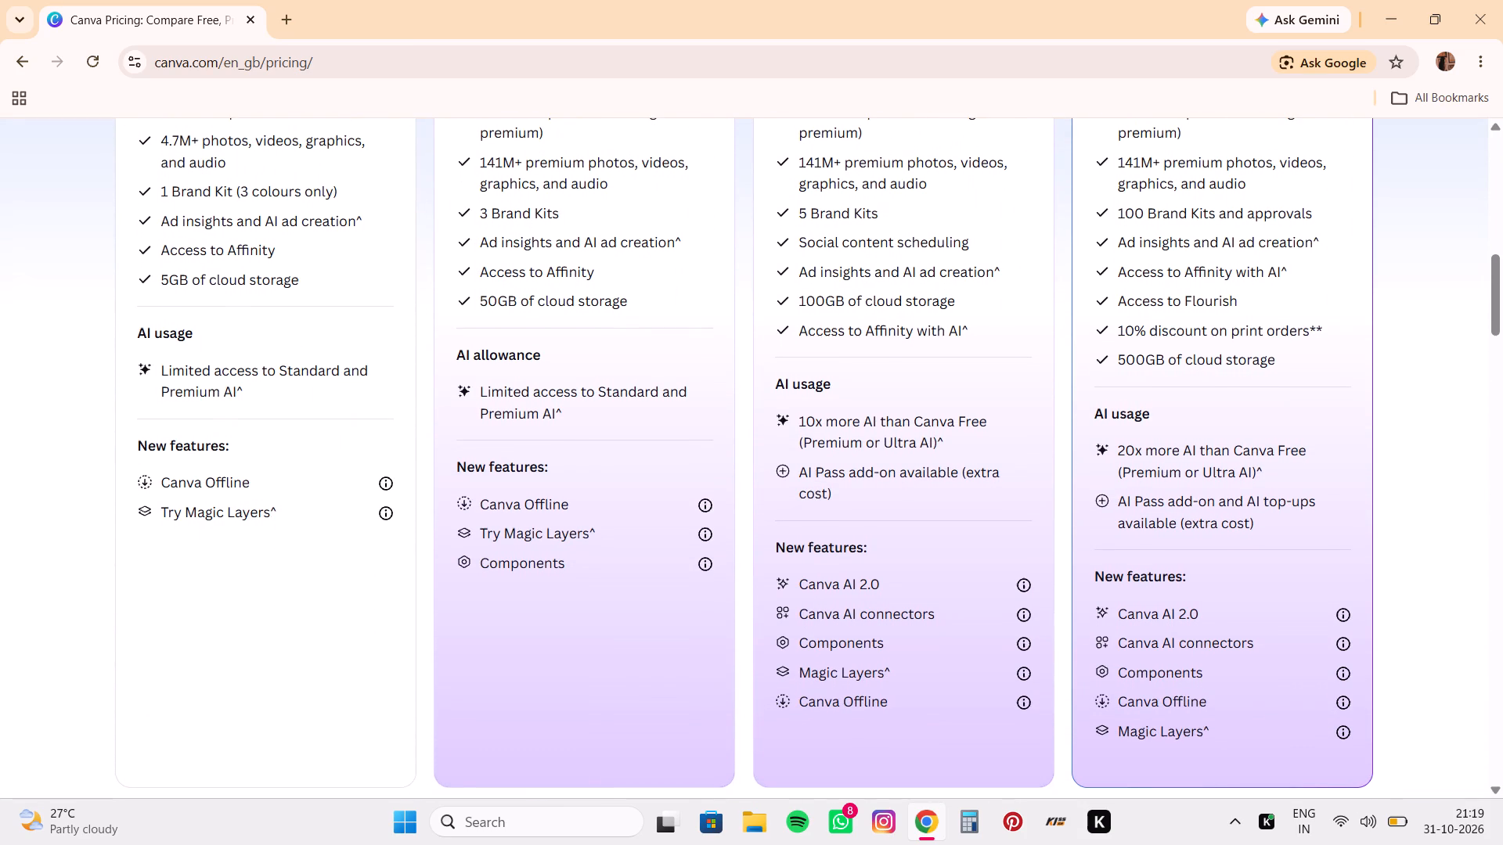
{"action": "scroll", "coordinate": [507, 489], "scroll_direction": "down", "scroll_amount": 3}
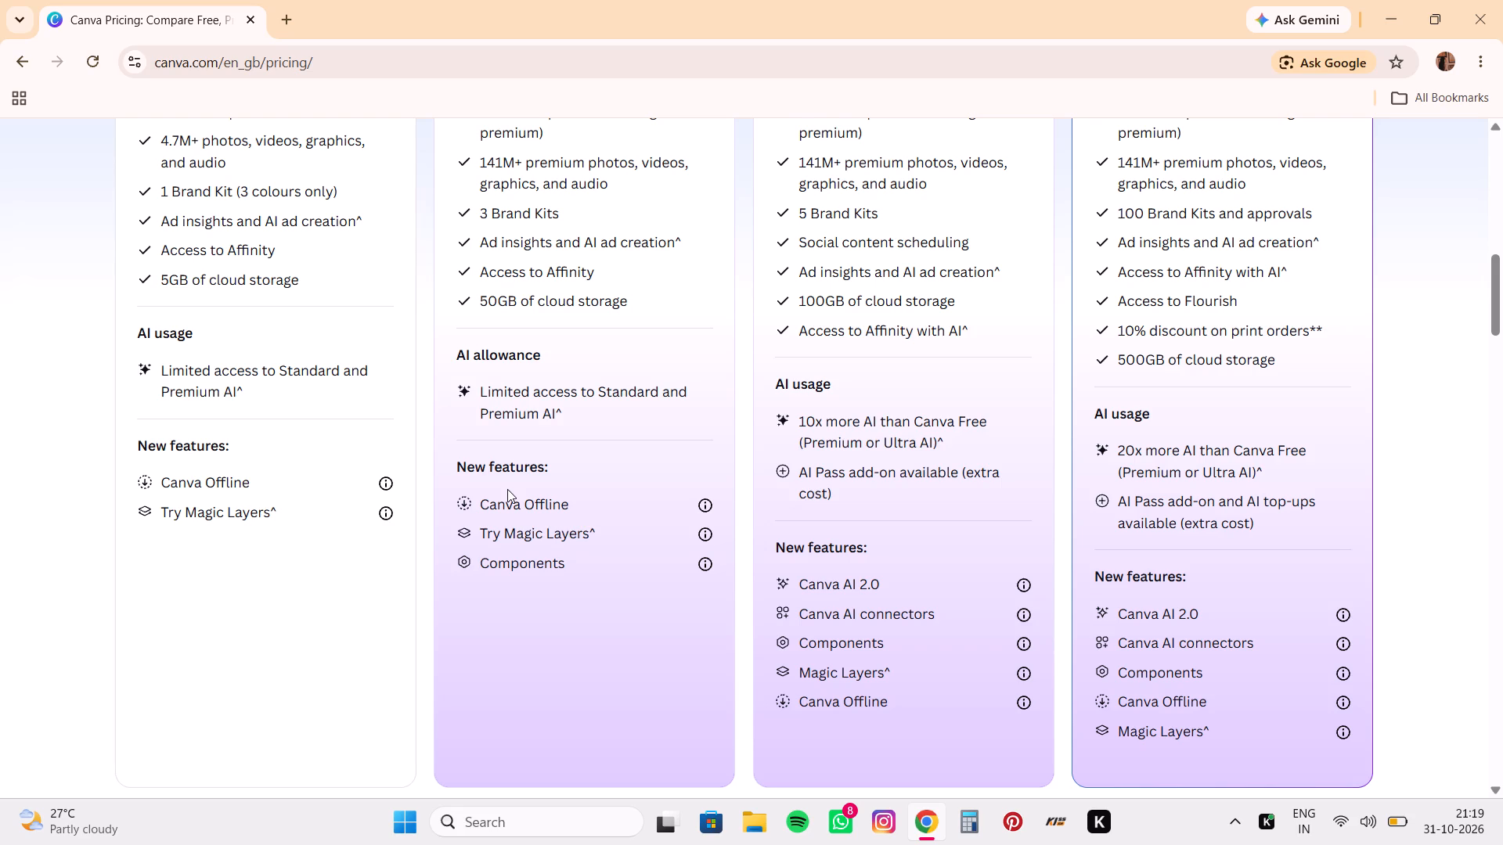
{"action": "scroll", "coordinate": [507, 489], "scroll_direction": "up", "scroll_amount": 2}
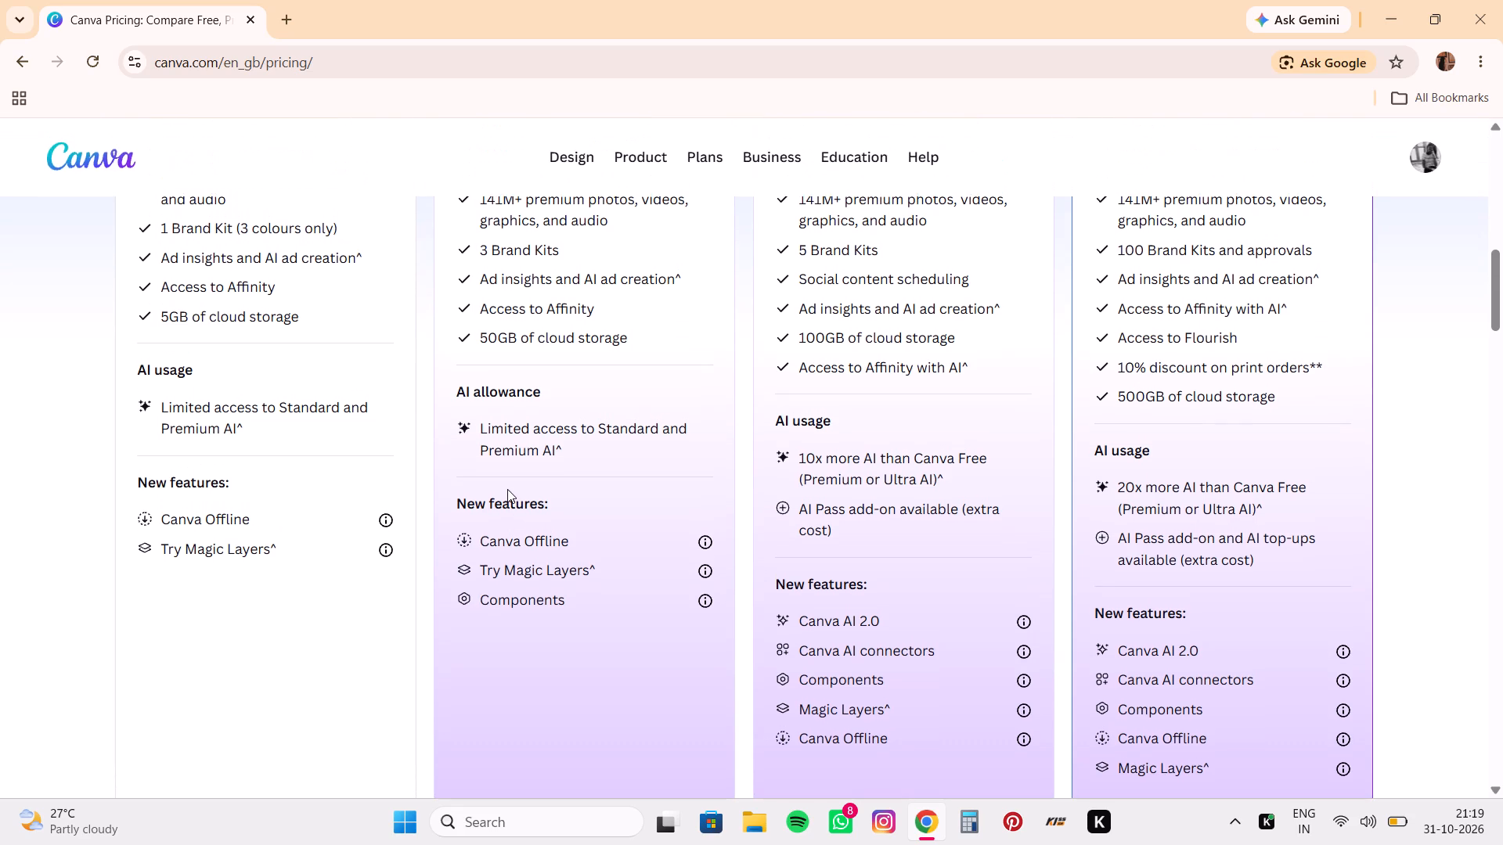
{"action": "scroll", "coordinate": [507, 489], "scroll_direction": "up", "scroll_amount": 3}
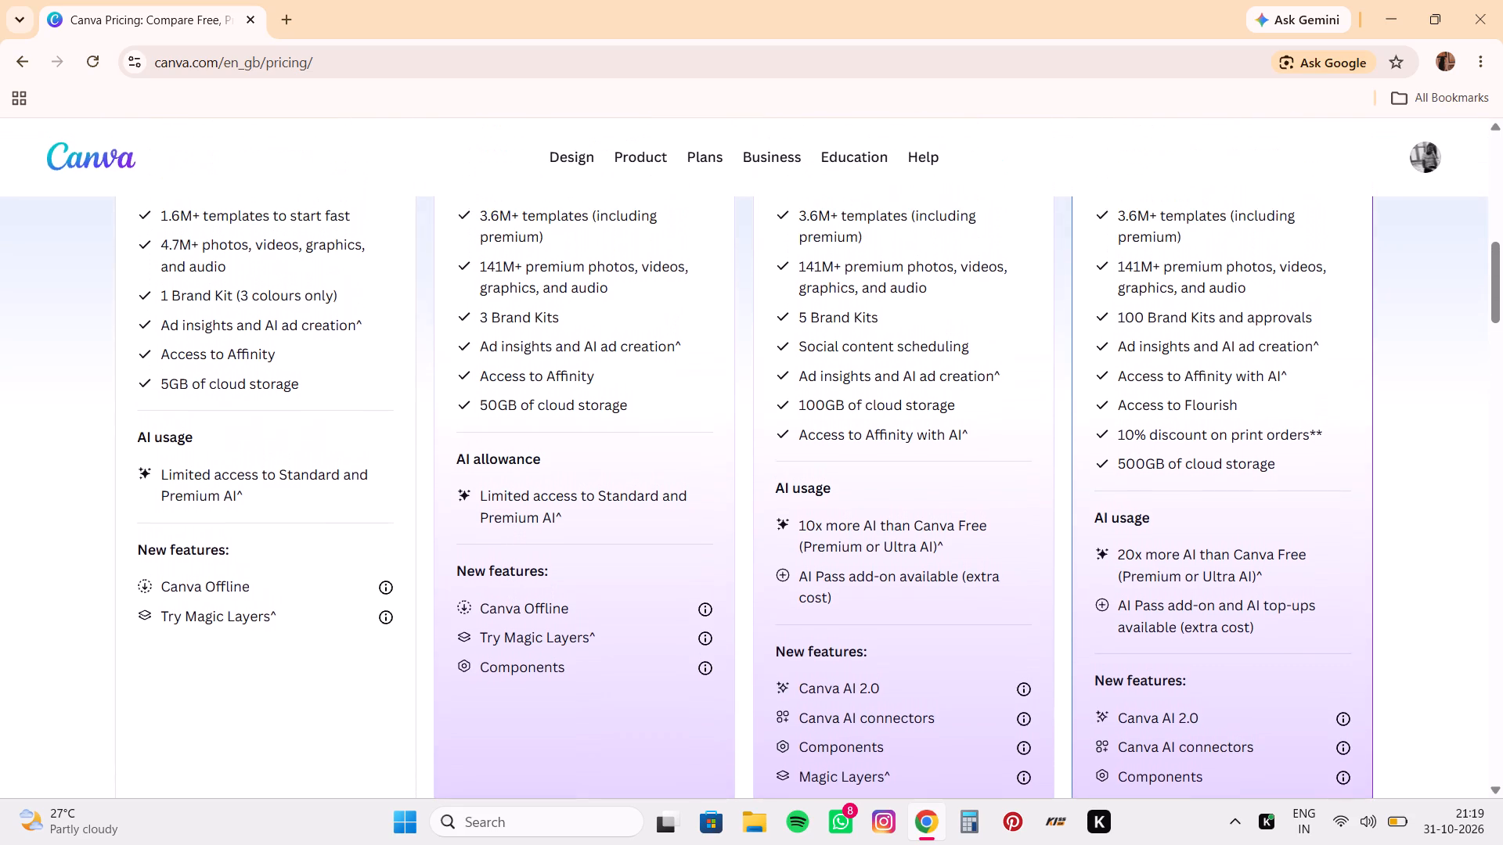
{"action": "scroll", "coordinate": [507, 489], "scroll_direction": "up", "scroll_amount": 4}
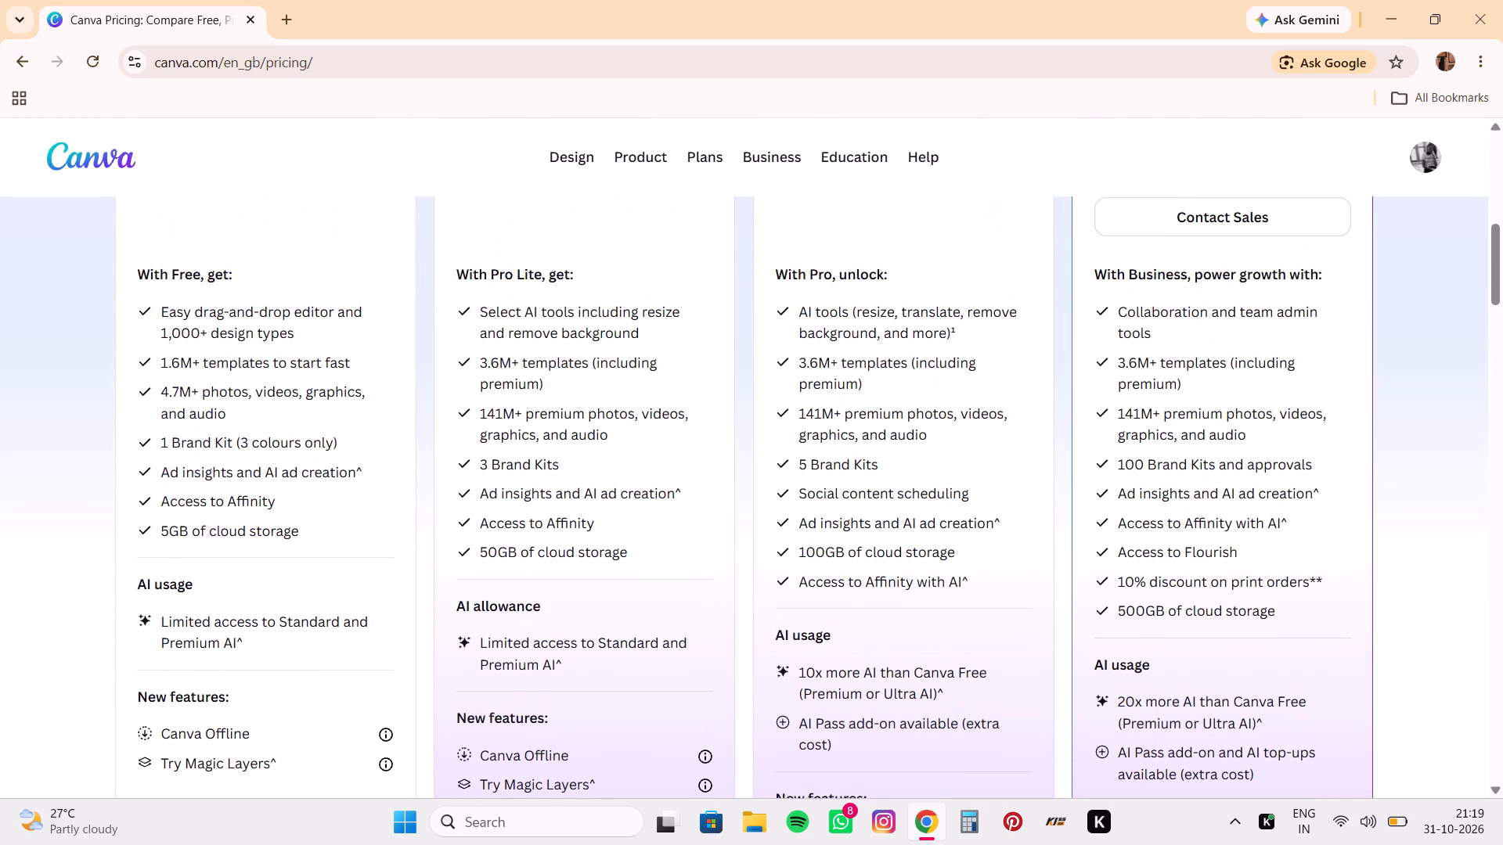
{"action": "scroll", "coordinate": [507, 489], "scroll_direction": "up", "scroll_amount": 2}
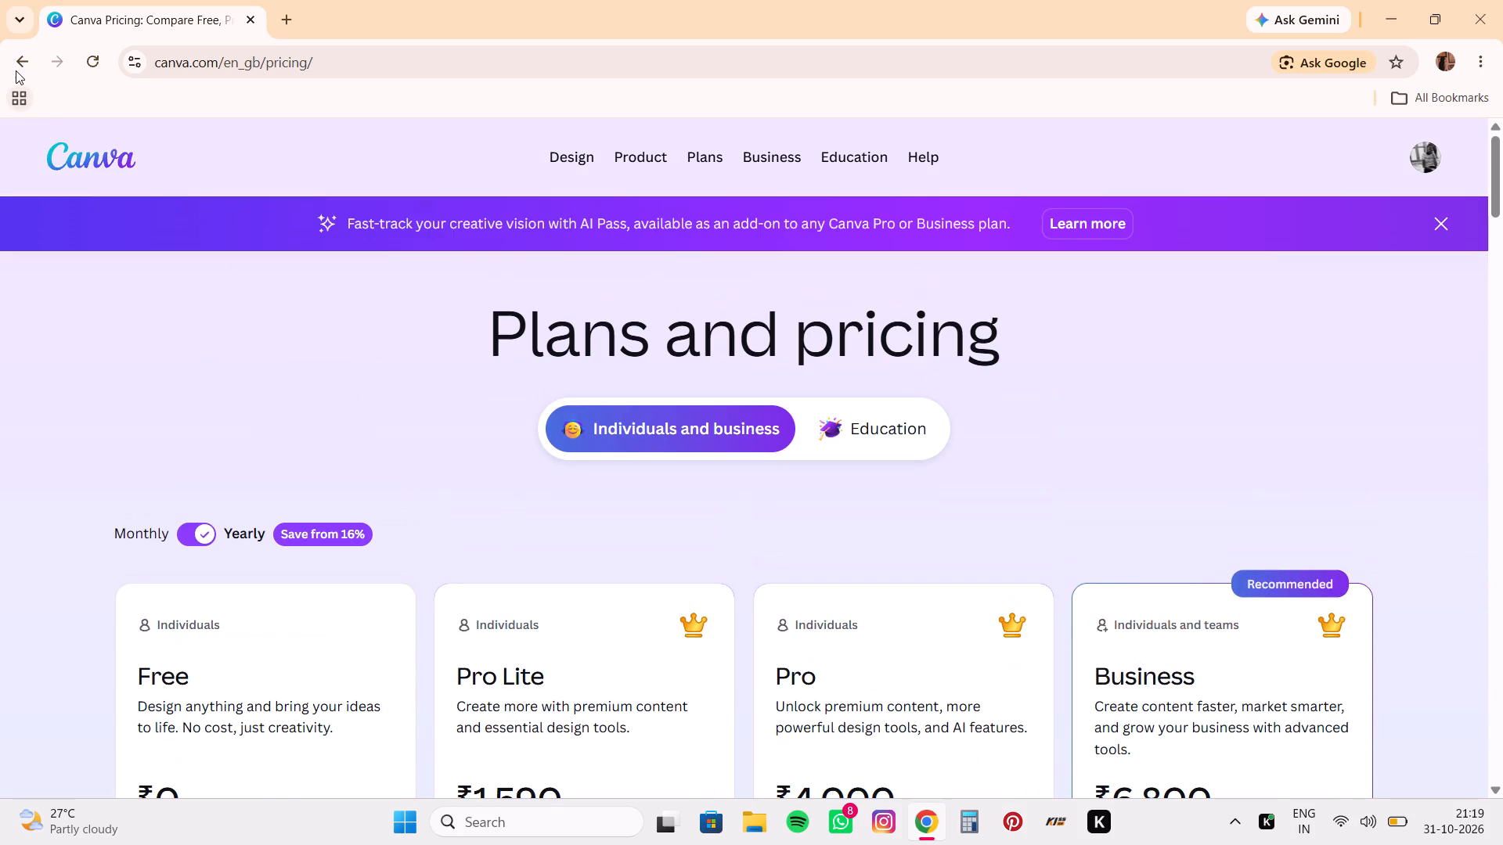
Go back from the pricing page to the Canva home page.
{"action": "left_click", "coordinate": [15, 67]}
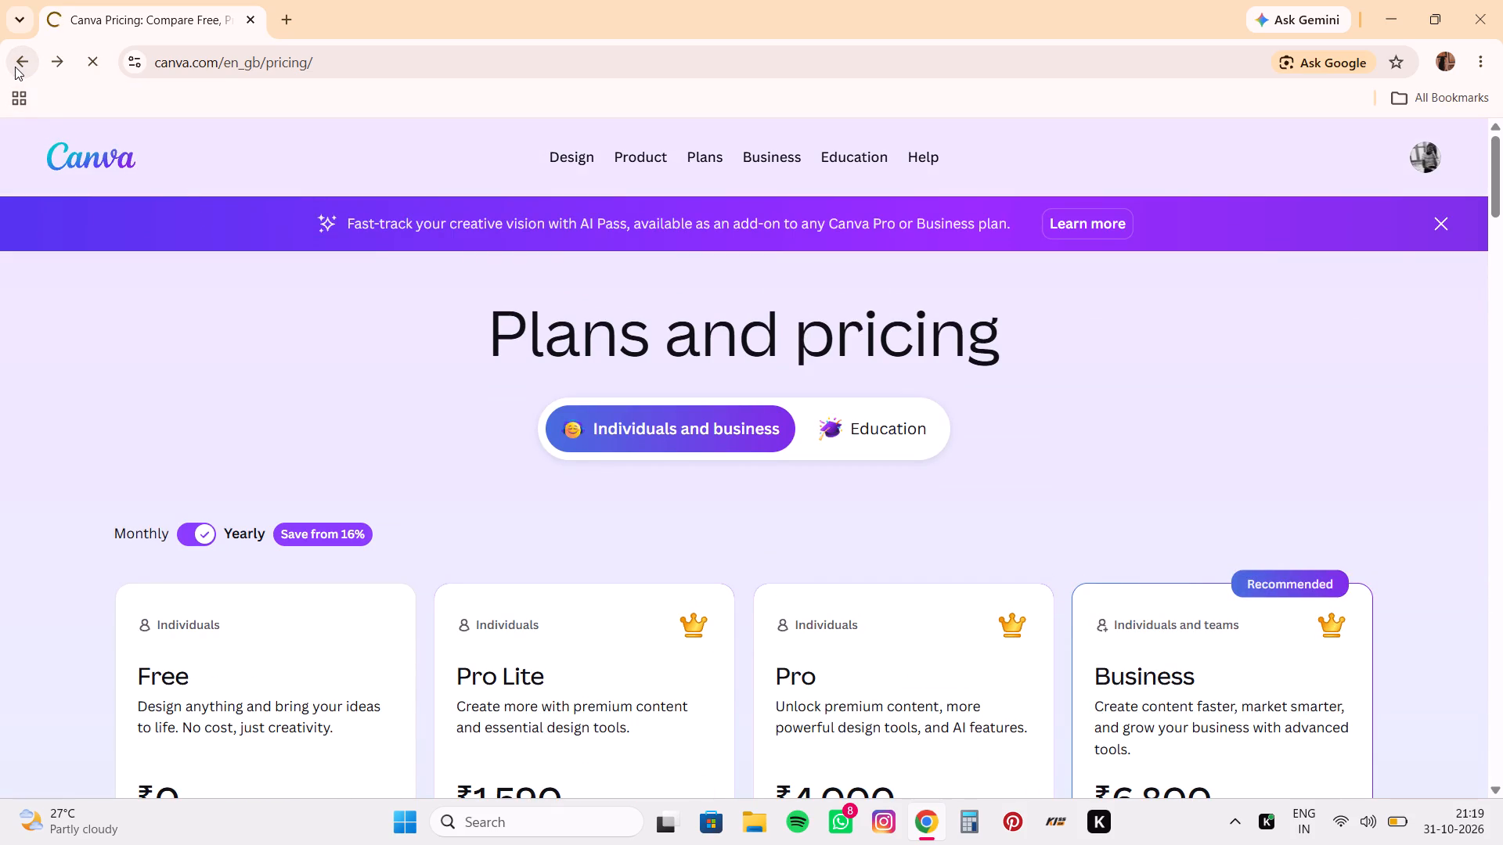
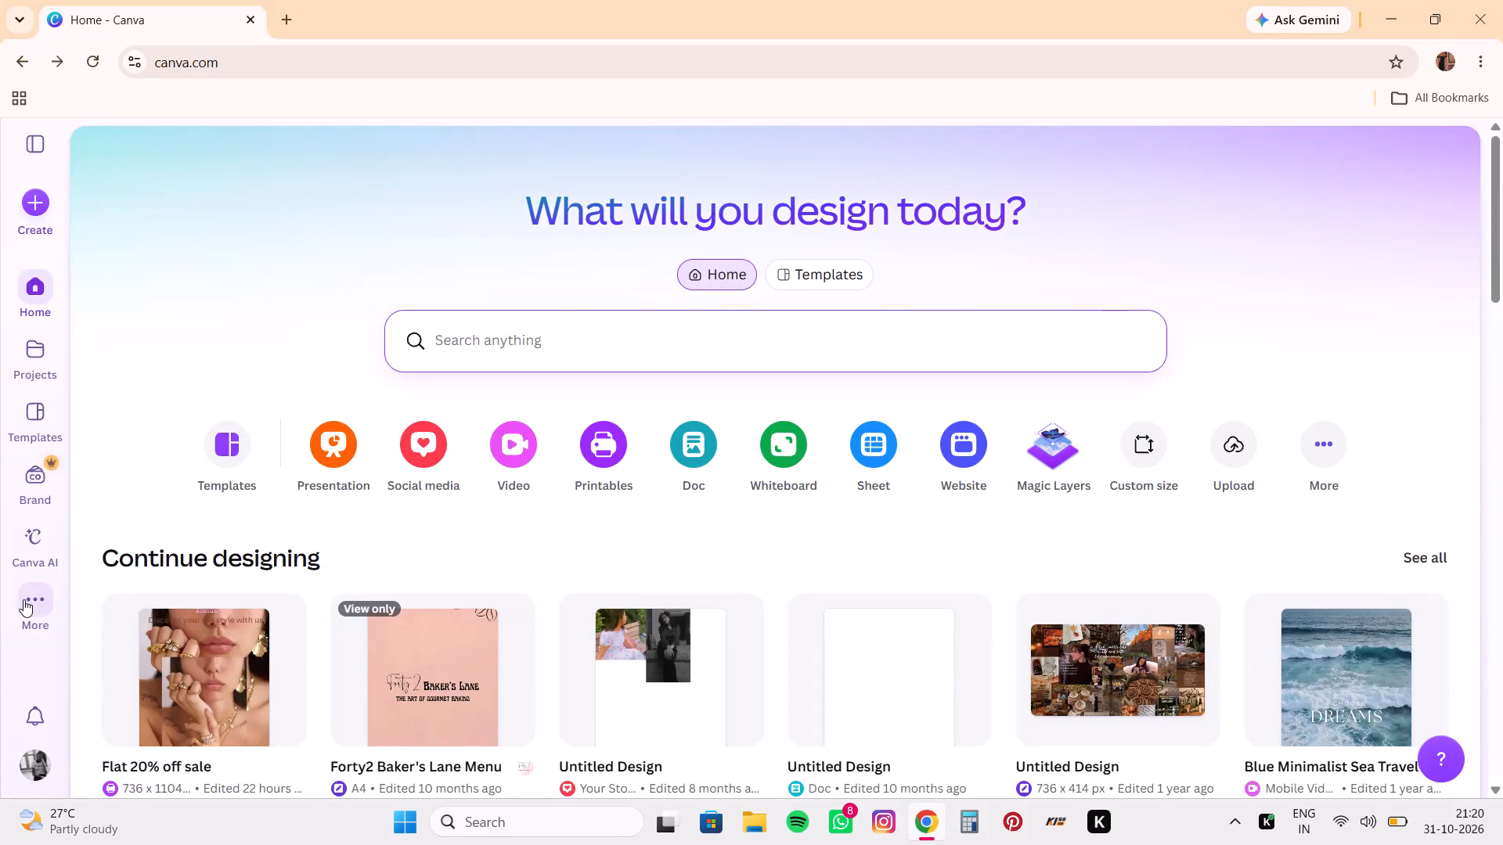
Show the additional Canva tools and services beyond the main home page navigation.
{"action": "left_click", "coordinate": [23, 599]}
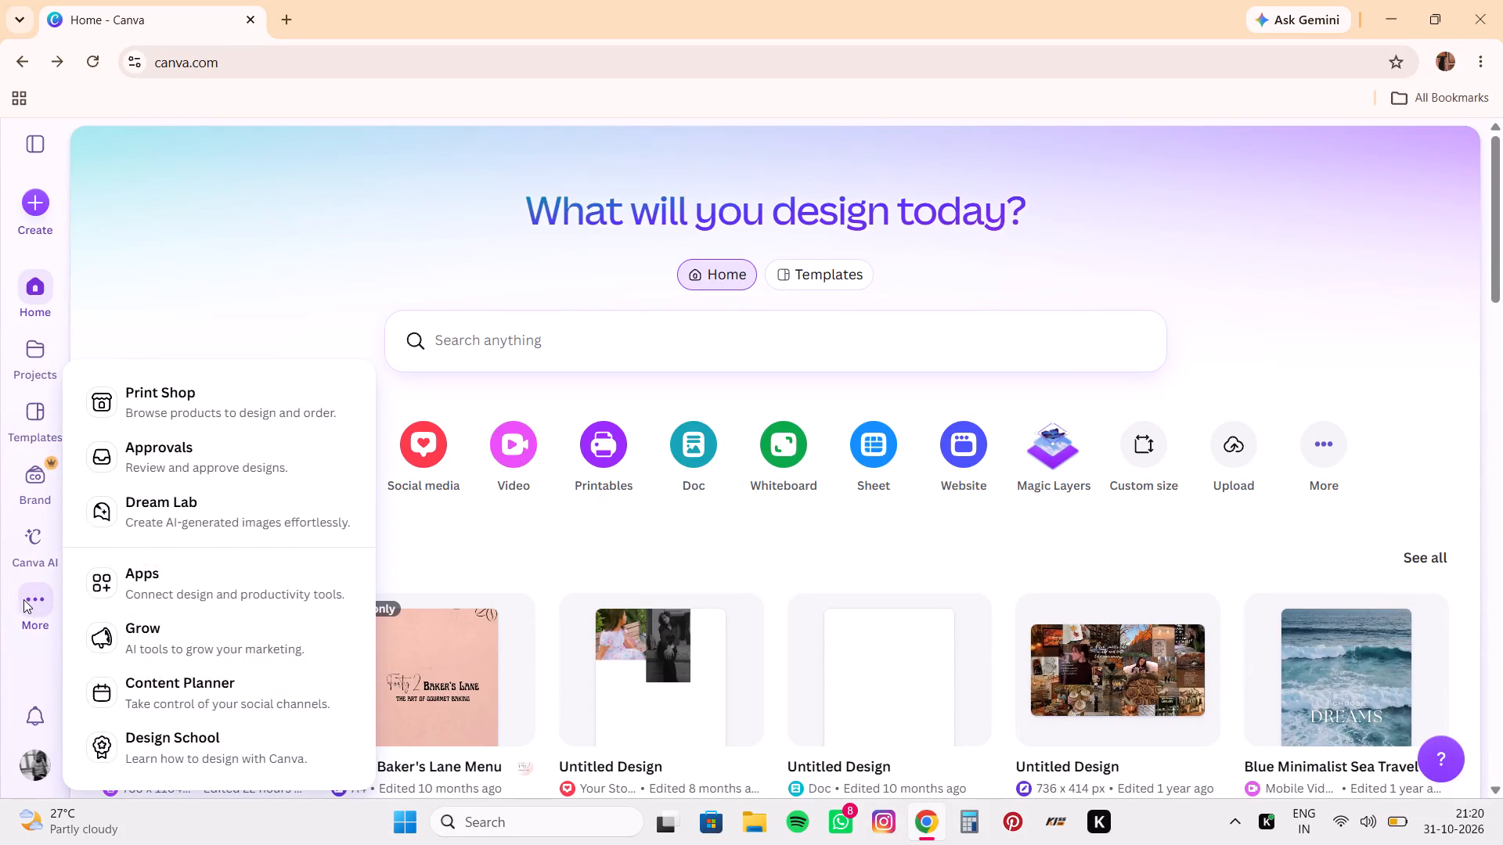
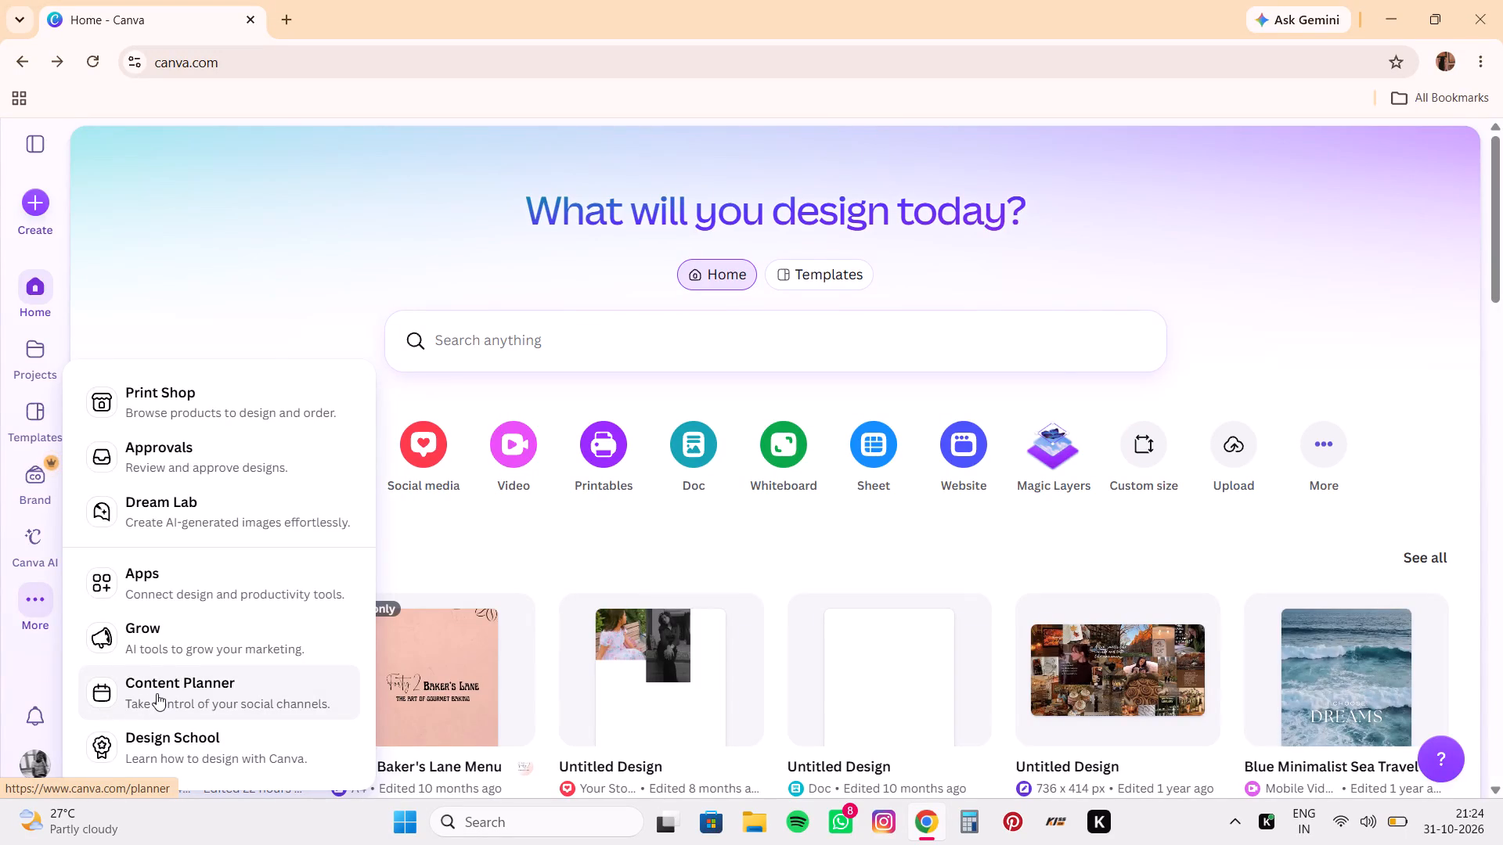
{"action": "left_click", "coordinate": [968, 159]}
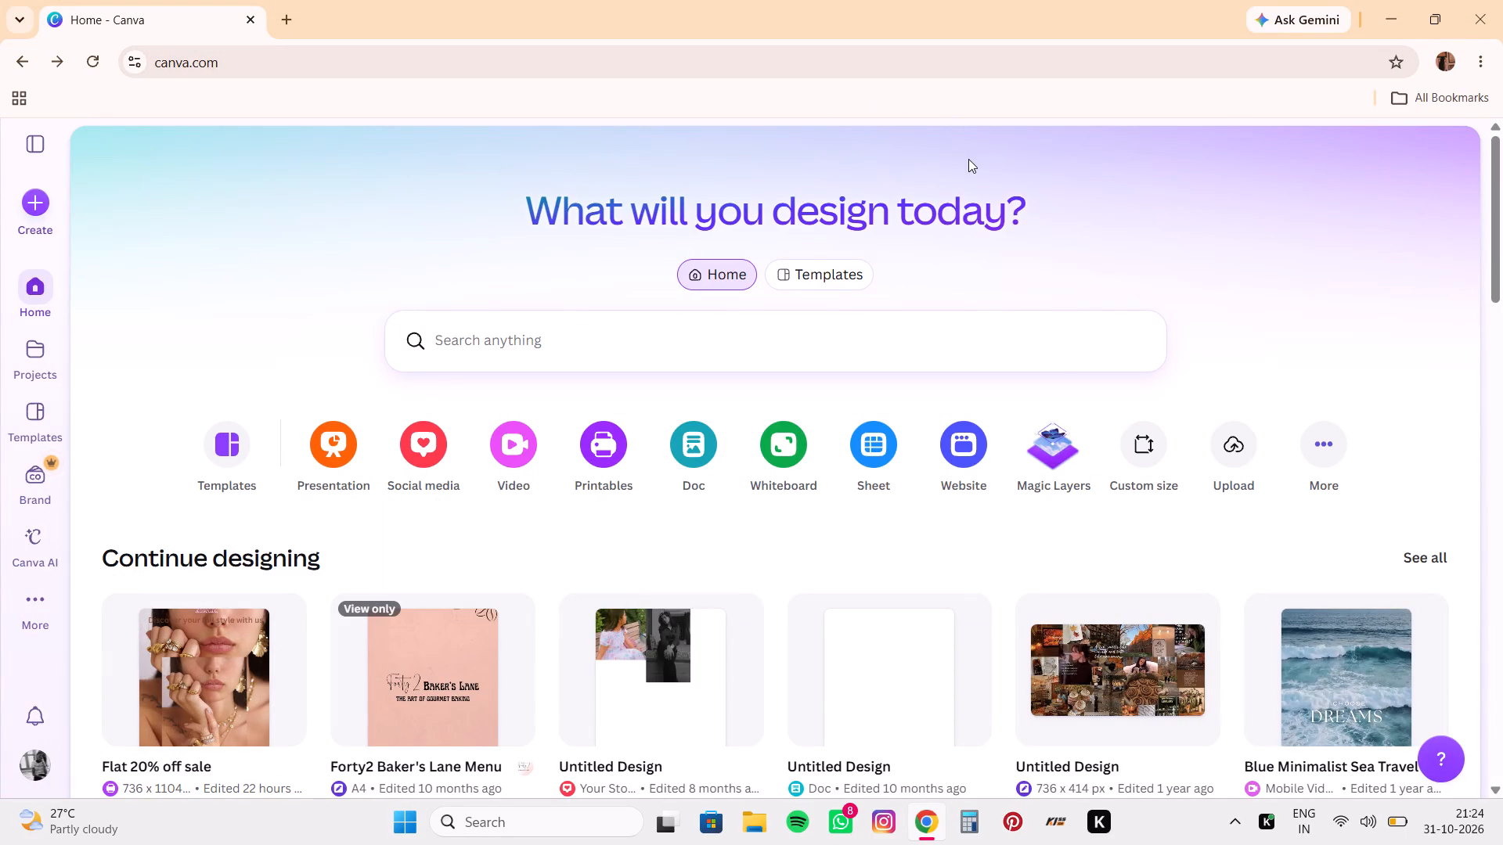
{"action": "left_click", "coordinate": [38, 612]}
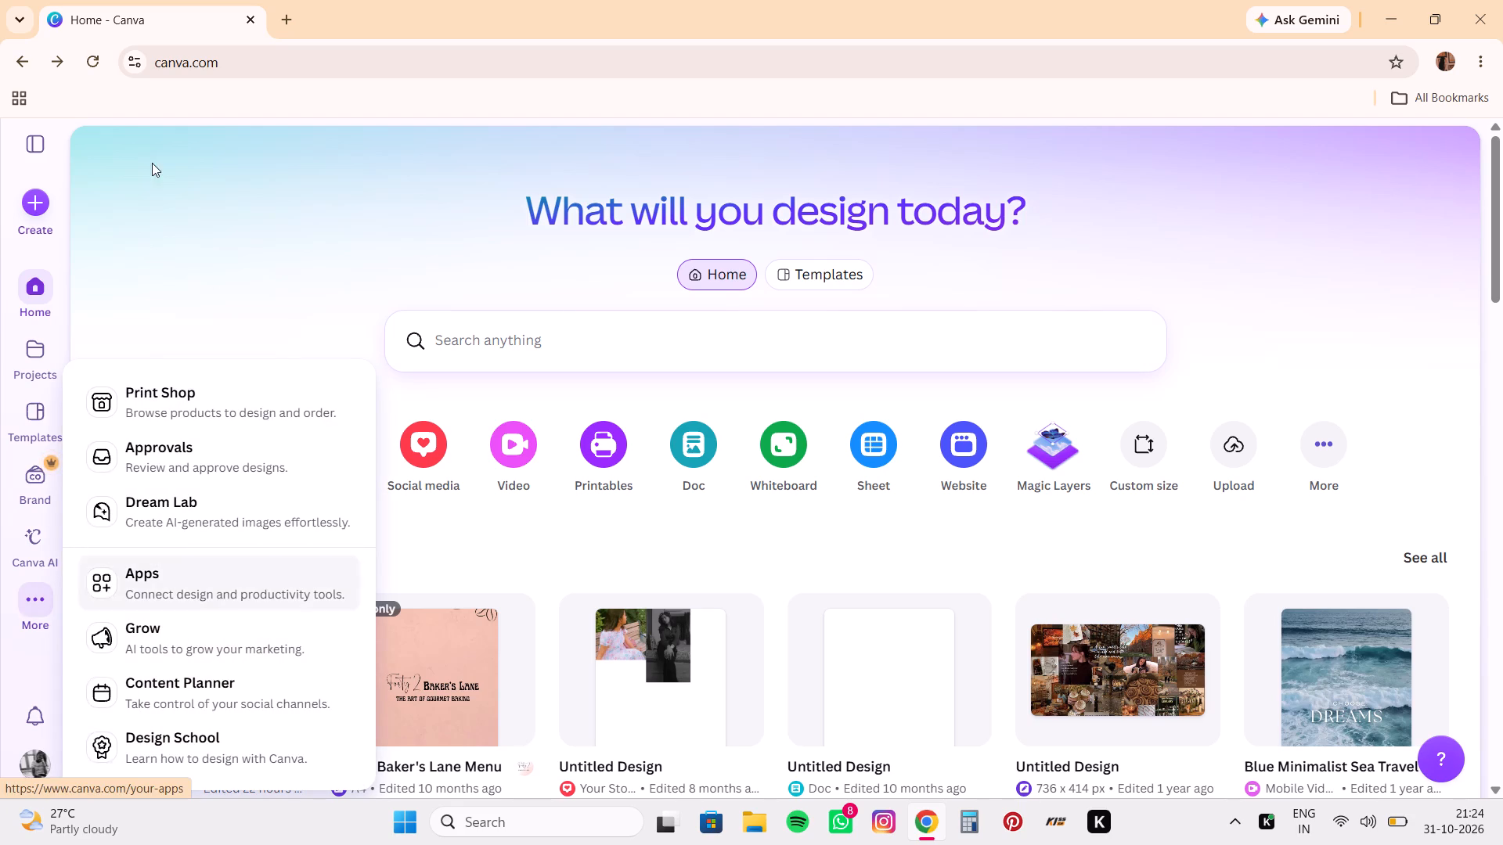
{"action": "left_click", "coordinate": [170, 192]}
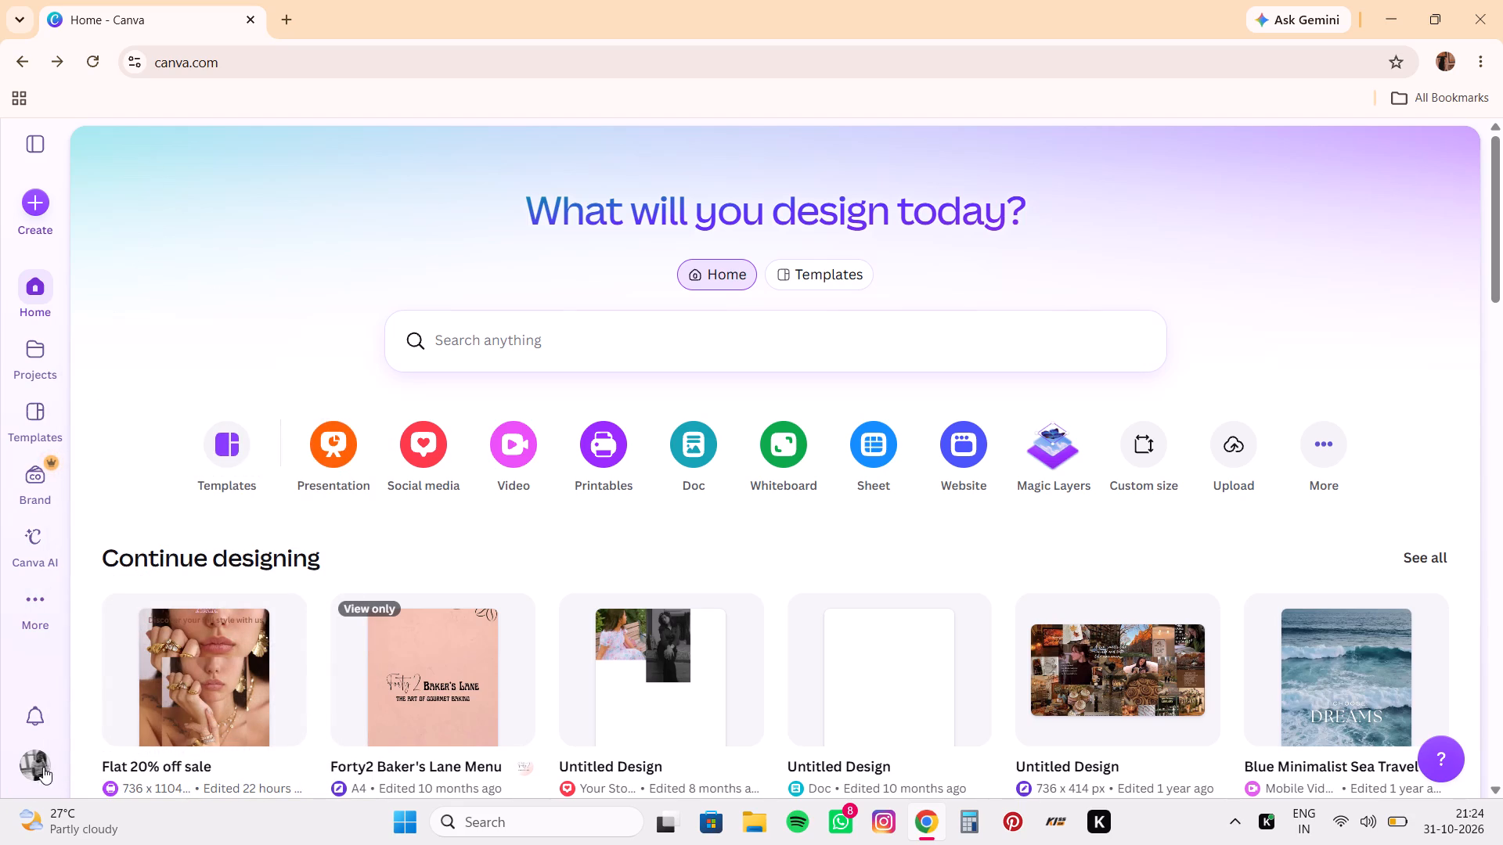
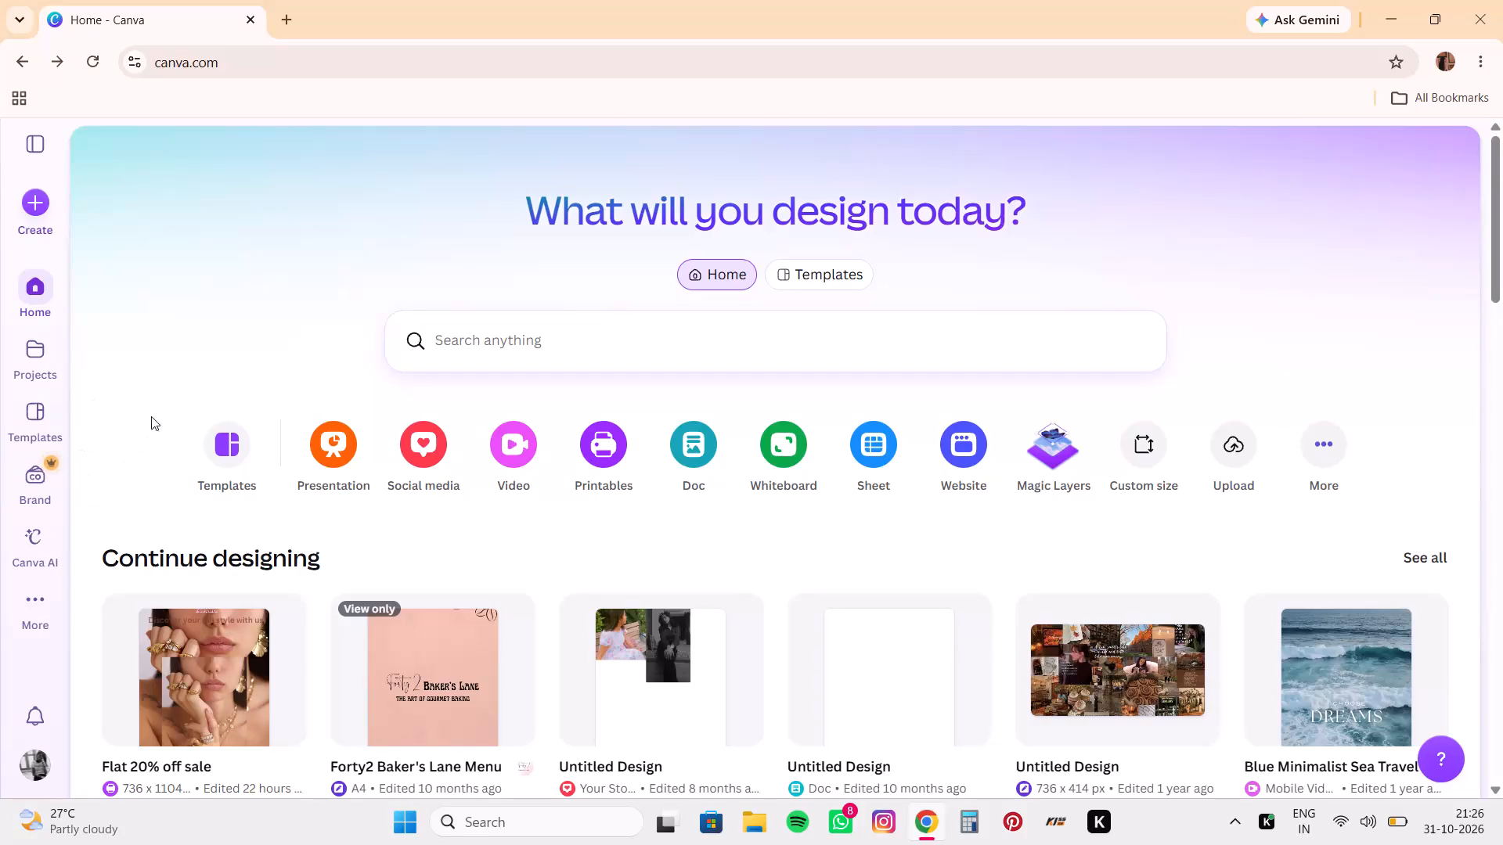
Open the Templates page and look through the full range of design categories under Explore templates.
{"action": "left_click", "coordinate": [230, 461]}
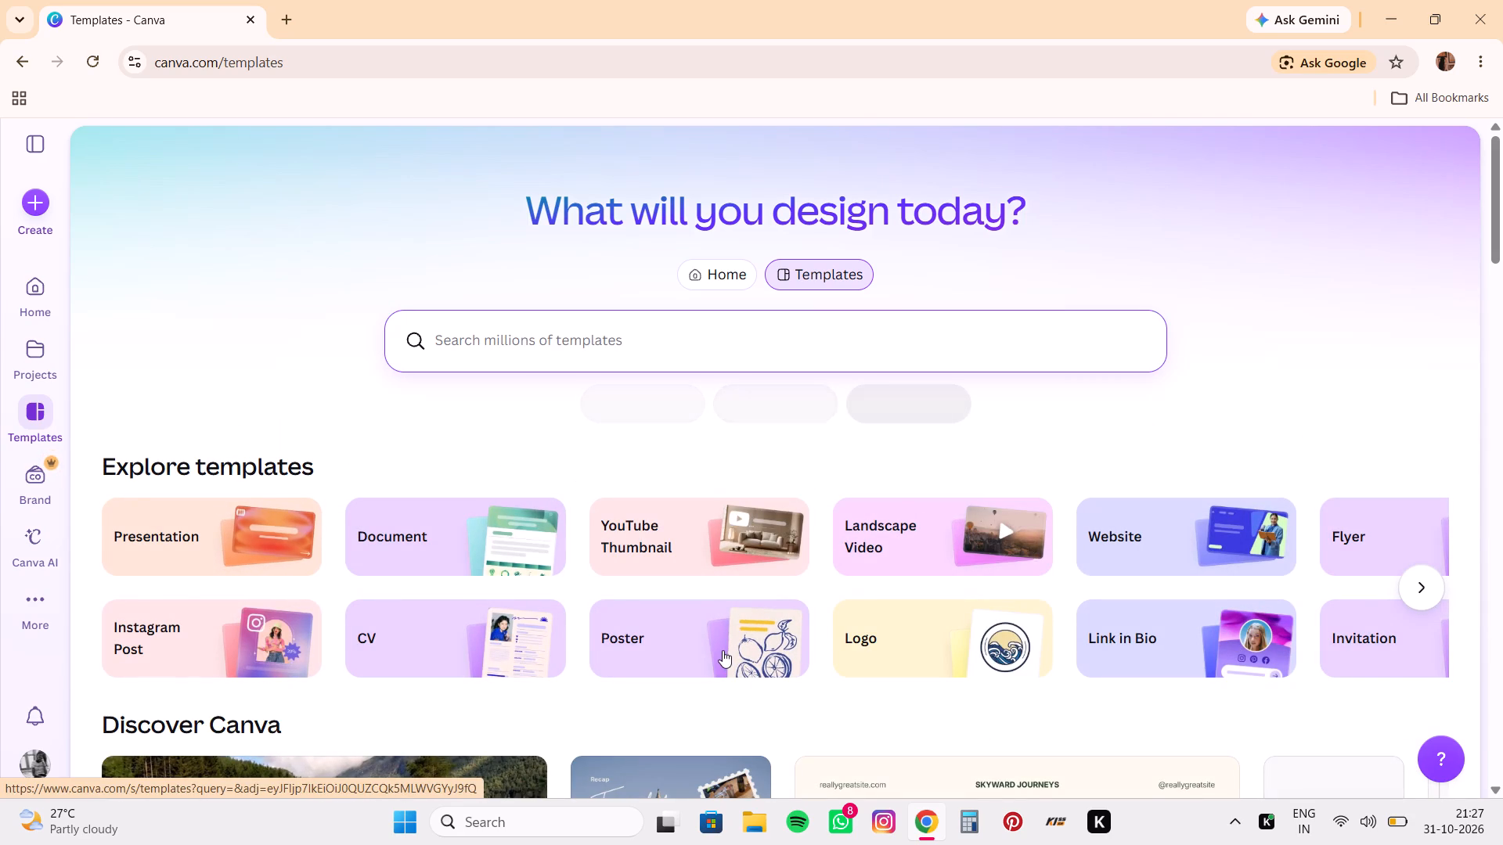
{"action": "scroll", "coordinate": [723, 650], "scroll_direction": "left", "scroll_amount": 2}
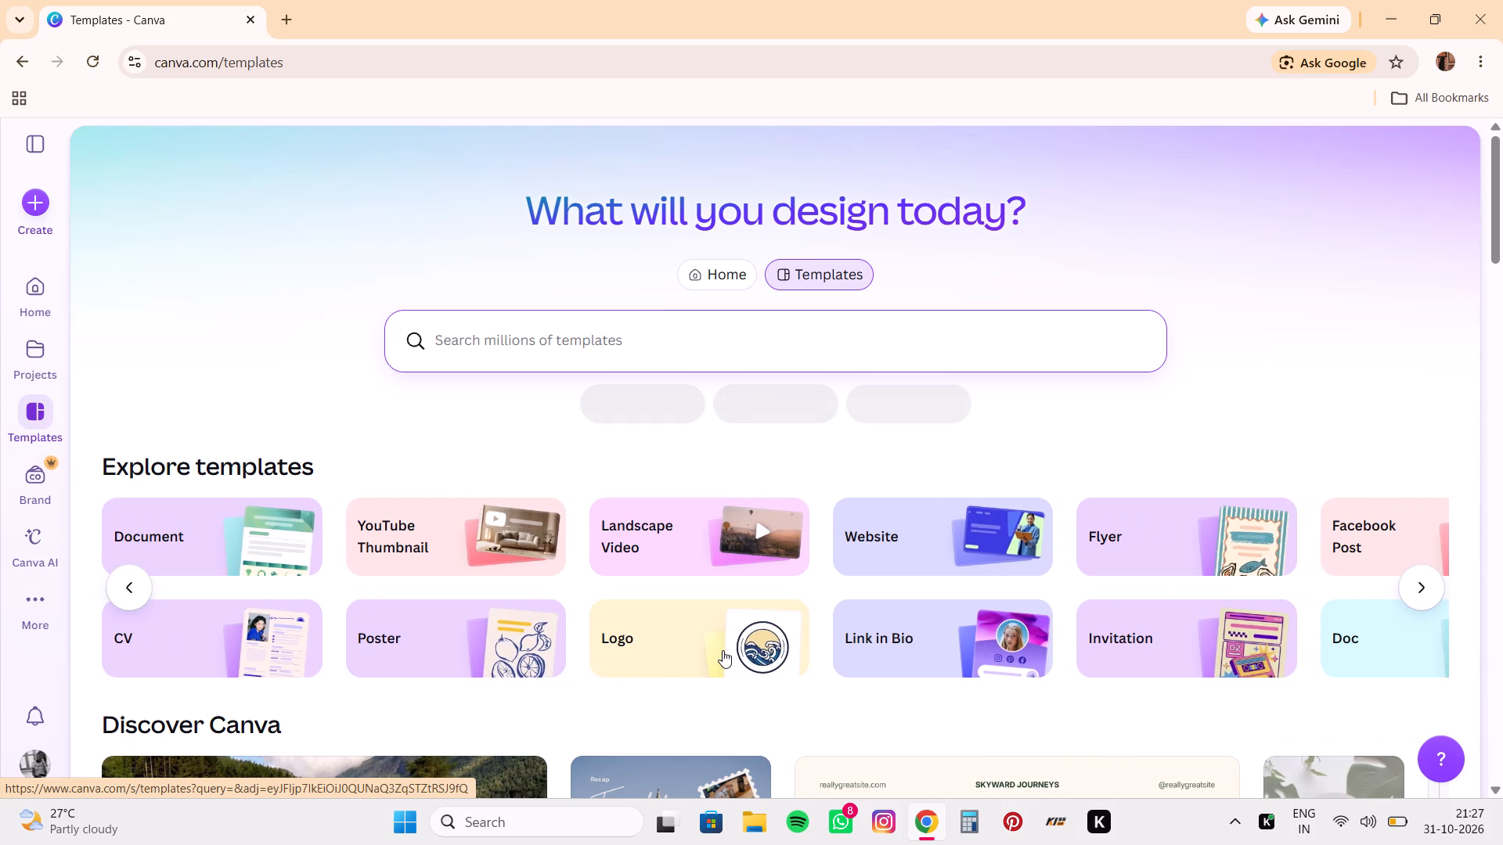
{"action": "scroll", "coordinate": [723, 650], "scroll_direction": "left", "scroll_amount": 4}
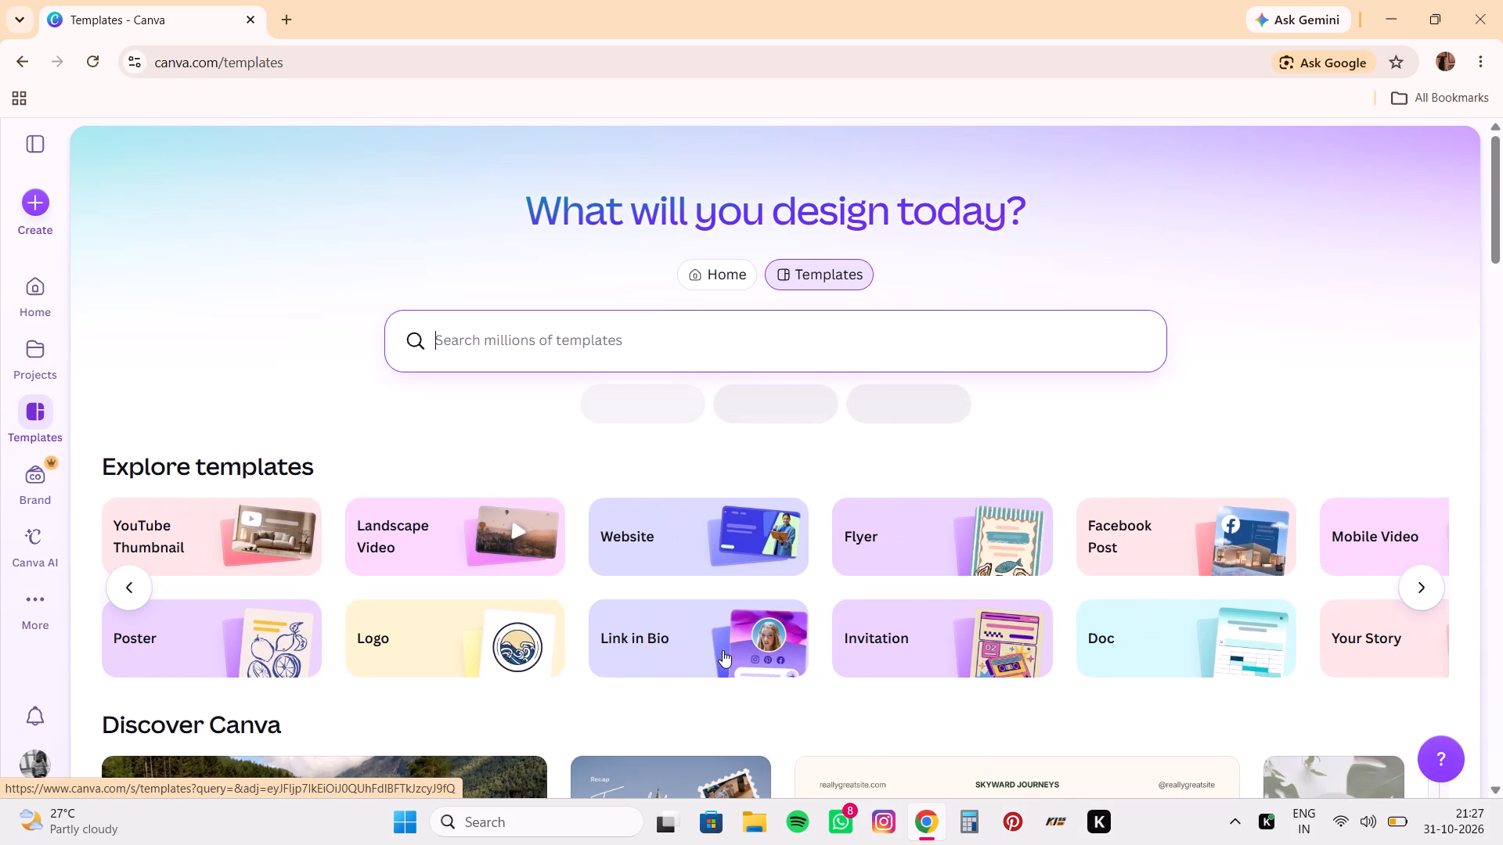
{"action": "scroll", "coordinate": [723, 650], "scroll_direction": "left", "scroll_amount": 9}
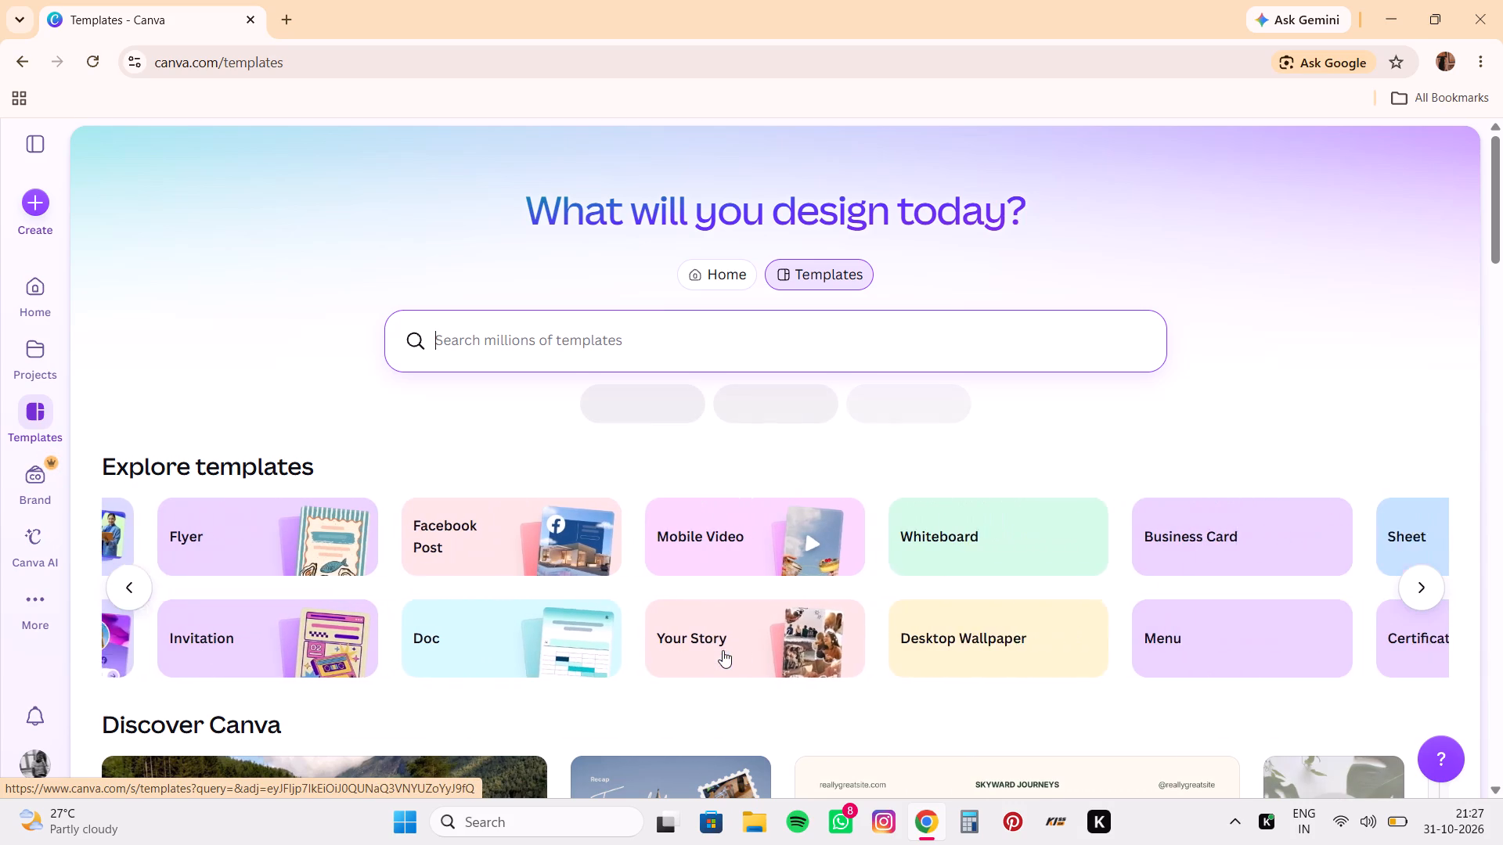
{"action": "scroll", "coordinate": [723, 650], "scroll_direction": "left", "scroll_amount": 6}
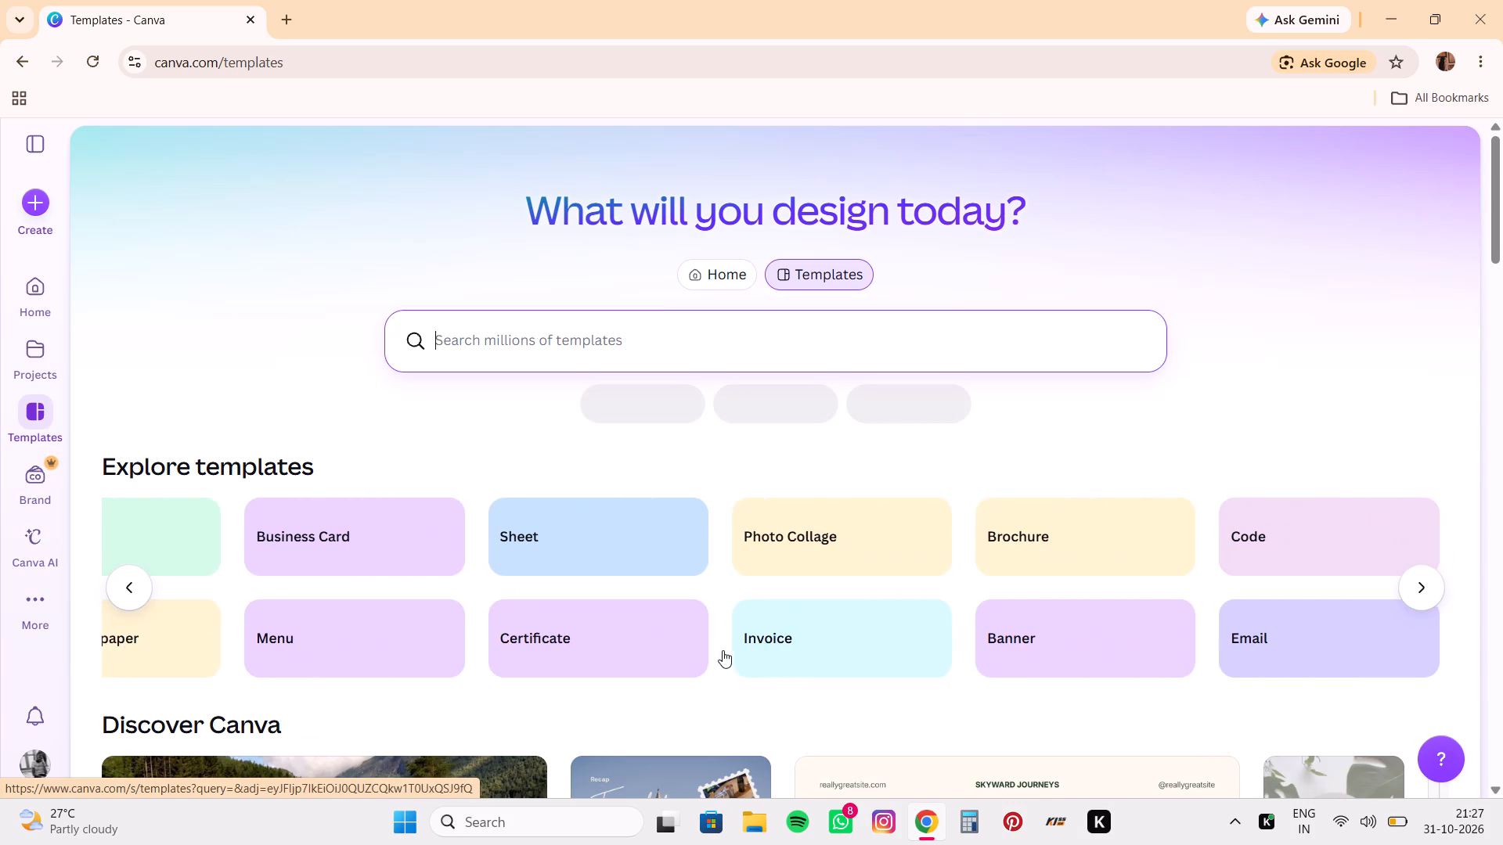
{"action": "scroll", "coordinate": [723, 650], "scroll_direction": "left", "scroll_amount": 8}
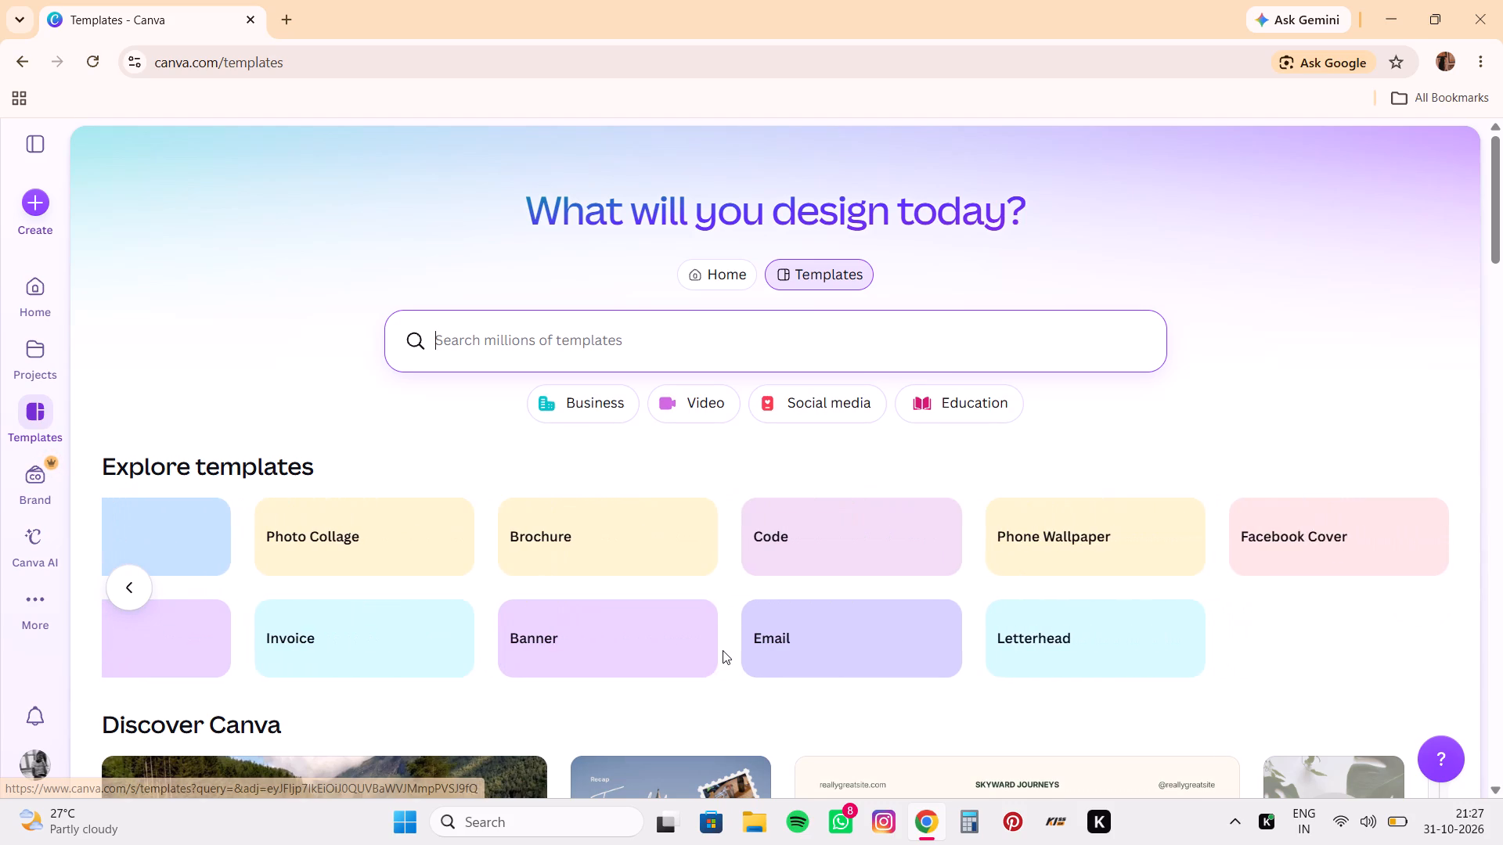
{"action": "scroll", "coordinate": [723, 650], "scroll_direction": "right", "scroll_amount": 4}
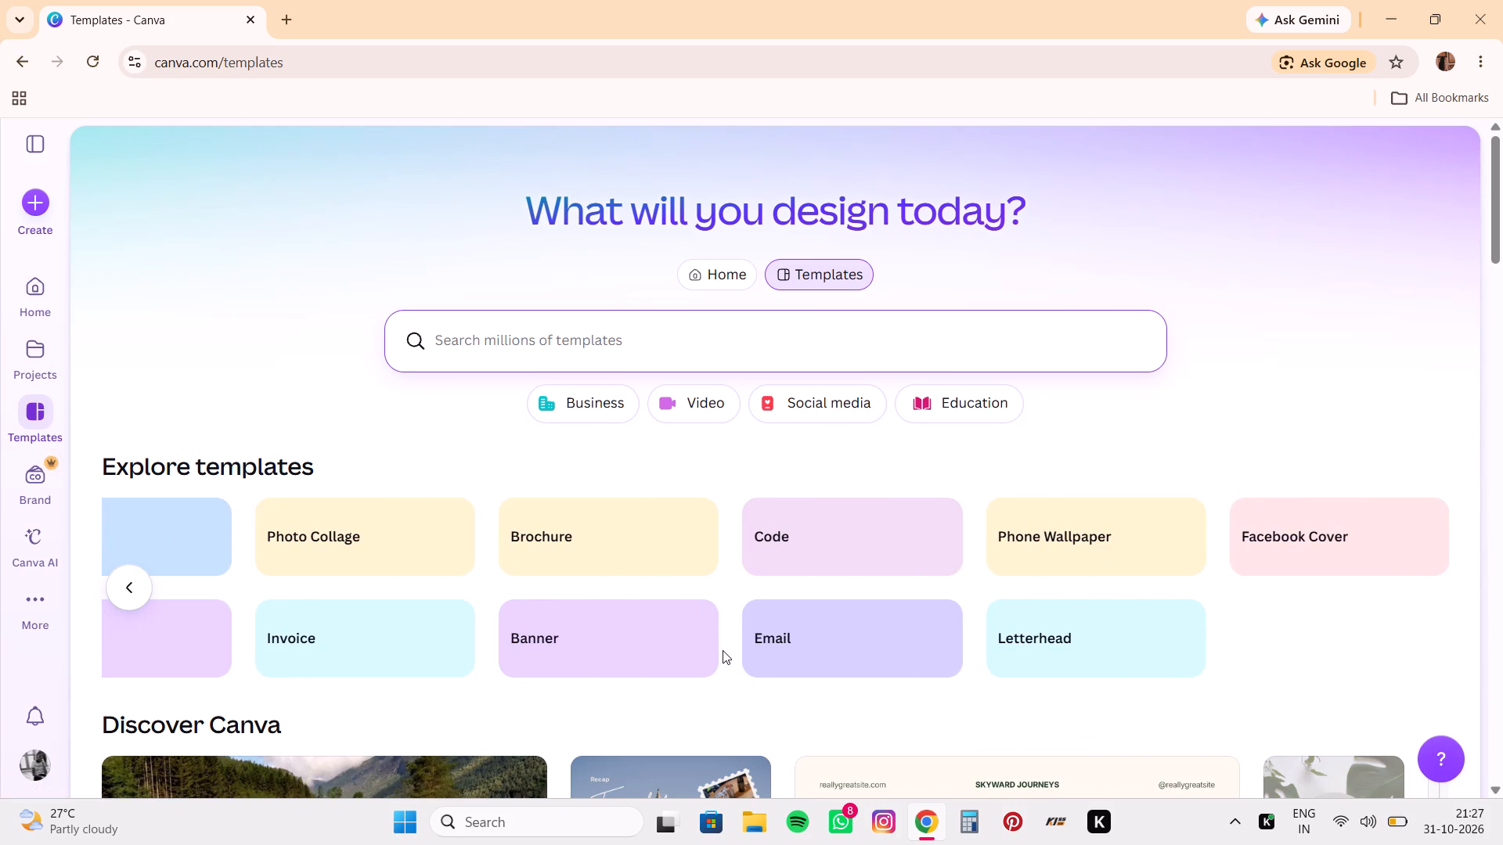
{"action": "scroll", "coordinate": [723, 650], "scroll_direction": "right", "scroll_amount": 13}
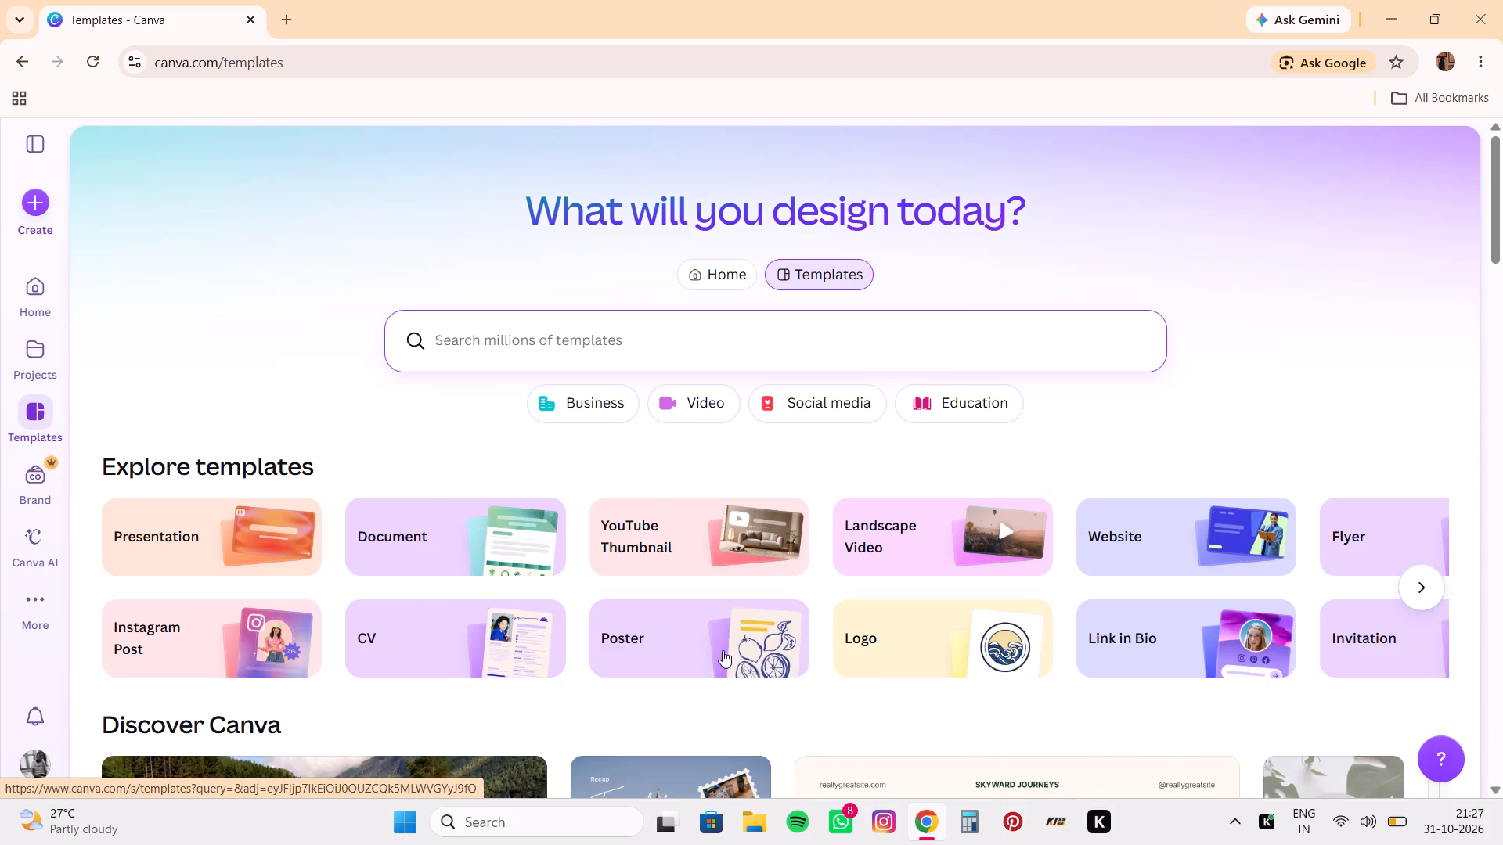
{"action": "scroll", "coordinate": [723, 650], "scroll_direction": "right", "scroll_amount": 6}
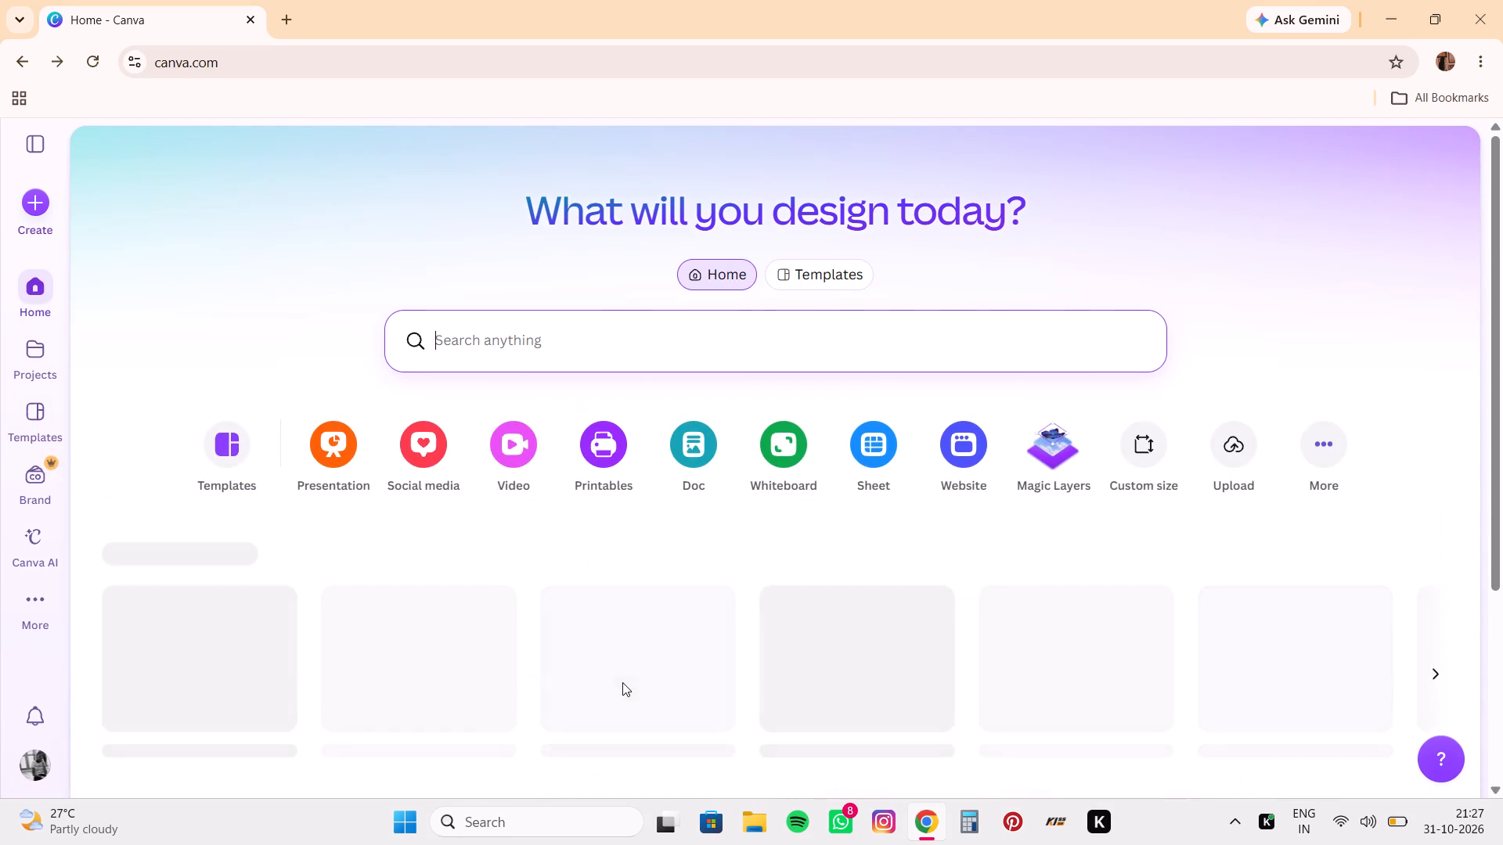
Return to the Templates page from the home page and open the Poster template category.
{"action": "left_click", "coordinate": [216, 462]}
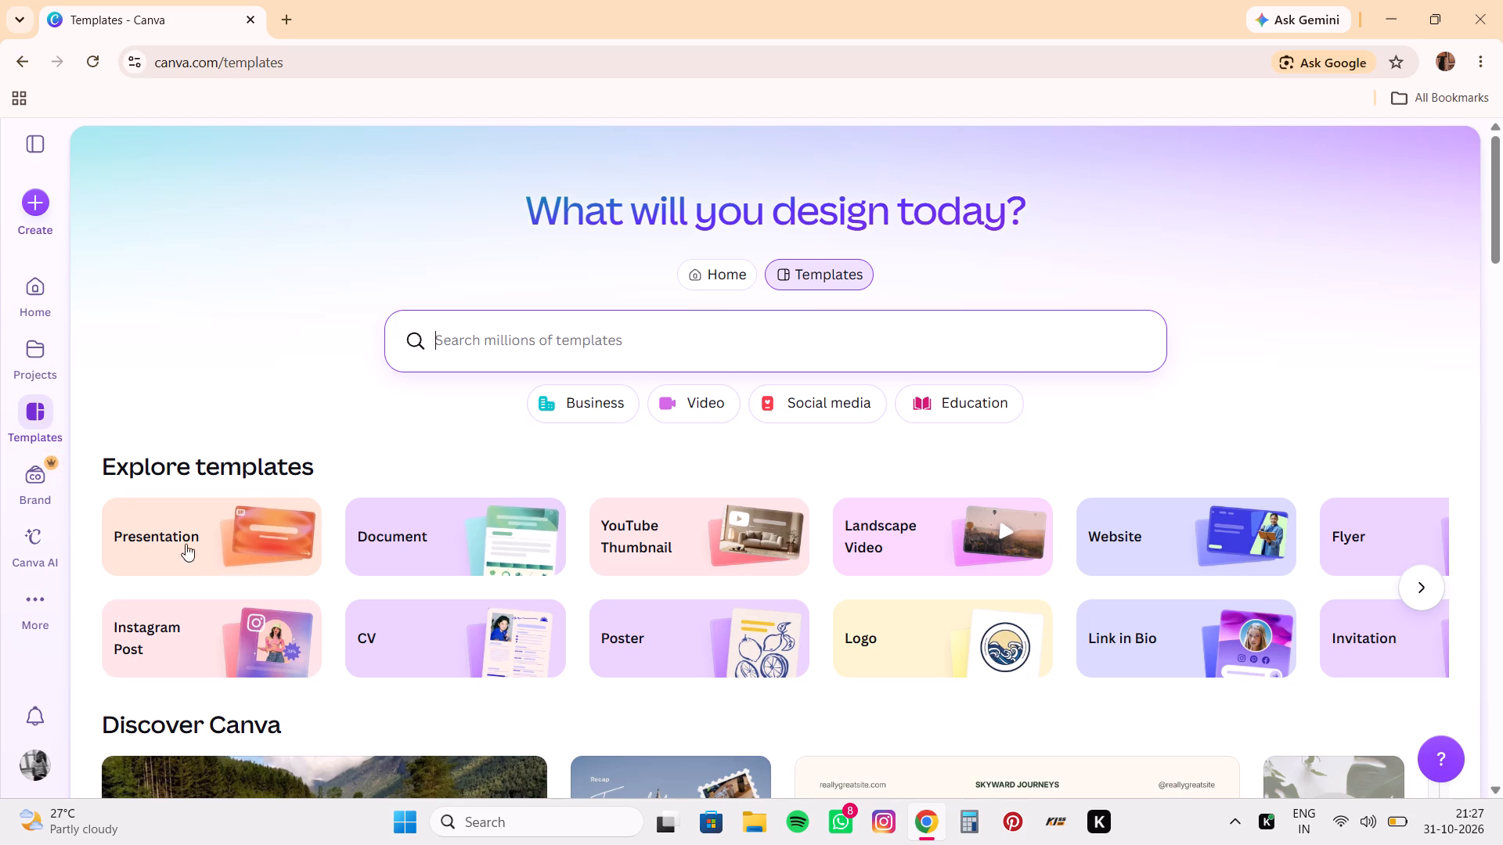
{"action": "left_click", "coordinate": [669, 614]}
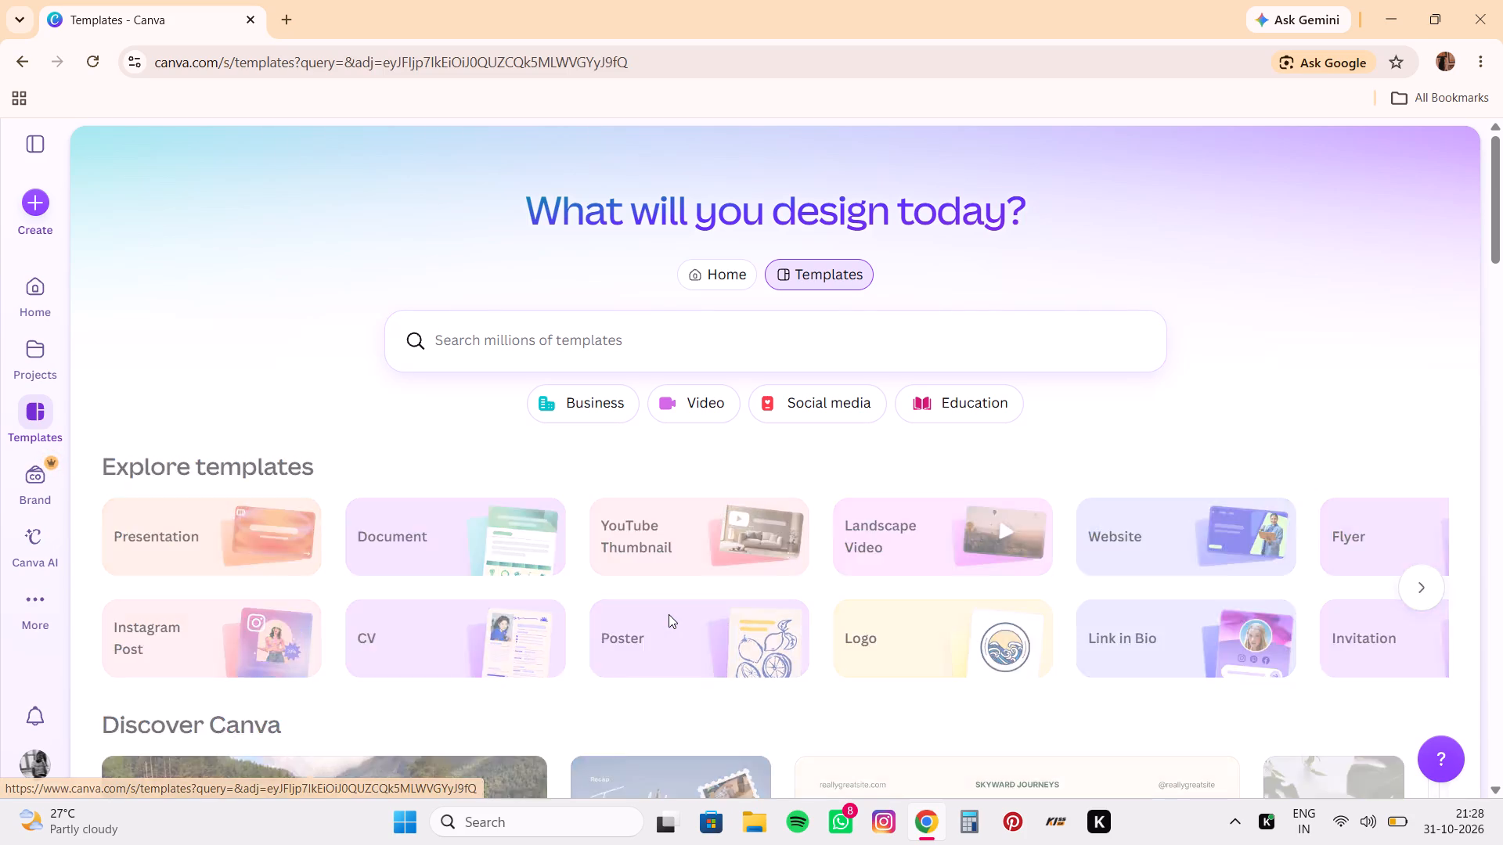
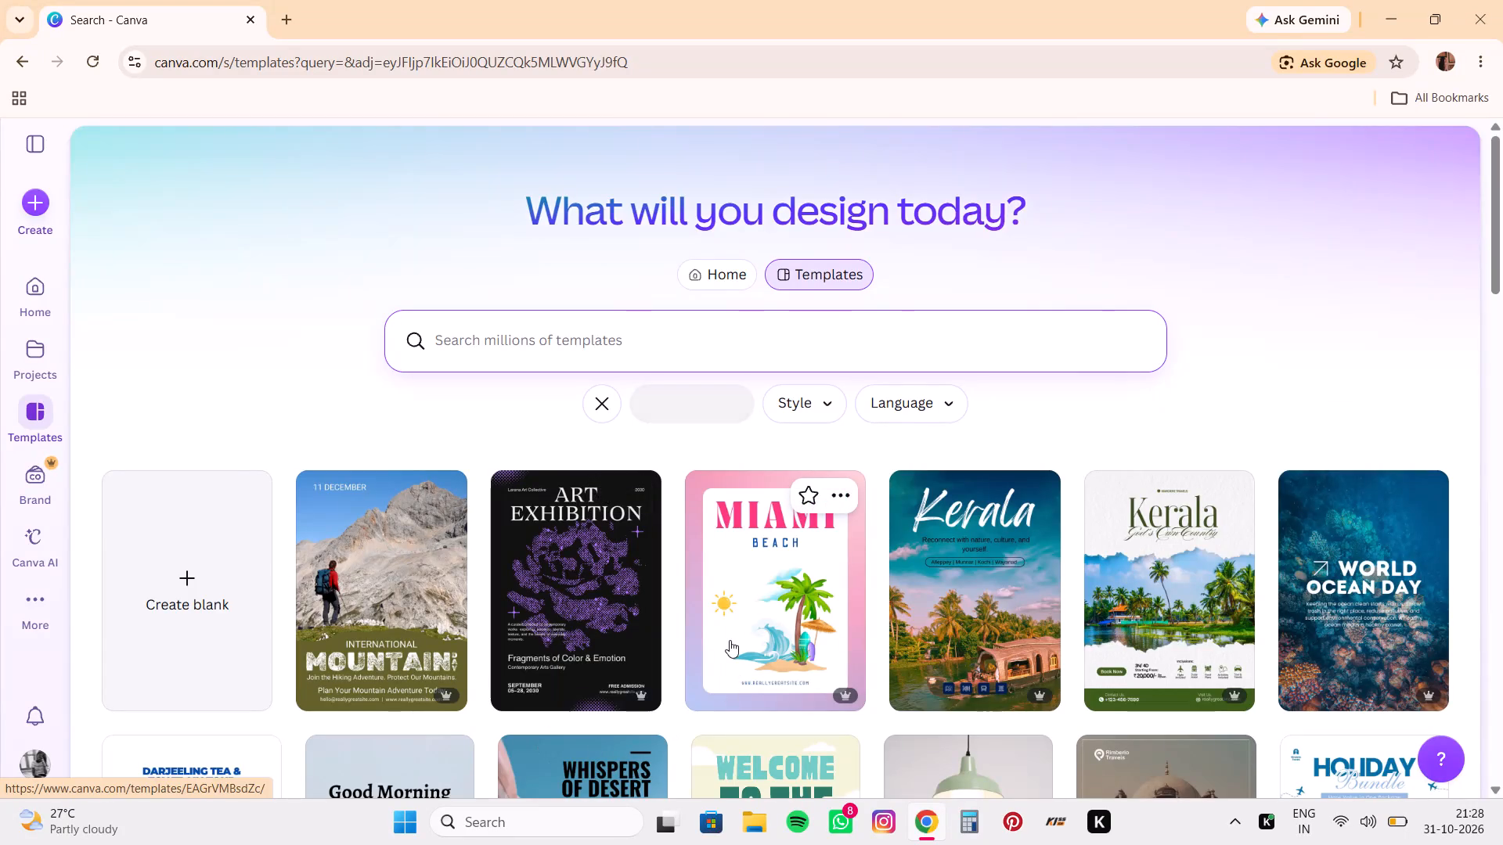
Look through the designs offered in the Poster template category.
{"action": "scroll", "coordinate": [730, 640], "scroll_direction": "down", "scroll_amount": 7}
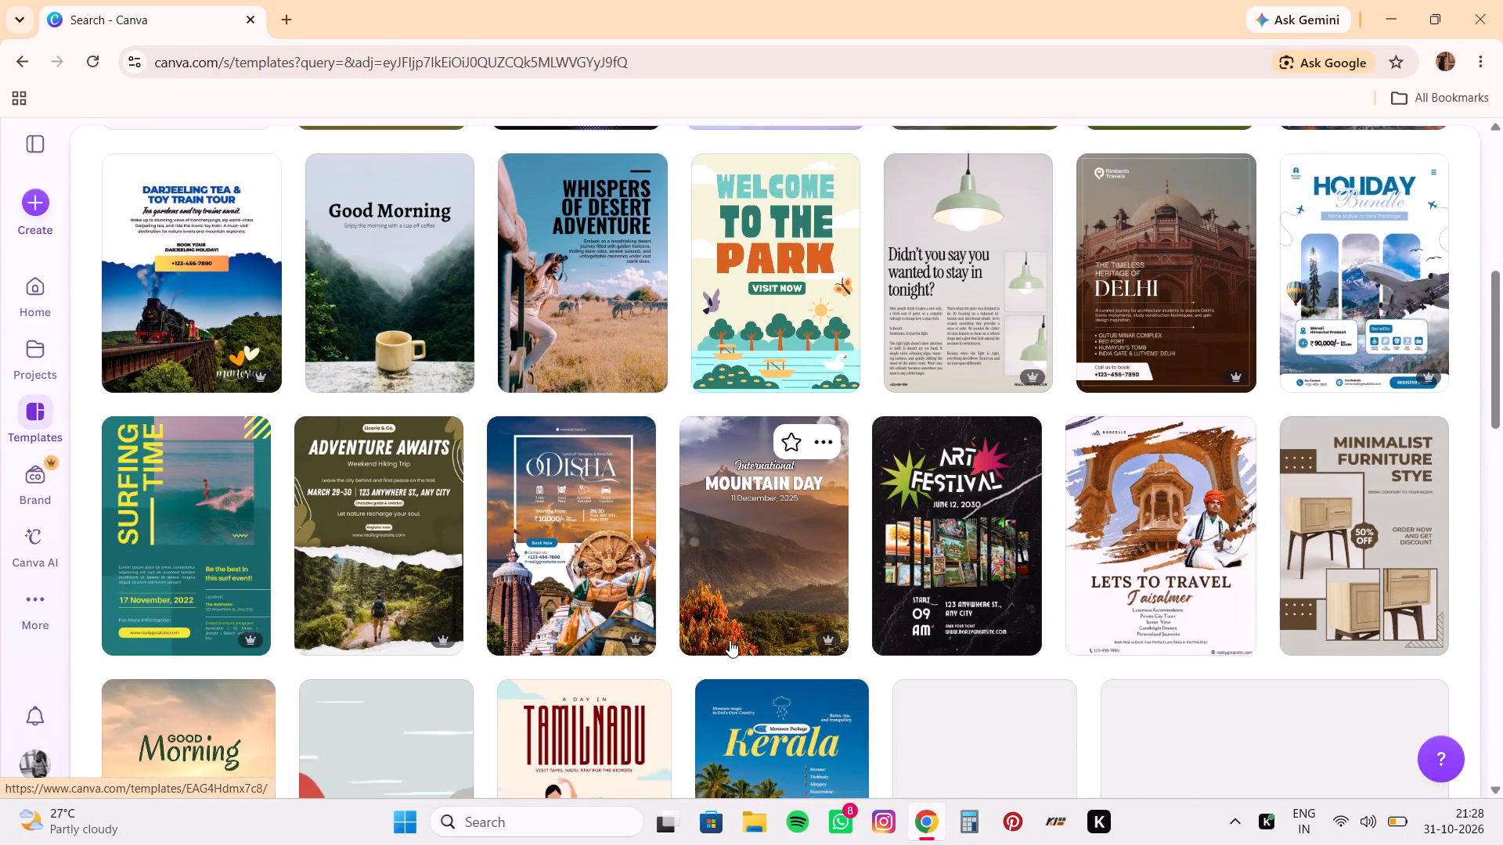
{"action": "scroll", "coordinate": [730, 640], "scroll_direction": "down", "scroll_amount": 1}
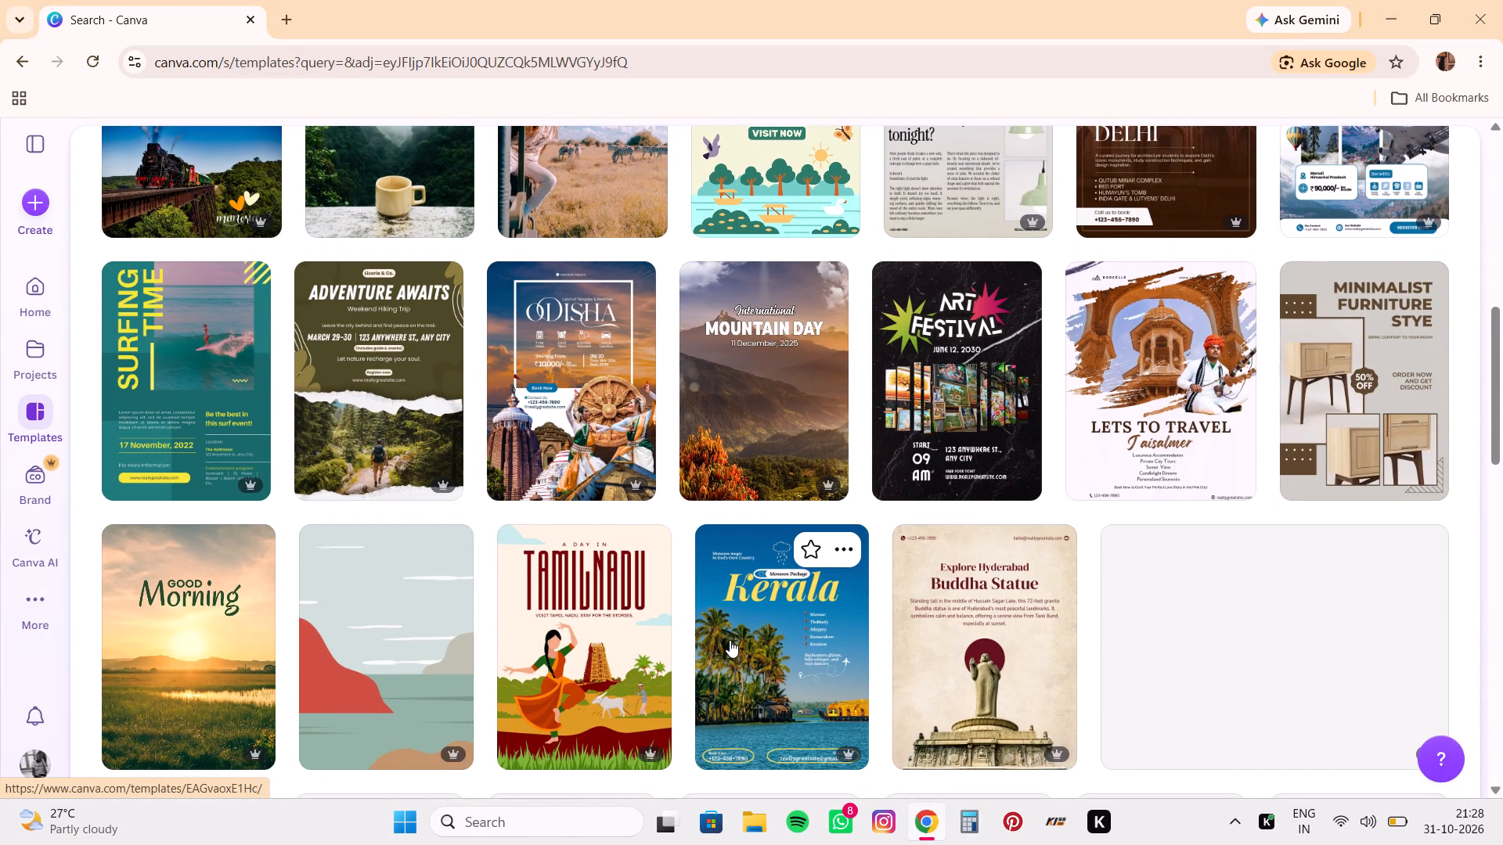
{"action": "scroll", "coordinate": [730, 640], "scroll_direction": "down", "scroll_amount": 1}
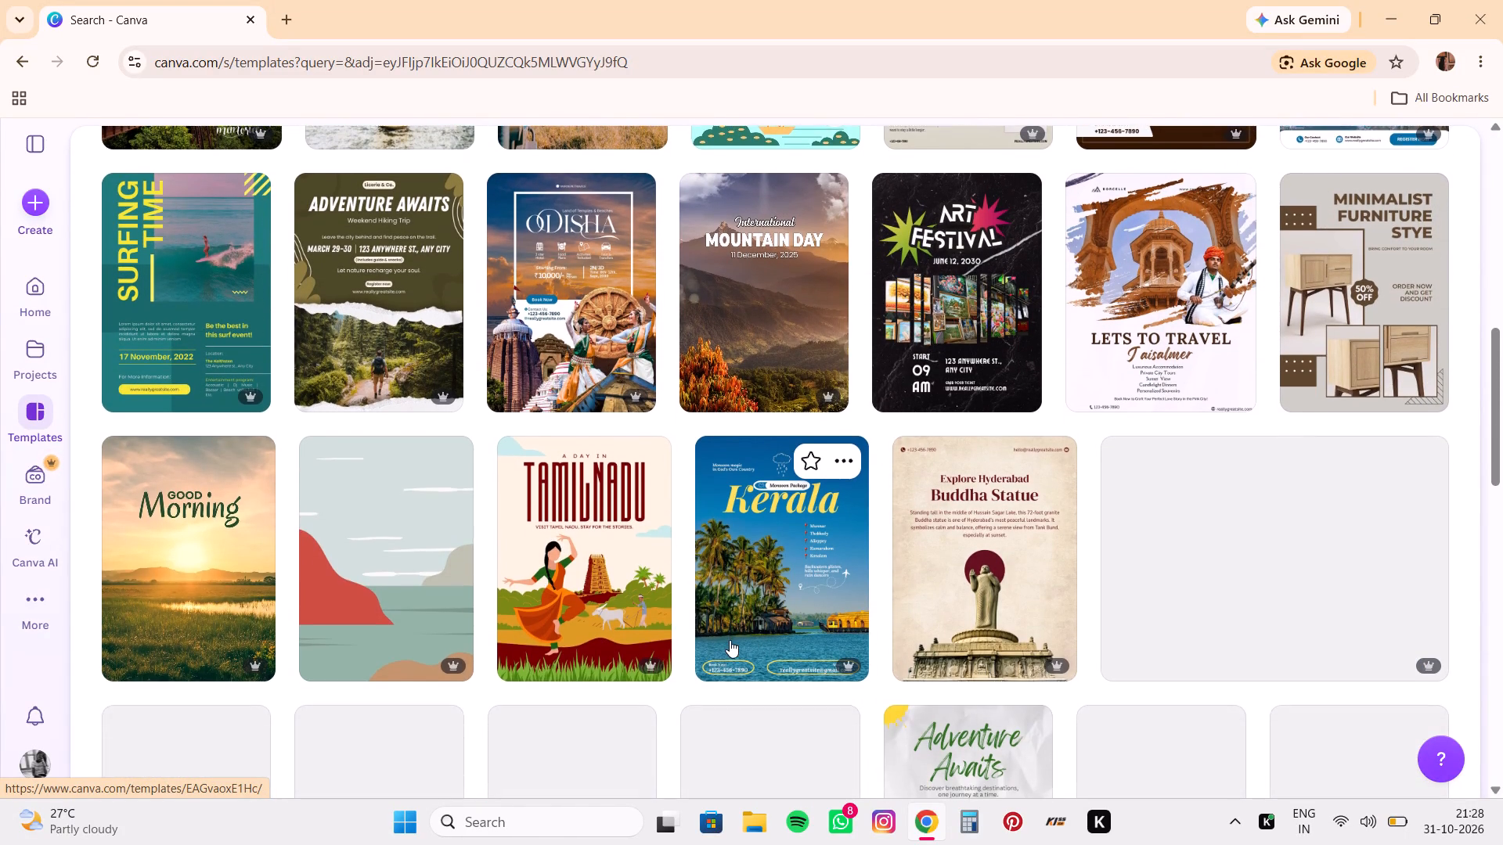
{"action": "scroll", "coordinate": [730, 640], "scroll_direction": "down", "scroll_amount": 2}
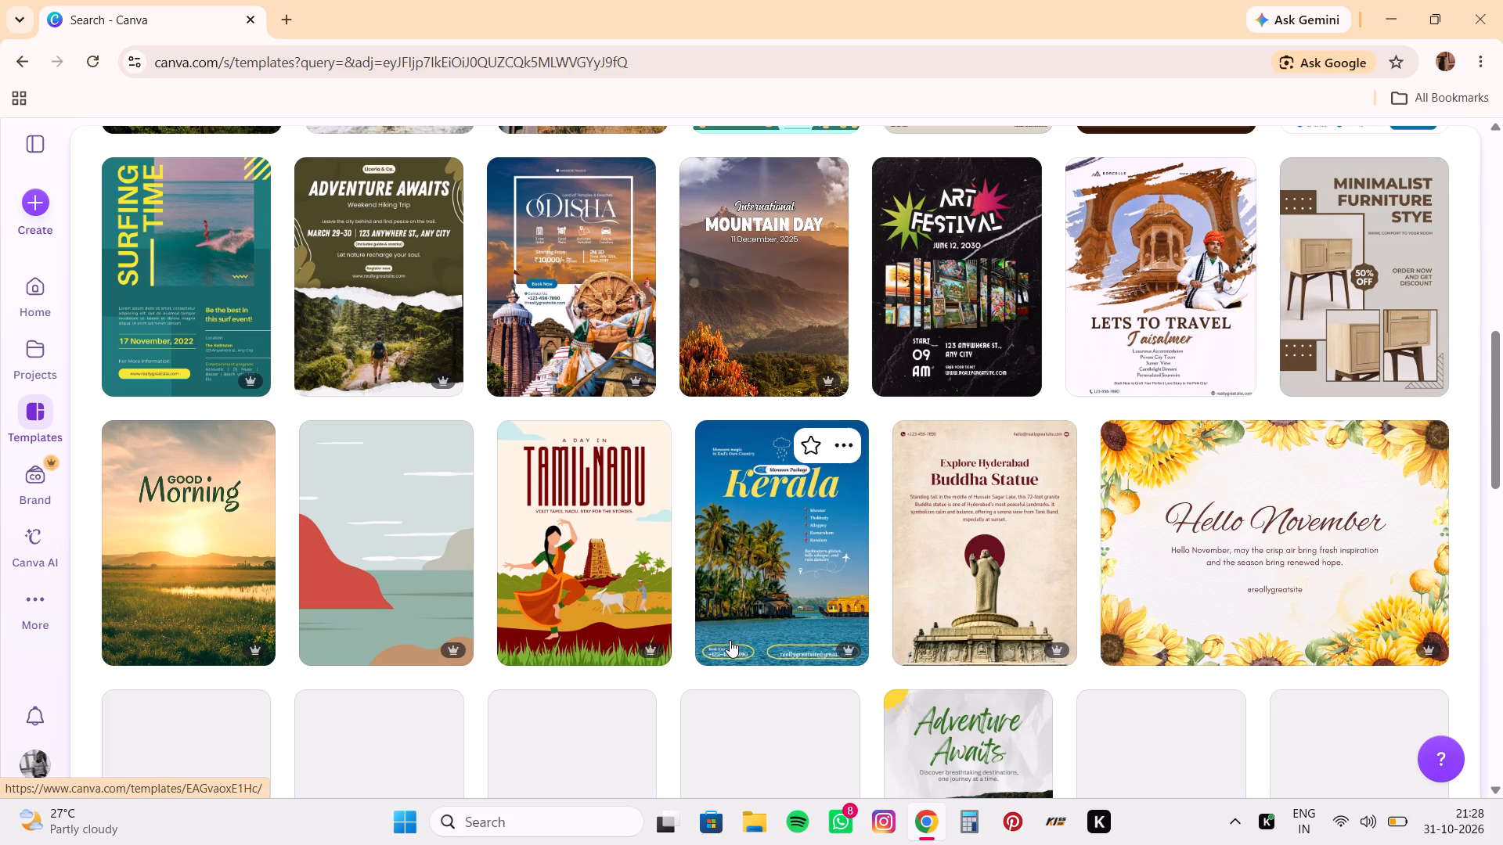
{"action": "scroll", "coordinate": [730, 640], "scroll_direction": "down", "scroll_amount": 2}
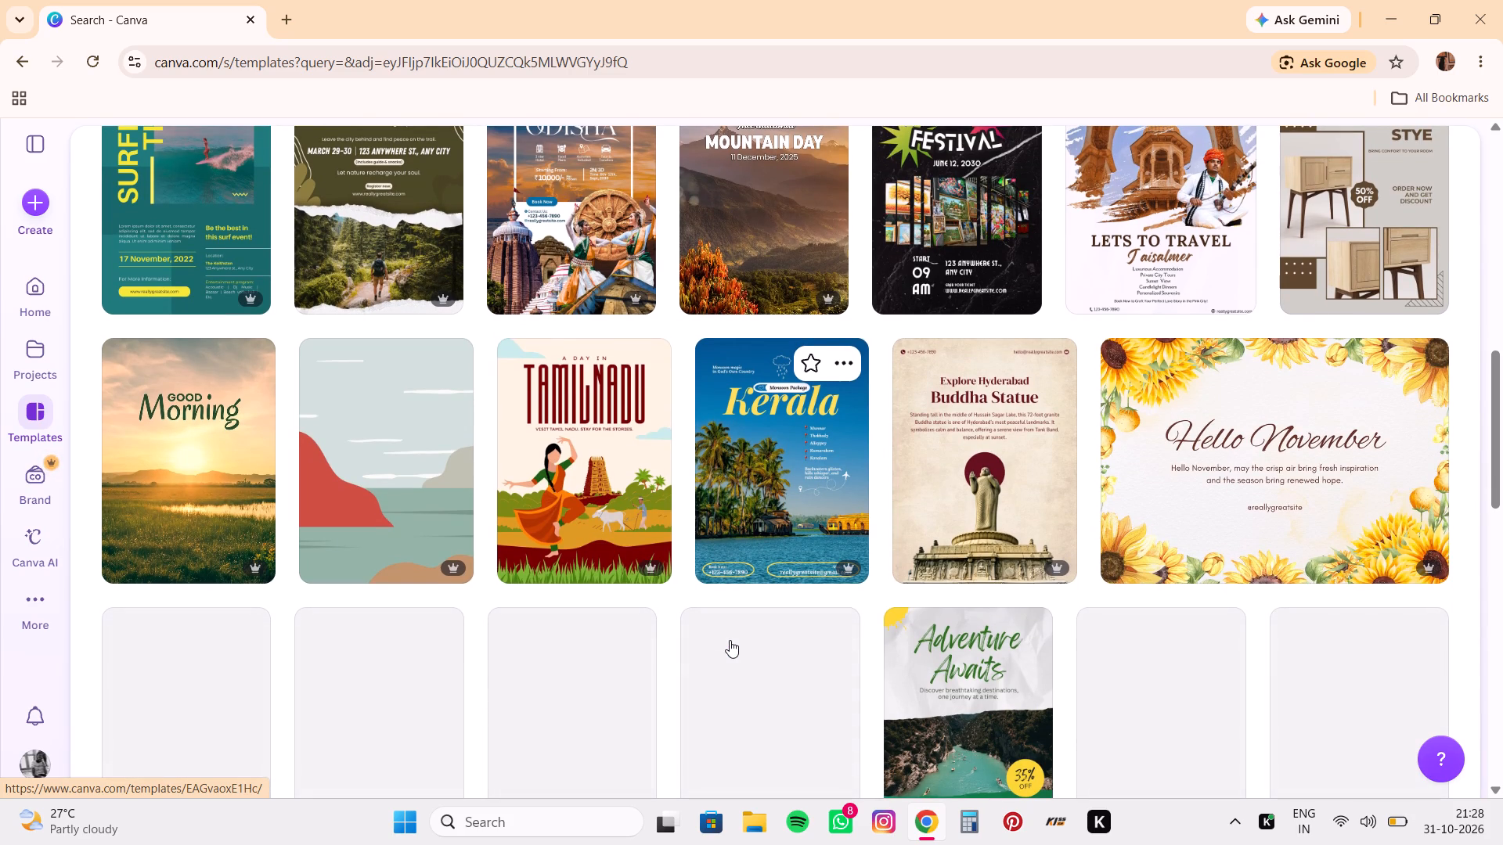
{"action": "scroll", "coordinate": [730, 640], "scroll_direction": "down", "scroll_amount": 2}
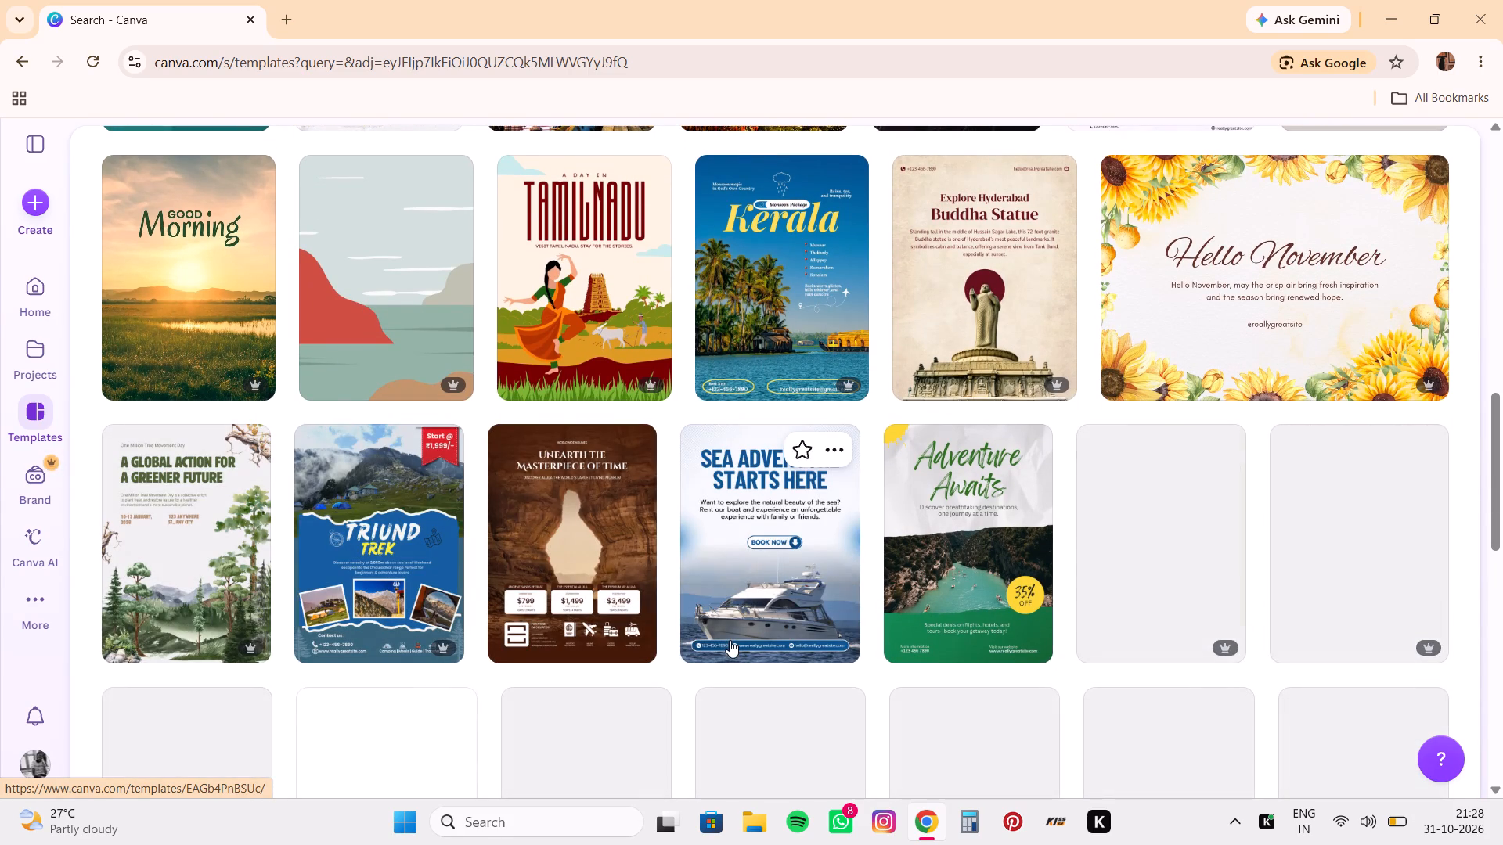
Create a new blank poster design from the Poster template results.
{"action": "scroll", "coordinate": [730, 640], "scroll_direction": "up", "scroll_amount": 6}
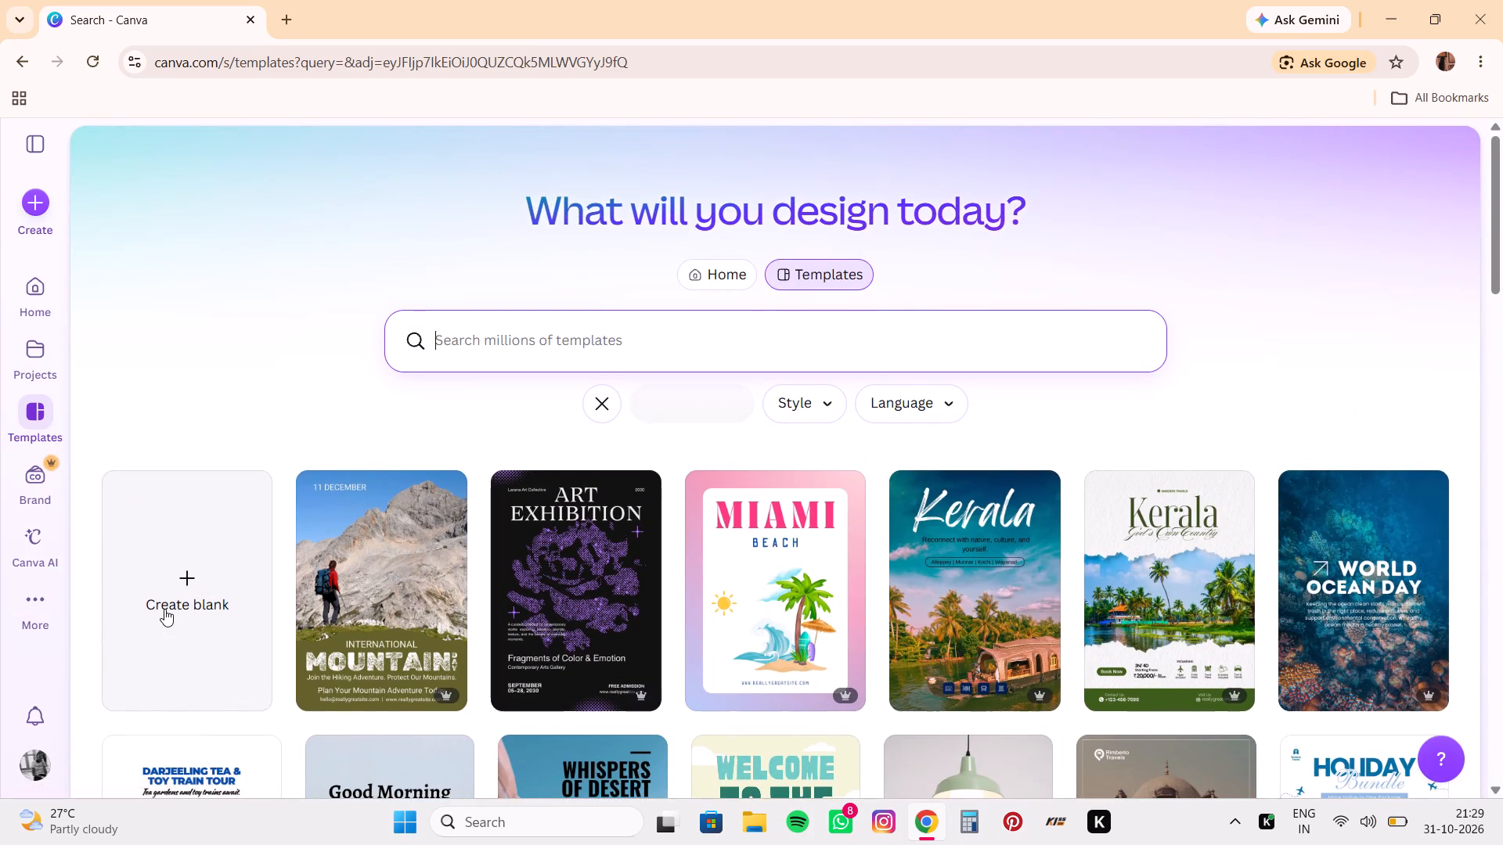
{"action": "left_click", "coordinate": [164, 609]}
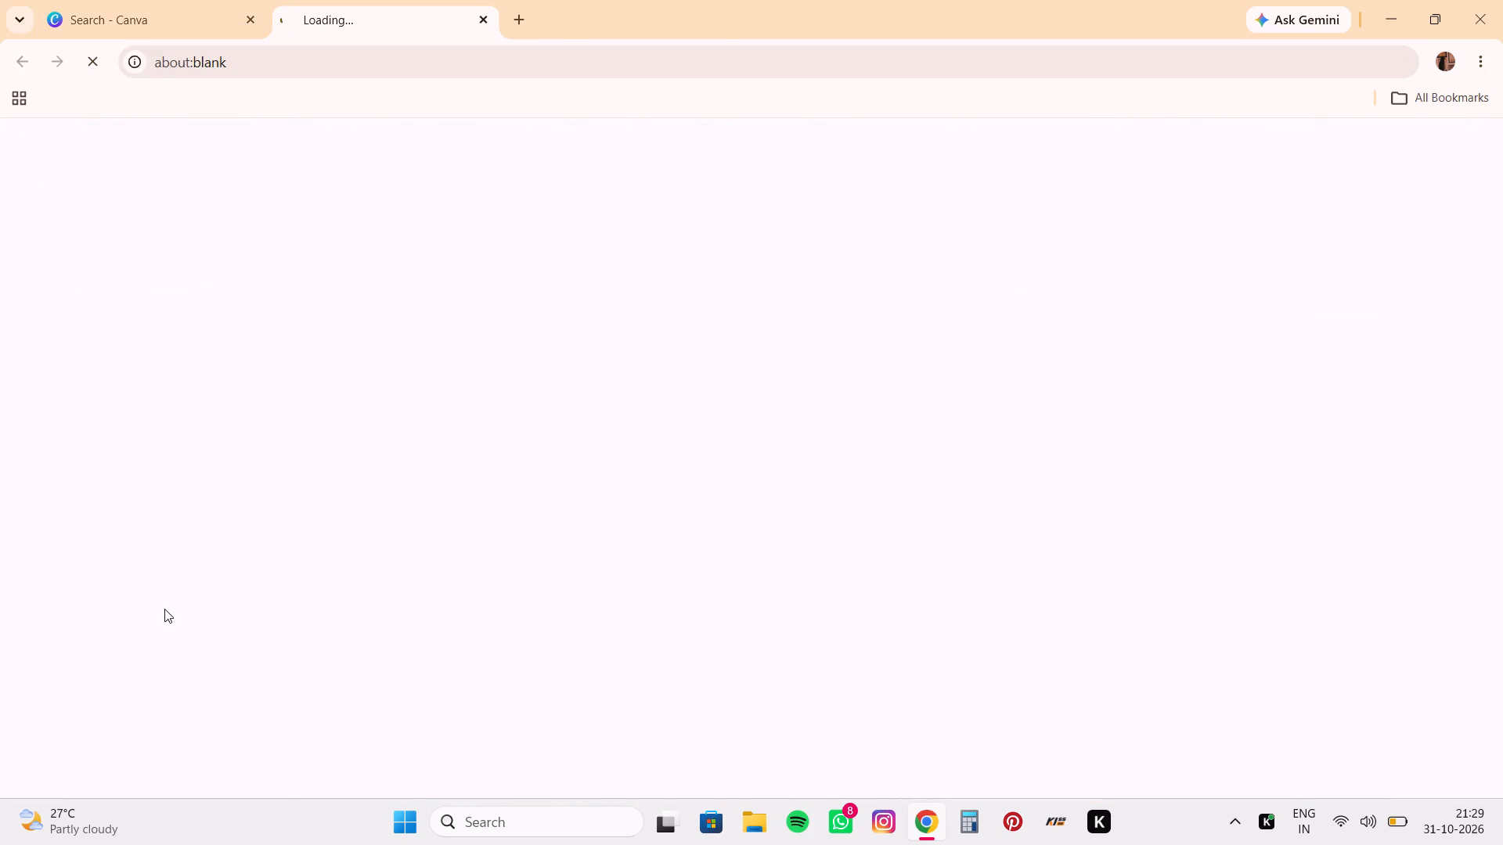
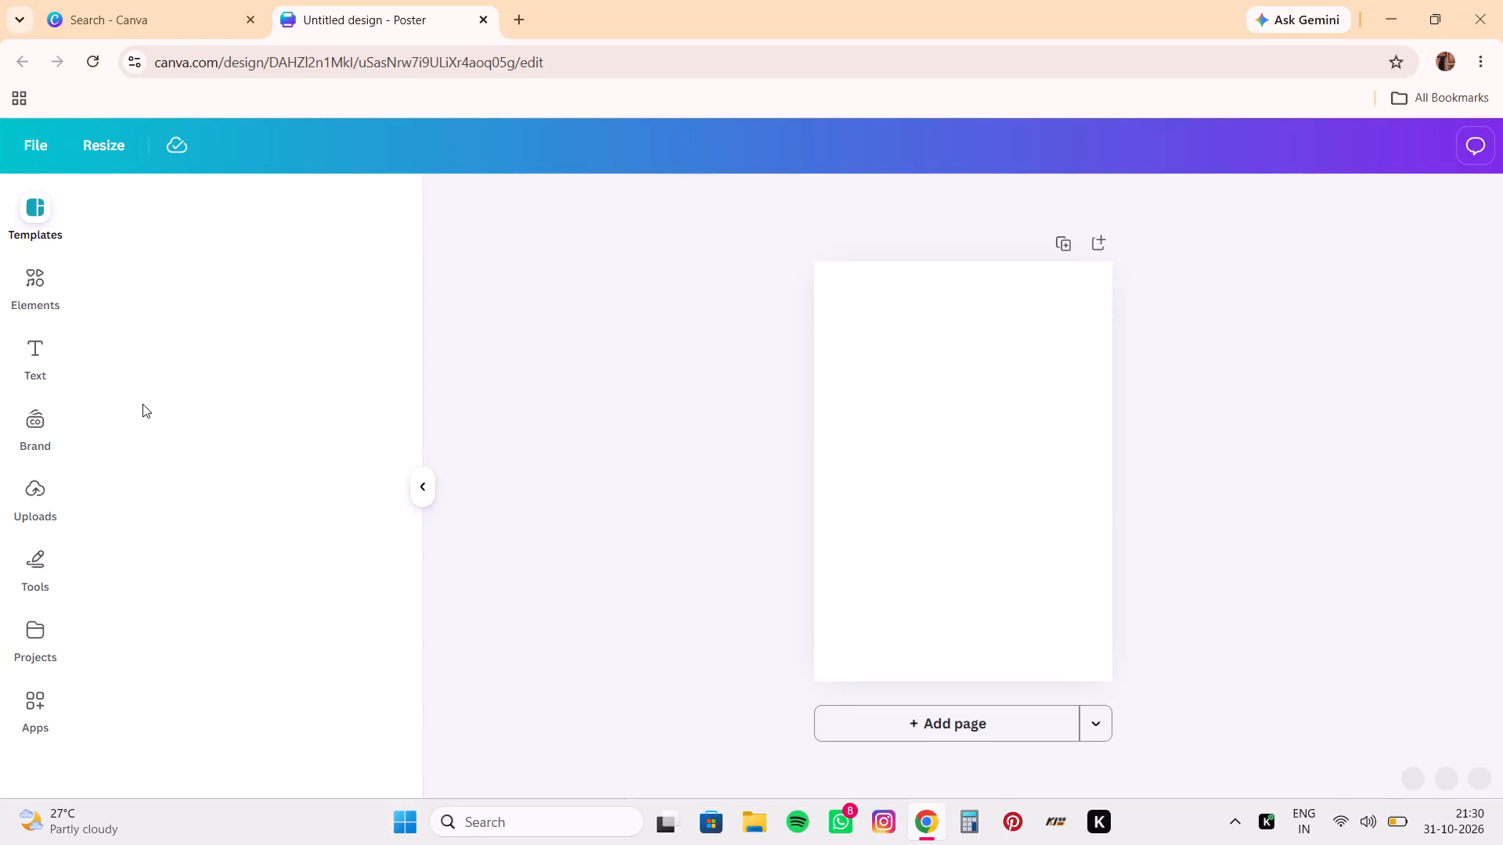
Bring up the poster template suggestions and the uploaded images for the blank poster.
{"action": "left_click", "coordinate": [425, 498]}
{"action": "left_click", "coordinate": [32, 225]}
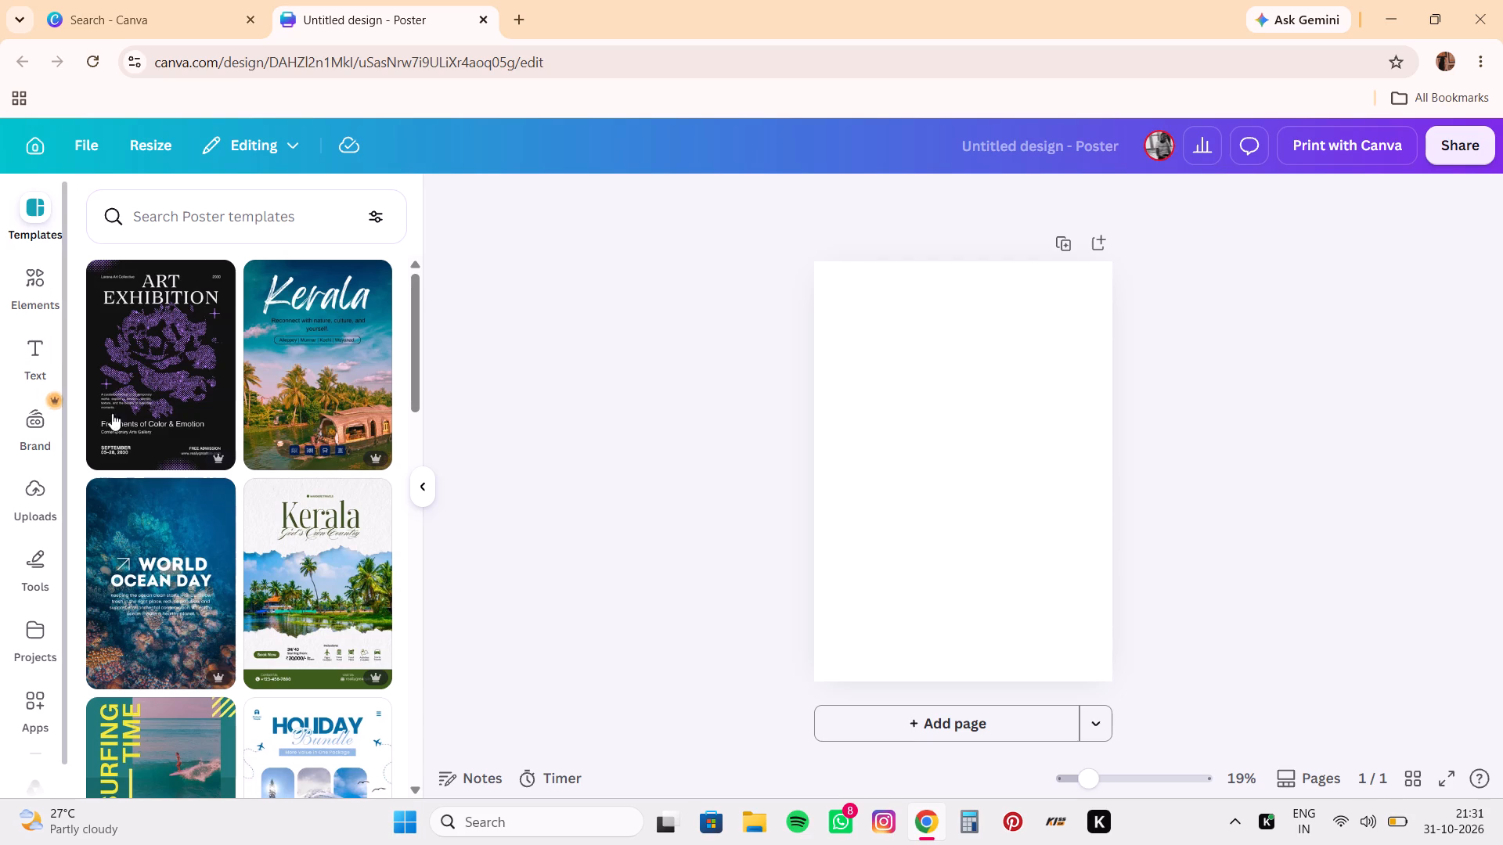
{"action": "left_click", "coordinate": [27, 510]}
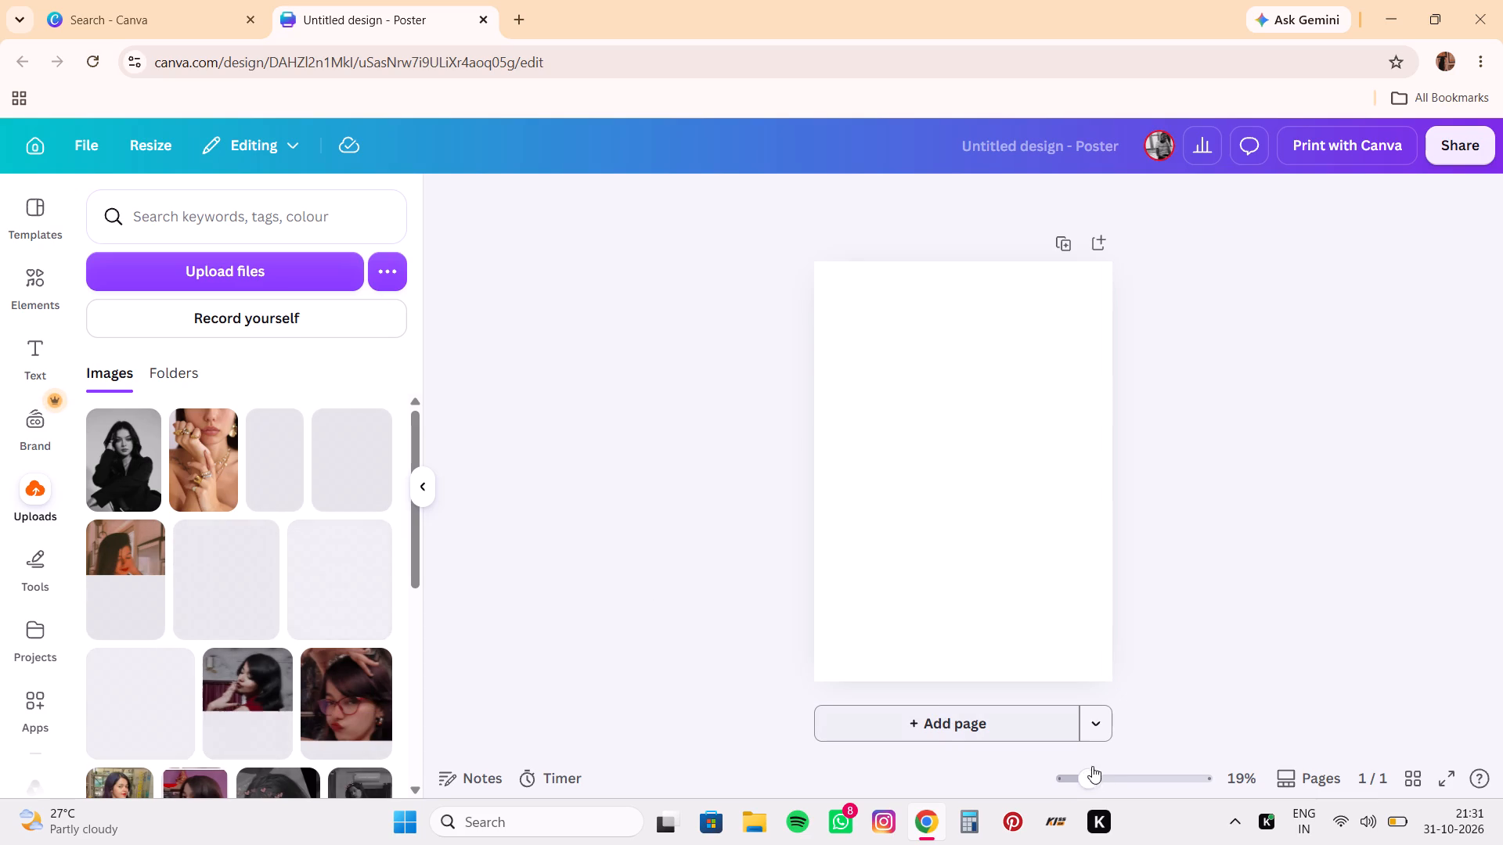
Switch to Pinterest and save the dark red strawberries pin from the home feed to the Template inspo board.
{"action": "left_click", "coordinate": [1011, 828]}
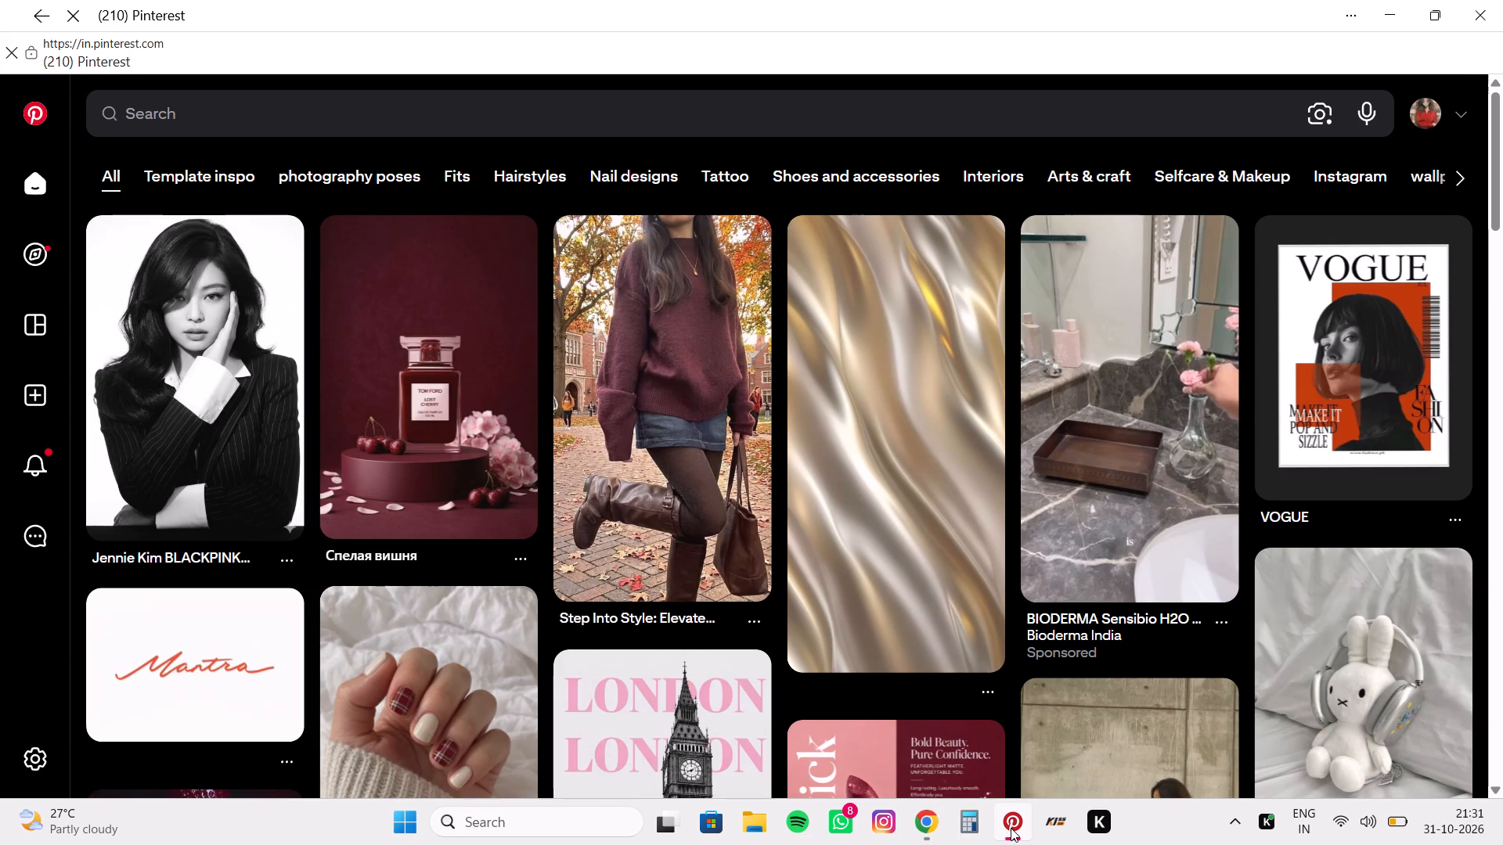
{"action": "scroll", "coordinate": [938, 844], "scroll_direction": "down", "scroll_amount": 3}
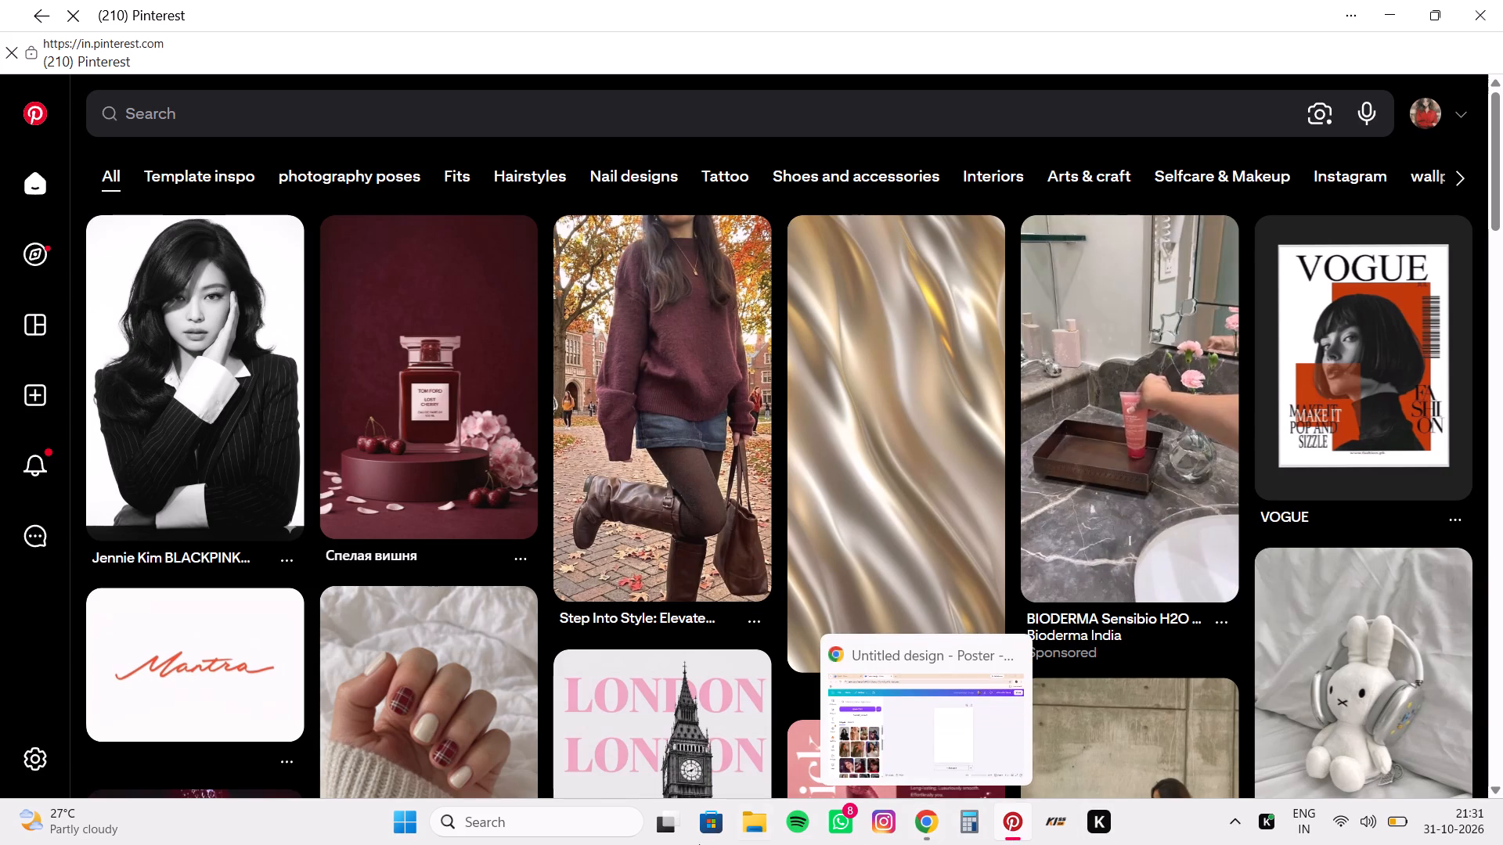
{"action": "scroll", "coordinate": [852, 527], "scroll_direction": "down", "scroll_amount": 3}
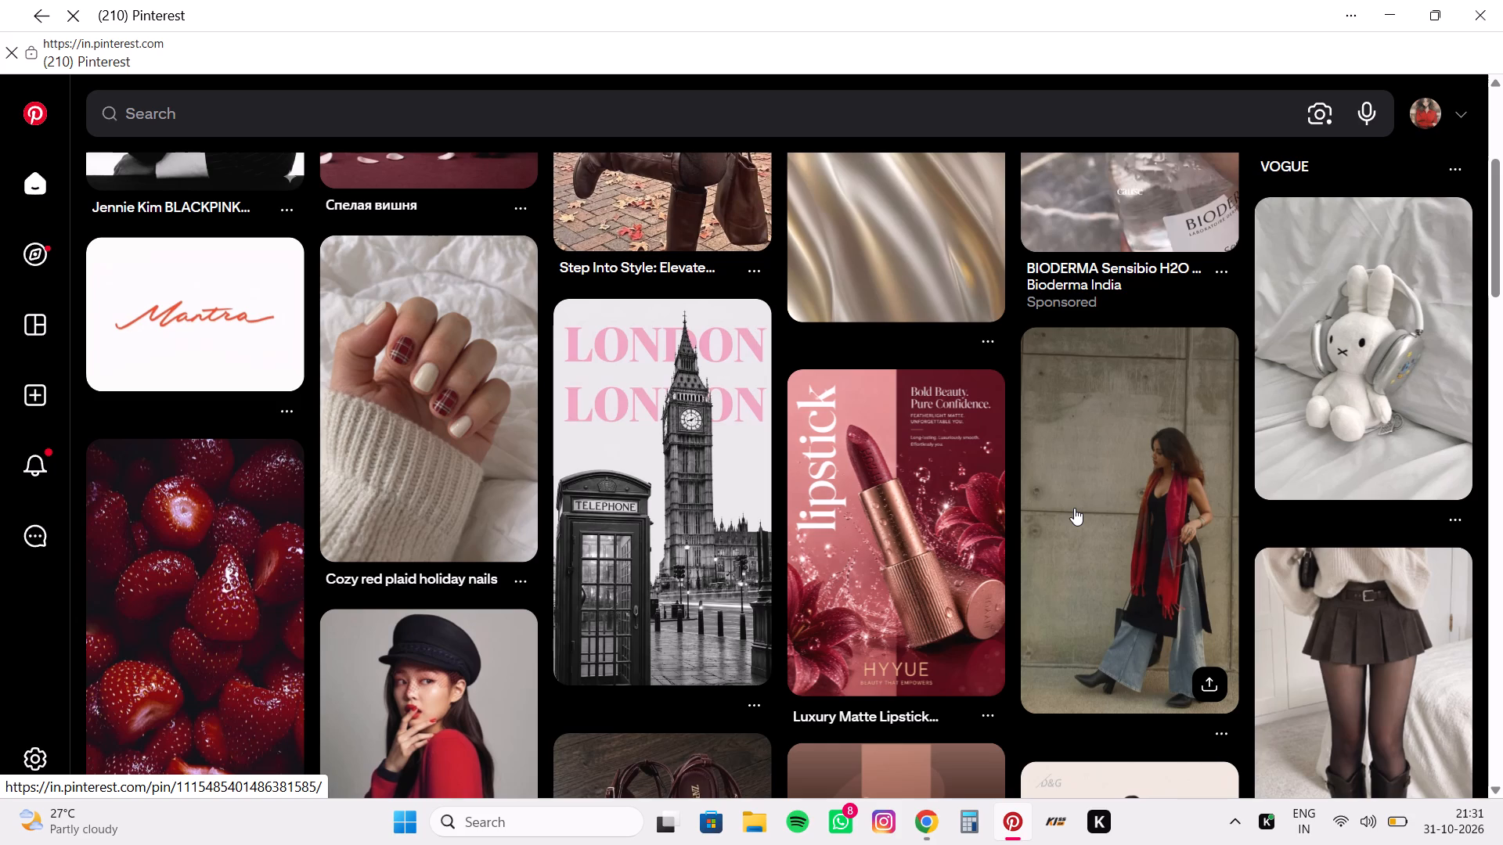
{"action": "scroll", "coordinate": [842, 523], "scroll_direction": "down", "scroll_amount": 1}
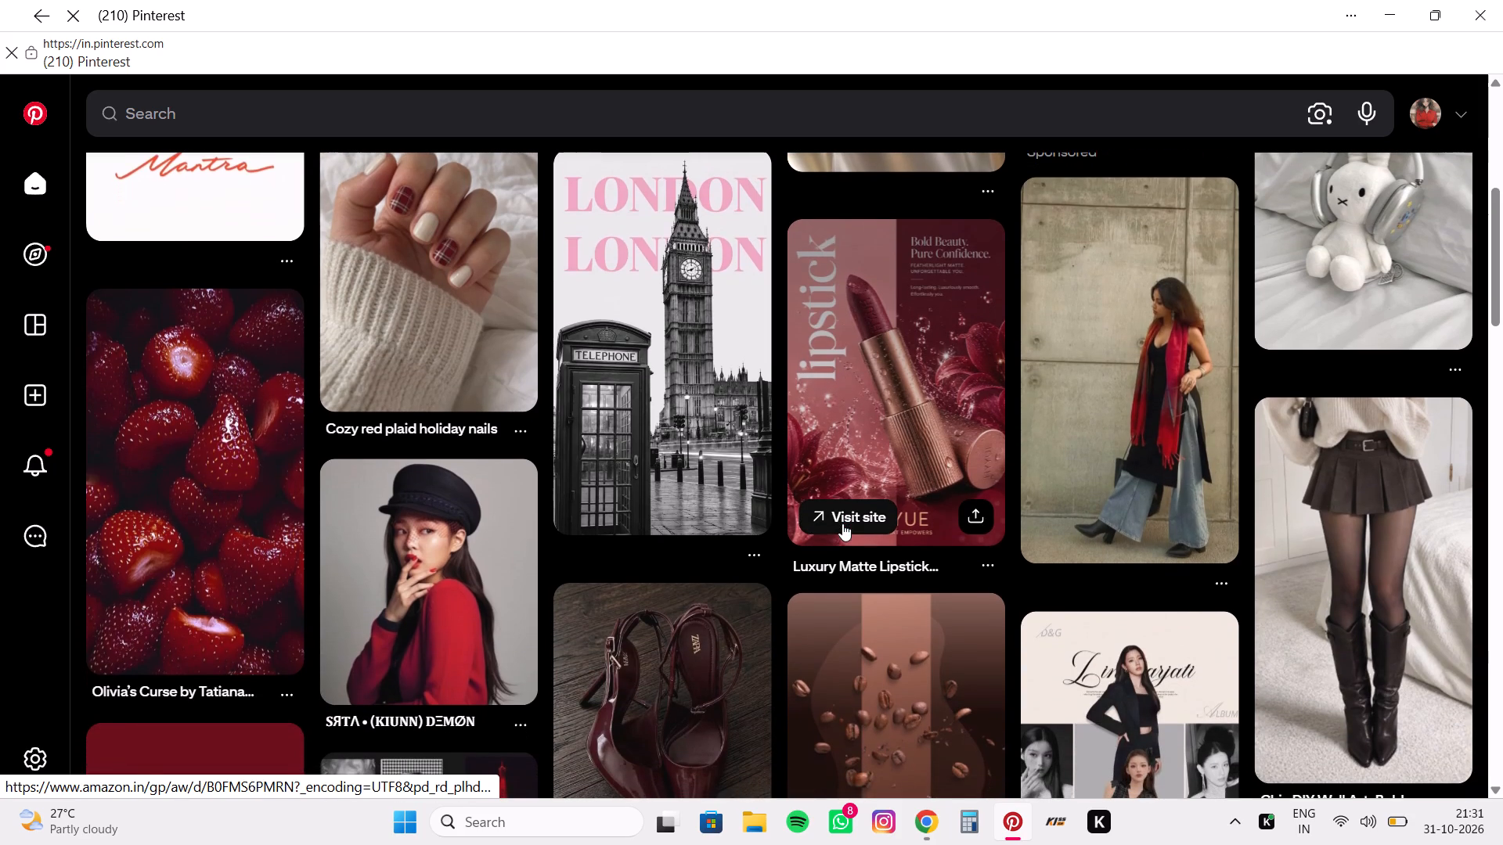
{"action": "scroll", "coordinate": [842, 523], "scroll_direction": "down", "scroll_amount": 3}
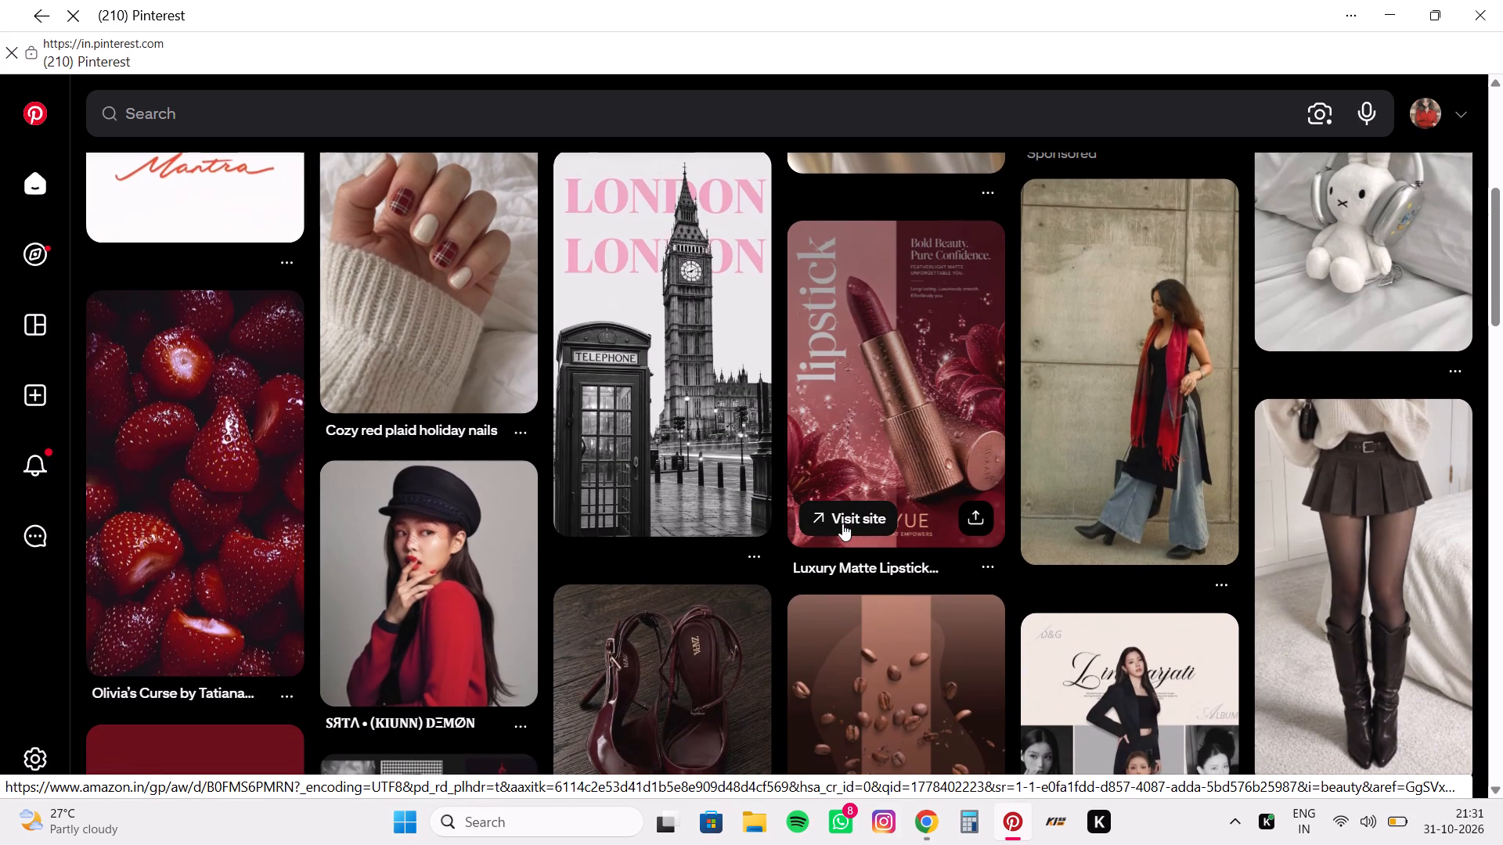
{"action": "scroll", "coordinate": [842, 523], "scroll_direction": "down", "scroll_amount": 2}
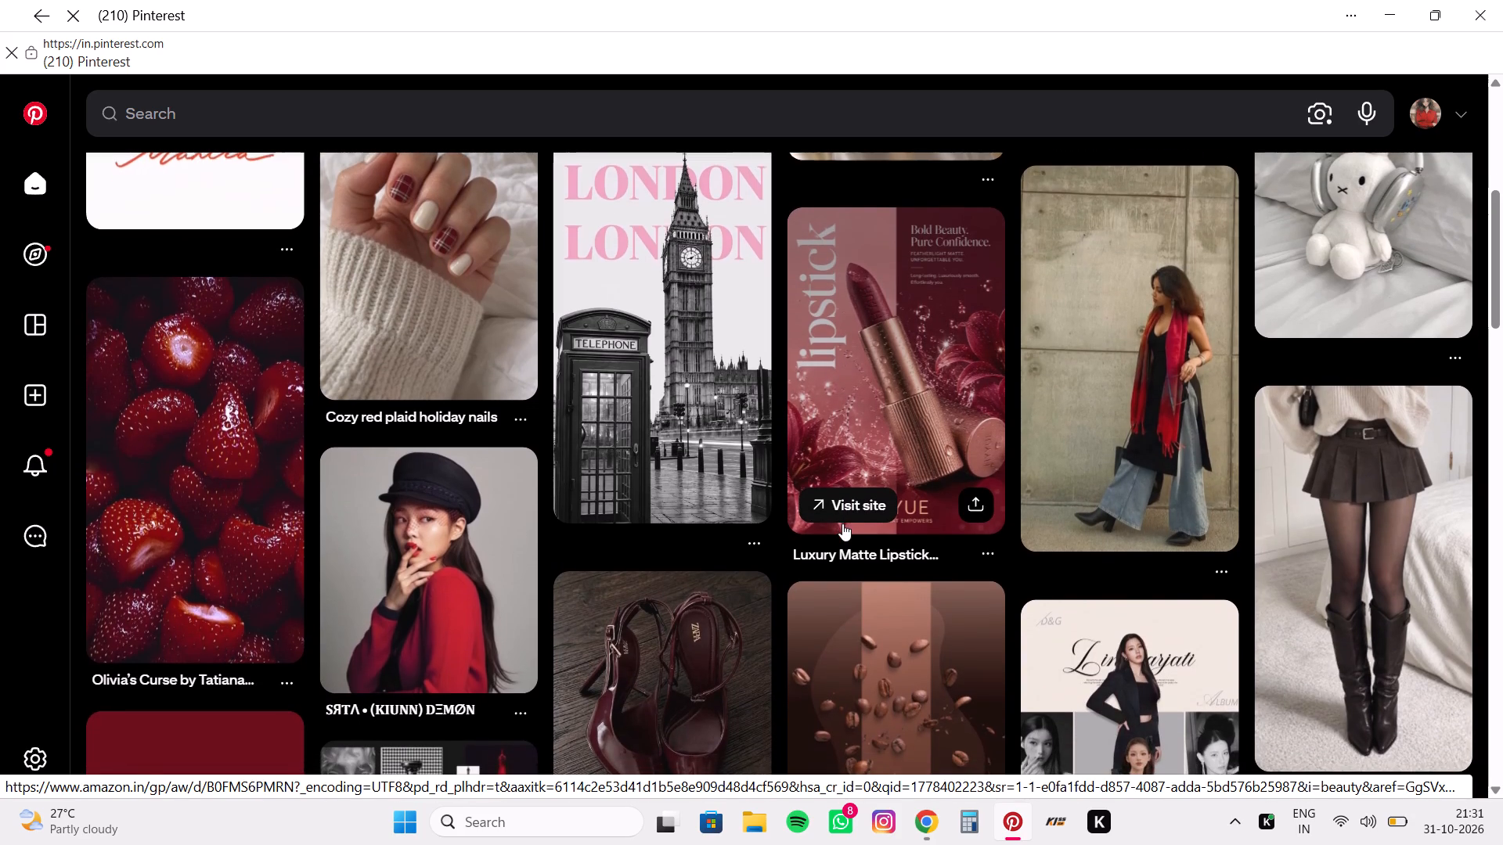
{"action": "scroll", "coordinate": [842, 523], "scroll_direction": "down", "scroll_amount": 1}
{"action": "scroll", "coordinate": [842, 523], "scroll_direction": "up", "scroll_amount": 1}
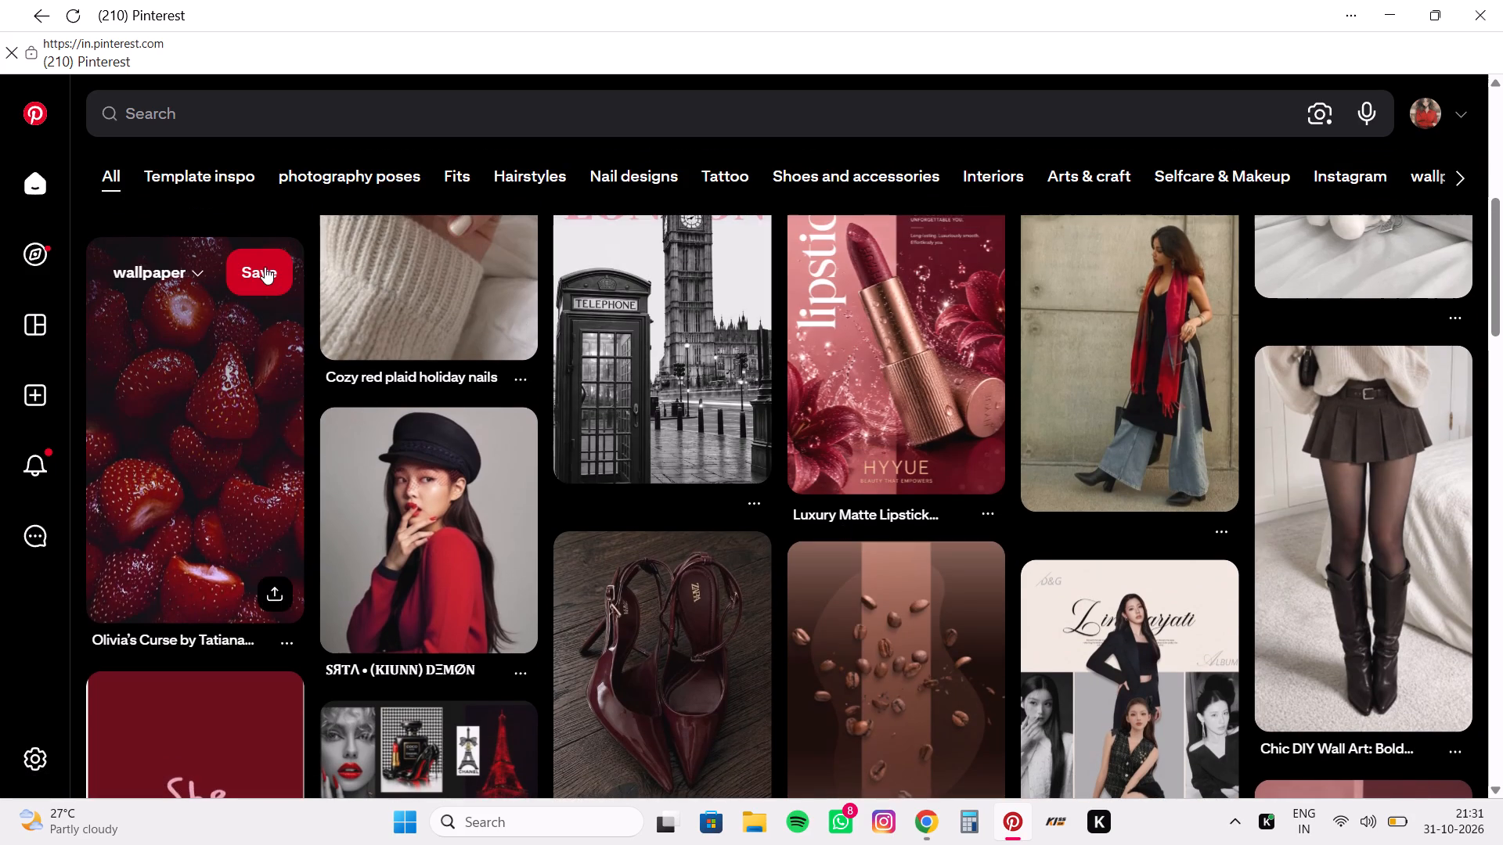
{"action": "left_click", "coordinate": [202, 275]}
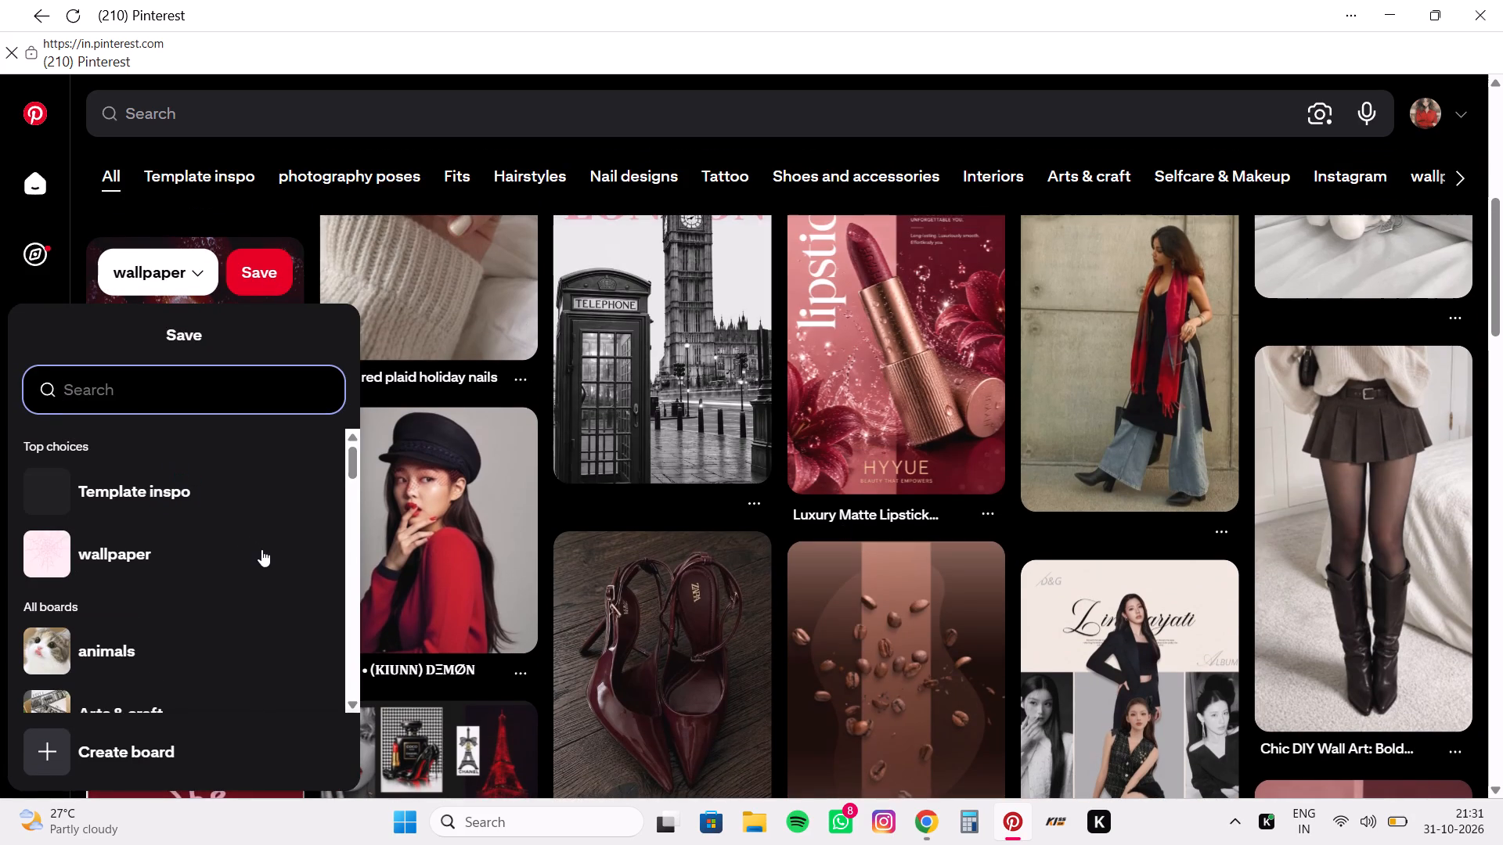
{"action": "left_click", "coordinate": [296, 492]}
Look through more of the Pinterest home feed for poster and design inspiration.
{"action": "scroll", "coordinate": [296, 492], "scroll_direction": "down", "scroll_amount": 4}
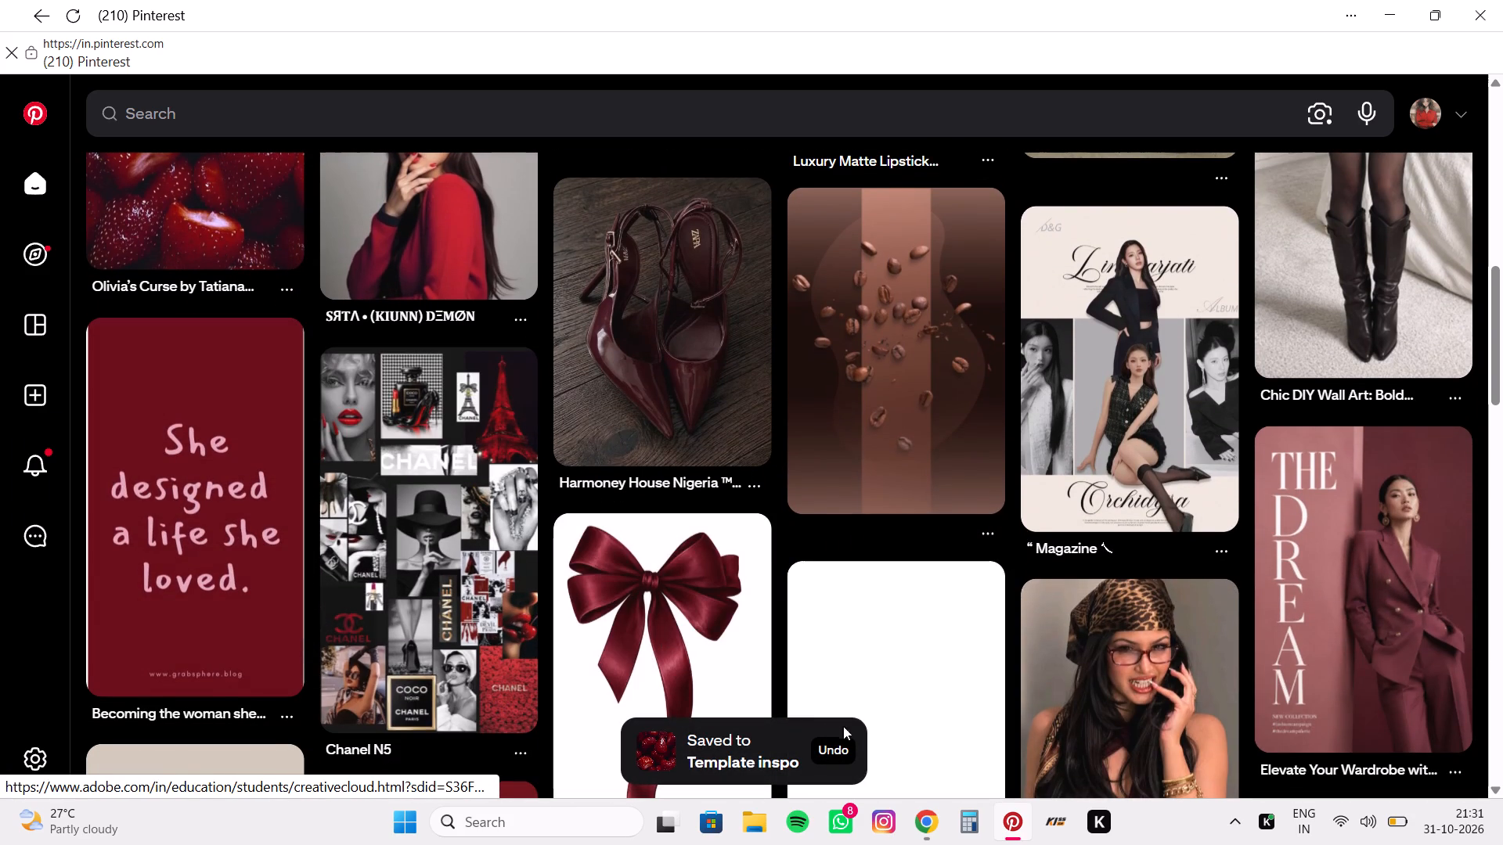
{"action": "scroll", "coordinate": [840, 653], "scroll_direction": "down", "scroll_amount": 3}
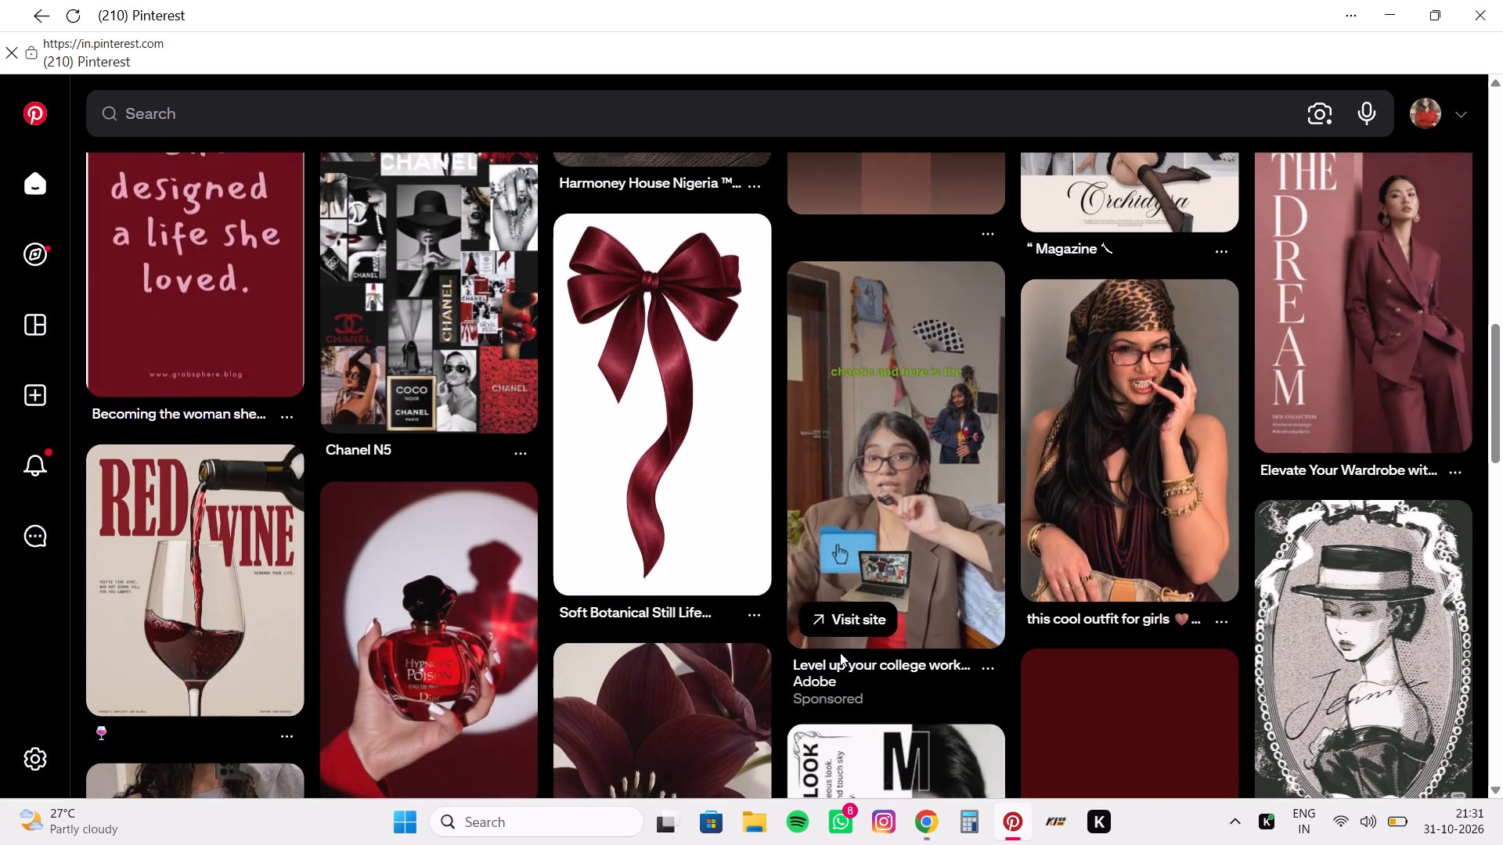
{"action": "scroll", "coordinate": [840, 653], "scroll_direction": "down", "scroll_amount": 1}
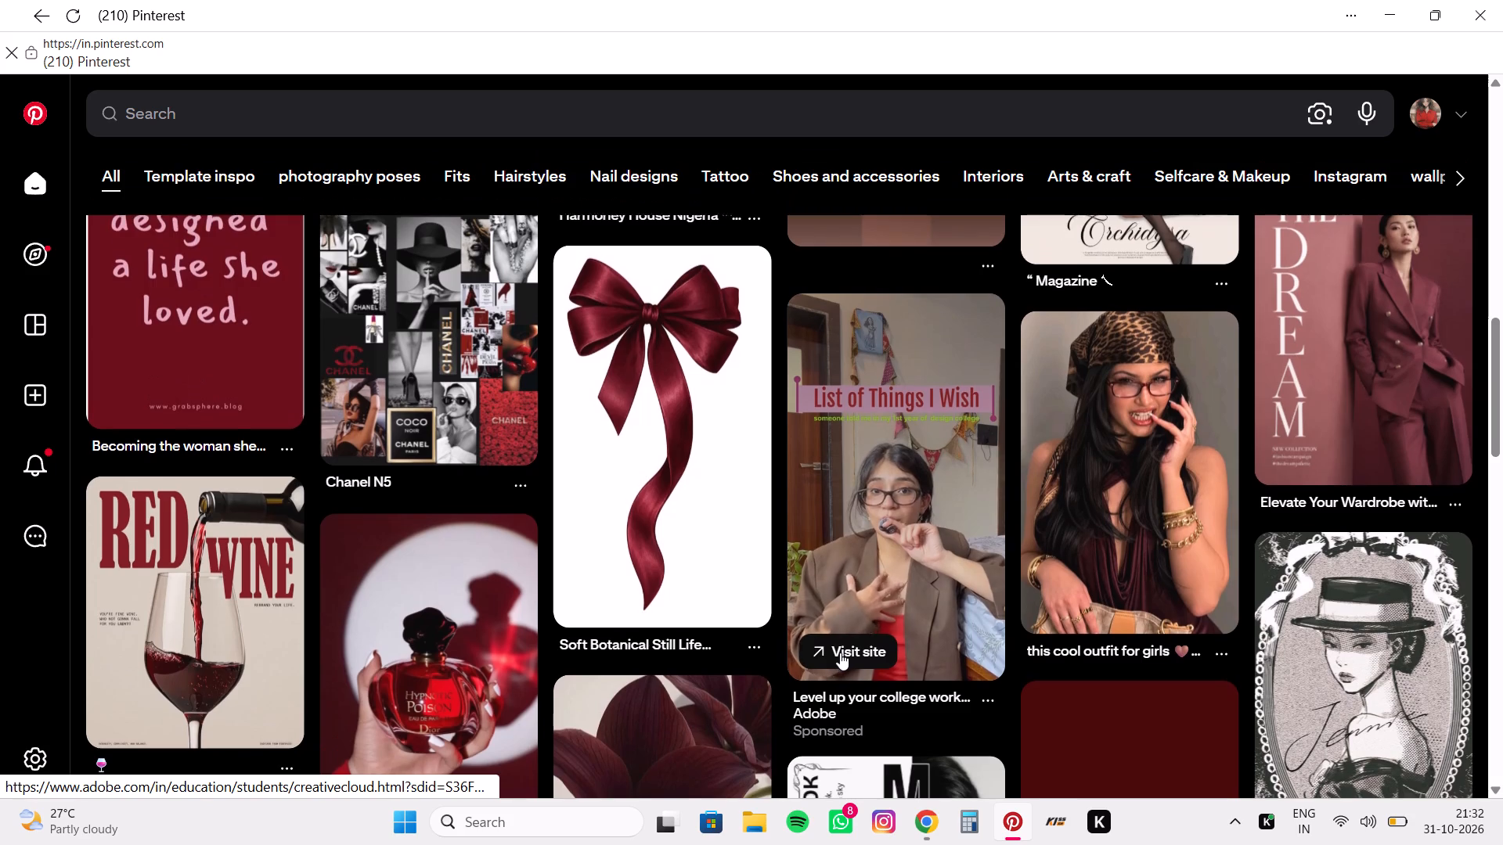
{"action": "scroll", "coordinate": [840, 653], "scroll_direction": "down", "scroll_amount": 3}
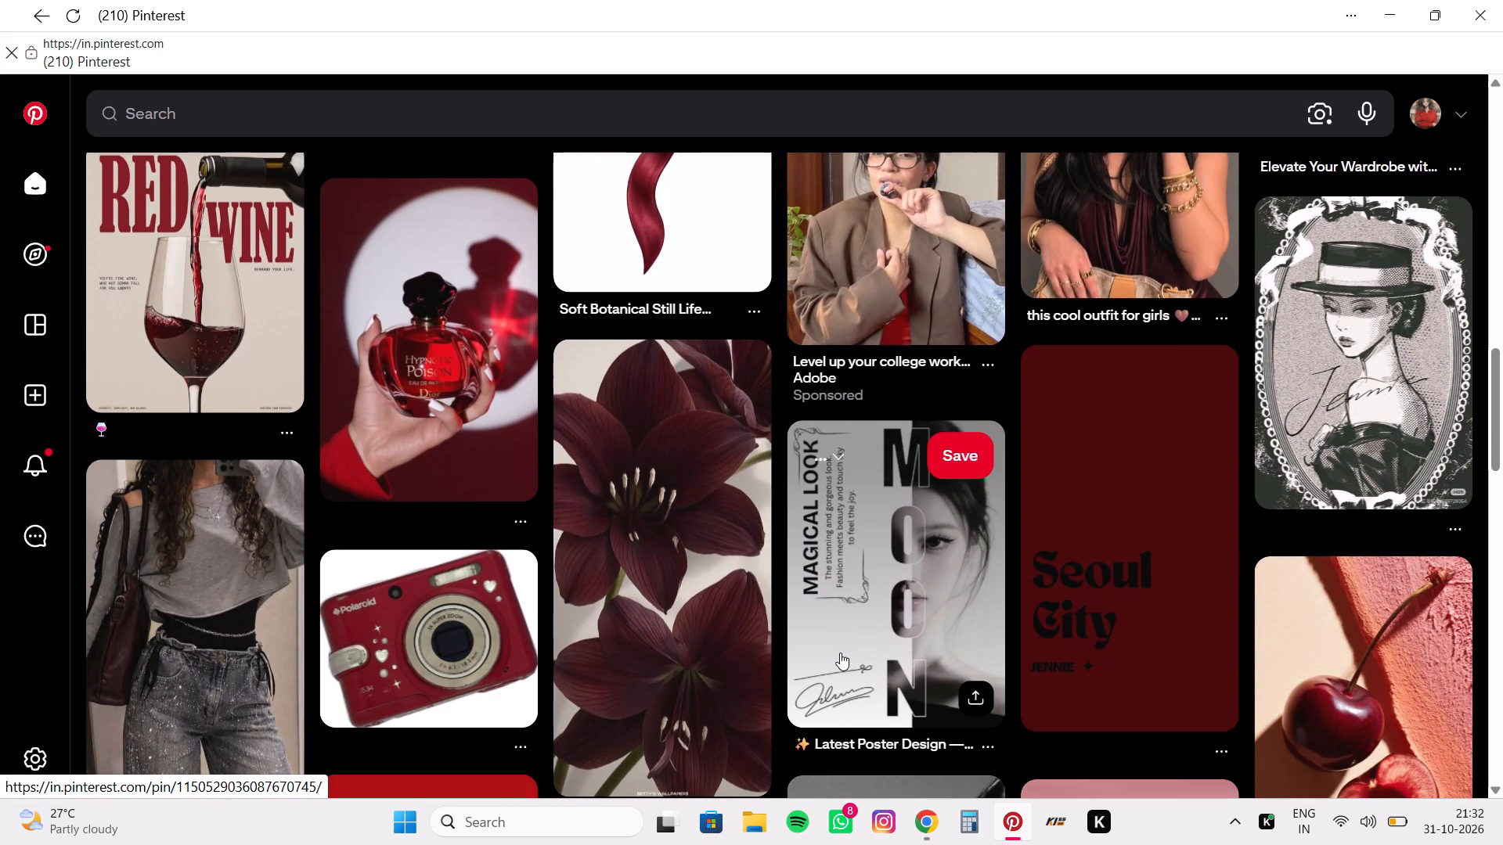
{"action": "scroll", "coordinate": [840, 653], "scroll_direction": "up", "scroll_amount": 2}
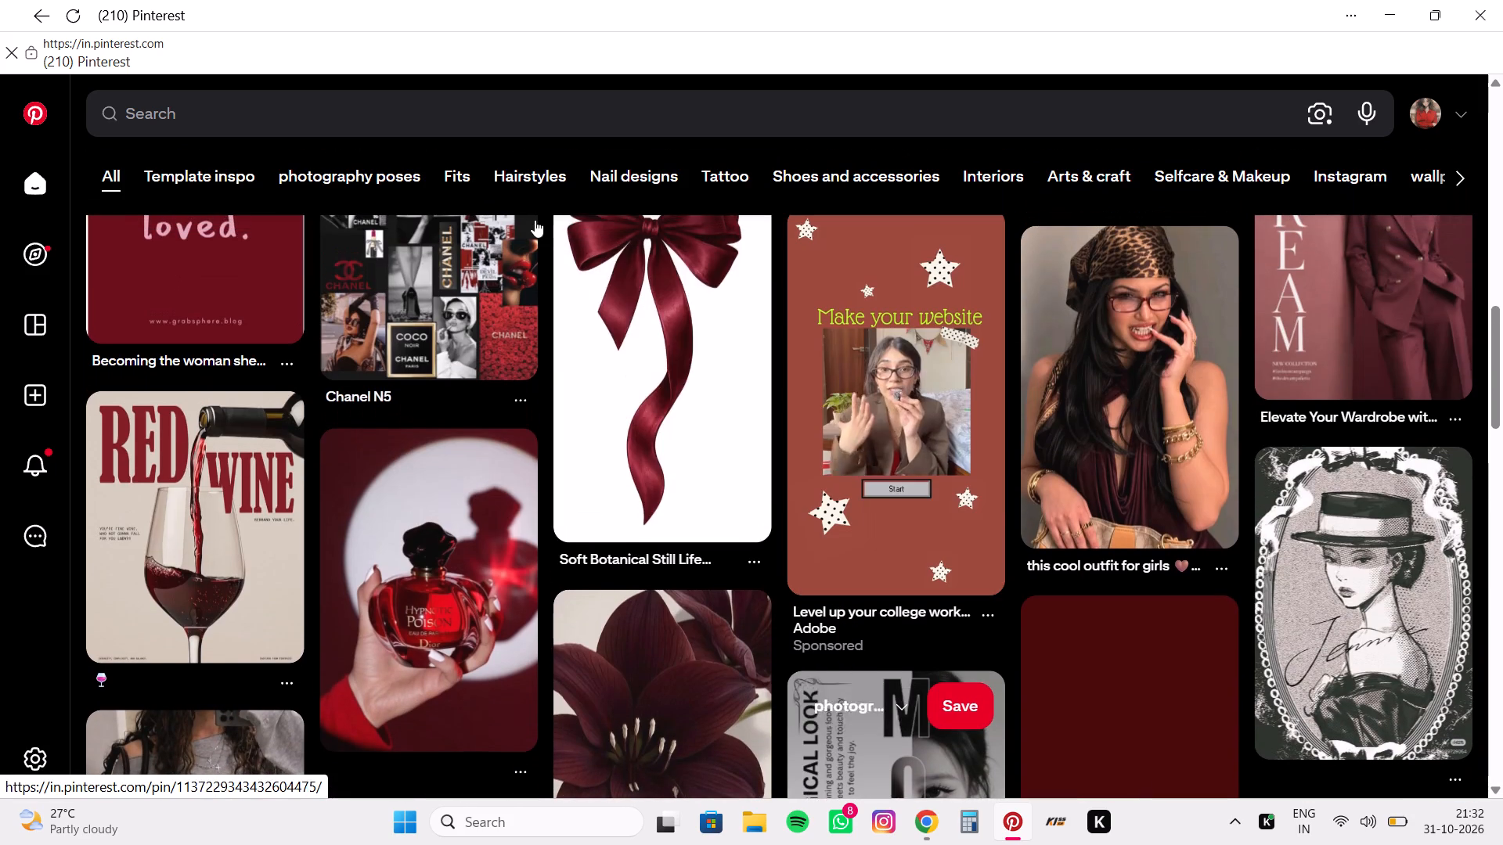
Search Pinterest for "jennie met gala" and save the half-length portrait with black hat and pearl necklaces to the Template inspo board.
{"action": "left_click", "coordinate": [470, 119]}
{"action": "type", "text": "jennie met gala"}
{"action": "key", "text": "Return"}
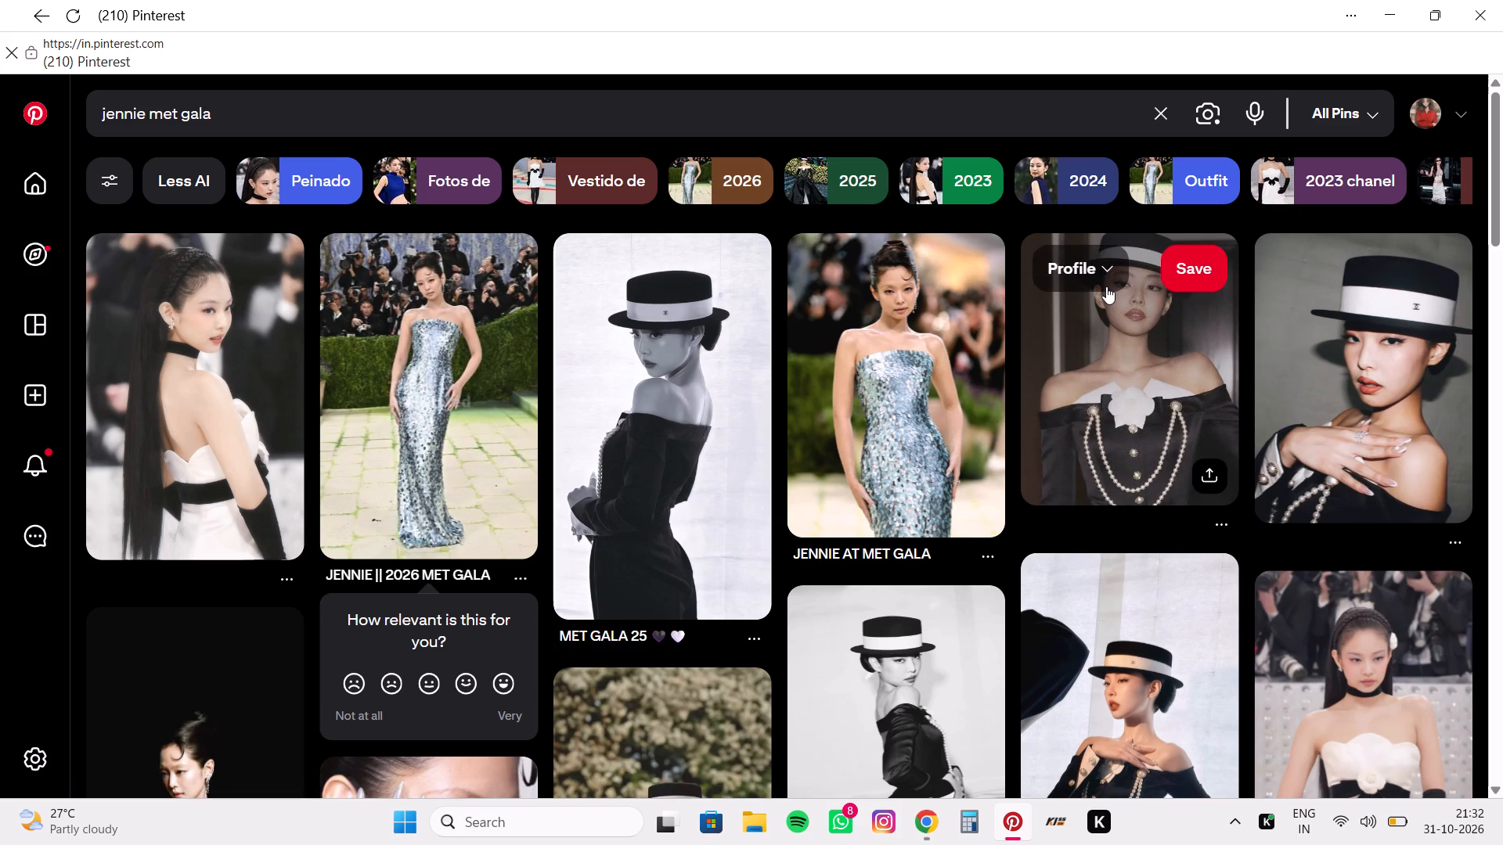
{"action": "left_click", "coordinate": [1103, 280]}
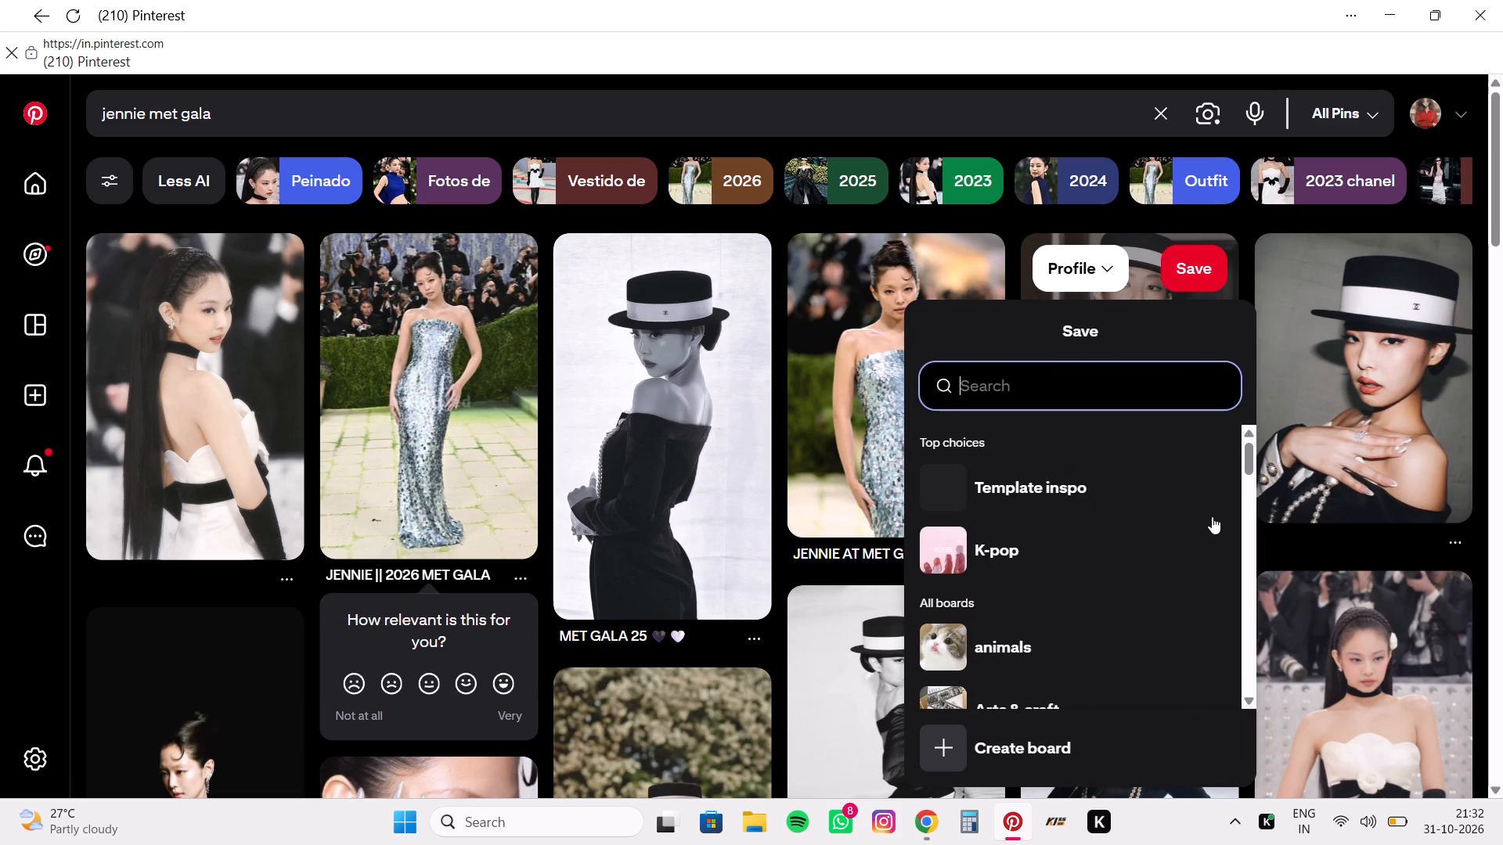
{"action": "left_click", "coordinate": [1184, 495]}
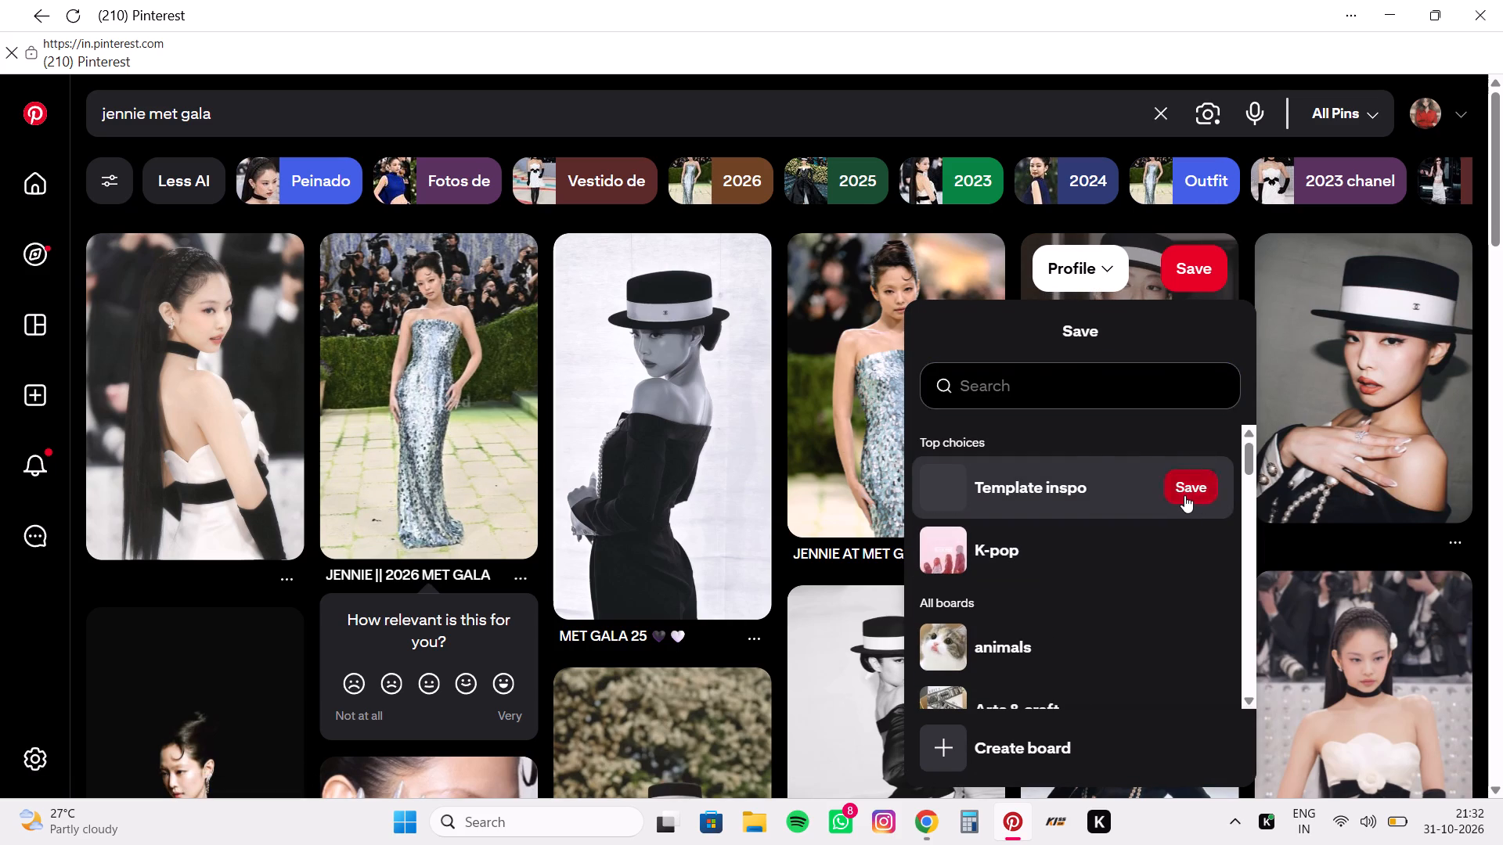
Examine the "jennie met gala" results for further photos suited to the poster.
{"action": "scroll", "coordinate": [1142, 627], "scroll_direction": "down", "scroll_amount": 3}
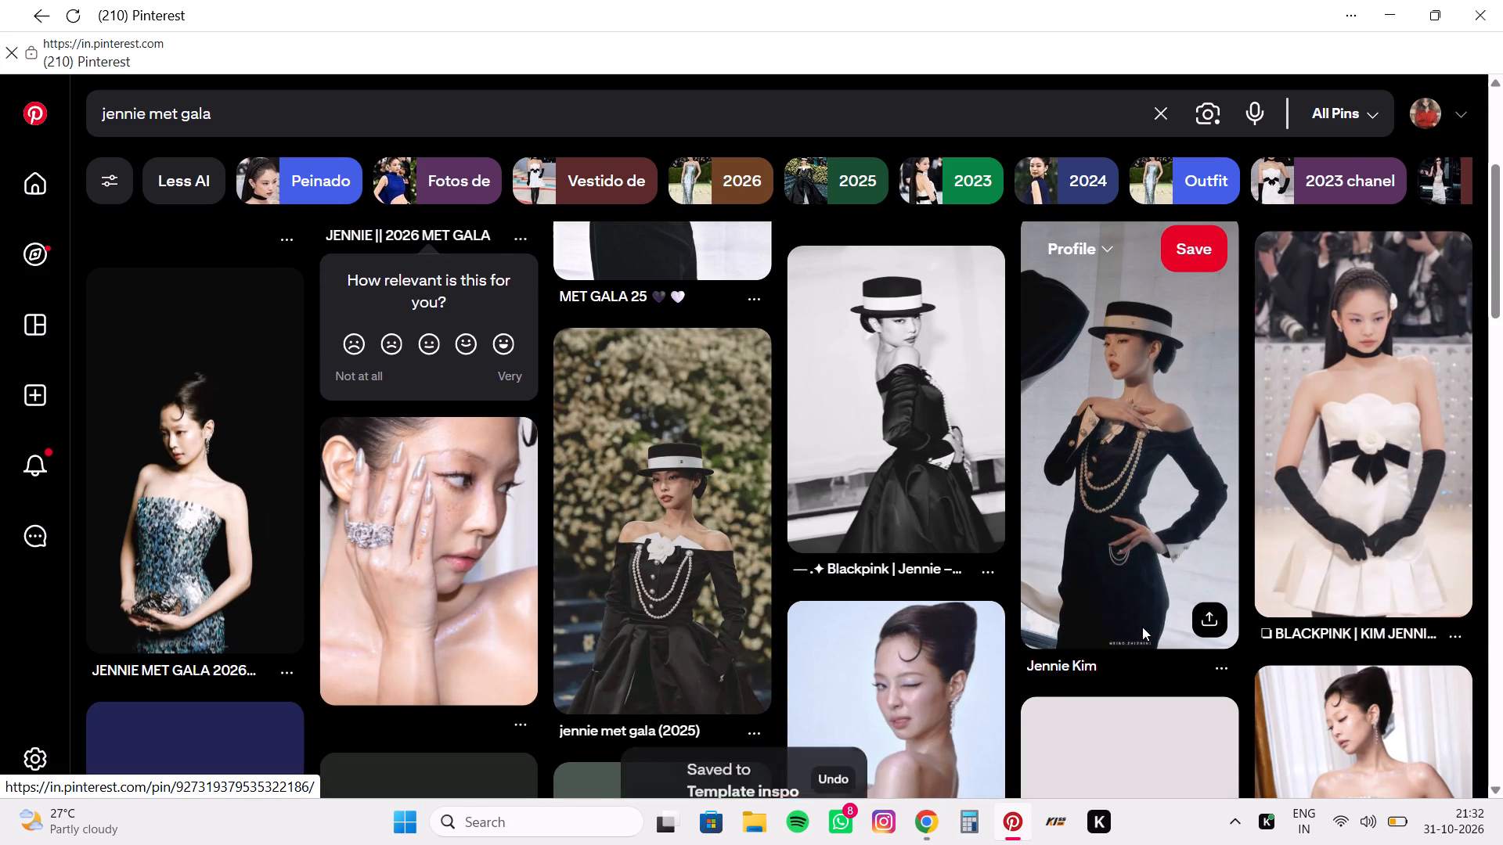
{"action": "scroll", "coordinate": [1142, 627], "scroll_direction": "down", "scroll_amount": 6}
{"action": "scroll", "coordinate": [1142, 627], "scroll_direction": "up", "scroll_amount": 1}
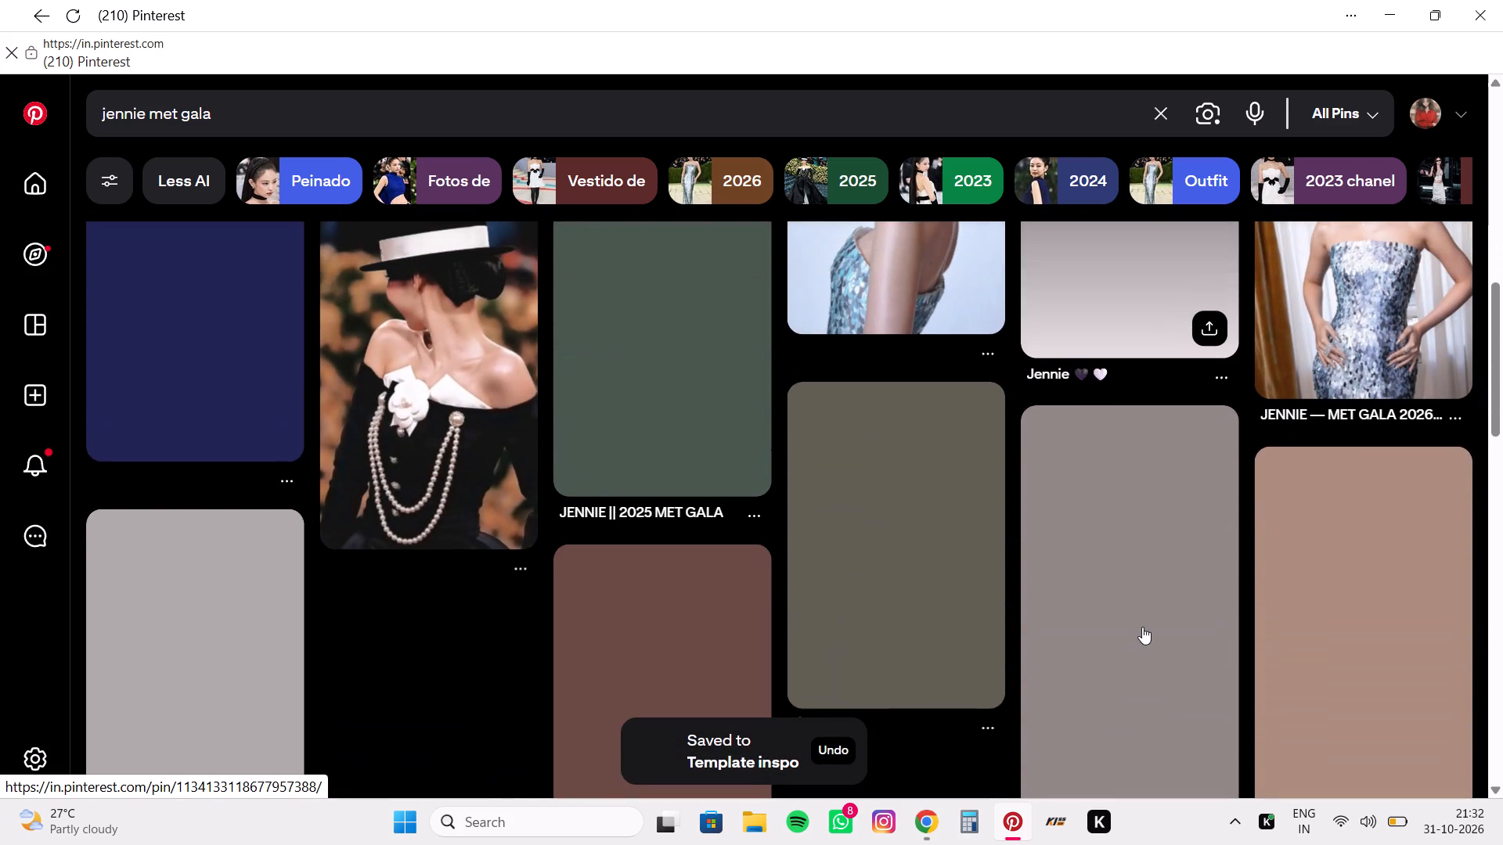
{"action": "scroll", "coordinate": [1142, 627], "scroll_direction": "up", "scroll_amount": 2}
{"action": "scroll", "coordinate": [1142, 627], "scroll_direction": "down", "scroll_amount": 3}
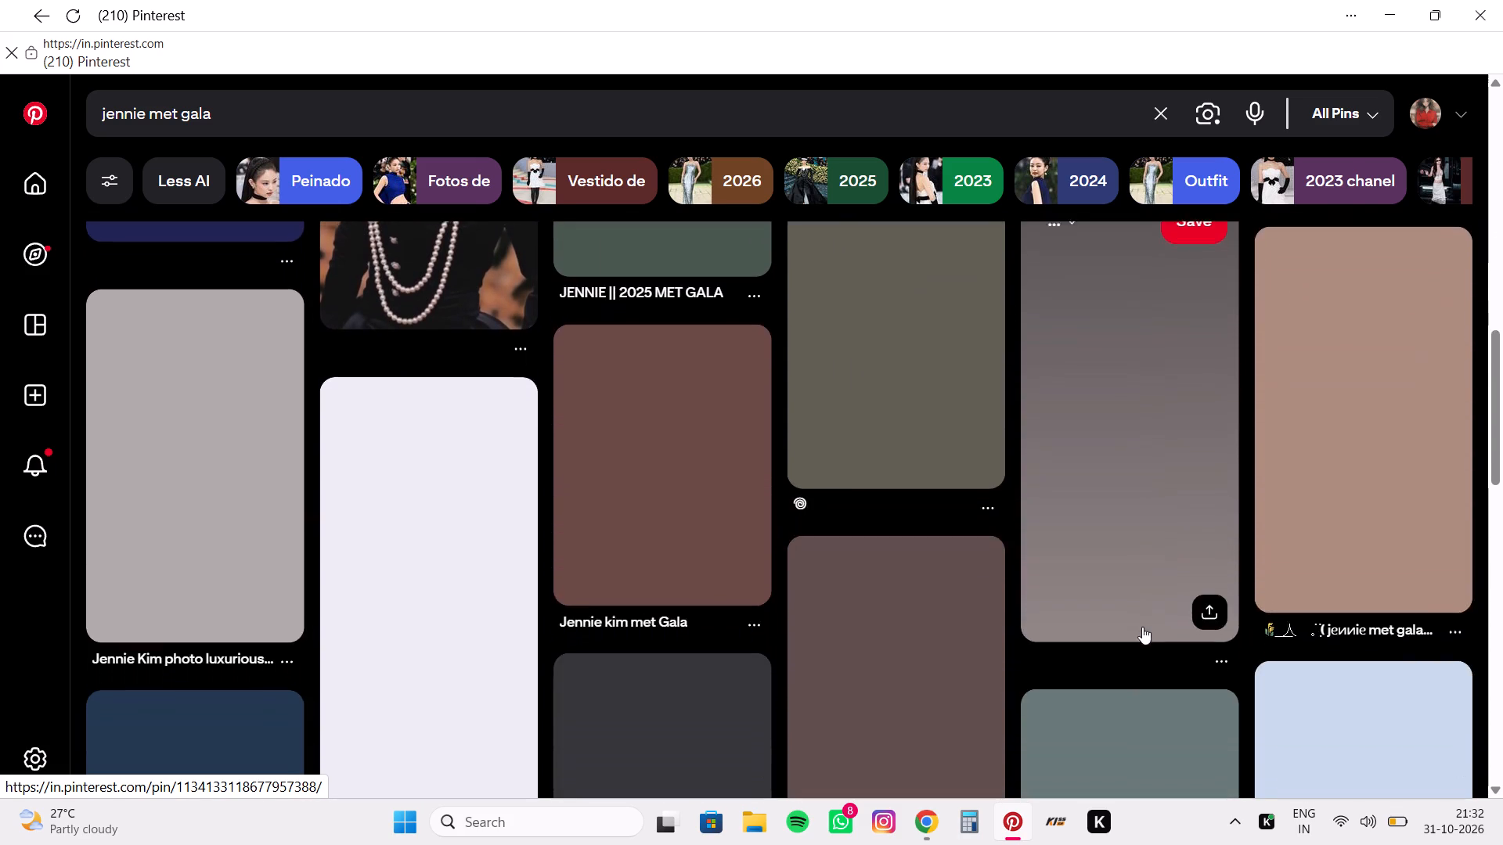
{"action": "scroll", "coordinate": [1142, 627], "scroll_direction": "up", "scroll_amount": 3}
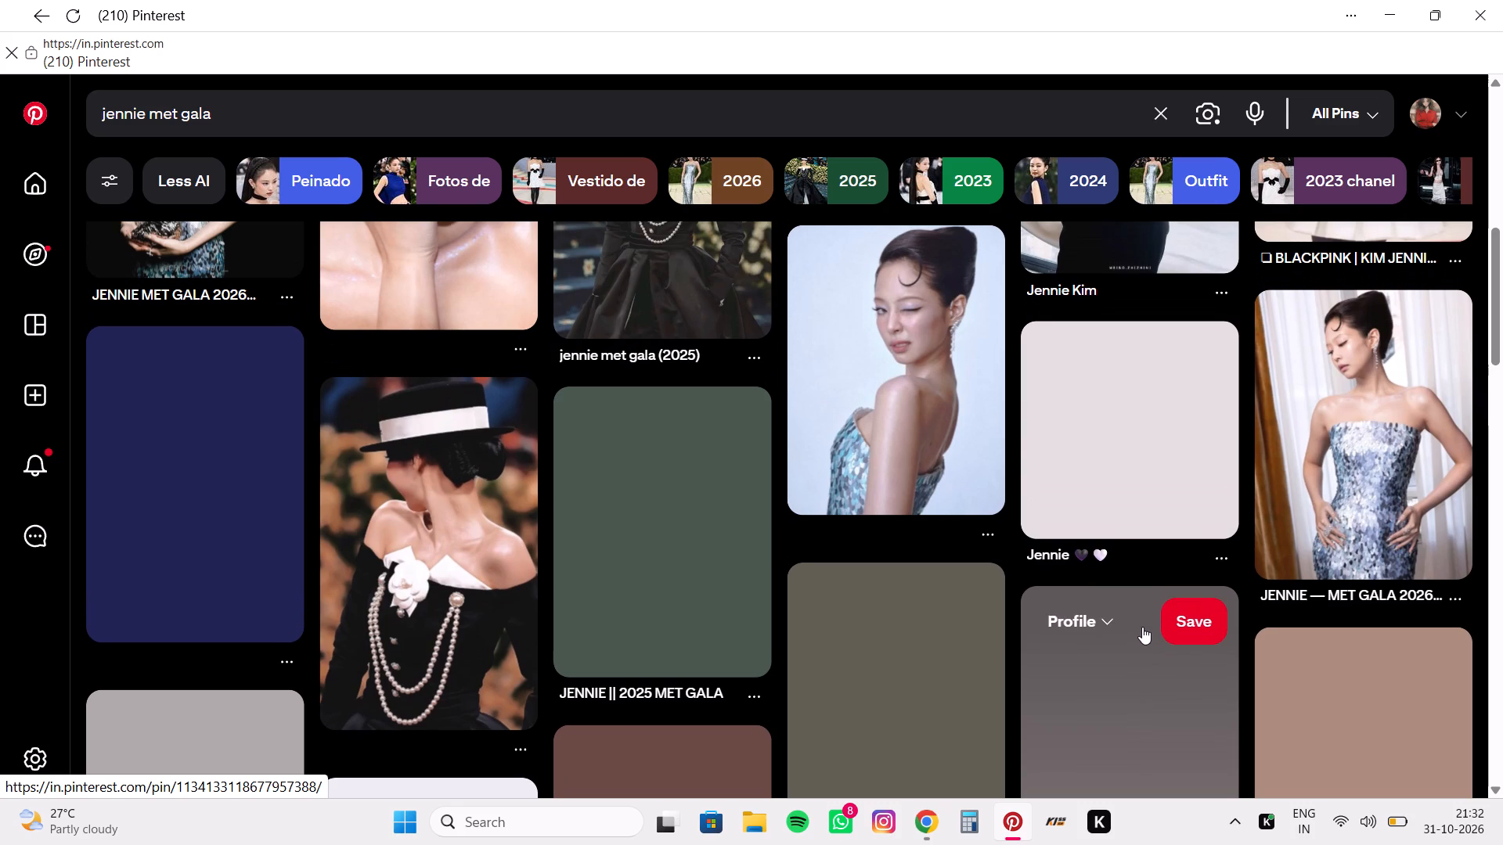
{"action": "scroll", "coordinate": [1142, 627], "scroll_direction": "up", "scroll_amount": 2}
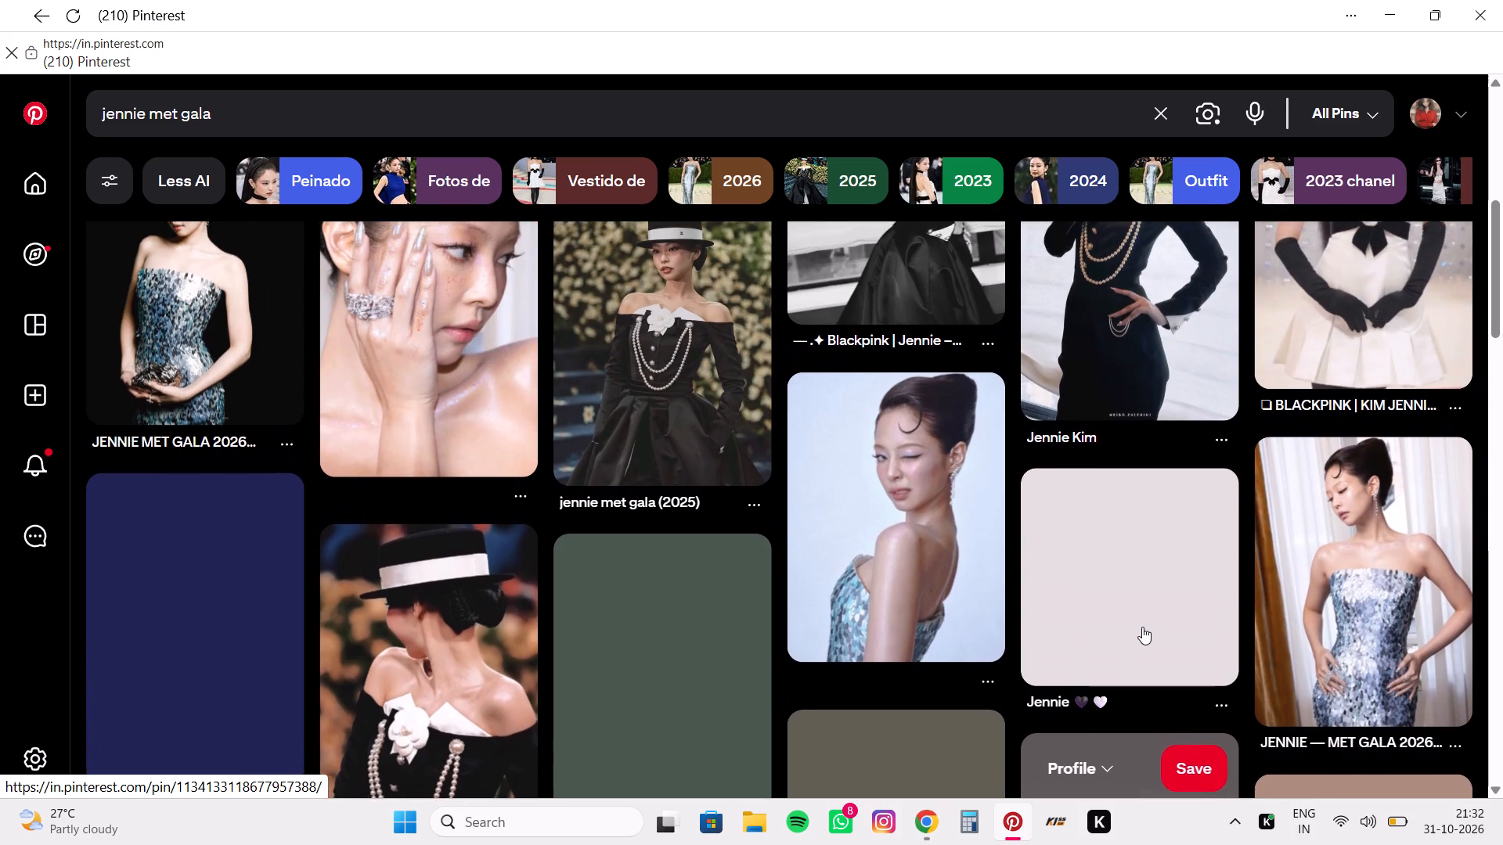
{"action": "scroll", "coordinate": [1142, 627], "scroll_direction": "up", "scroll_amount": 1}
{"action": "scroll", "coordinate": [1142, 627], "scroll_direction": "right", "scroll_amount": 2}
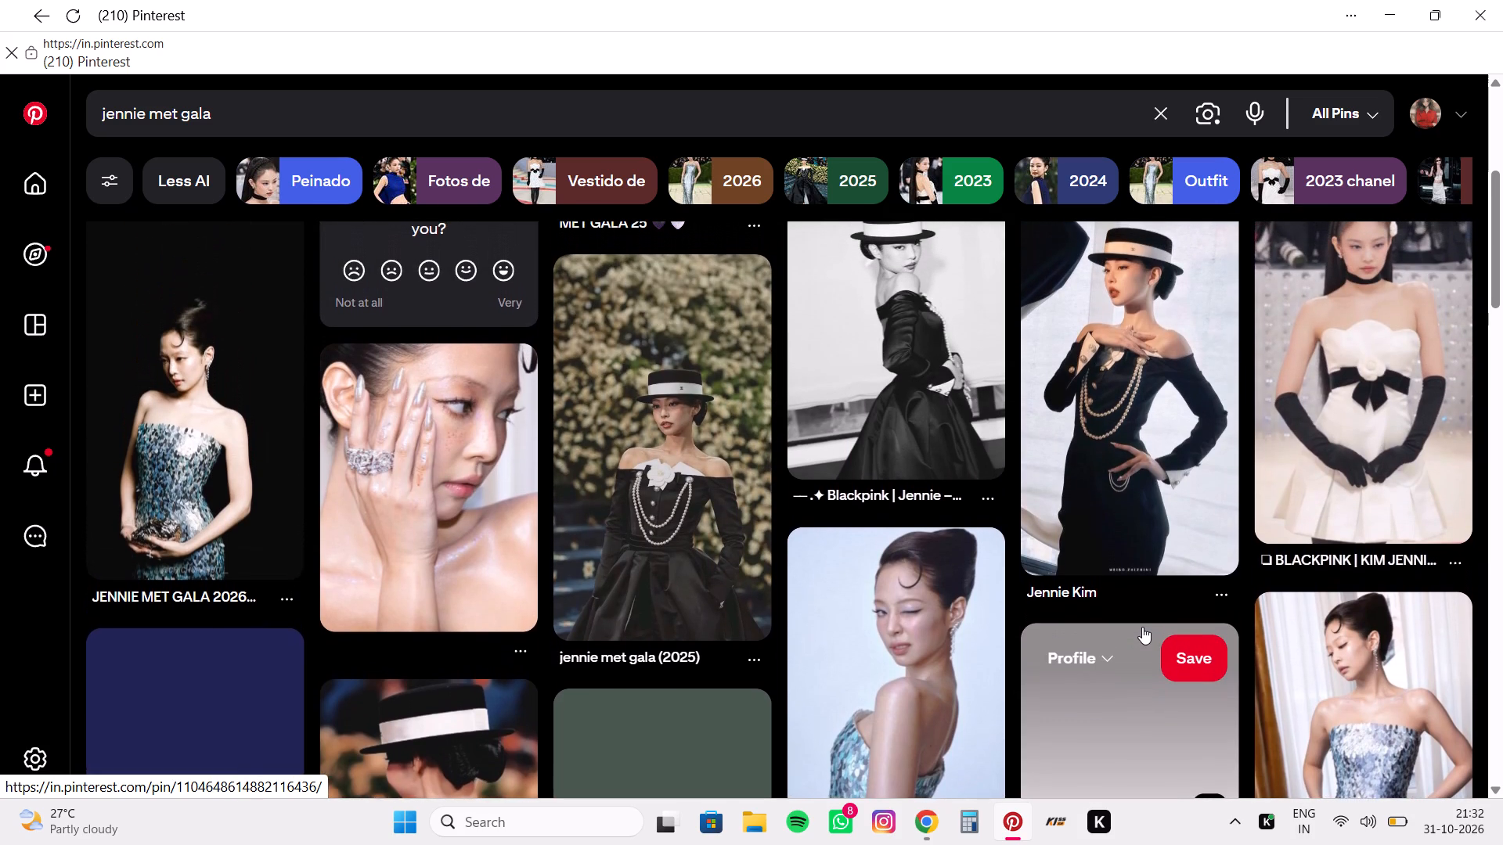
{"action": "scroll", "coordinate": [1142, 627], "scroll_direction": "right", "scroll_amount": 2}
{"action": "scroll", "coordinate": [1142, 627], "scroll_direction": "down", "scroll_amount": 5}
{"action": "scroll", "coordinate": [1142, 627], "scroll_direction": "up", "scroll_amount": 9}
{"action": "scroll", "coordinate": [1142, 627], "scroll_direction": "down", "scroll_amount": 4}
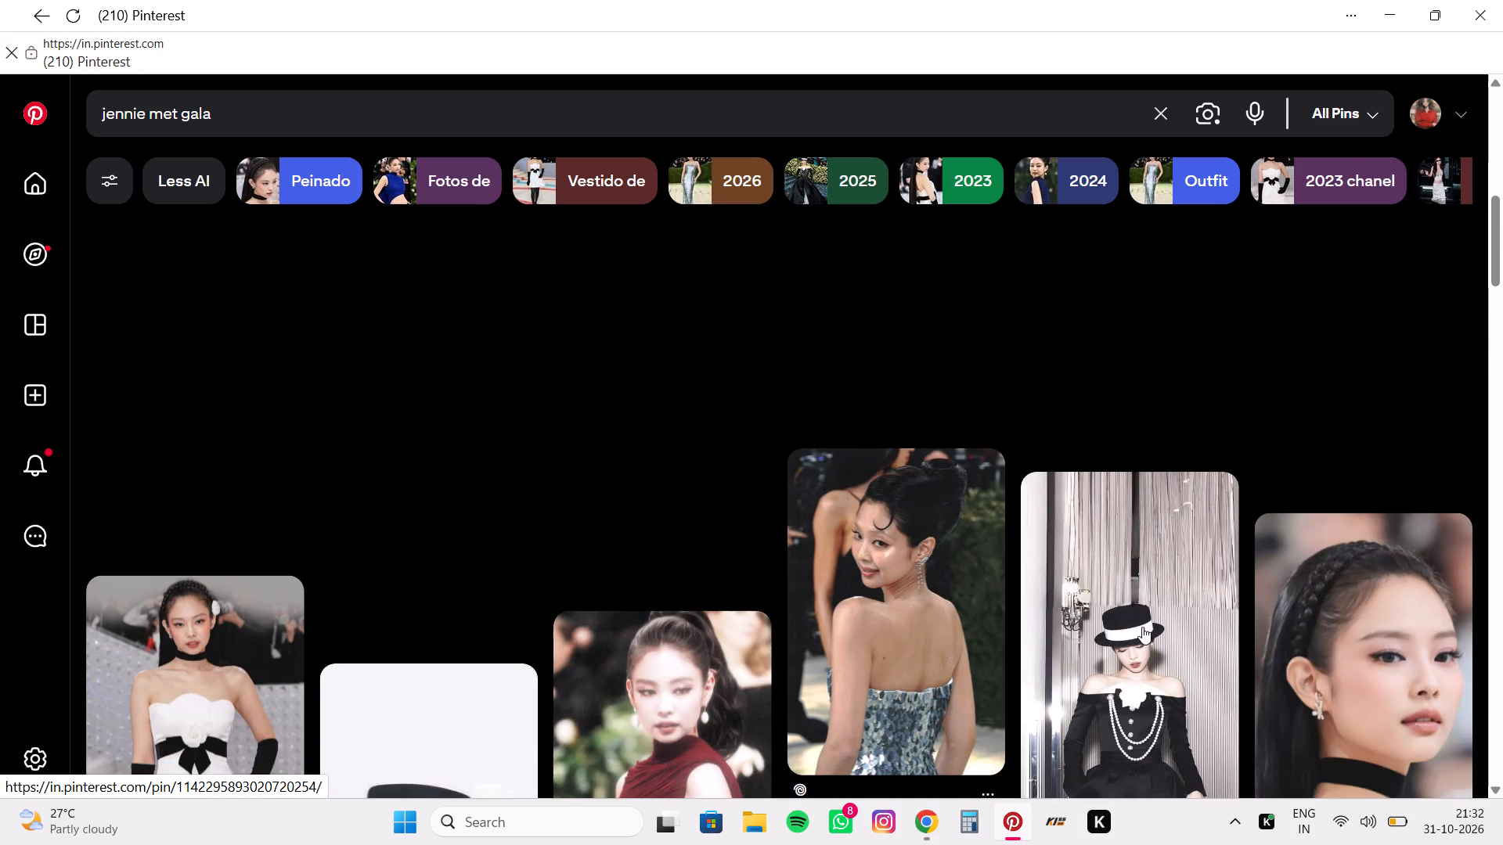
{"action": "scroll", "coordinate": [1142, 627], "scroll_direction": "down", "scroll_amount": 2}
{"action": "scroll", "coordinate": [1142, 627], "scroll_direction": "up", "scroll_amount": 2}
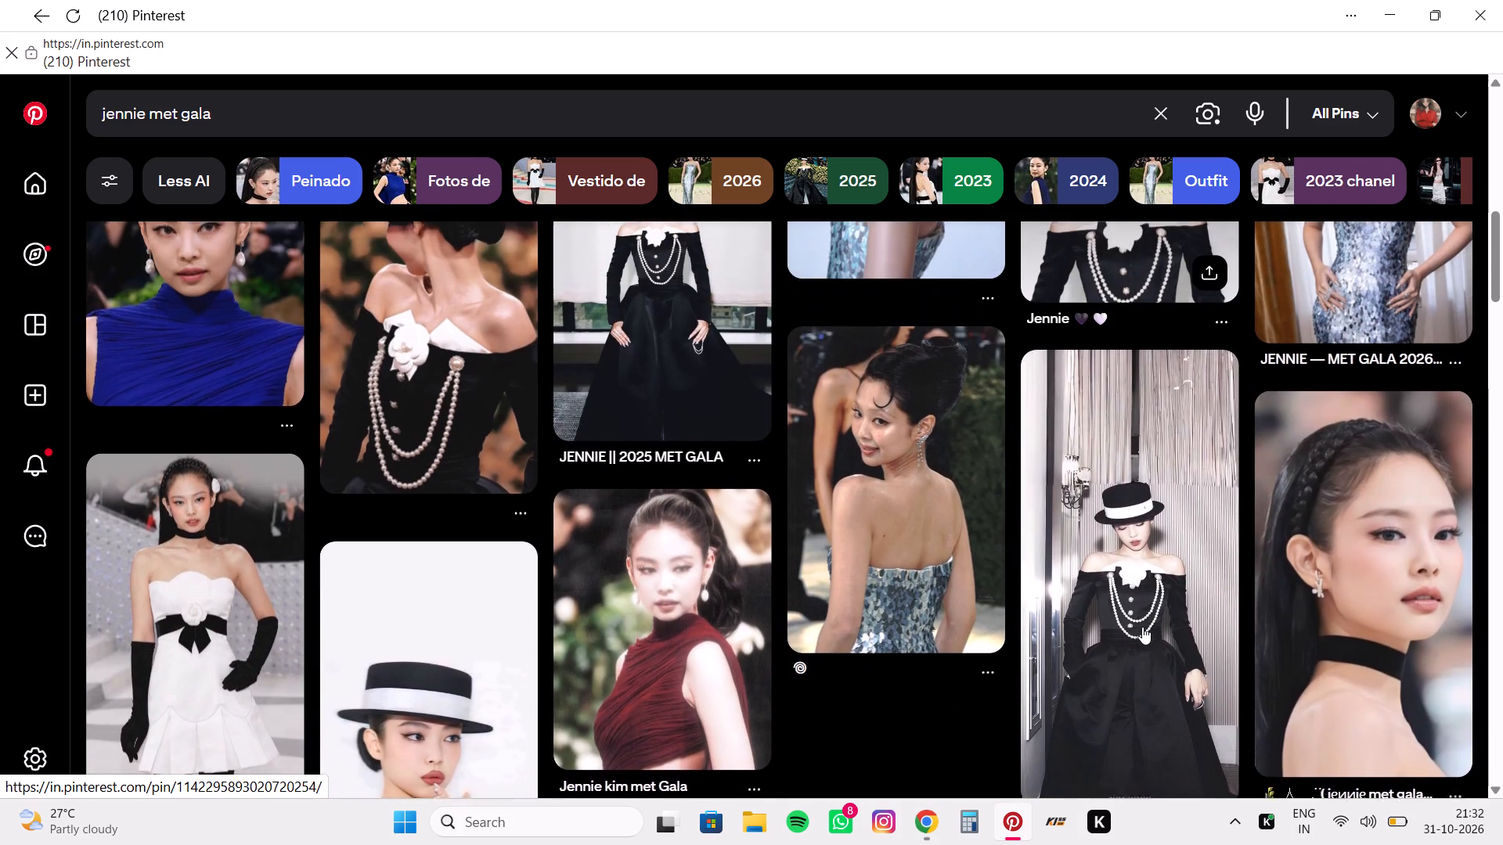
{"action": "scroll", "coordinate": [1142, 627], "scroll_direction": "up", "scroll_amount": 2}
Save the full-length "JENNIE || 2025 MET GALA" pin in the black gown to the Template inspo board.
{"action": "scroll", "coordinate": [852, 574], "scroll_direction": "down", "scroll_amount": 4}
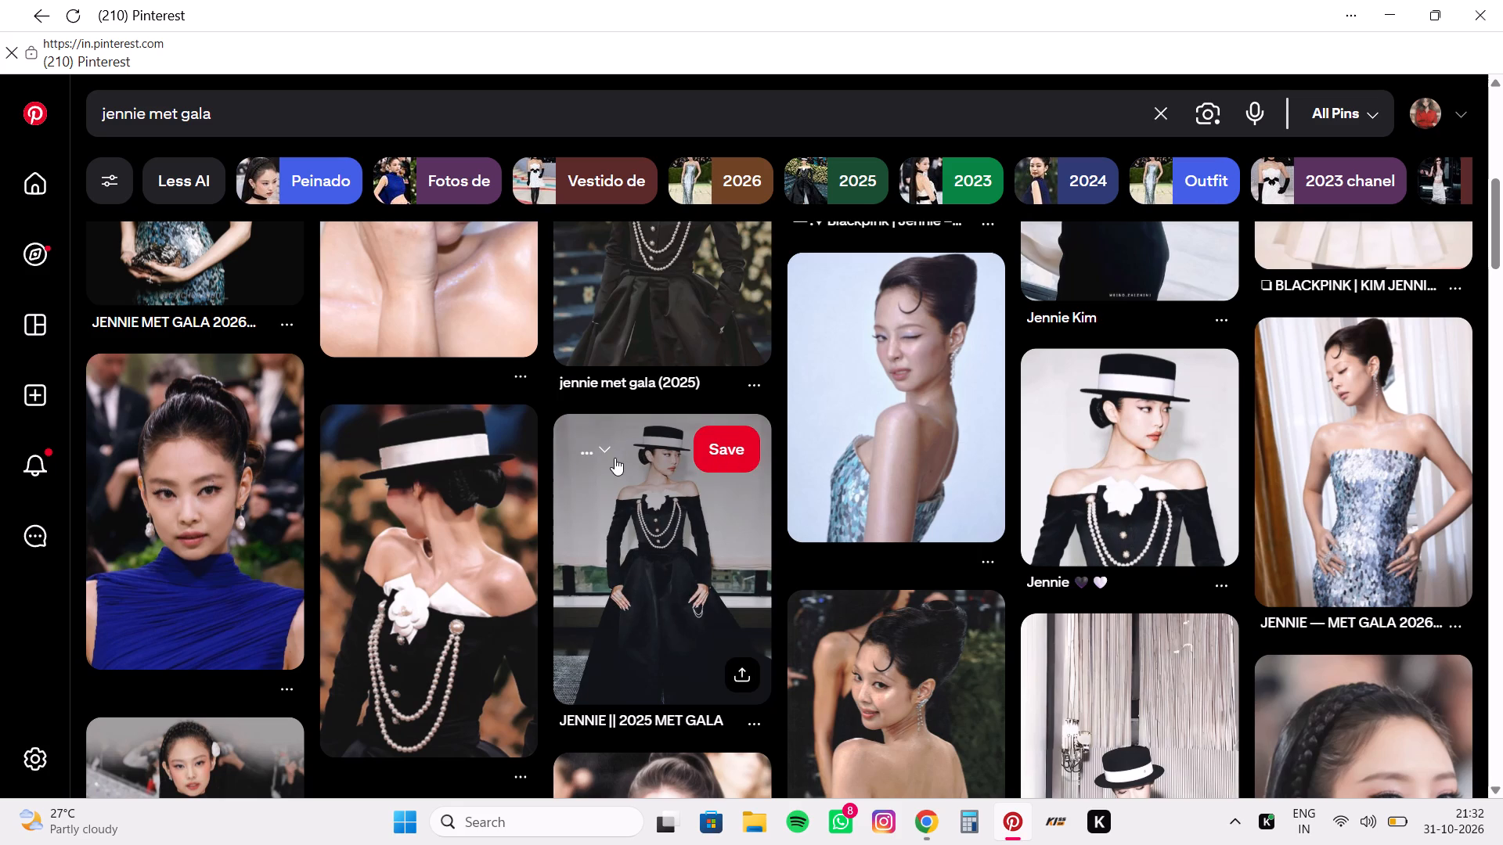
{"action": "left_click", "coordinate": [615, 457]}
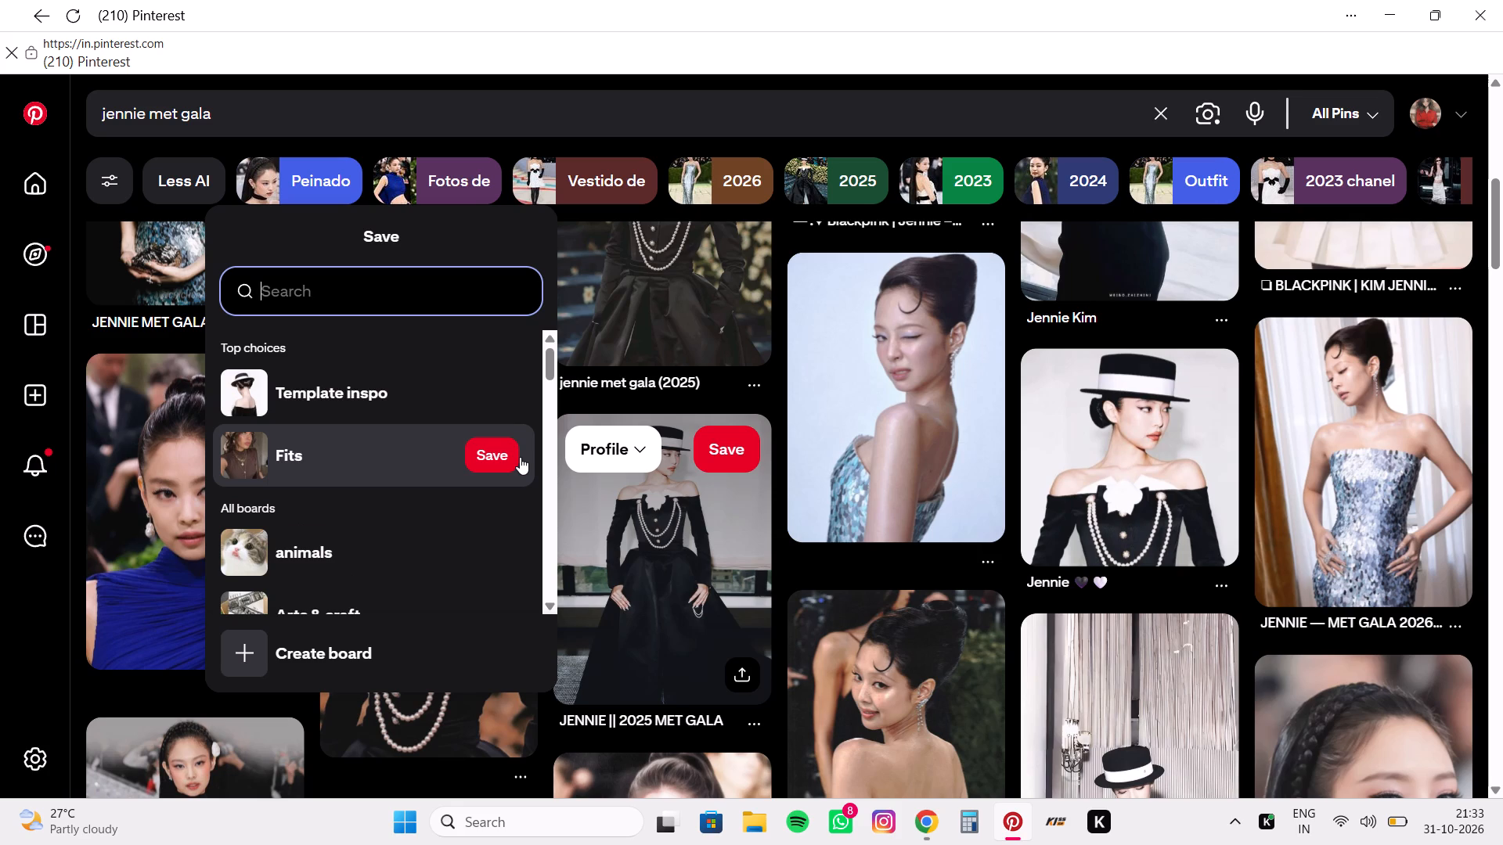
{"action": "left_click", "coordinate": [492, 385]}
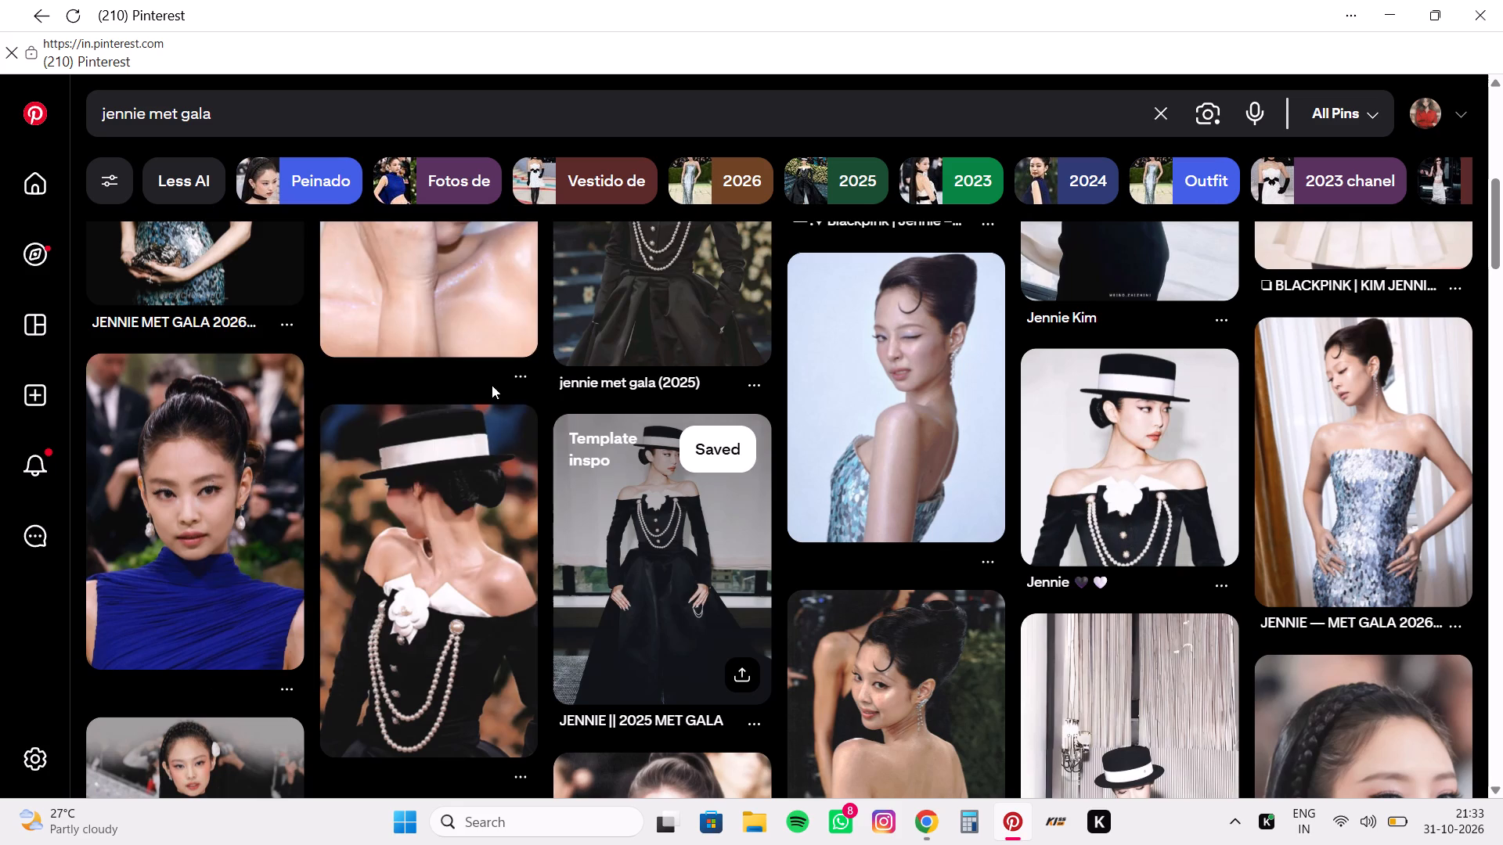
Save the black-hat portrait on a plain white background, hand raised to the chin, to the Template inspo board.
{"action": "scroll", "coordinate": [793, 537], "scroll_direction": "down", "scroll_amount": 5}
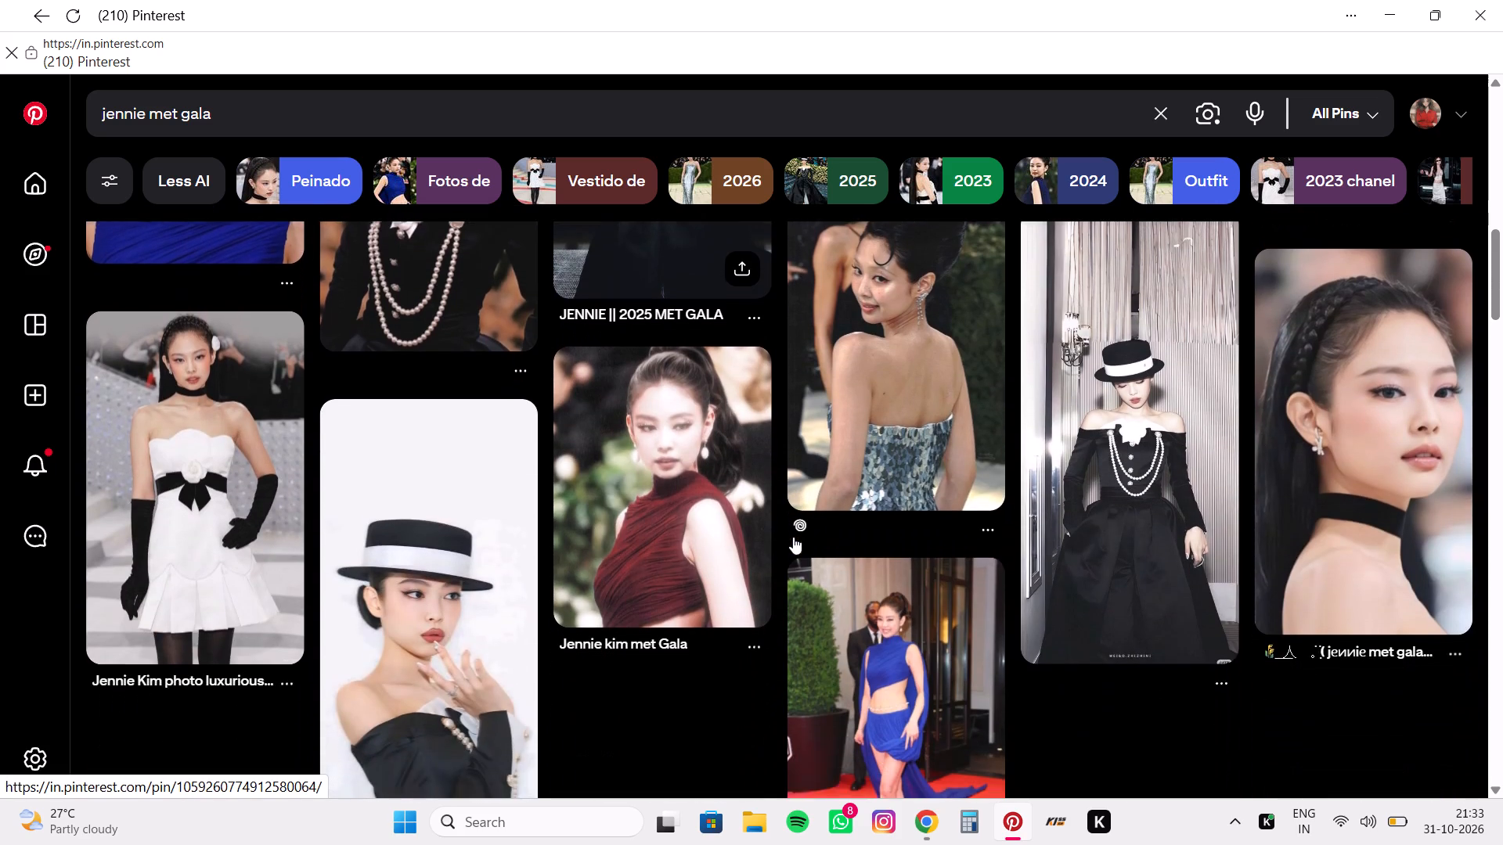
{"action": "scroll", "coordinate": [793, 537], "scroll_direction": "down", "scroll_amount": 1}
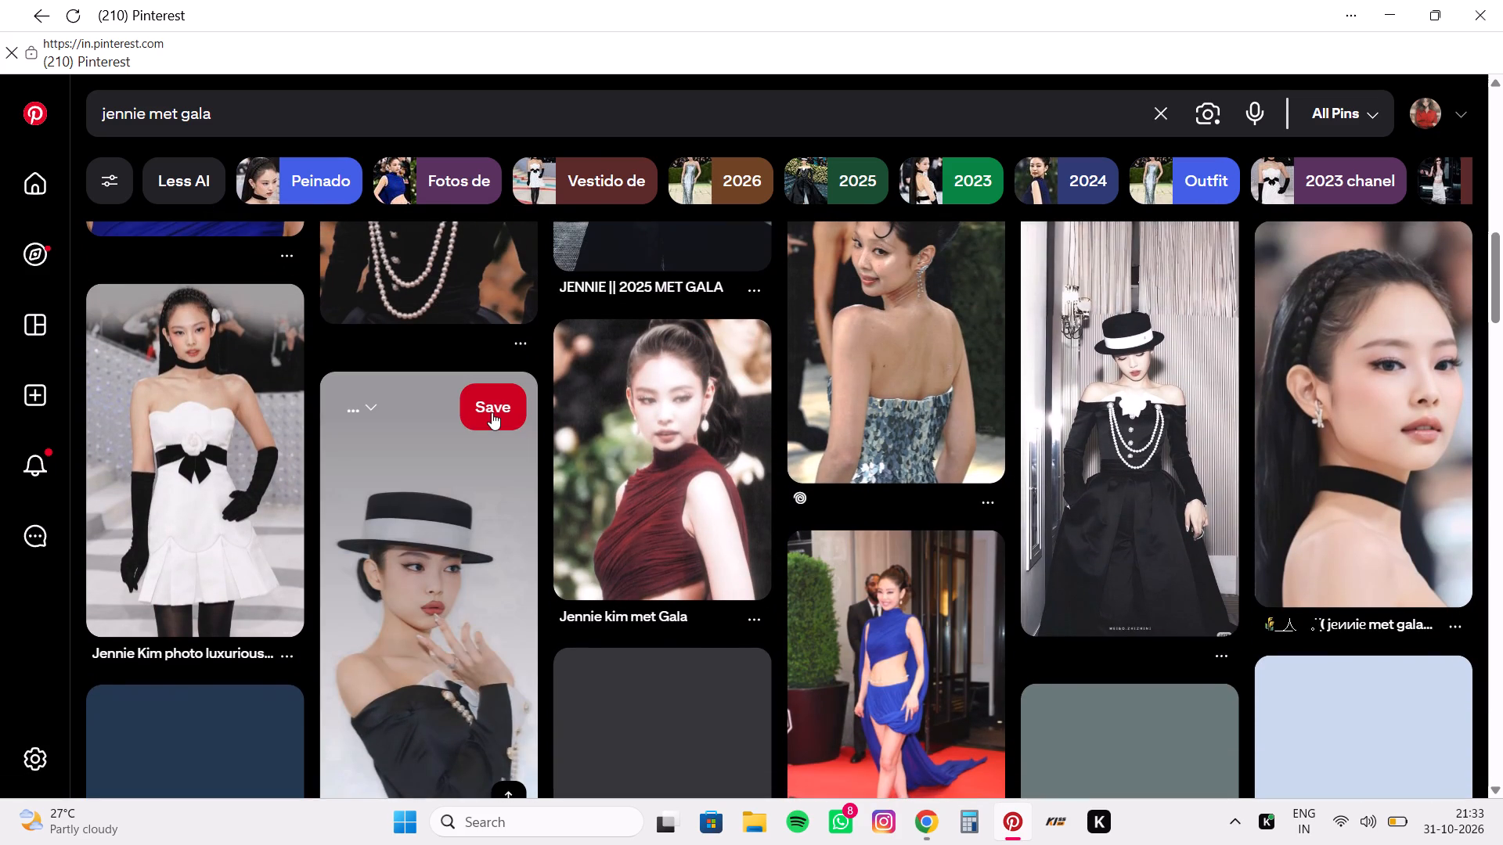
{"action": "left_click", "coordinate": [369, 407]}
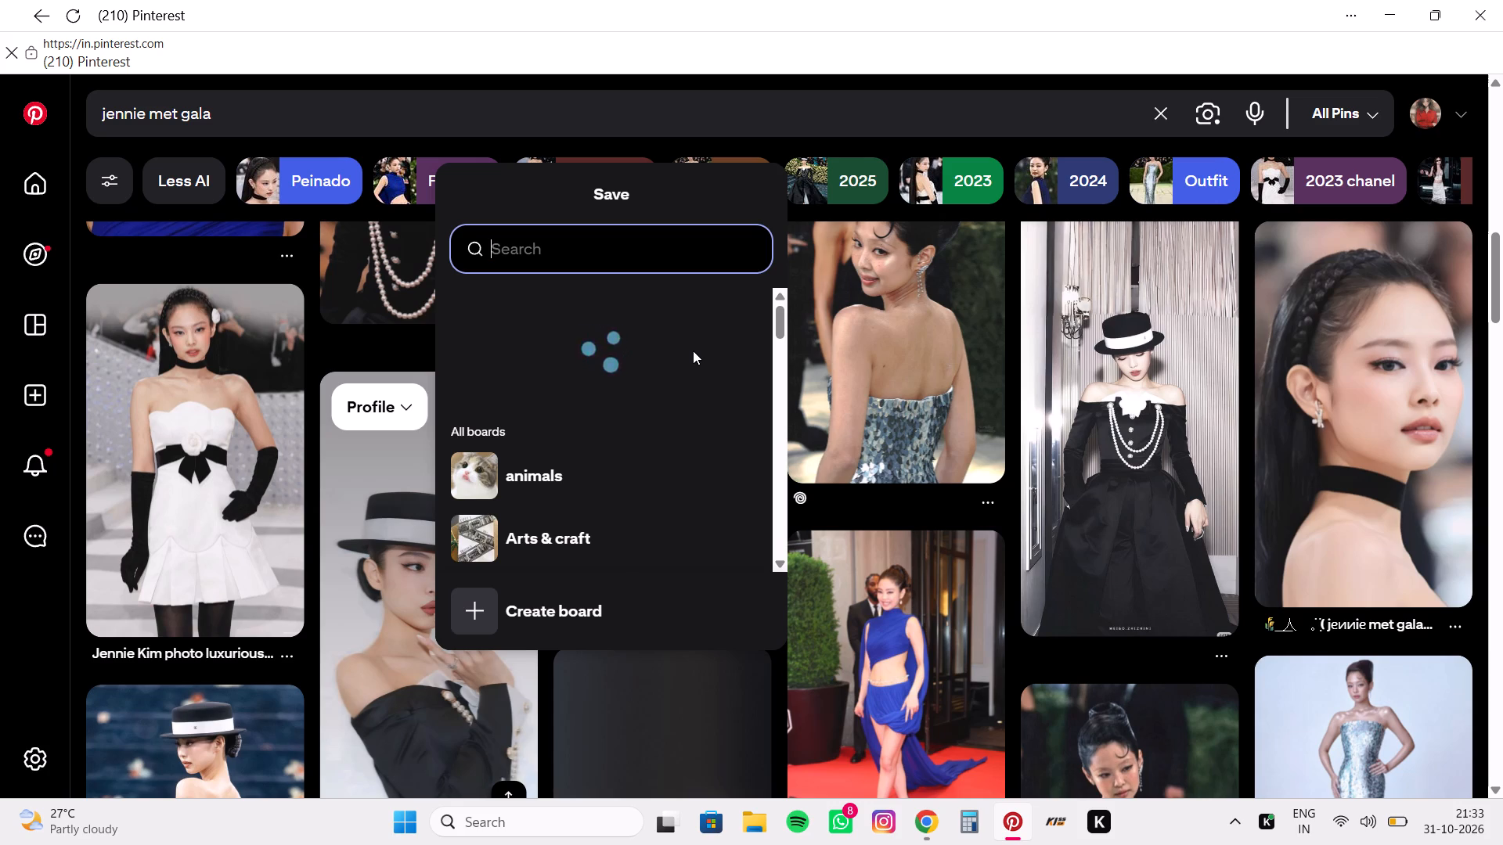
{"action": "scroll", "coordinate": [574, 434], "scroll_direction": "down", "scroll_amount": 6}
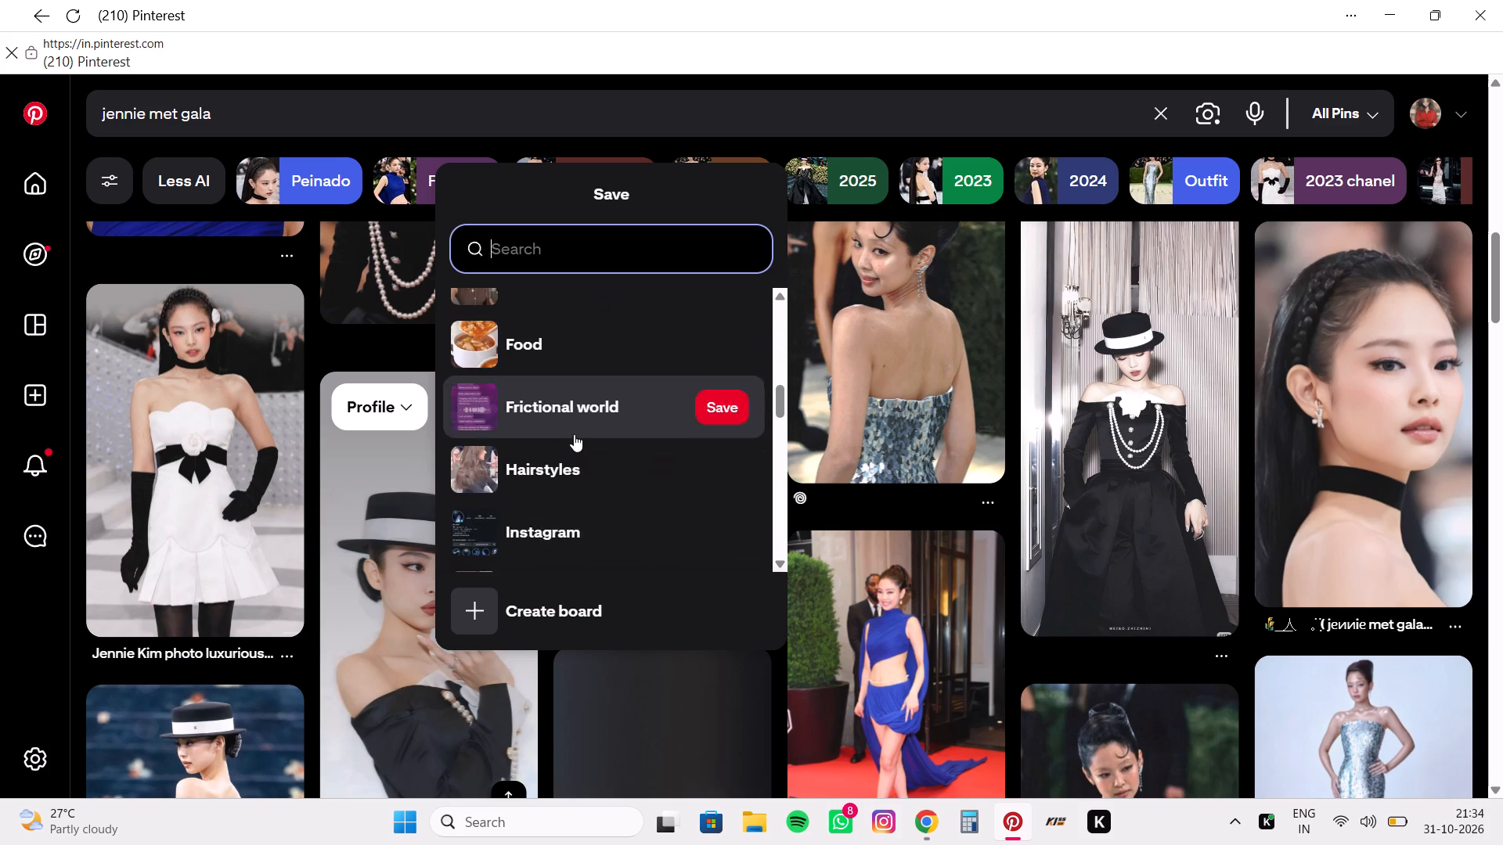
{"action": "scroll", "coordinate": [574, 434], "scroll_direction": "down", "scroll_amount": 3}
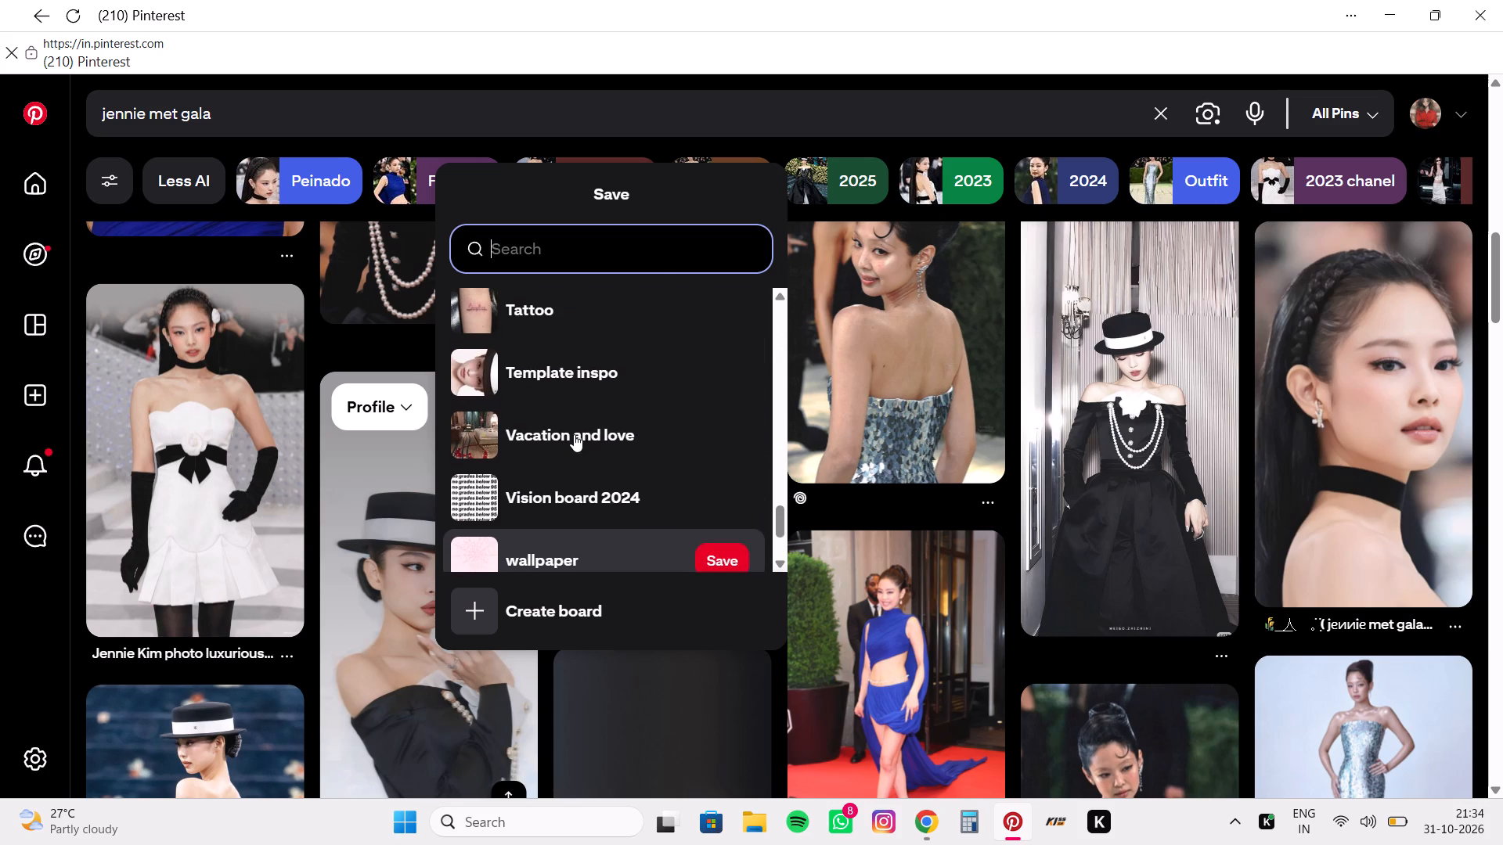
{"action": "scroll", "coordinate": [693, 512], "scroll_direction": "down", "scroll_amount": 3}
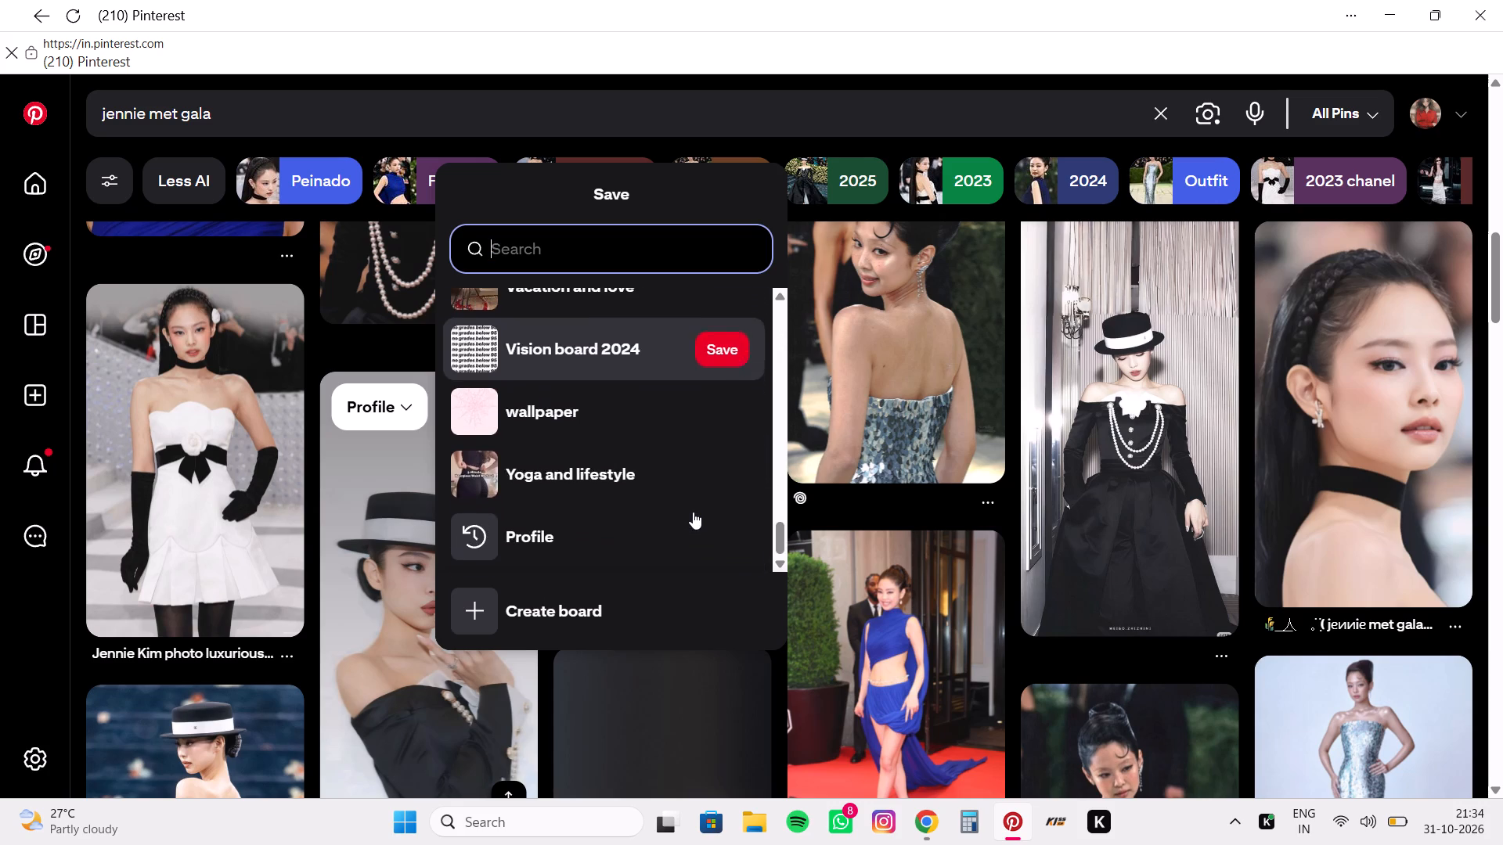
{"action": "scroll", "coordinate": [693, 512], "scroll_direction": "up", "scroll_amount": 4}
{"action": "left_click", "coordinate": [725, 437]}
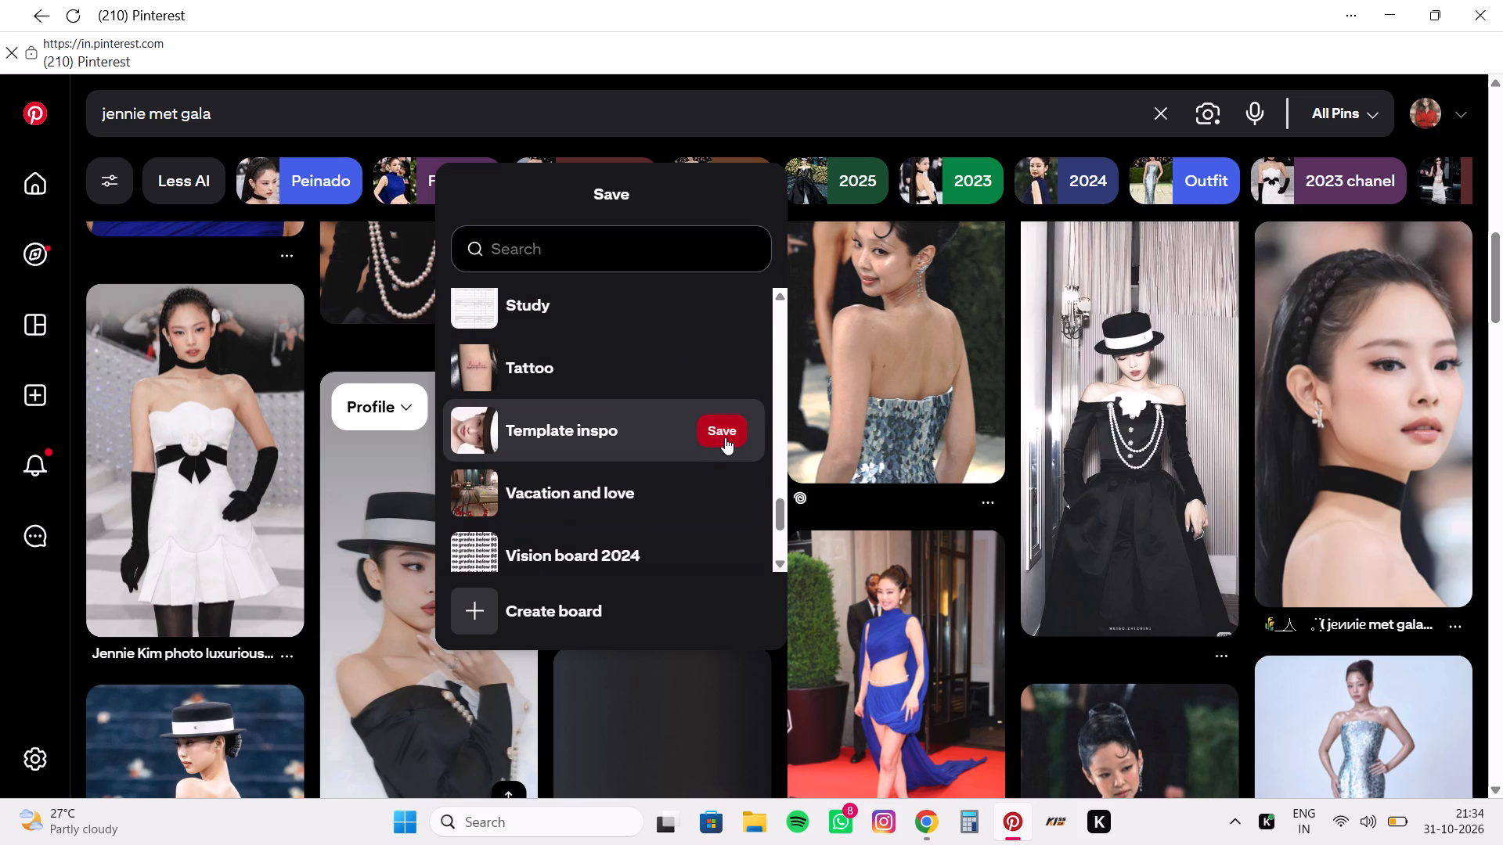
Open your own Pinterest profile from the "jennie met gala" results.
{"action": "scroll", "coordinate": [725, 437], "scroll_direction": "down", "scroll_amount": 4}
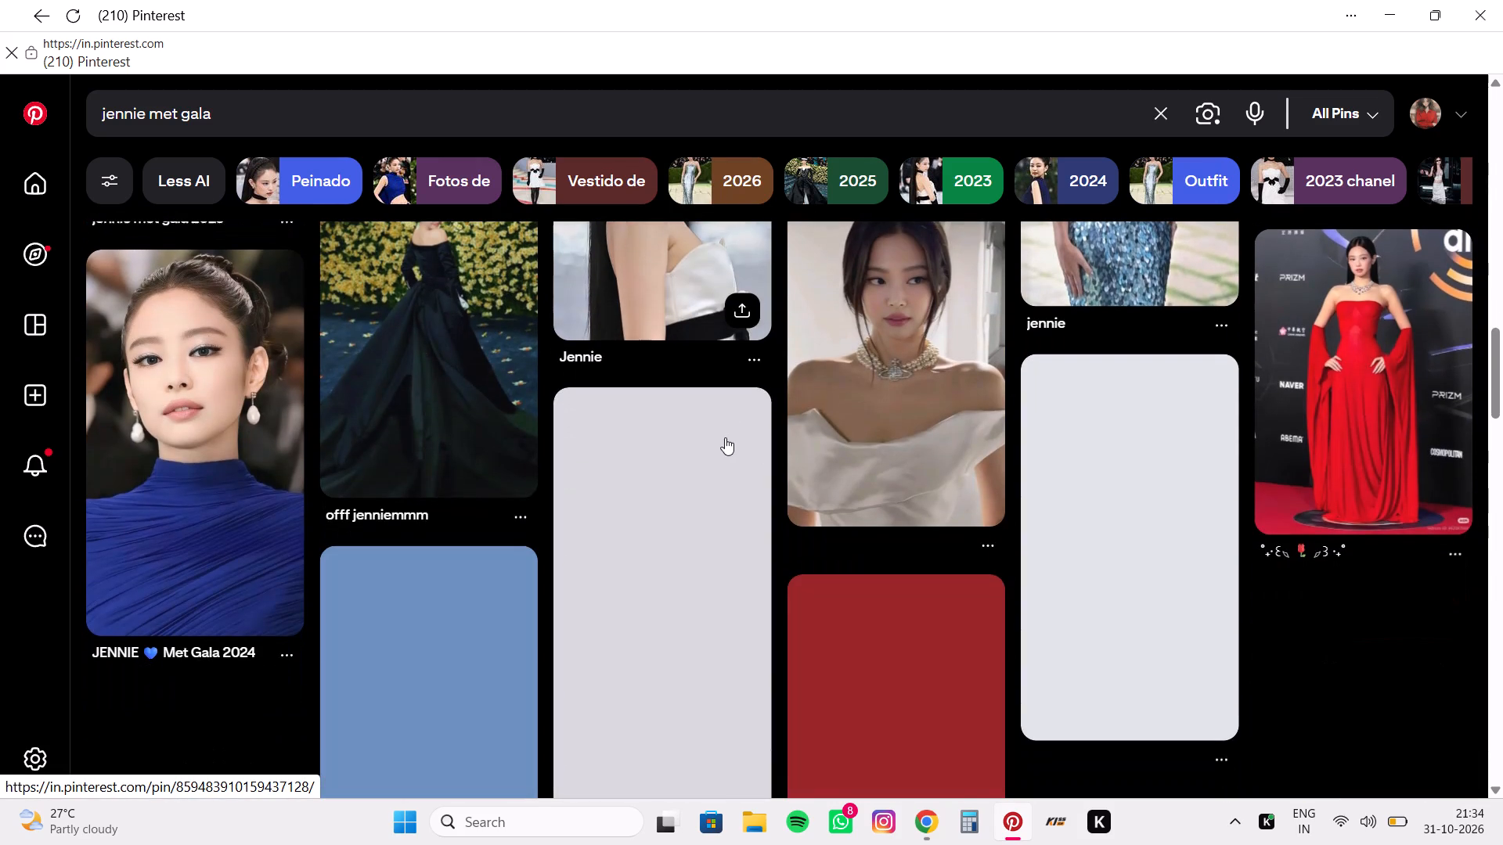
{"action": "scroll", "coordinate": [725, 437], "scroll_direction": "down", "scroll_amount": 1}
{"action": "left_click", "coordinate": [1424, 124]}
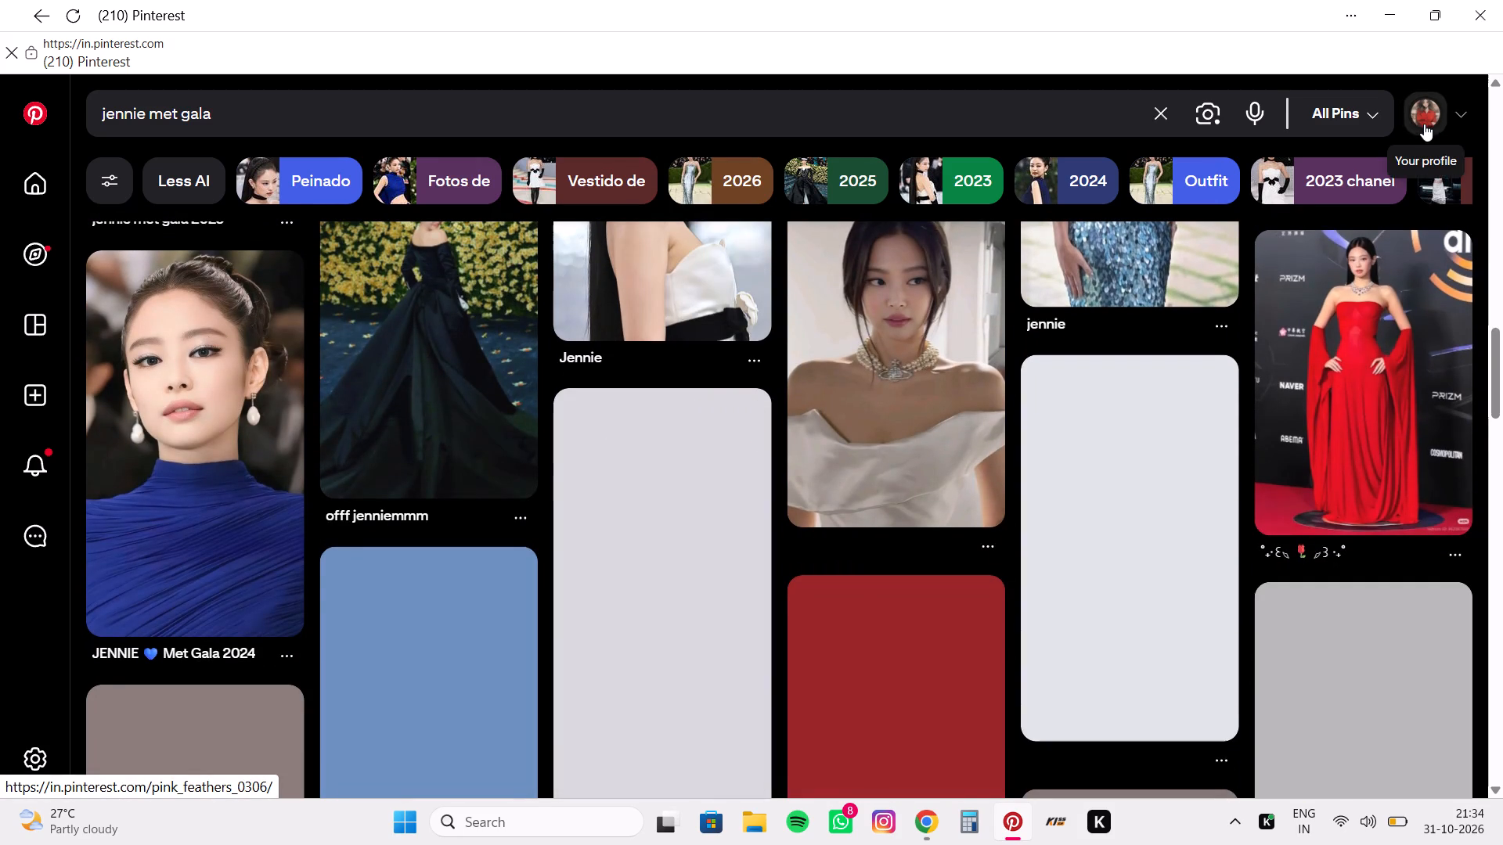
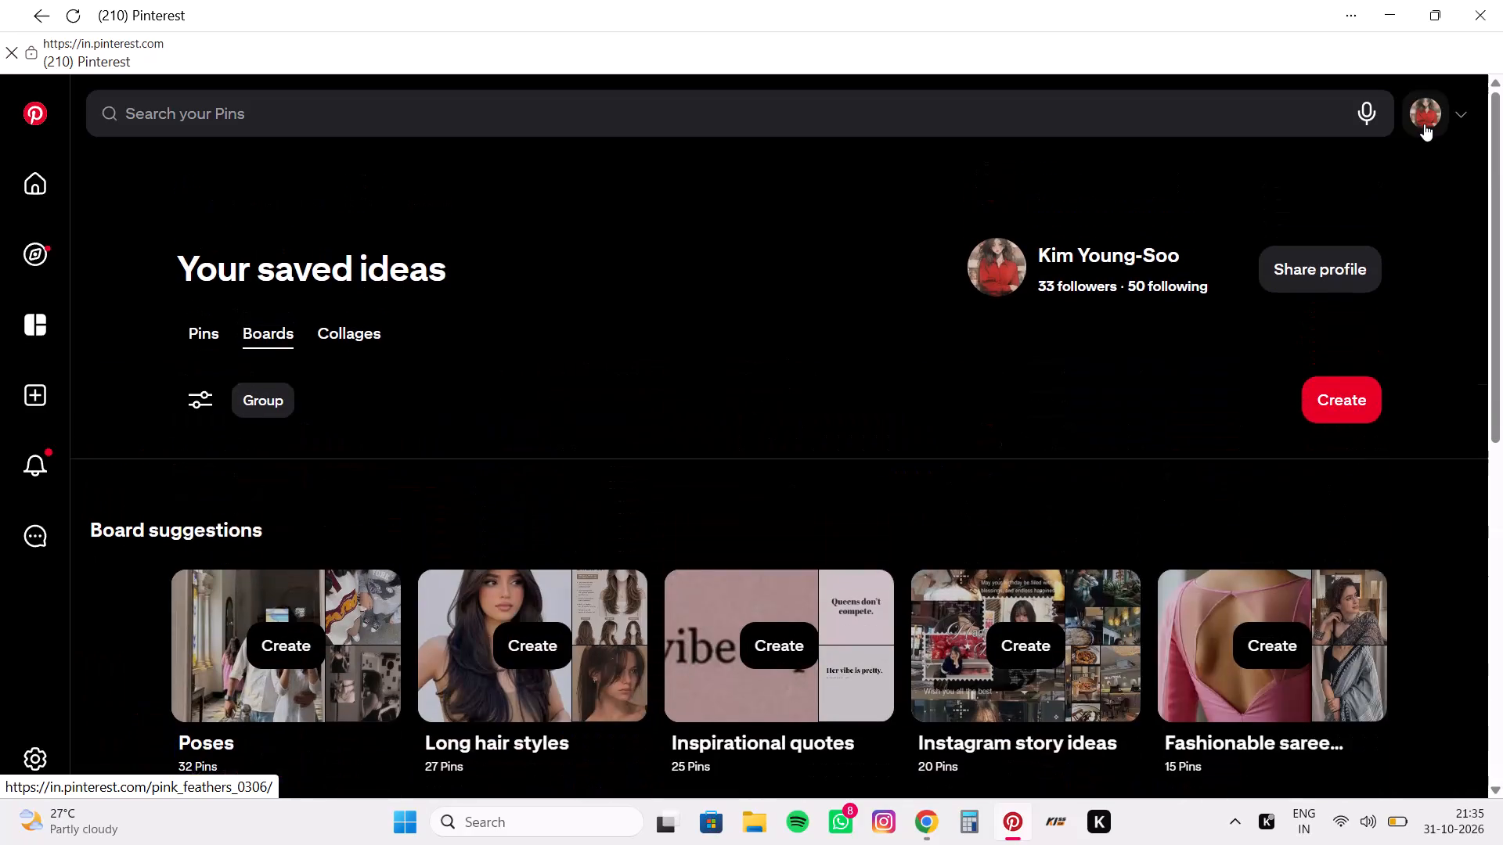
Look through the profile's saved ideas for the Template inspo board and reload the page.
{"action": "scroll", "coordinate": [1424, 124], "scroll_direction": "down", "scroll_amount": 5}
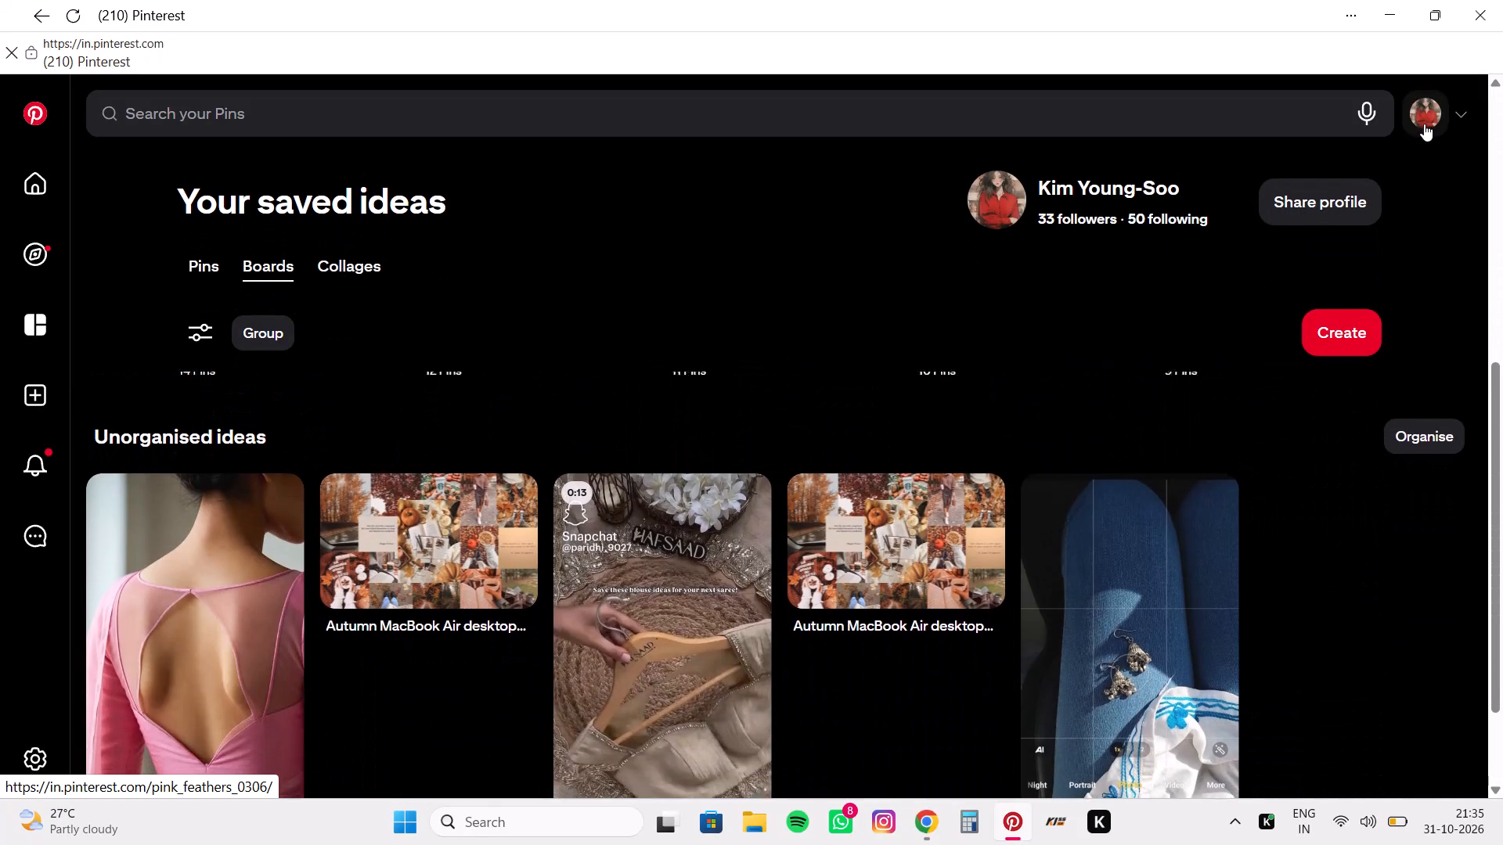
{"action": "scroll", "coordinate": [1424, 124], "scroll_direction": "up", "scroll_amount": 1}
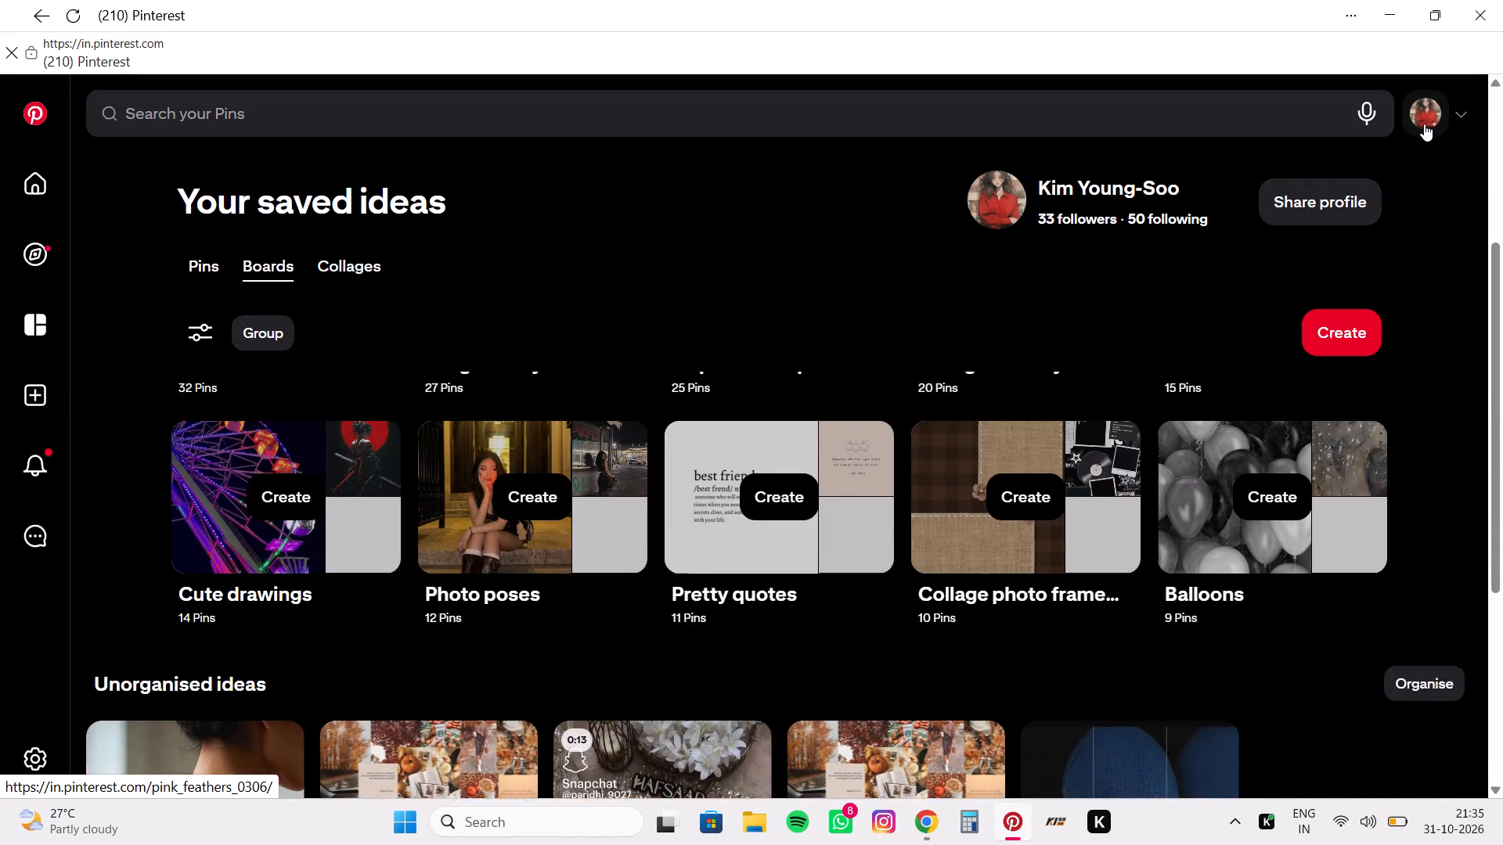
{"action": "scroll", "coordinate": [1424, 124], "scroll_direction": "up", "scroll_amount": 2}
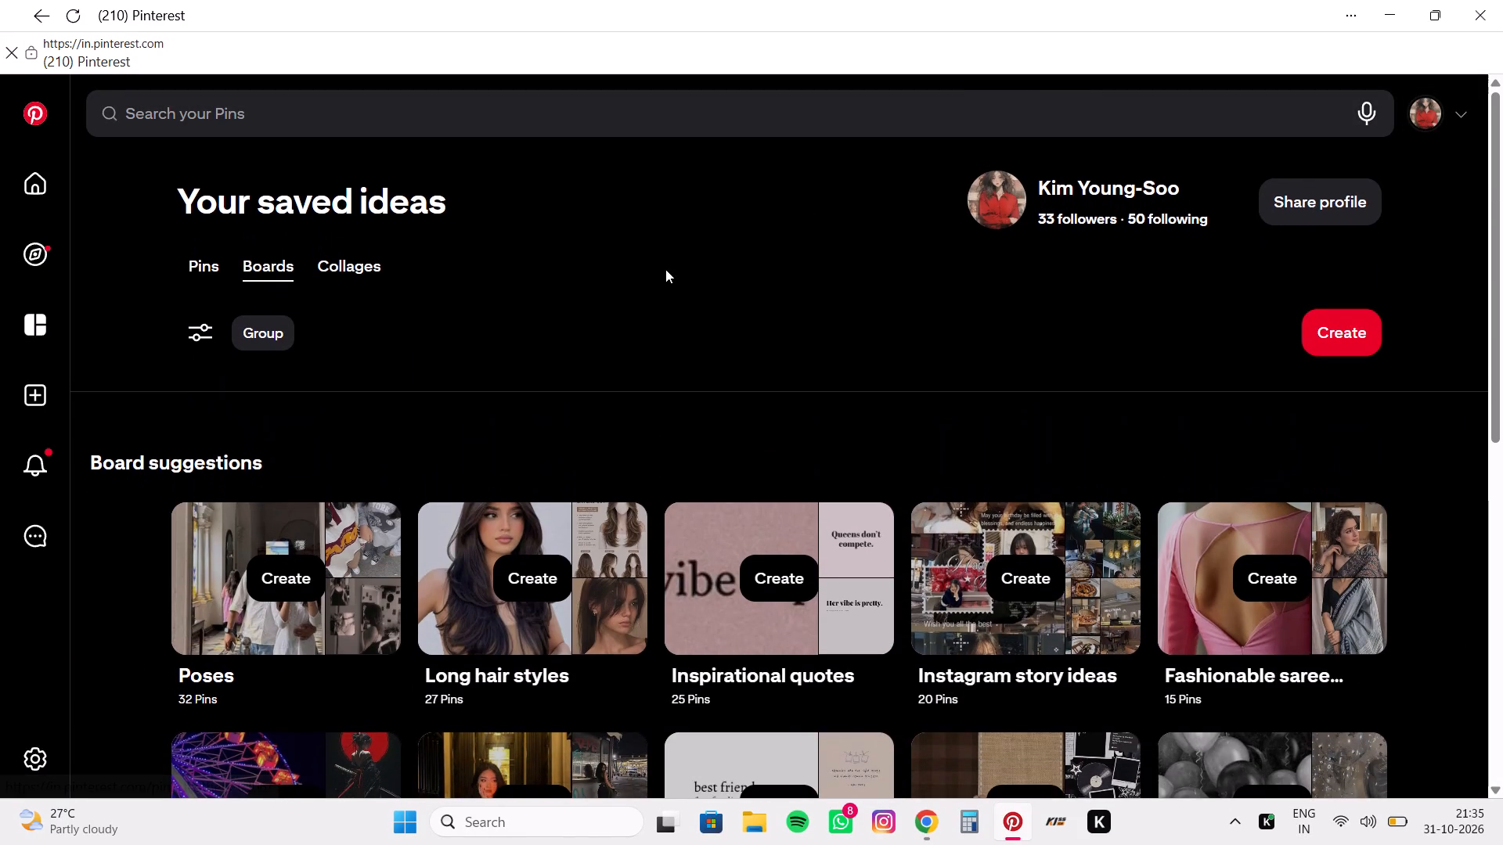
{"action": "scroll", "coordinate": [751, 685], "scroll_direction": "down", "scroll_amount": 7}
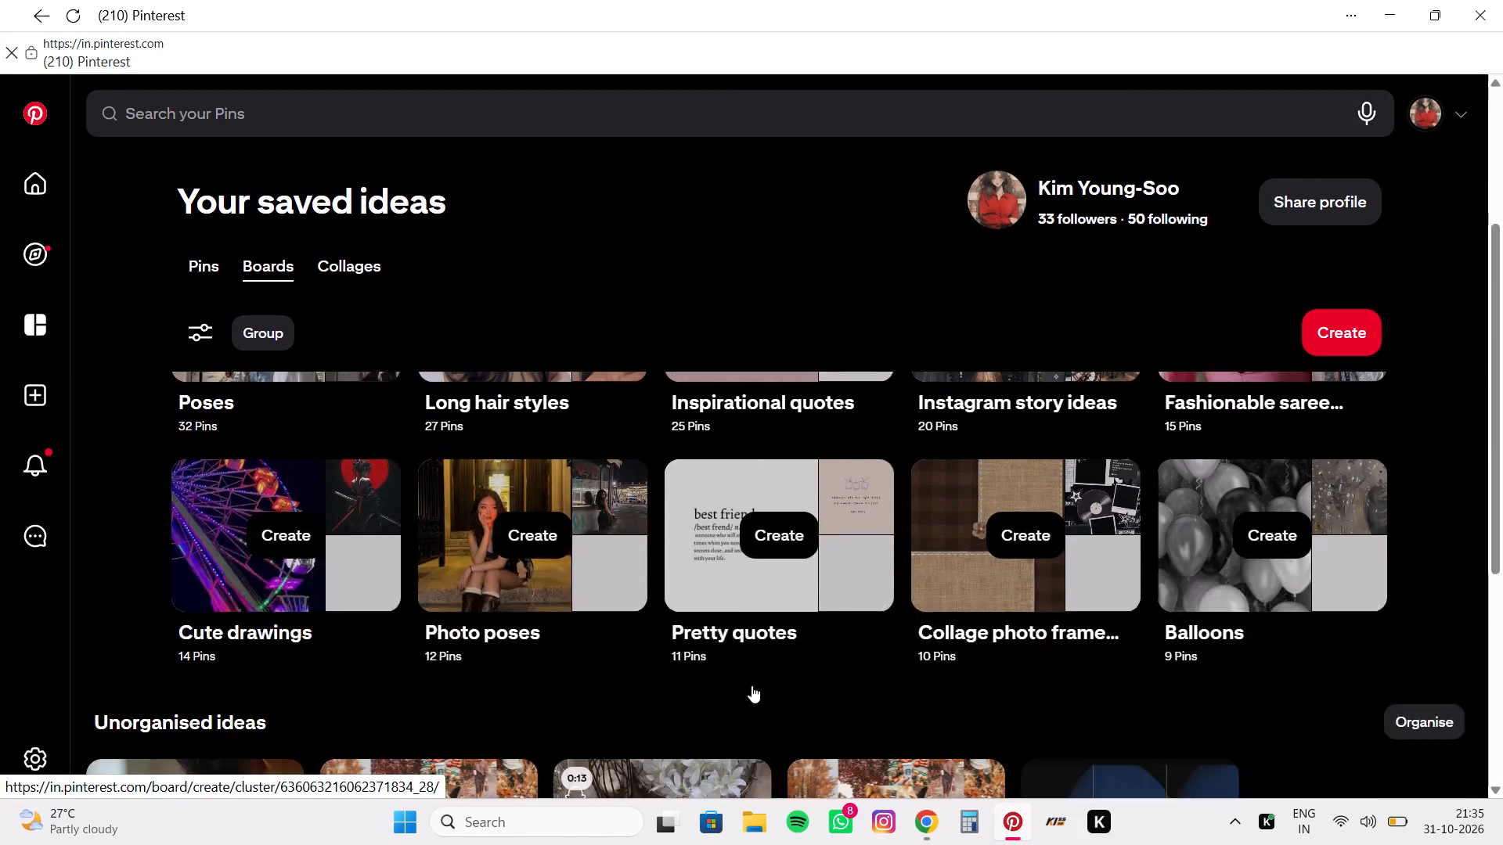
{"action": "scroll", "coordinate": [751, 685], "scroll_direction": "up", "scroll_amount": 8}
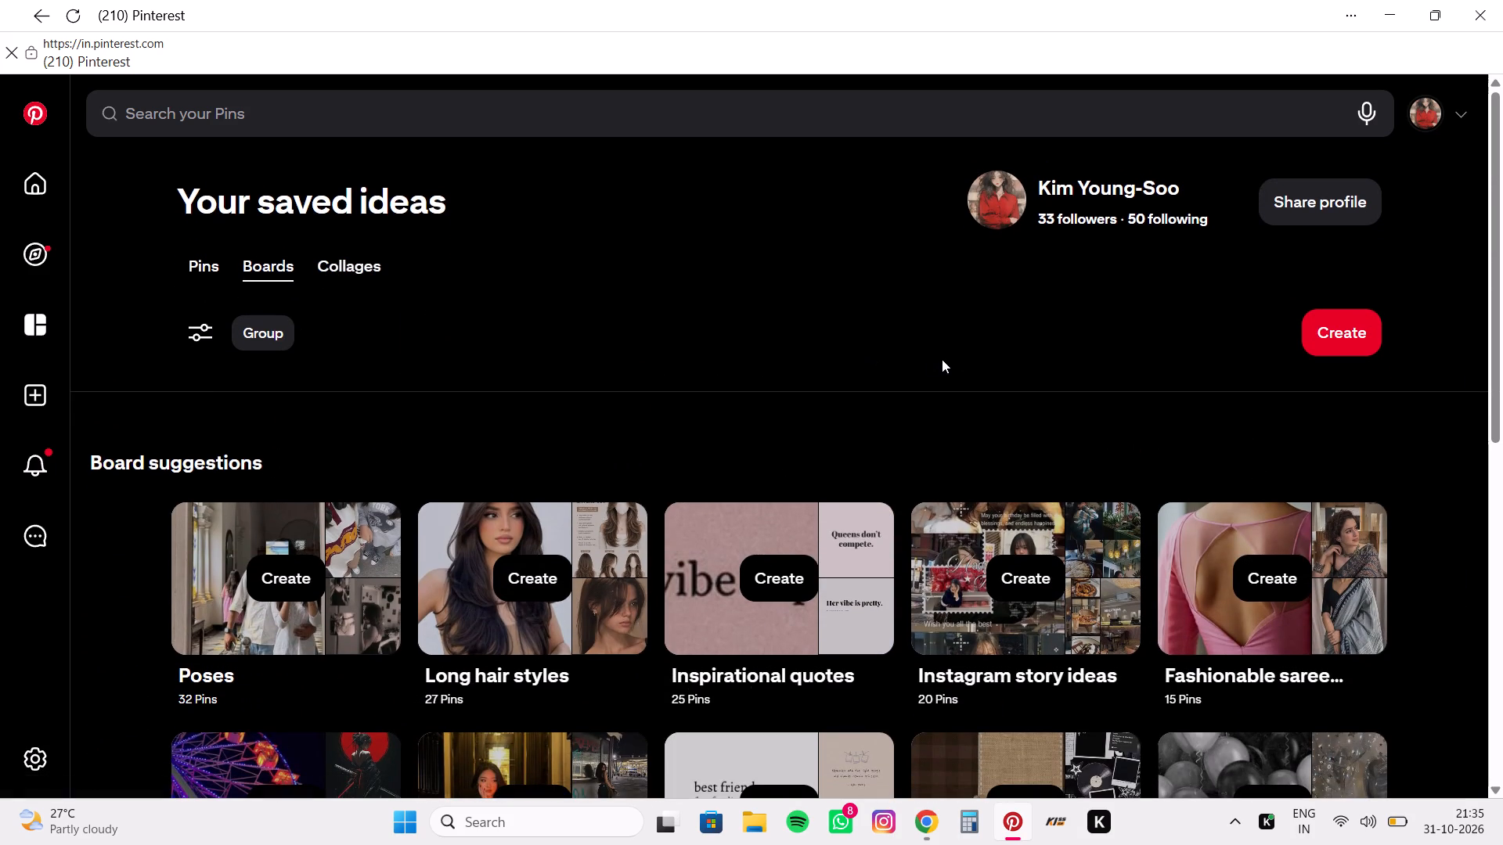
{"action": "left_click", "coordinate": [67, 18]}
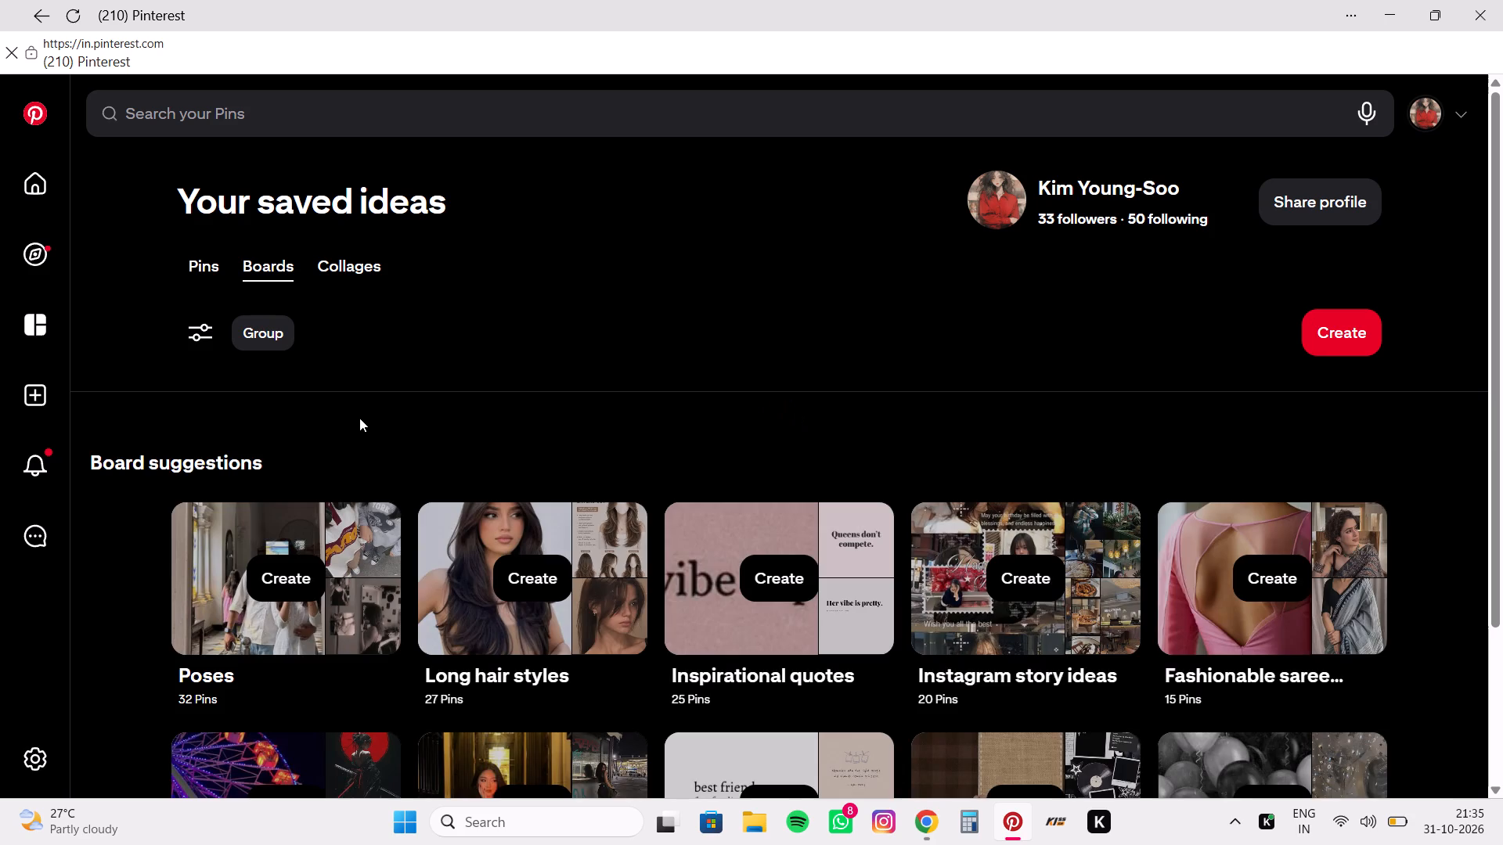
Look through the board suggestions and unorganised ideas on your saved ideas page.
{"action": "scroll", "coordinate": [359, 418], "scroll_direction": "down", "scroll_amount": 8}
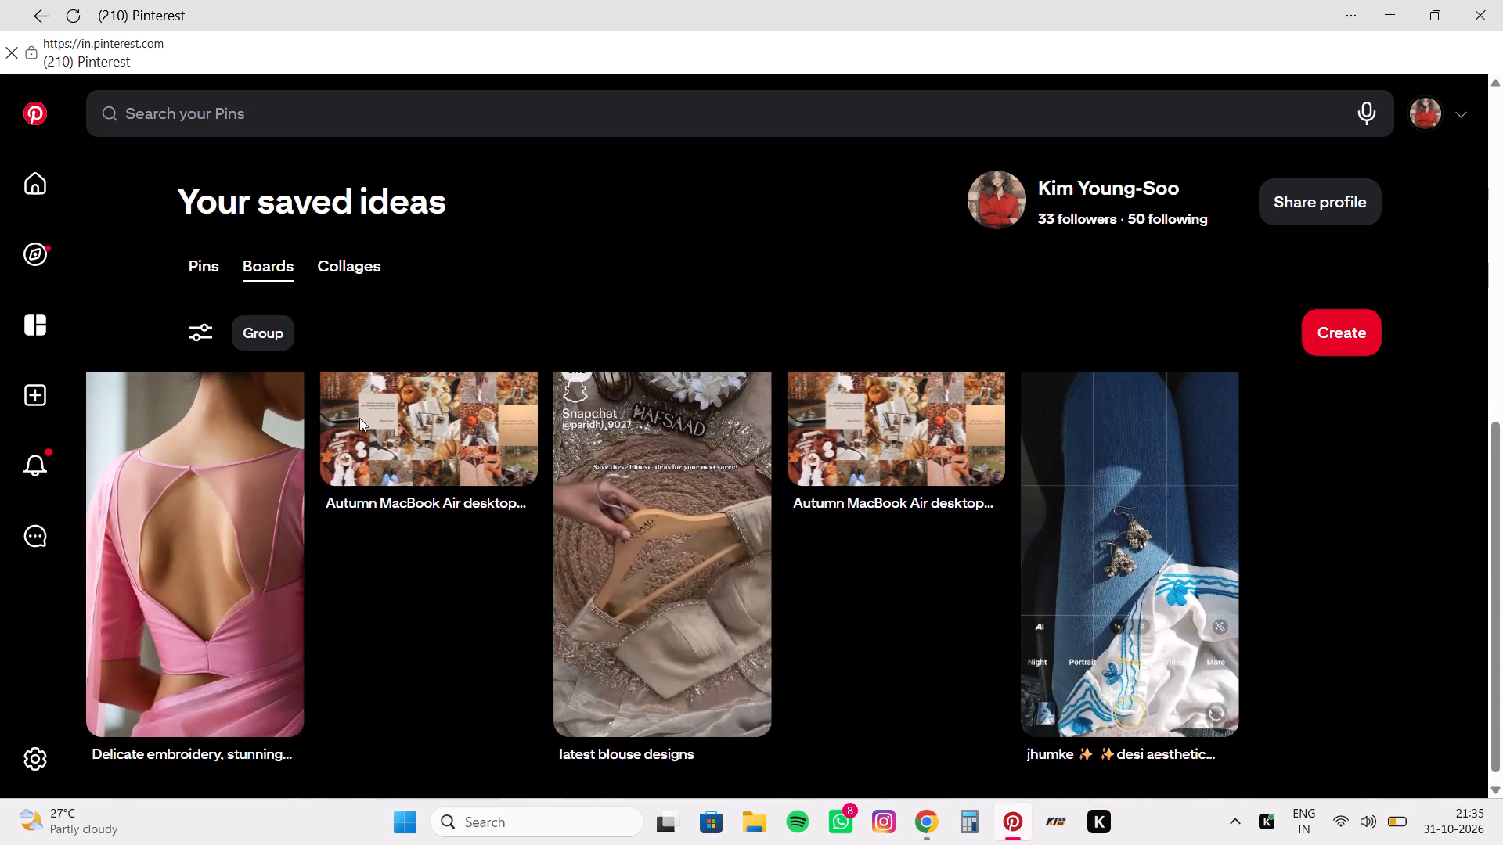
{"action": "scroll", "coordinate": [471, 627], "scroll_direction": "up", "scroll_amount": 1}
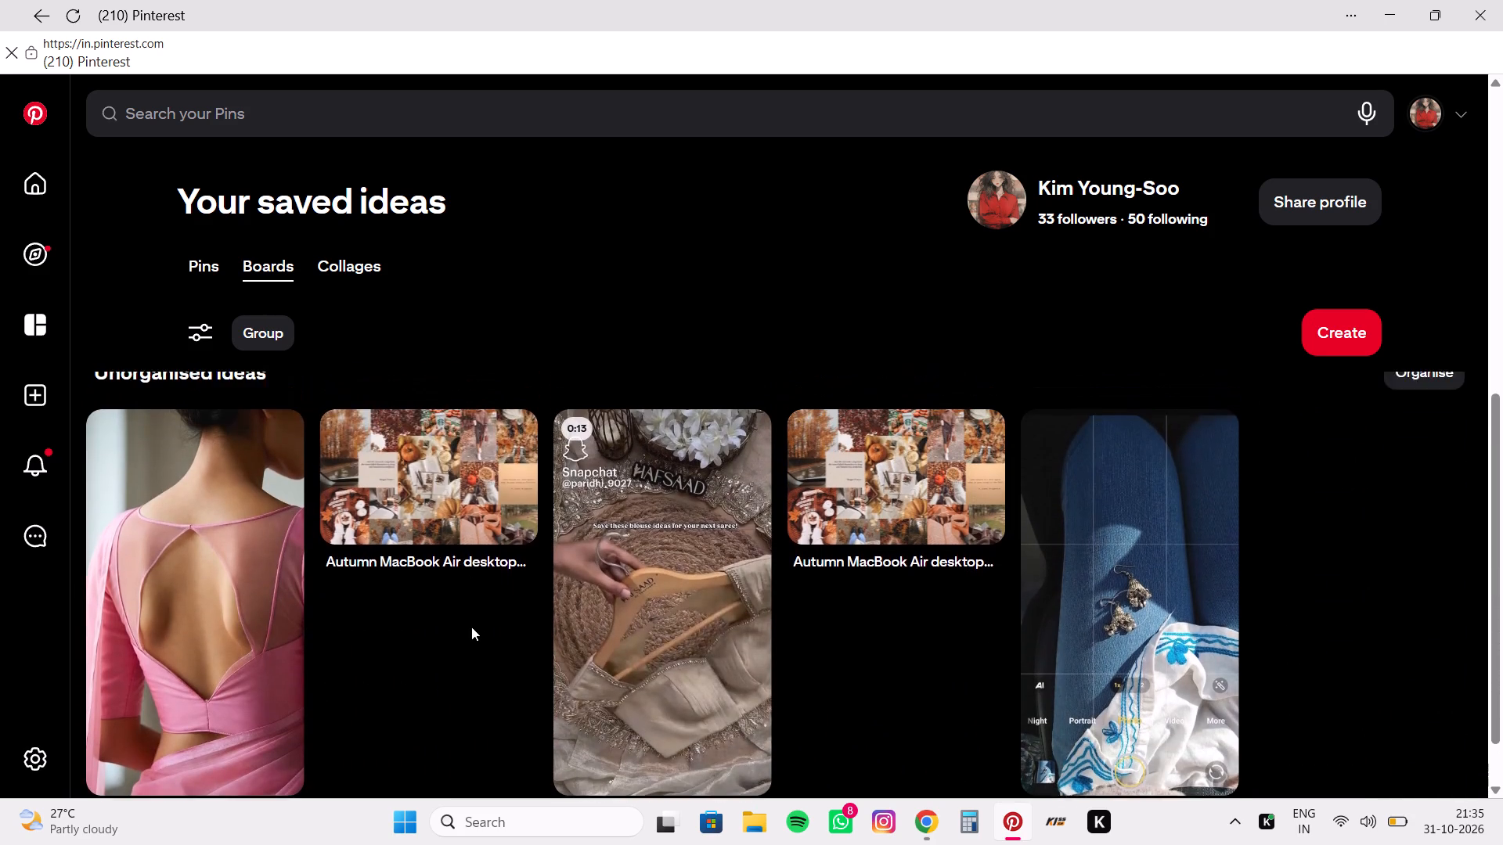
{"action": "scroll", "coordinate": [471, 627], "scroll_direction": "up", "scroll_amount": 1}
{"action": "scroll", "coordinate": [471, 627], "scroll_direction": "down", "scroll_amount": 4}
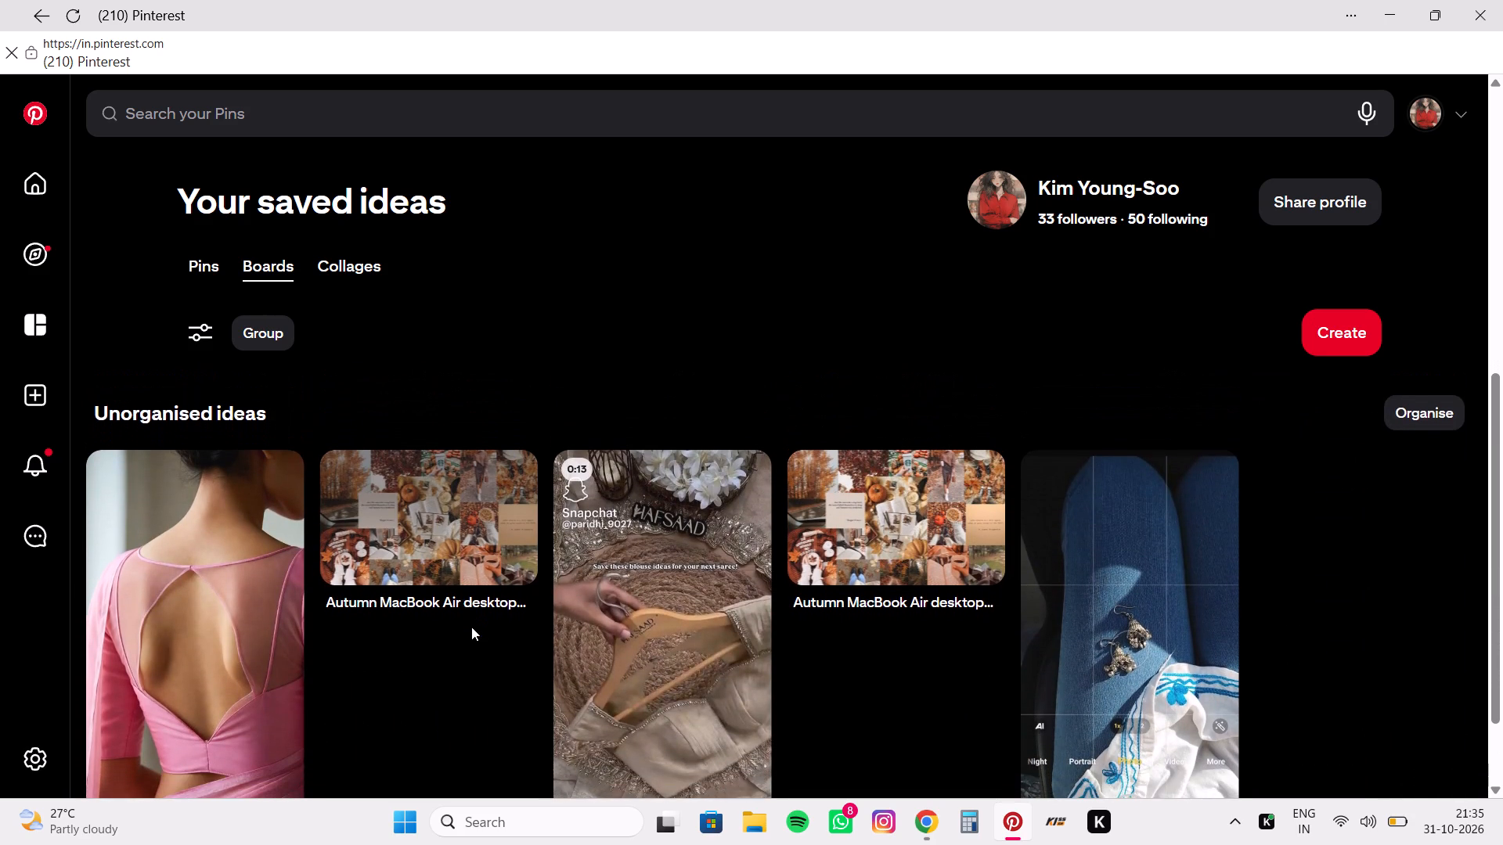
{"action": "scroll", "coordinate": [471, 627], "scroll_direction": "down", "scroll_amount": 4}
{"action": "scroll", "coordinate": [471, 627], "scroll_direction": "up", "scroll_amount": 7}
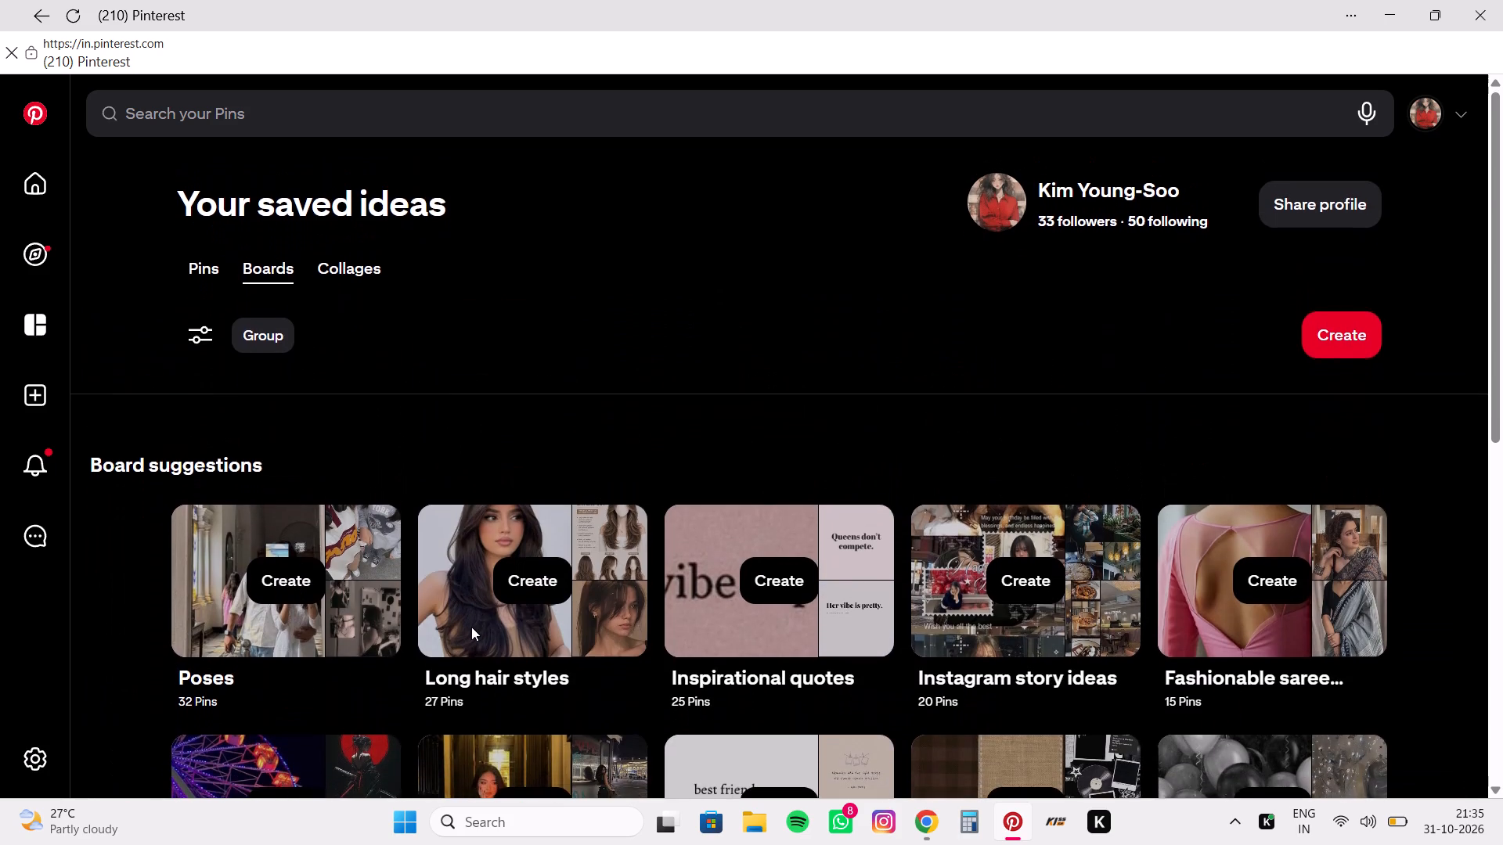
Open the Pinterest home feed and browse its recommended pins for poster inspiration.
{"action": "left_click", "coordinate": [34, 178]}
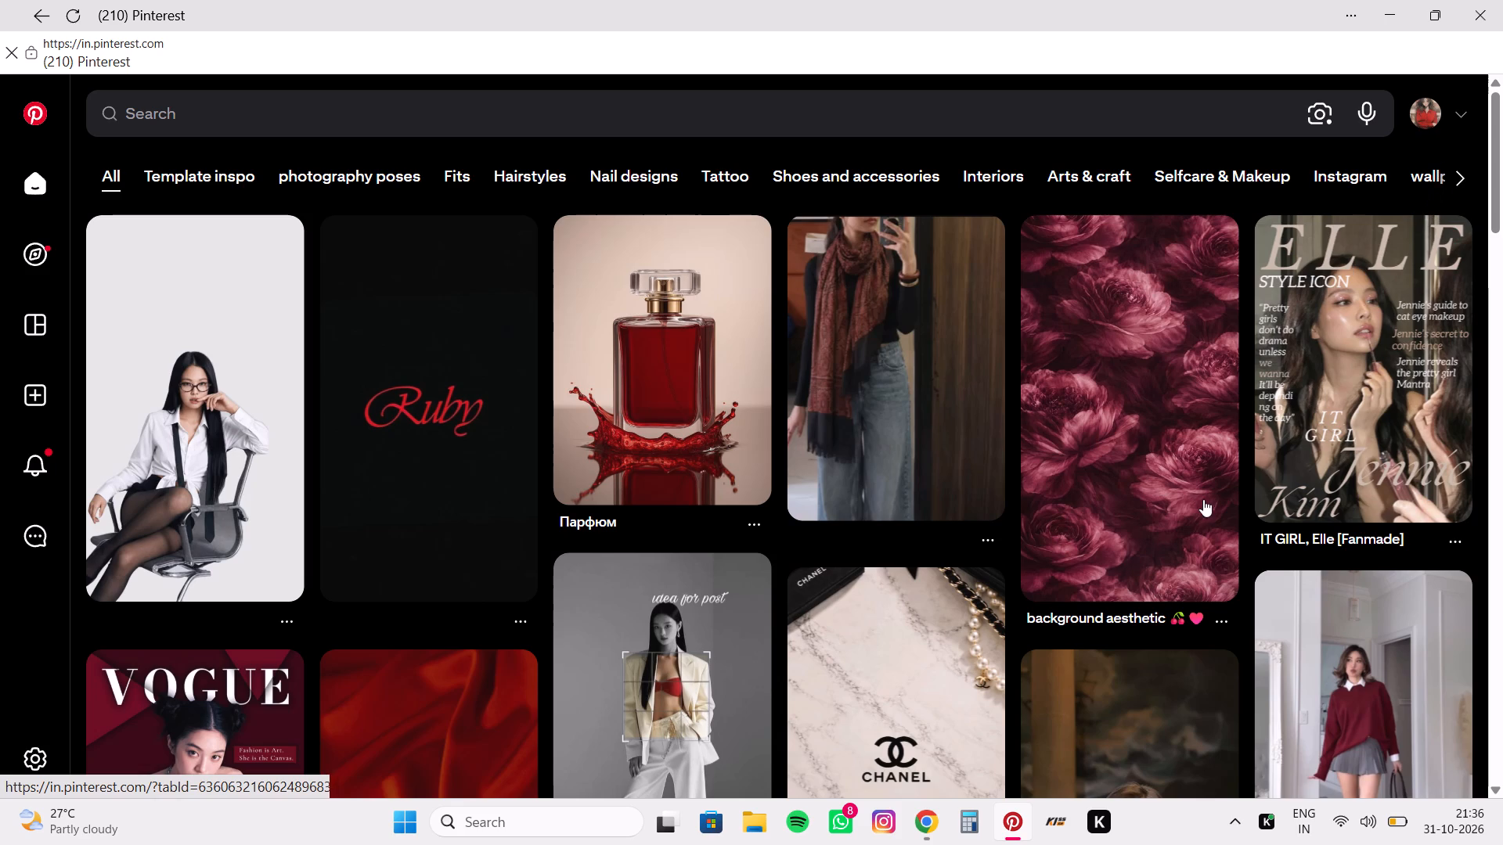
{"action": "scroll", "coordinate": [1203, 499], "scroll_direction": "down", "scroll_amount": 6}
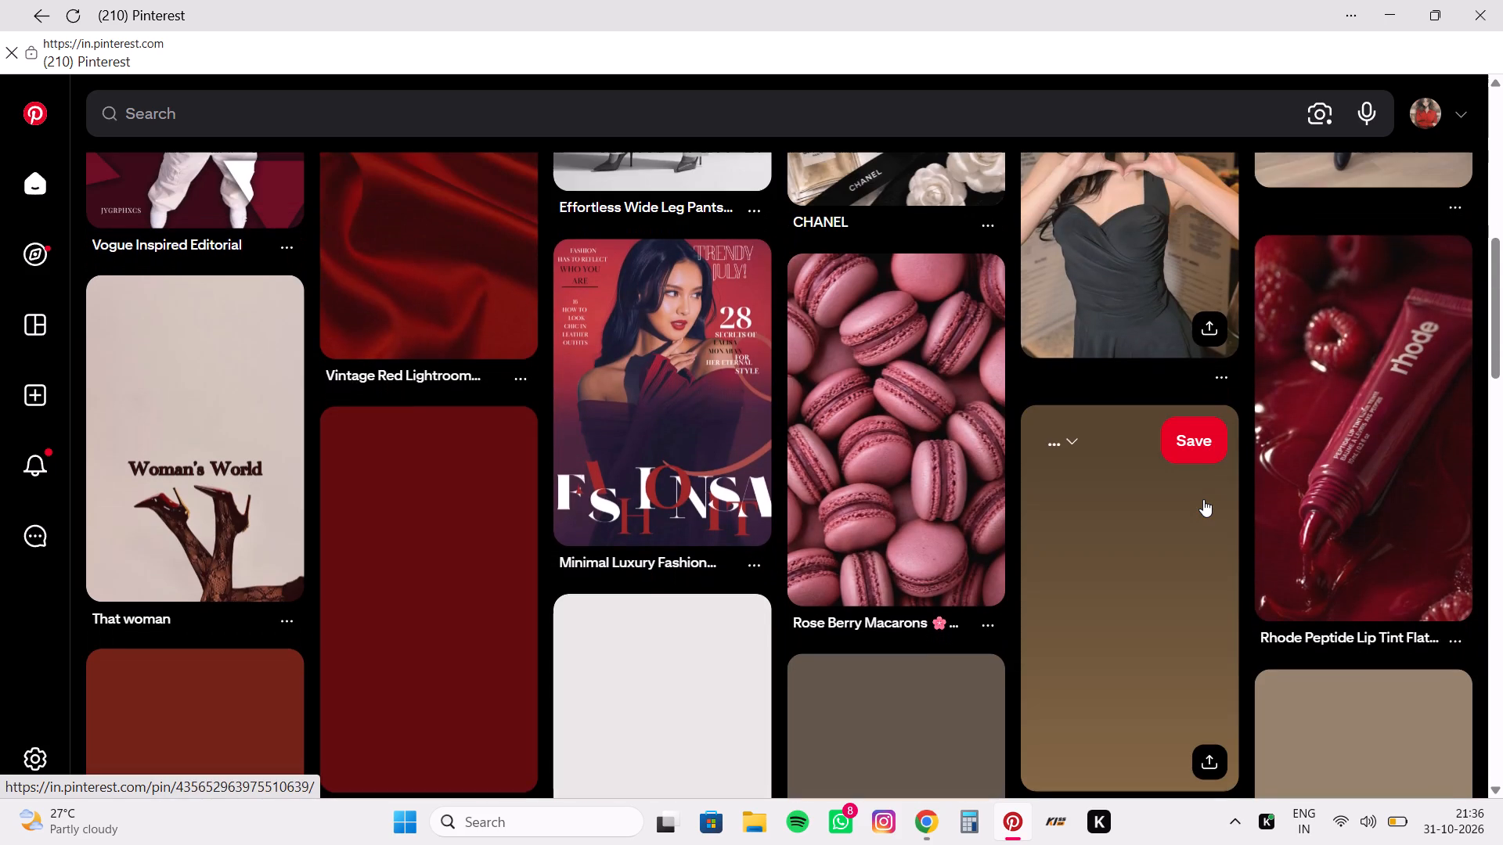
{"action": "scroll", "coordinate": [1203, 499], "scroll_direction": "down", "scroll_amount": 4}
{"action": "scroll", "coordinate": [1203, 499], "scroll_direction": "up", "scroll_amount": 3}
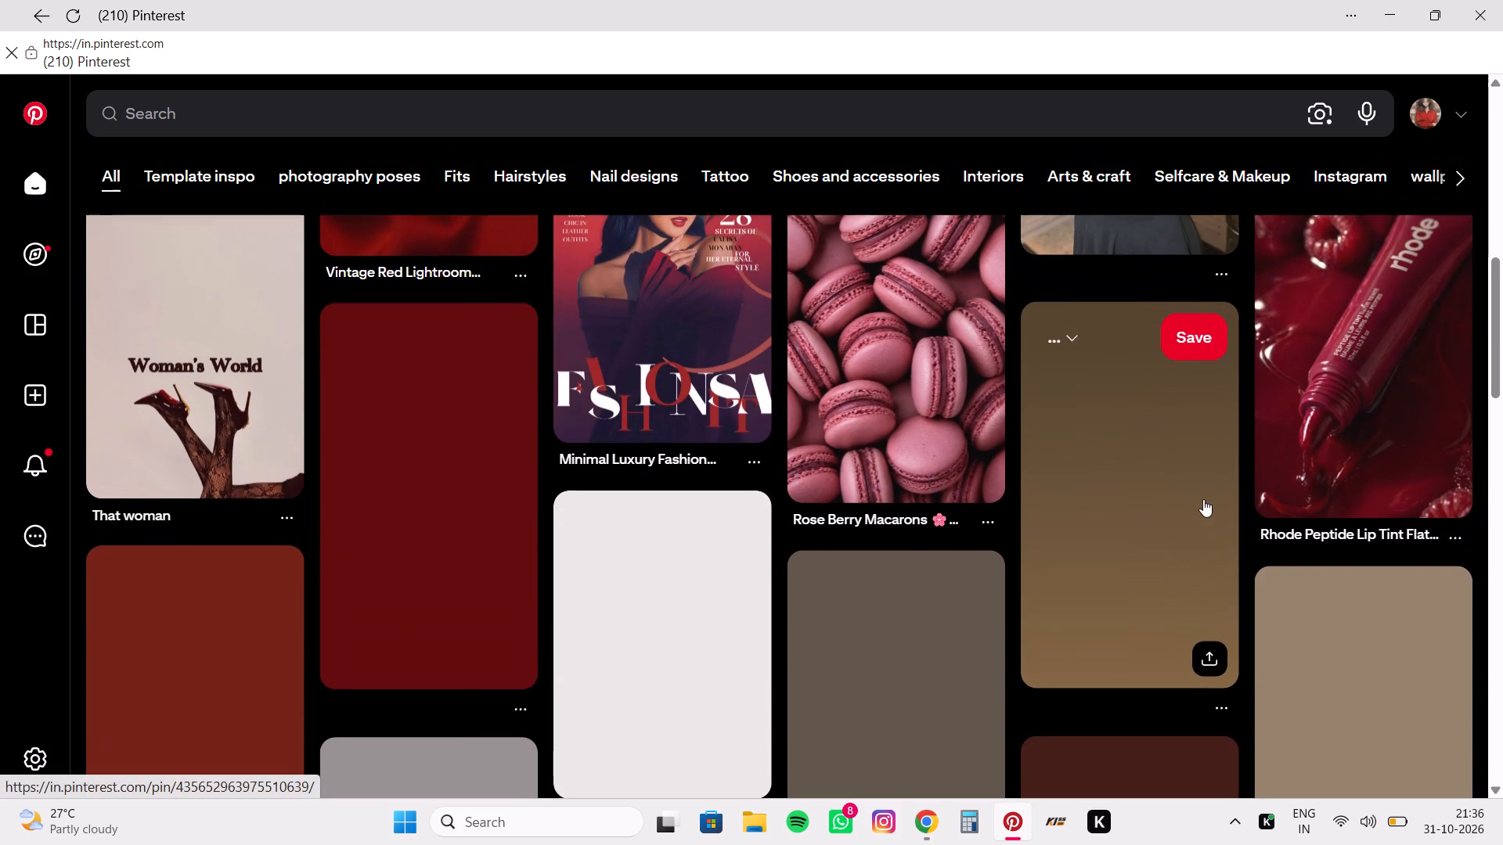
Look through the recommended pins on the Pinterest home feed for red-toned fashion and magazine-cover poster inspiration.
{"action": "scroll", "coordinate": [1203, 499], "scroll_direction": "up", "scroll_amount": 1}
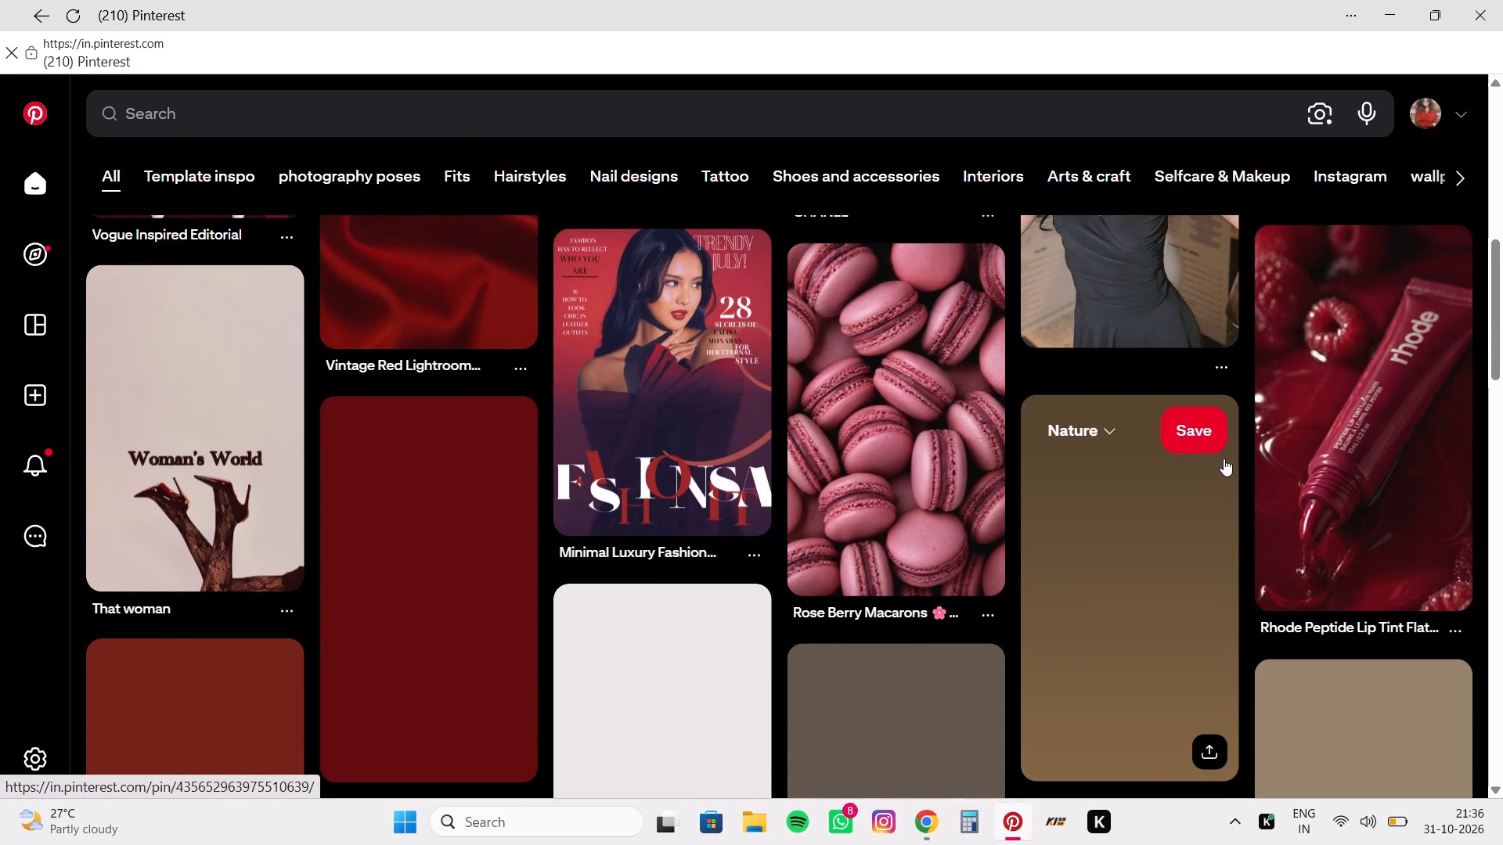
{"action": "scroll", "coordinate": [1224, 458], "scroll_direction": "up", "scroll_amount": 6}
{"action": "scroll", "coordinate": [1224, 458], "scroll_direction": "down", "scroll_amount": 1}
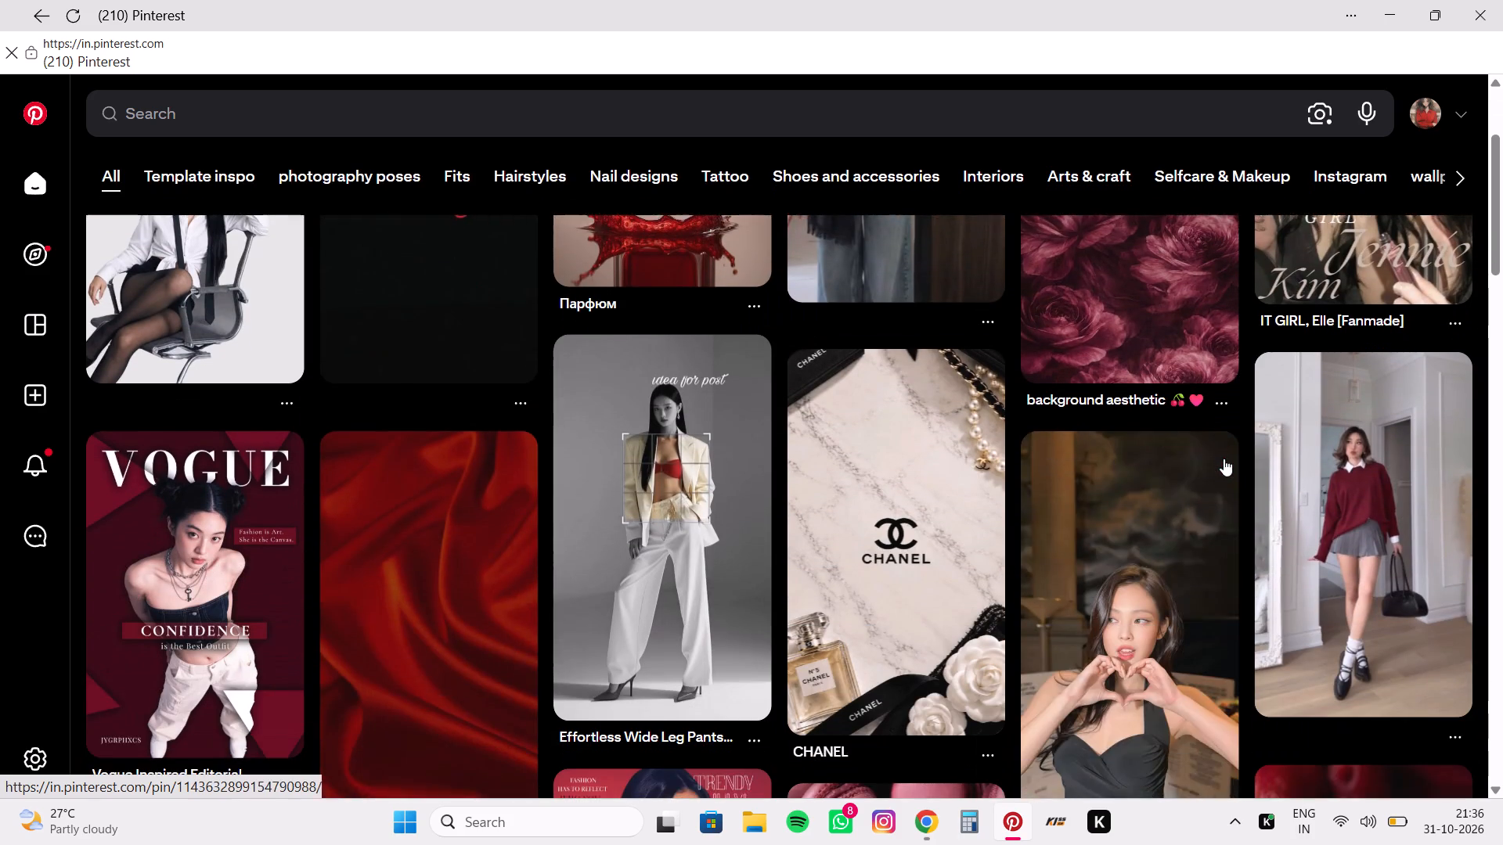
{"action": "scroll", "coordinate": [1224, 458], "scroll_direction": "down", "scroll_amount": 6}
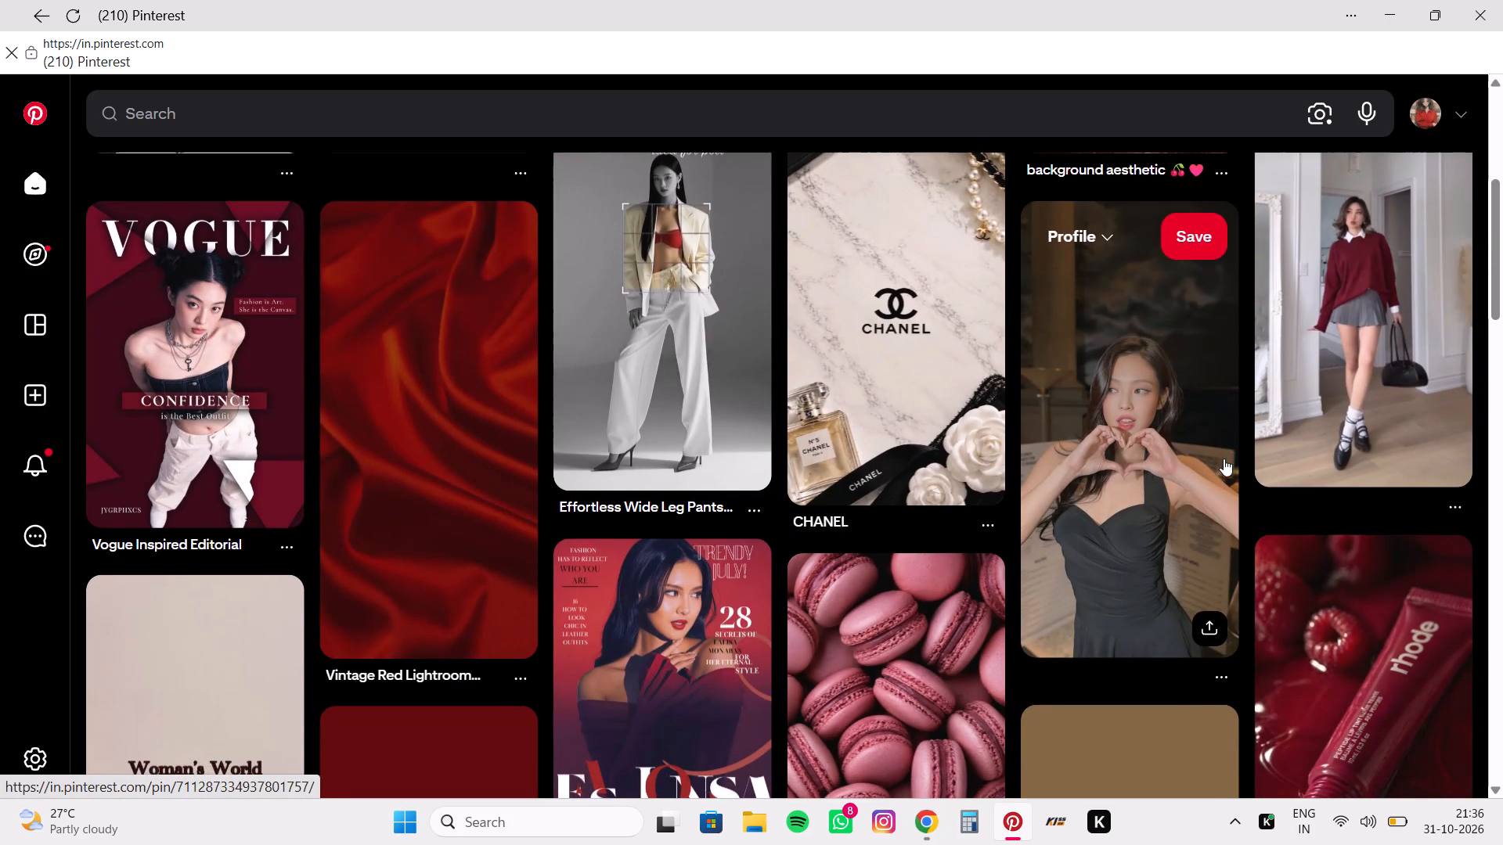
{"action": "scroll", "coordinate": [1224, 458], "scroll_direction": "down", "scroll_amount": 1}
{"action": "scroll", "coordinate": [1224, 458], "scroll_direction": "up", "scroll_amount": 1}
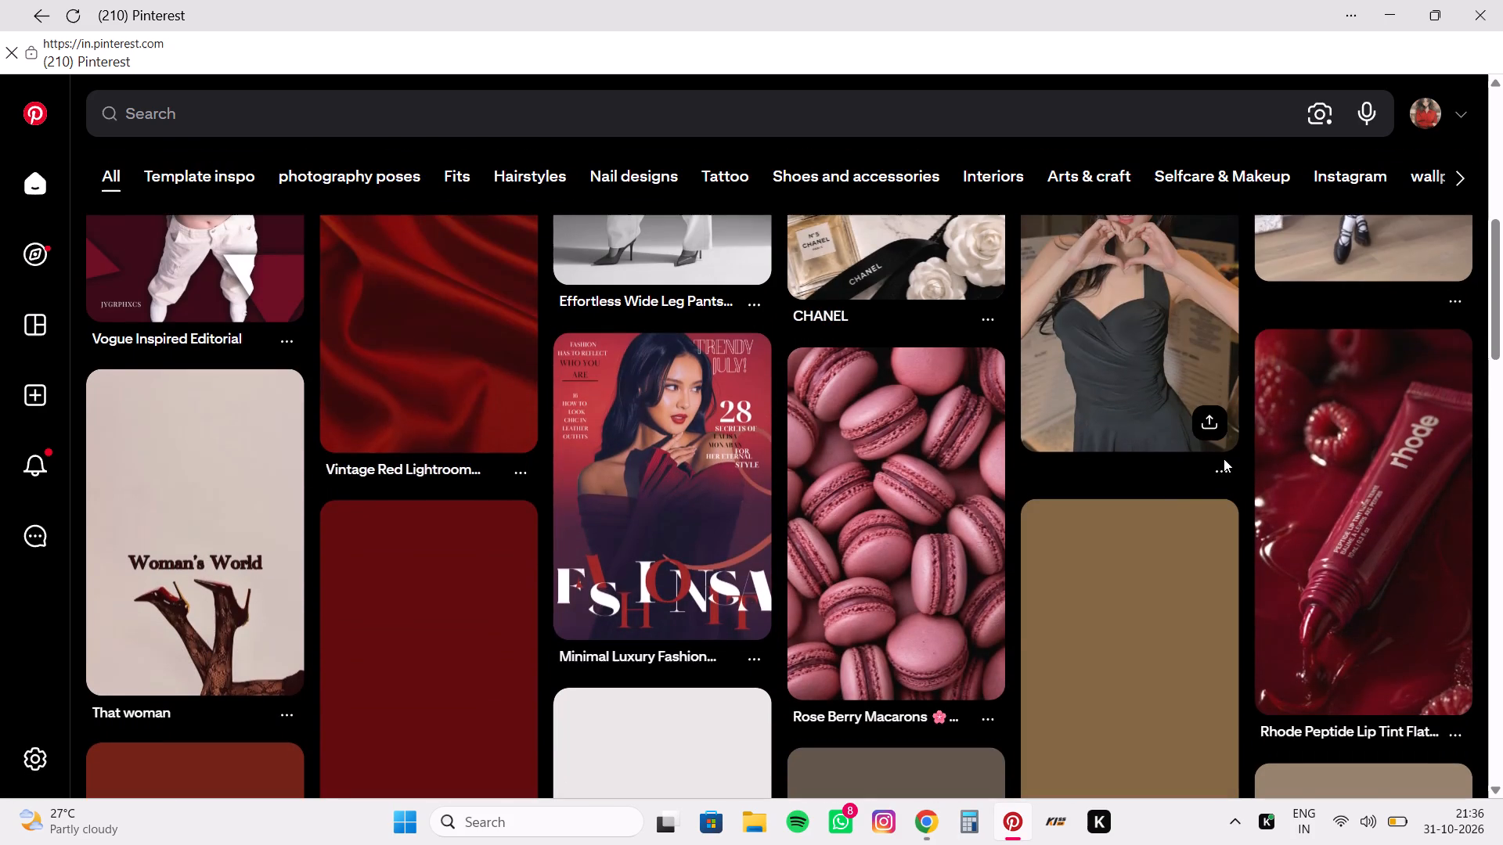
{"action": "scroll", "coordinate": [1224, 458], "scroll_direction": "up", "scroll_amount": 8}
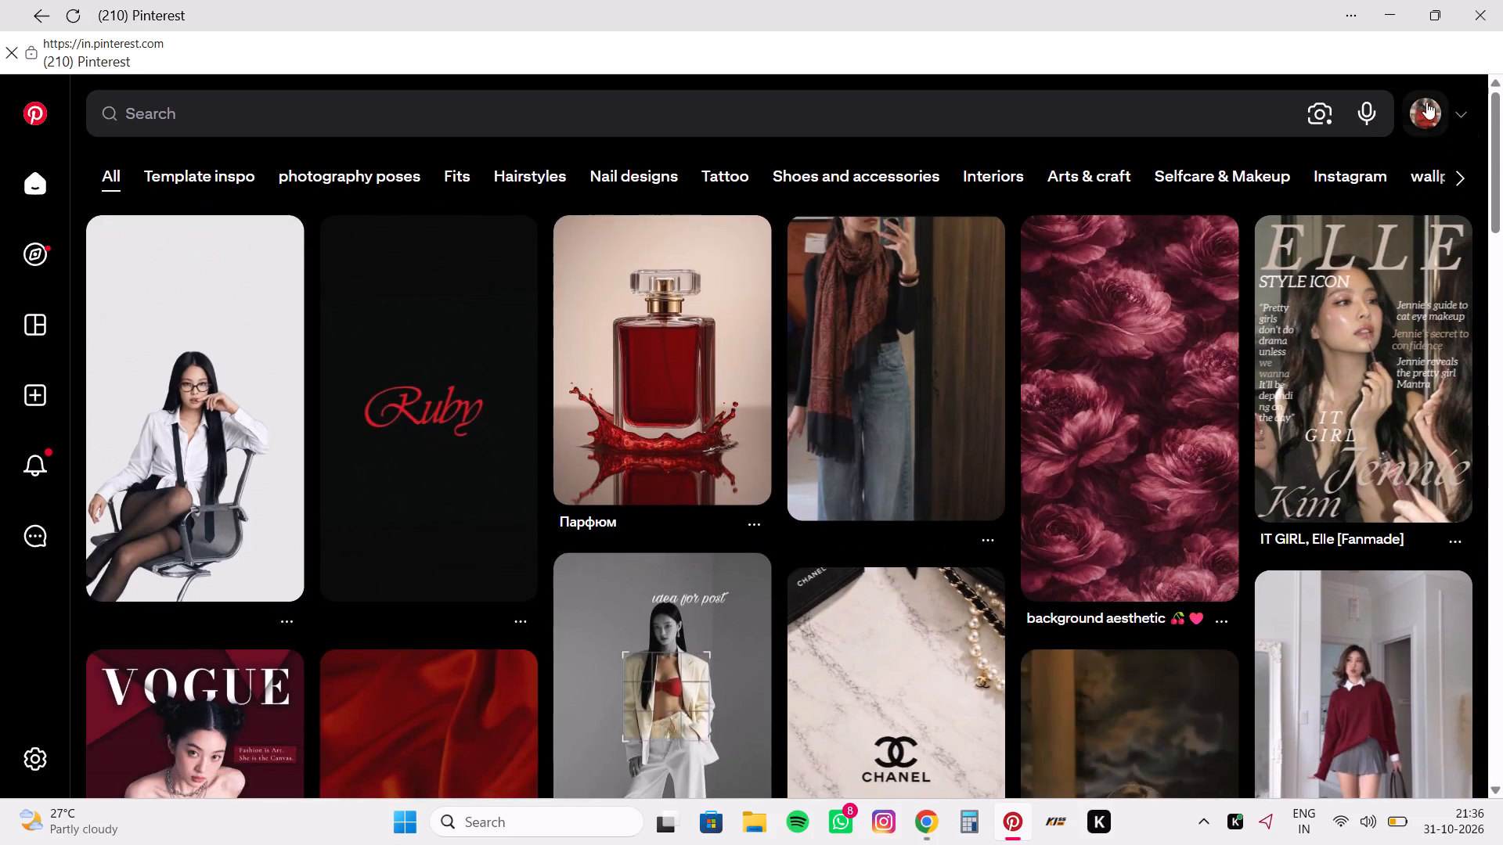
Open your saved ideas page from the profile and look for the Template inspo board among your boards.
{"action": "left_click", "coordinate": [1457, 112]}
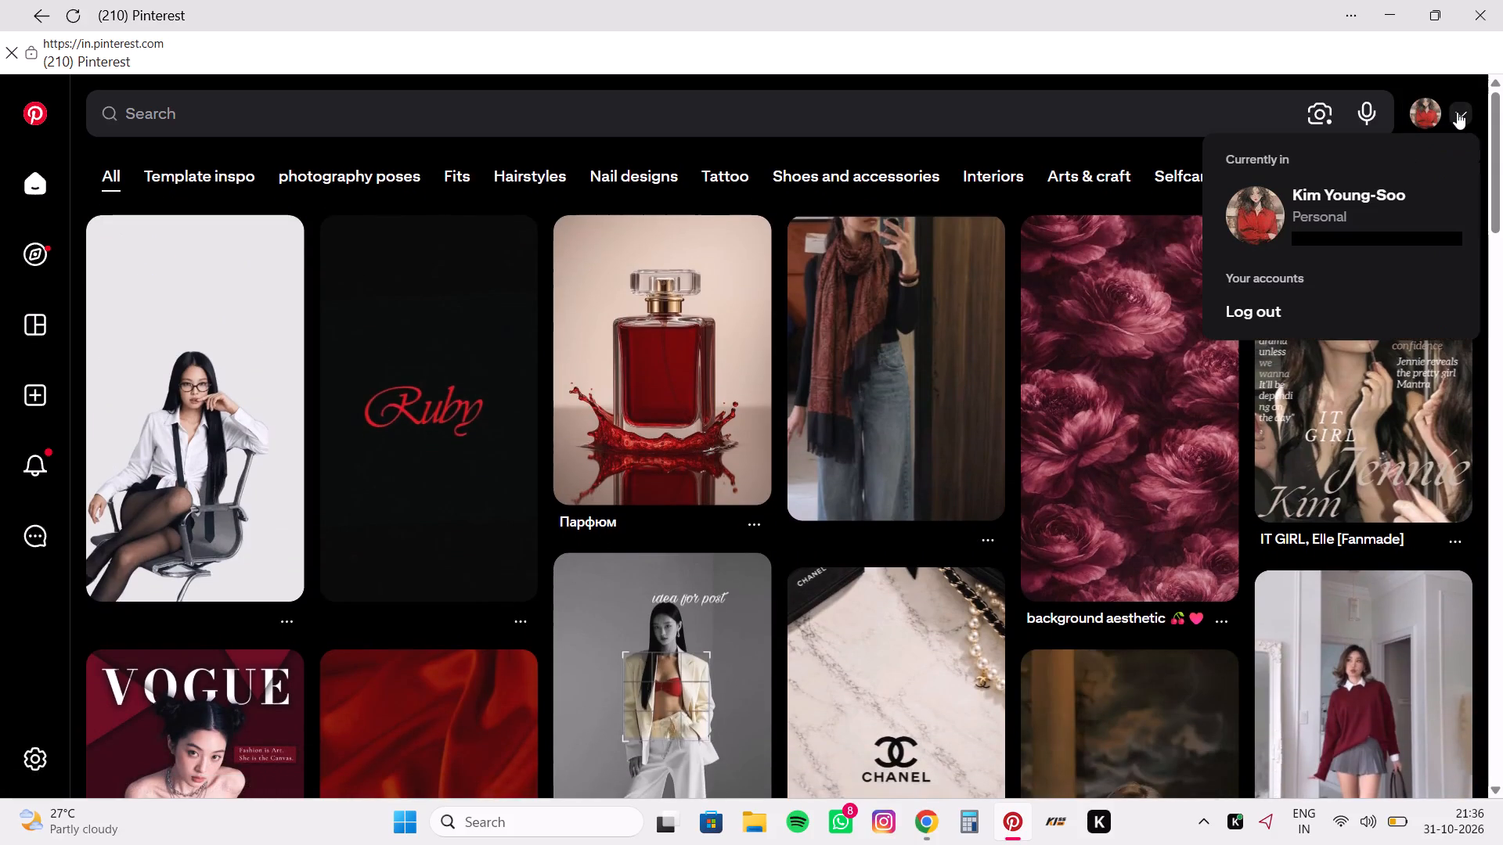
{"action": "left_click", "coordinate": [1420, 117]}
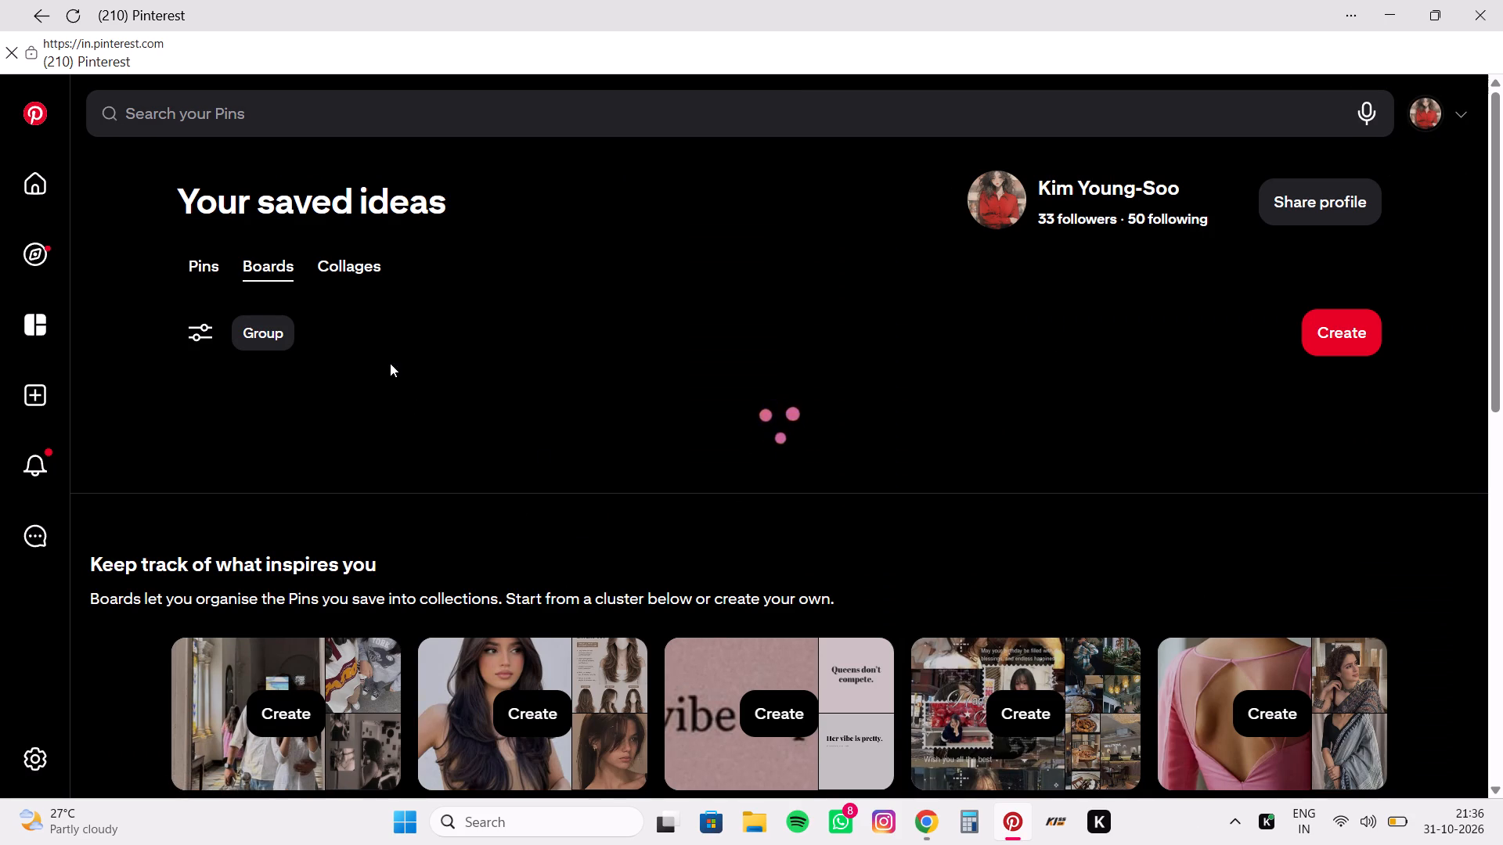
{"action": "scroll", "coordinate": [534, 501], "scroll_direction": "up", "scroll_amount": 1}
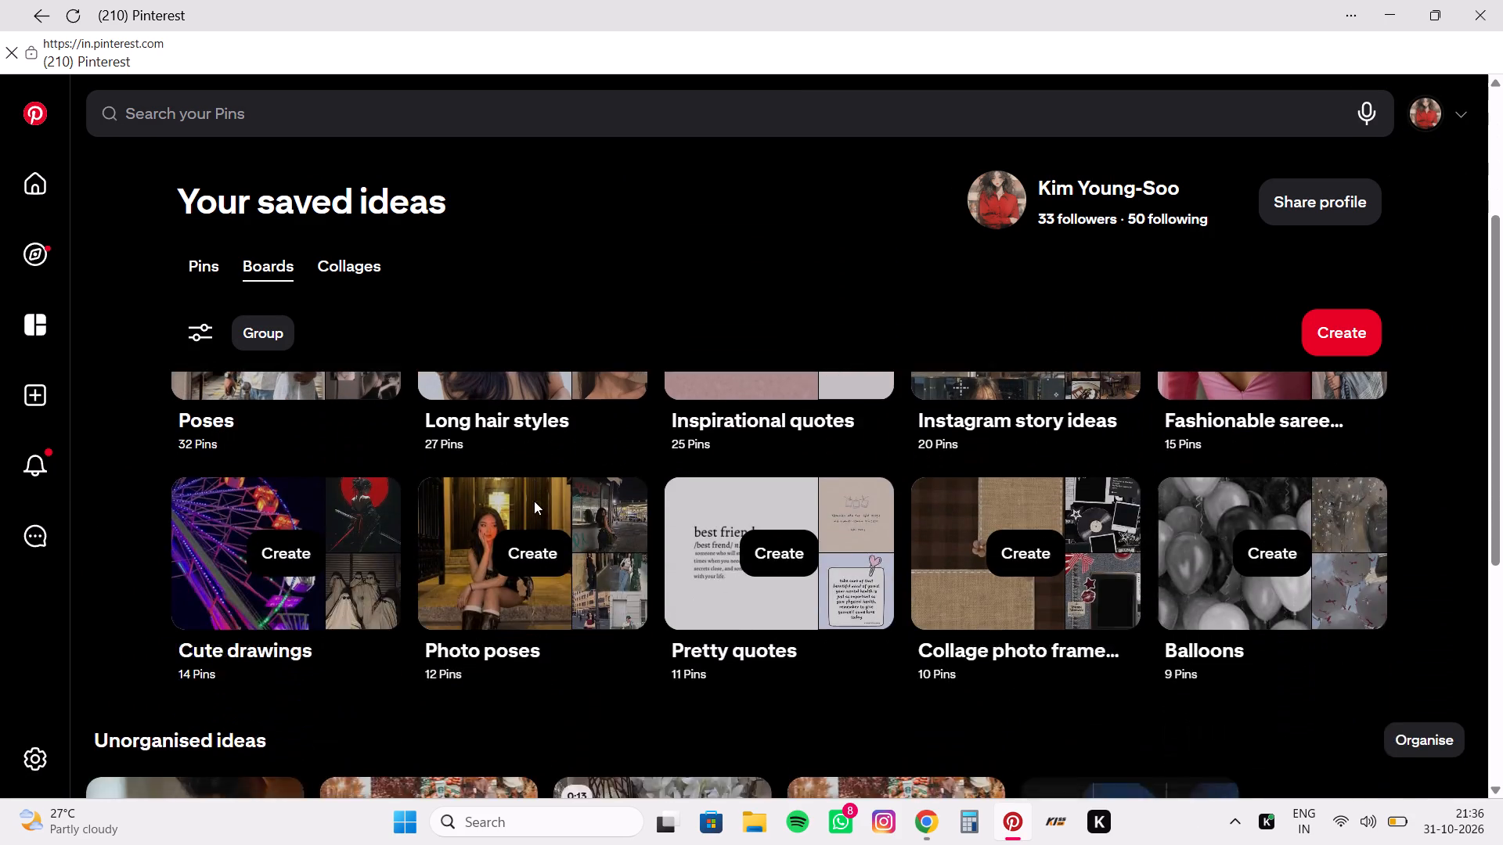
{"action": "scroll", "coordinate": [534, 501], "scroll_direction": "up", "scroll_amount": 1}
{"action": "scroll", "coordinate": [534, 501], "scroll_direction": "down", "scroll_amount": 8}
{"action": "scroll", "coordinate": [534, 501], "scroll_direction": "up", "scroll_amount": 8}
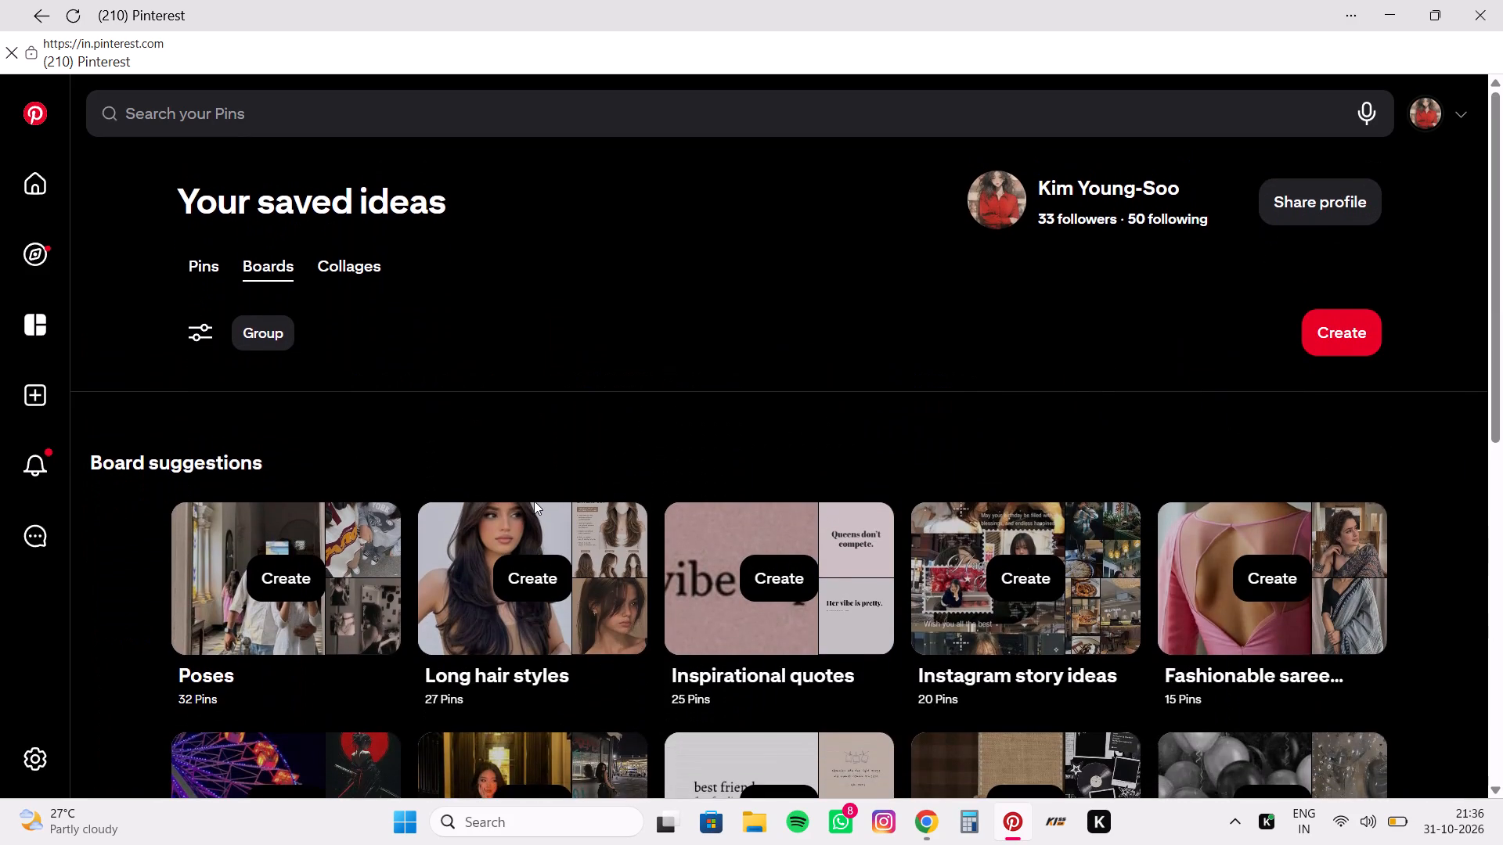
Close the Pinterest window and relaunch Pinterest to reload the saved boards.
{"action": "left_click", "coordinate": [1502, 0]}
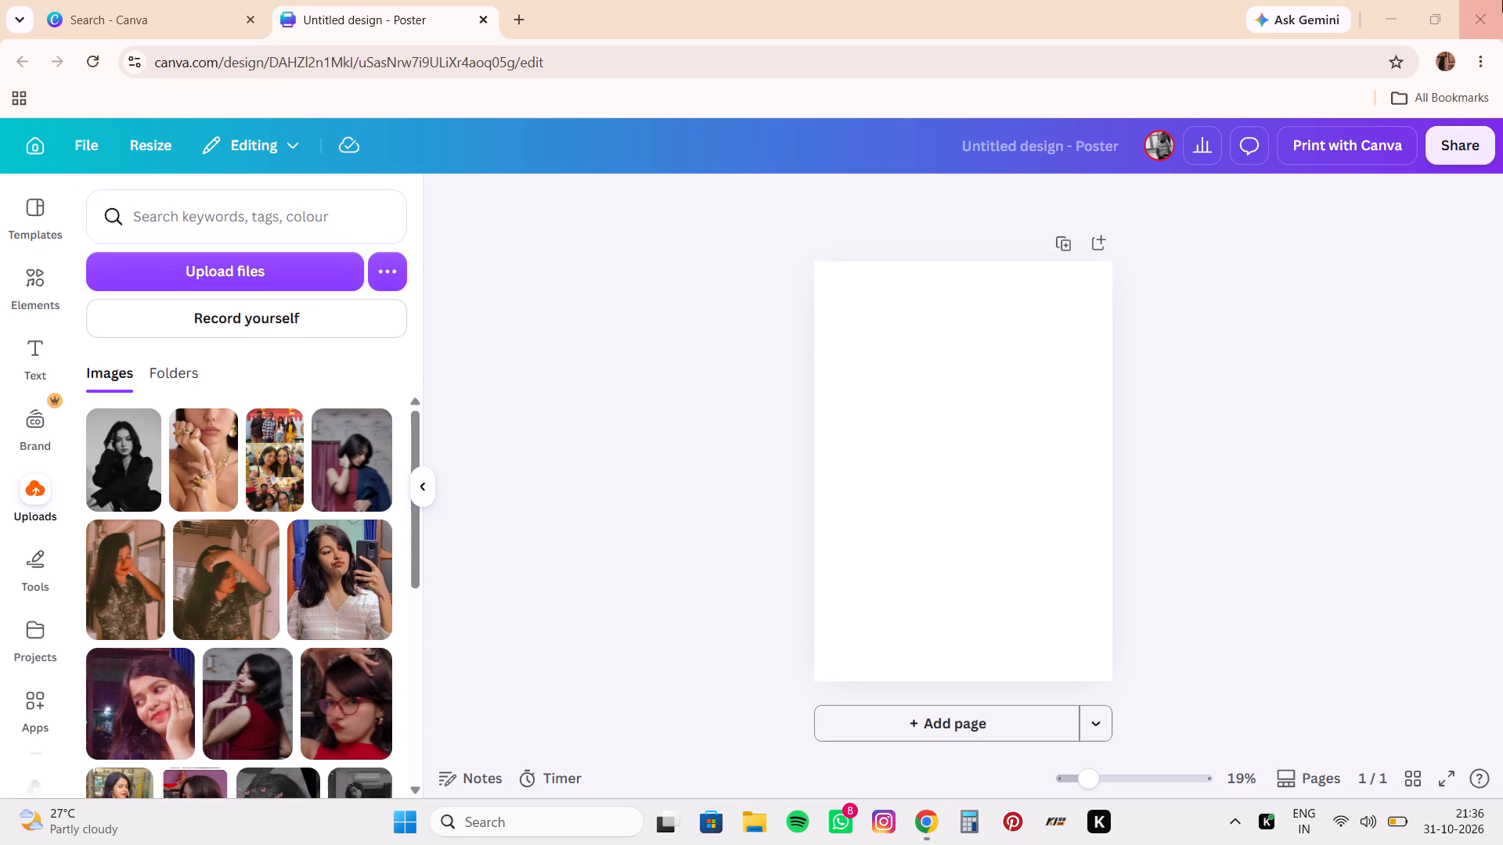
{"action": "left_click", "coordinate": [1012, 840]}
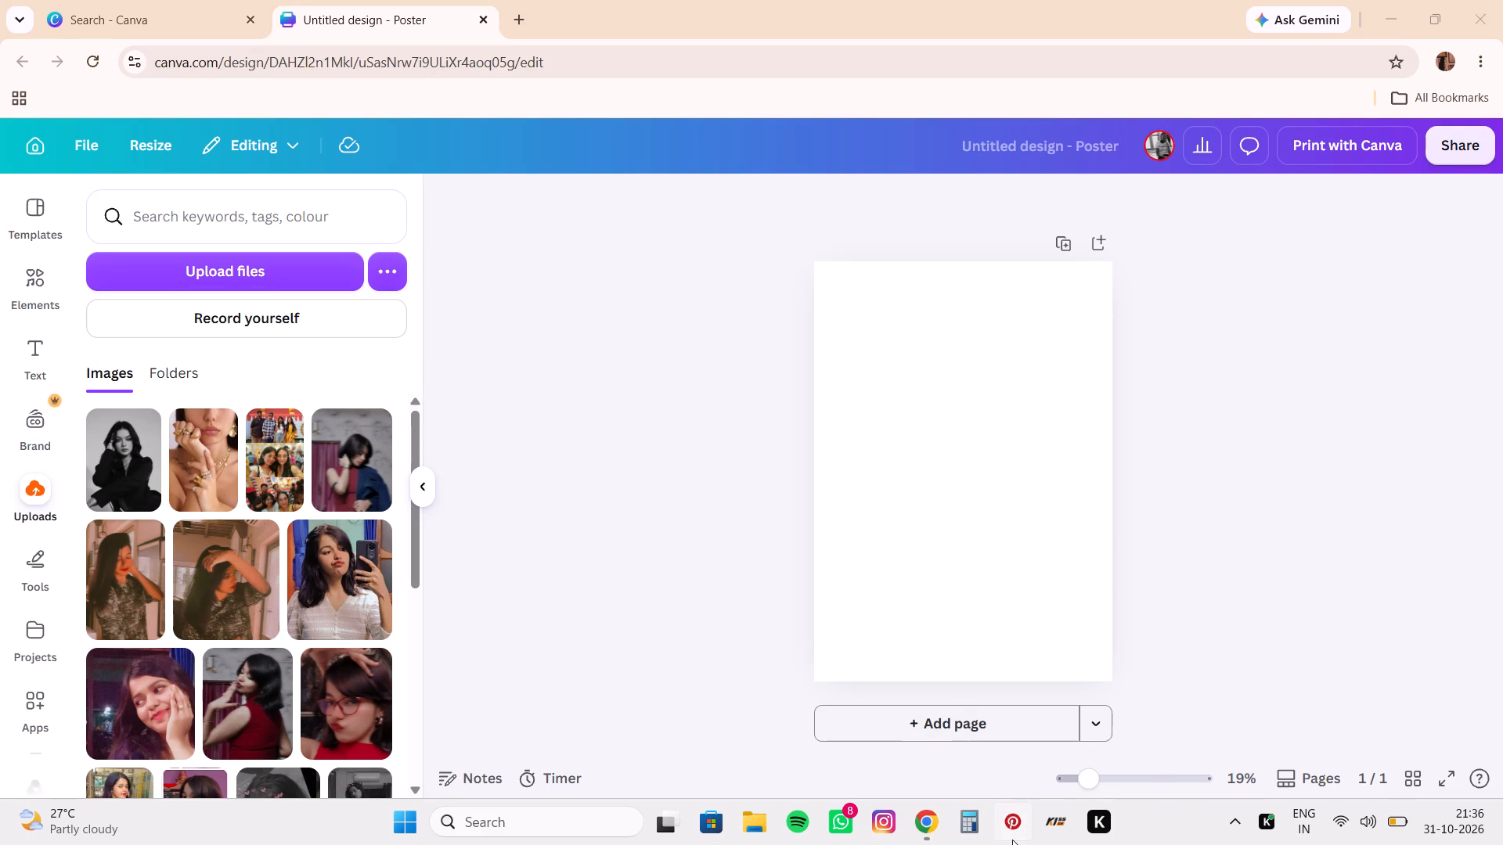
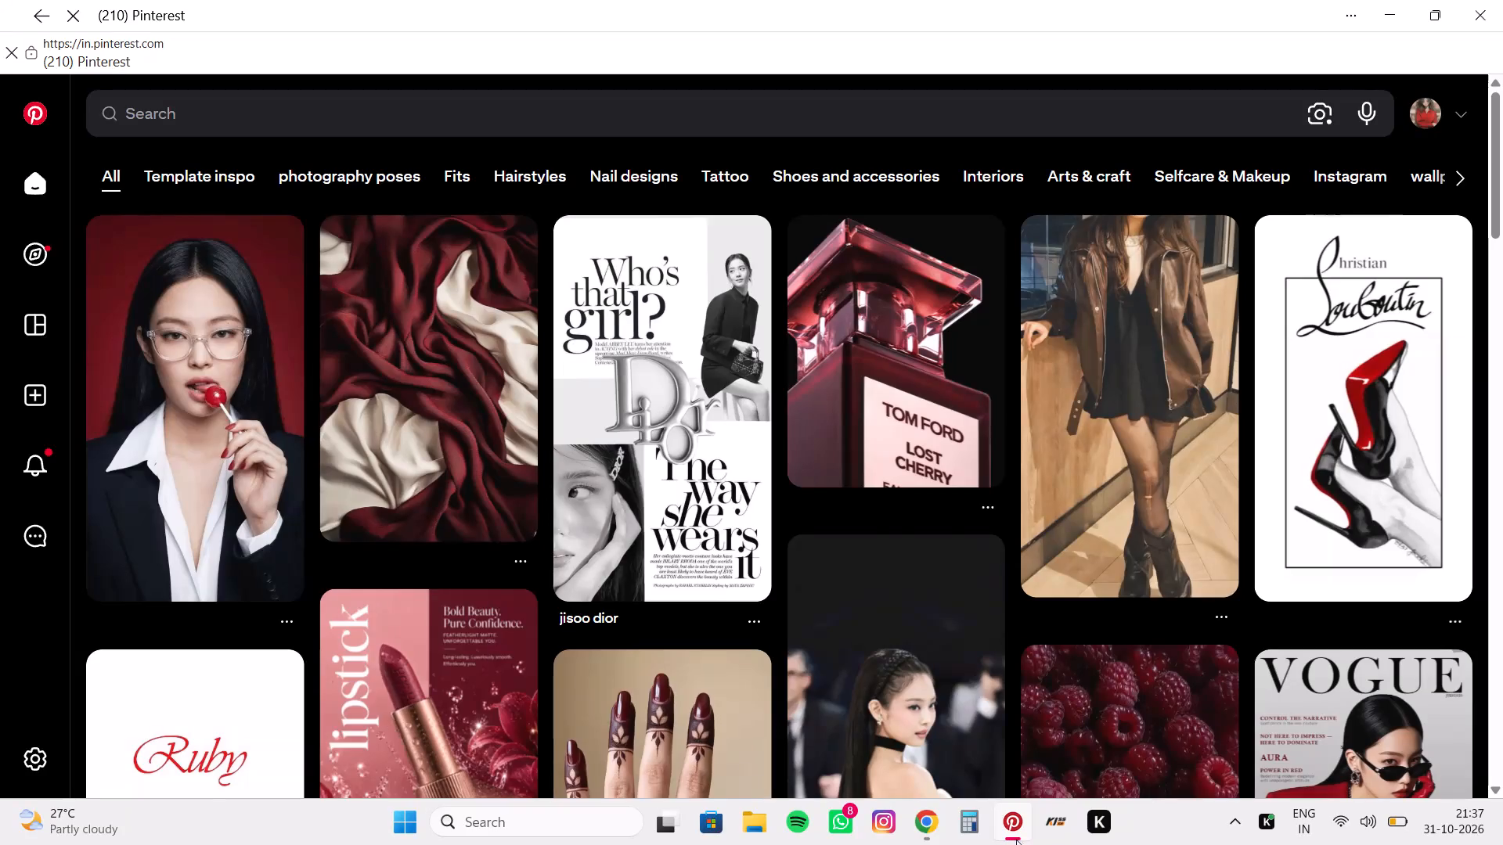
Browse the recommended pins in the Pinterest home feed for more poster images and inspiration.
{"action": "scroll", "coordinate": [1234, 597], "scroll_direction": "down", "scroll_amount": 1}
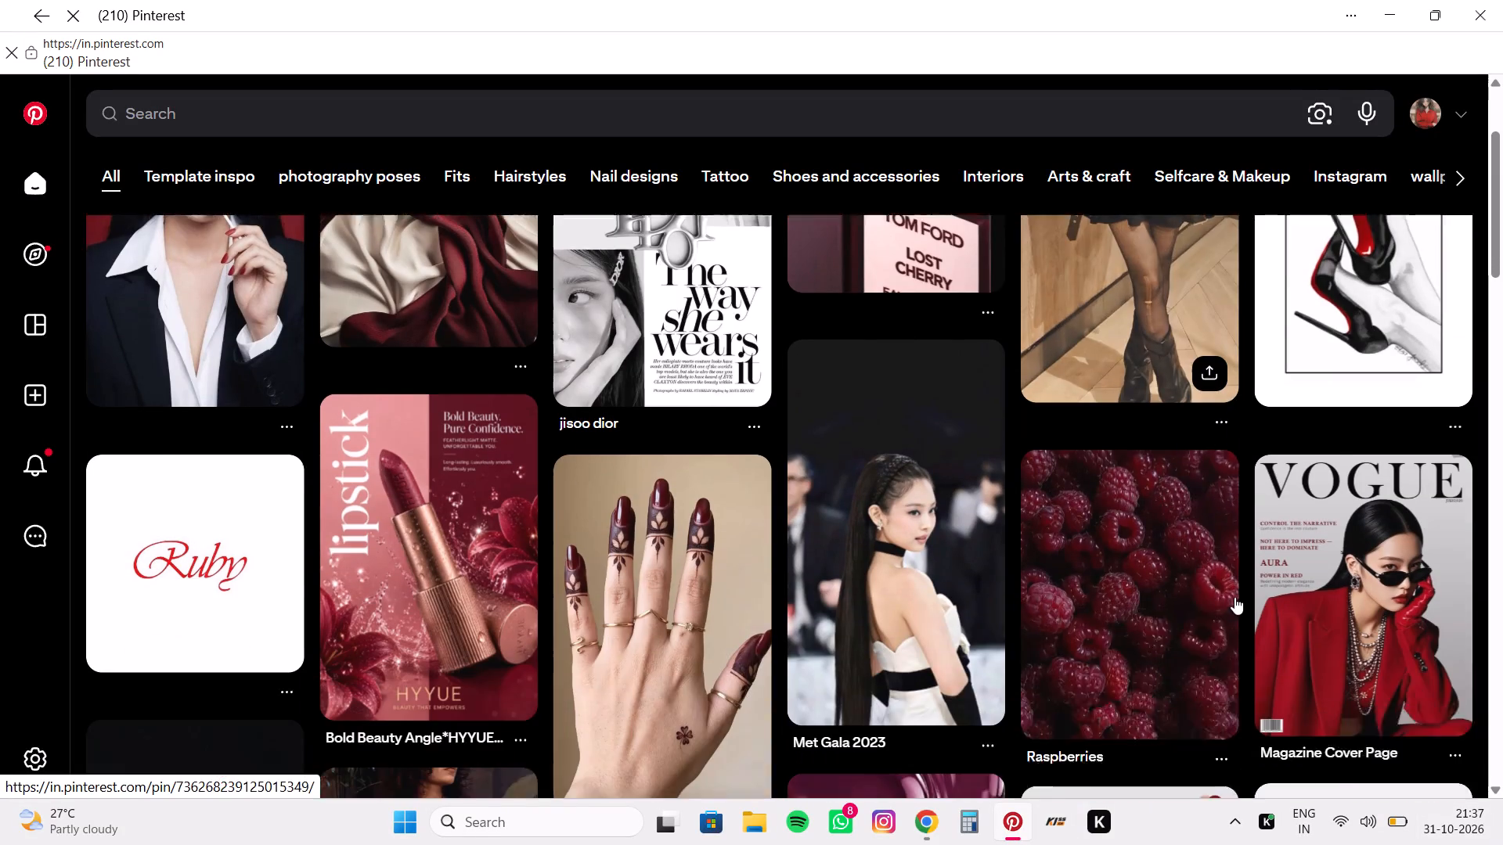
{"action": "scroll", "coordinate": [1234, 597], "scroll_direction": "down", "scroll_amount": 3}
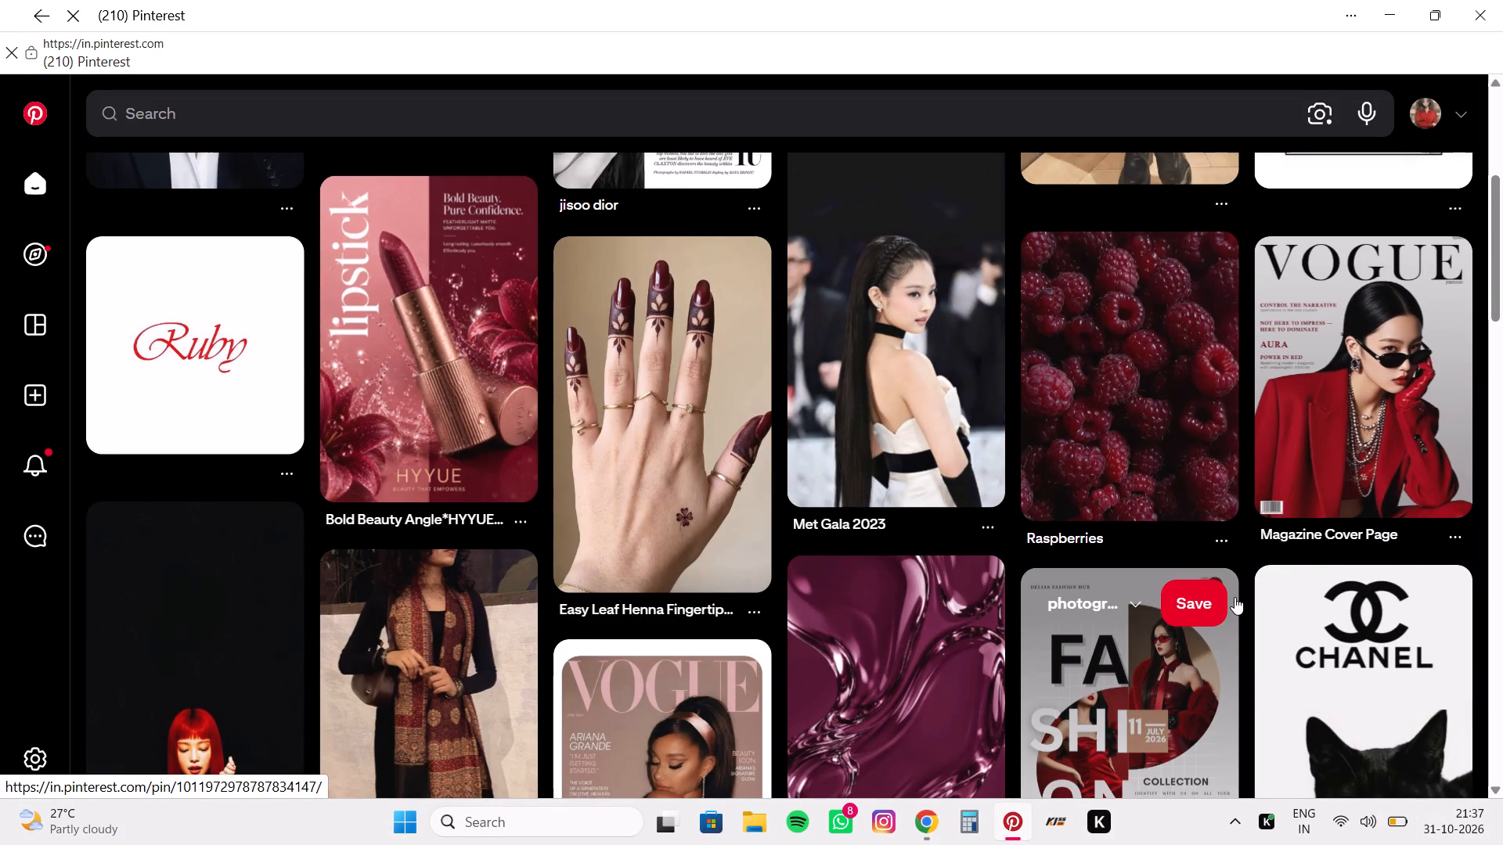
{"action": "scroll", "coordinate": [1234, 597], "scroll_direction": "down", "scroll_amount": 6}
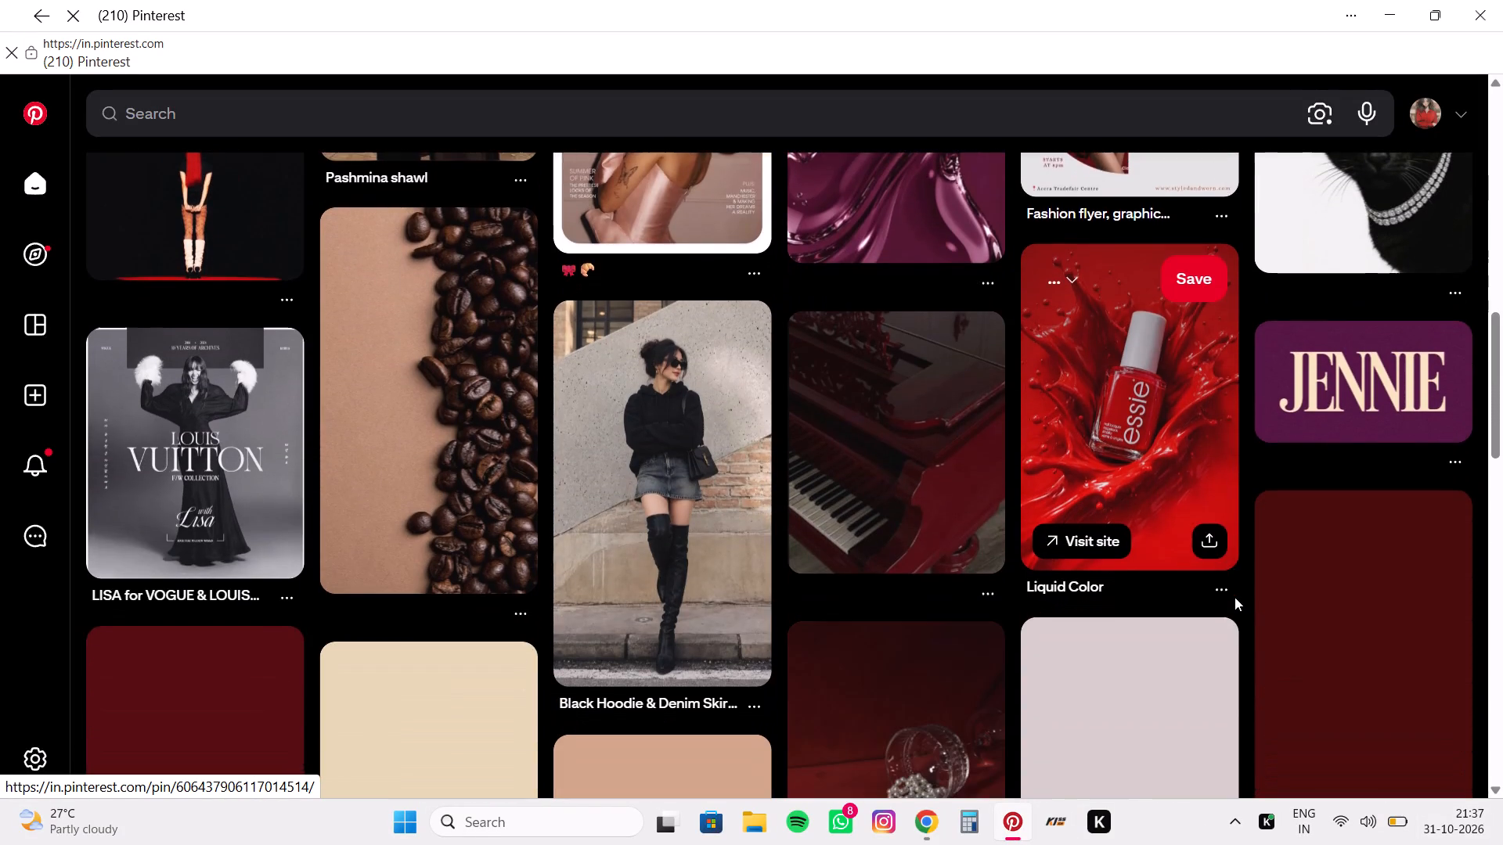
{"action": "scroll", "coordinate": [1234, 597], "scroll_direction": "down", "scroll_amount": 4}
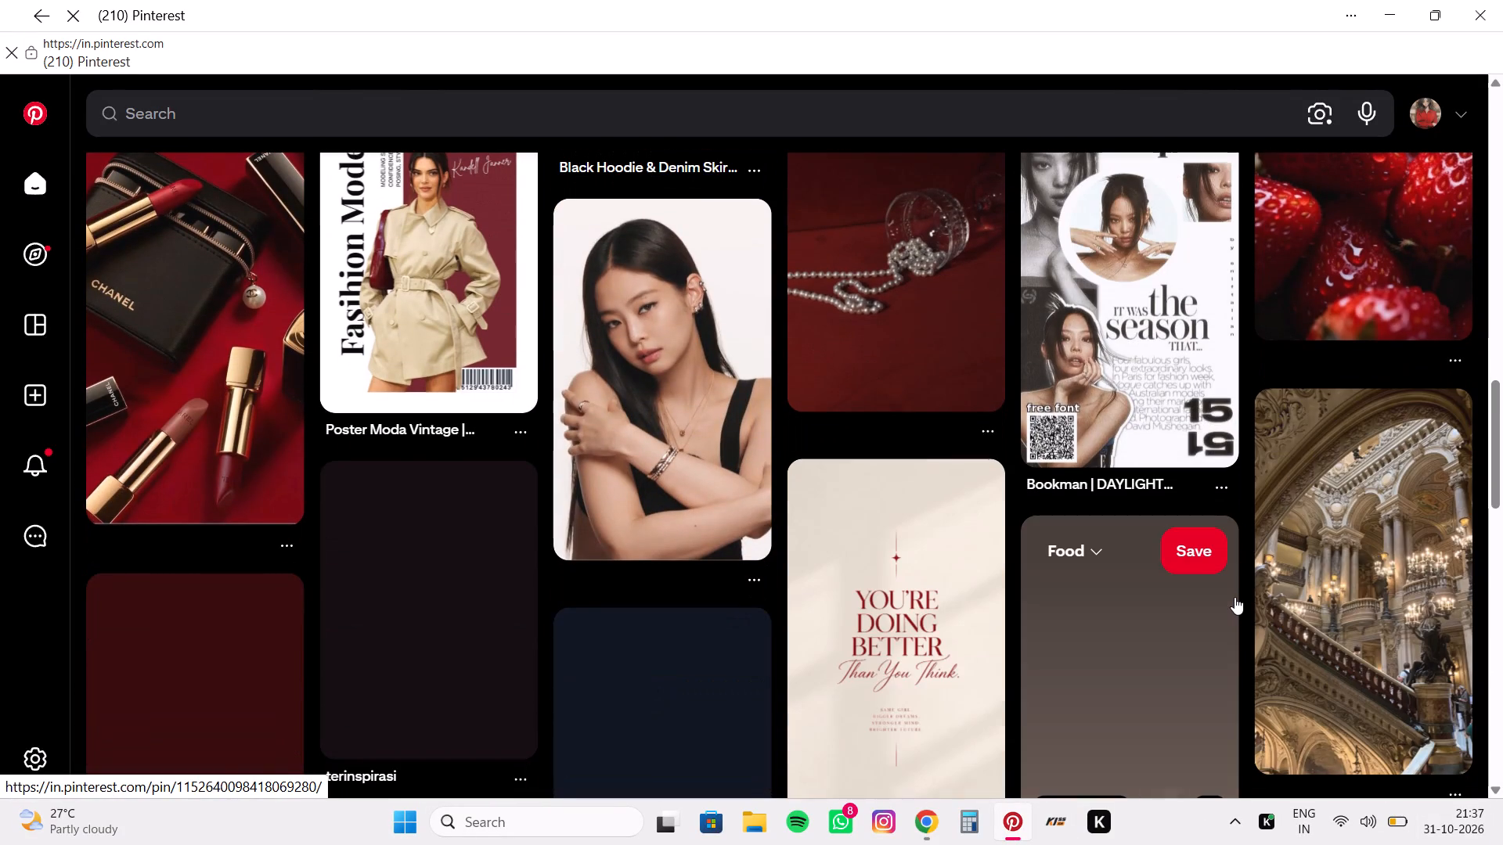
{"action": "scroll", "coordinate": [1234, 597], "scroll_direction": "down", "scroll_amount": 1}
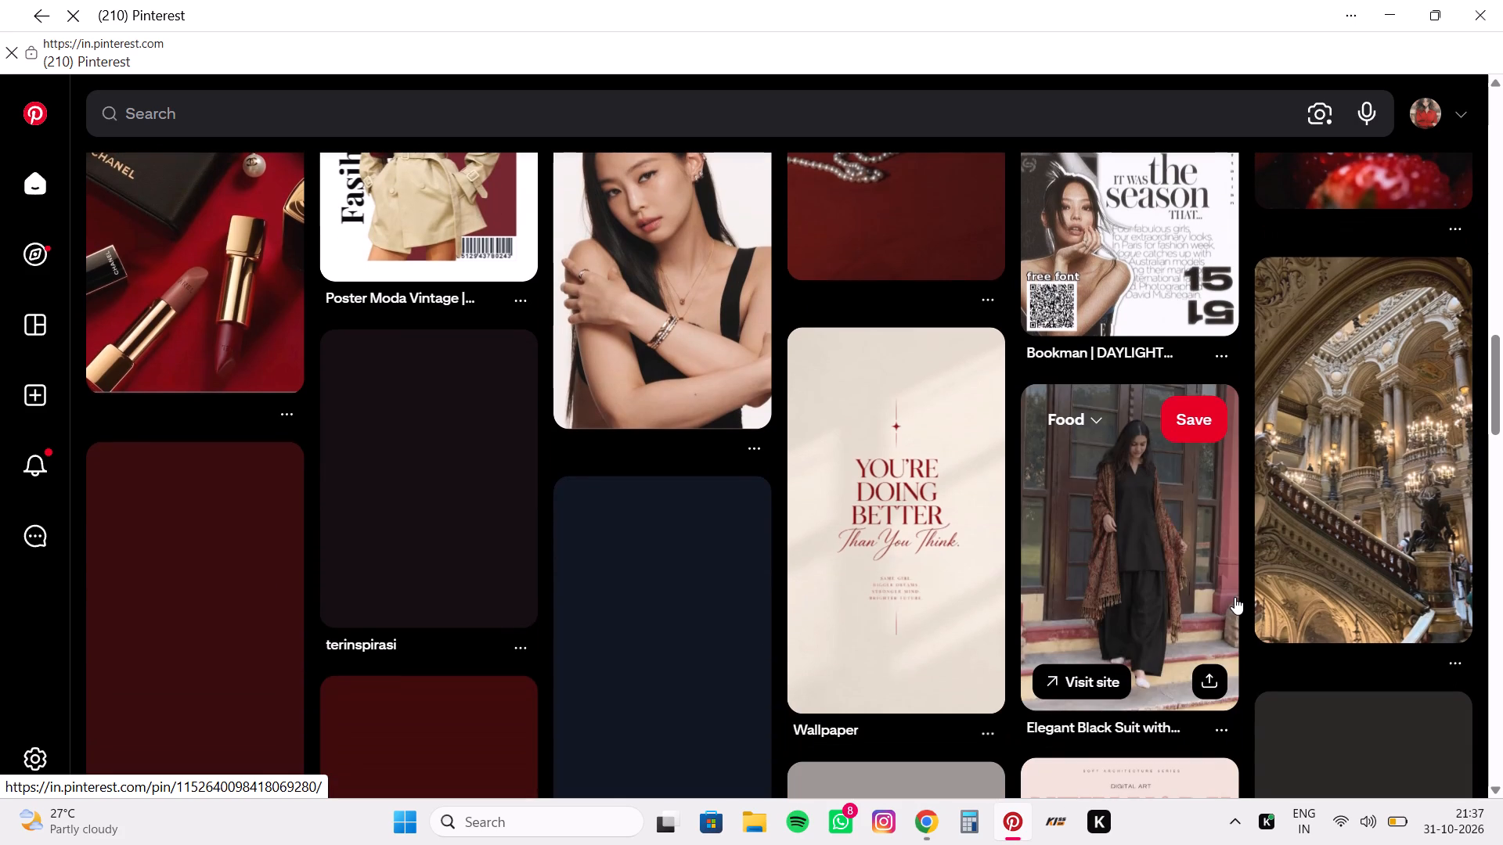
{"action": "scroll", "coordinate": [1234, 597], "scroll_direction": "down", "scroll_amount": 3}
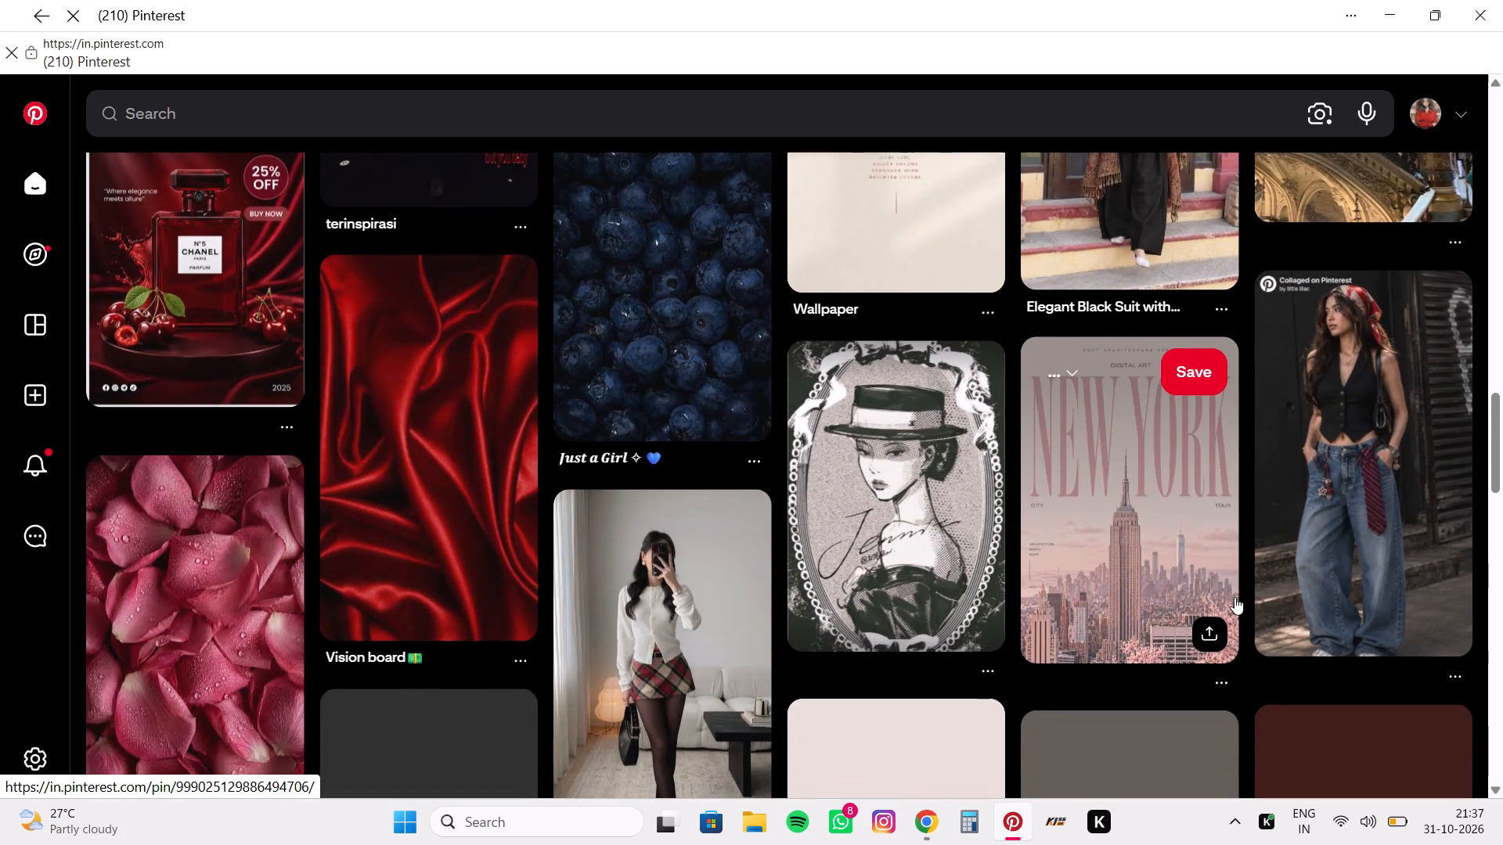
{"action": "scroll", "coordinate": [1234, 597], "scroll_direction": "down", "scroll_amount": 4}
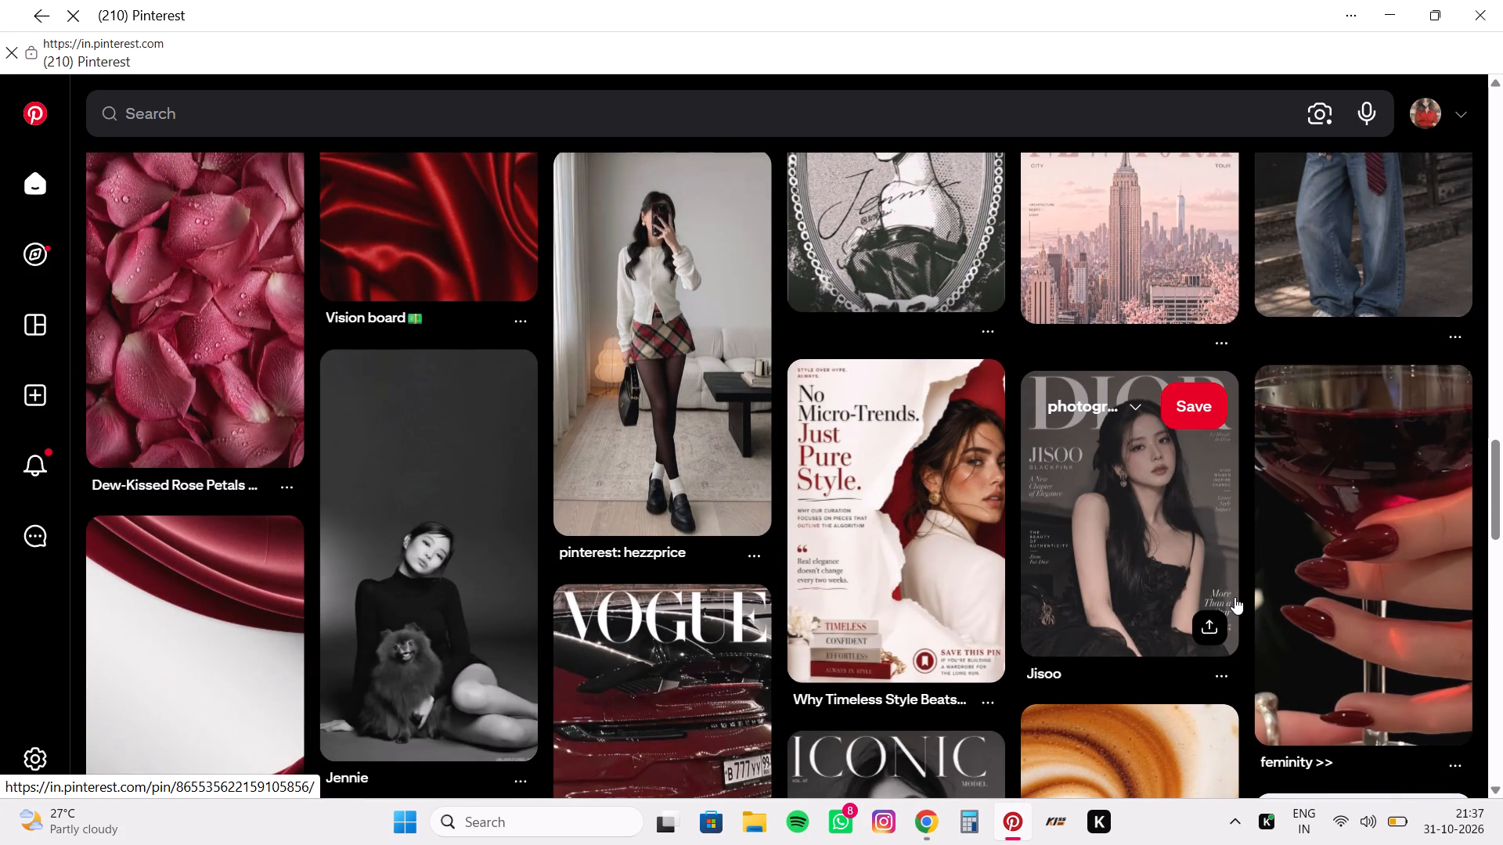
{"action": "scroll", "coordinate": [1234, 597], "scroll_direction": "down", "scroll_amount": 1}
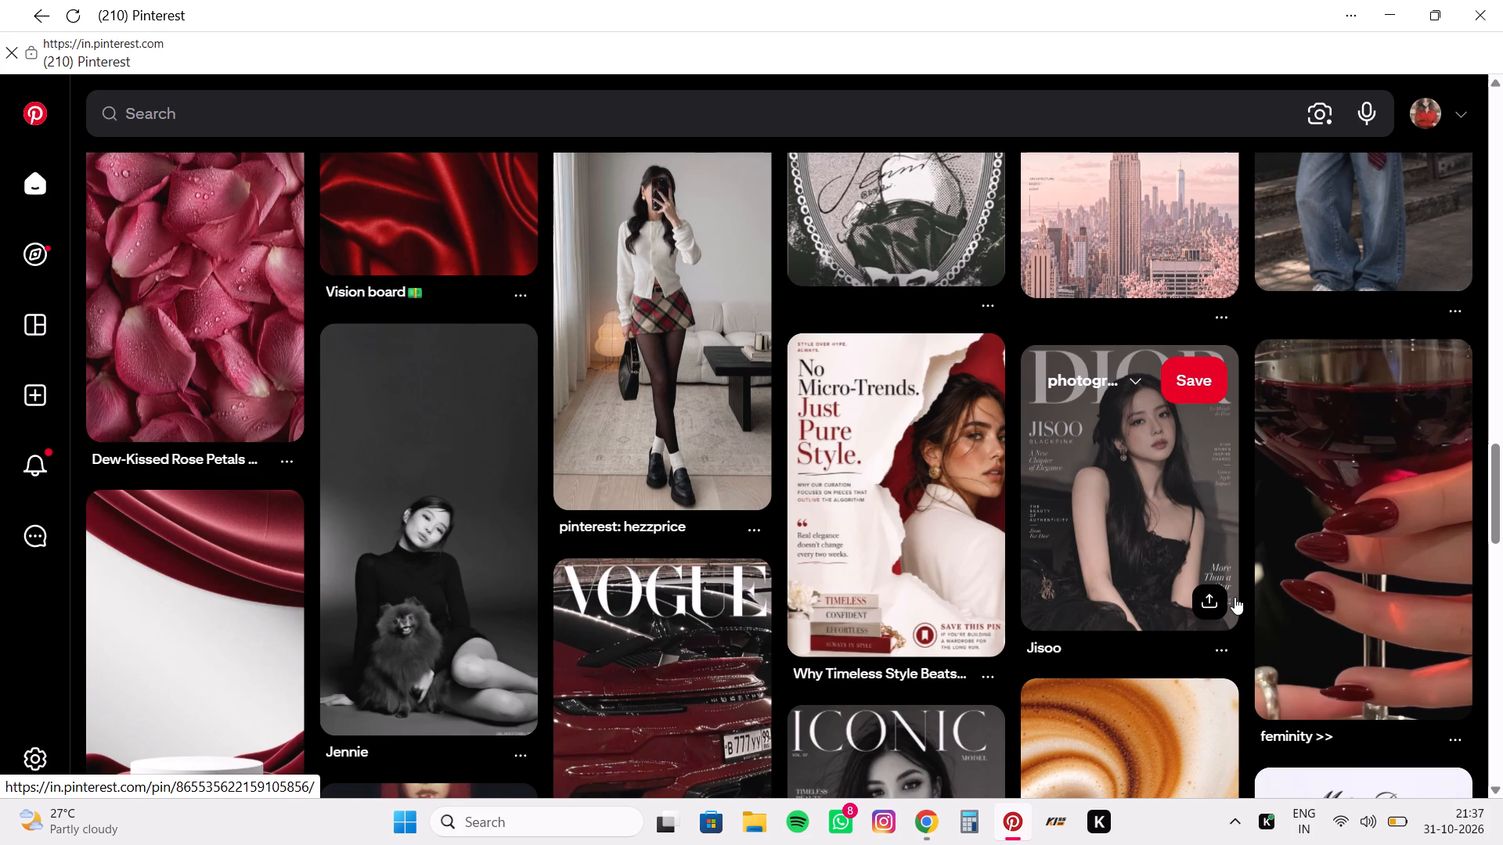
{"action": "scroll", "coordinate": [1234, 597], "scroll_direction": "down", "scroll_amount": 4}
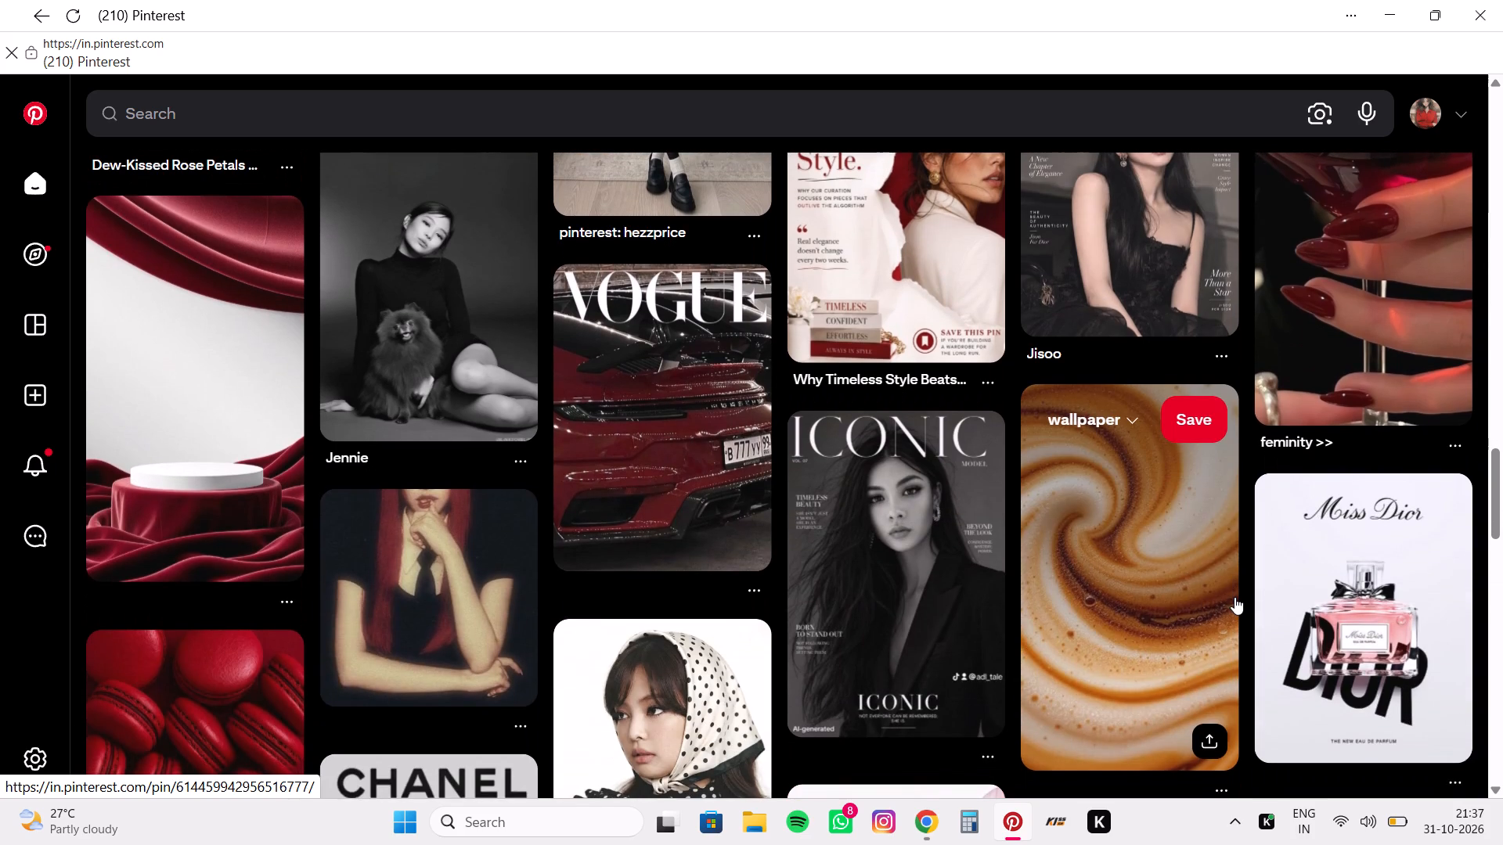
{"action": "scroll", "coordinate": [1234, 597], "scroll_direction": "down", "scroll_amount": 4}
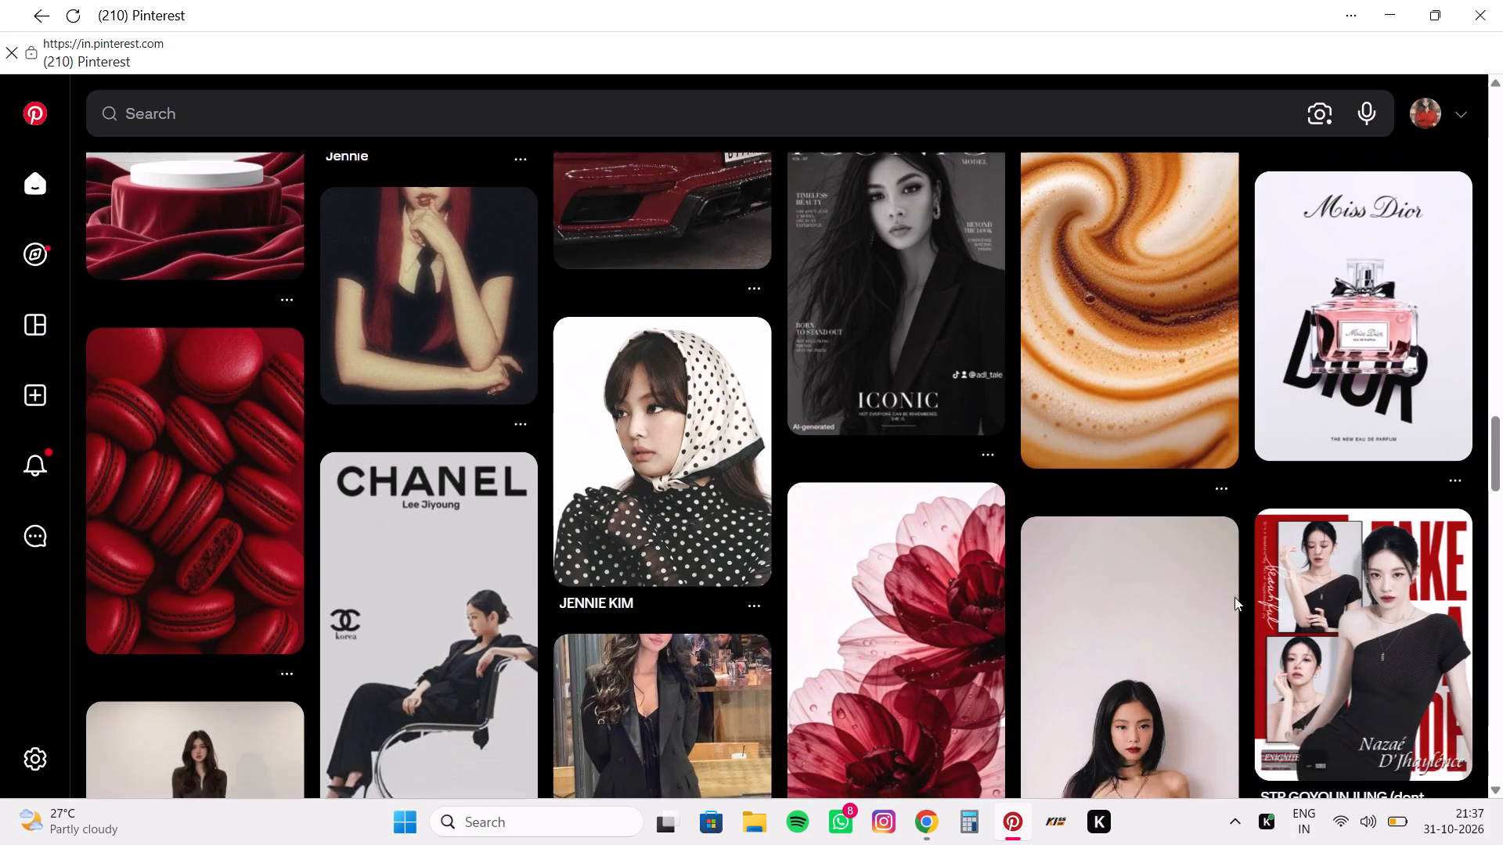
{"action": "scroll", "coordinate": [1234, 597], "scroll_direction": "down", "scroll_amount": 4}
{"action": "scroll", "coordinate": [1234, 597], "scroll_direction": "up", "scroll_amount": 10}
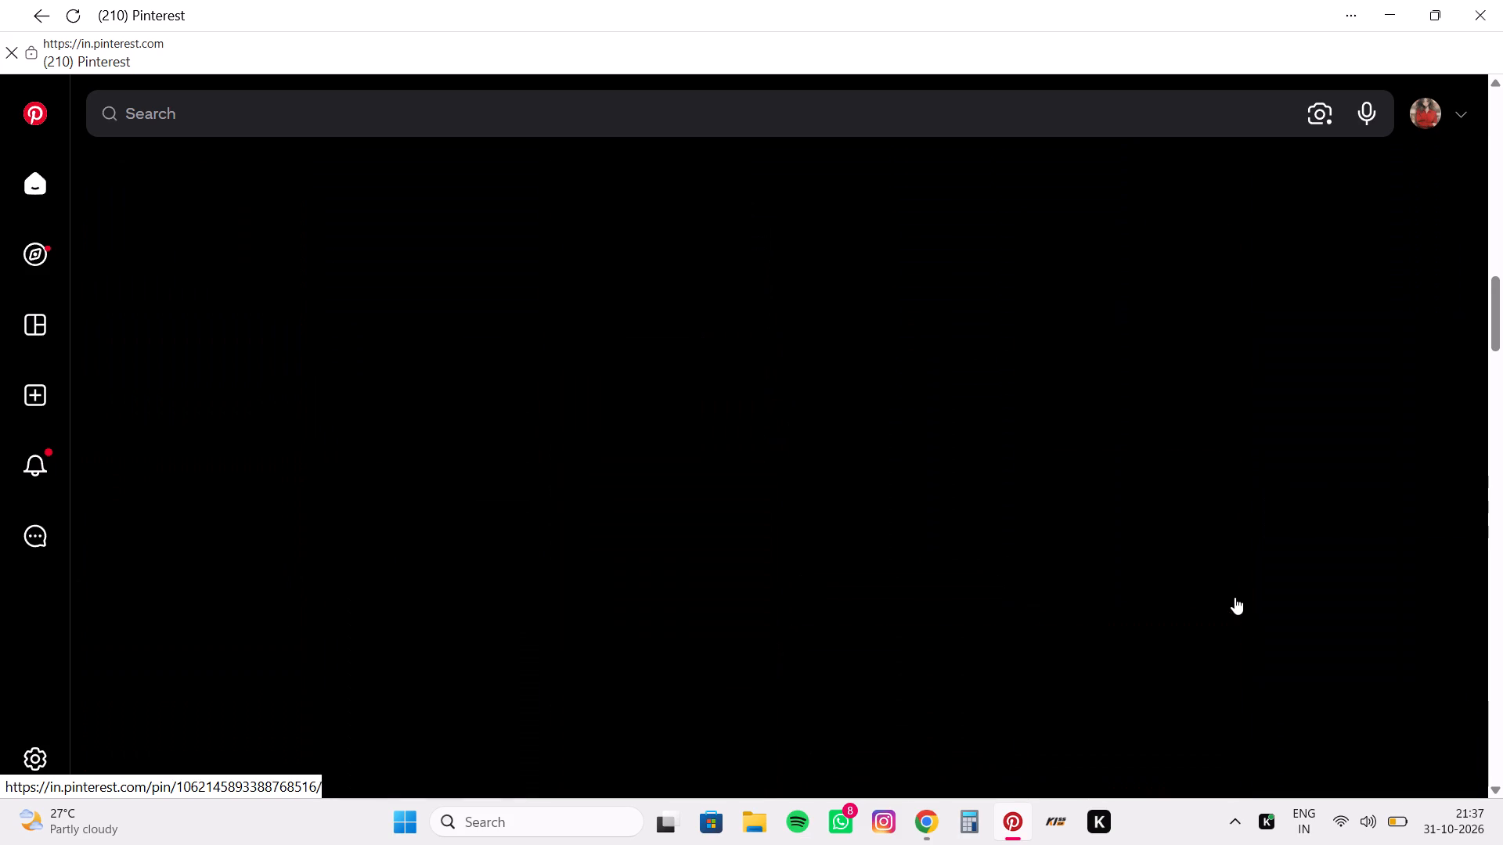
Open the Template inspo board from your saved ideas and look through its saved pins.
{"action": "left_click", "coordinate": [1422, 105]}
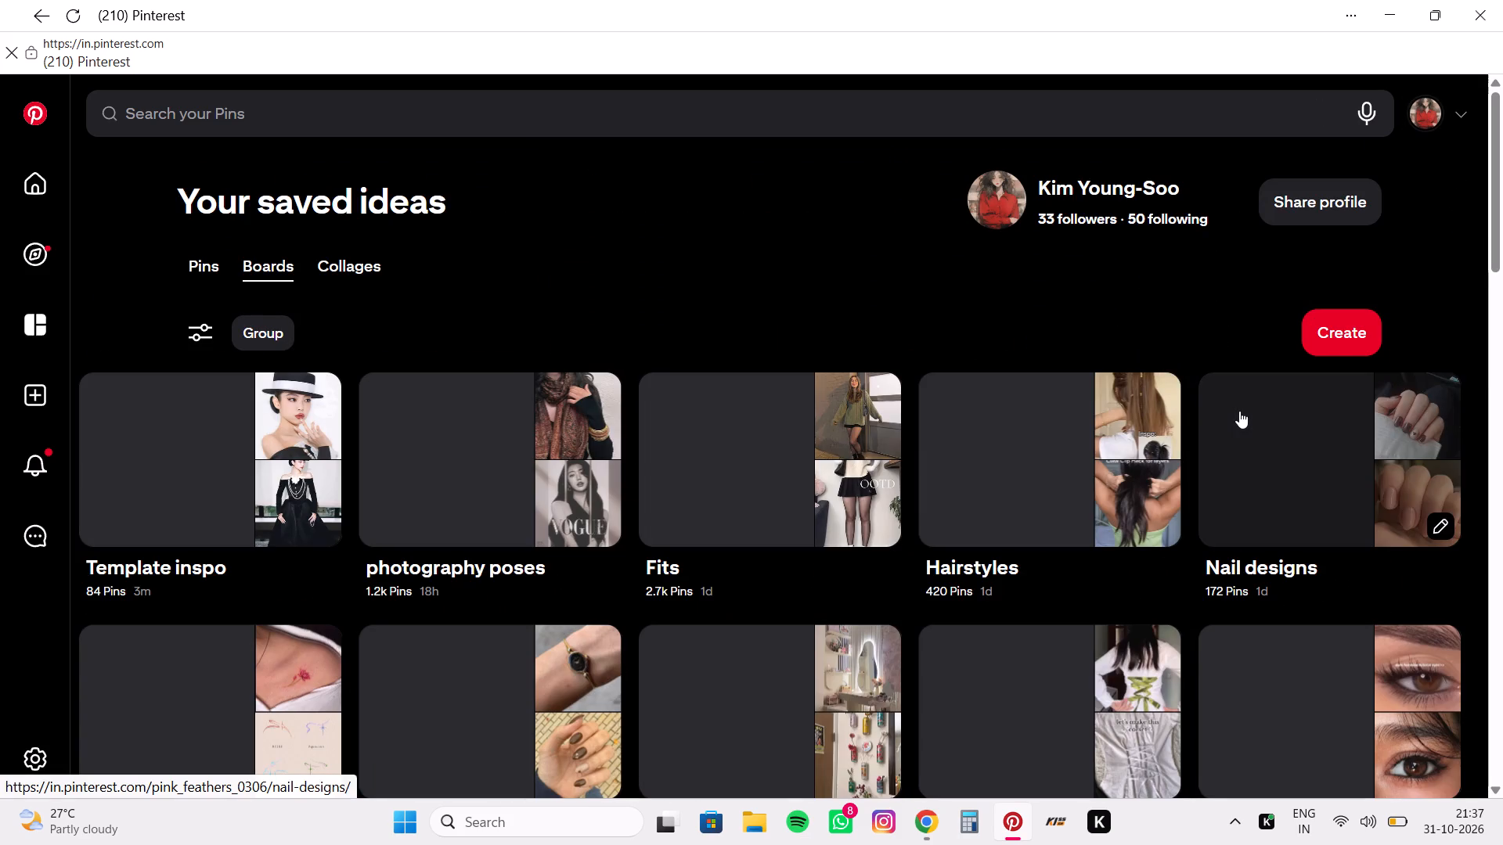
{"action": "left_click", "coordinate": [230, 462]}
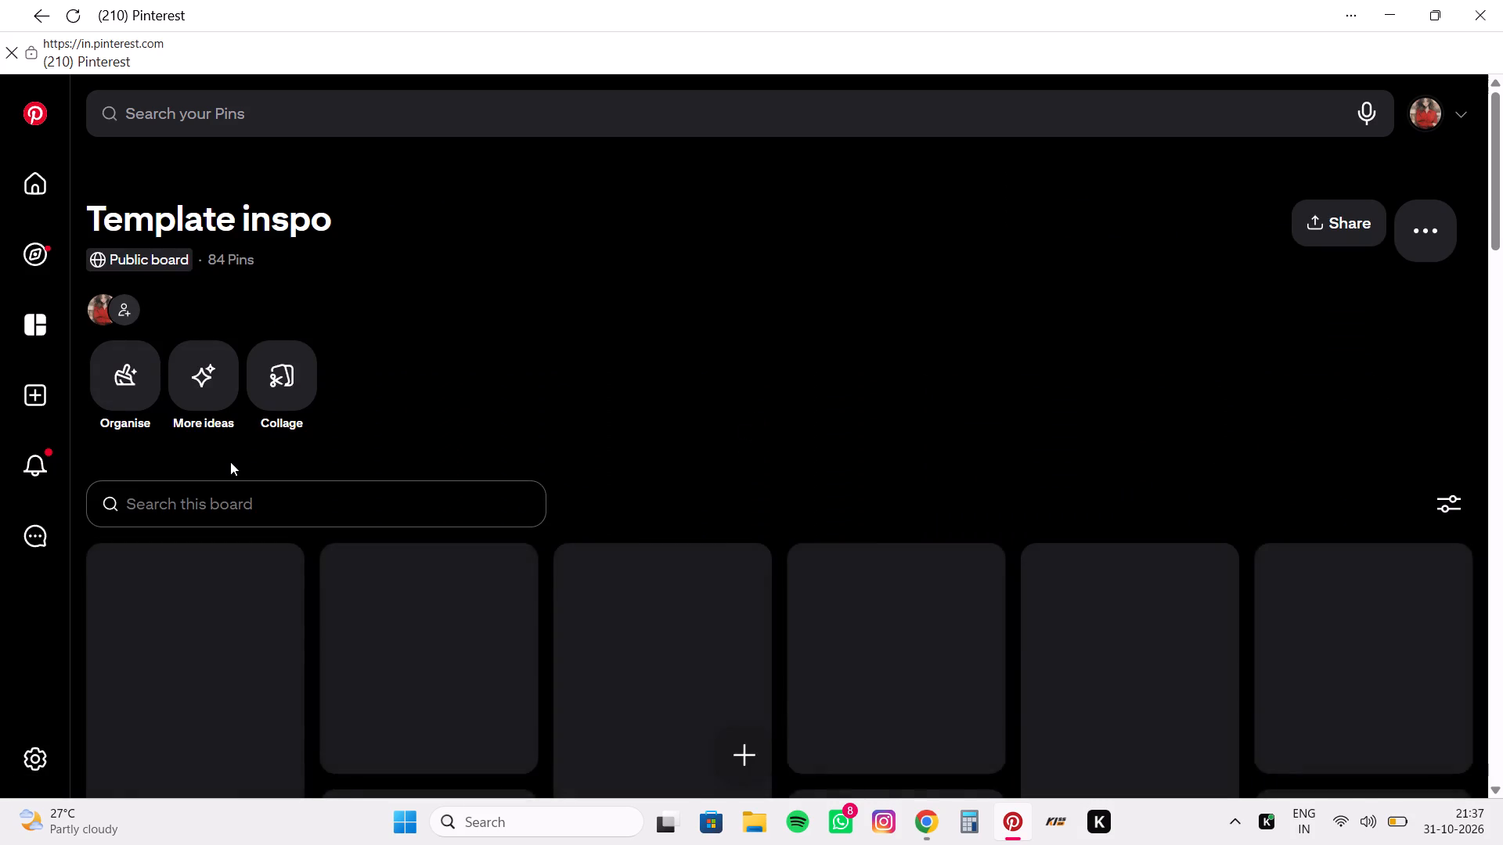
{"action": "scroll", "coordinate": [230, 462], "scroll_direction": "down", "scroll_amount": 5}
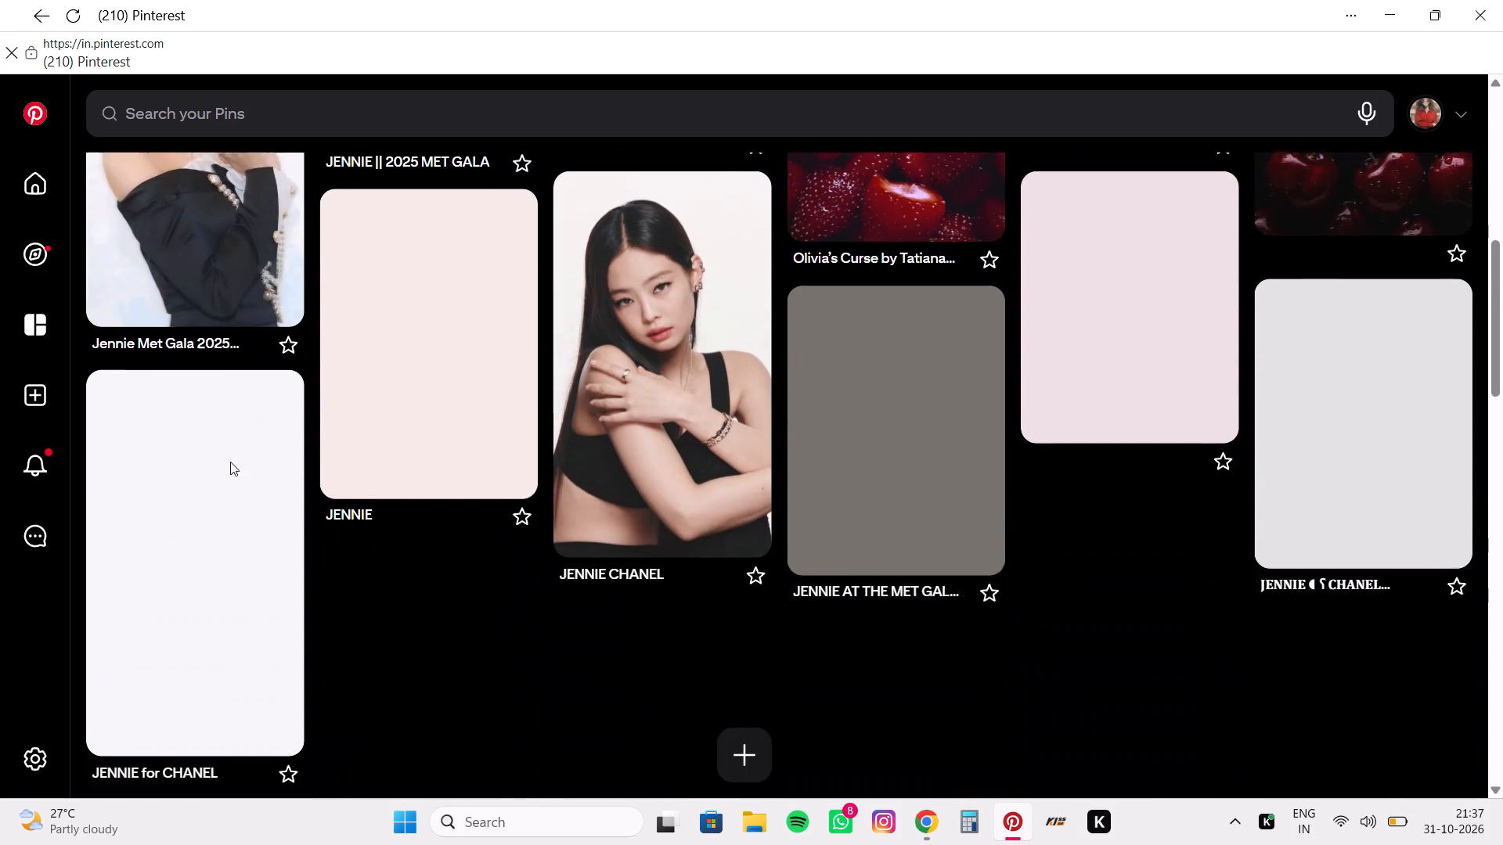
{"action": "scroll", "coordinate": [230, 462], "scroll_direction": "down", "scroll_amount": 1}
{"action": "scroll", "coordinate": [230, 462], "scroll_direction": "up", "scroll_amount": 5}
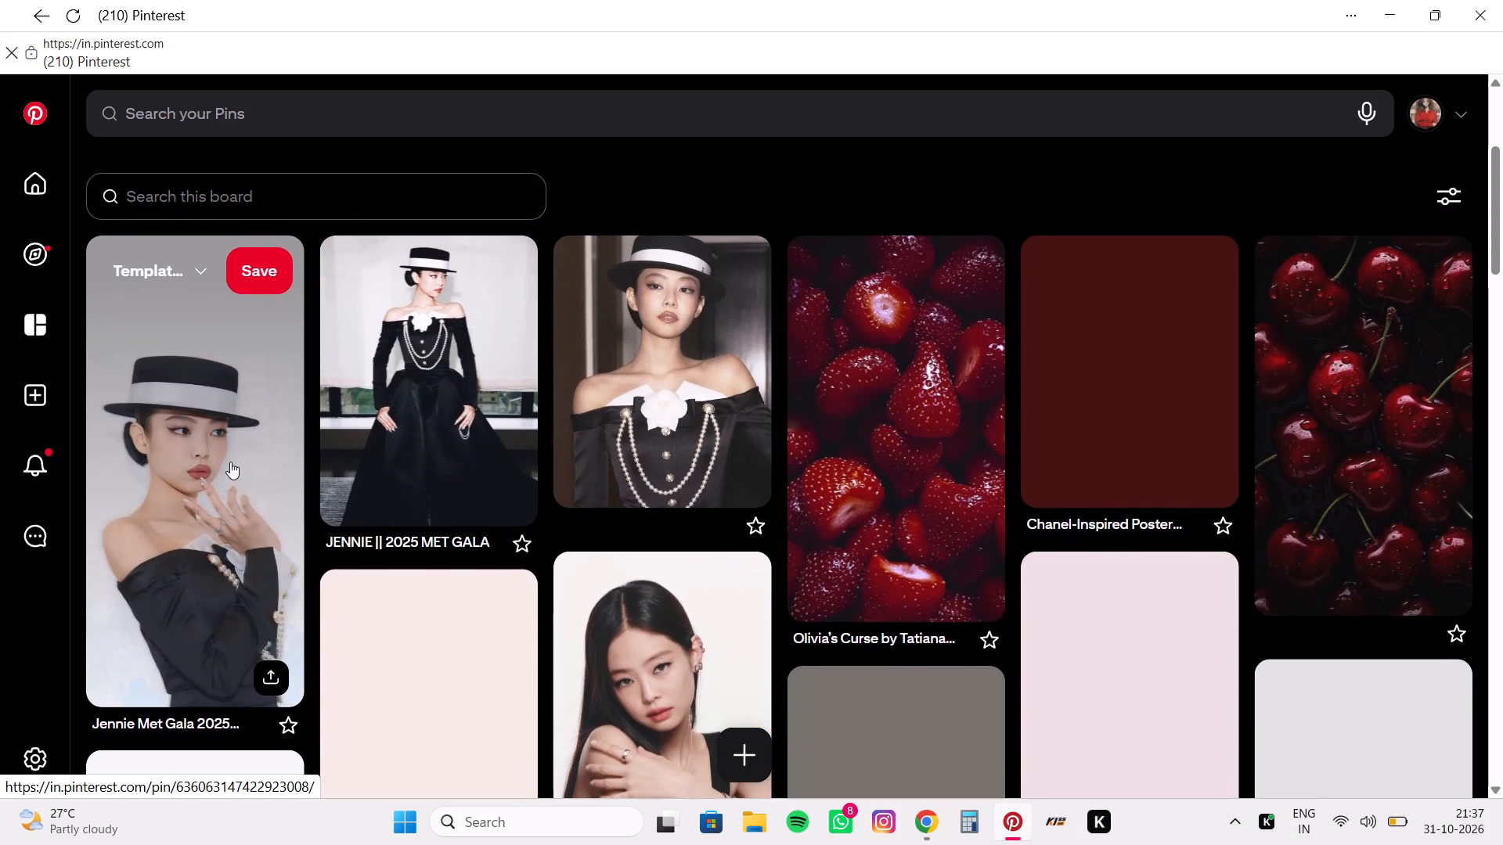
{"action": "scroll", "coordinate": [230, 462], "scroll_direction": "up", "scroll_amount": 2}
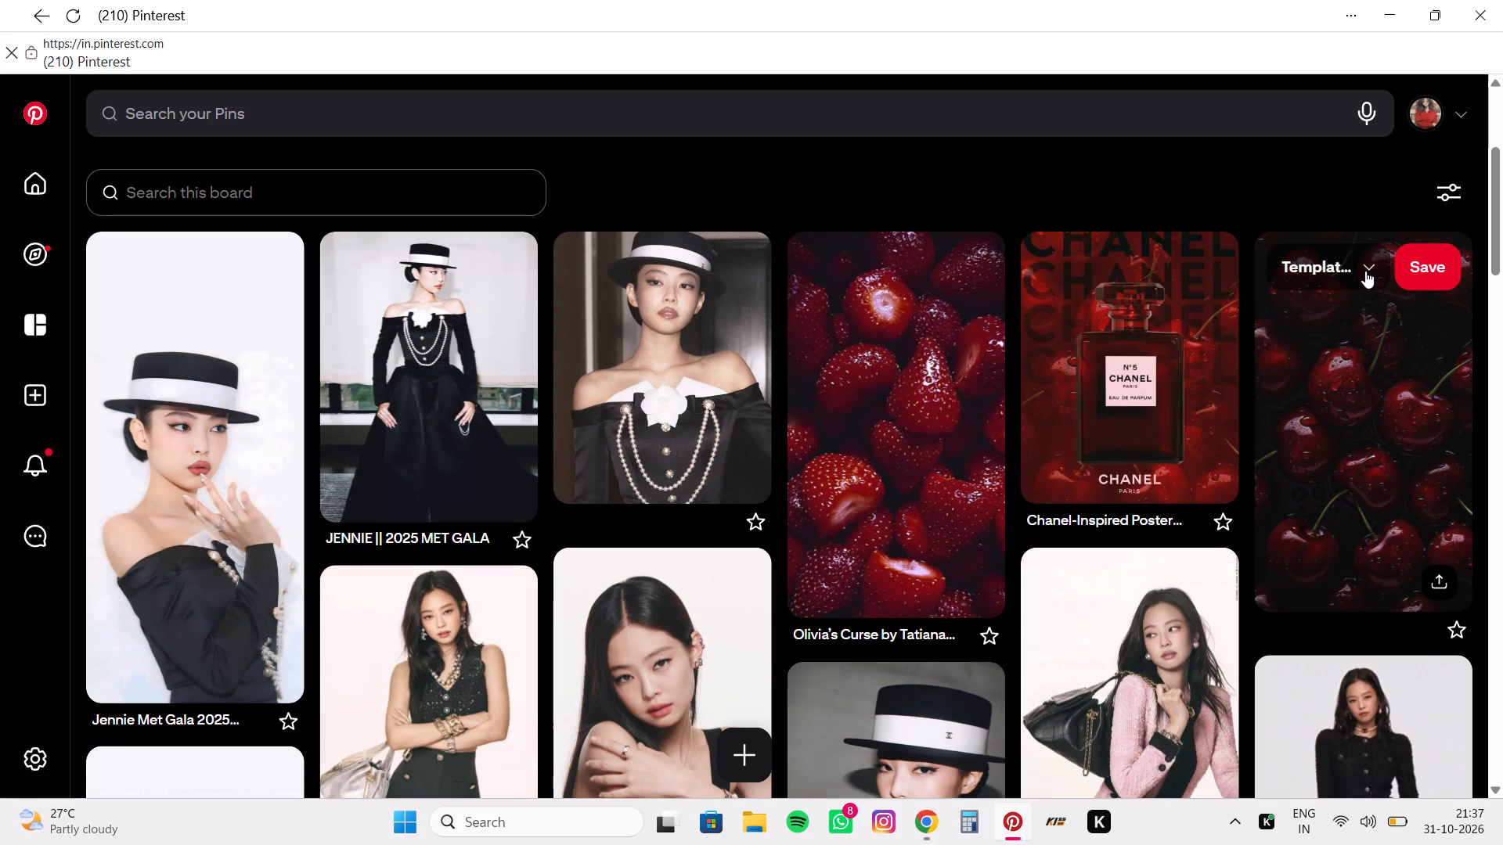
Open the red strawberries pin, go to the related dark cherries pin beside it and download the cherries image.
{"action": "left_click", "coordinate": [1365, 271]}
{"action": "left_click", "coordinate": [993, 479]}
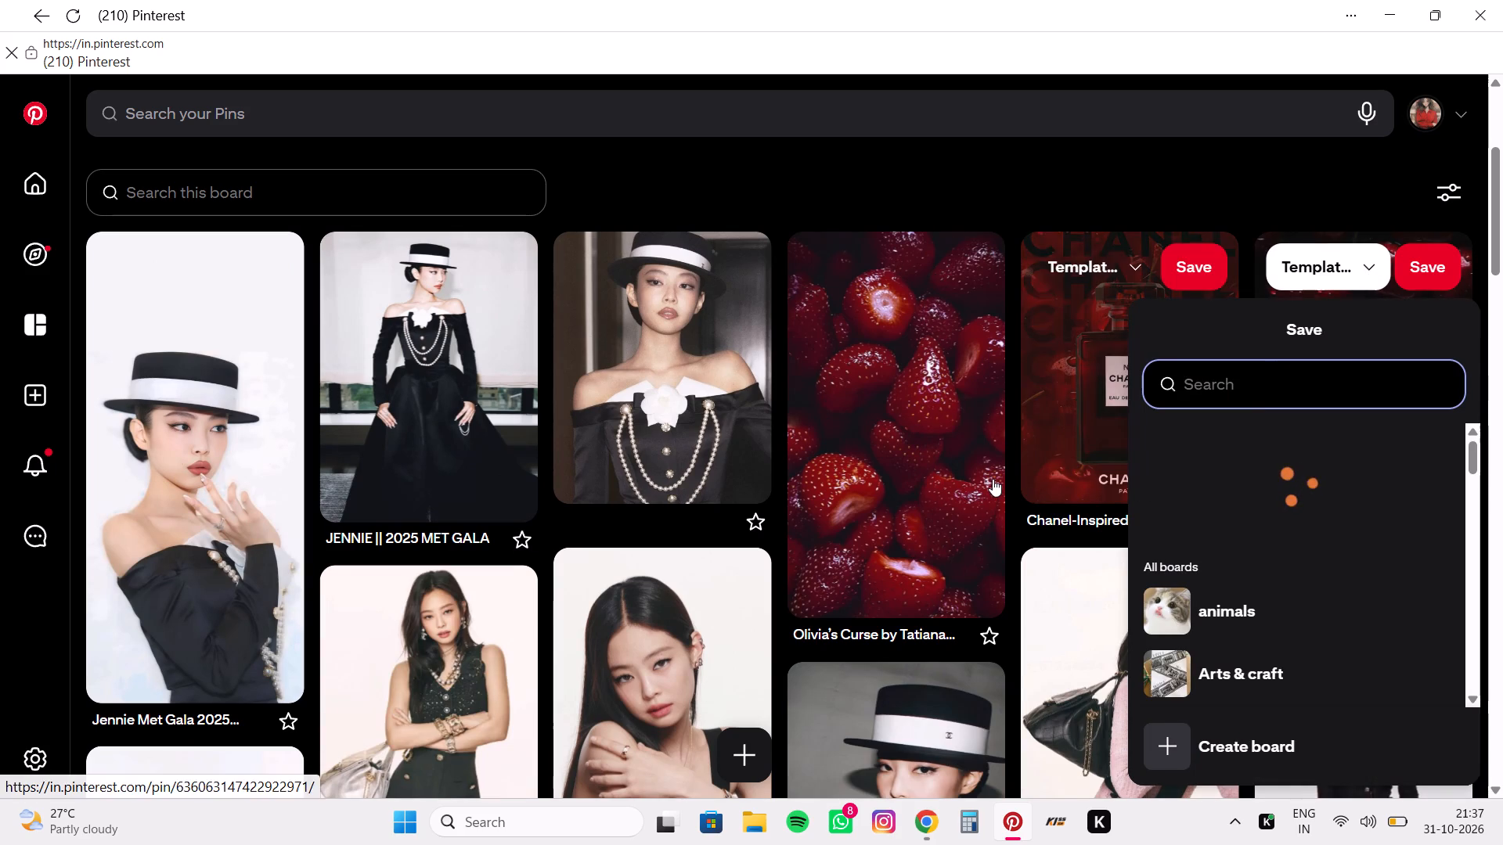
{"action": "left_click", "coordinate": [1440, 577]}
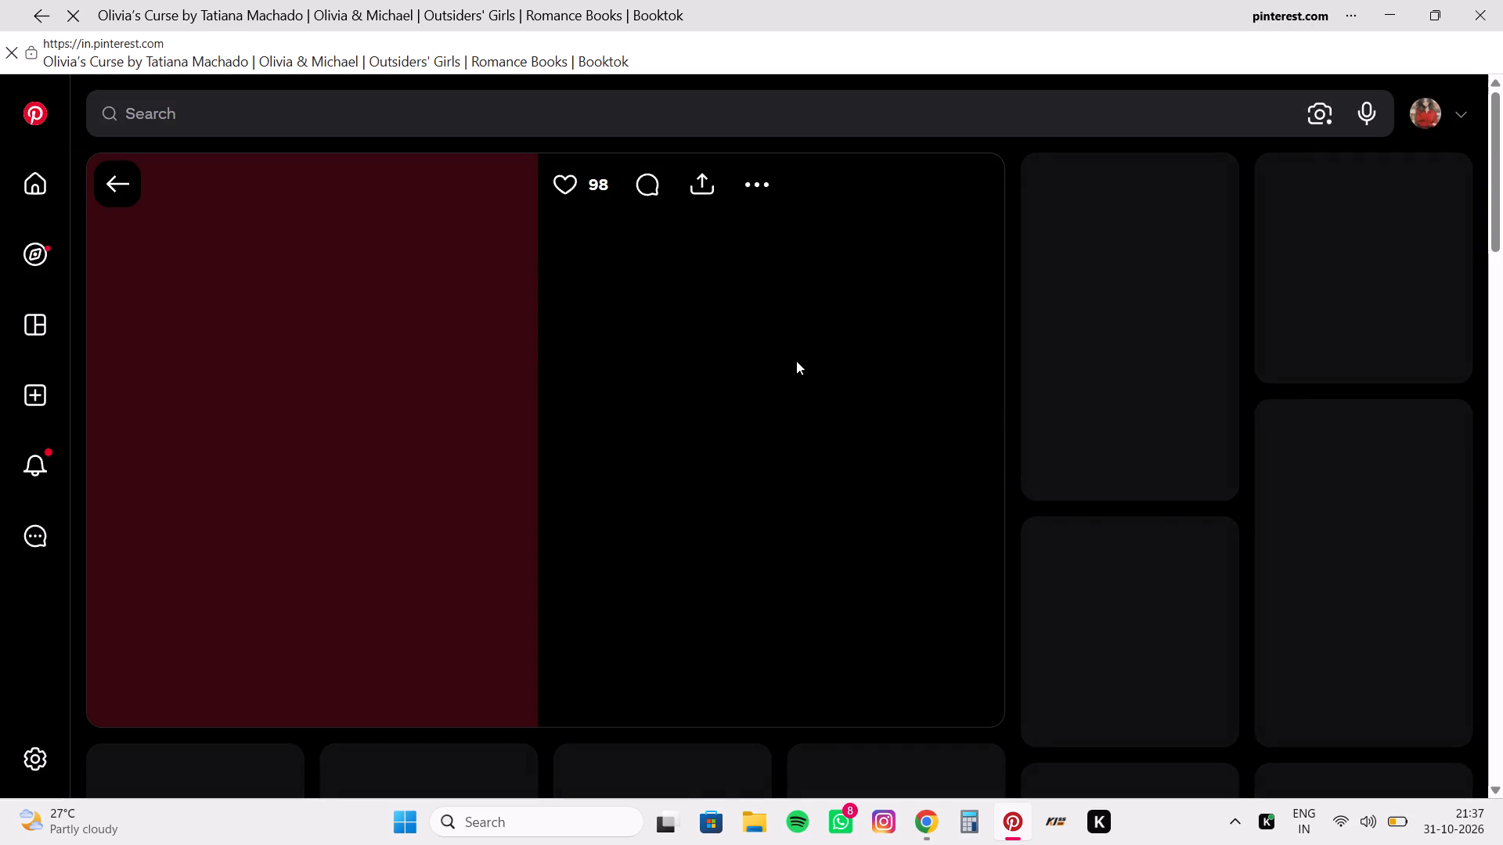
{"action": "left_click", "coordinate": [748, 183]}
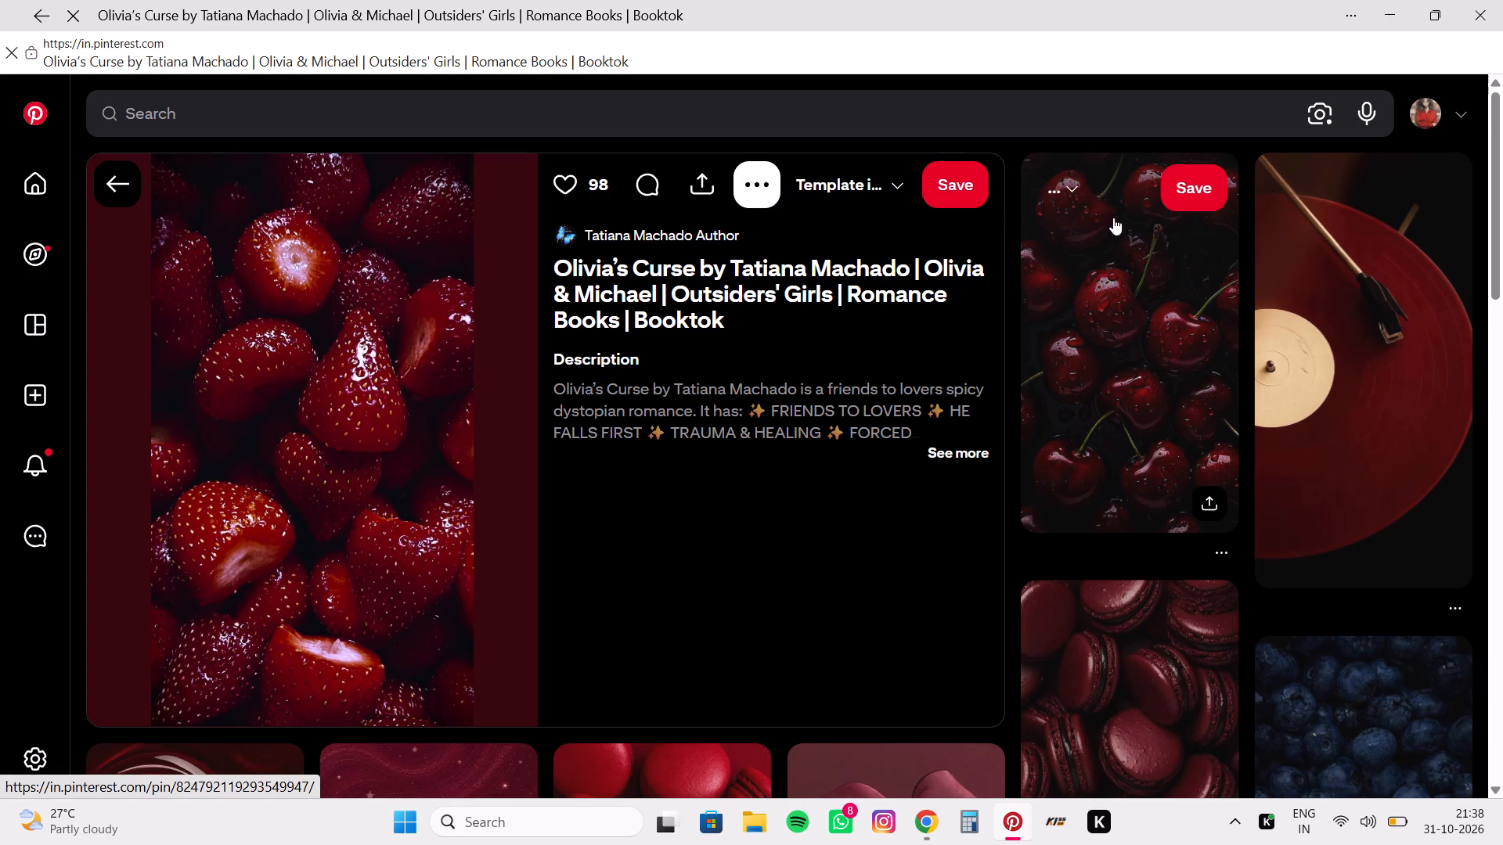
{"action": "left_click", "coordinate": [1204, 509]}
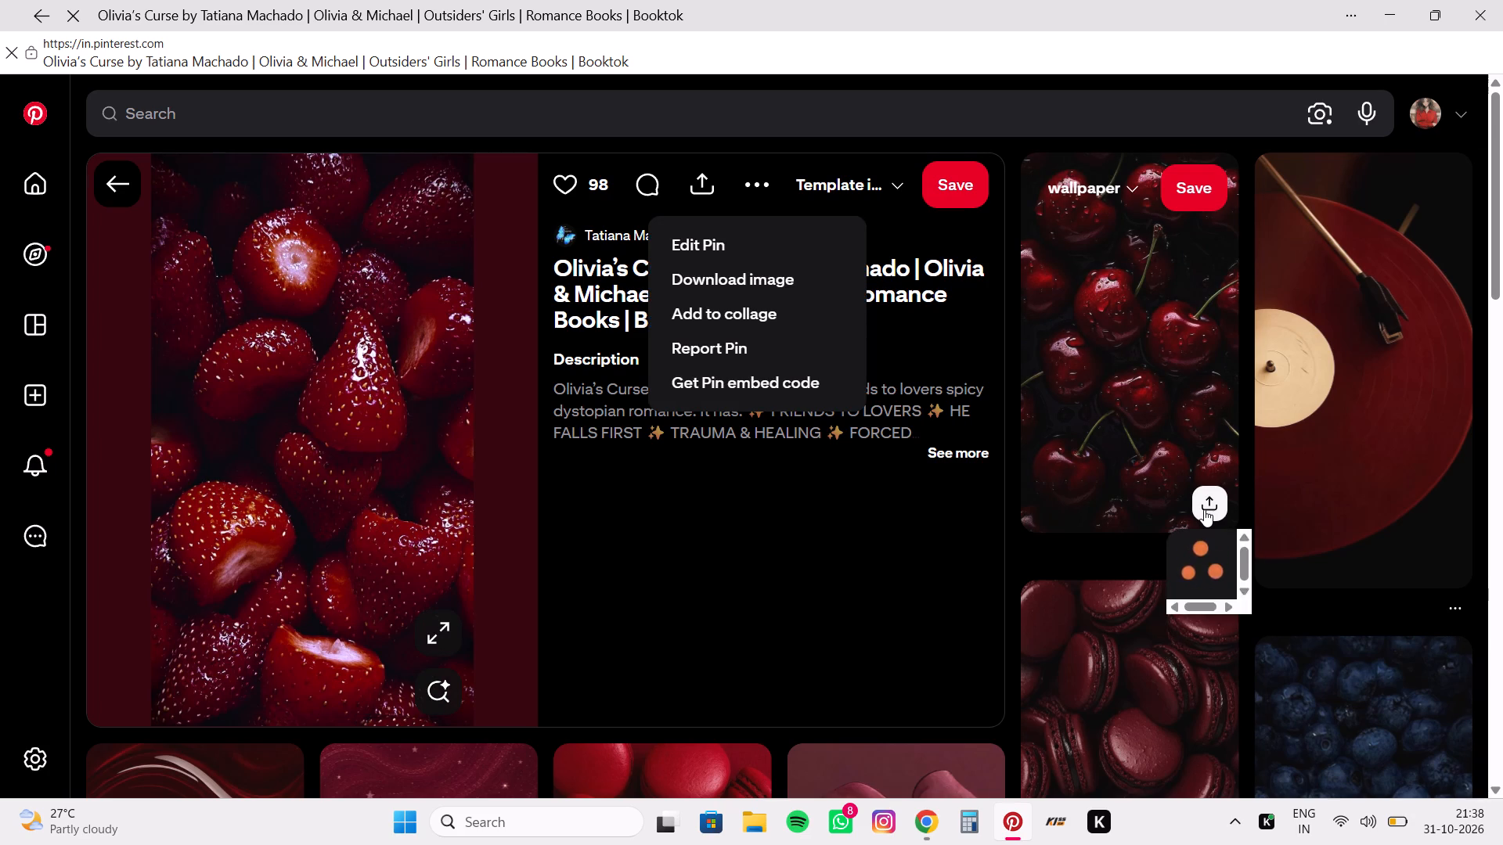
{"action": "left_click", "coordinate": [1140, 372]}
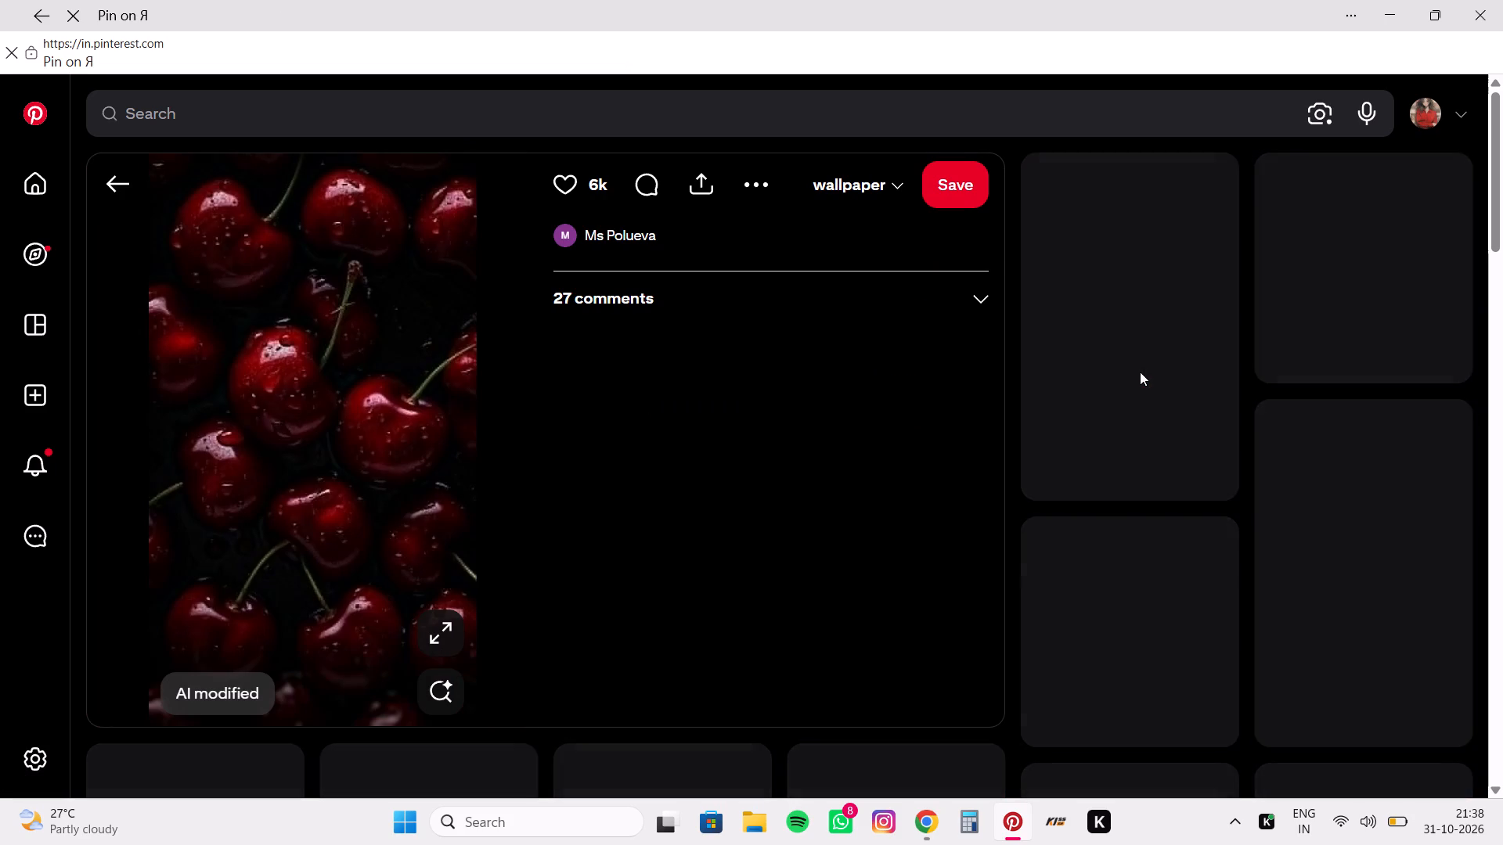
{"action": "left_click", "coordinate": [760, 182]}
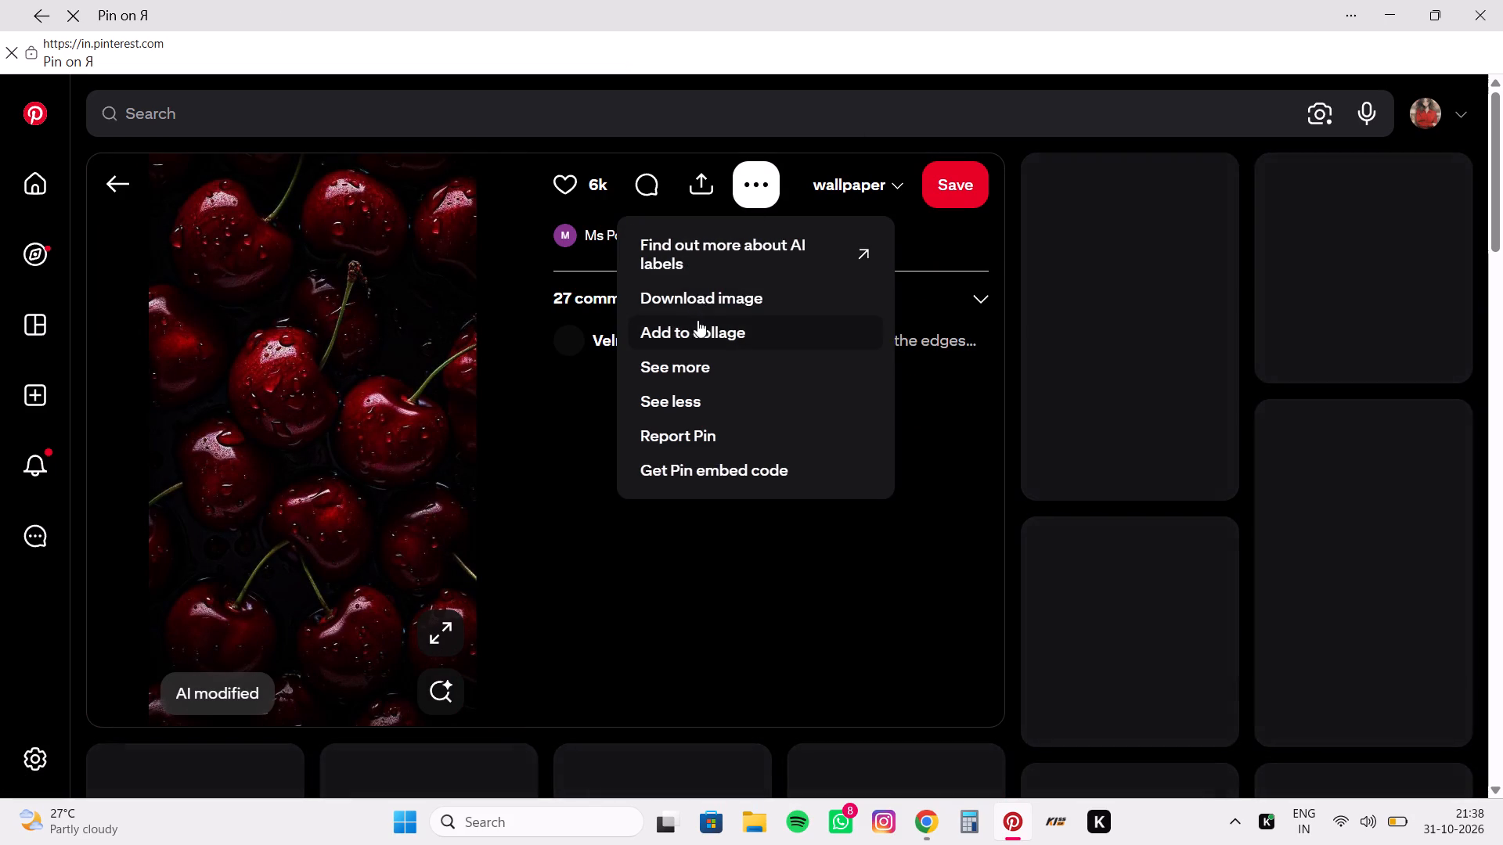
{"action": "left_click", "coordinate": [717, 298]}
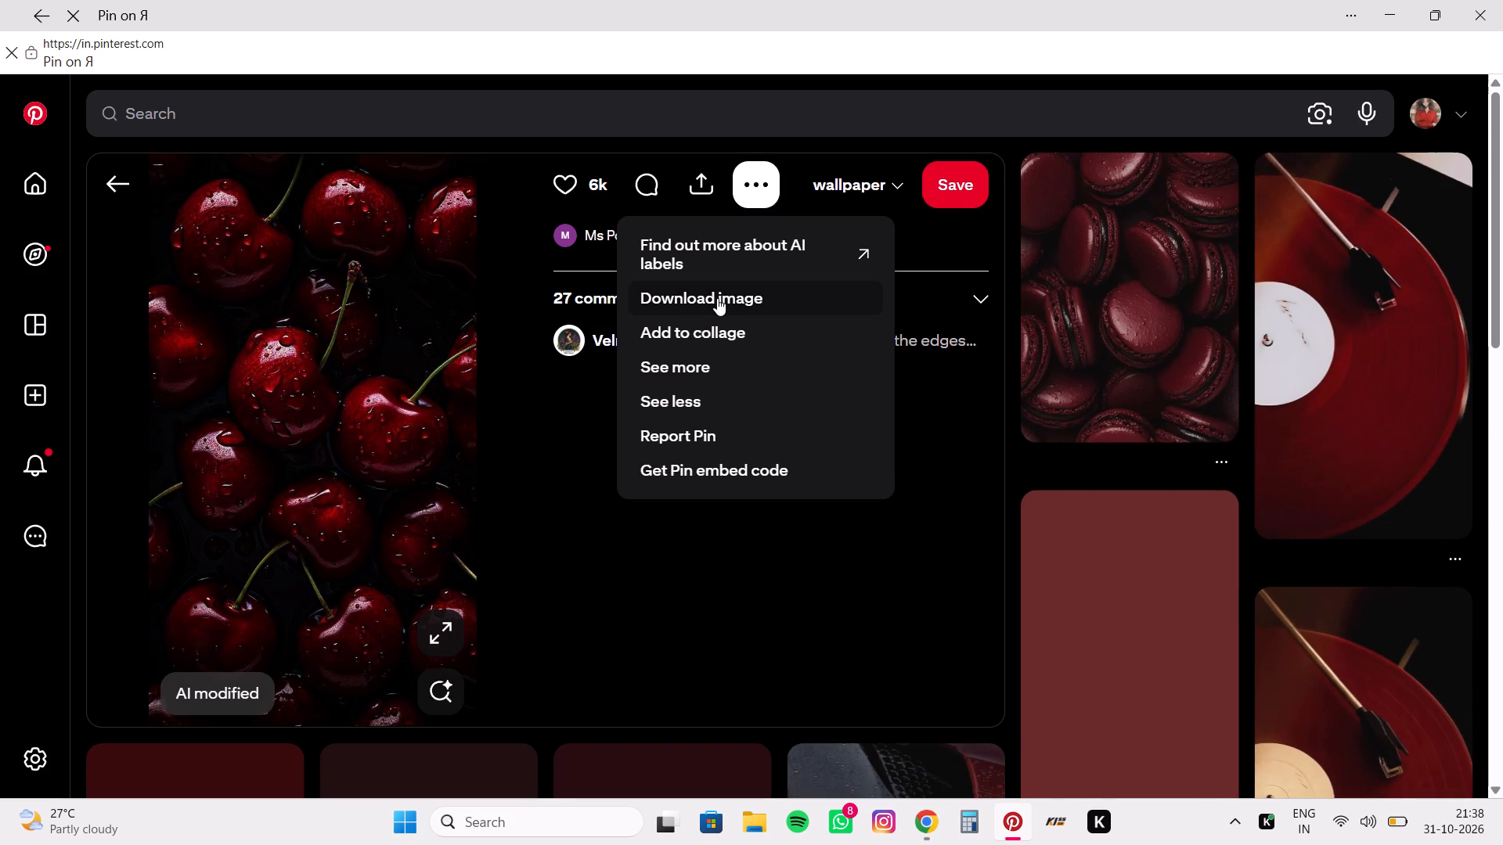
{"action": "left_click", "coordinate": [717, 298]}
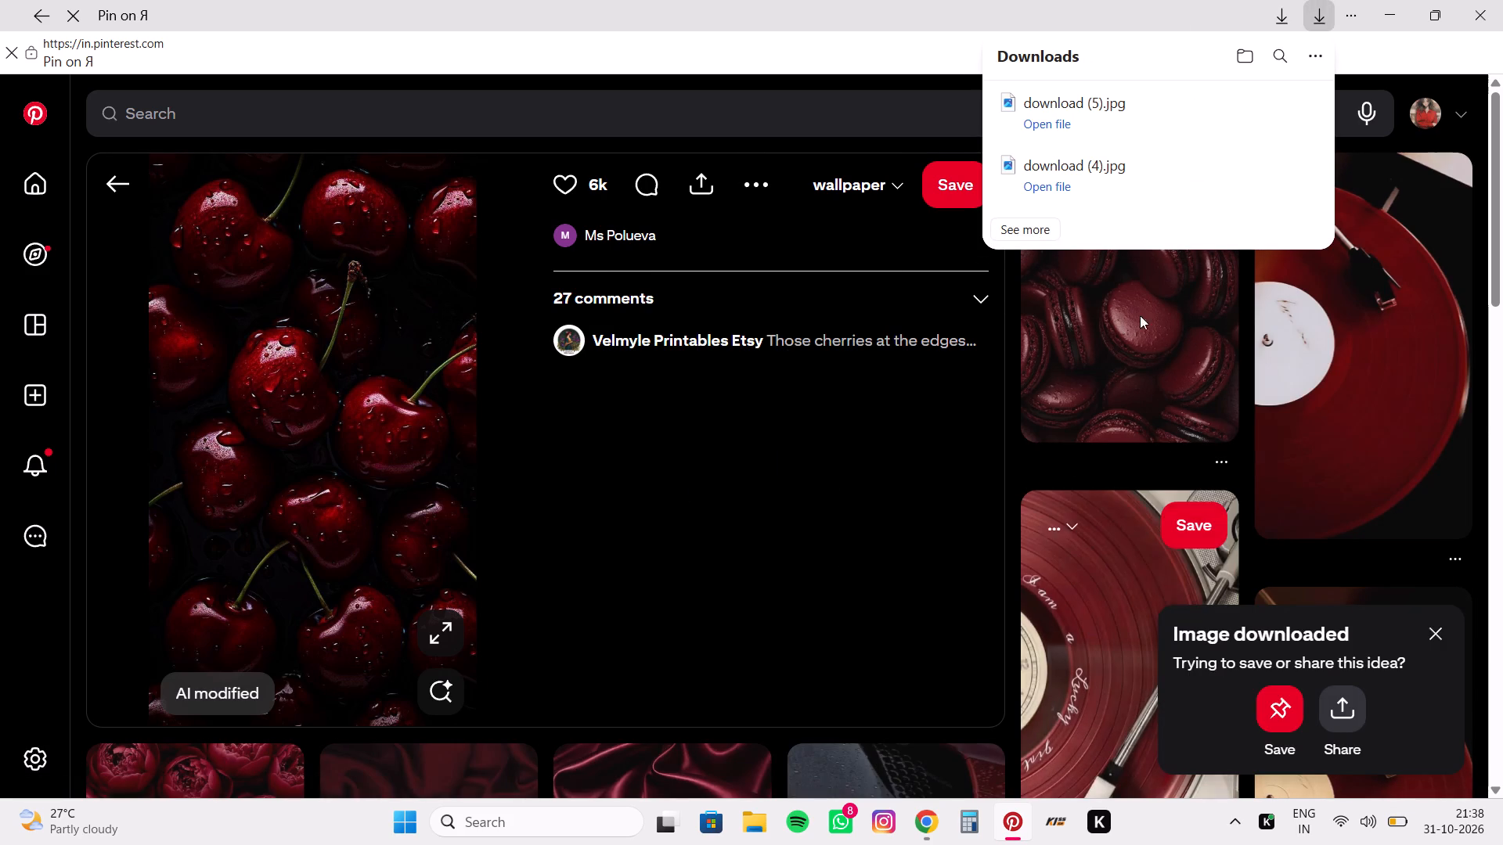
Leave the cherries pin and reopen the Template inspo board from your saved ideas.
{"action": "left_click", "coordinate": [113, 188]}
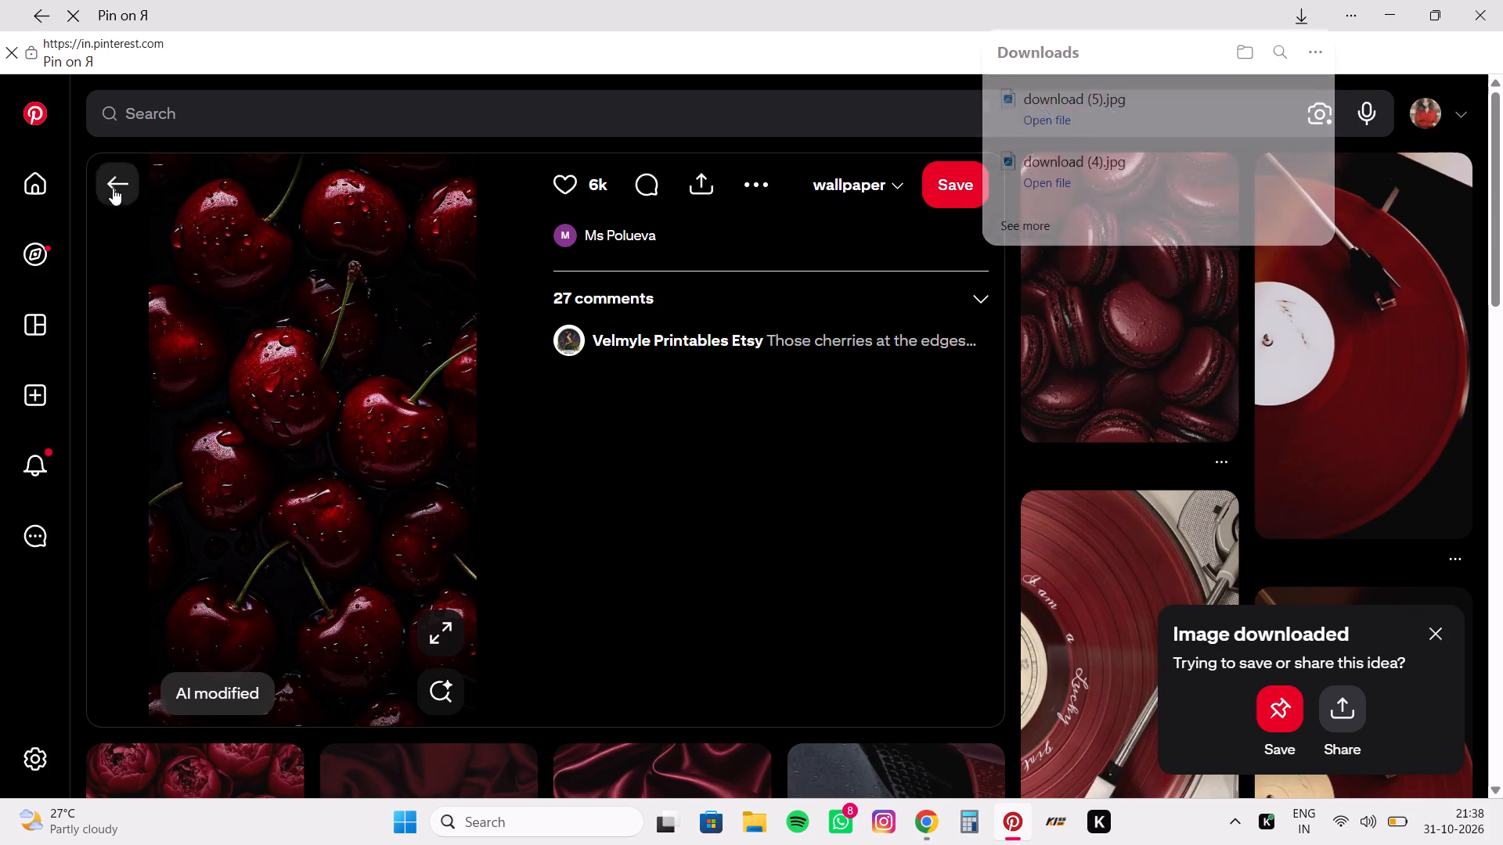
{"action": "left_click", "coordinate": [113, 188]}
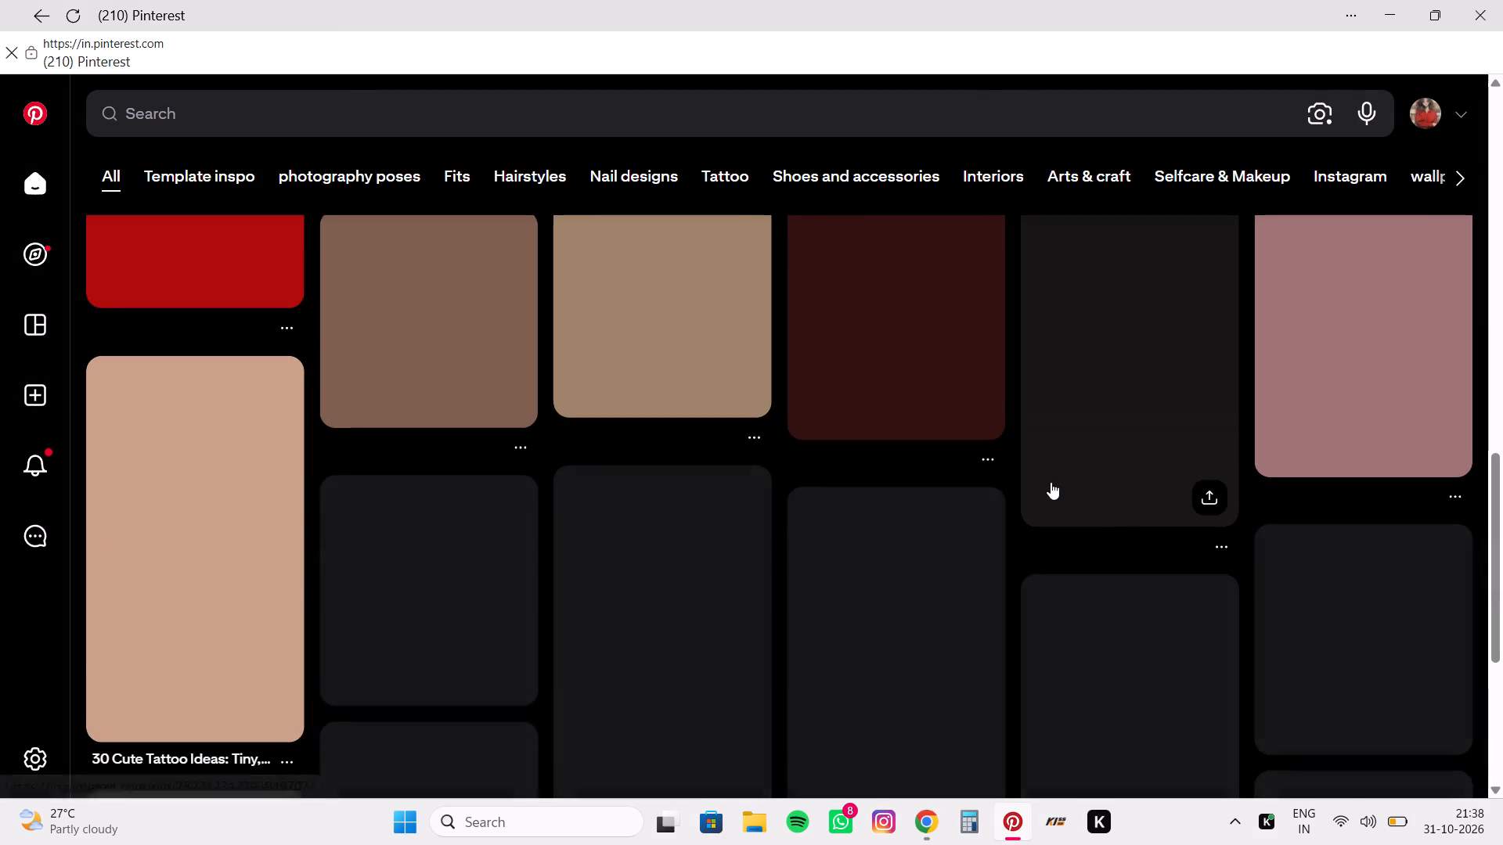
{"action": "scroll", "coordinate": [1051, 482], "scroll_direction": "up", "scroll_amount": 8}
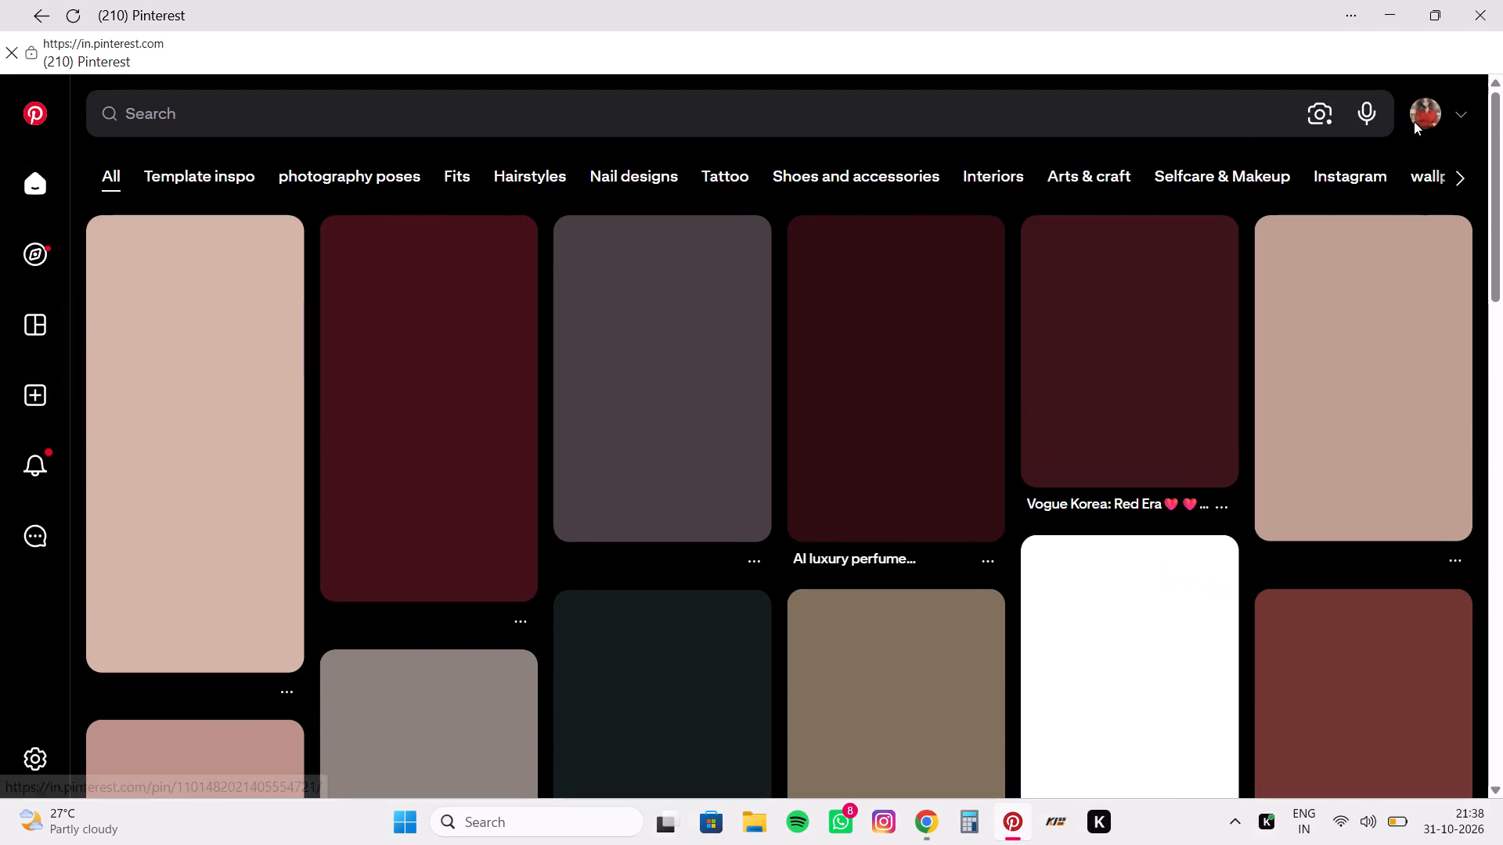
{"action": "left_click", "coordinate": [1431, 135]}
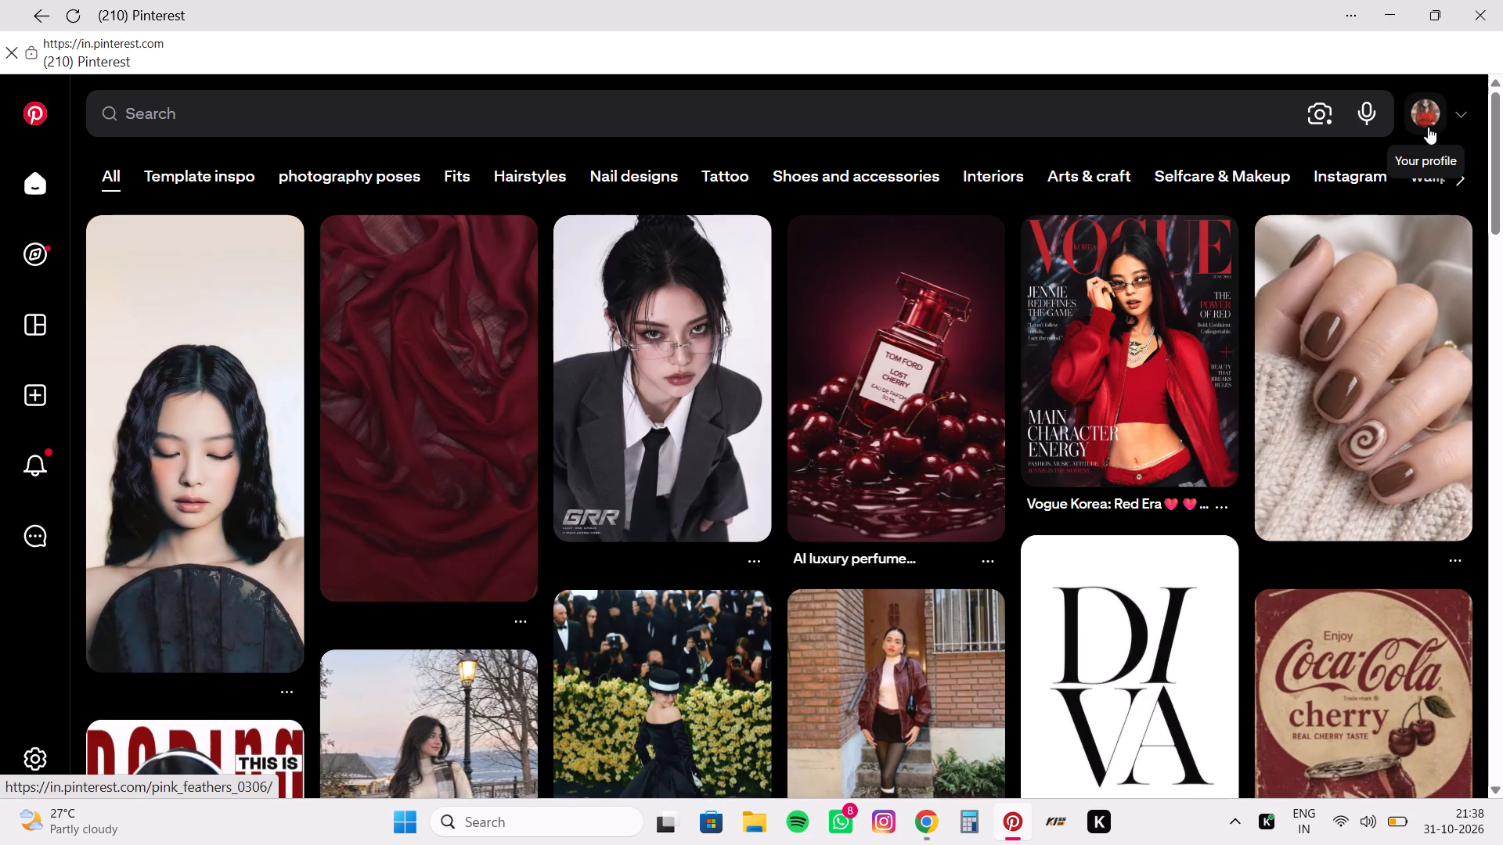
{"action": "left_click", "coordinate": [1428, 127]}
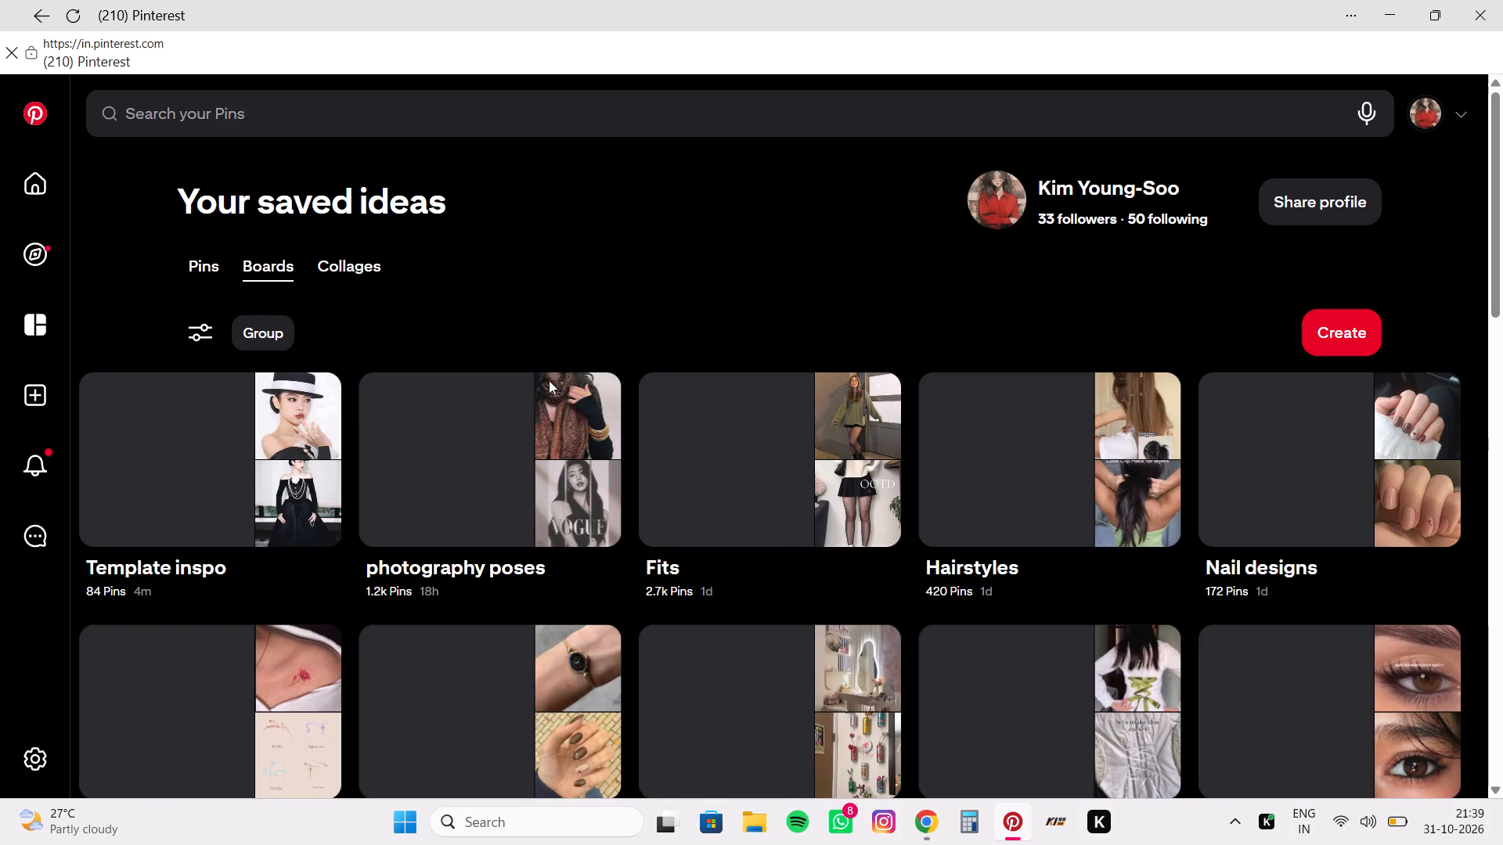
{"action": "left_click", "coordinate": [186, 453]}
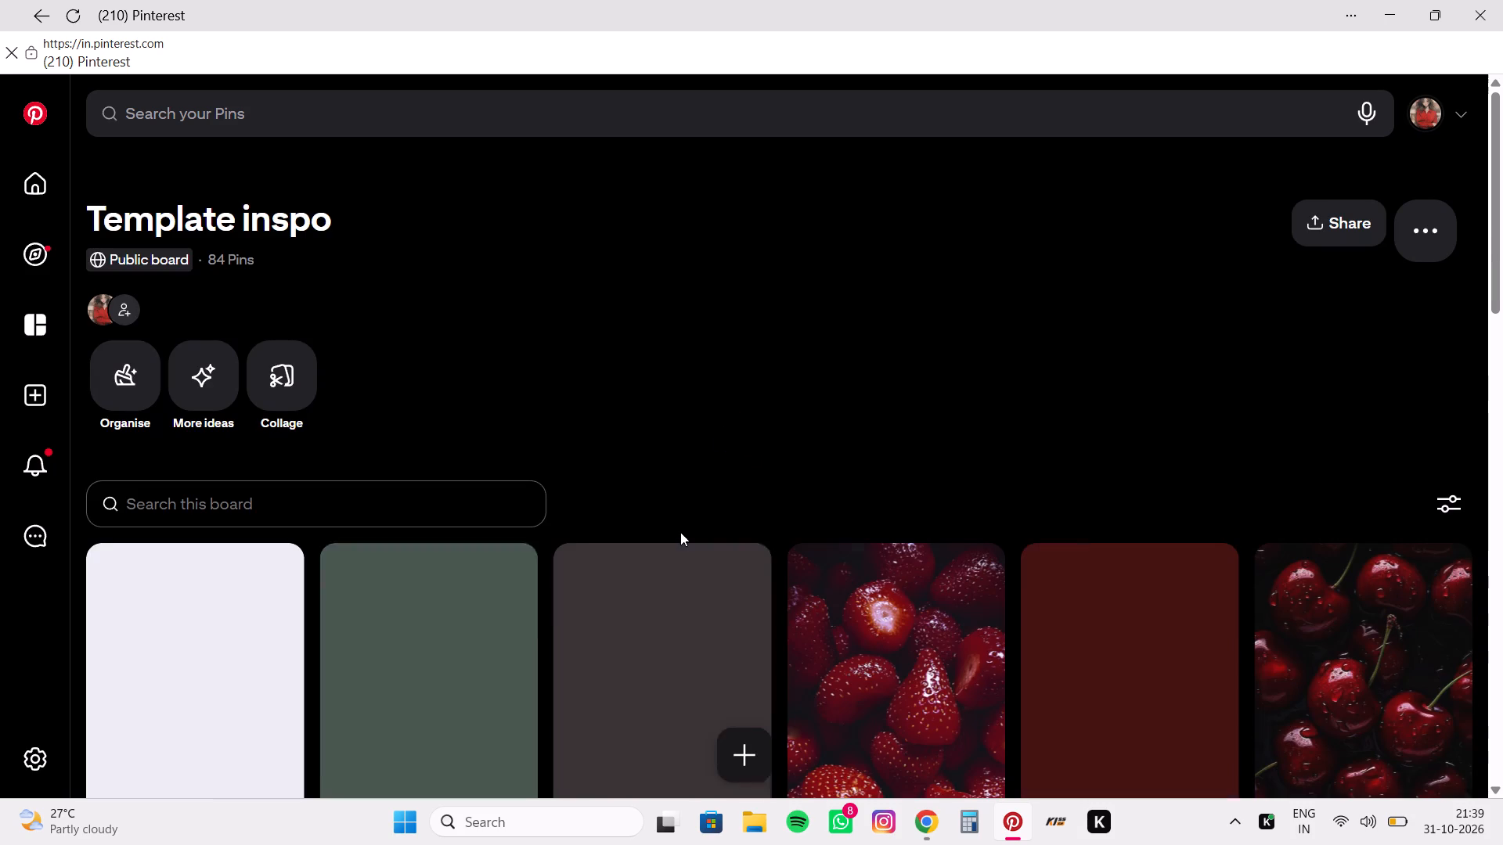
Look through the saved pins on the Template inspo board for Chanel images suited to the poster.
{"action": "scroll", "coordinate": [905, 651], "scroll_direction": "down", "scroll_amount": 4}
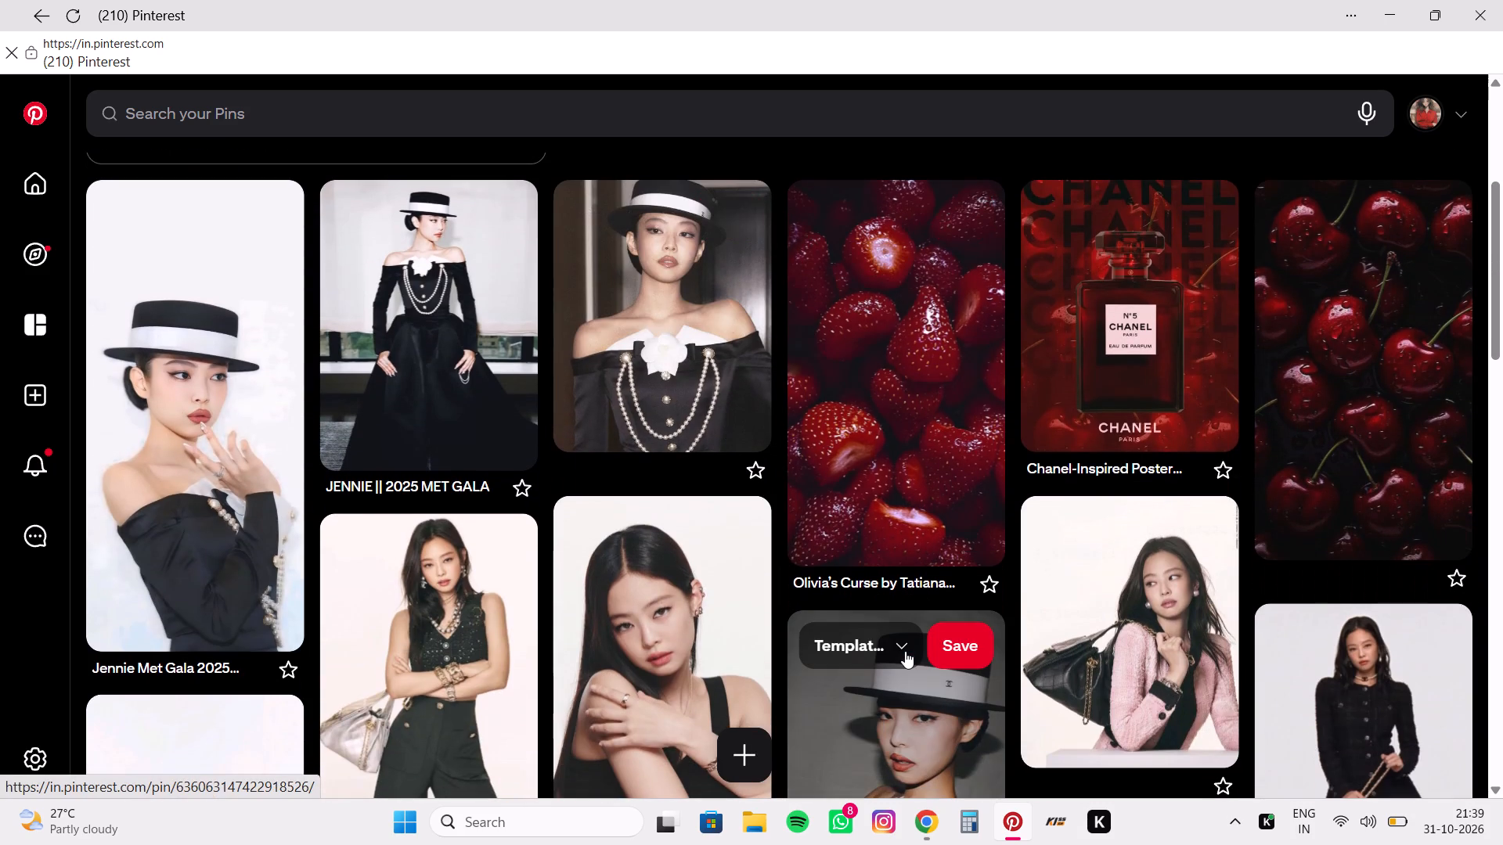
{"action": "scroll", "coordinate": [905, 651], "scroll_direction": "down", "scroll_amount": 1}
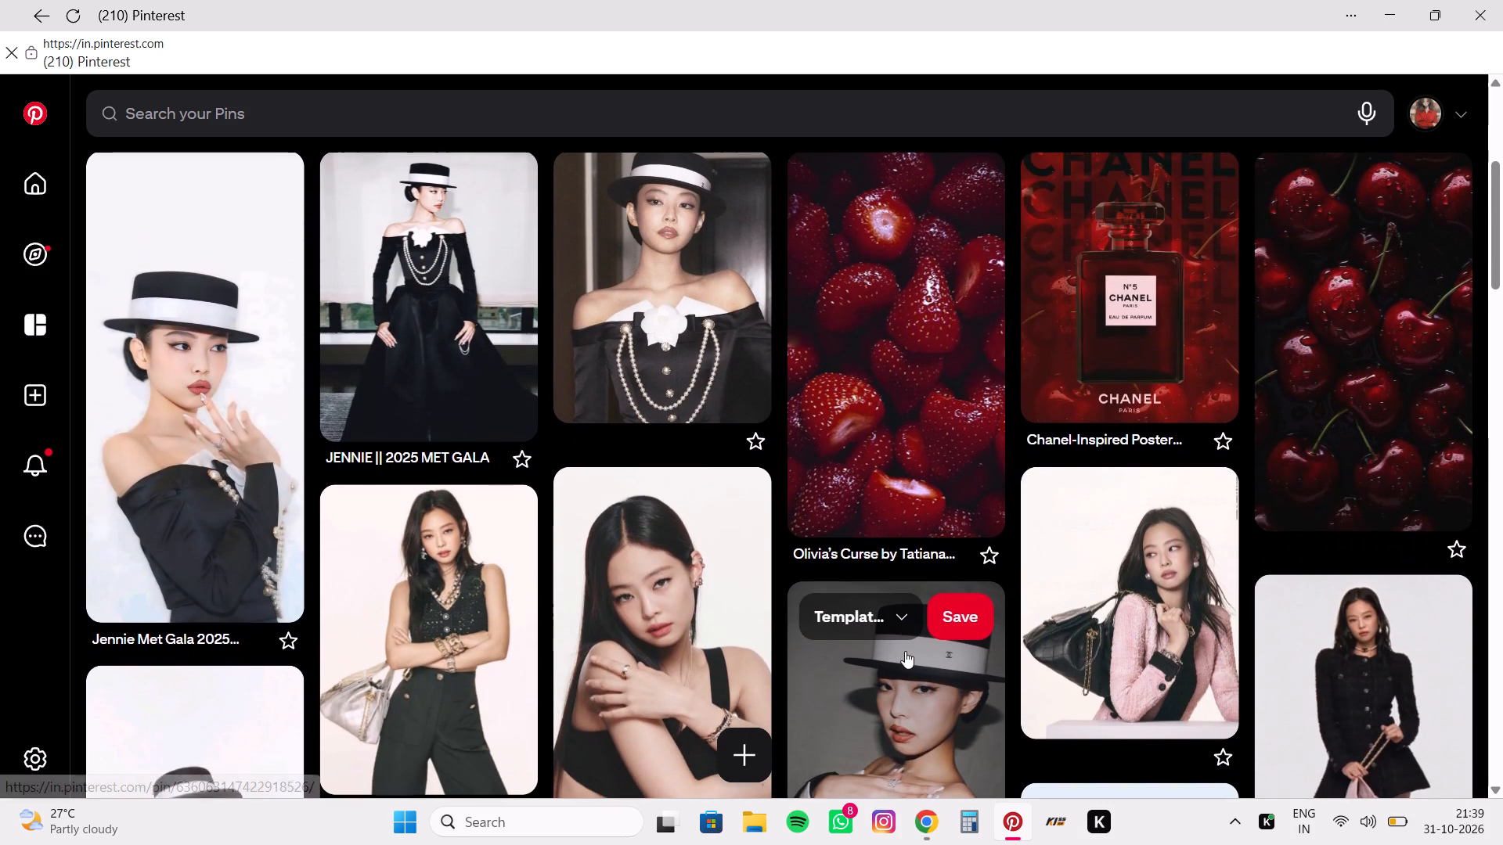
{"action": "scroll", "coordinate": [905, 651], "scroll_direction": "down", "scroll_amount": 1}
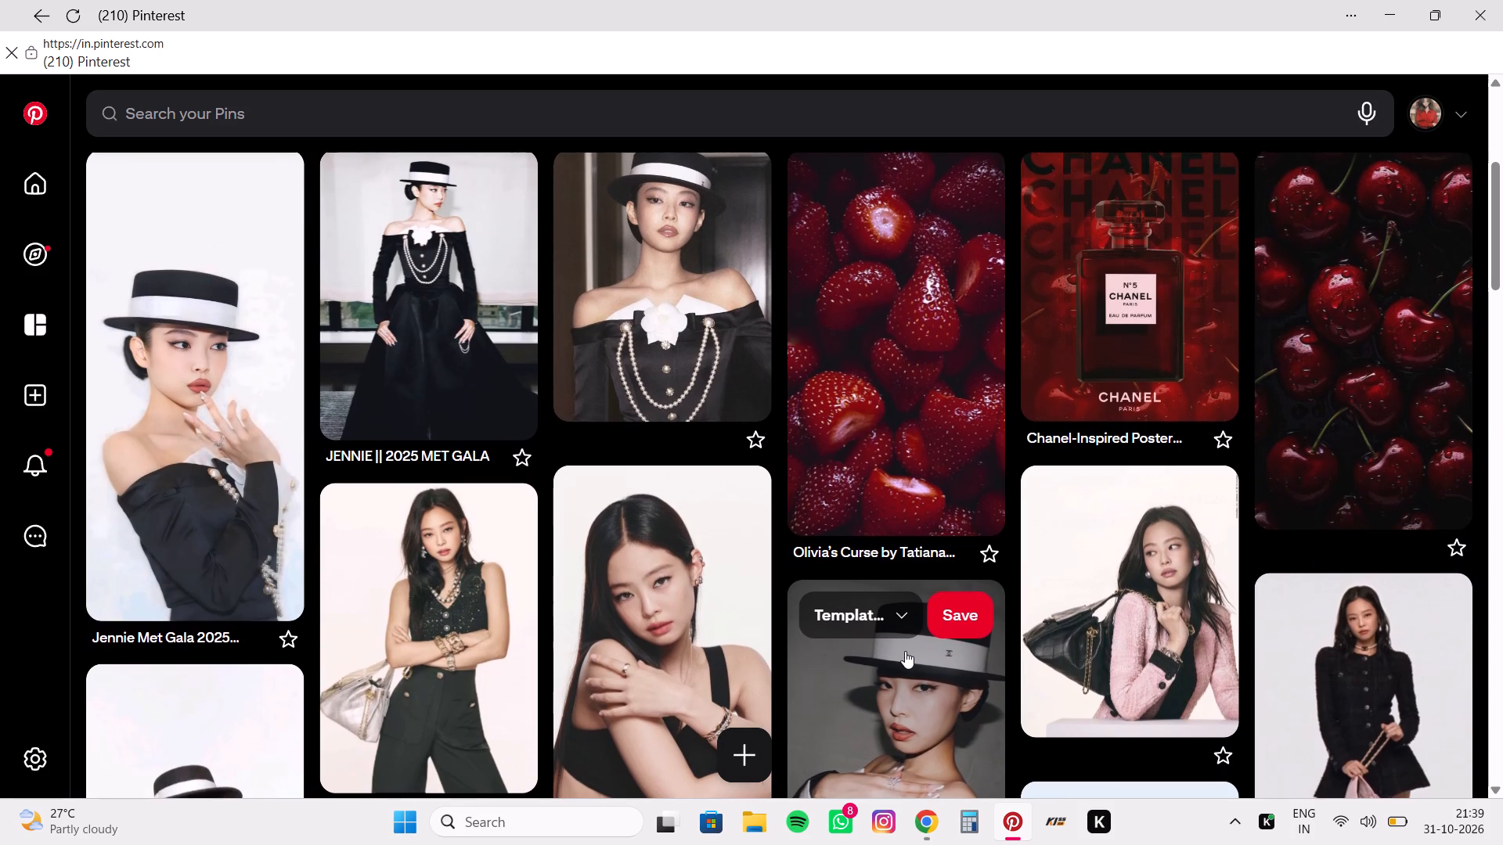
{"action": "scroll", "coordinate": [905, 651], "scroll_direction": "down", "scroll_amount": 8}
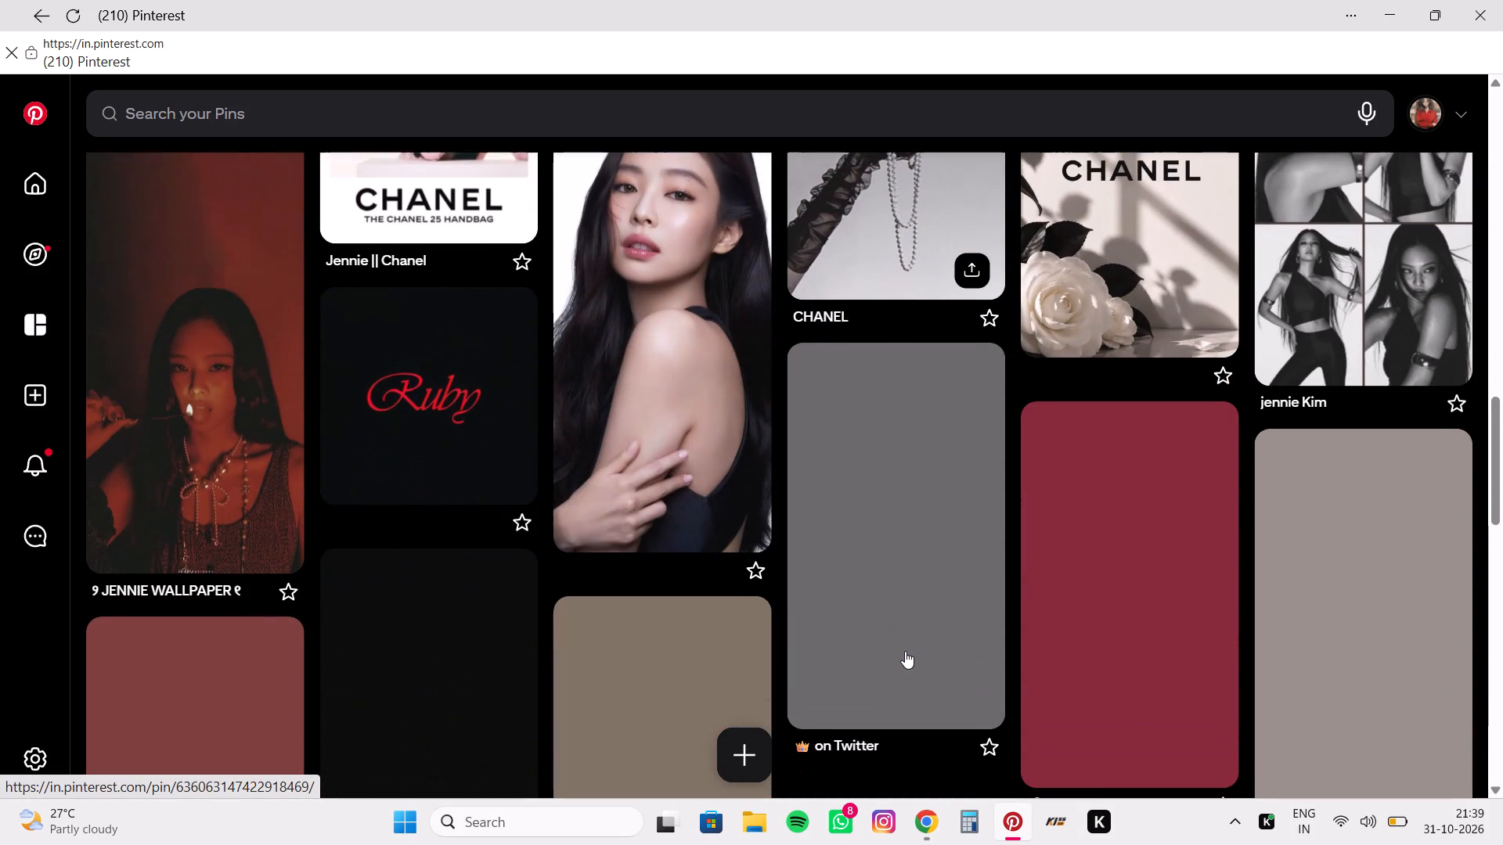
{"action": "scroll", "coordinate": [905, 651], "scroll_direction": "down", "scroll_amount": 1}
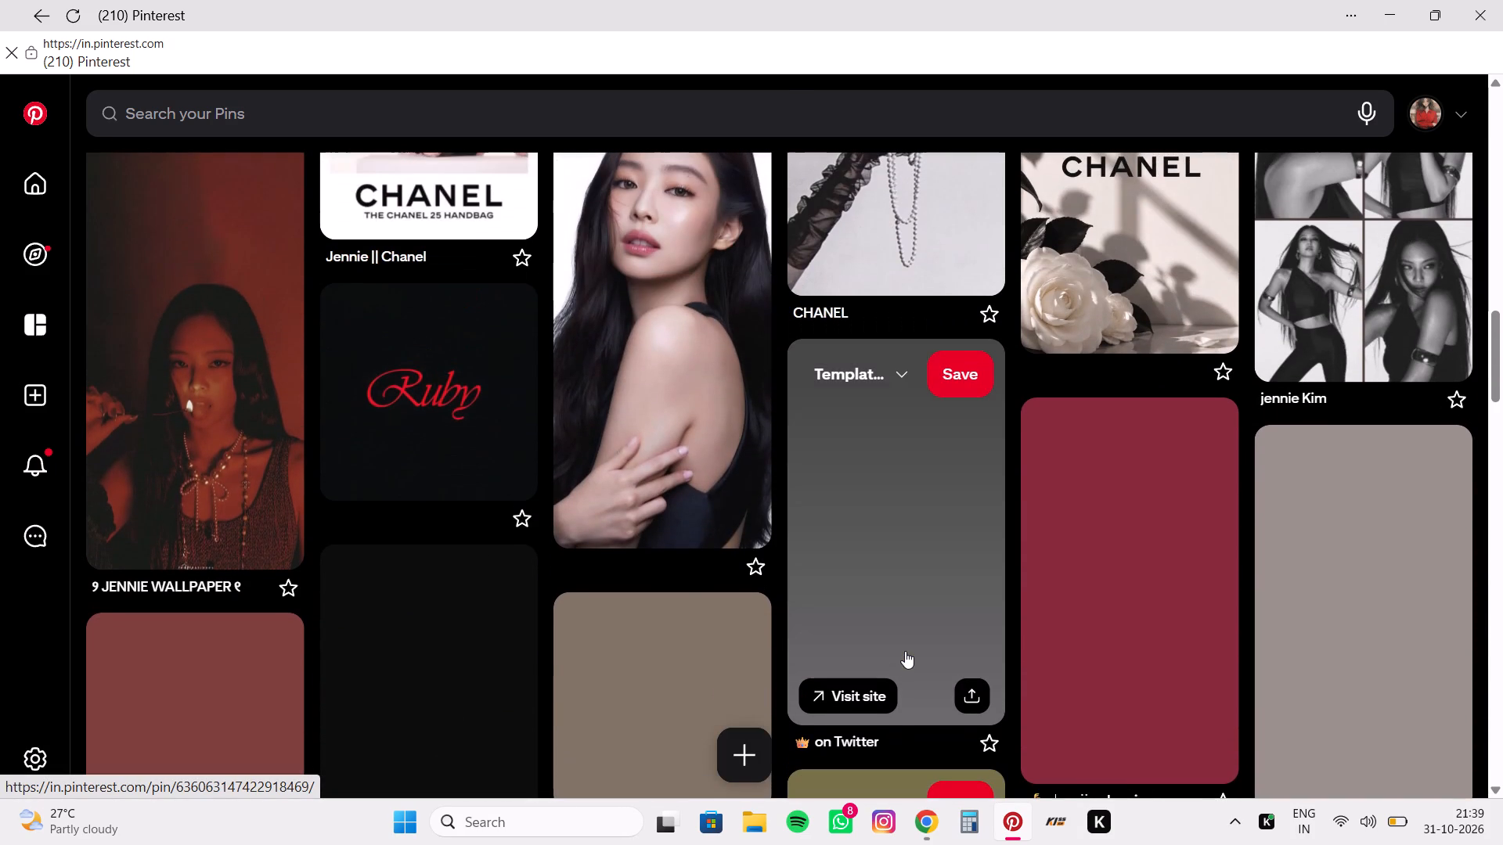
{"action": "scroll", "coordinate": [905, 651], "scroll_direction": "down", "scroll_amount": 2}
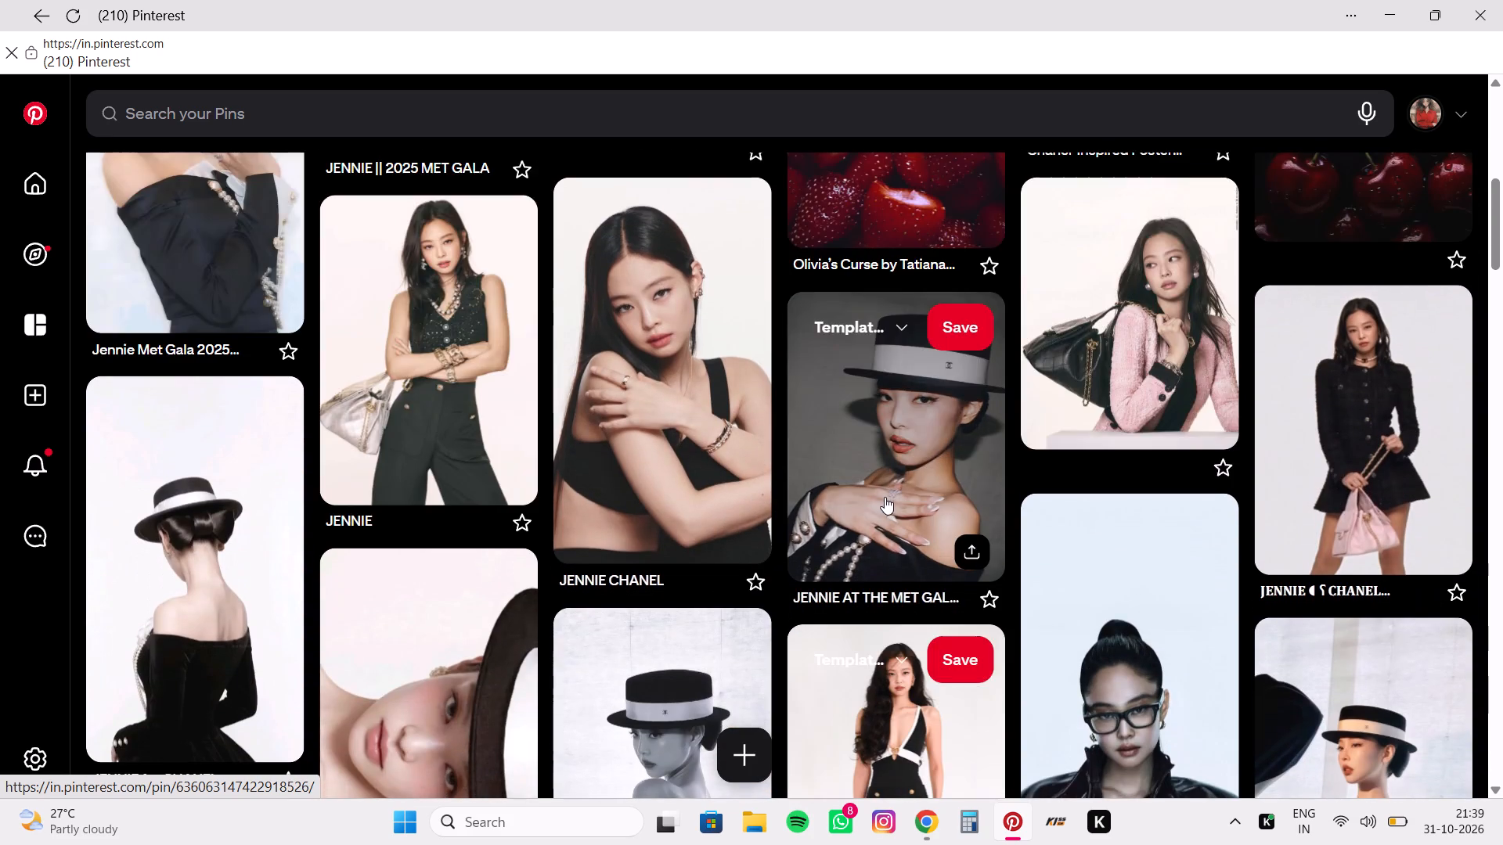
{"action": "scroll", "coordinate": [885, 497], "scroll_direction": "down", "scroll_amount": 5}
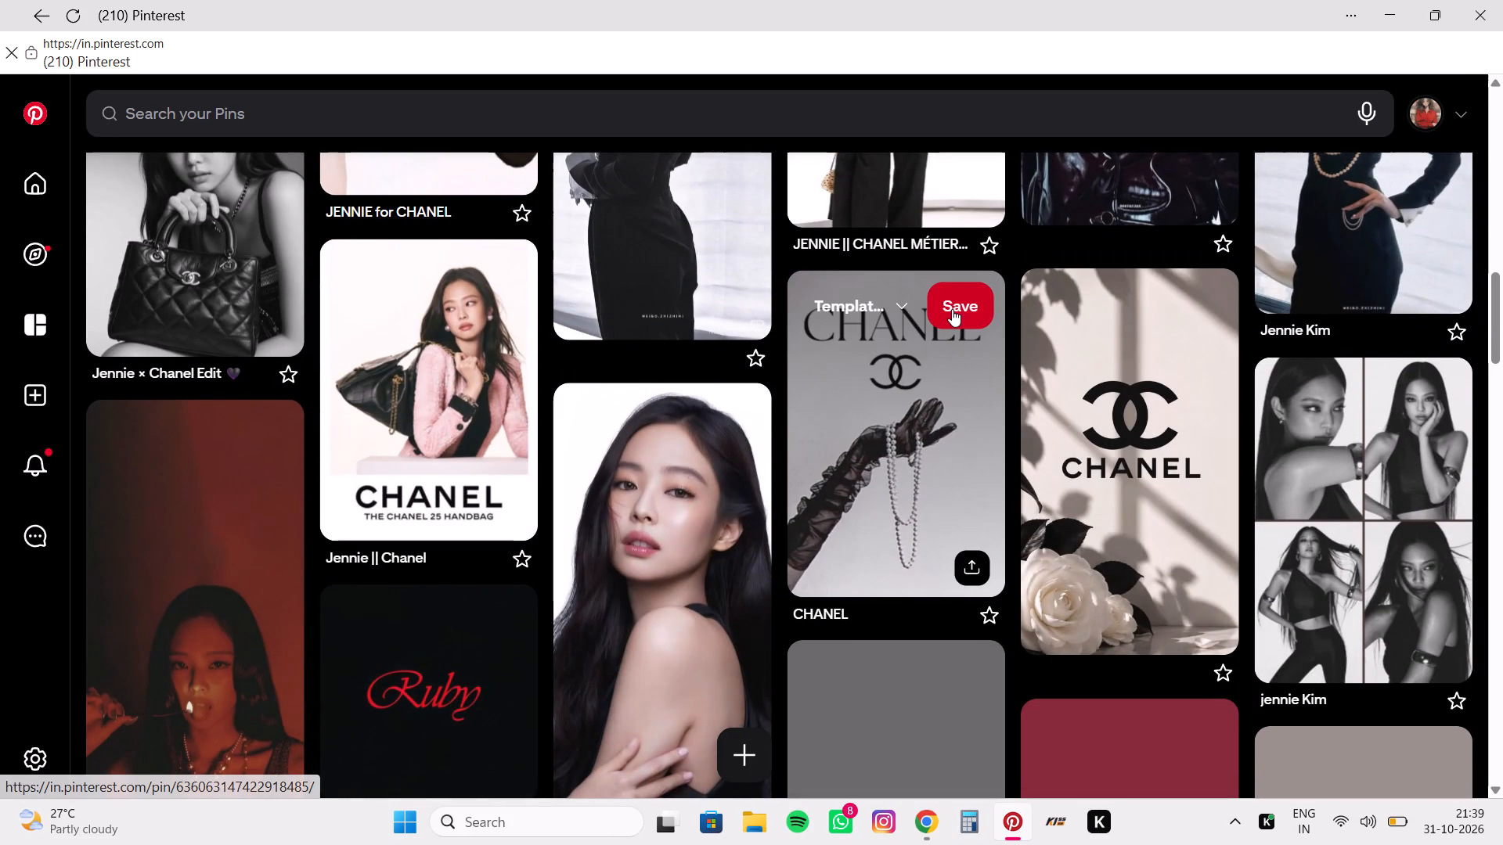
Download the image from the CHANEL pin showing a black-gloved hand with pearls, and return to the board.
{"action": "left_click", "coordinate": [976, 569]}
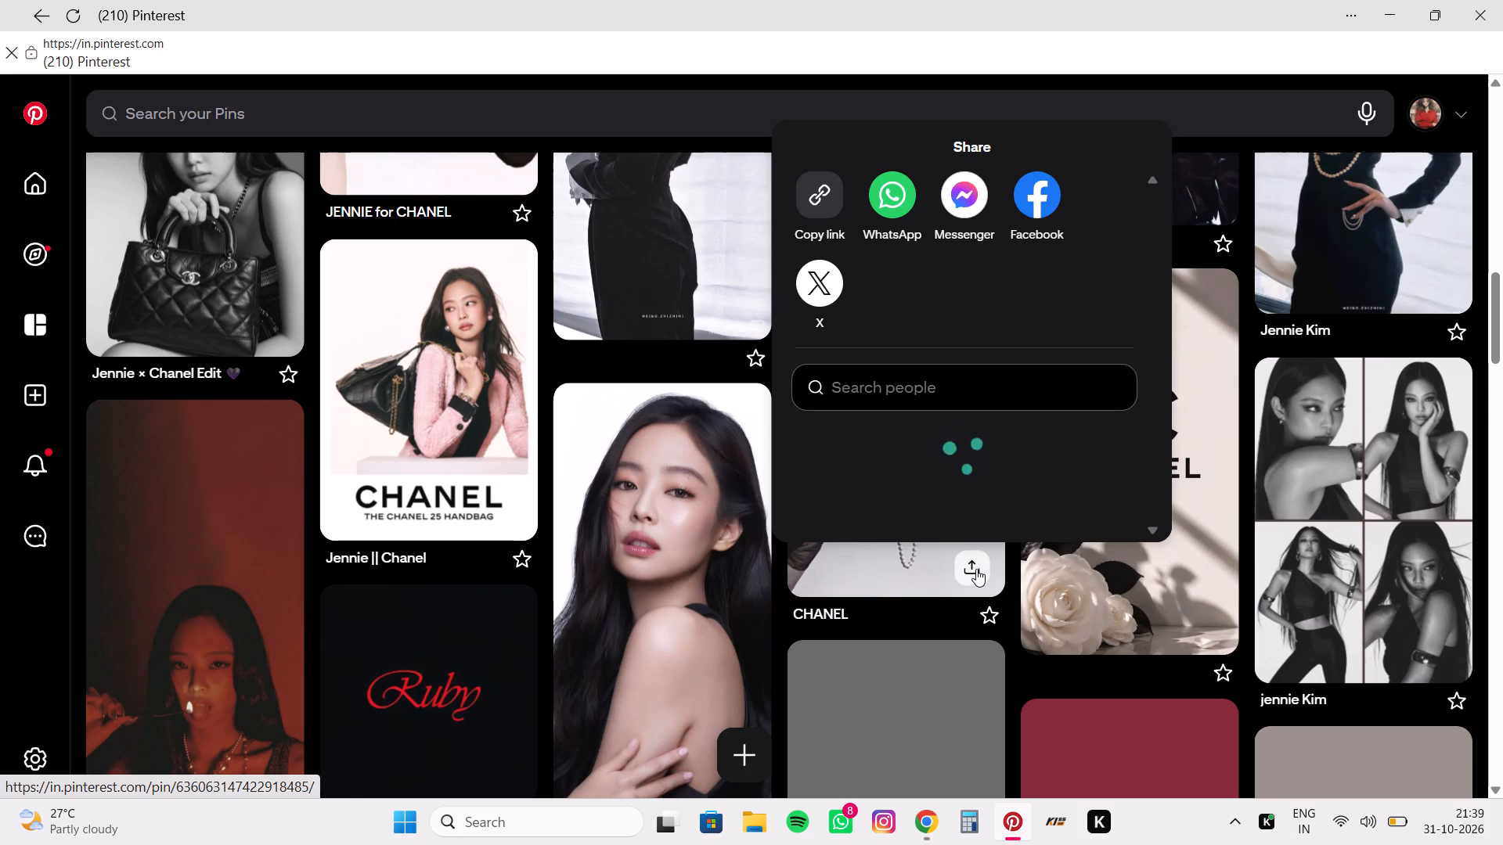
{"action": "left_click", "coordinate": [899, 575]}
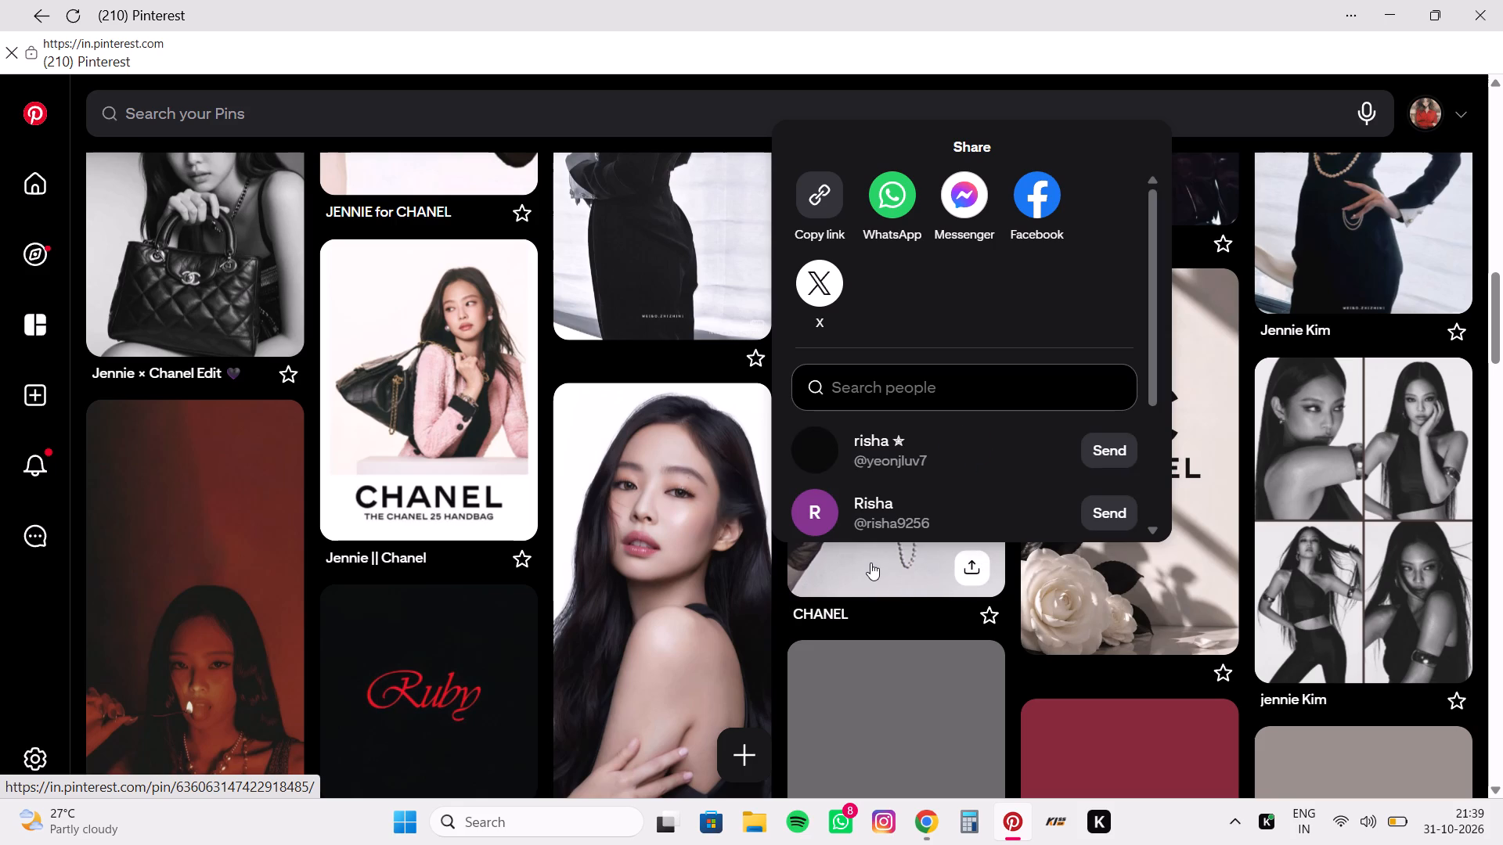
{"action": "left_click", "coordinate": [870, 563]}
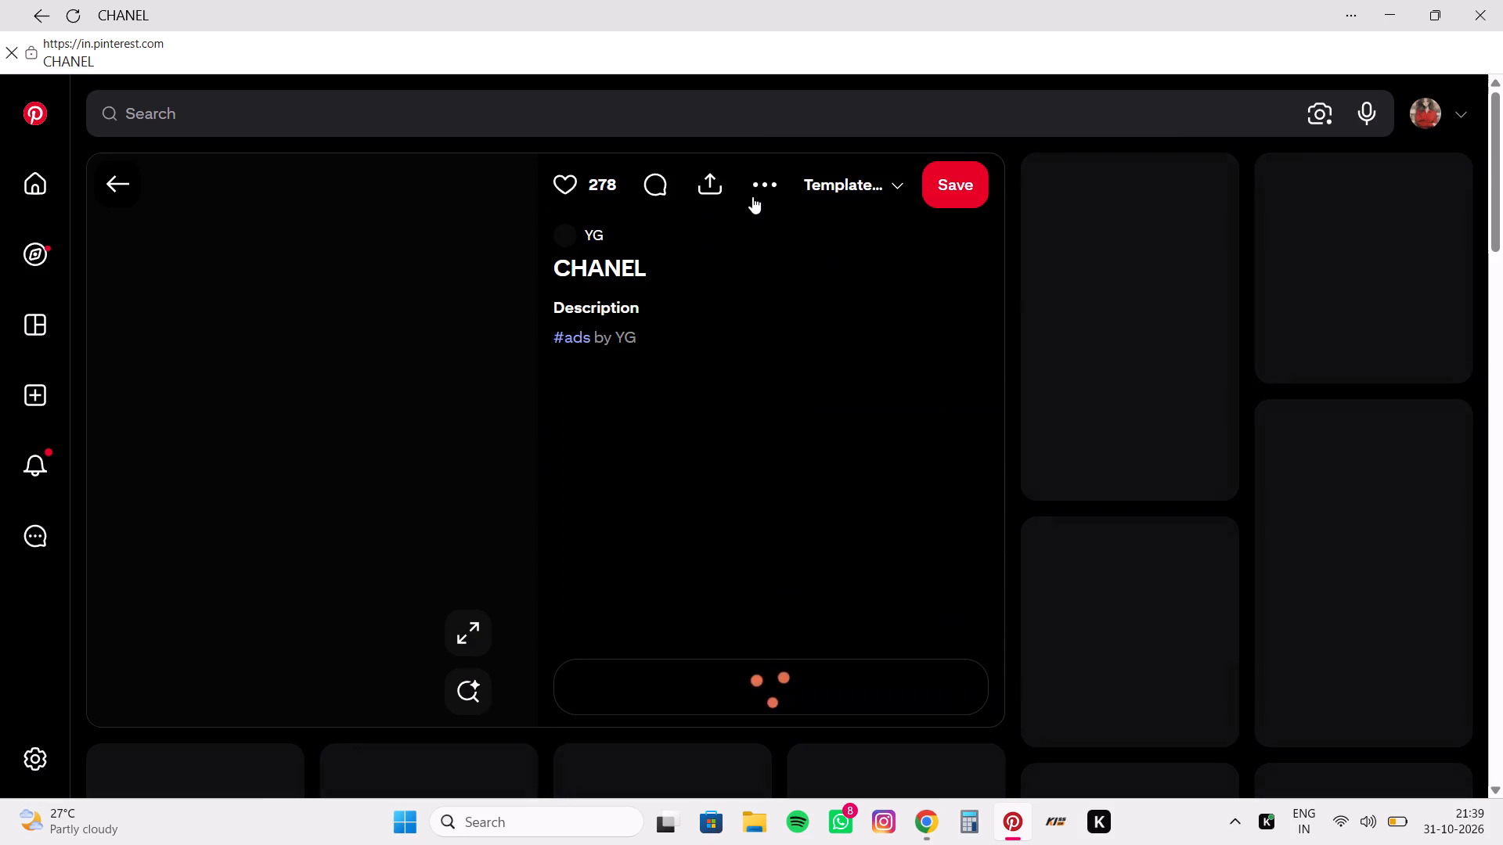
{"action": "left_click", "coordinate": [744, 186]}
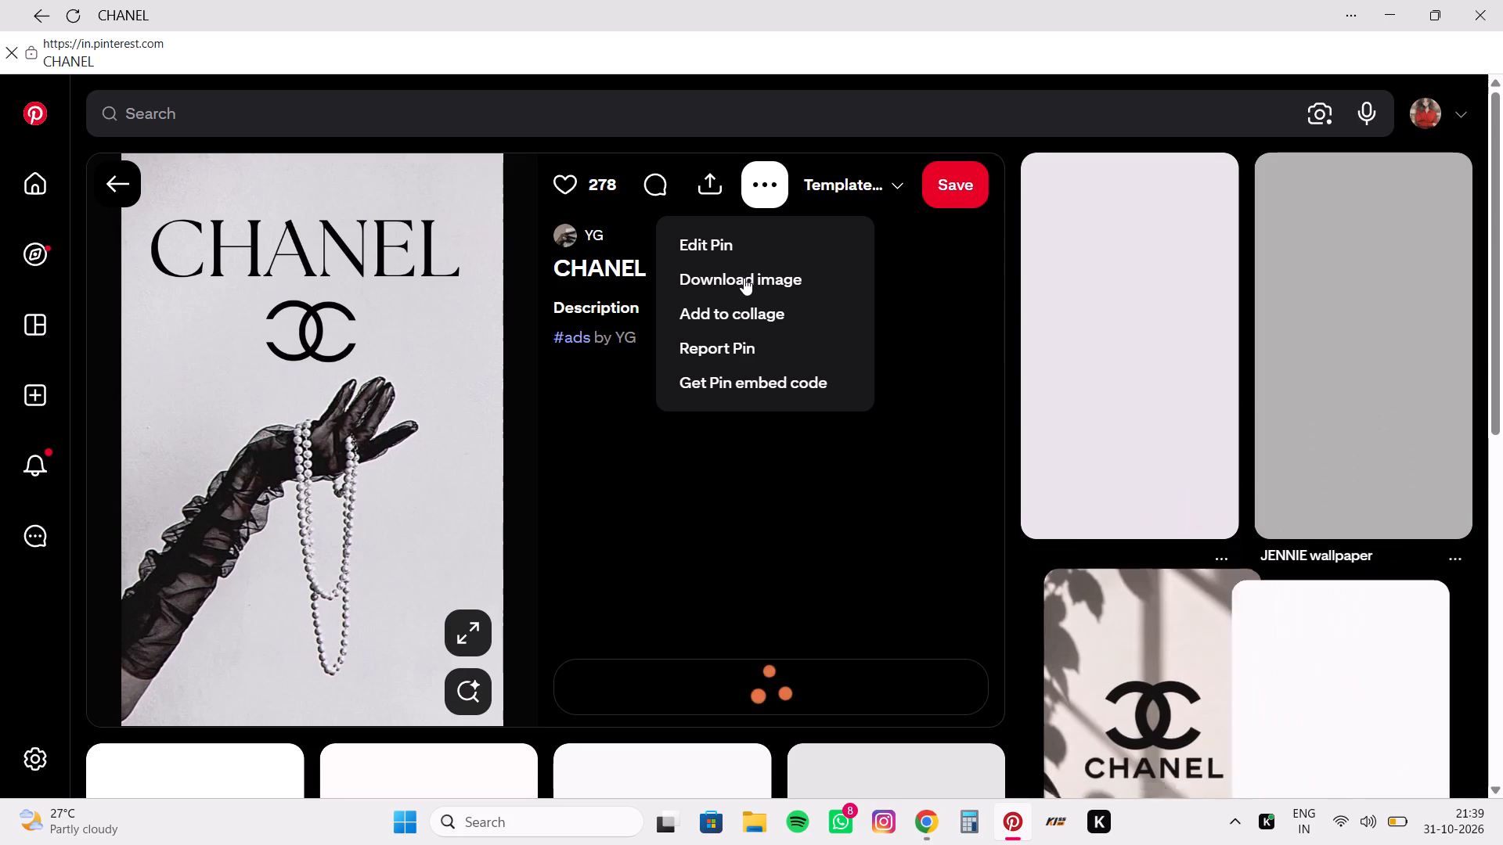
{"action": "left_click", "coordinate": [744, 278]}
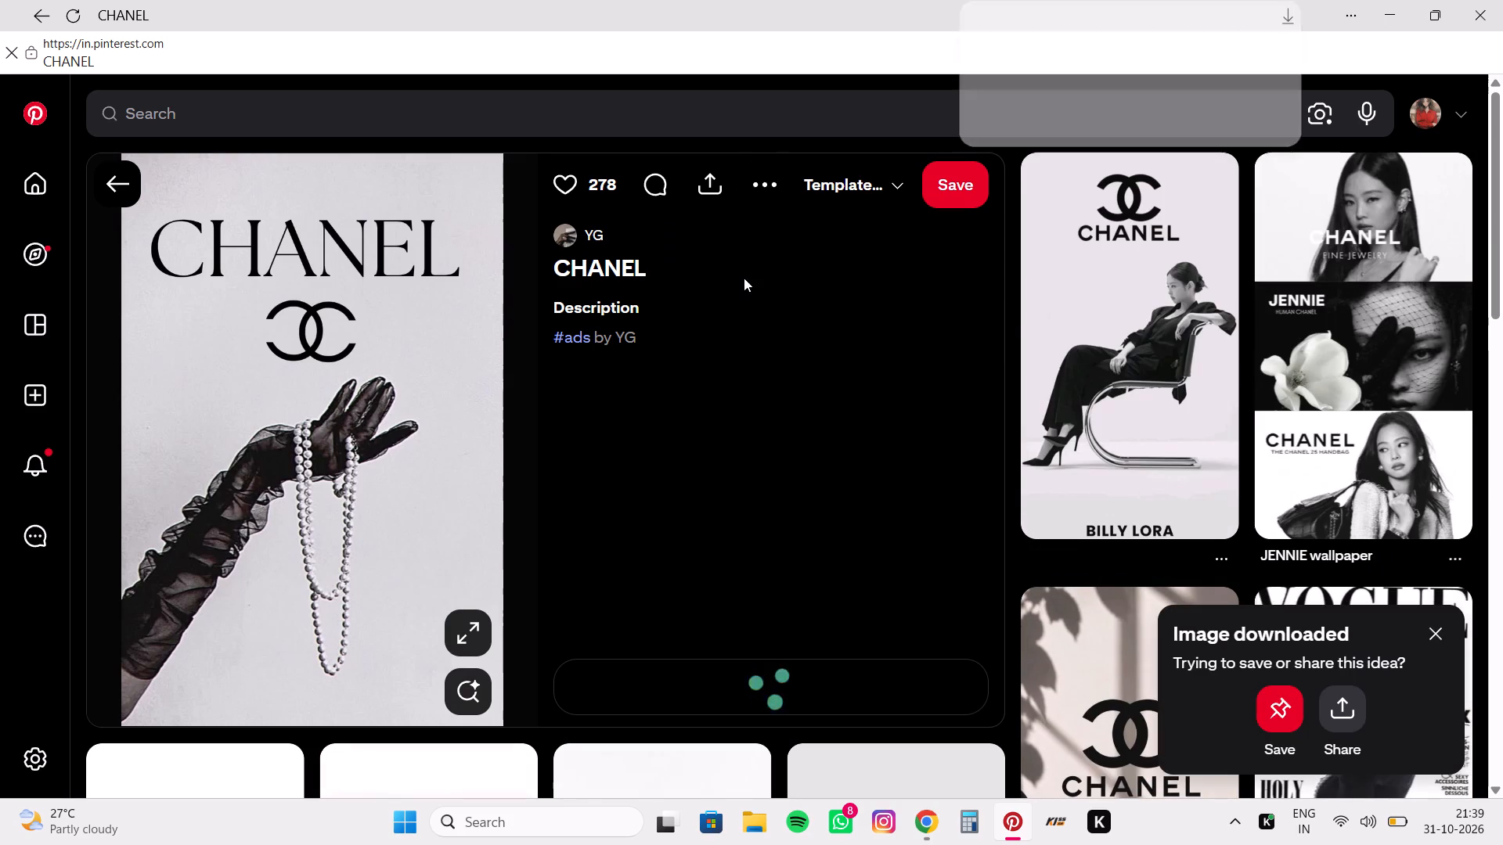
{"action": "left_click", "coordinate": [99, 178]}
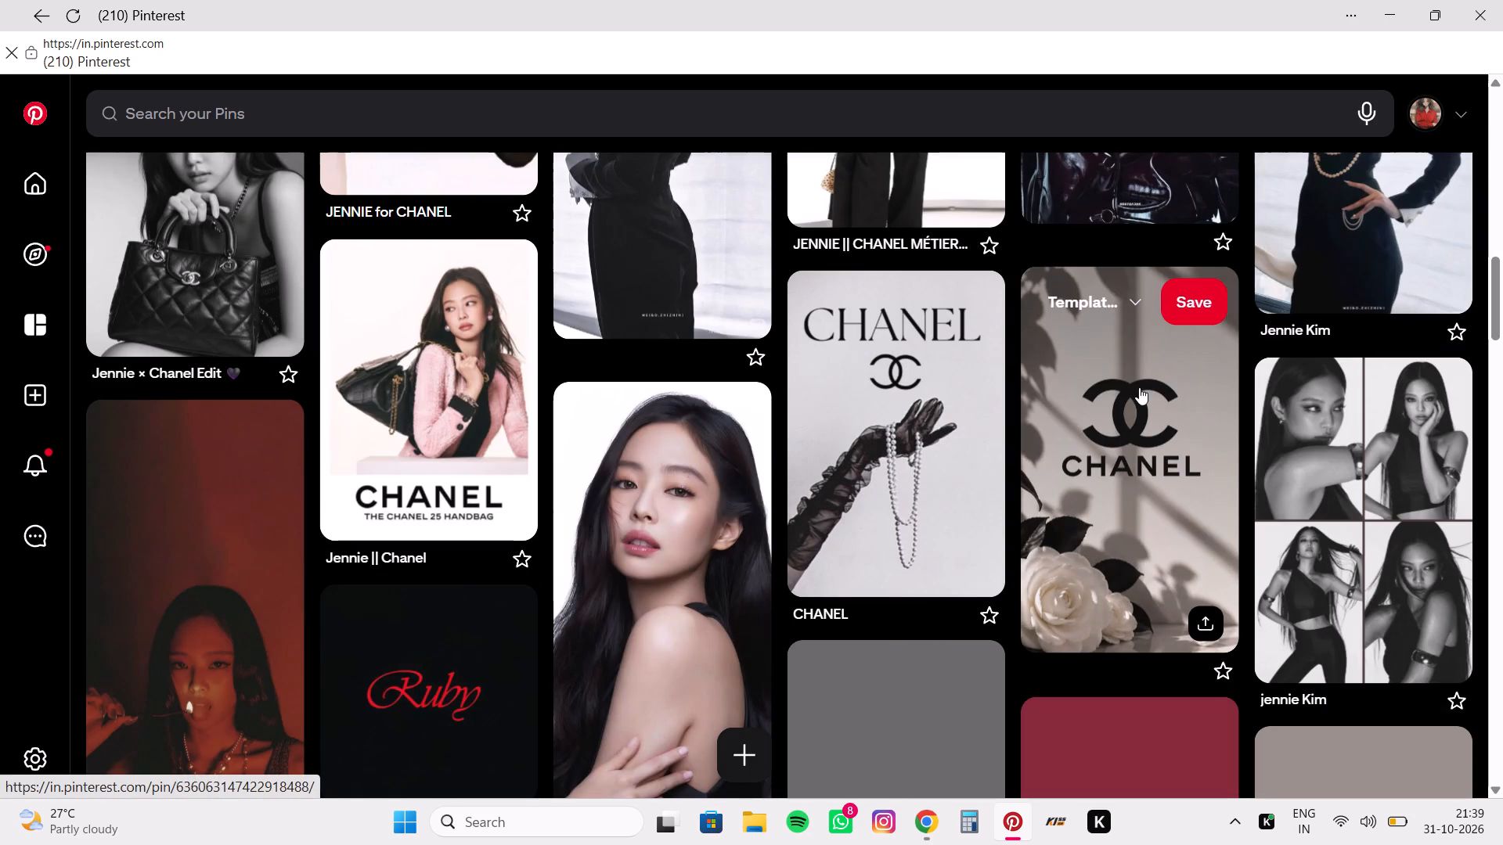
Download the image from the pin with the Chanel logo and white rose, and return to the board.
{"action": "left_click", "coordinate": [1147, 535]}
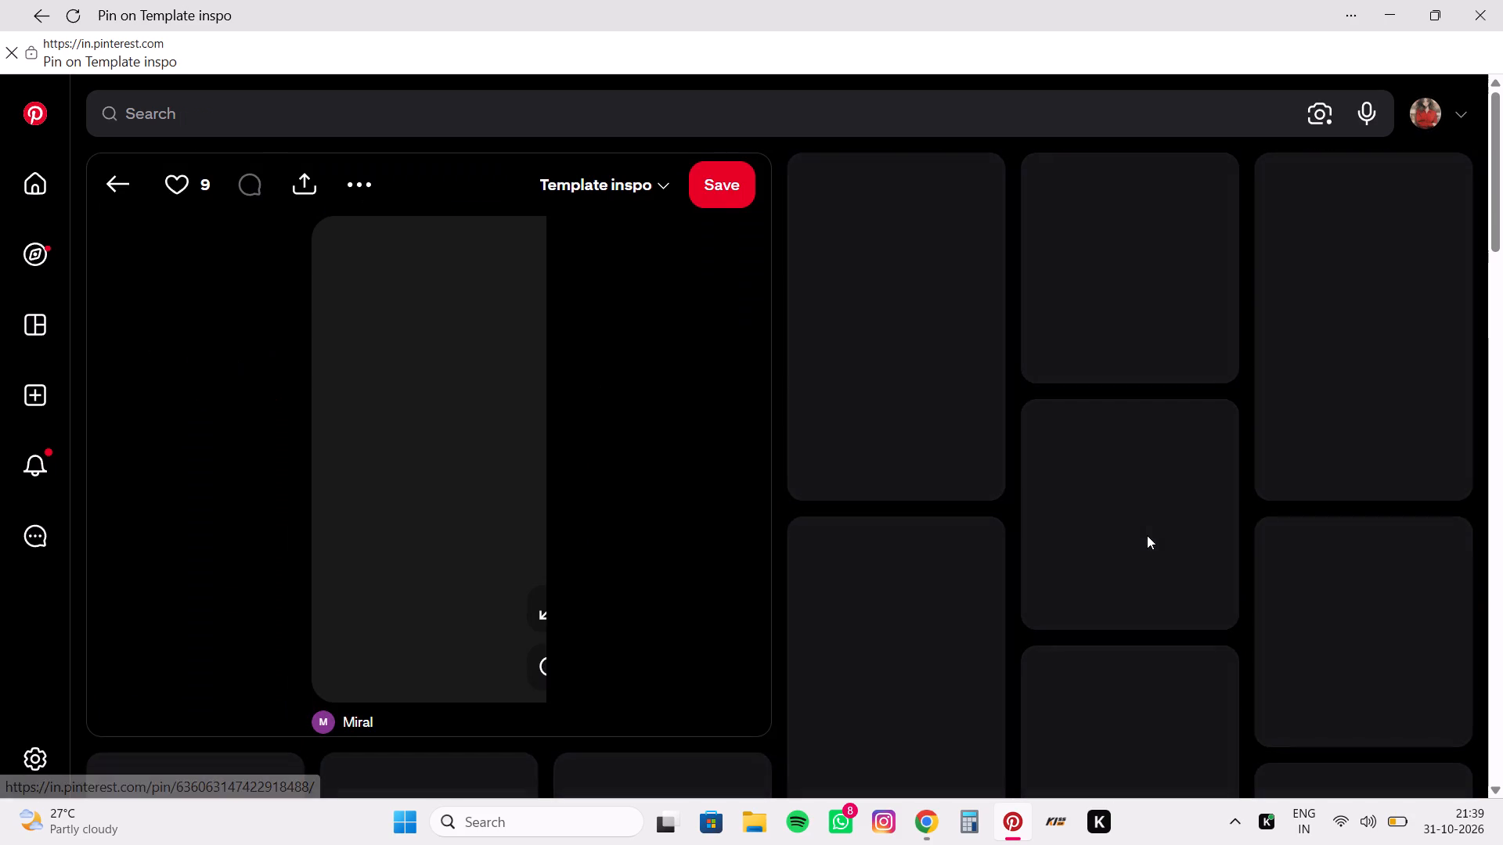
{"action": "left_click", "coordinate": [354, 177]}
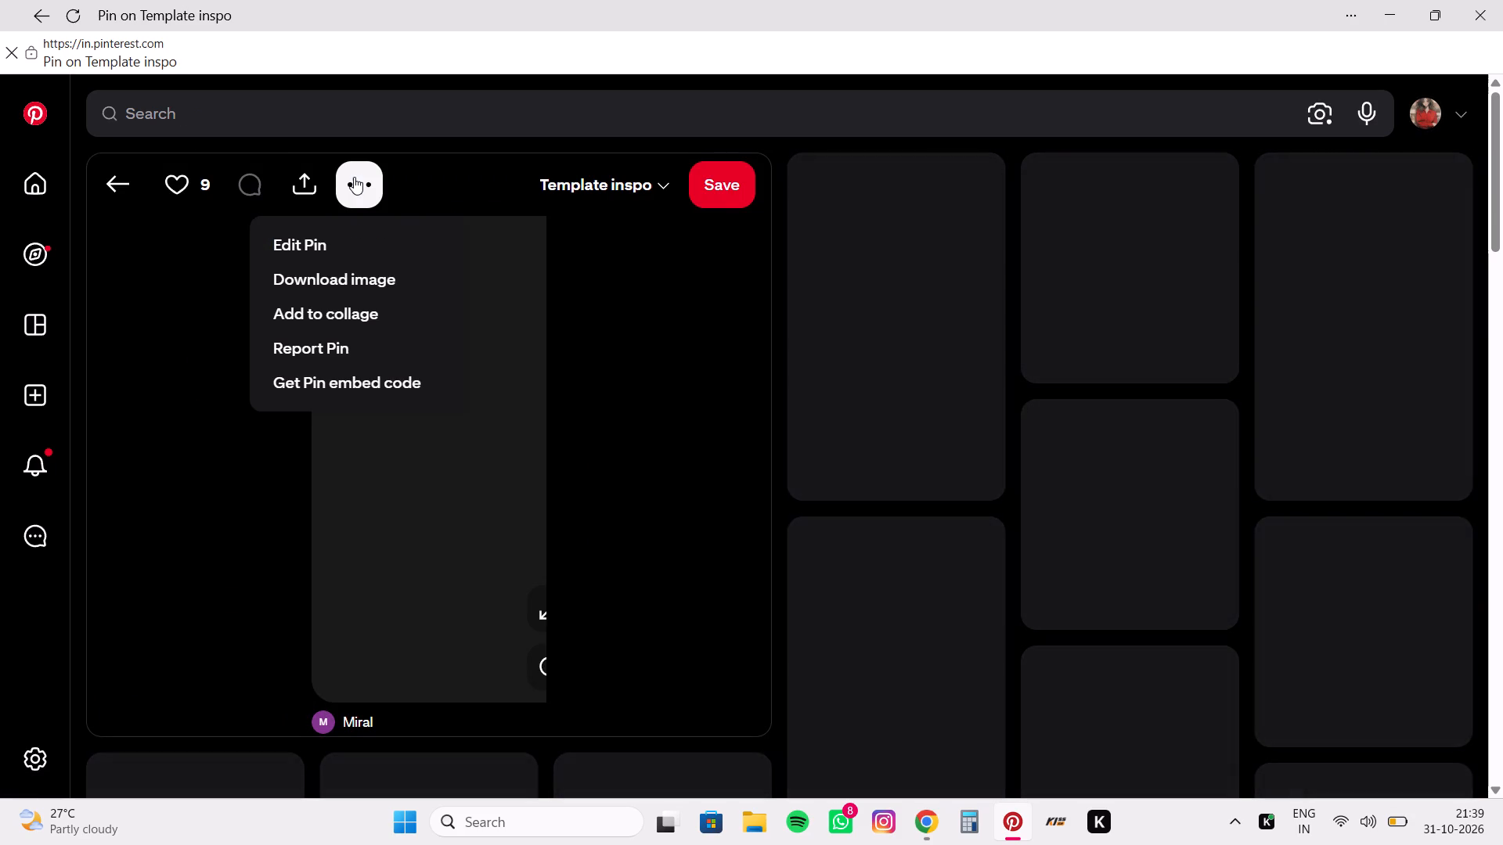
{"action": "left_click", "coordinate": [374, 282]}
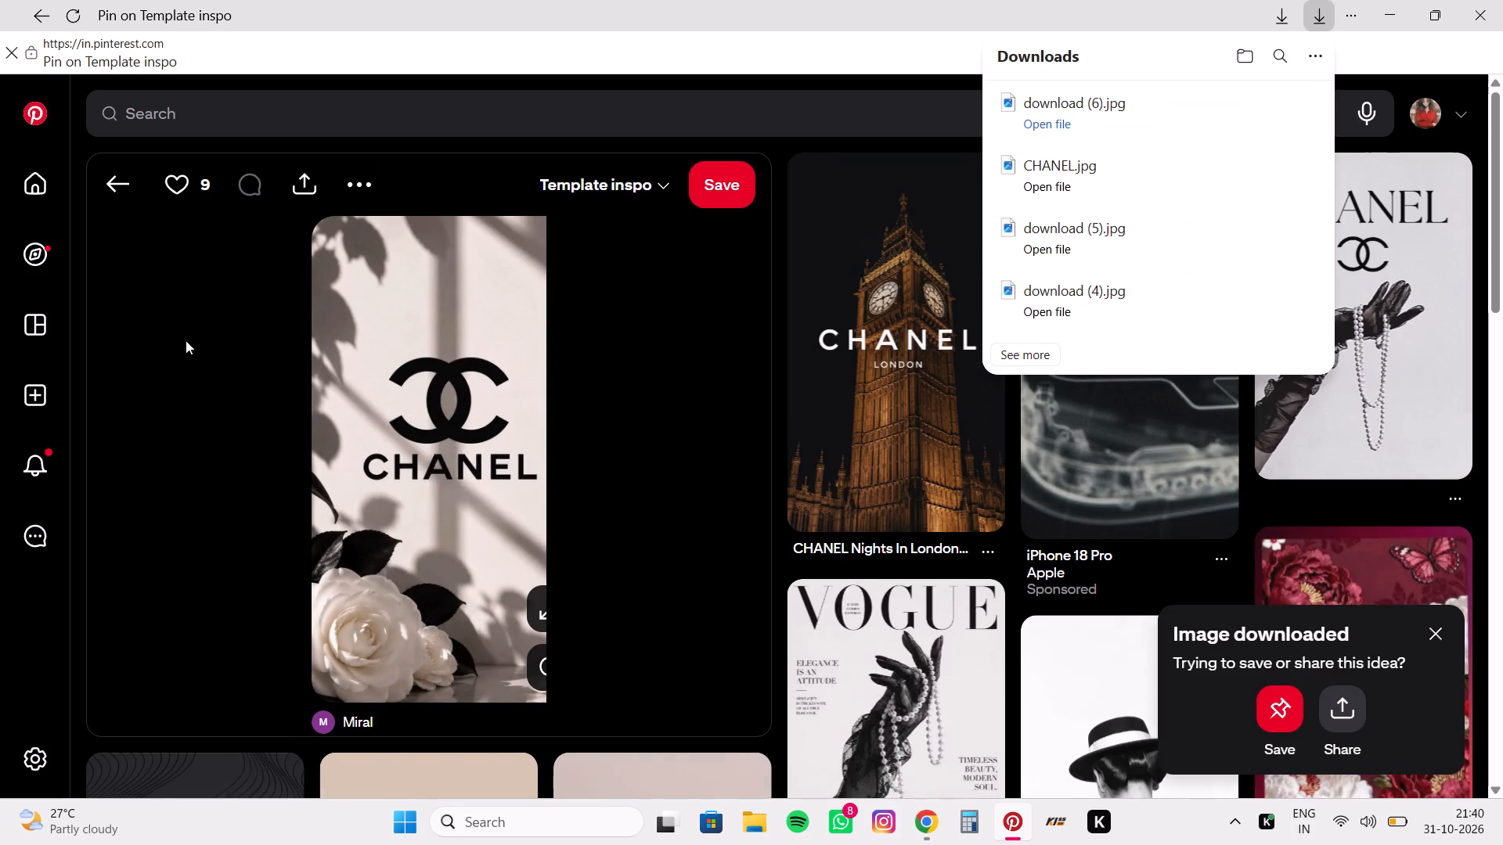
{"action": "left_click", "coordinate": [114, 187]}
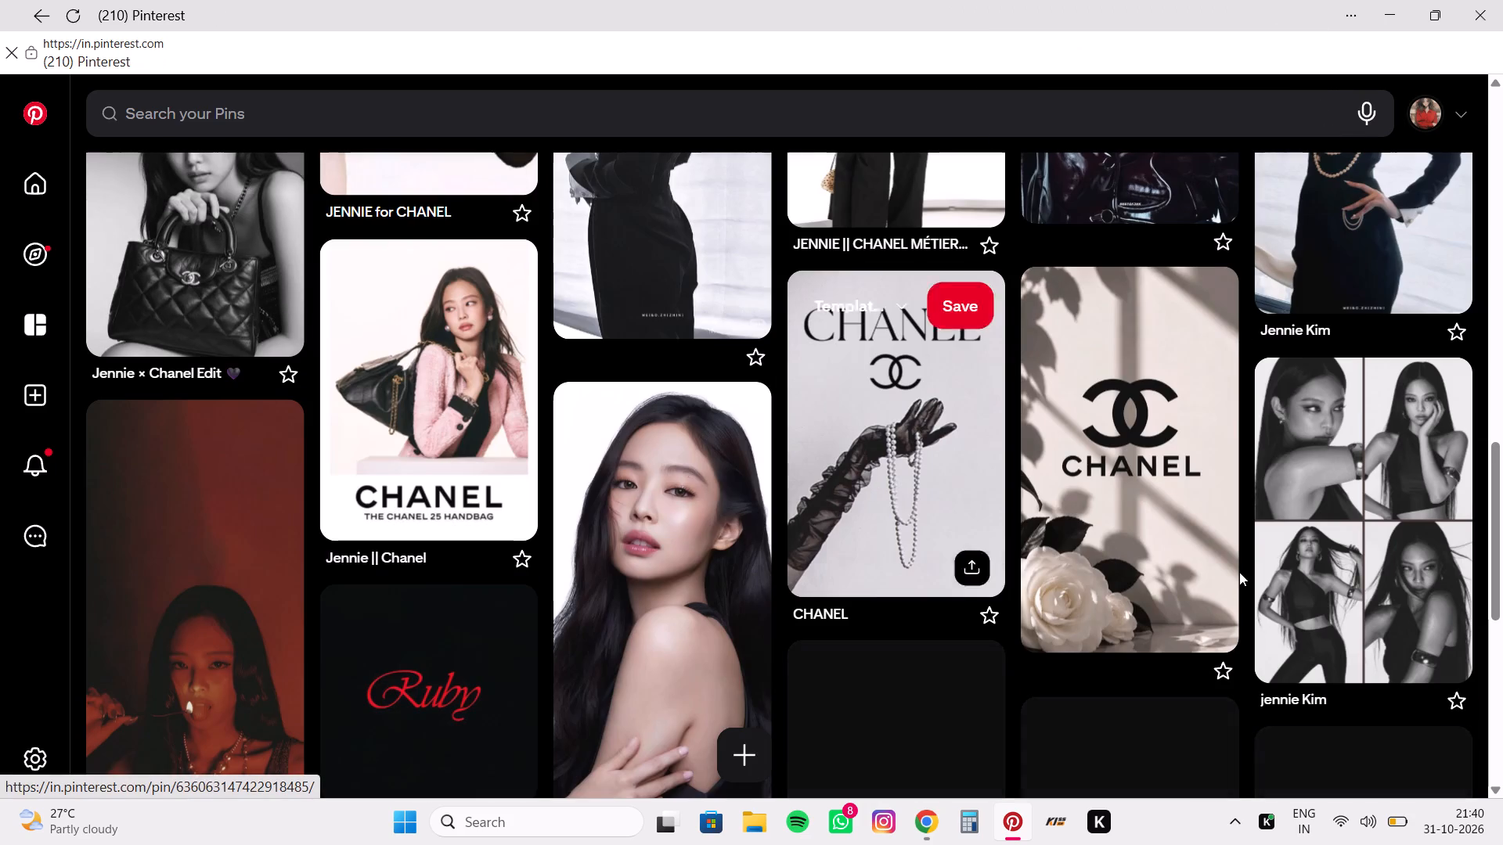
Look through the Template inspo board's Jennie portraits, fabric textures and Chanel perfume pins for more poster images.
{"action": "scroll", "coordinate": [1239, 572], "scroll_direction": "down", "scroll_amount": 5}
{"action": "scroll", "coordinate": [1239, 572], "scroll_direction": "up", "scroll_amount": 6}
{"action": "scroll", "coordinate": [1239, 572], "scroll_direction": "down", "scroll_amount": 1}
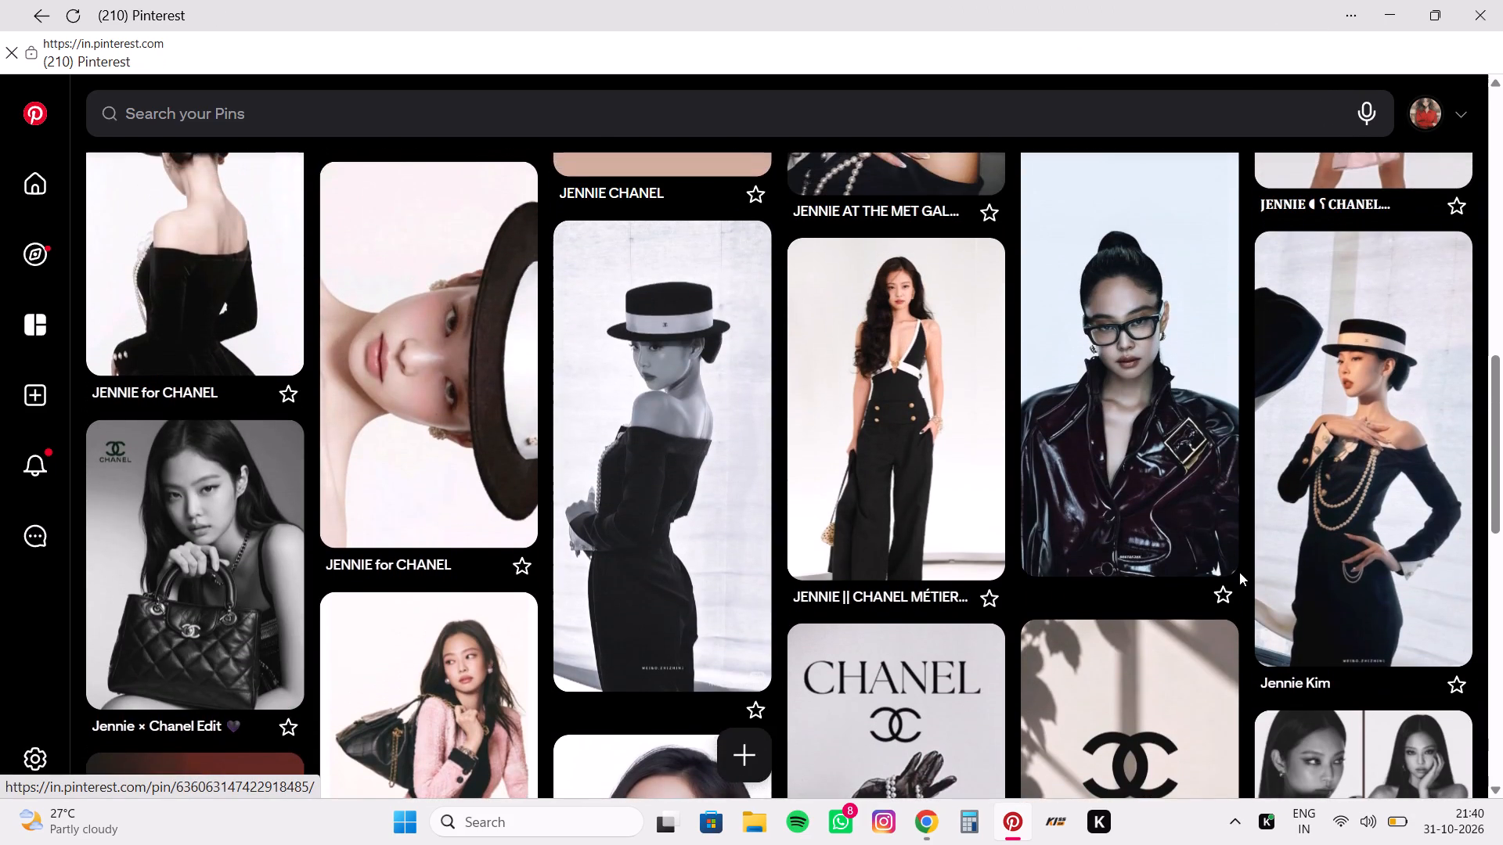
{"action": "scroll", "coordinate": [1239, 572], "scroll_direction": "down", "scroll_amount": 4}
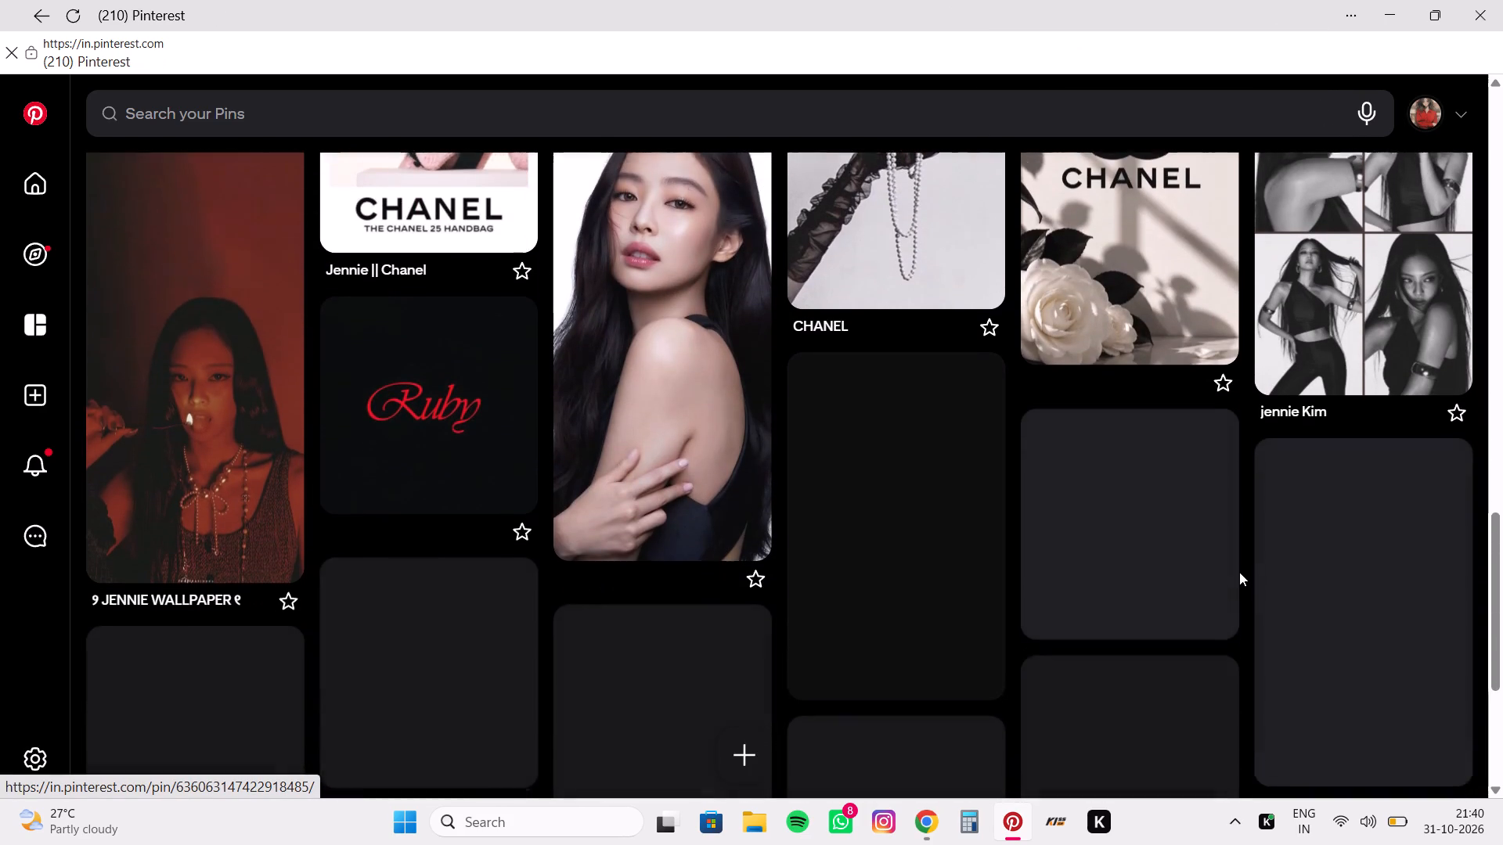
{"action": "scroll", "coordinate": [1239, 572], "scroll_direction": "down", "scroll_amount": 1}
{"action": "scroll", "coordinate": [1239, 572], "scroll_direction": "up", "scroll_amount": 1}
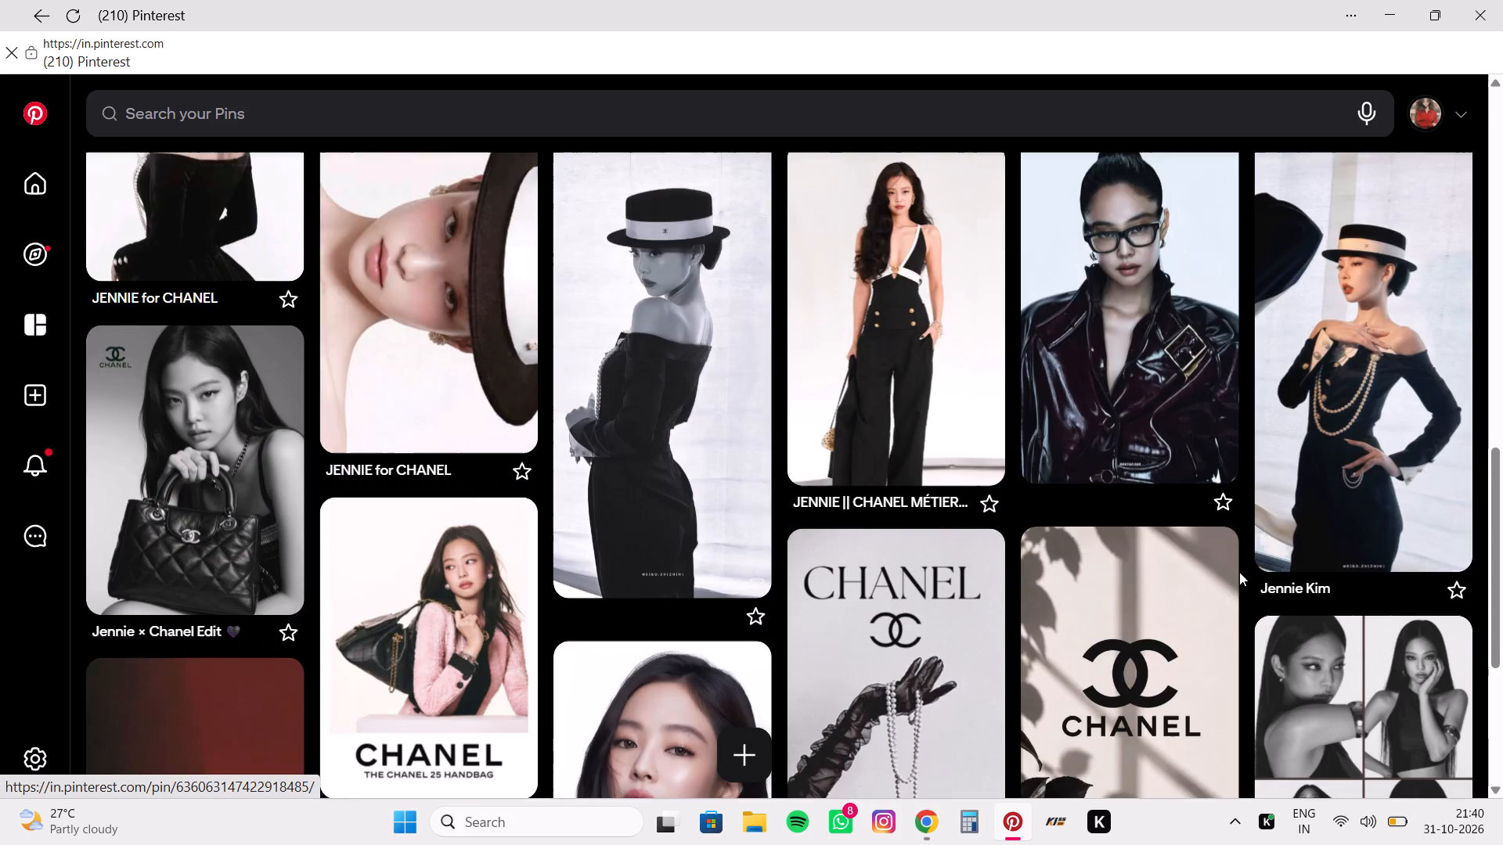
{"action": "scroll", "coordinate": [1239, 572], "scroll_direction": "down", "scroll_amount": 3}
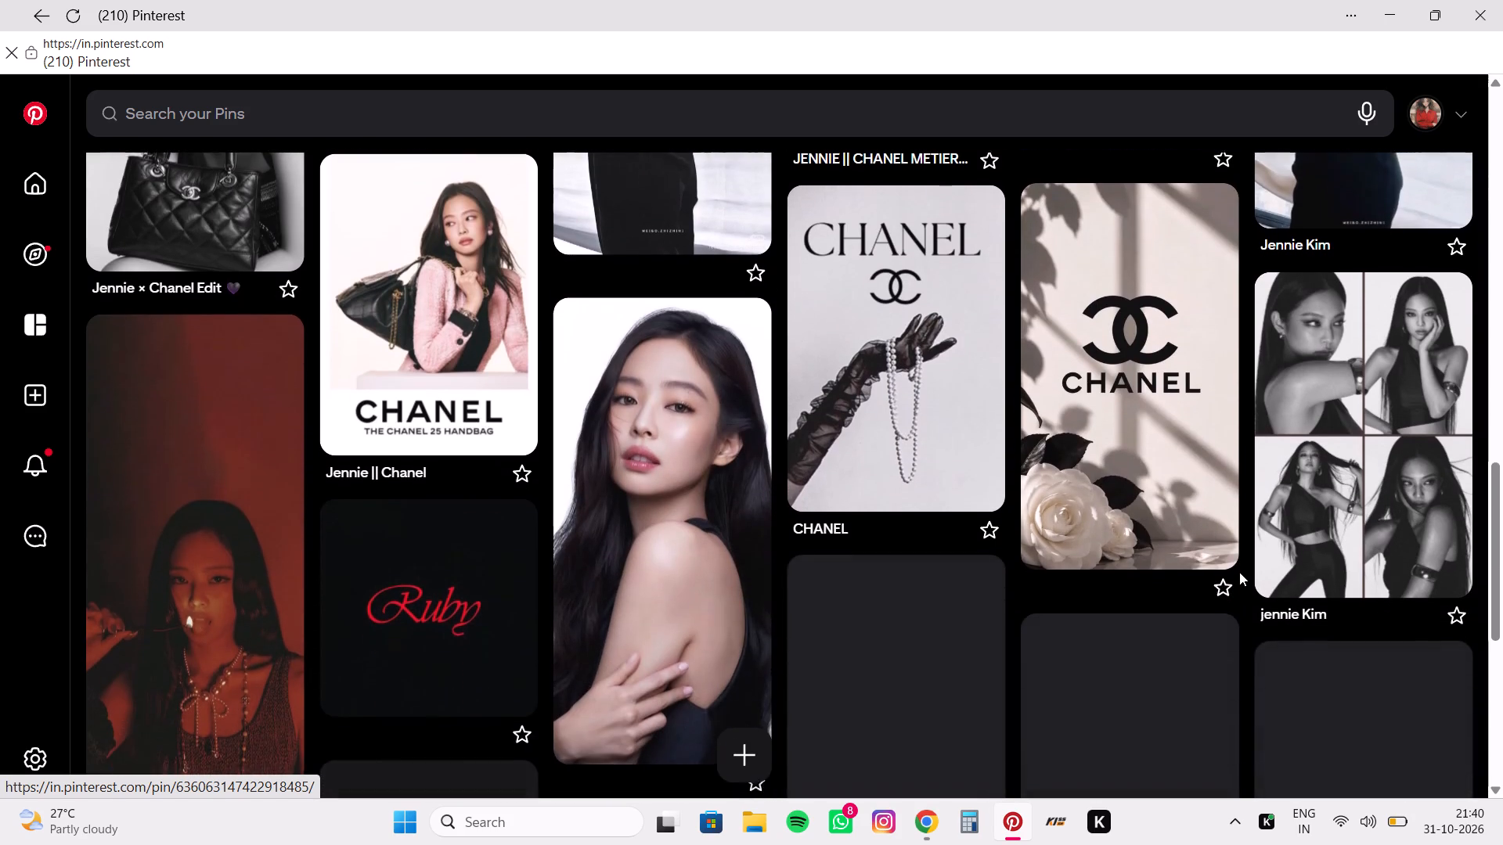
{"action": "scroll", "coordinate": [1239, 572], "scroll_direction": "down", "scroll_amount": 1}
{"action": "scroll", "coordinate": [1239, 572], "scroll_direction": "up", "scroll_amount": 2}
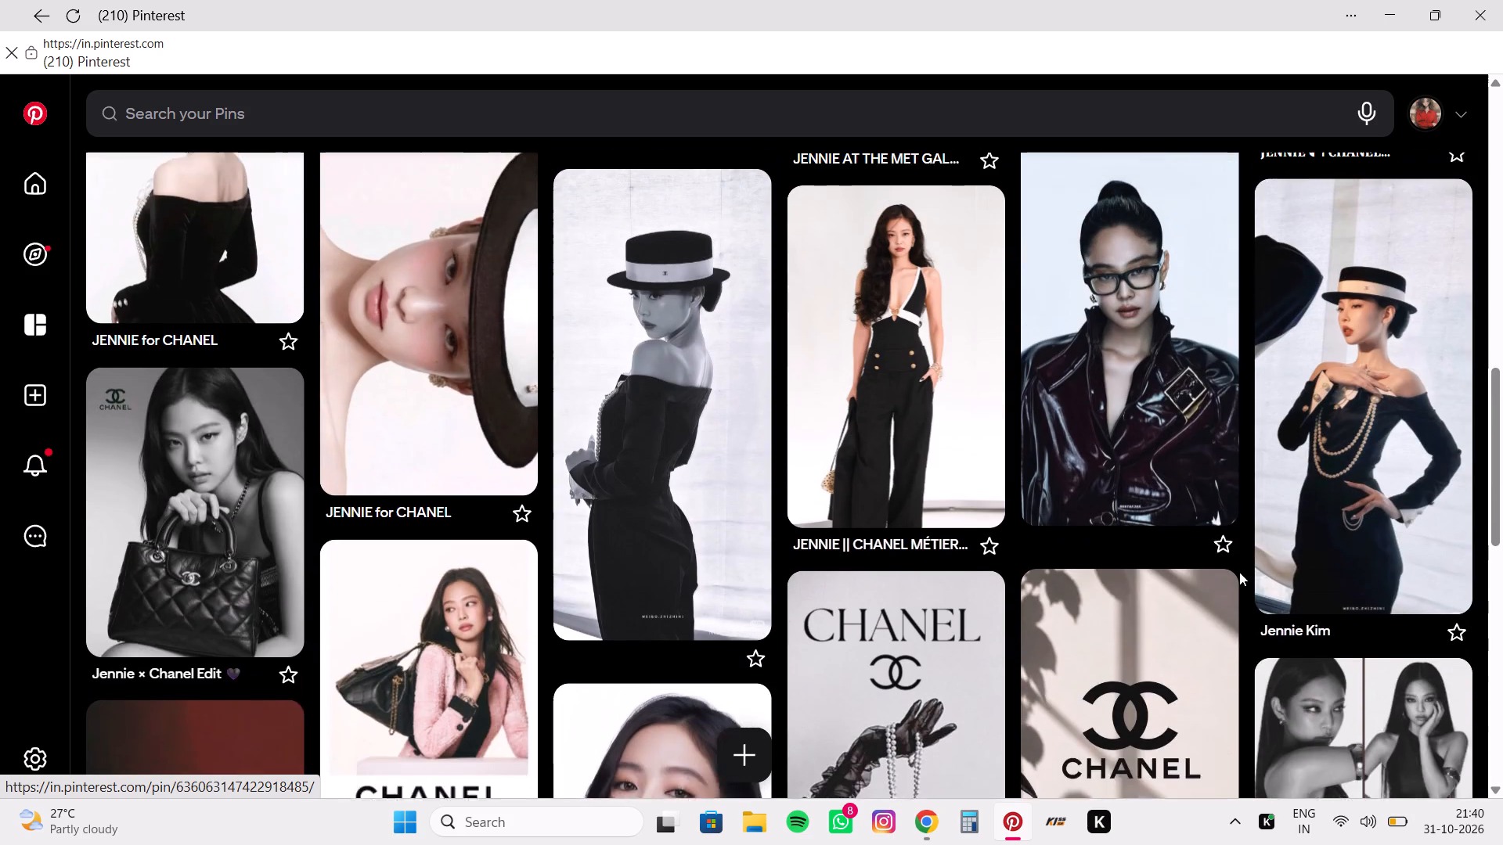
{"action": "scroll", "coordinate": [1239, 572], "scroll_direction": "up", "scroll_amount": 2}
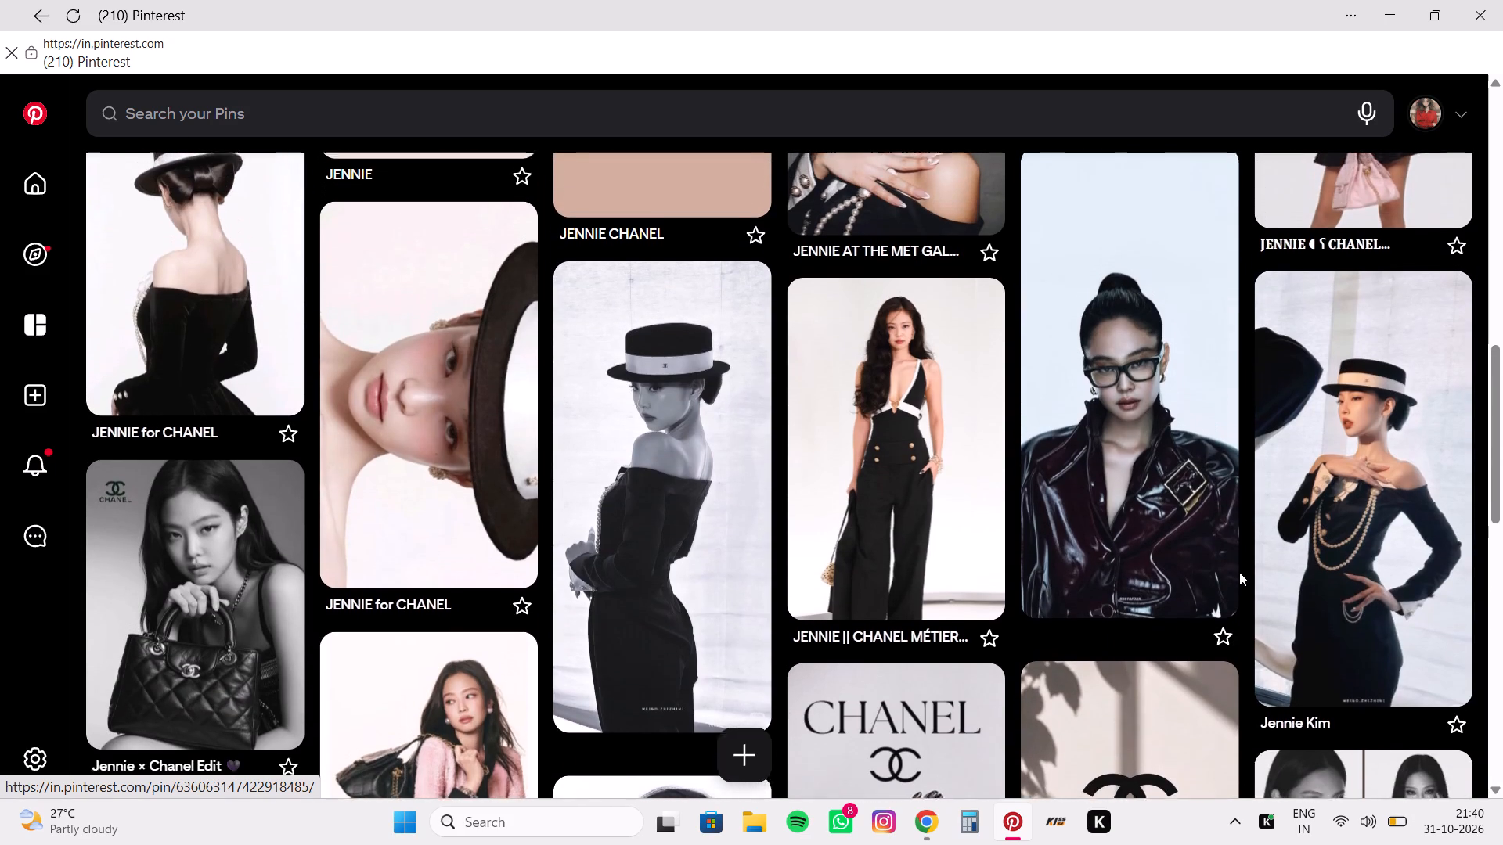
{"action": "scroll", "coordinate": [1239, 572], "scroll_direction": "up", "scroll_amount": 1}
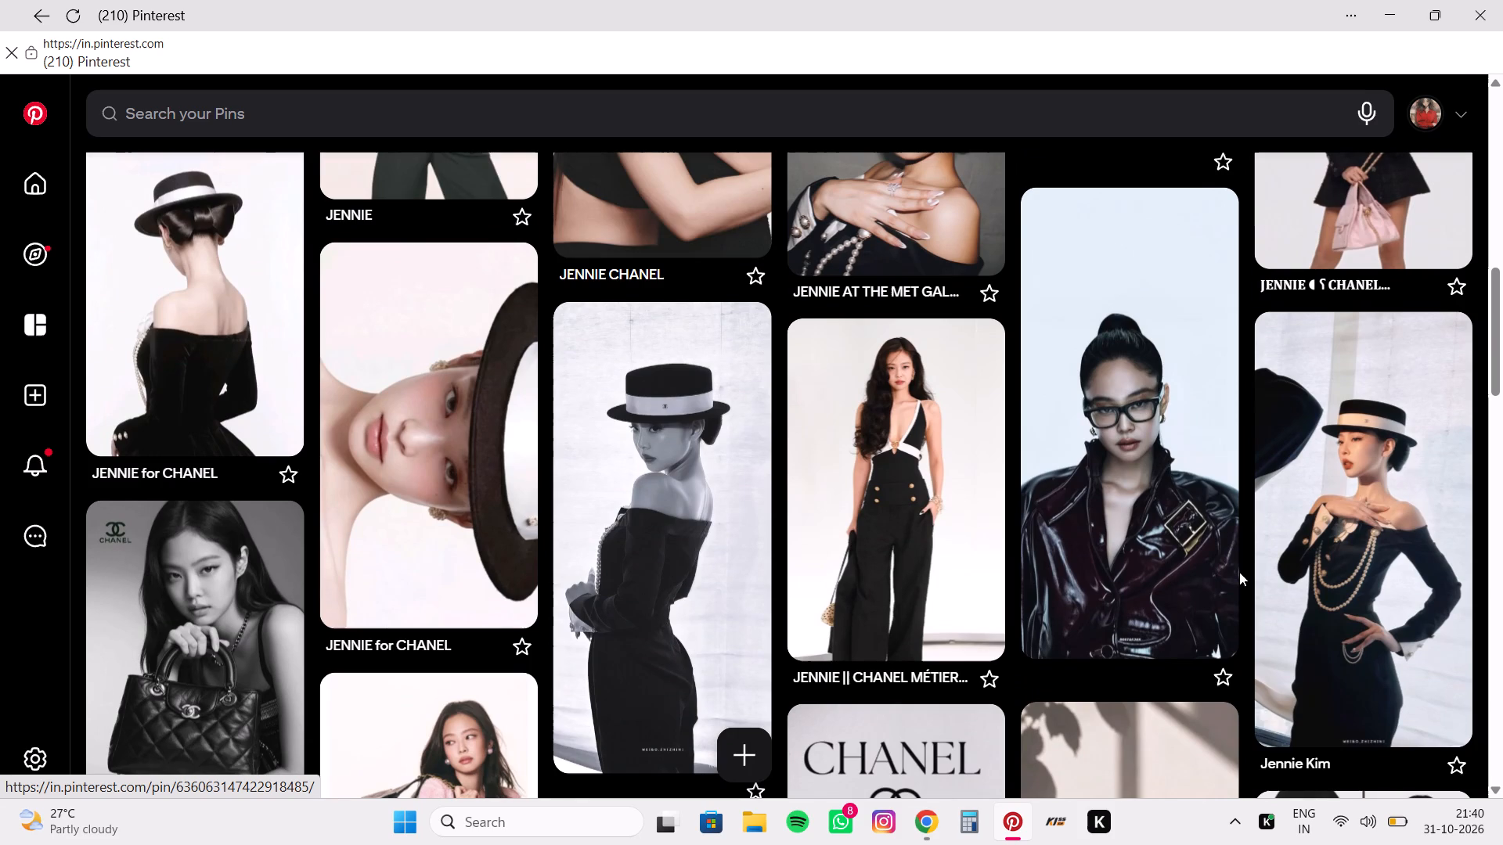
{"action": "scroll", "coordinate": [1239, 572], "scroll_direction": "down", "scroll_amount": 9}
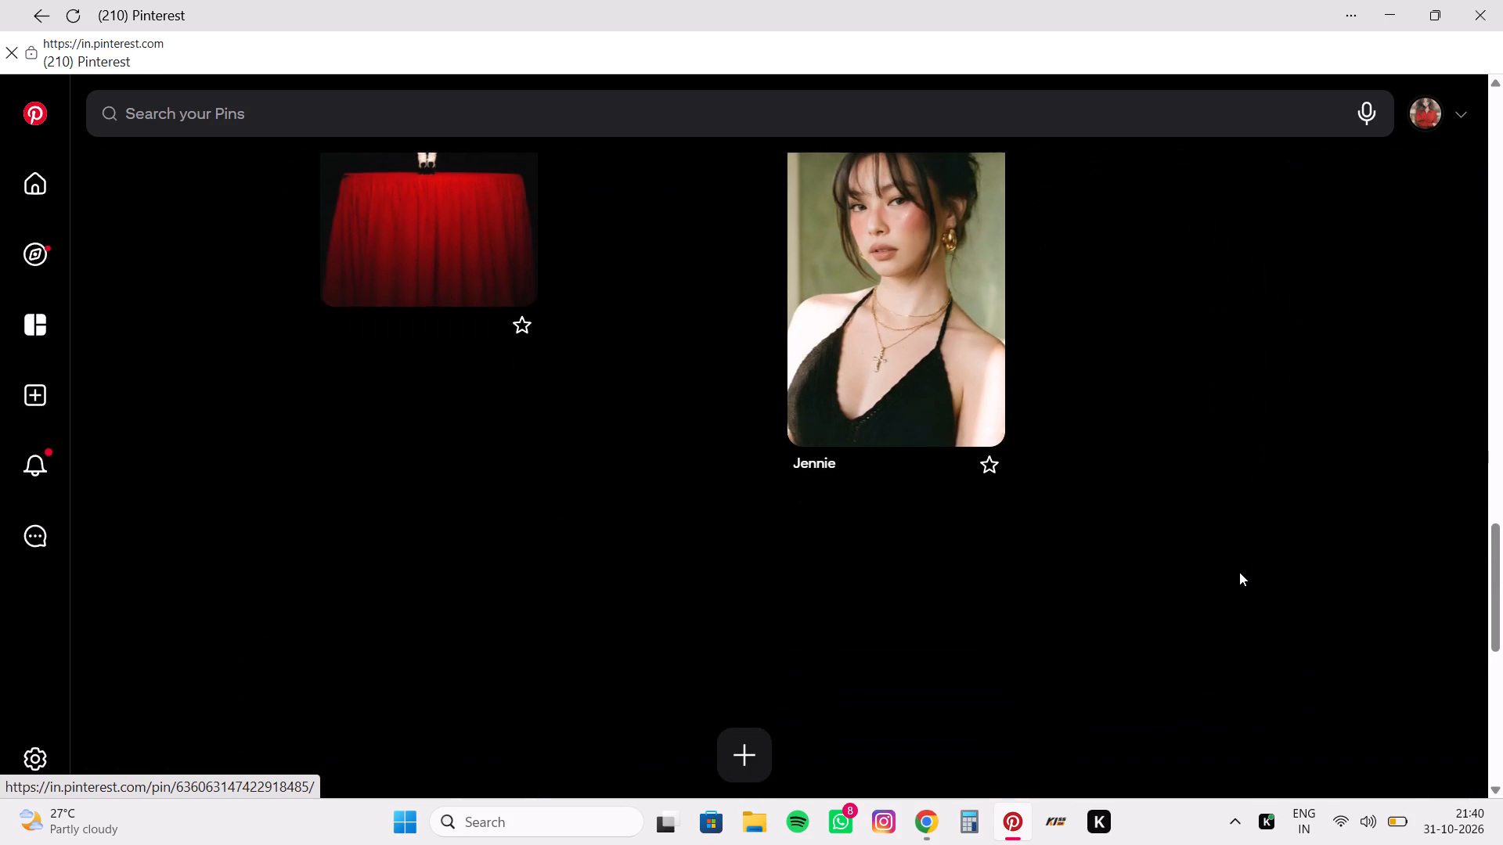
{"action": "scroll", "coordinate": [1239, 572], "scroll_direction": "down", "scroll_amount": 3}
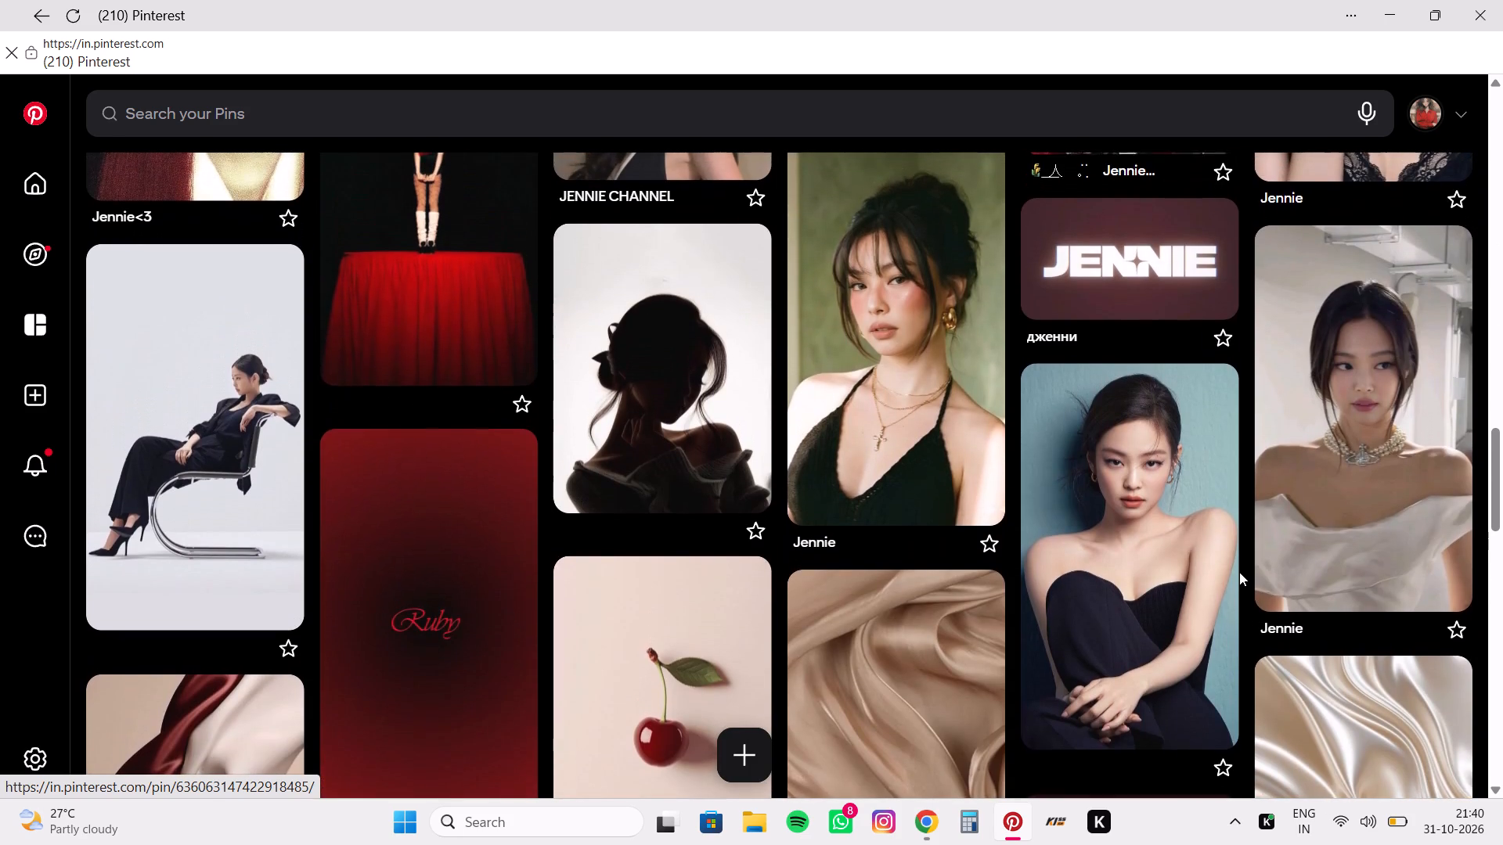
{"action": "scroll", "coordinate": [1239, 572], "scroll_direction": "down", "scroll_amount": 5}
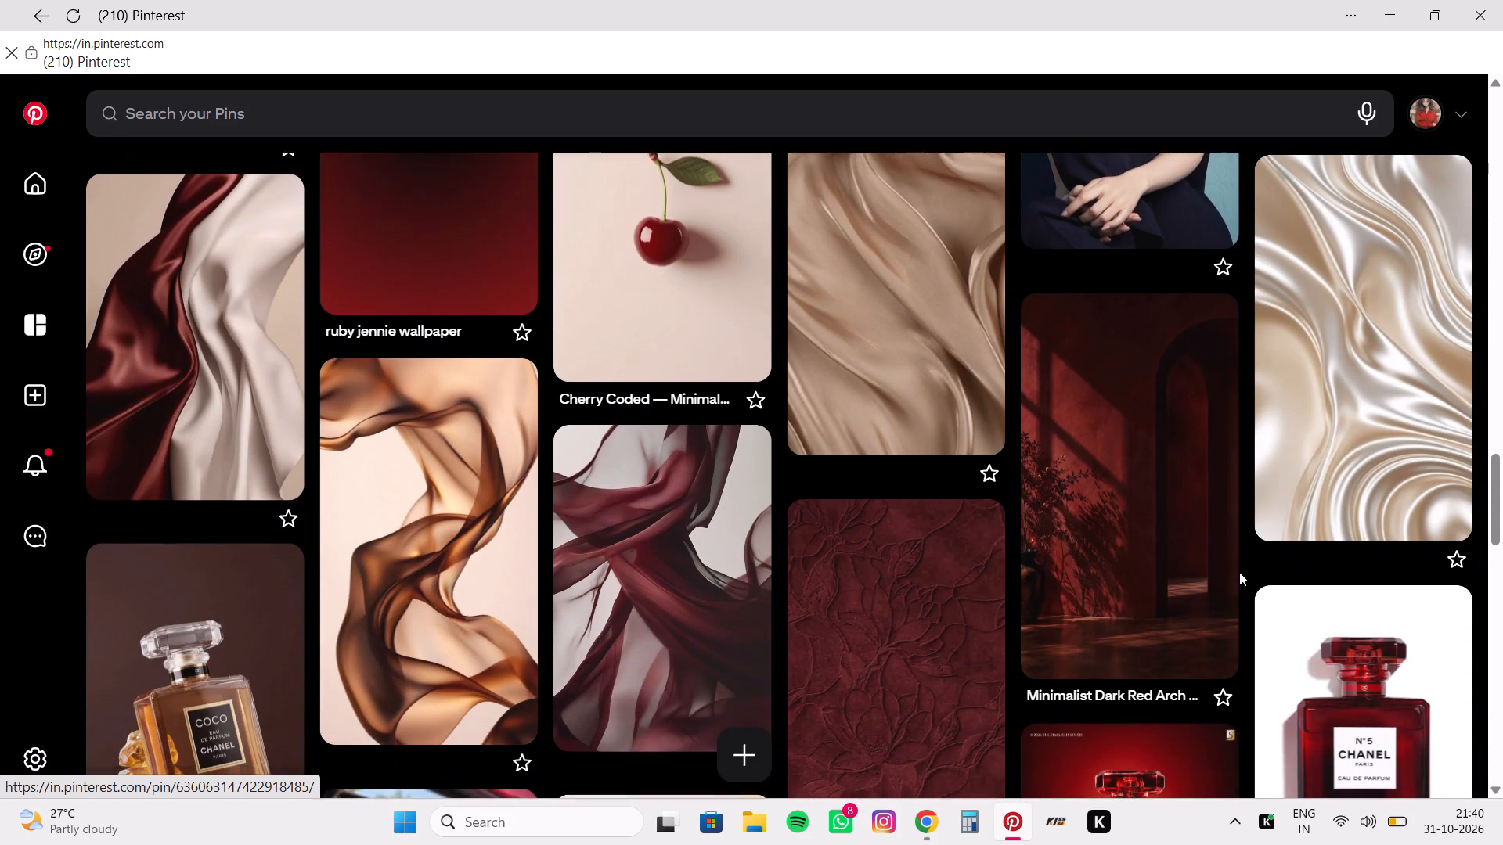
{"action": "scroll", "coordinate": [1239, 572], "scroll_direction": "down", "scroll_amount": 4}
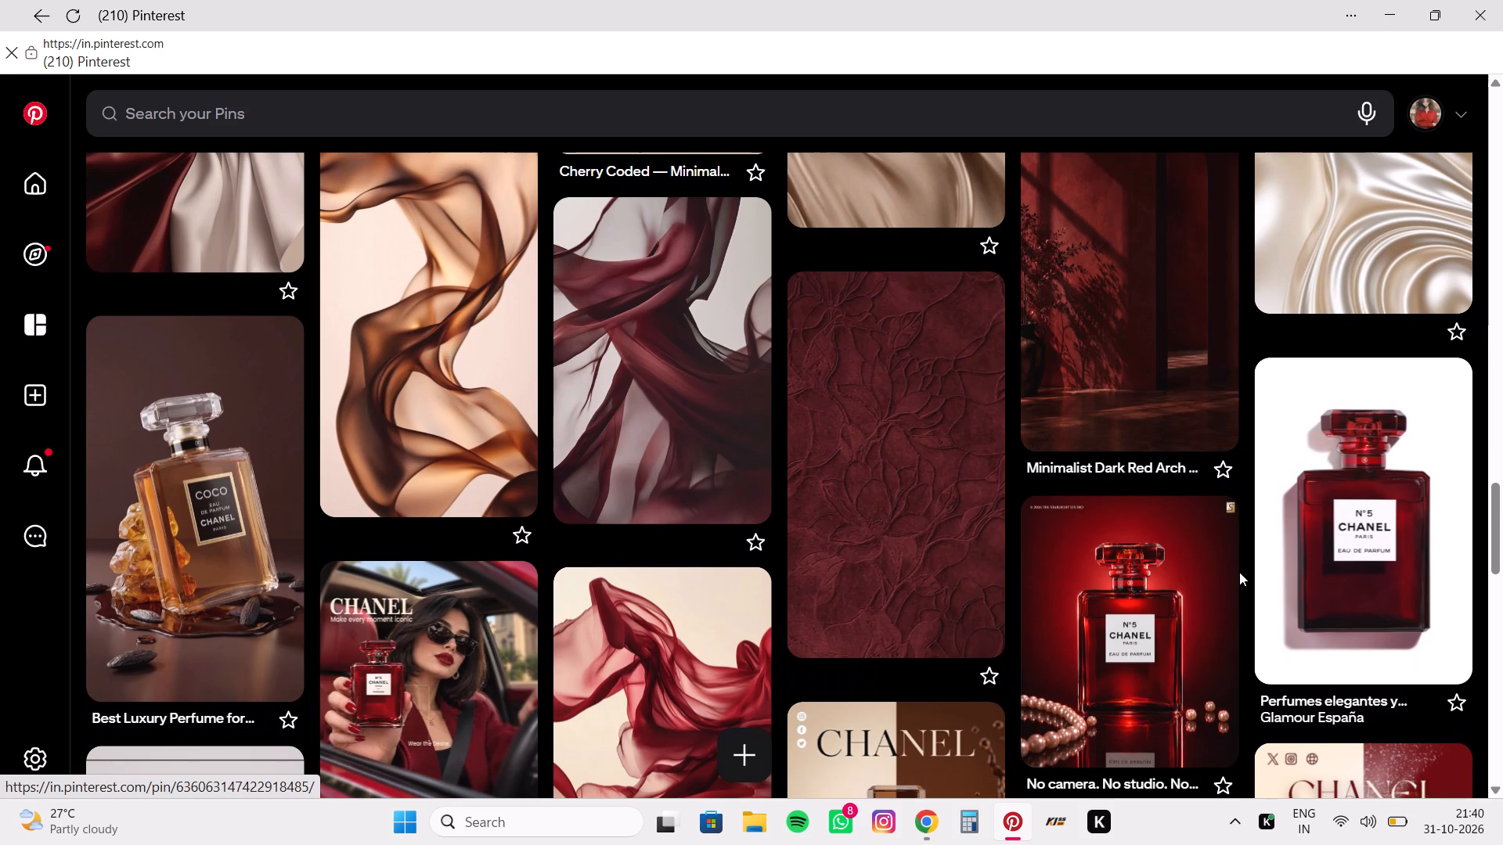
{"action": "scroll", "coordinate": [1239, 572], "scroll_direction": "down", "scroll_amount": 1}
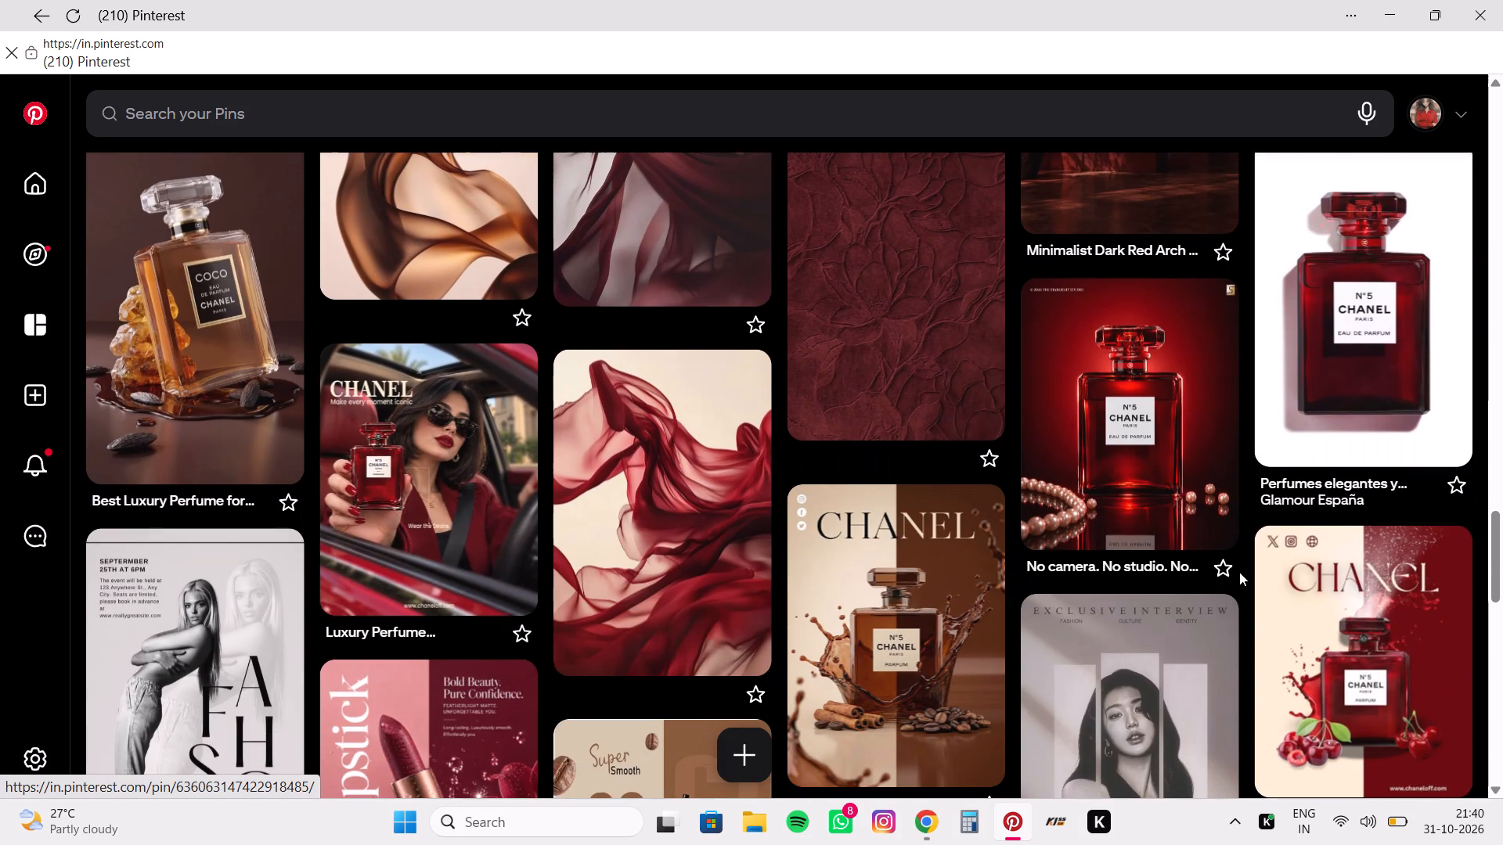
{"action": "scroll", "coordinate": [1239, 572], "scroll_direction": "down", "scroll_amount": 1}
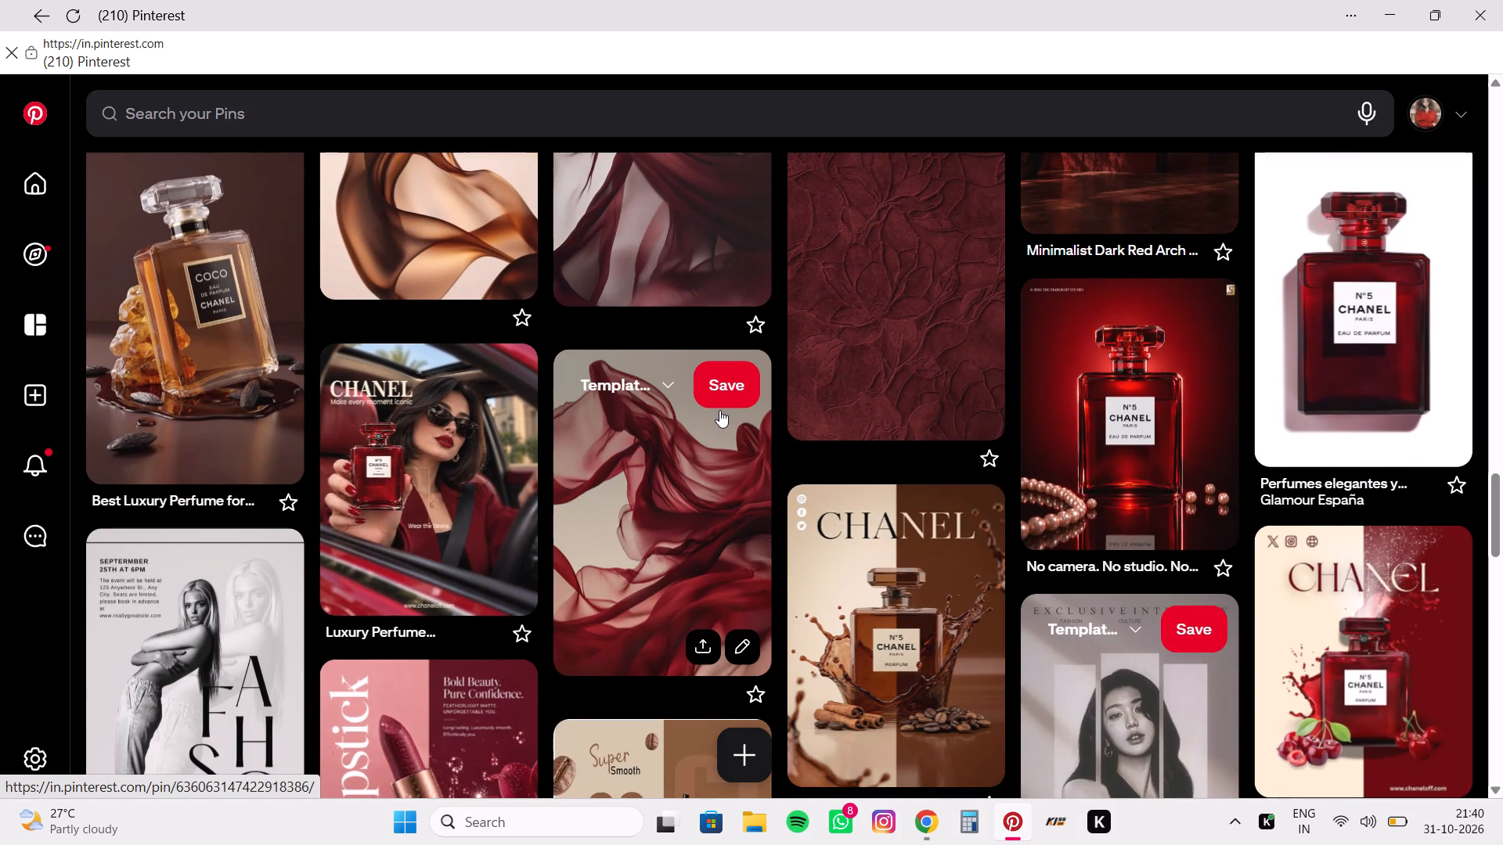
Open the pin of flowing red fabric on a cream background, download its image and return to the board.
{"action": "left_click", "coordinate": [712, 660]}
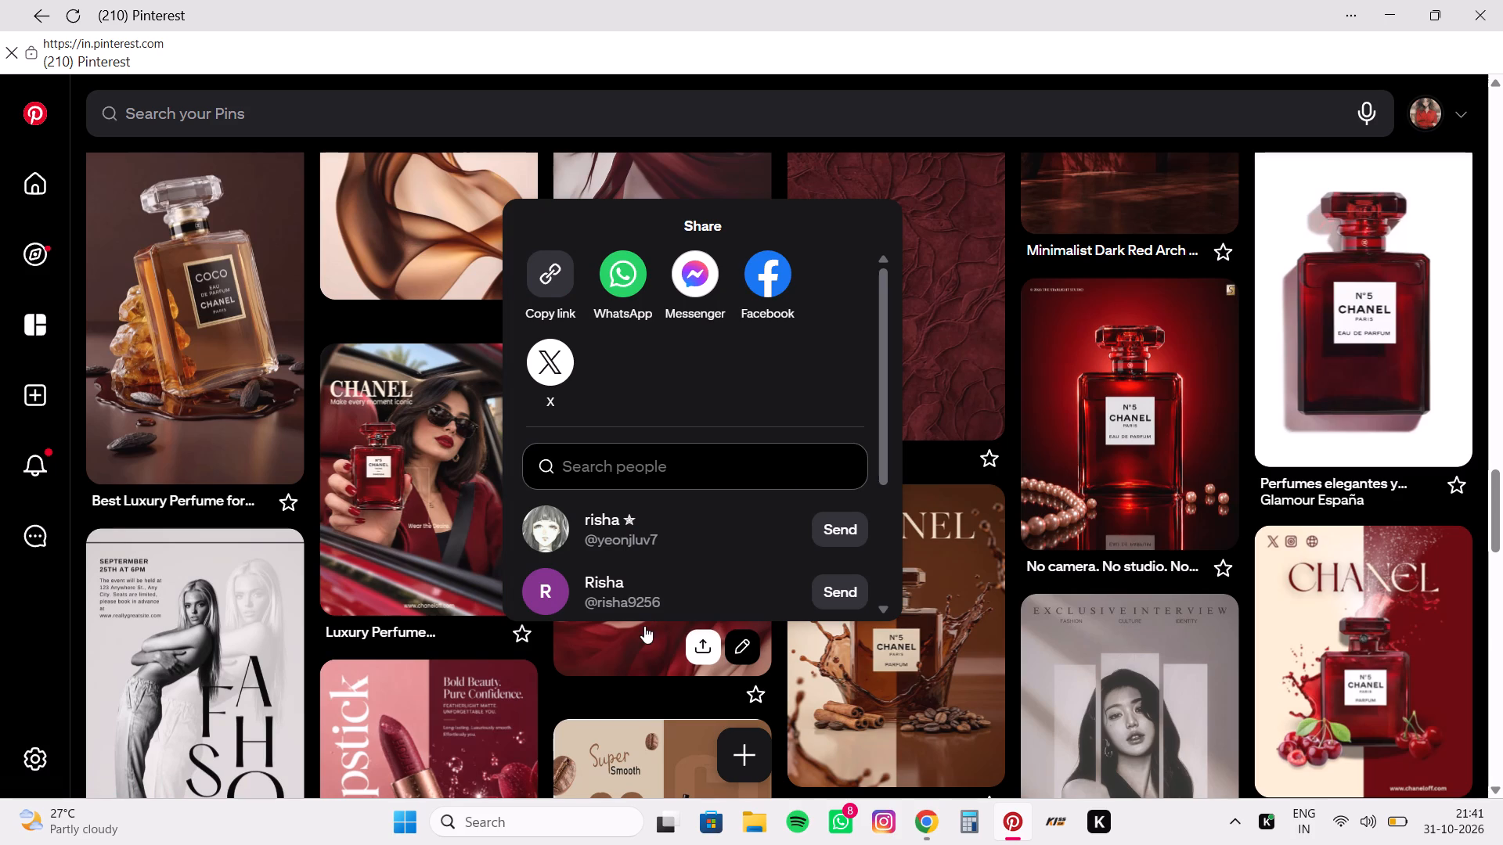
{"action": "left_click", "coordinate": [643, 627]}
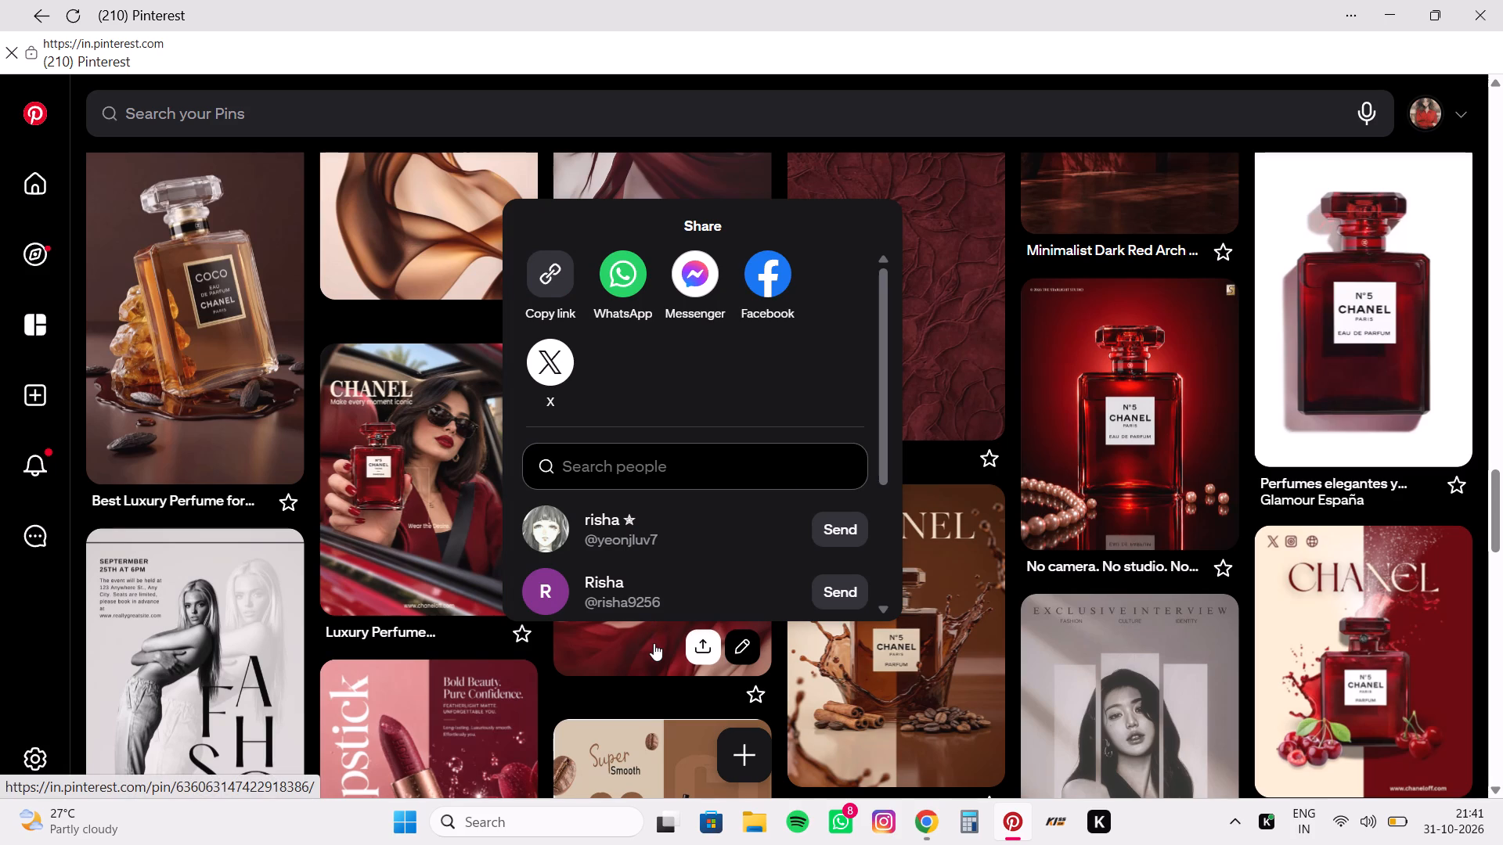
{"action": "left_click", "coordinate": [654, 643]}
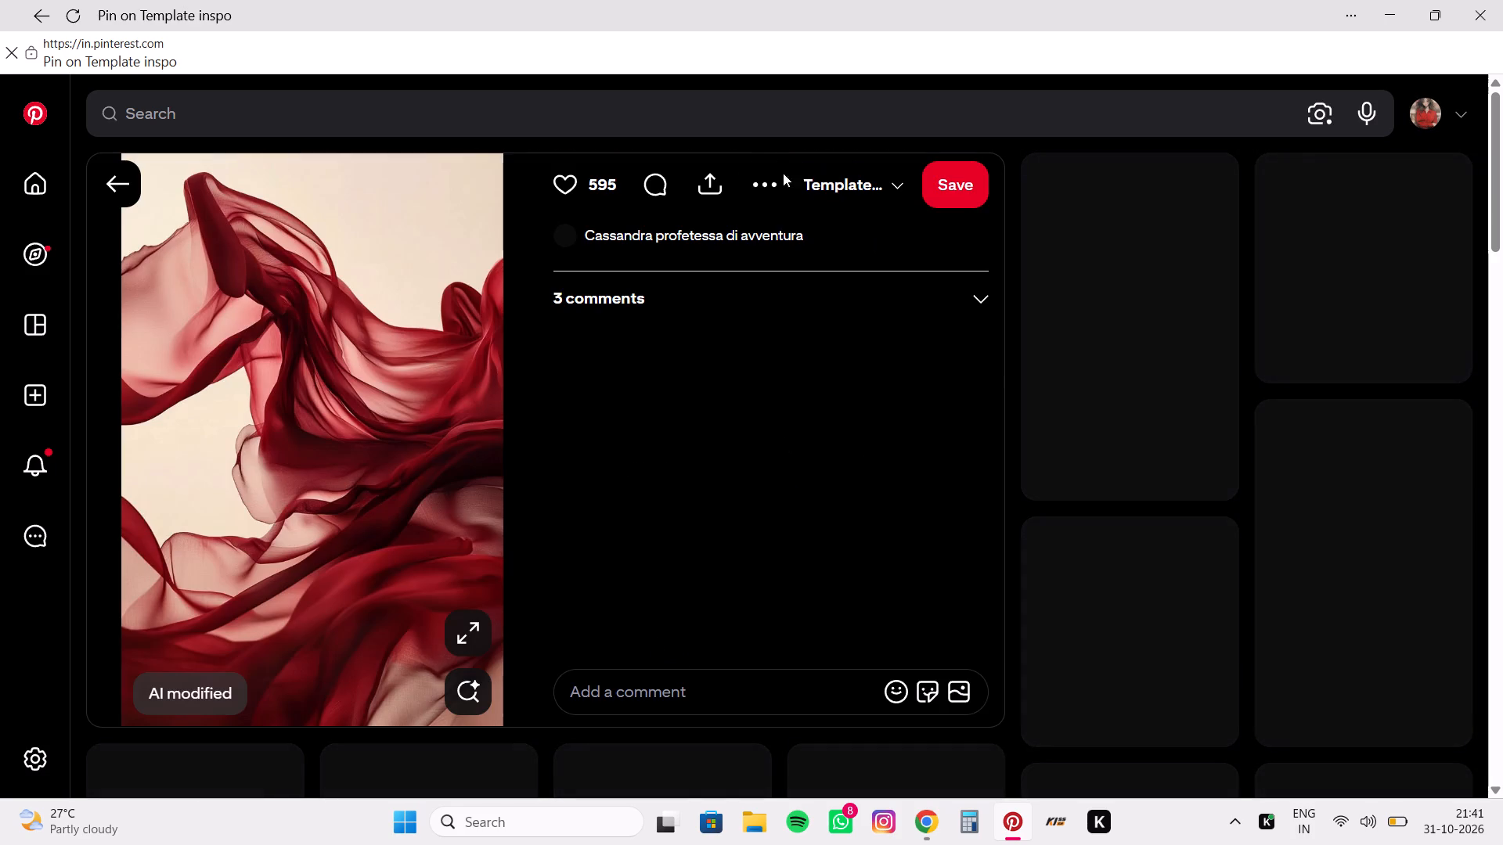
{"action": "left_click", "coordinate": [770, 182]}
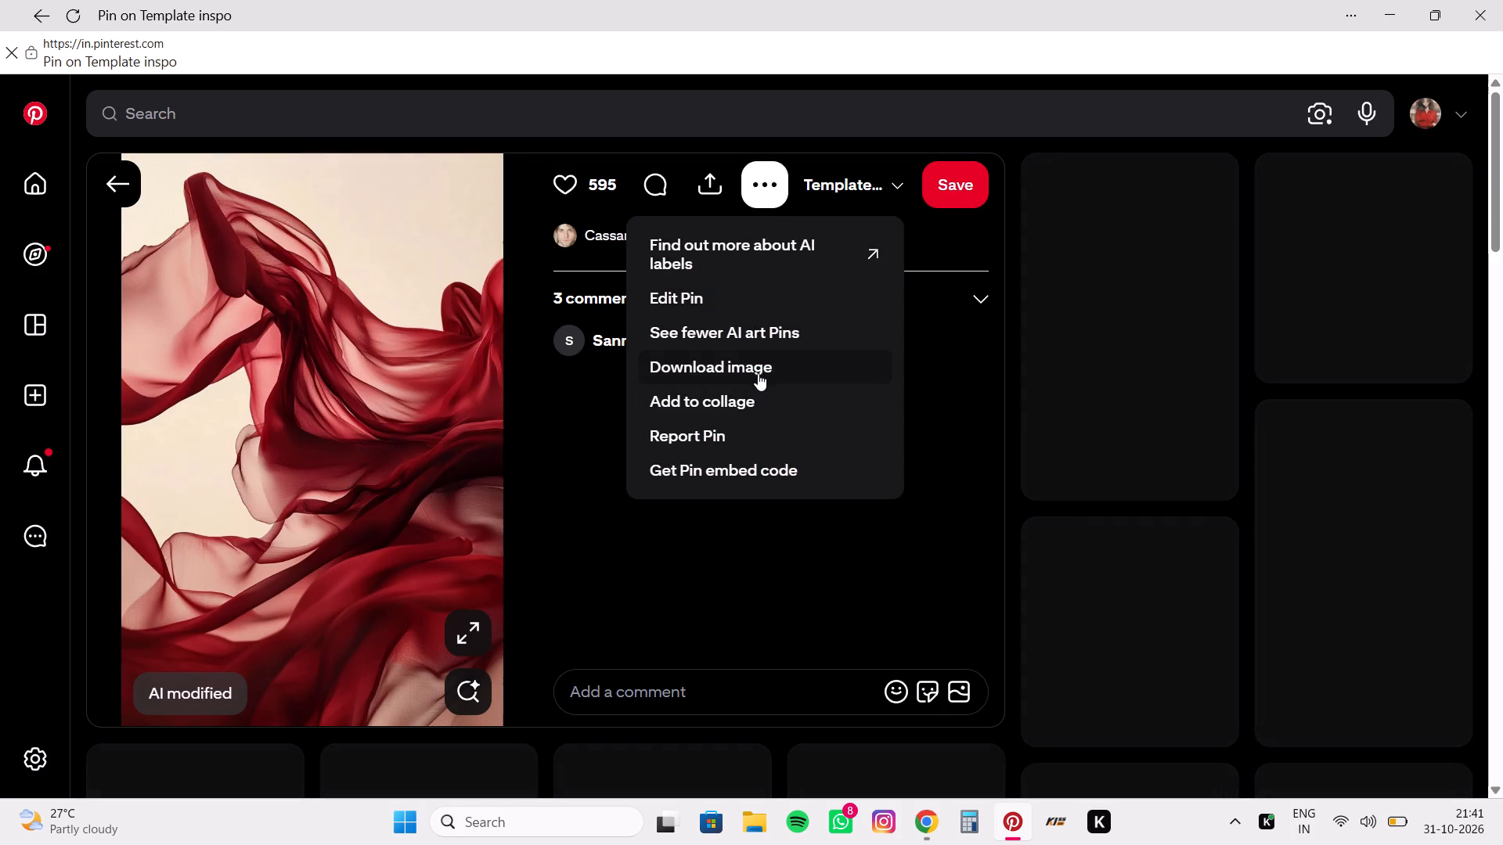
{"action": "left_click", "coordinate": [760, 372]}
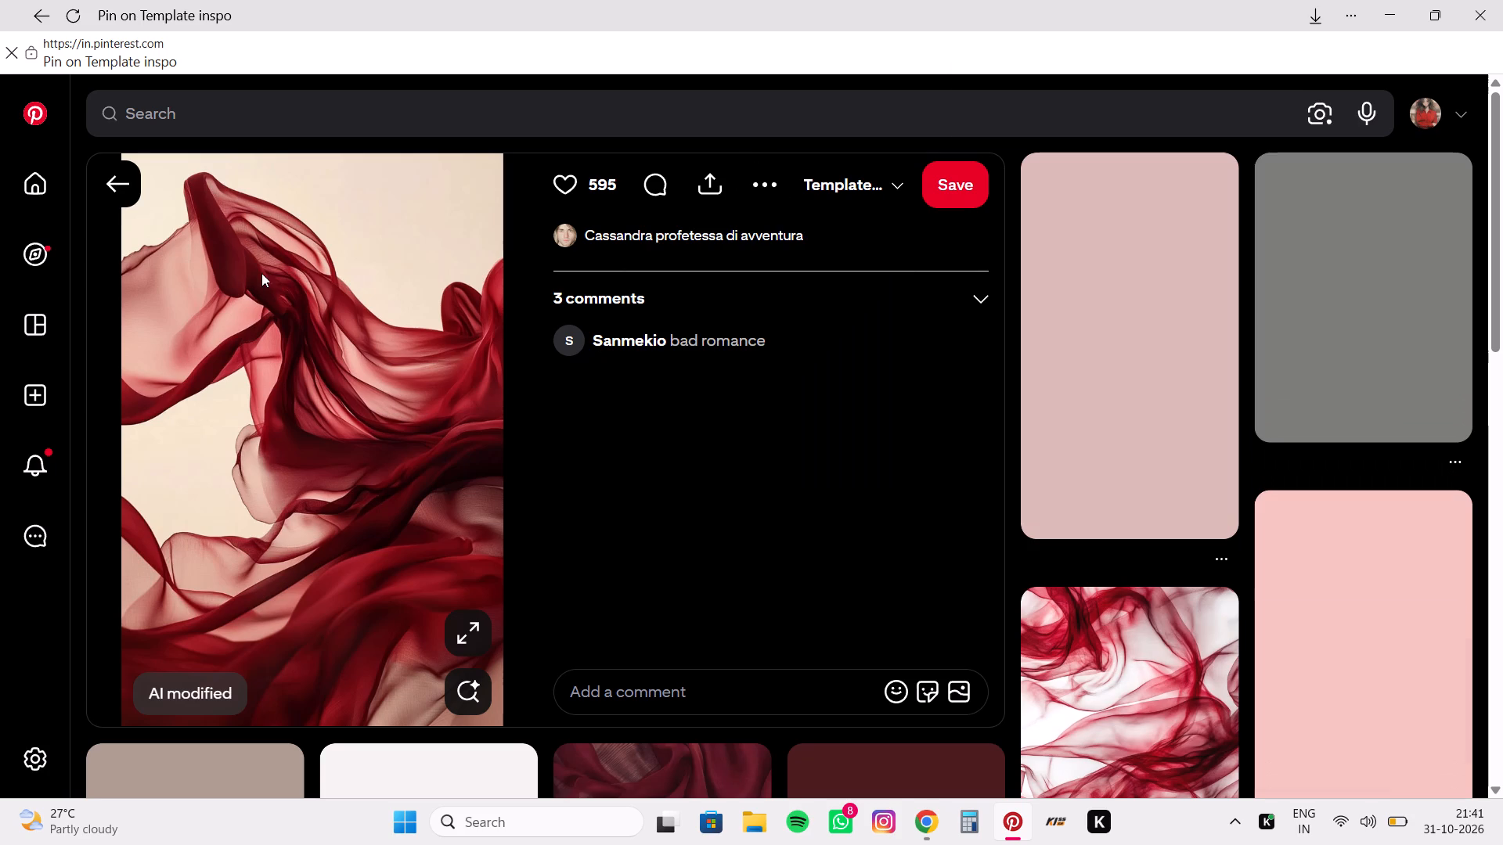
{"action": "left_click", "coordinate": [112, 203]}
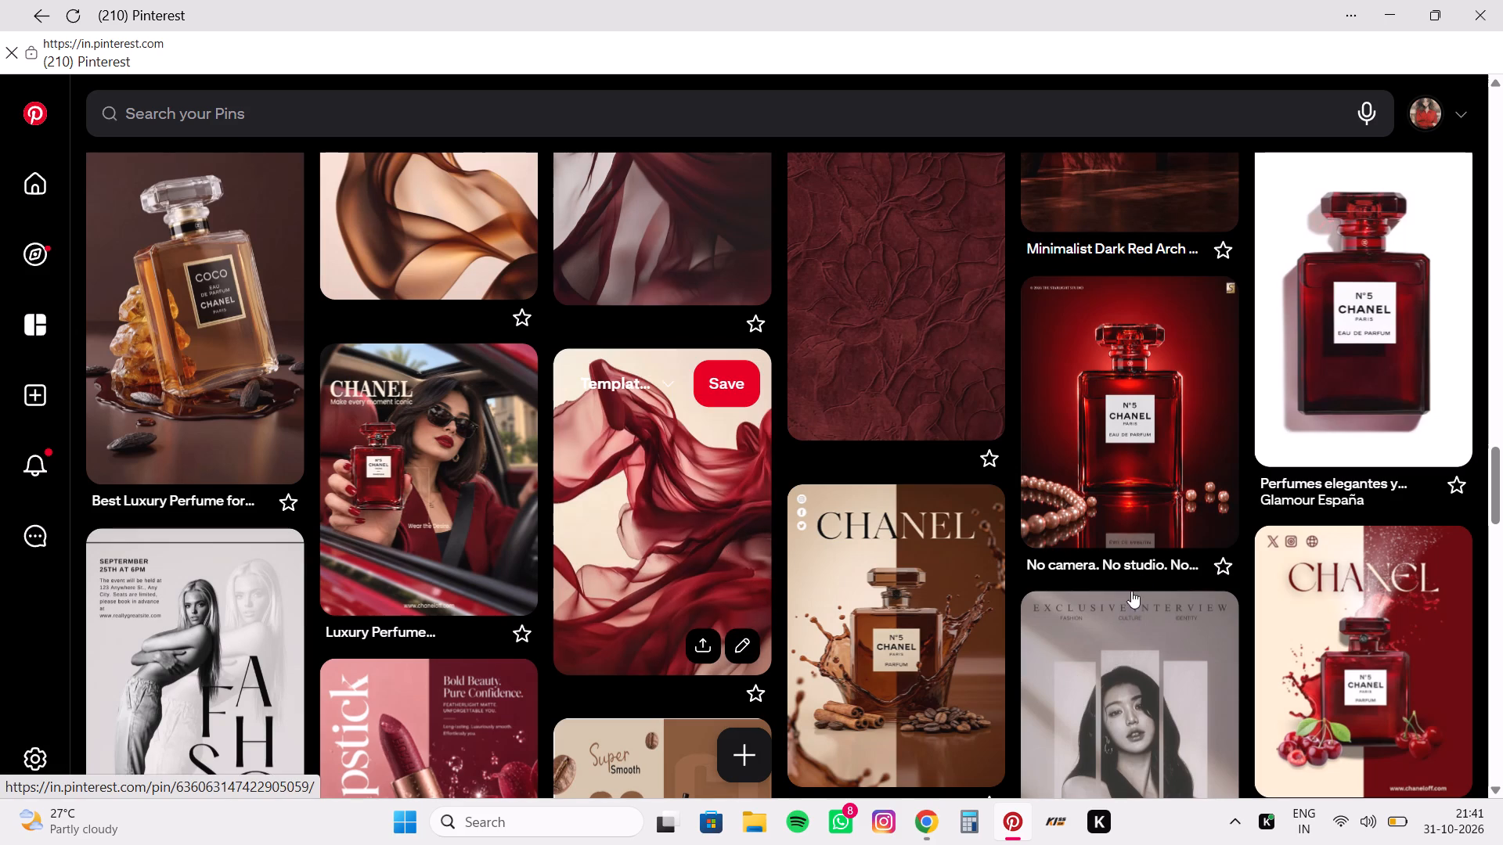
Find the red Chanel N°5 perfume bottle on white from Glamour España, download its image and leave the pin.
{"action": "scroll", "coordinate": [1389, 293], "scroll_direction": "up", "scroll_amount": 1}
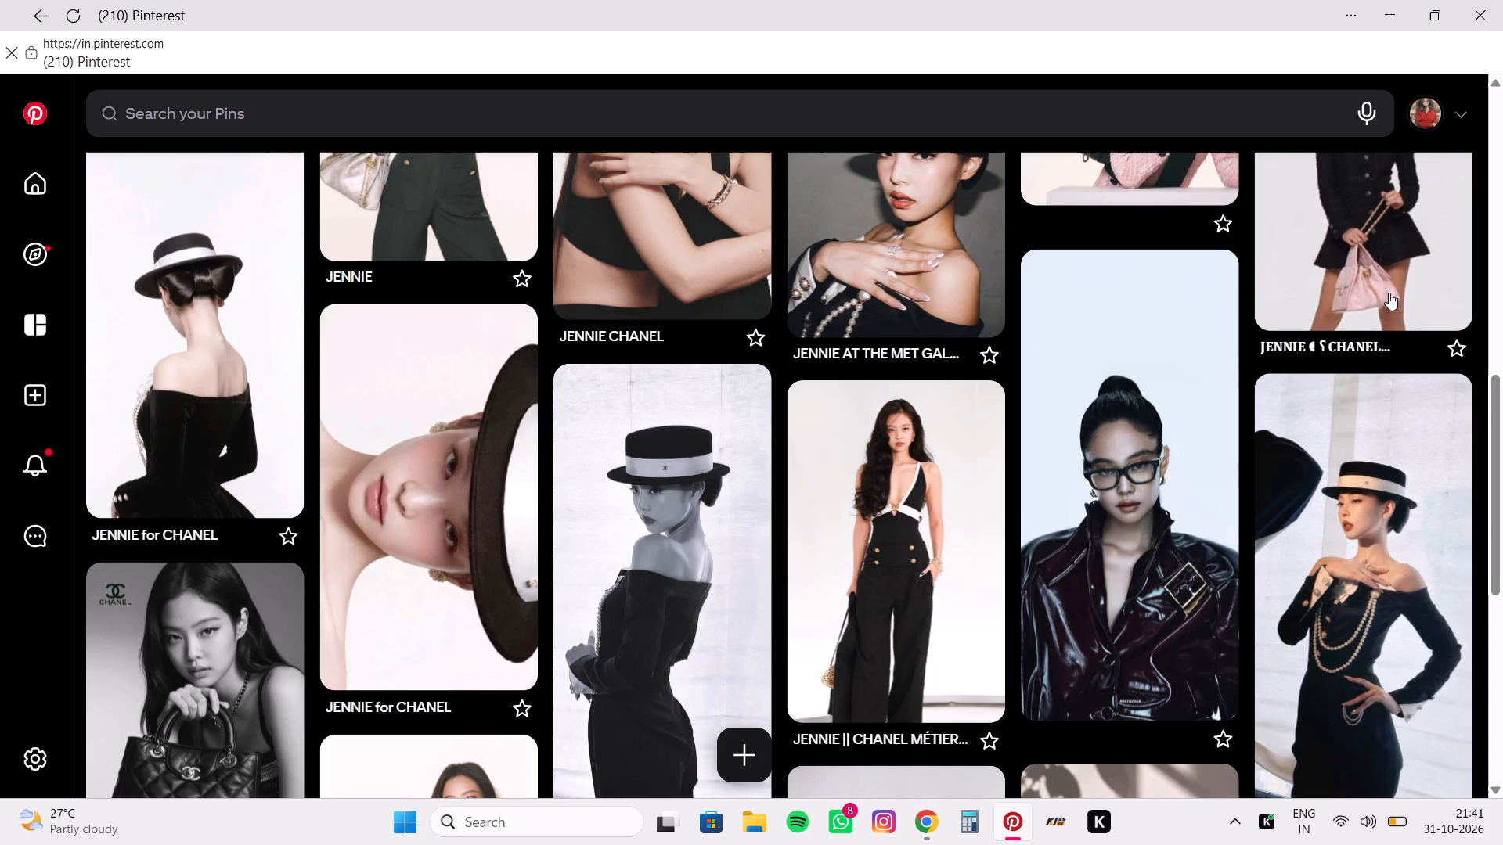
{"action": "scroll", "coordinate": [1273, 491], "scroll_direction": "down", "scroll_amount": 7}
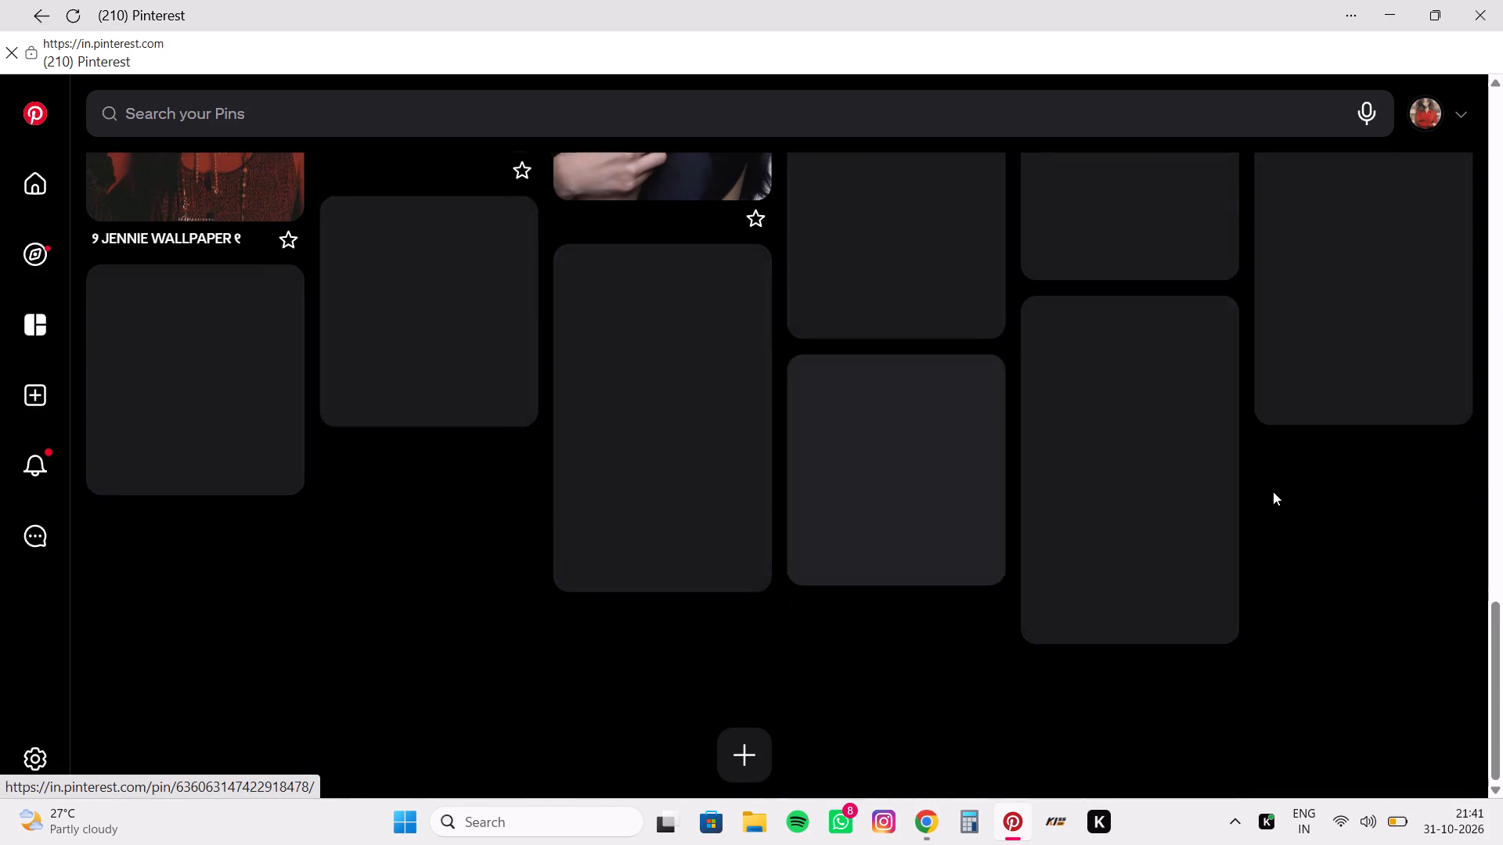
{"action": "scroll", "coordinate": [1273, 491], "scroll_direction": "down", "scroll_amount": 1}
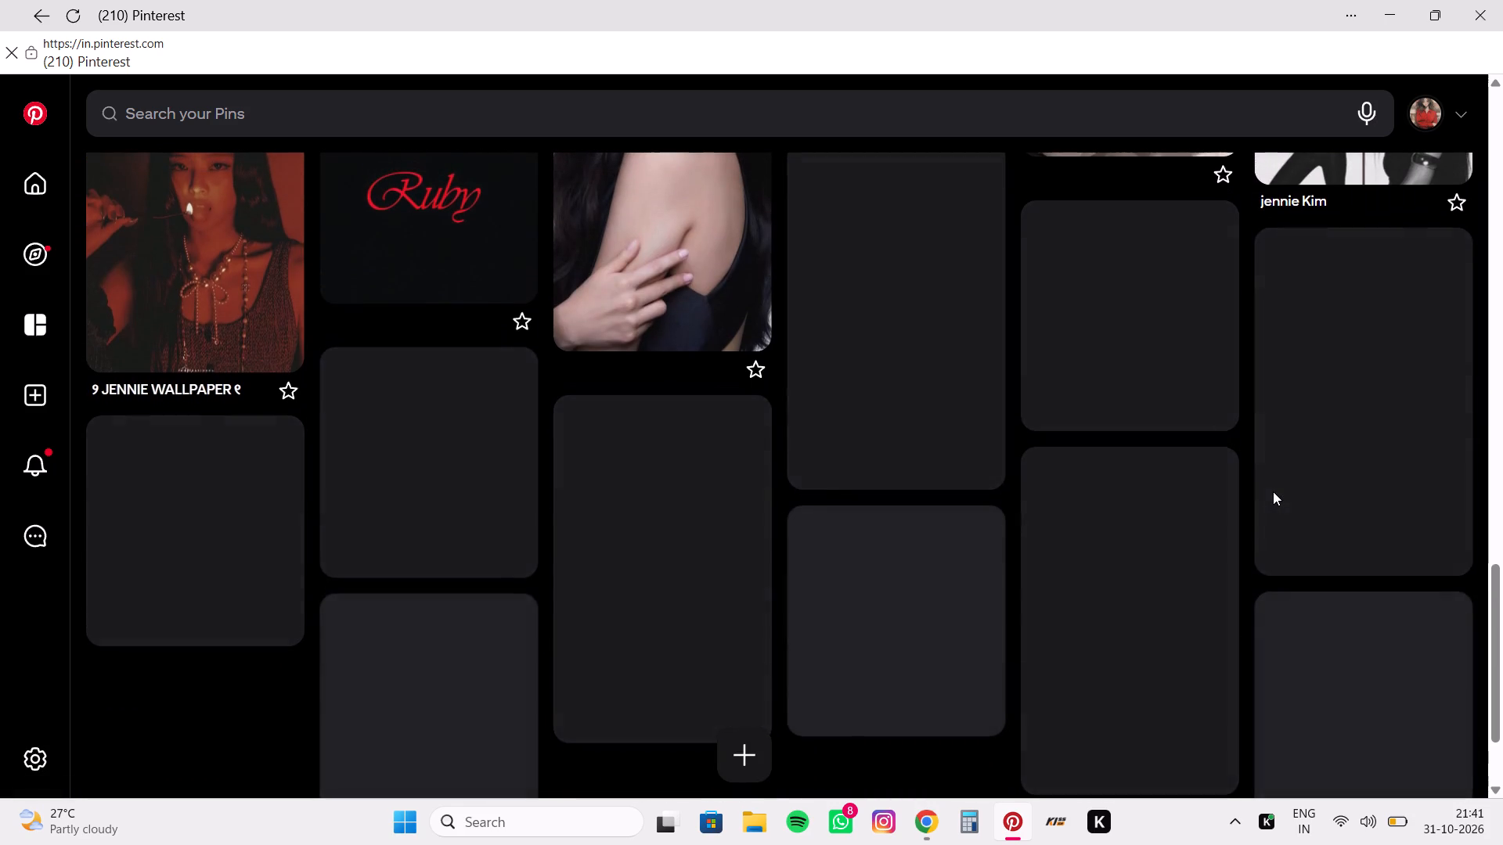
{"action": "scroll", "coordinate": [1273, 491], "scroll_direction": "down", "scroll_amount": 2}
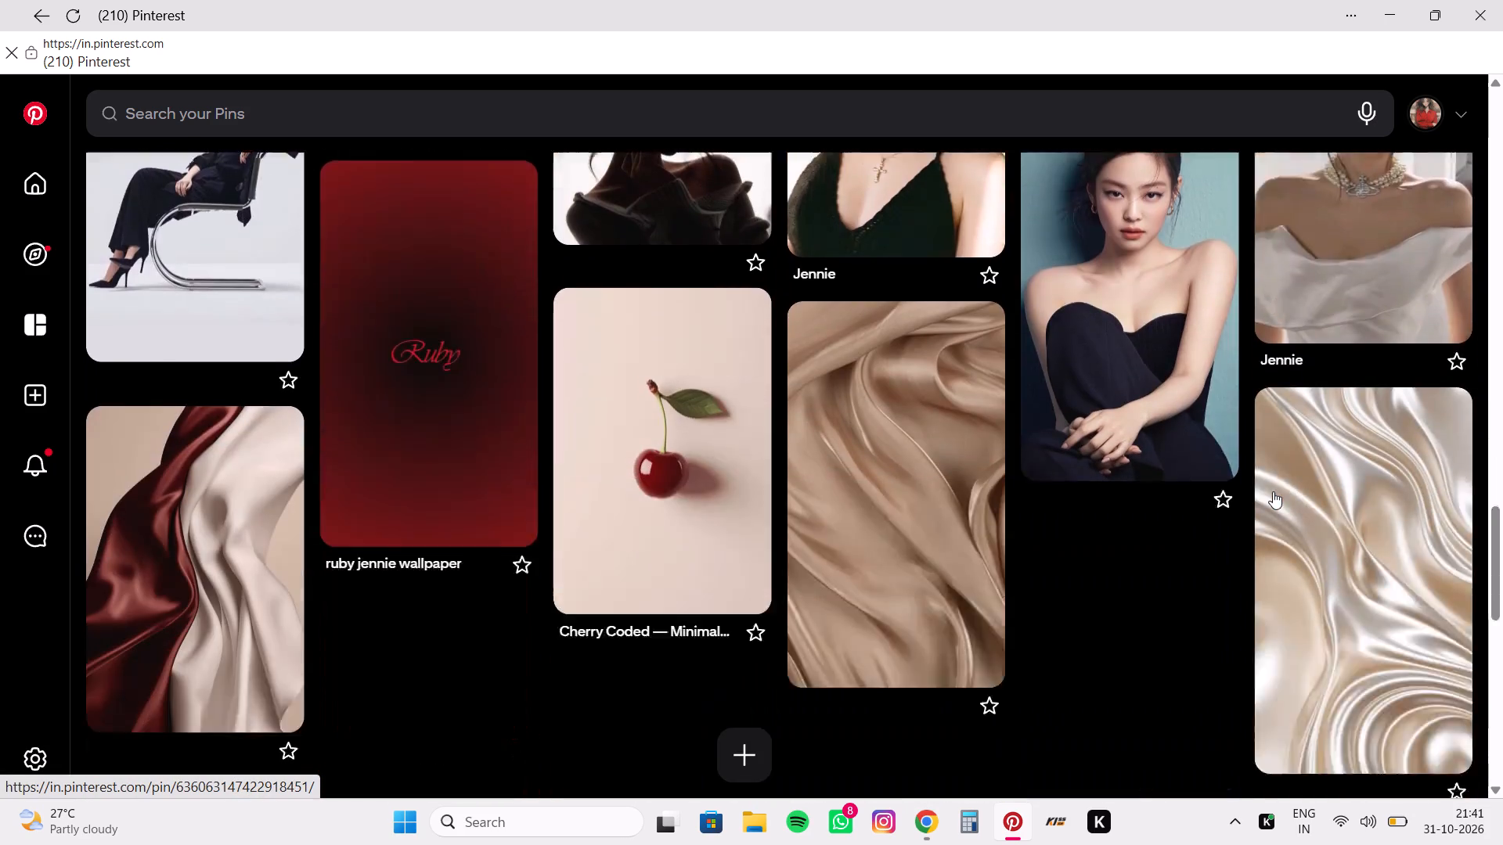
{"action": "scroll", "coordinate": [1273, 491], "scroll_direction": "down", "scroll_amount": 5}
{"action": "left_click", "coordinate": [1399, 442]}
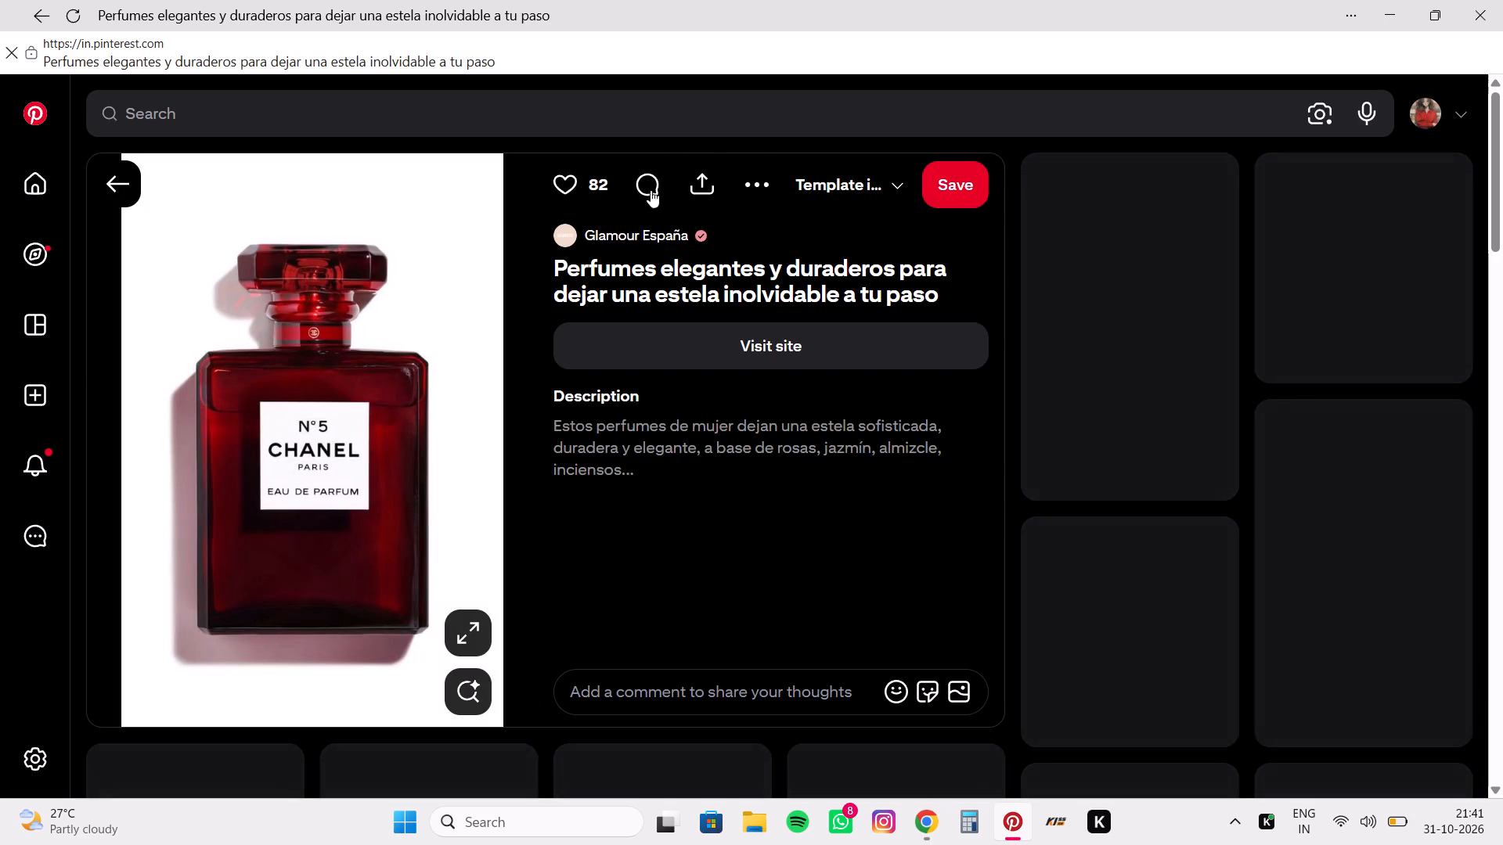
{"action": "left_click", "coordinate": [753, 185]}
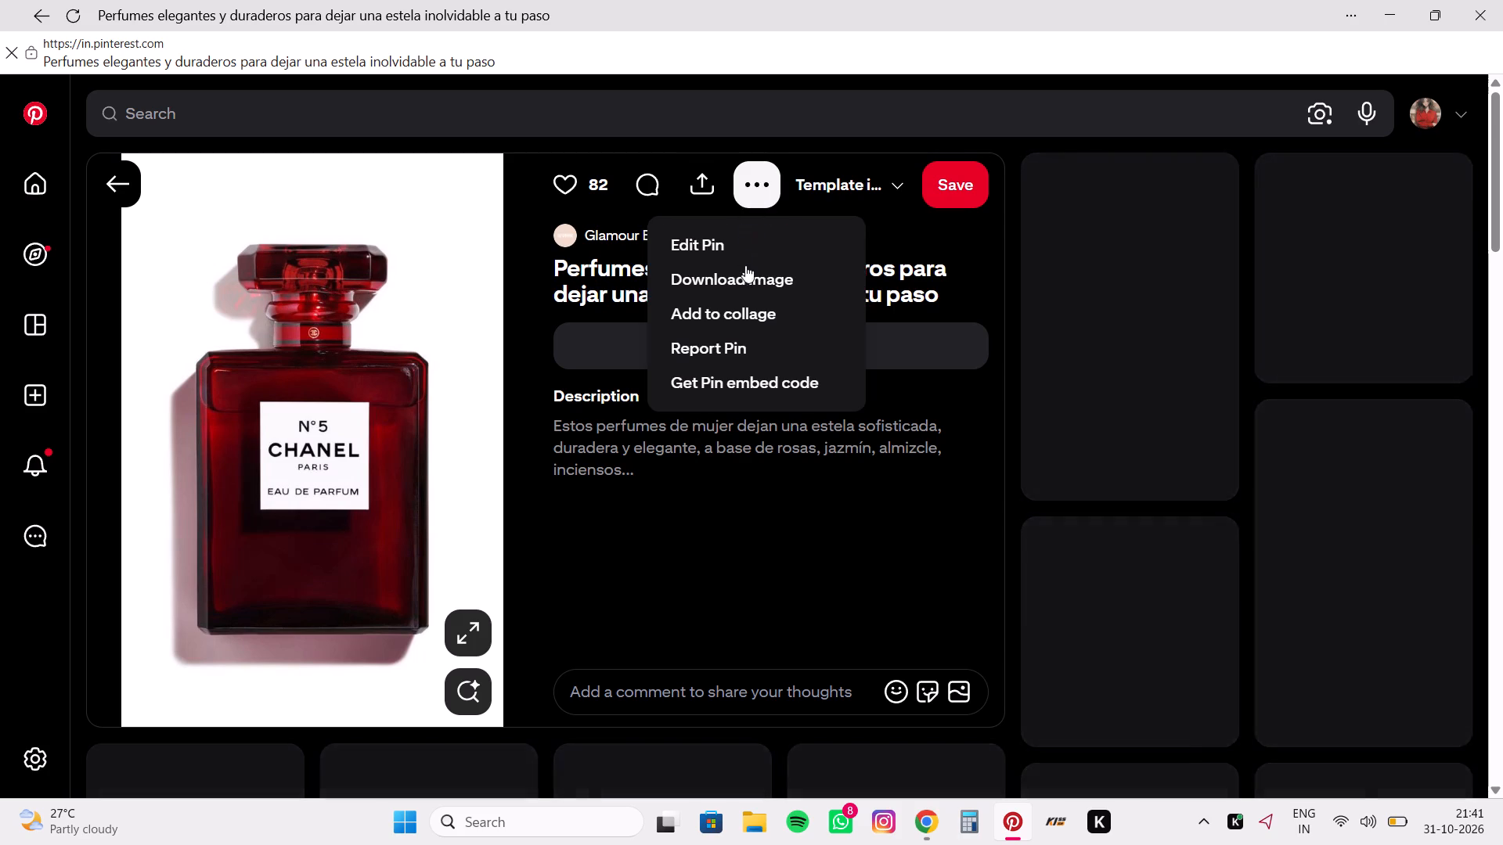
{"action": "left_click", "coordinate": [751, 182]}
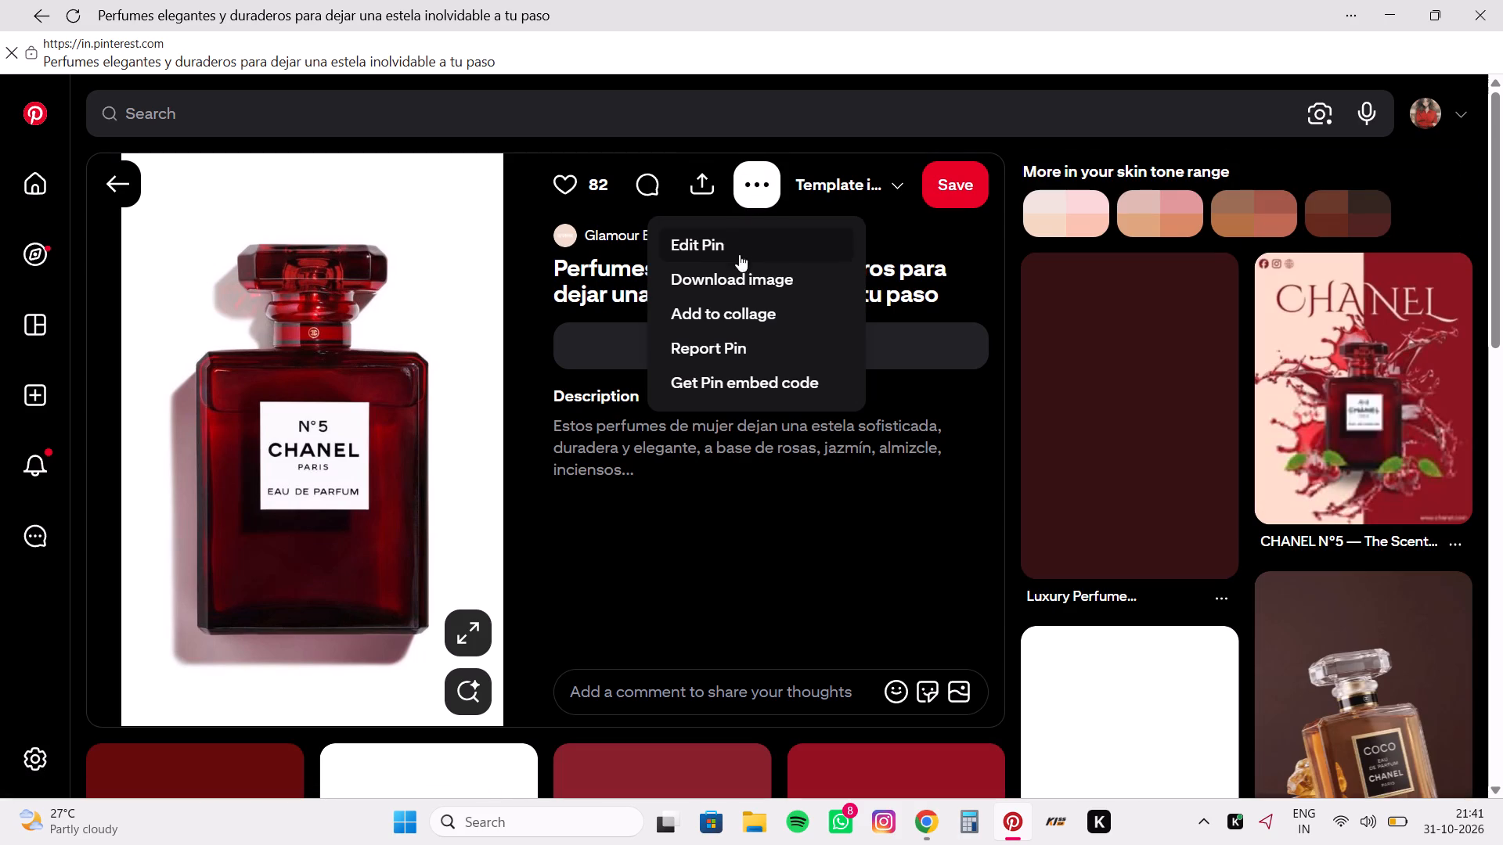
{"action": "left_click", "coordinate": [733, 276]}
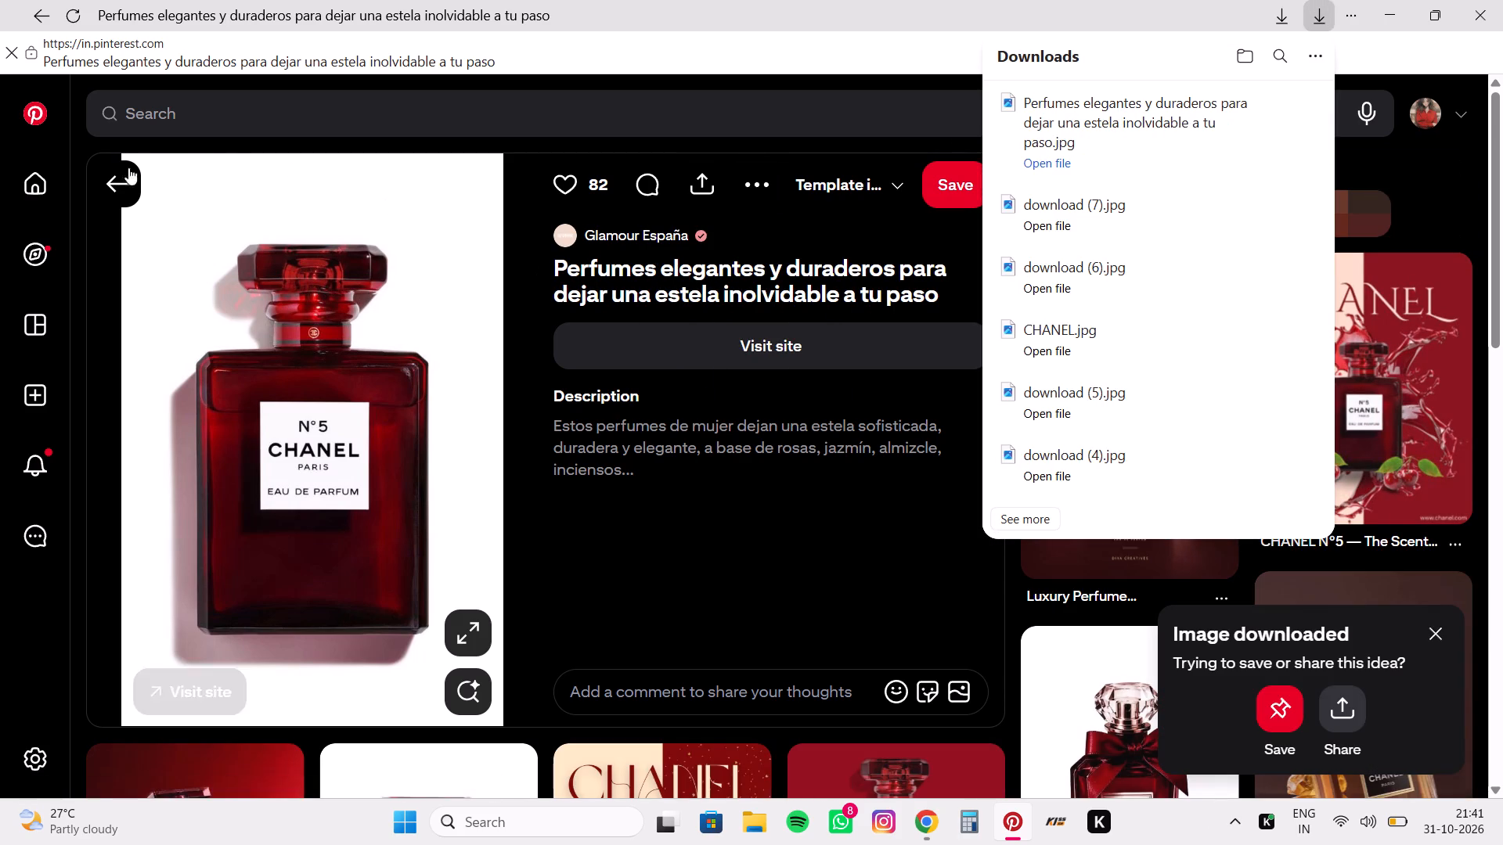
{"action": "left_click", "coordinate": [116, 180]}
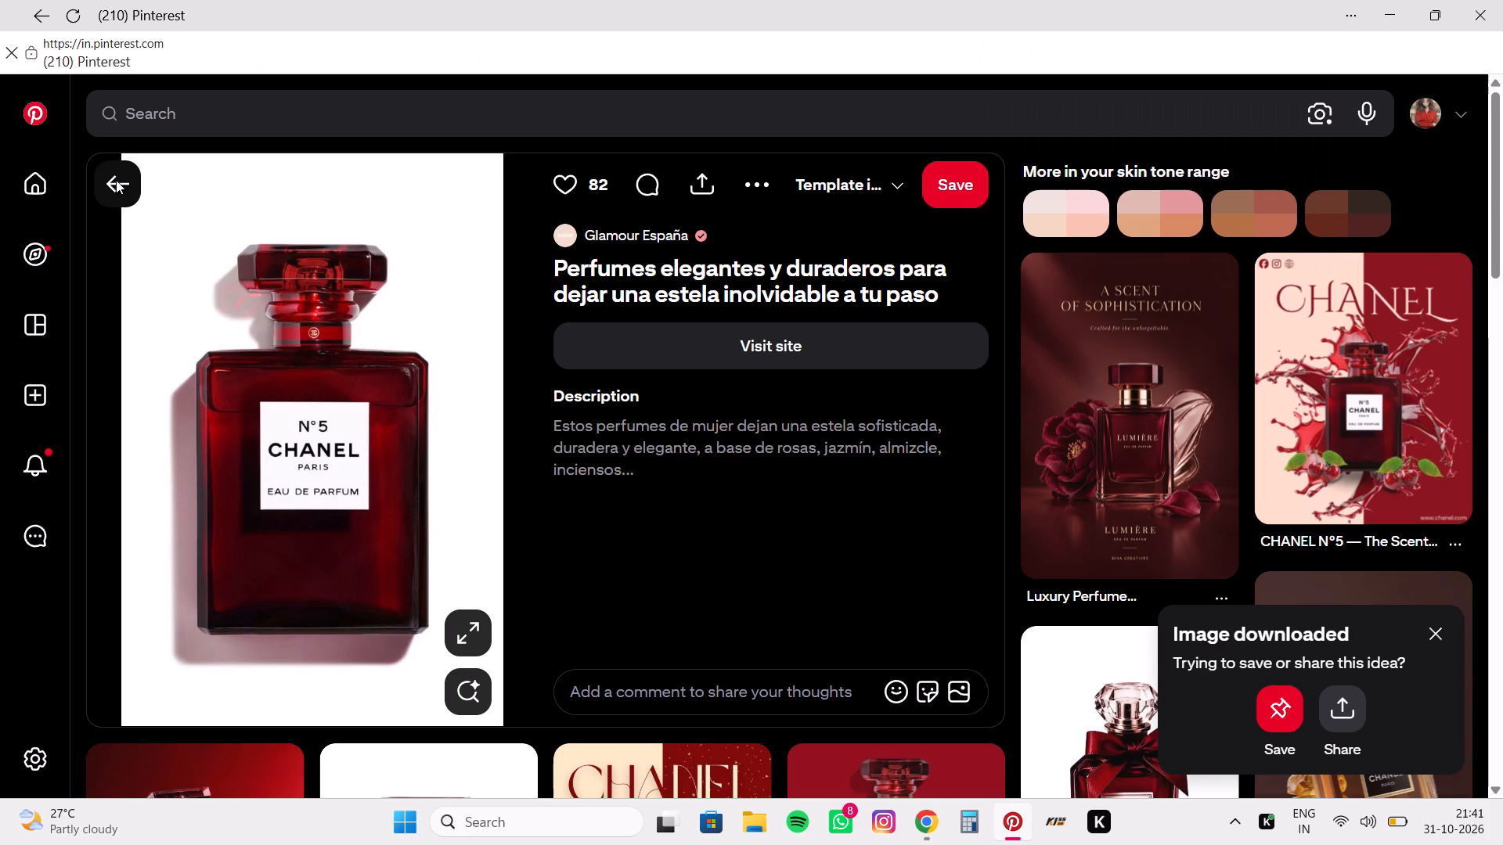
Look through the Template inspo board's Jennie portraits, fabric textures and Chanel perfume posters for more poster images.
{"action": "scroll", "coordinate": [1057, 568], "scroll_direction": "down", "scroll_amount": 3}
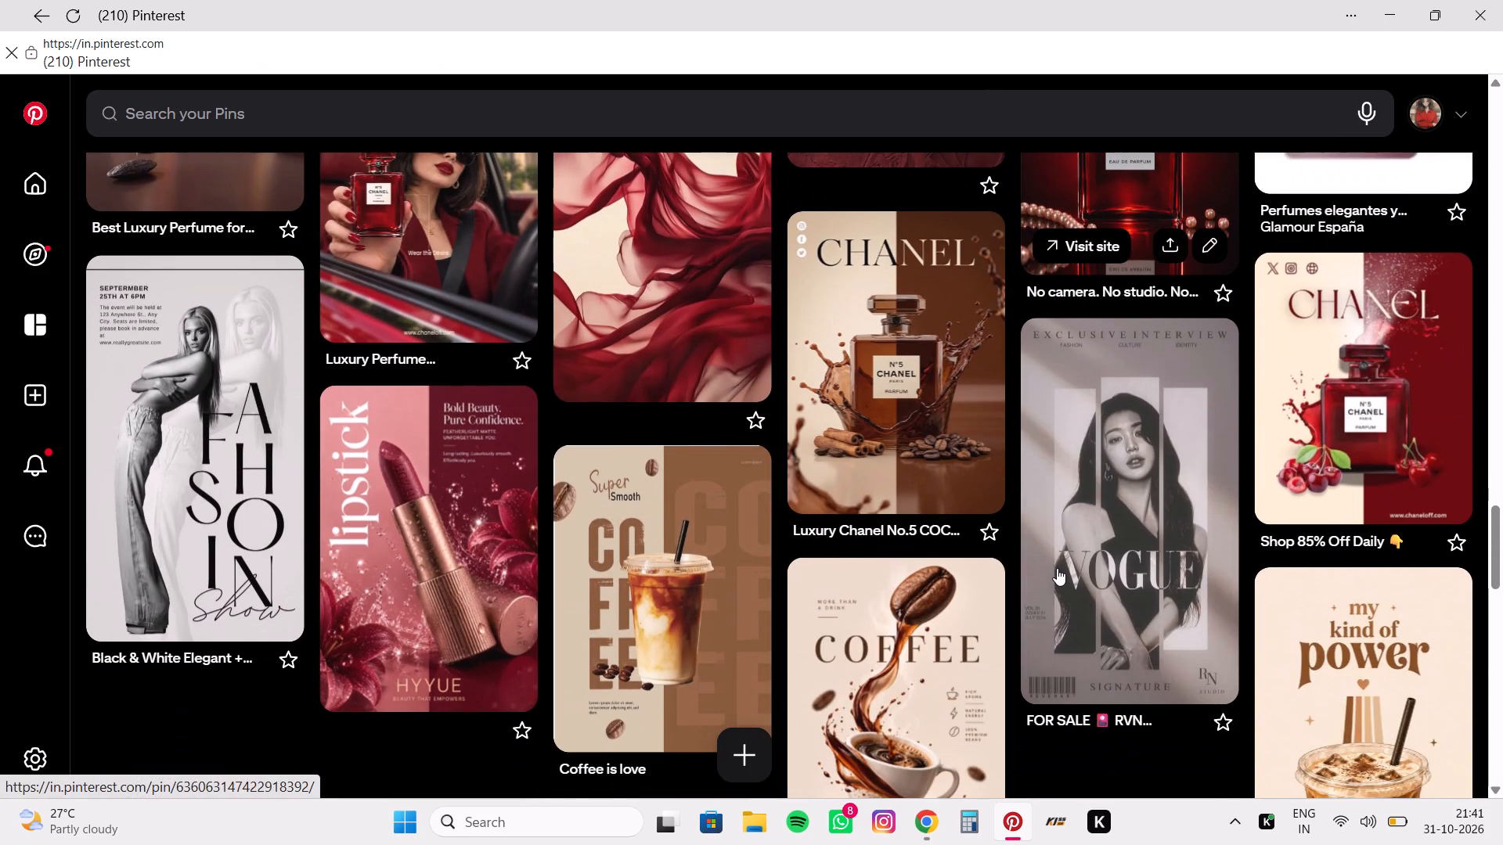
{"action": "scroll", "coordinate": [1057, 568], "scroll_direction": "up", "scroll_amount": 1}
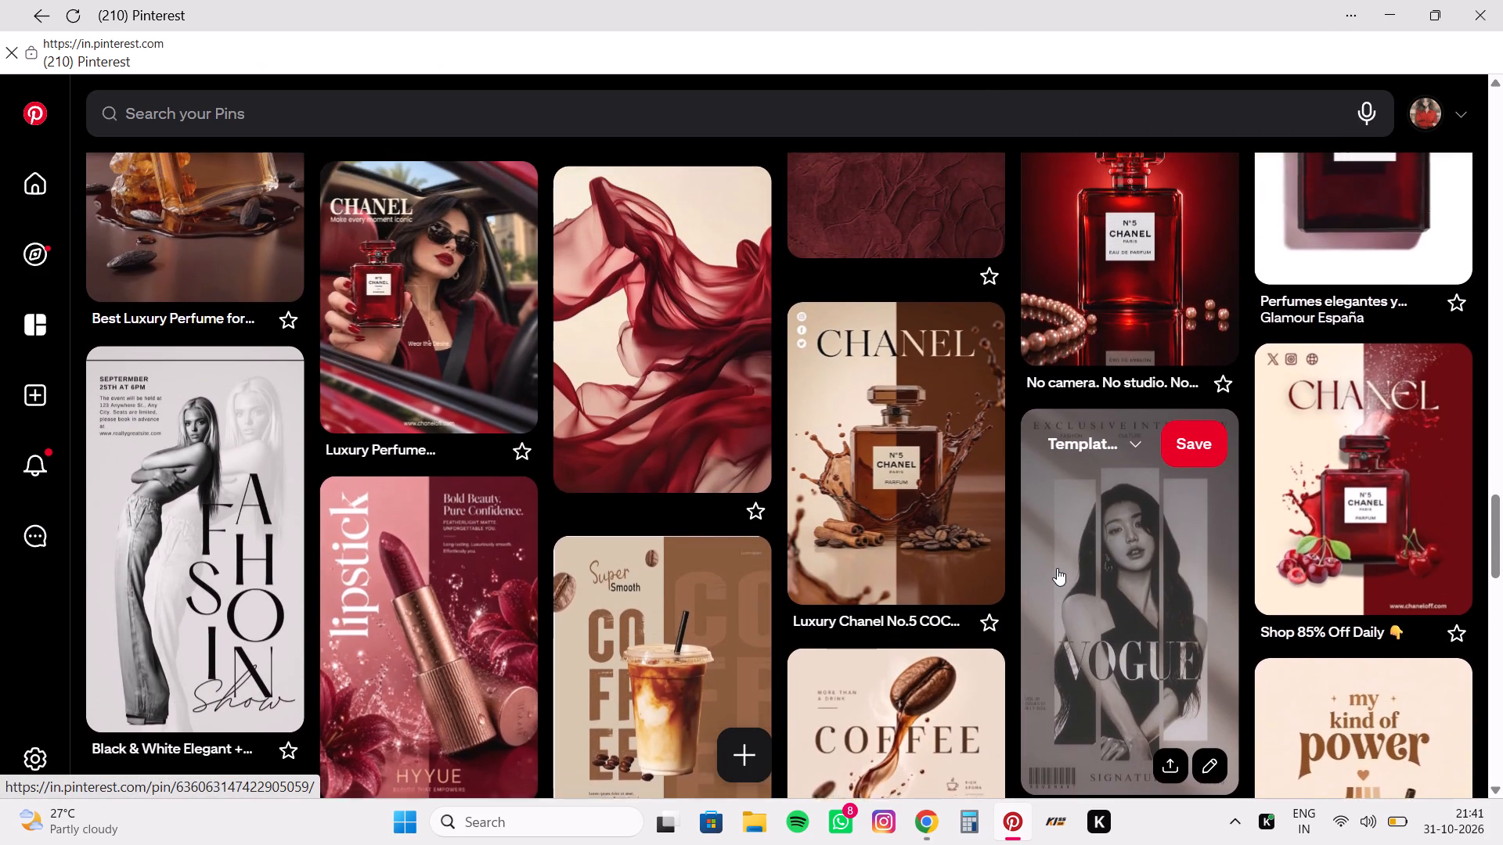
{"action": "scroll", "coordinate": [1057, 568], "scroll_direction": "up", "scroll_amount": 1}
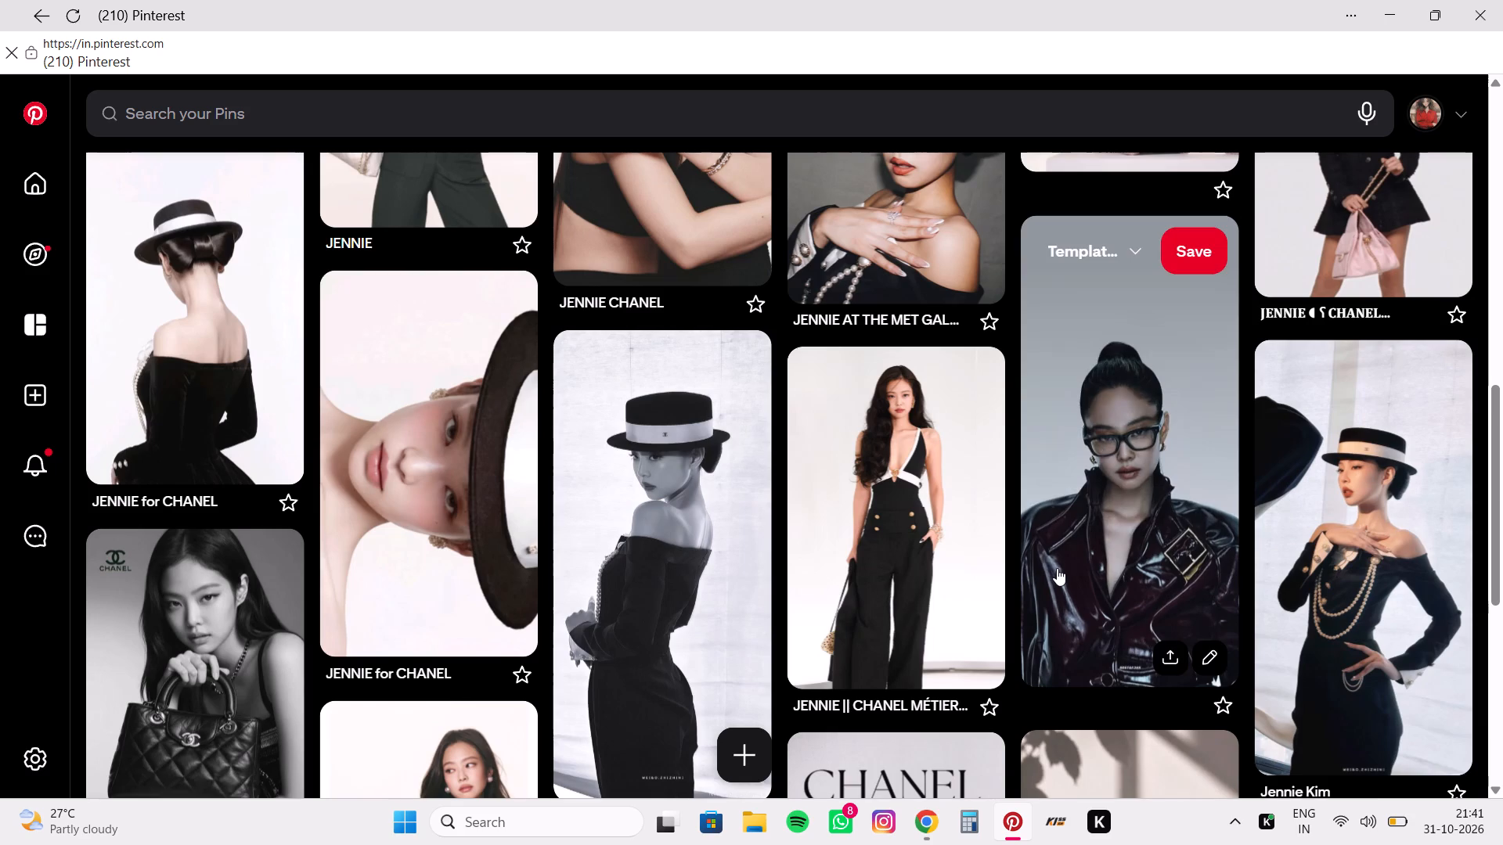
{"action": "scroll", "coordinate": [920, 583], "scroll_direction": "down", "scroll_amount": 7}
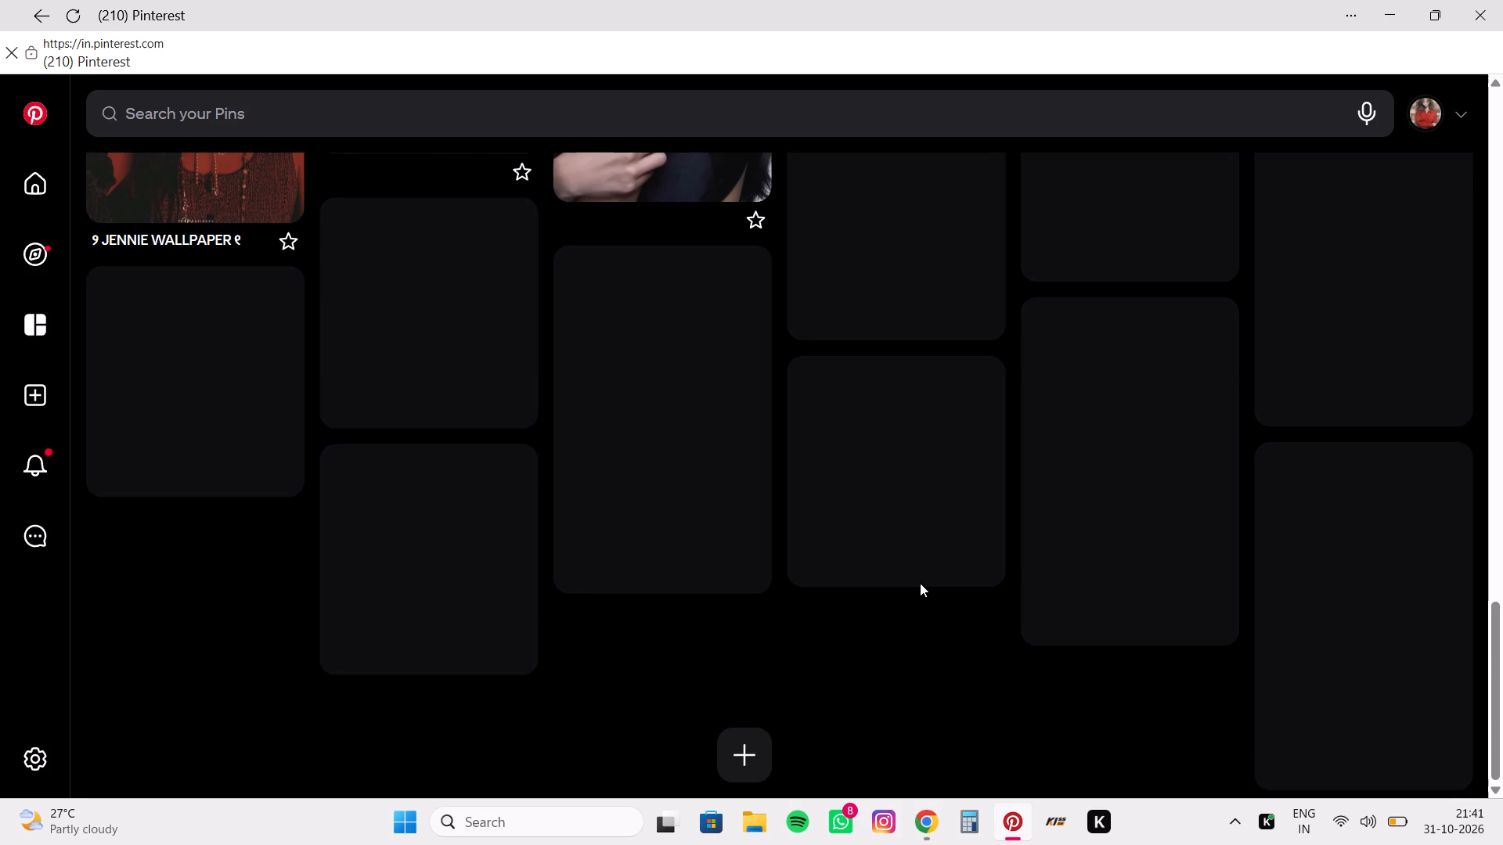
{"action": "scroll", "coordinate": [920, 583], "scroll_direction": "down", "scroll_amount": 1}
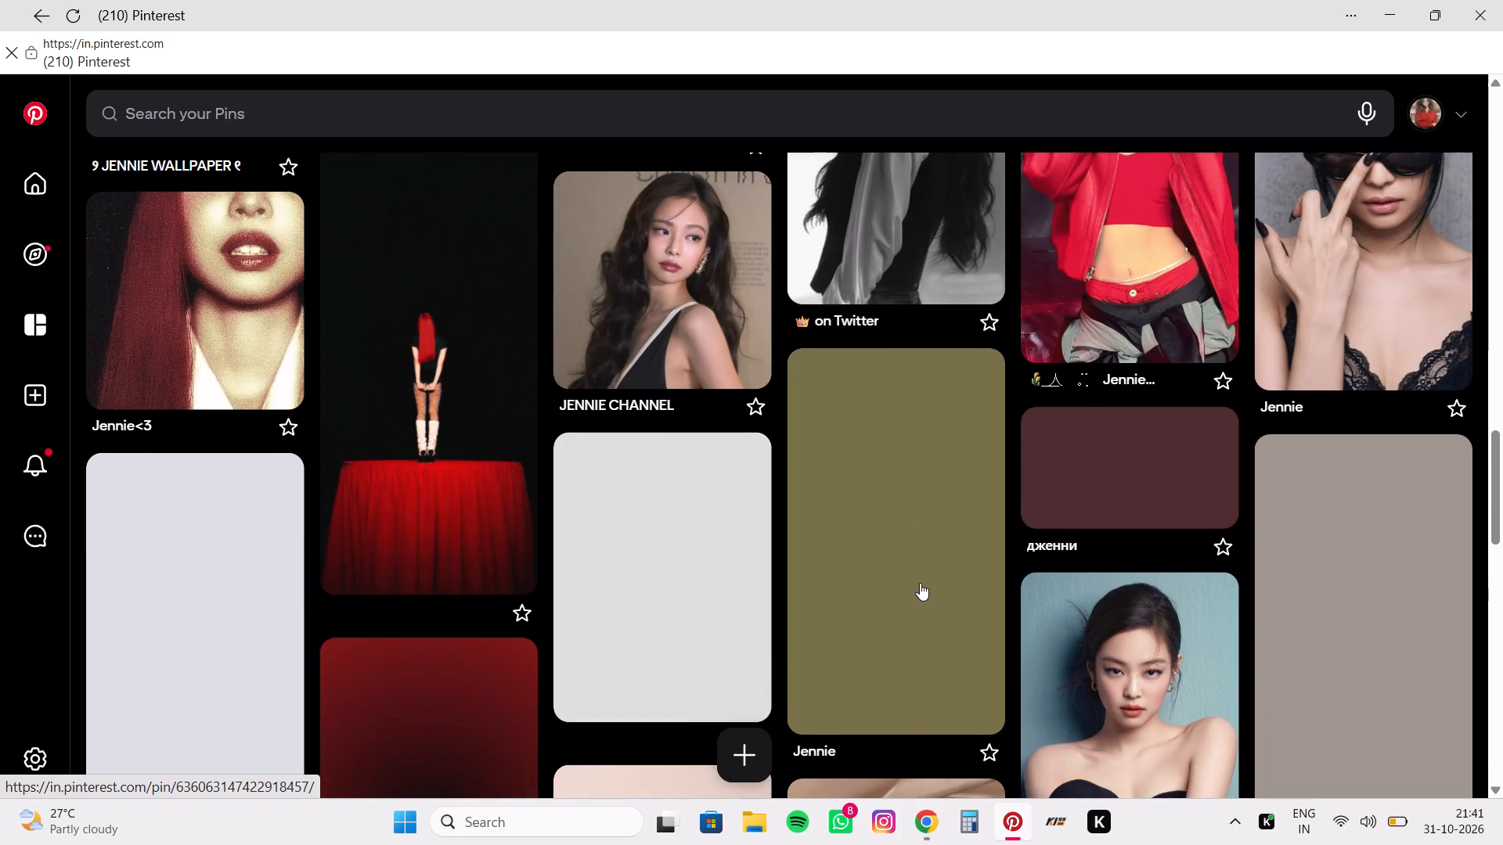
{"action": "scroll", "coordinate": [920, 583], "scroll_direction": "down", "scroll_amount": 3}
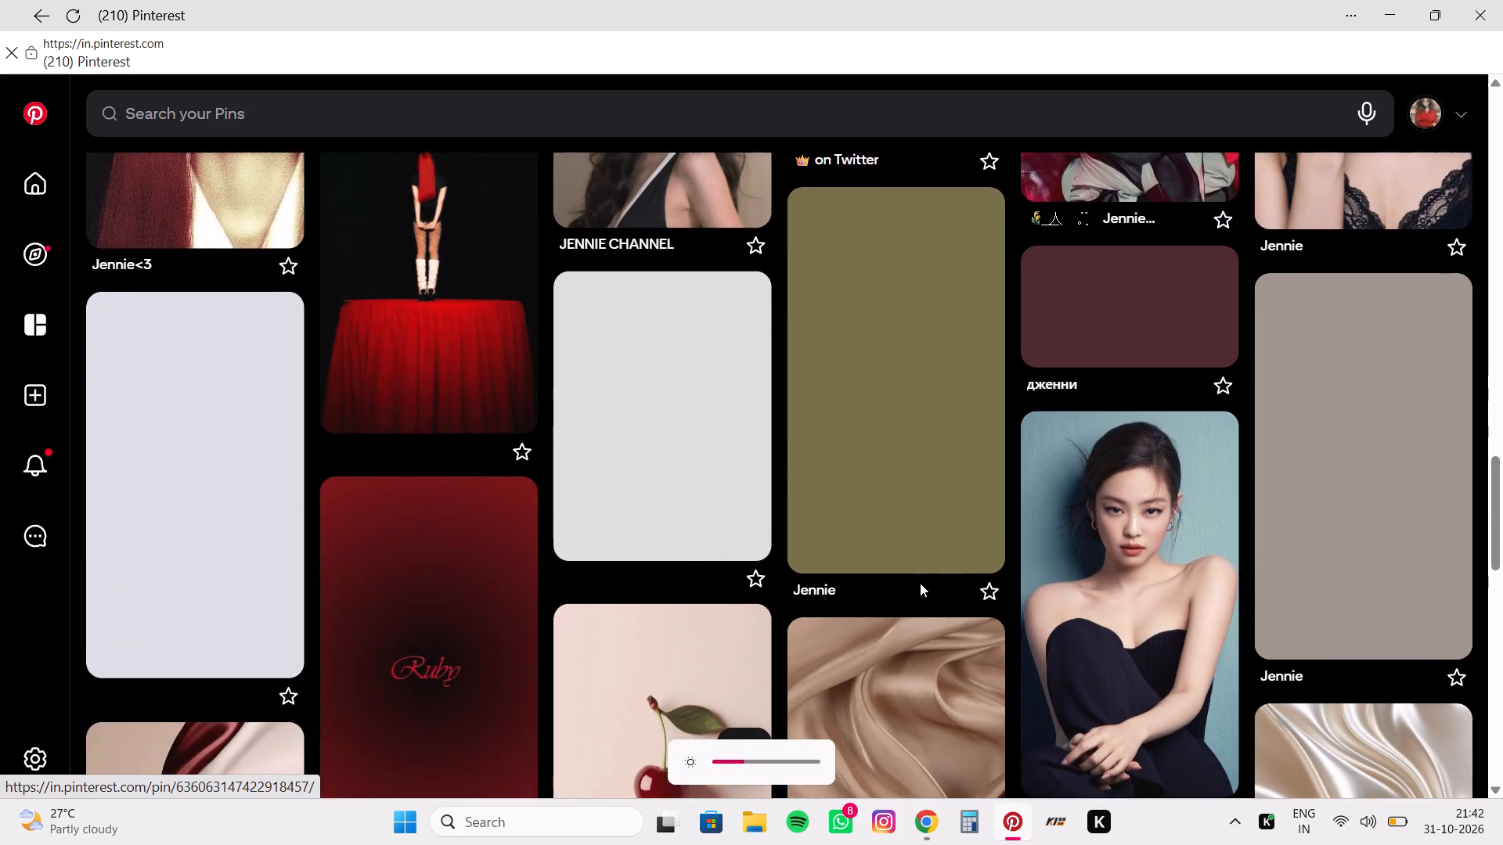
{"action": "scroll", "coordinate": [920, 583], "scroll_direction": "down", "scroll_amount": 4}
Find the pin of flowing amber-brown fabric on a cream background, download its image and return to the board.
{"action": "scroll", "coordinate": [920, 583], "scroll_direction": "up", "scroll_amount": 1}
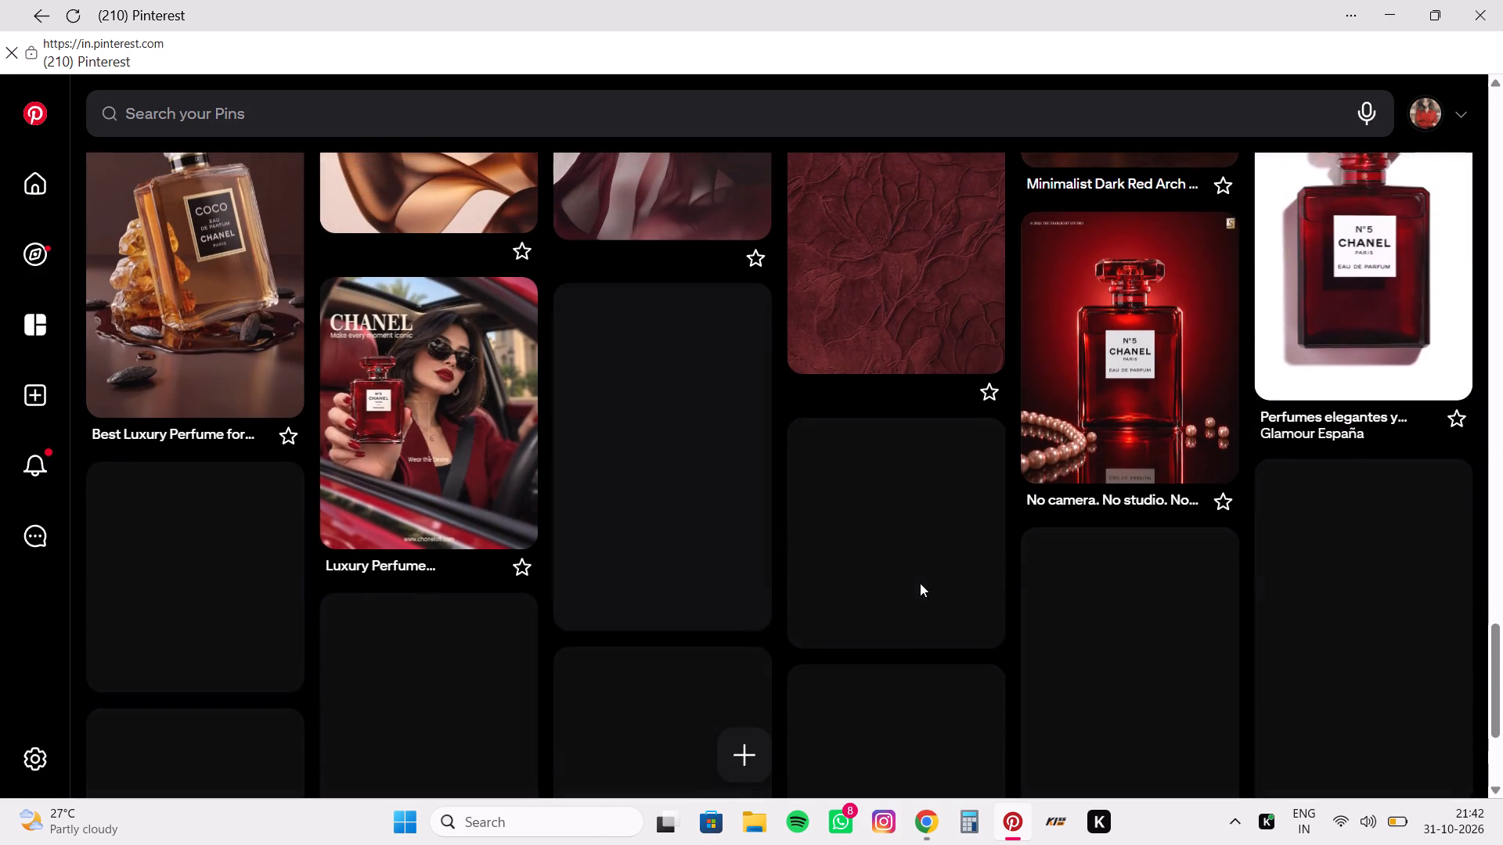
{"action": "scroll", "coordinate": [920, 583], "scroll_direction": "up", "scroll_amount": 2}
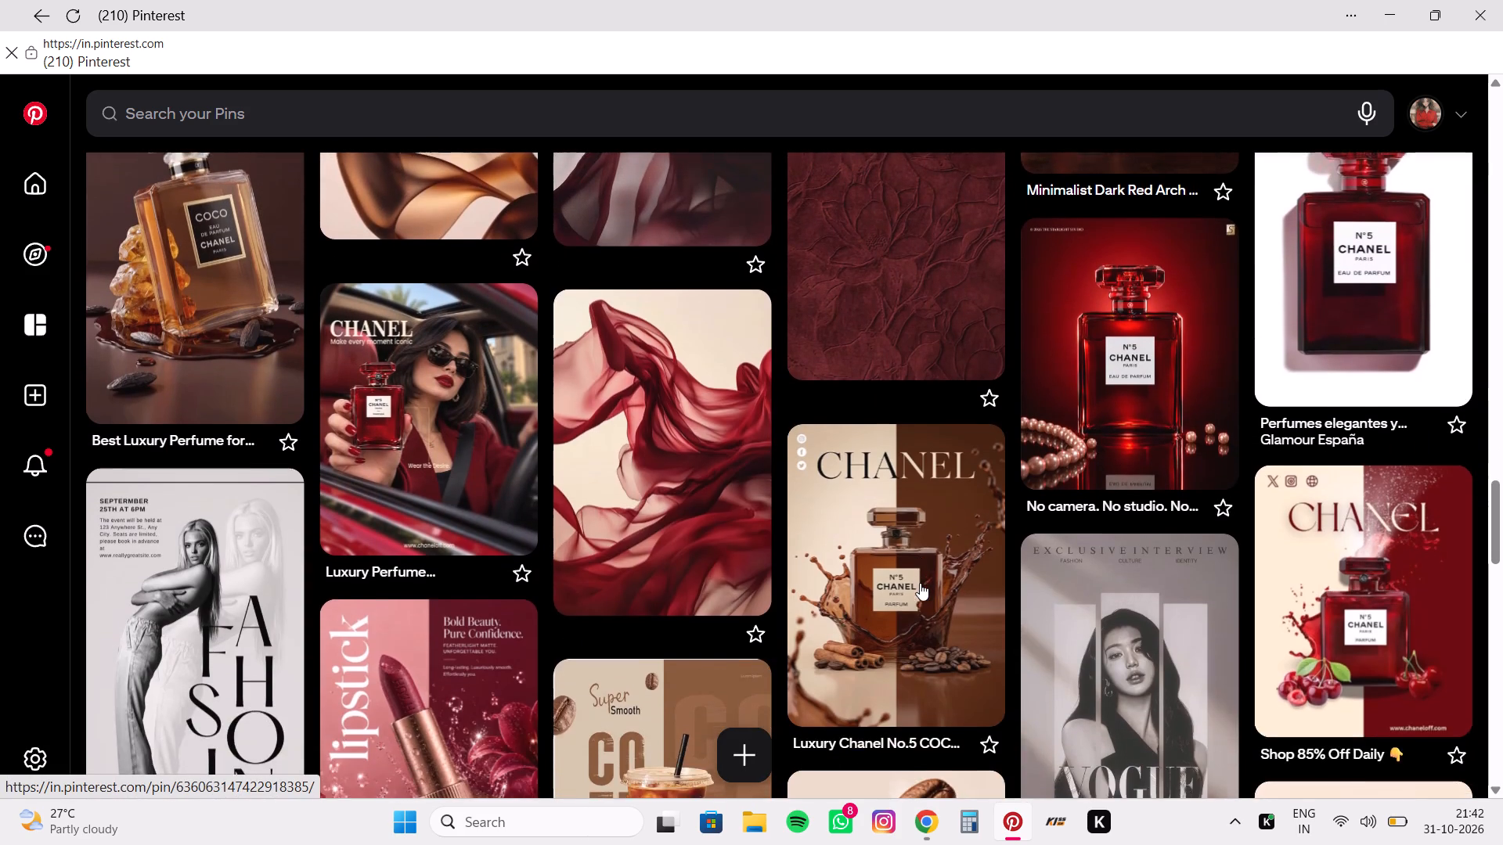
{"action": "scroll", "coordinate": [920, 583], "scroll_direction": "up", "scroll_amount": 2}
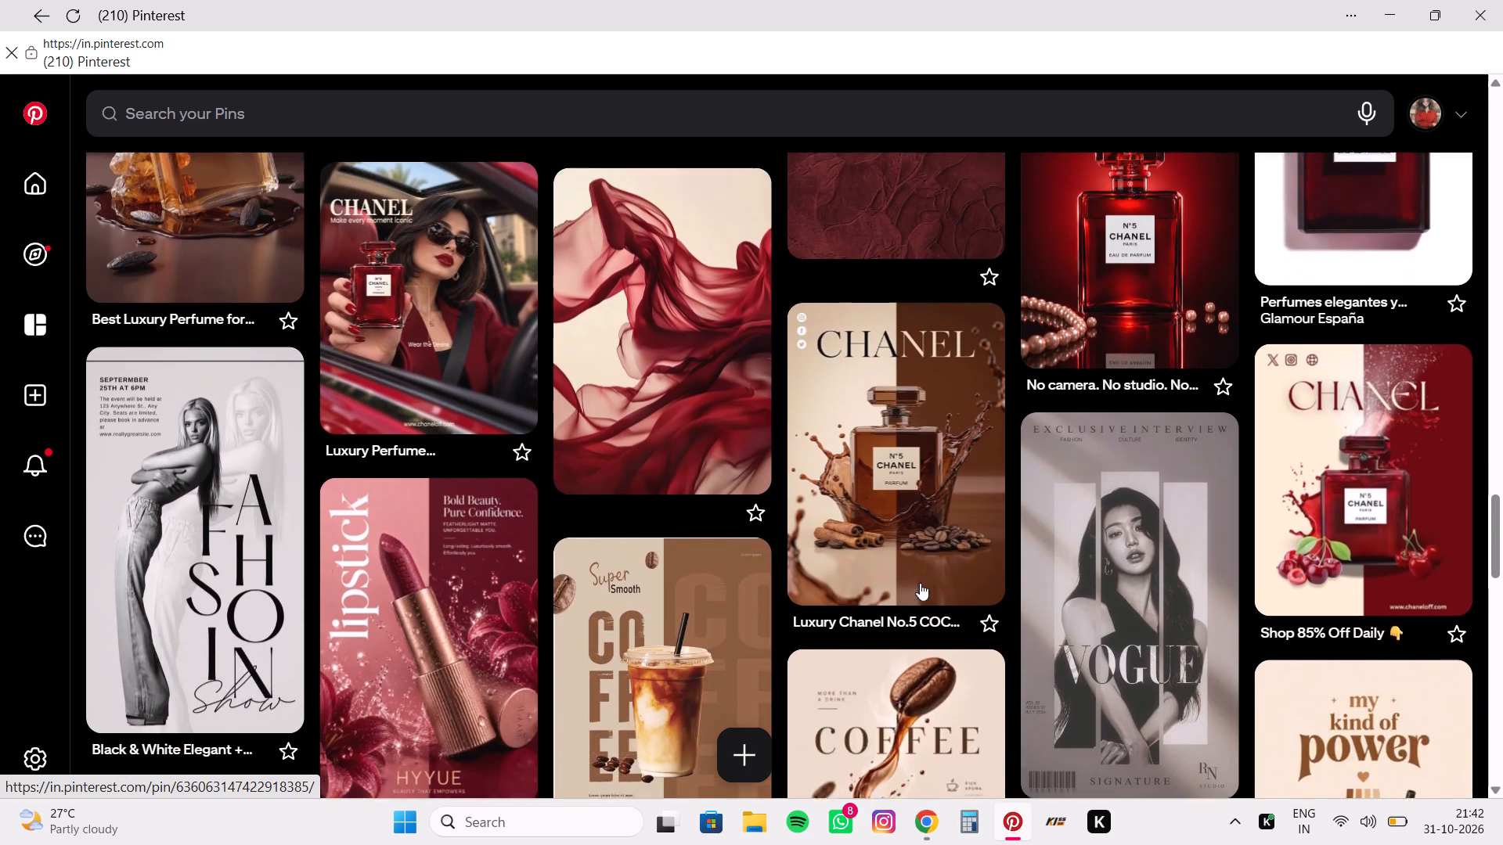
{"action": "scroll", "coordinate": [920, 583], "scroll_direction": "up", "scroll_amount": 2}
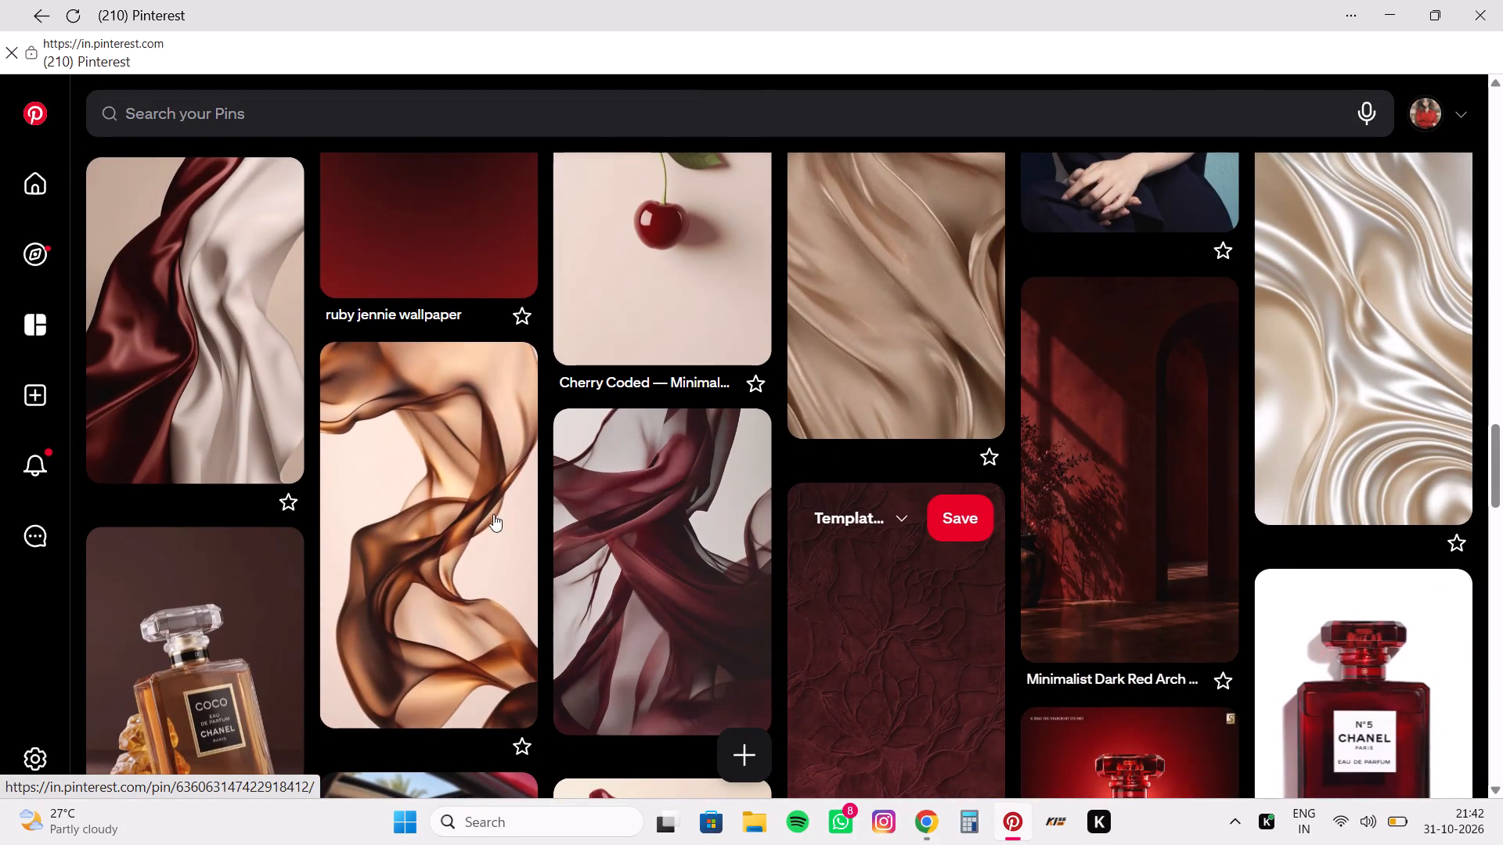
{"action": "left_click", "coordinate": [480, 642]}
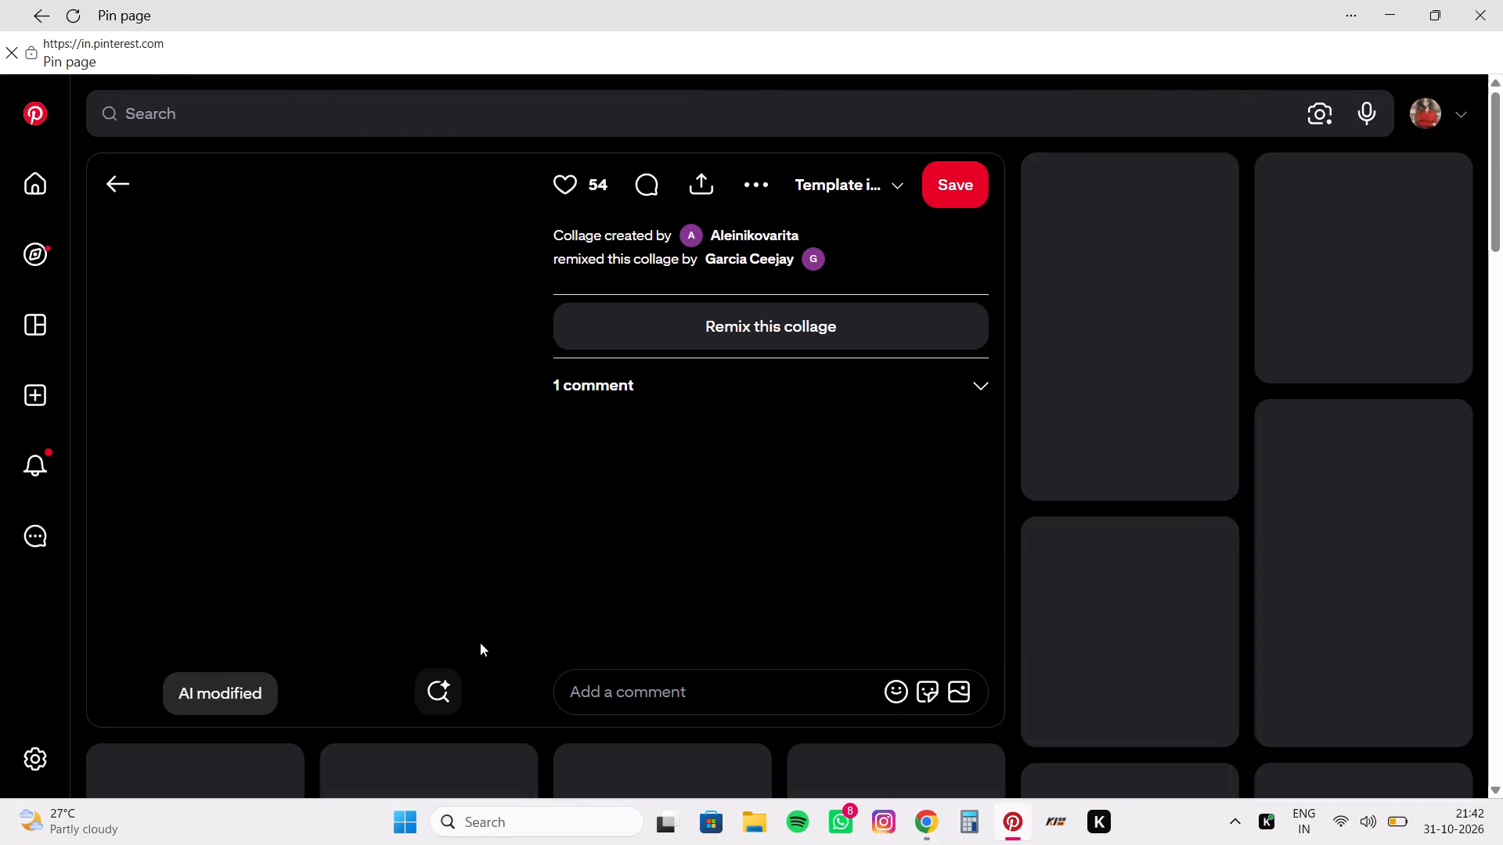
{"action": "left_click", "coordinate": [755, 174]}
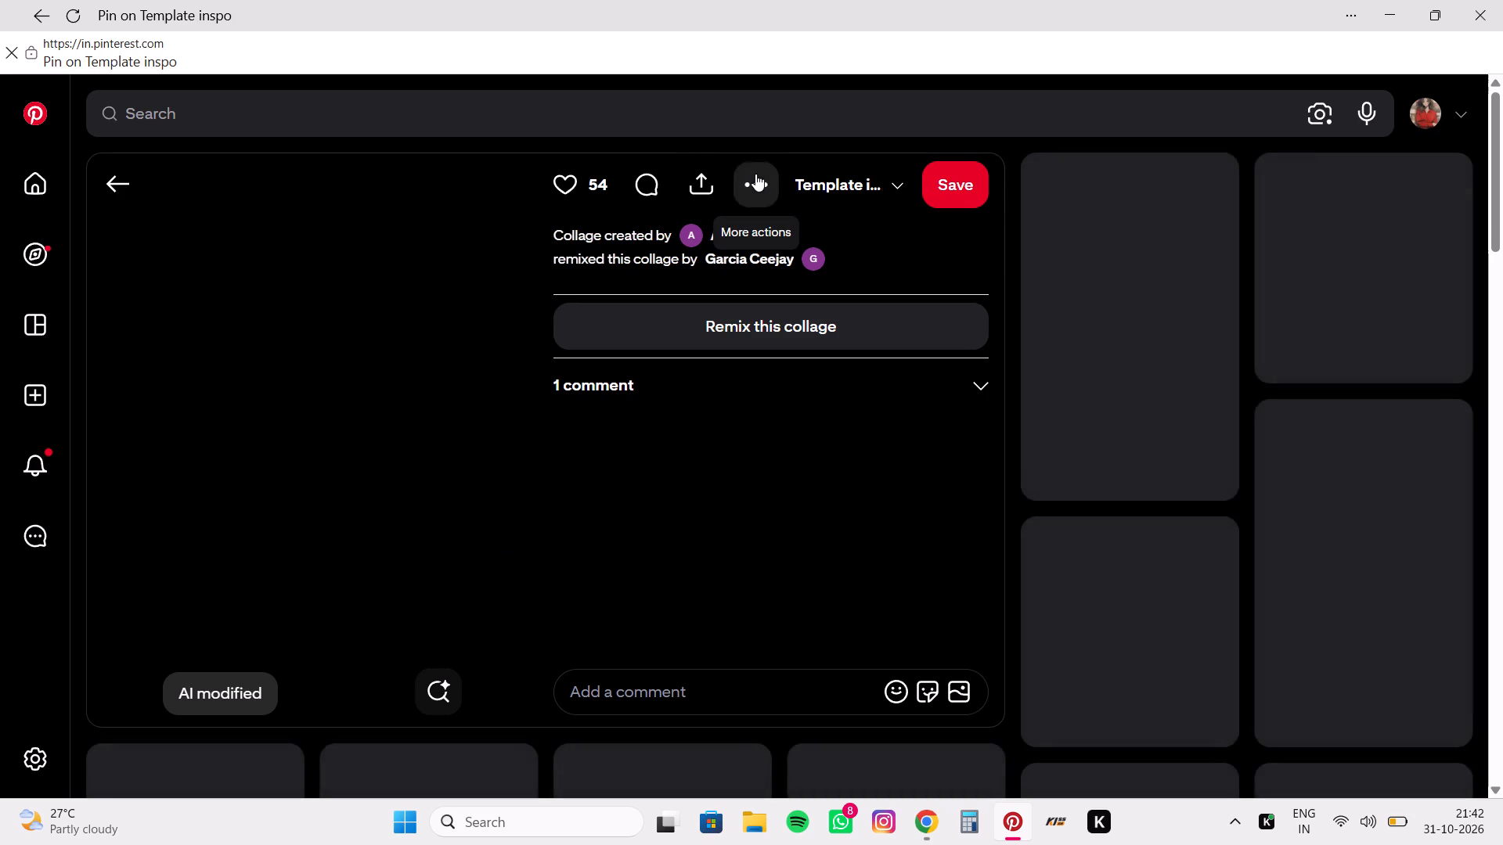
{"action": "left_click", "coordinate": [745, 406]}
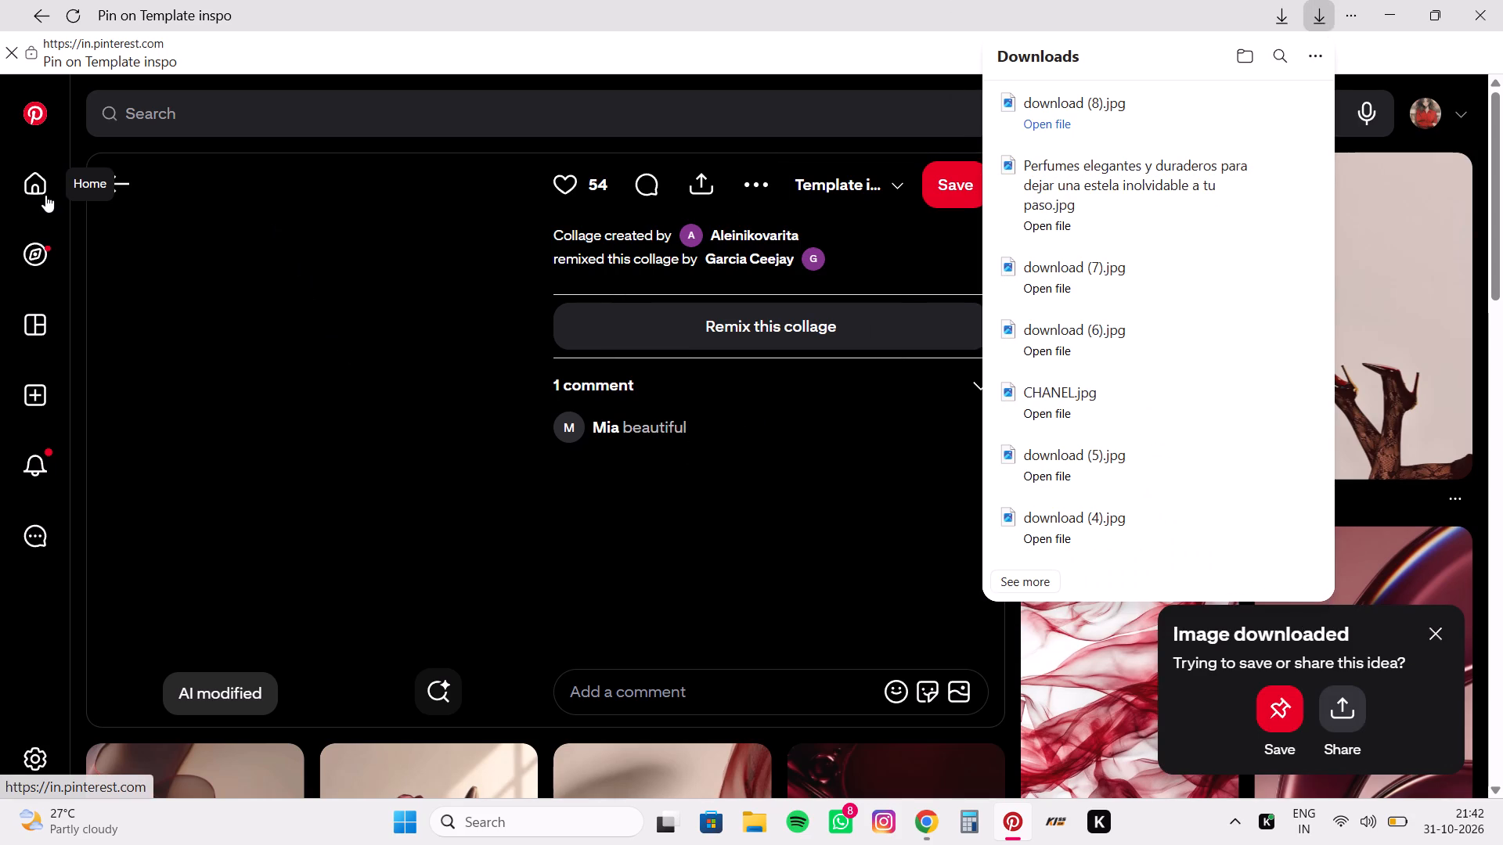
{"action": "left_click", "coordinate": [115, 192]}
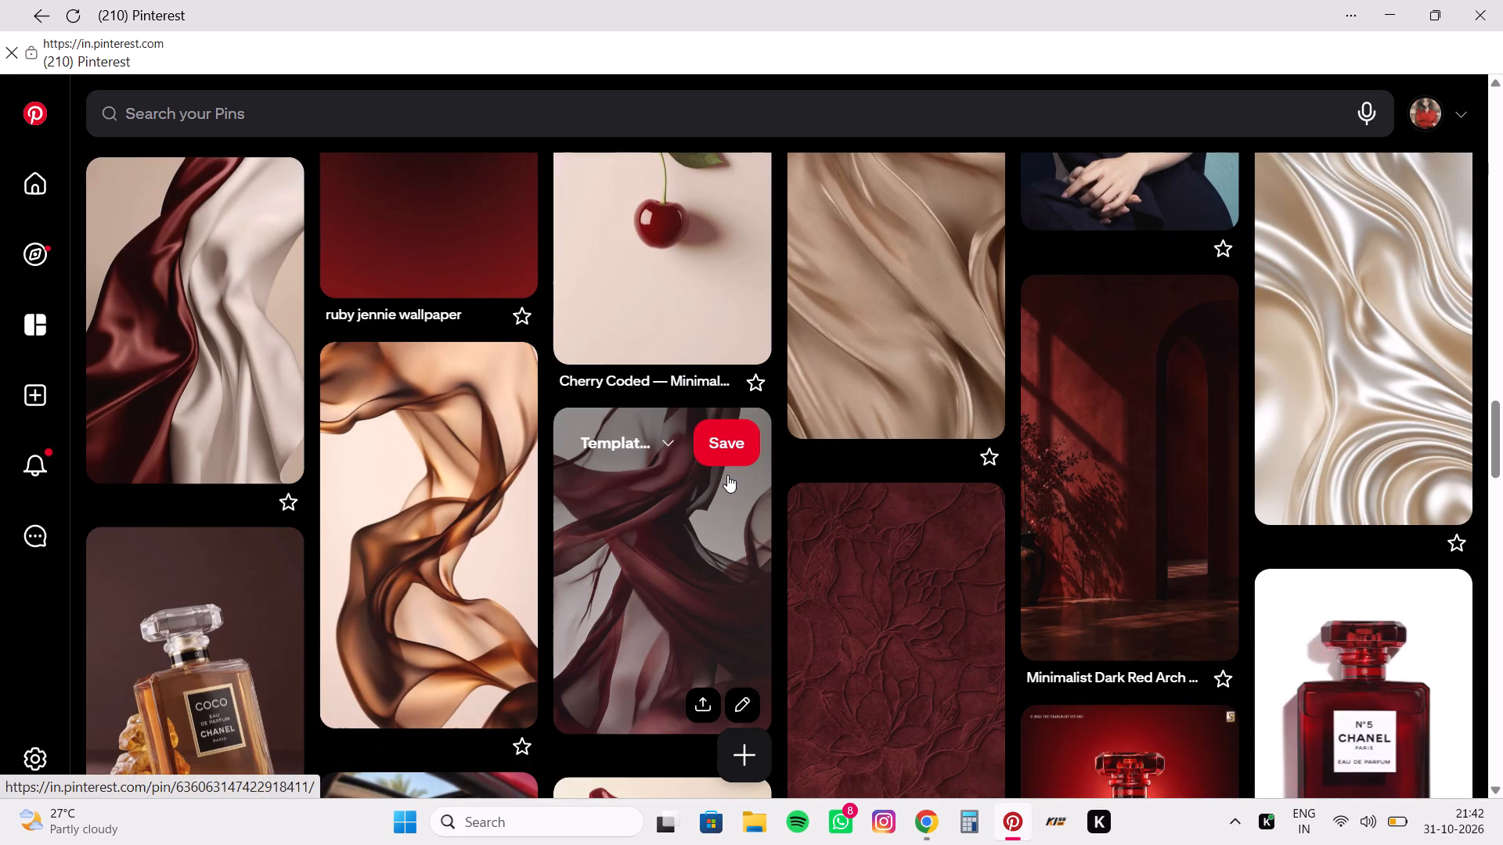
Review the Template inspo board's Jennie and Chanel pins, fabric textures and coffee and fashion posters, ending at the board's first pins.
{"action": "scroll", "coordinate": [1011, 528], "scroll_direction": "down", "scroll_amount": 1}
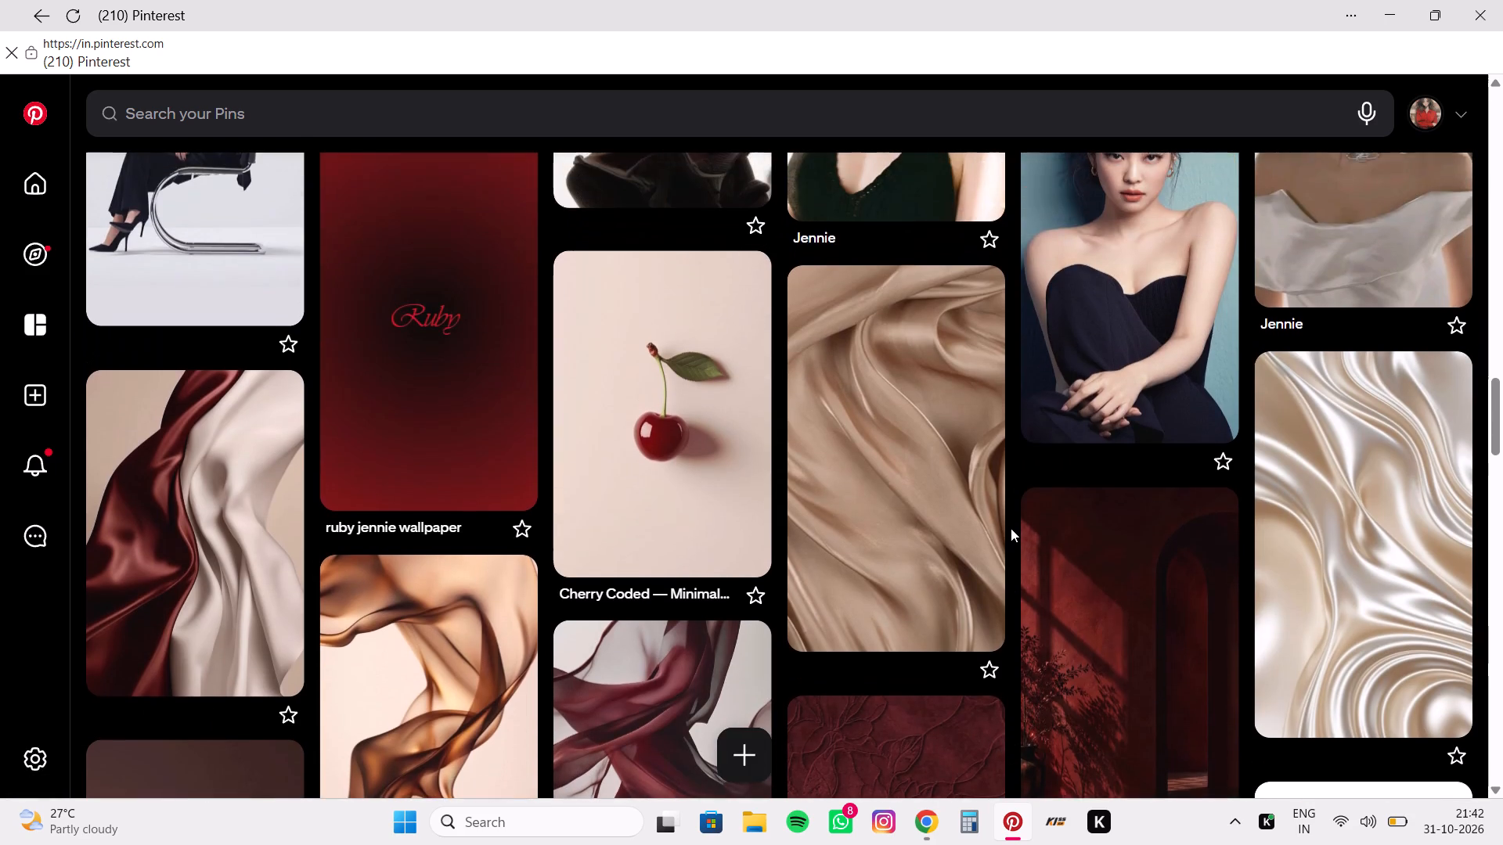
{"action": "scroll", "coordinate": [1011, 528], "scroll_direction": "down", "scroll_amount": 7}
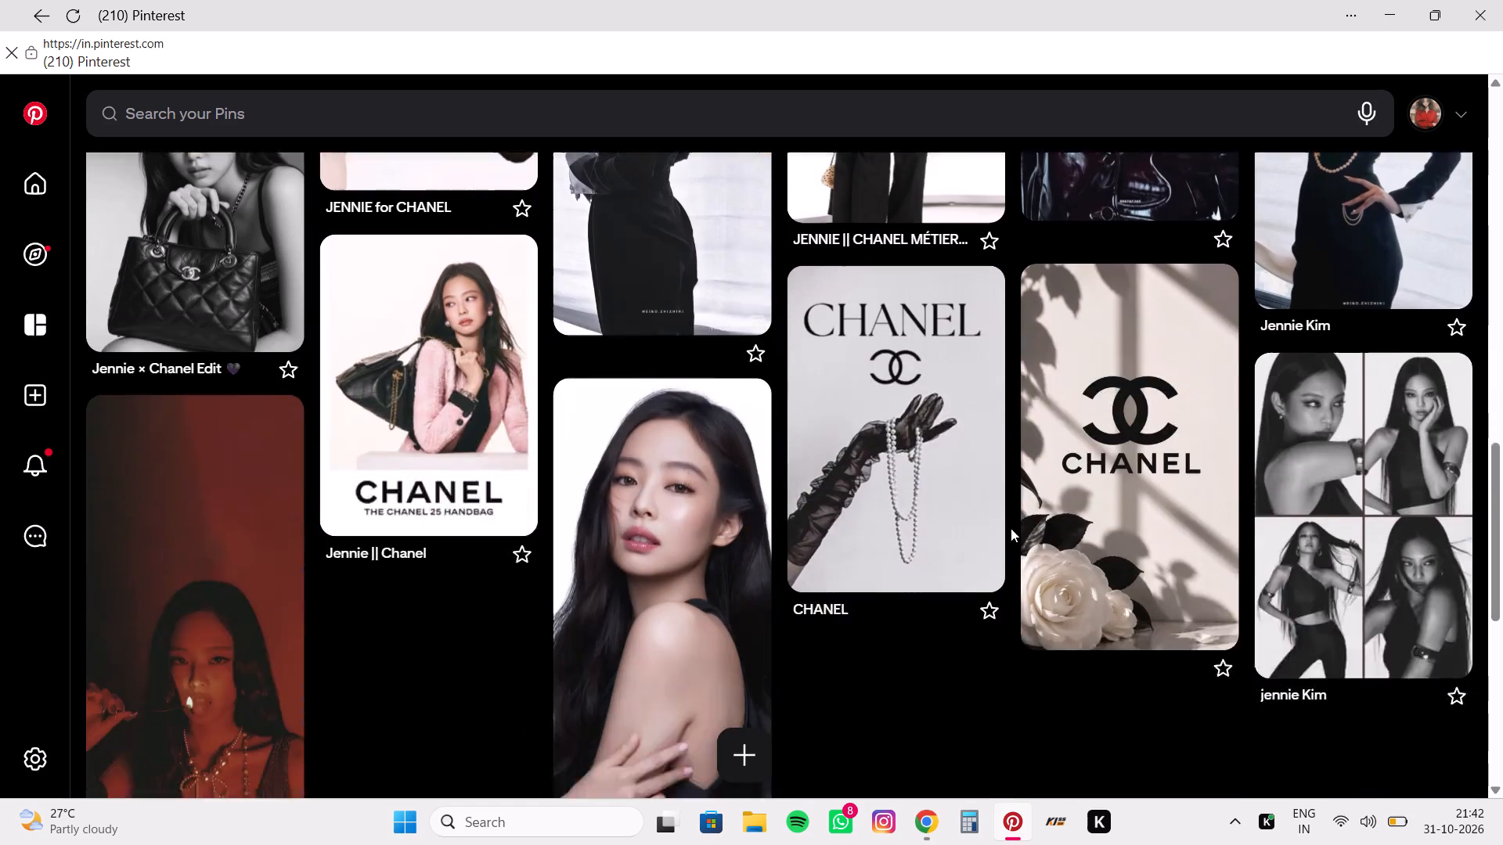
{"action": "scroll", "coordinate": [1011, 528], "scroll_direction": "down", "scroll_amount": 1}
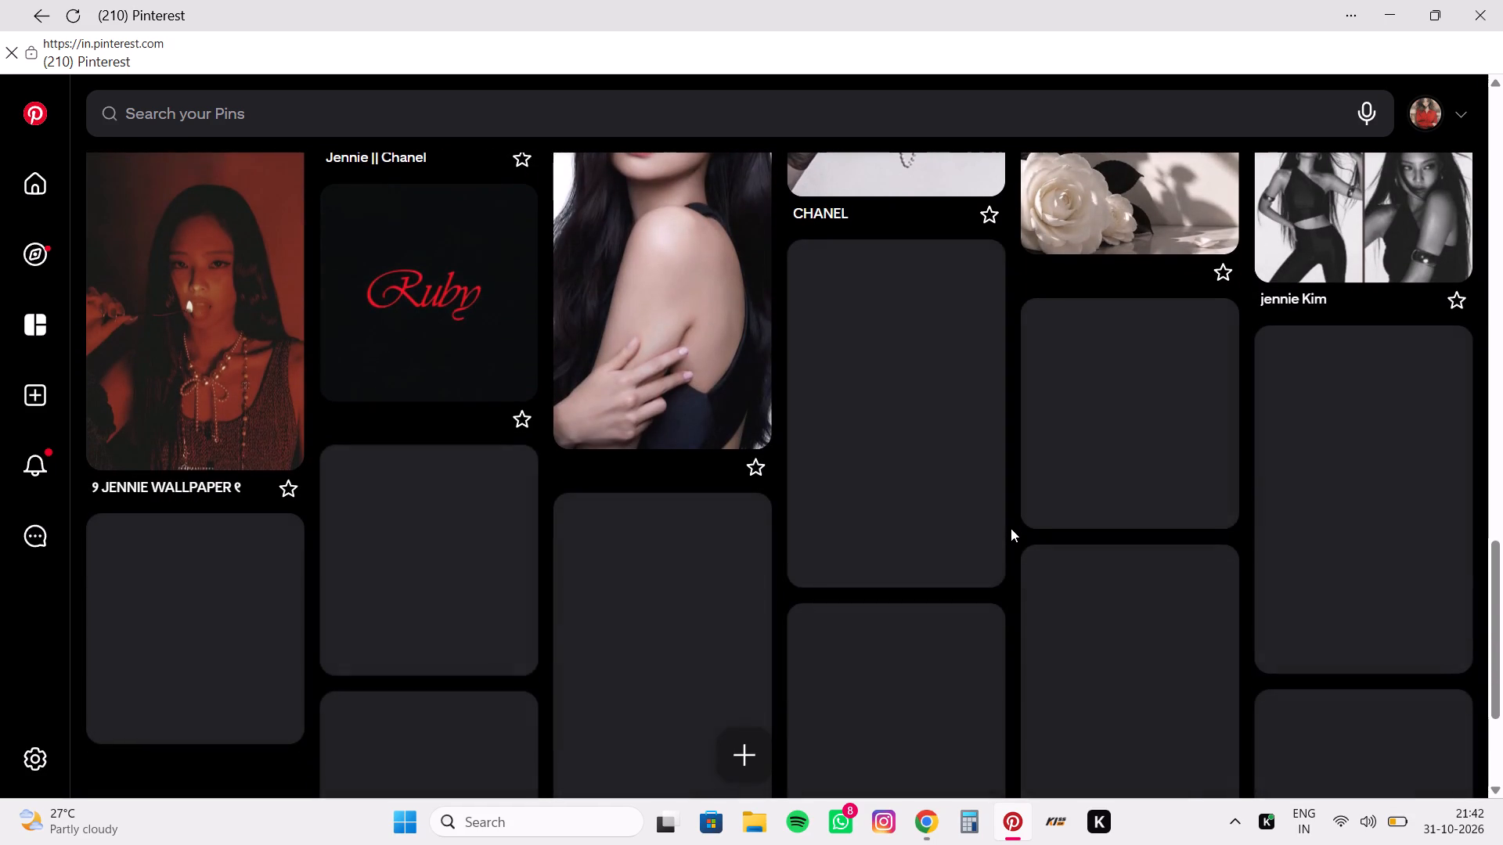
{"action": "scroll", "coordinate": [1011, 528], "scroll_direction": "down", "scroll_amount": 2}
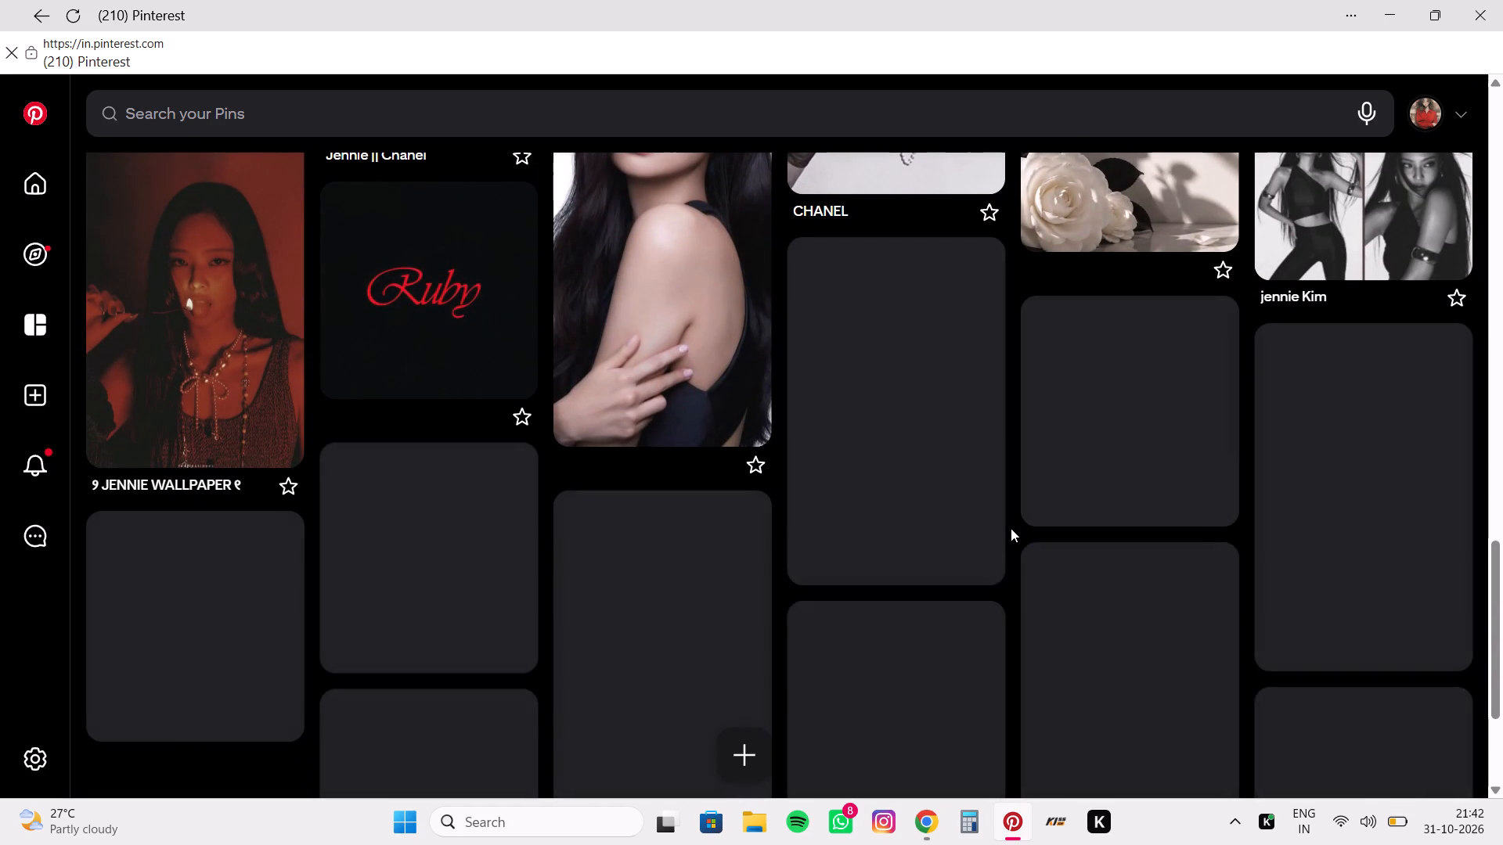
{"action": "scroll", "coordinate": [1011, 528], "scroll_direction": "down", "scroll_amount": 1}
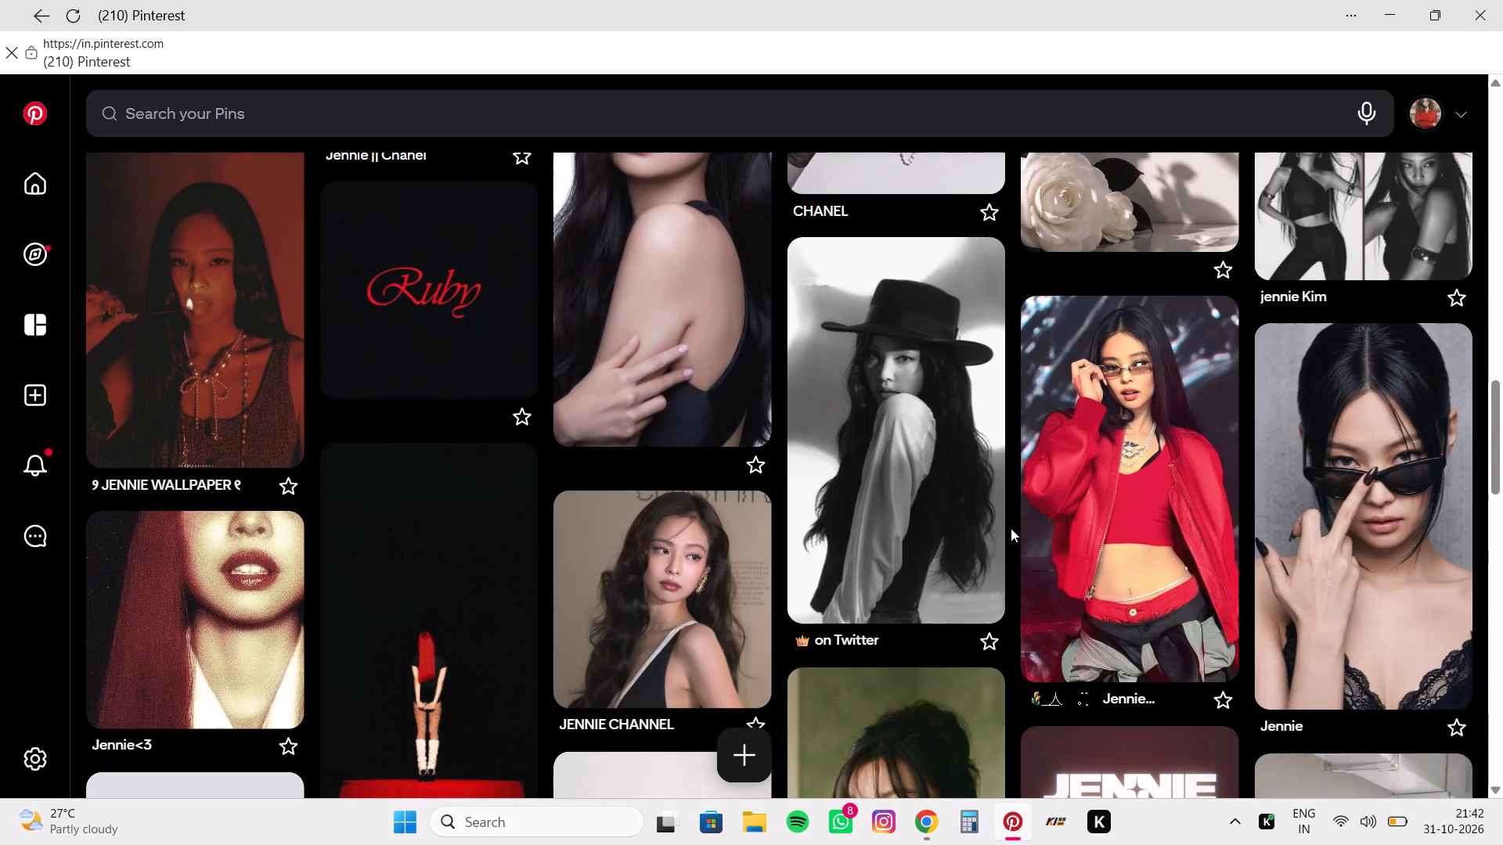
{"action": "scroll", "coordinate": [1011, 528], "scroll_direction": "down", "scroll_amount": 6}
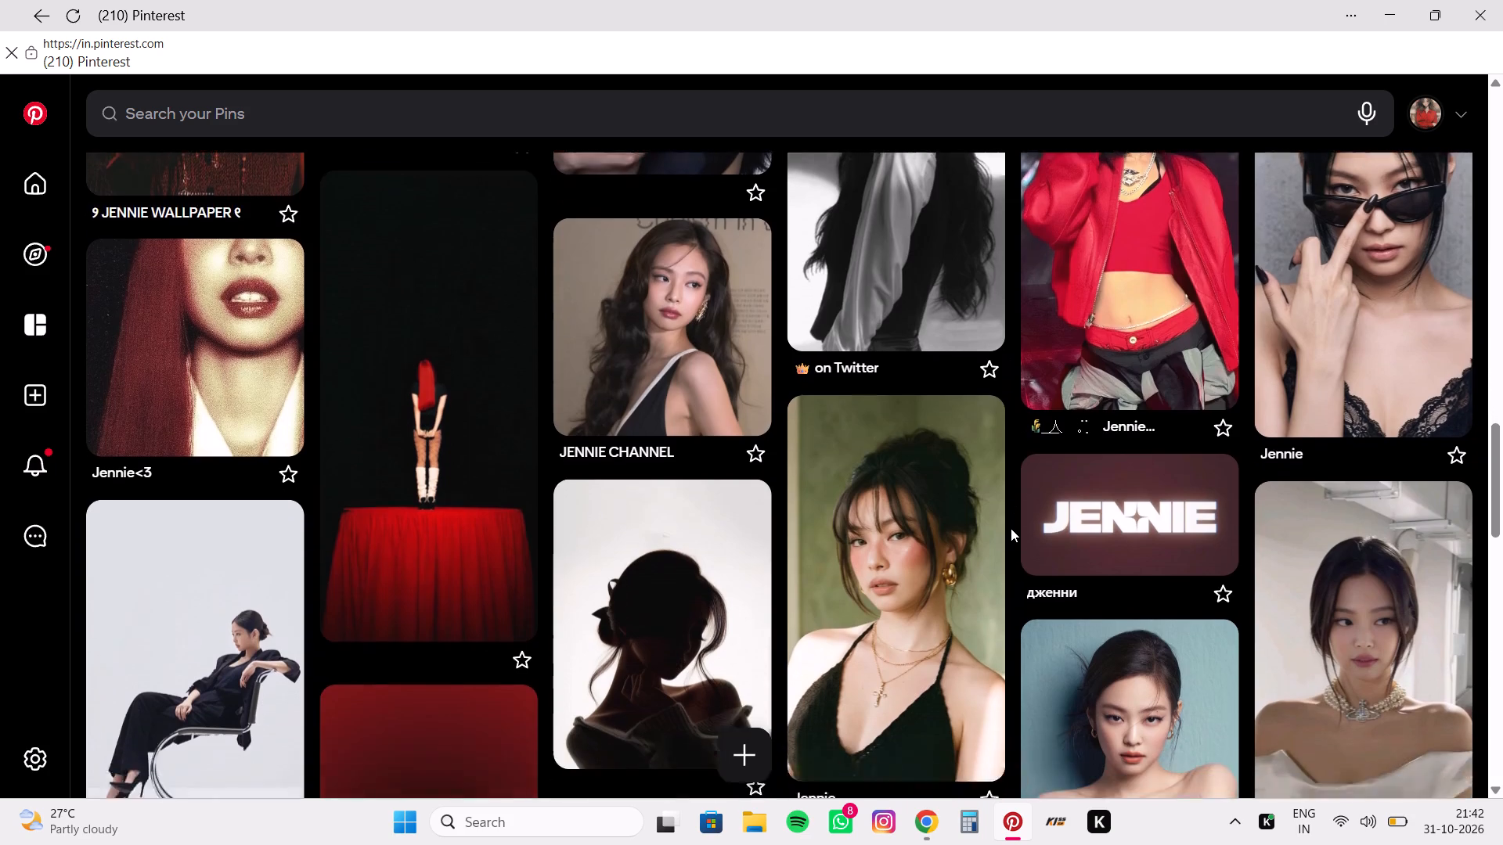
{"action": "scroll", "coordinate": [1011, 528], "scroll_direction": "down", "scroll_amount": 10}
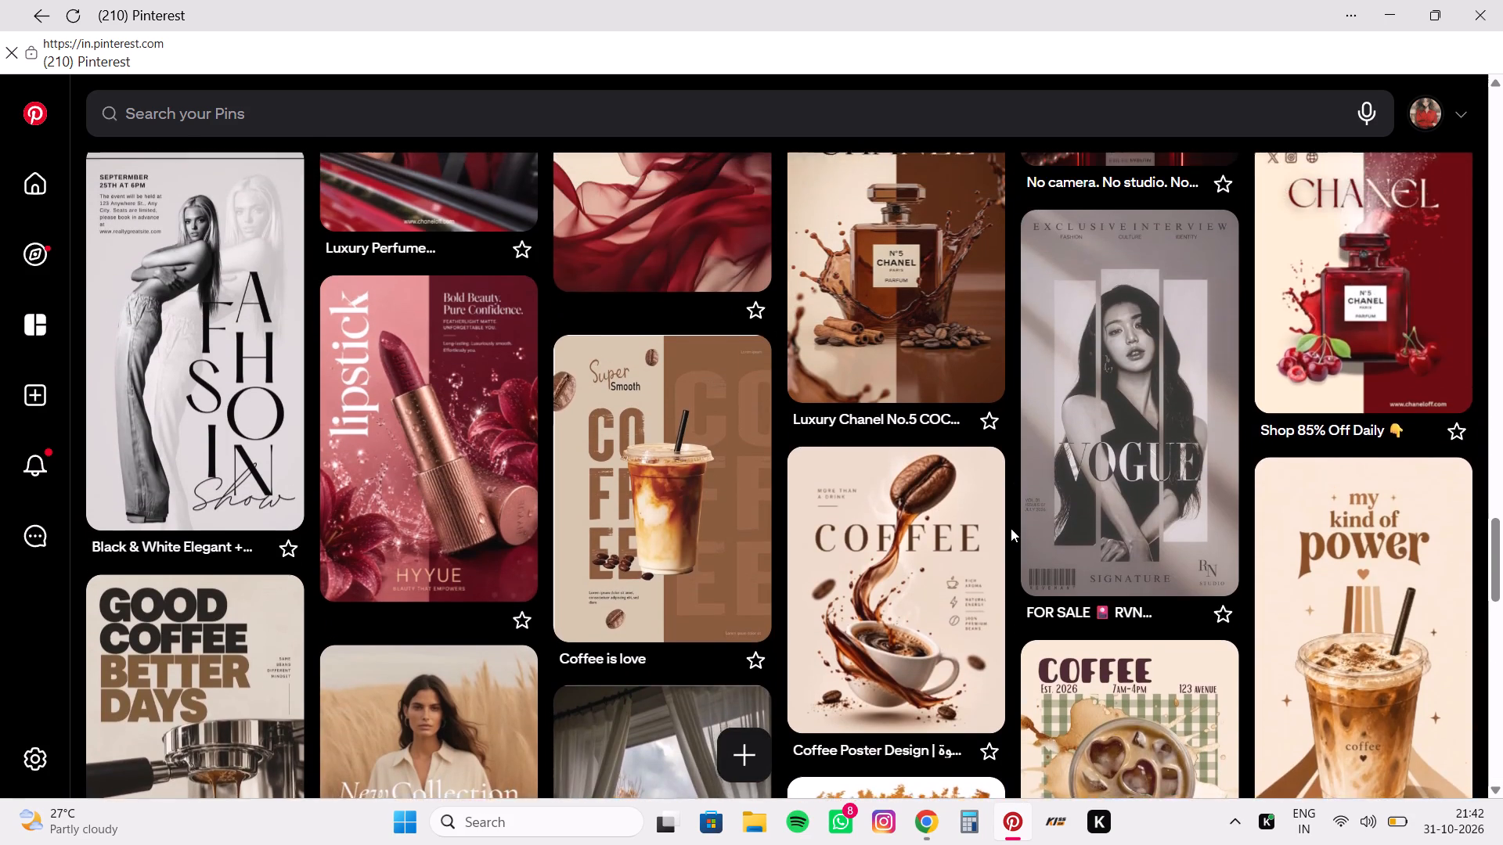
{"action": "scroll", "coordinate": [1011, 528], "scroll_direction": "up", "scroll_amount": 3}
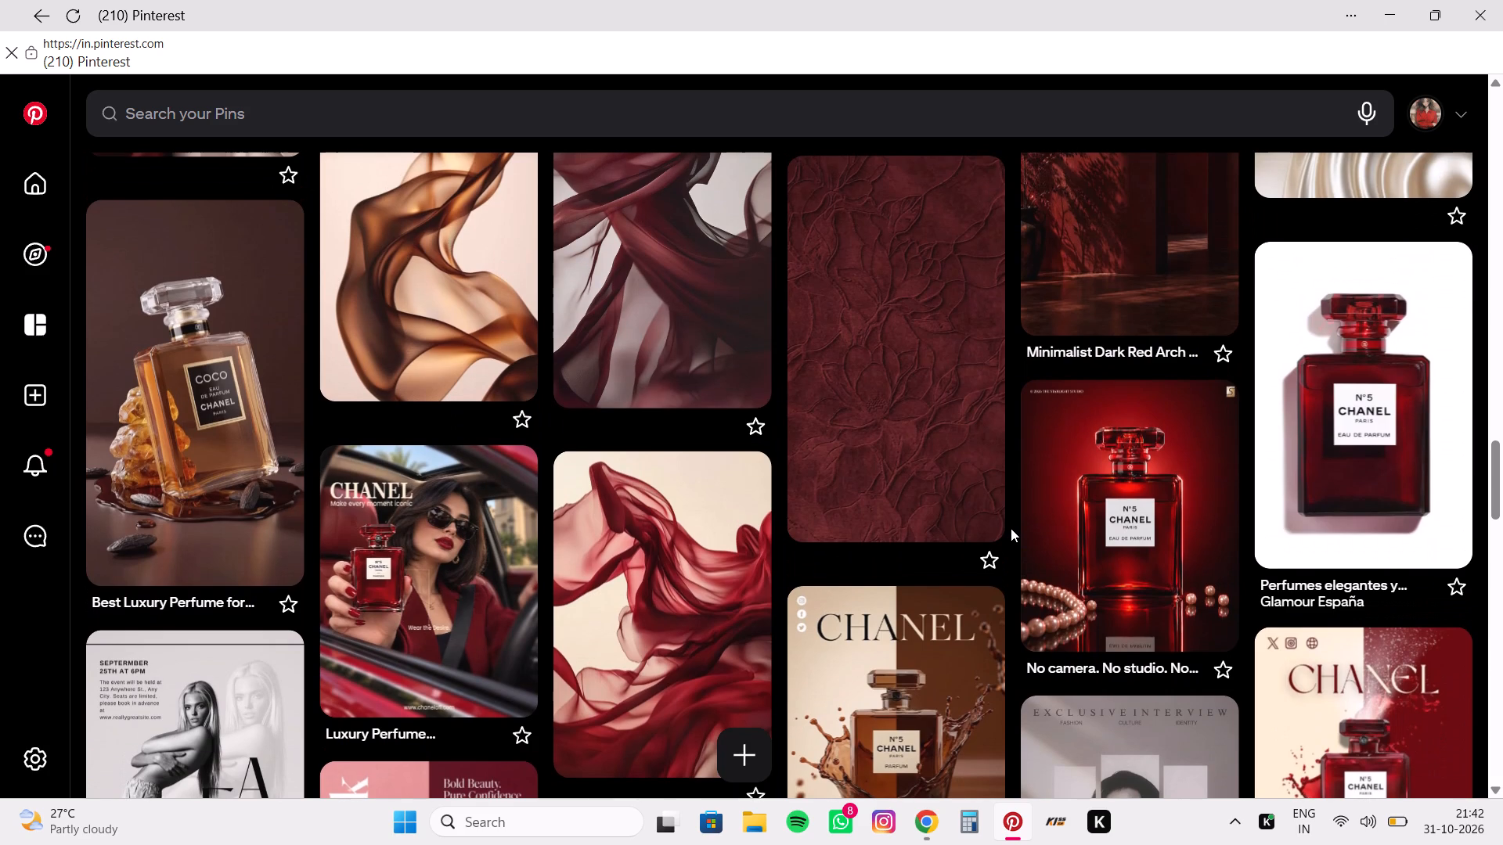
{"action": "scroll", "coordinate": [1011, 528], "scroll_direction": "up", "scroll_amount": 2}
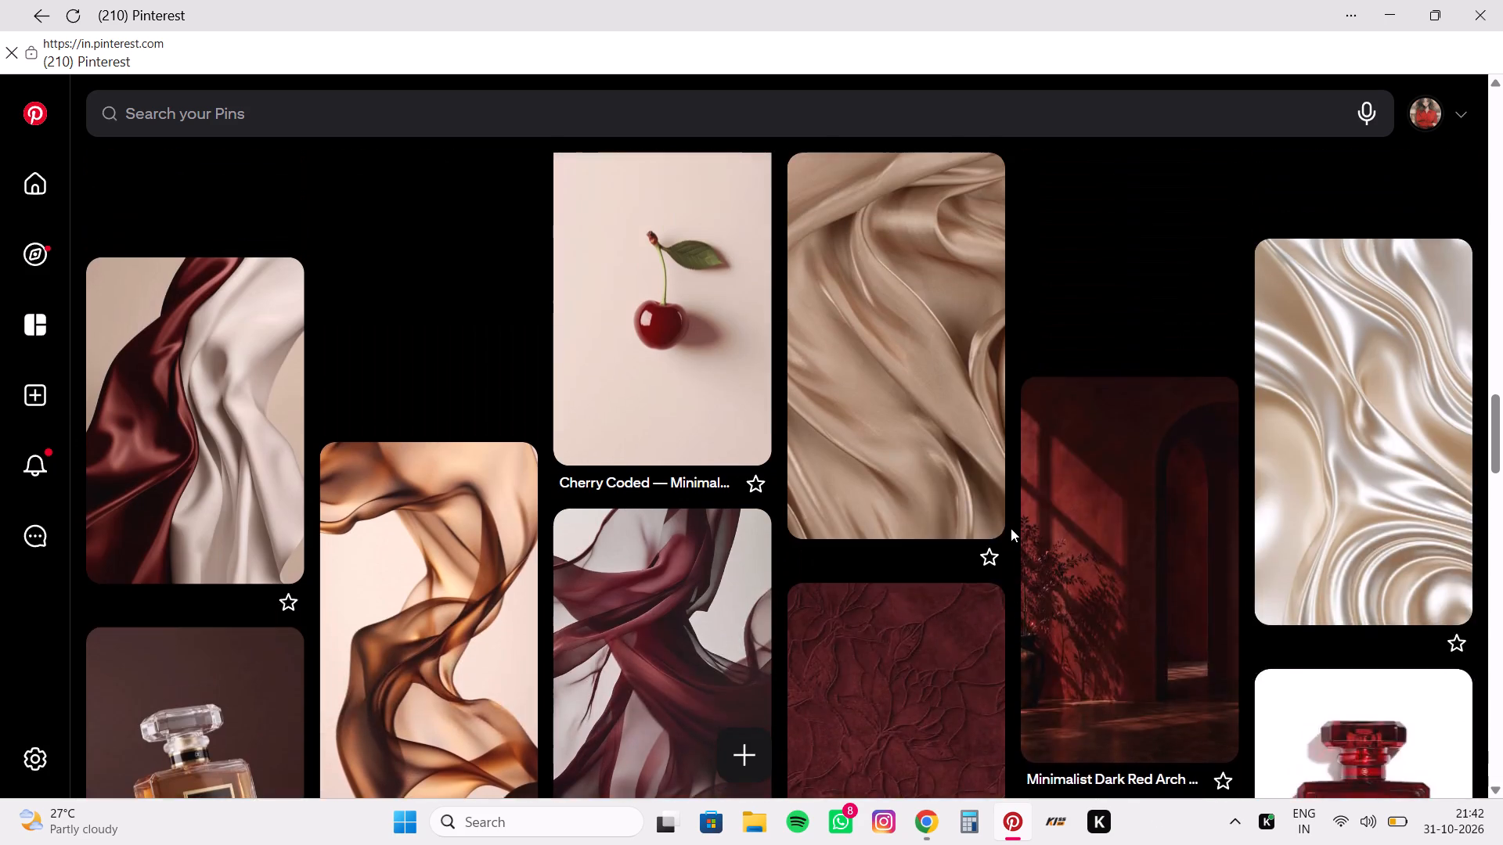
{"action": "scroll", "coordinate": [1011, 528], "scroll_direction": "down", "scroll_amount": 4}
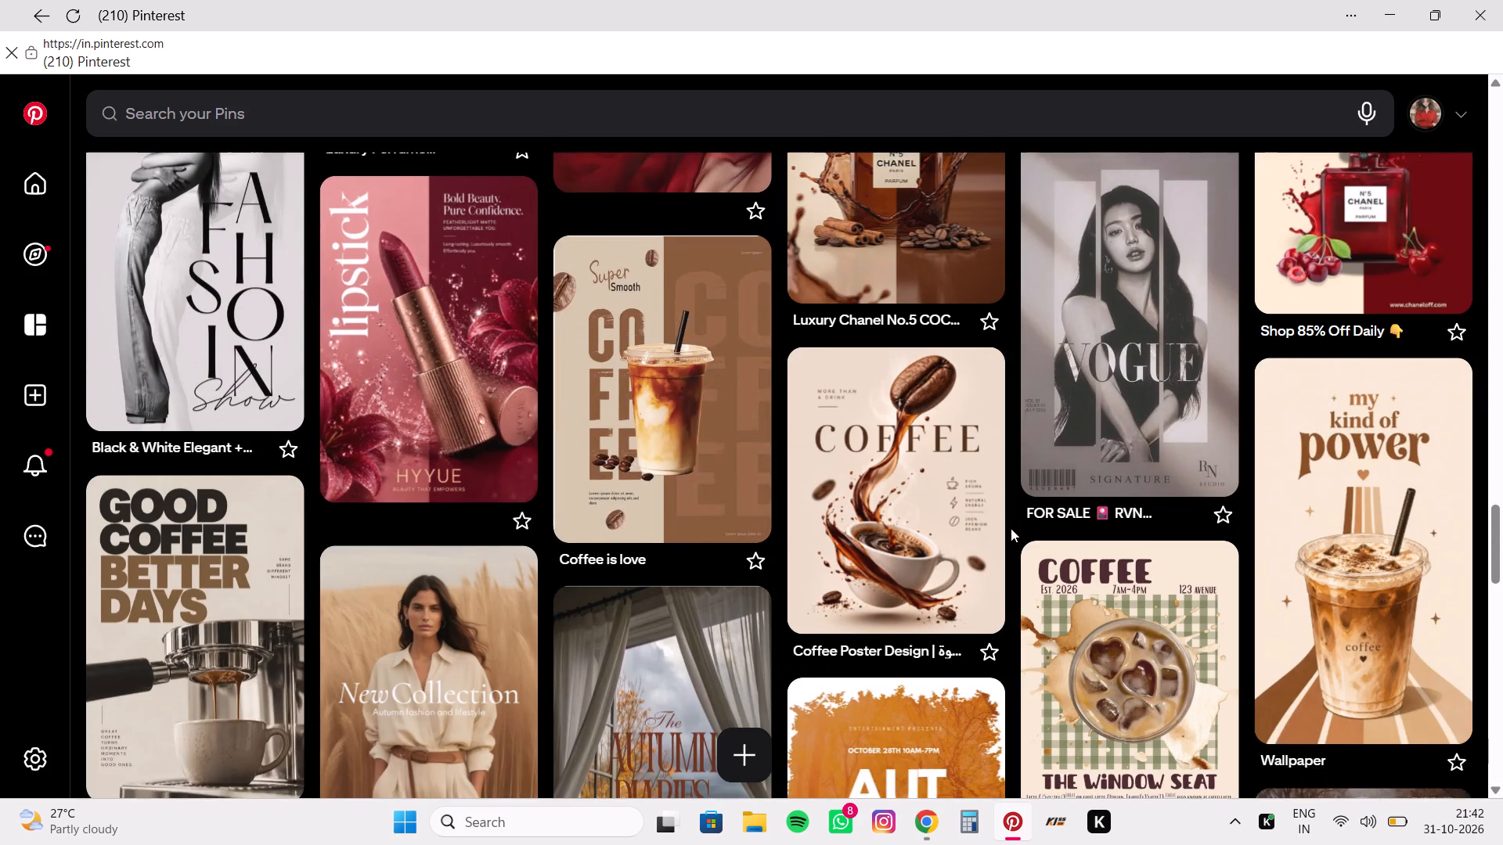
{"action": "scroll", "coordinate": [1011, 528], "scroll_direction": "up", "scroll_amount": 3}
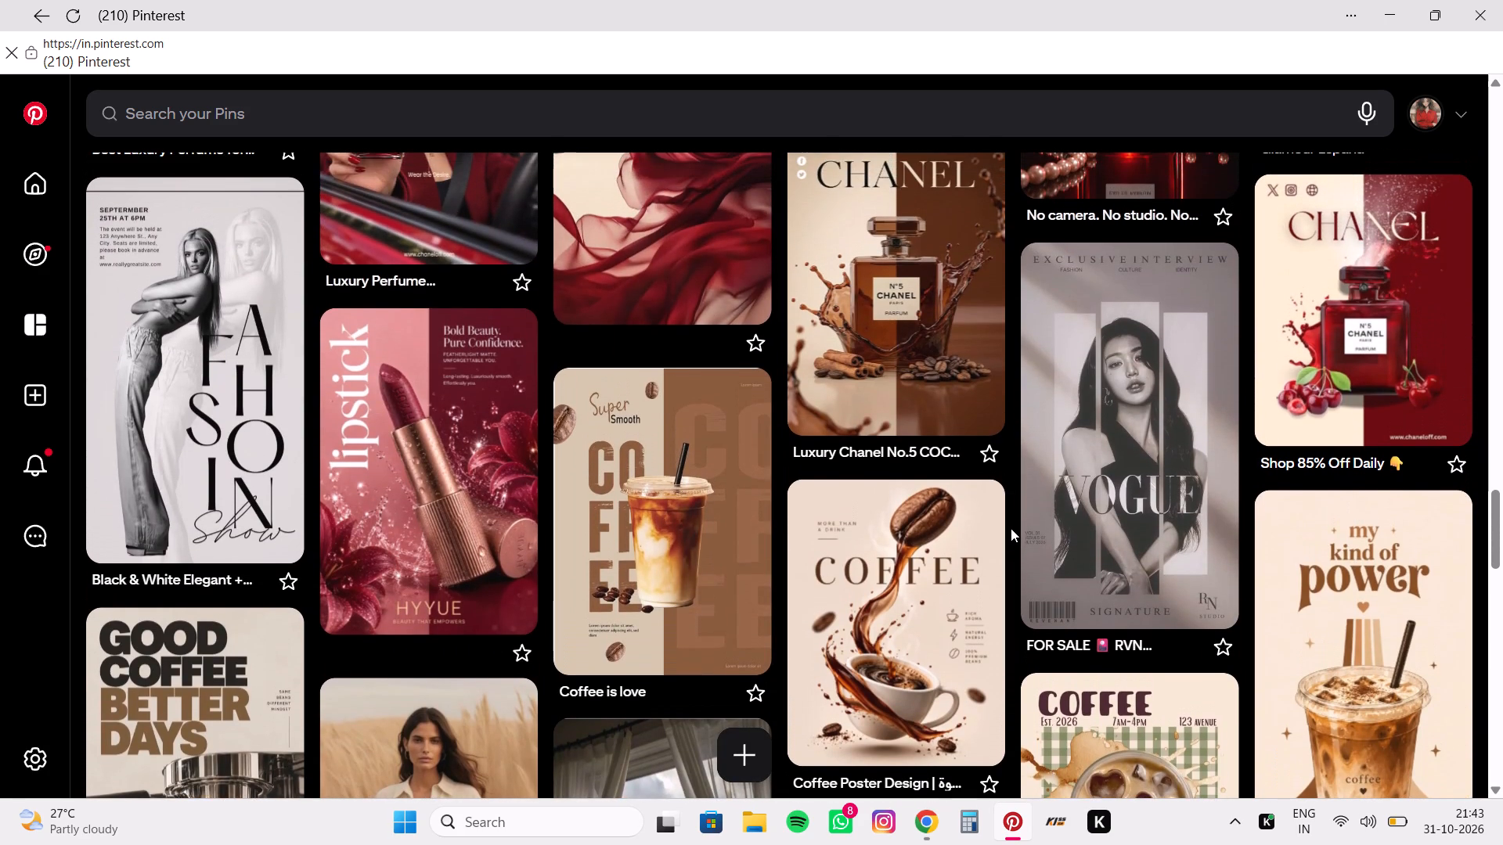
{"action": "scroll", "coordinate": [1011, 528], "scroll_direction": "up", "scroll_amount": 2}
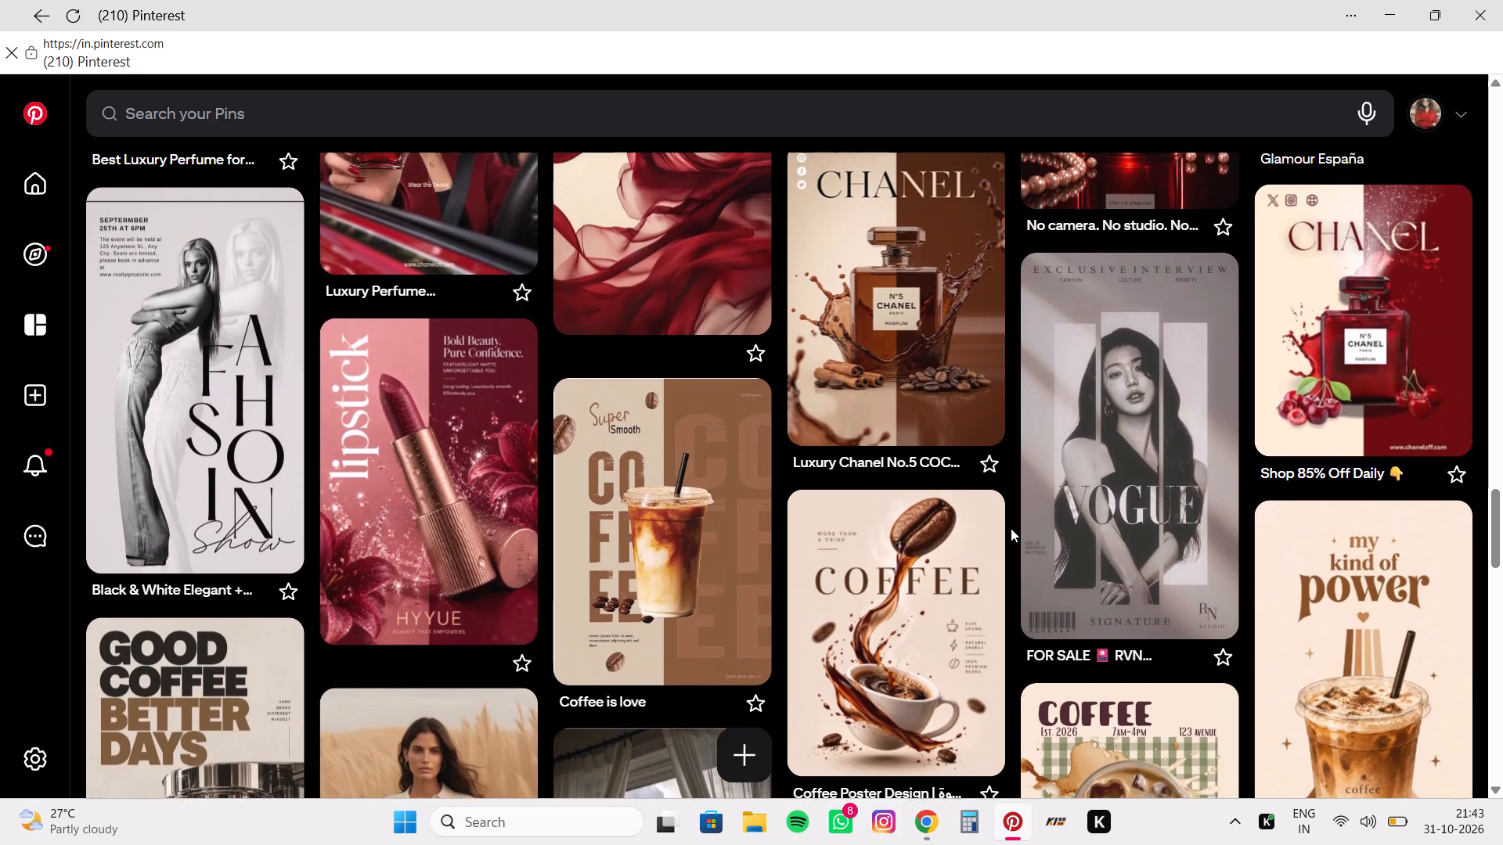
{"action": "scroll", "coordinate": [1011, 528], "scroll_direction": "up", "scroll_amount": 4}
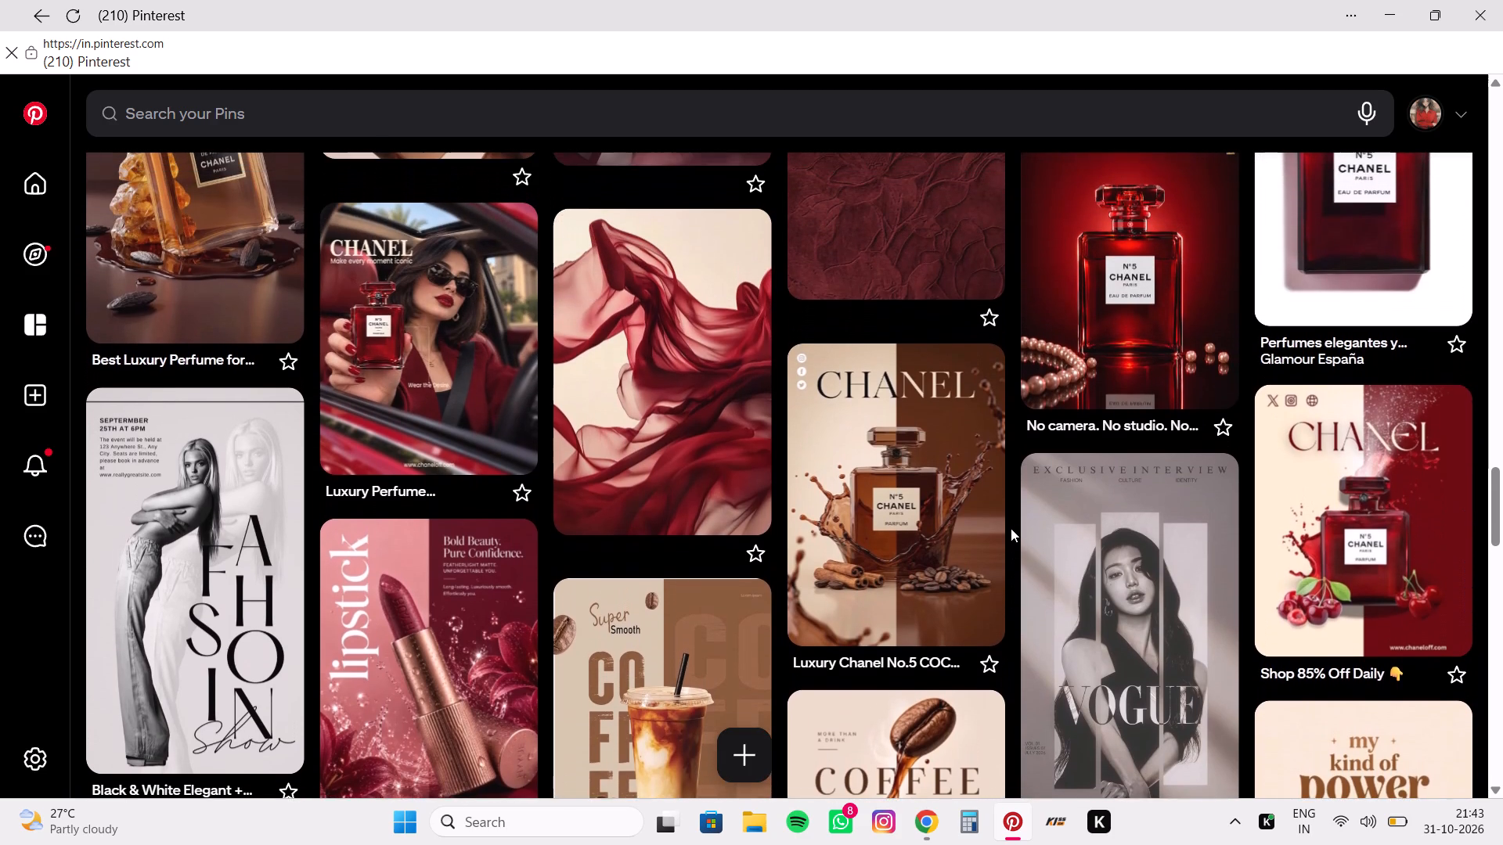
{"action": "scroll", "coordinate": [1011, 528], "scroll_direction": "up", "scroll_amount": 2}
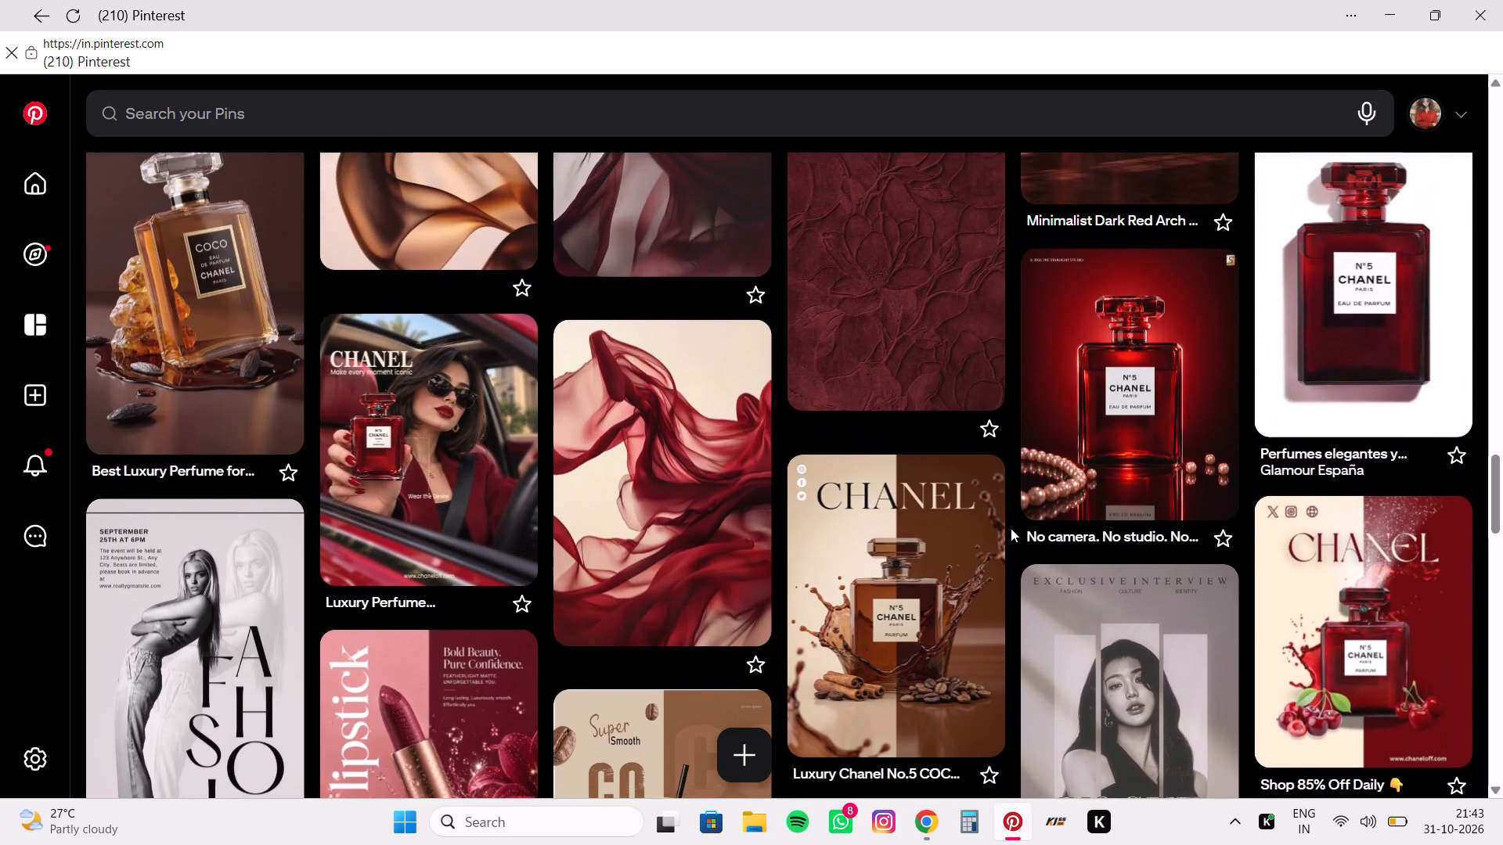
{"action": "scroll", "coordinate": [1011, 528], "scroll_direction": "up", "scroll_amount": 1}
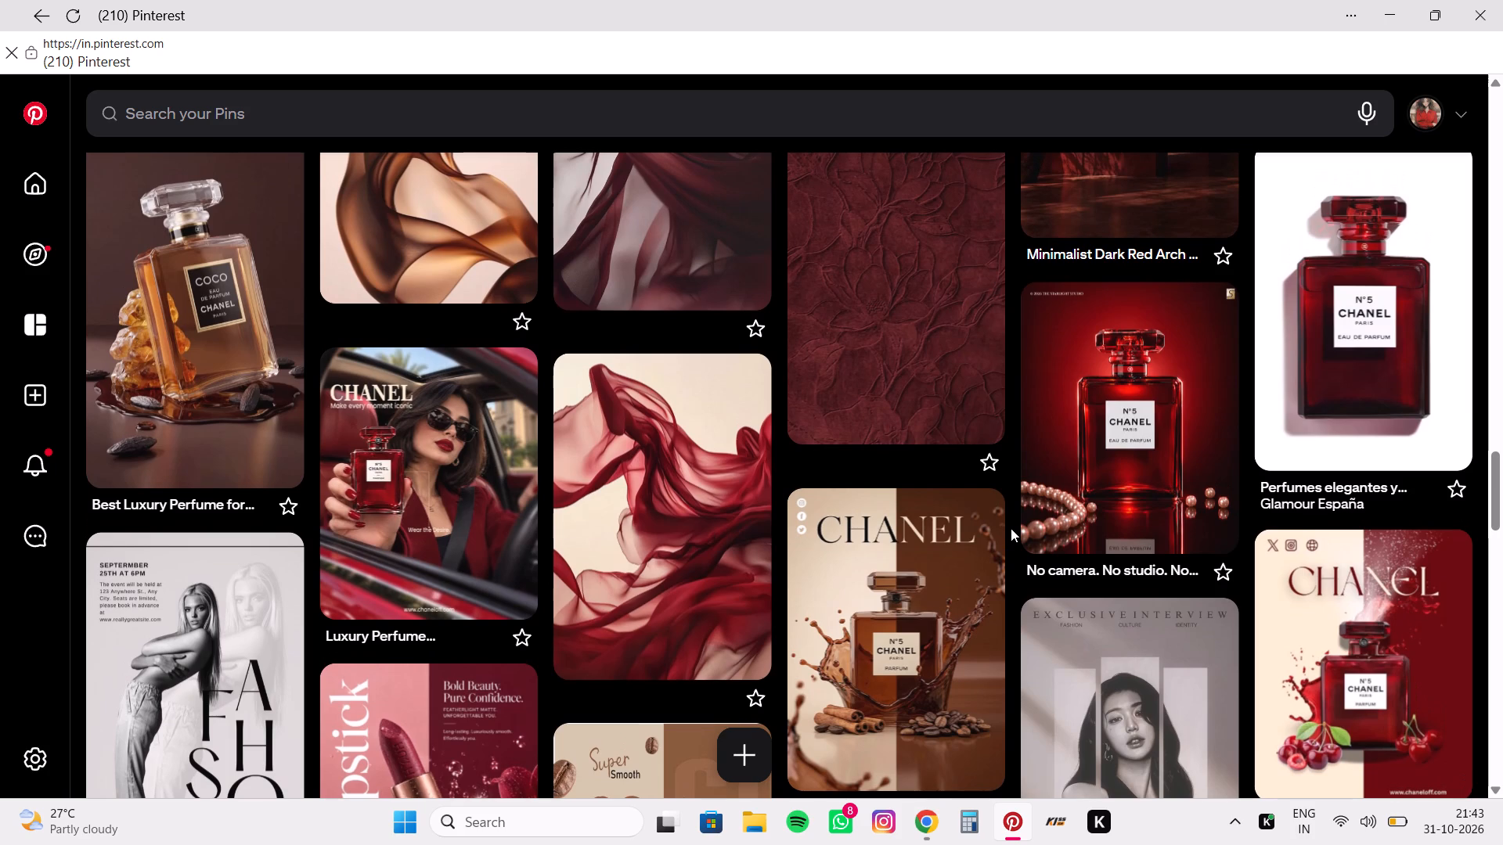
{"action": "scroll", "coordinate": [1011, 528], "scroll_direction": "up", "scroll_amount": 1}
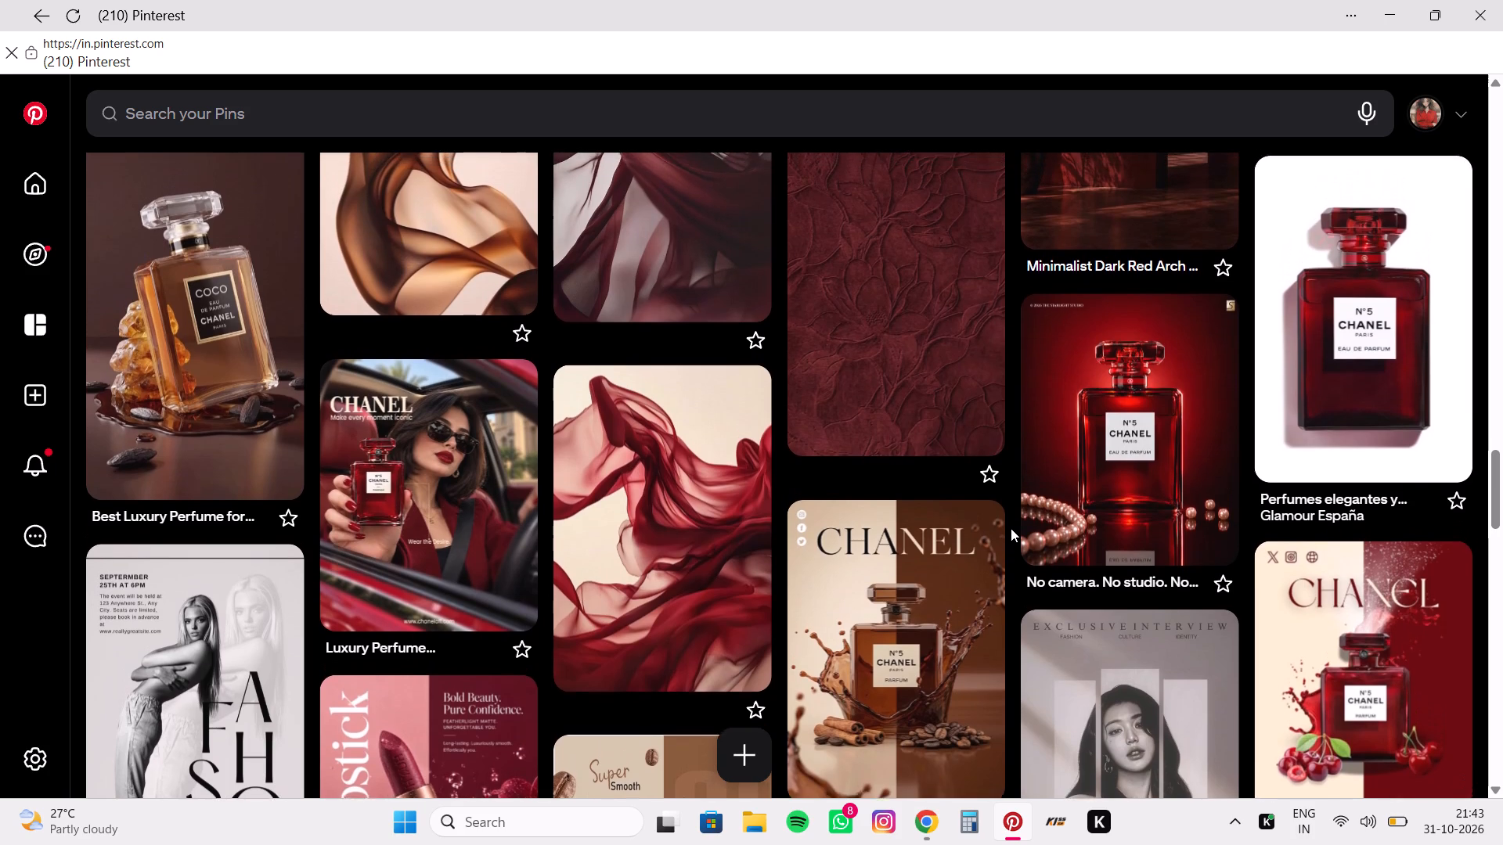
{"action": "scroll", "coordinate": [1011, 528], "scroll_direction": "up", "scroll_amount": 3}
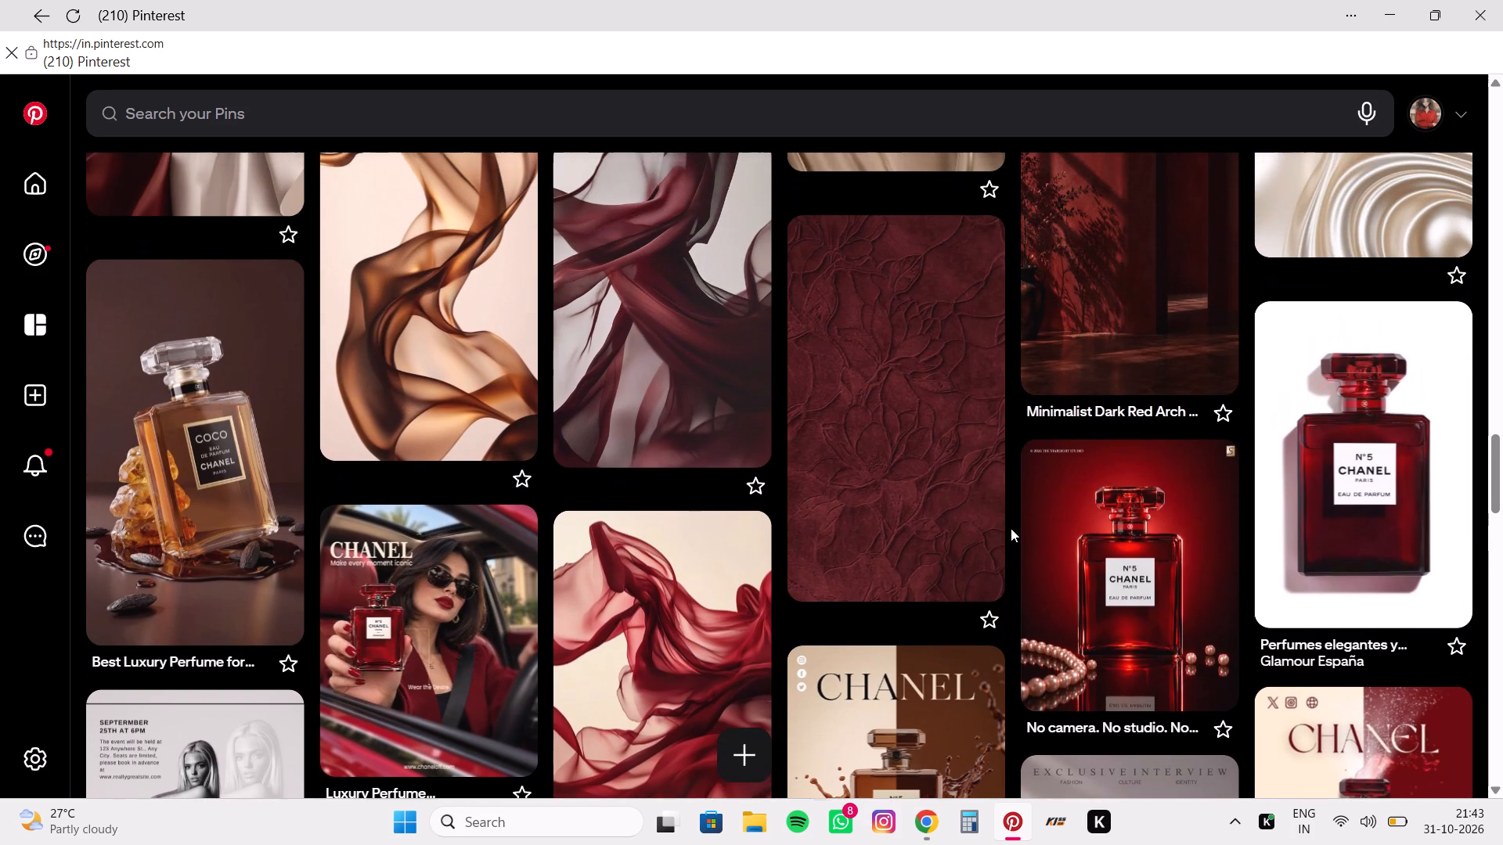
{"action": "scroll", "coordinate": [1011, 528], "scroll_direction": "up", "scroll_amount": 6}
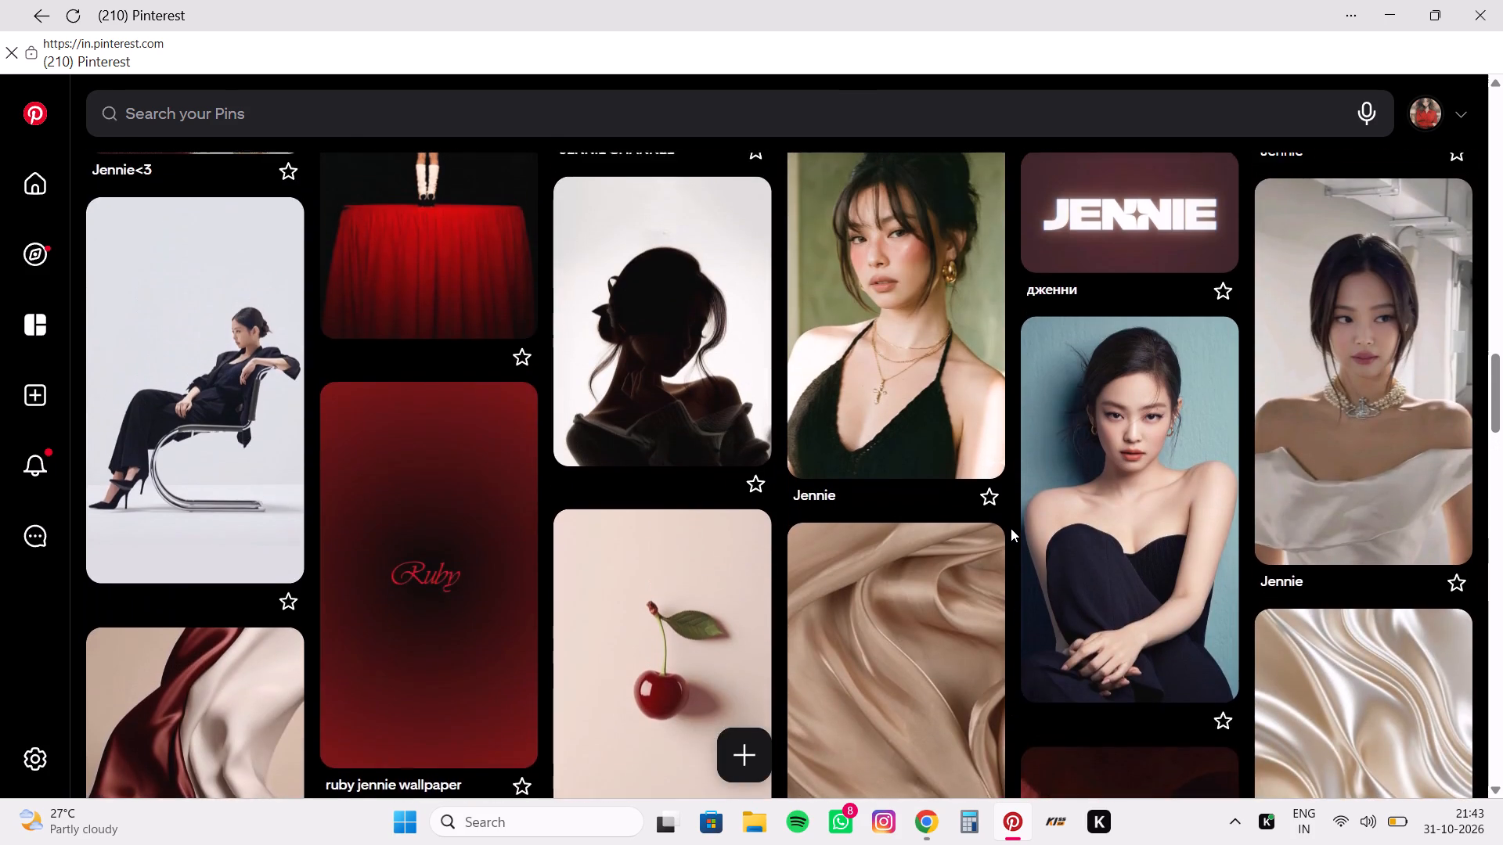
{"action": "scroll", "coordinate": [1011, 528], "scroll_direction": "up", "scroll_amount": 7}
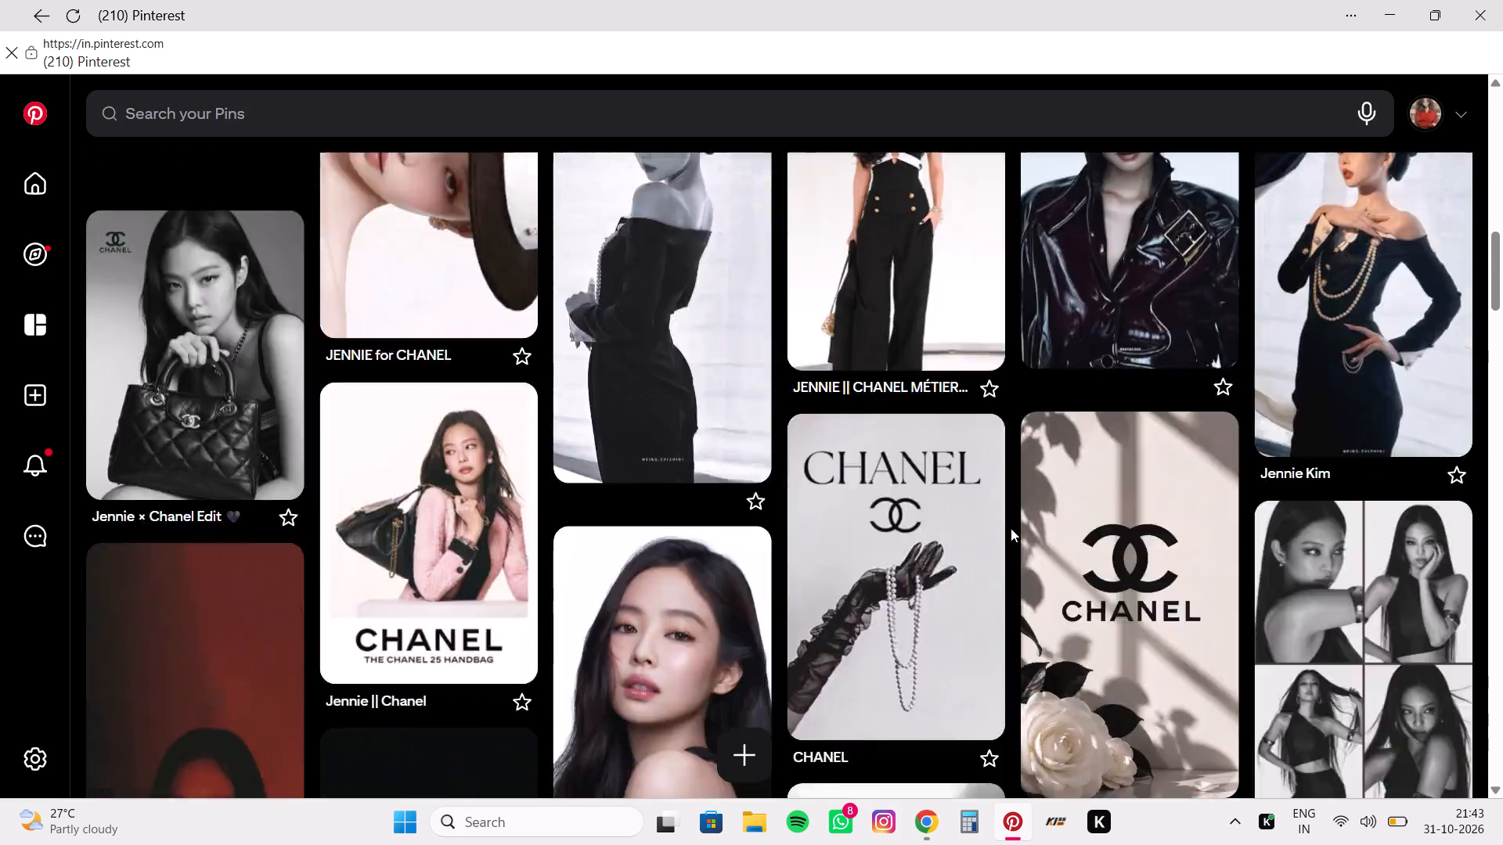
{"action": "scroll", "coordinate": [1011, 528], "scroll_direction": "up", "scroll_amount": 2}
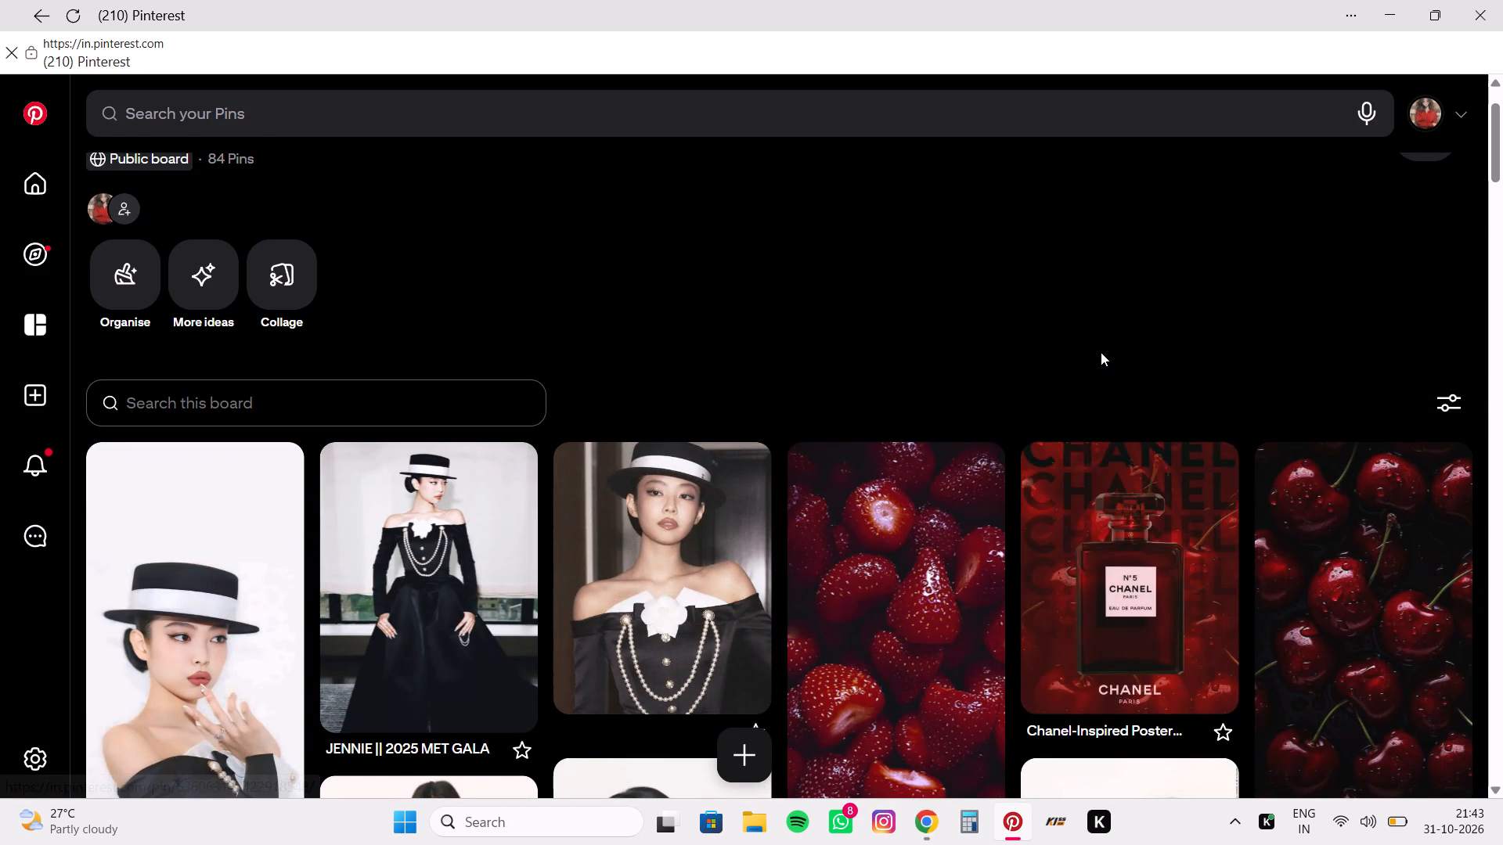
Switch to the blank Canva poster and upload today's seven JPG images from the Downloads folder, from download (8) through download (5).
{"action": "left_click", "coordinate": [1388, 2]}
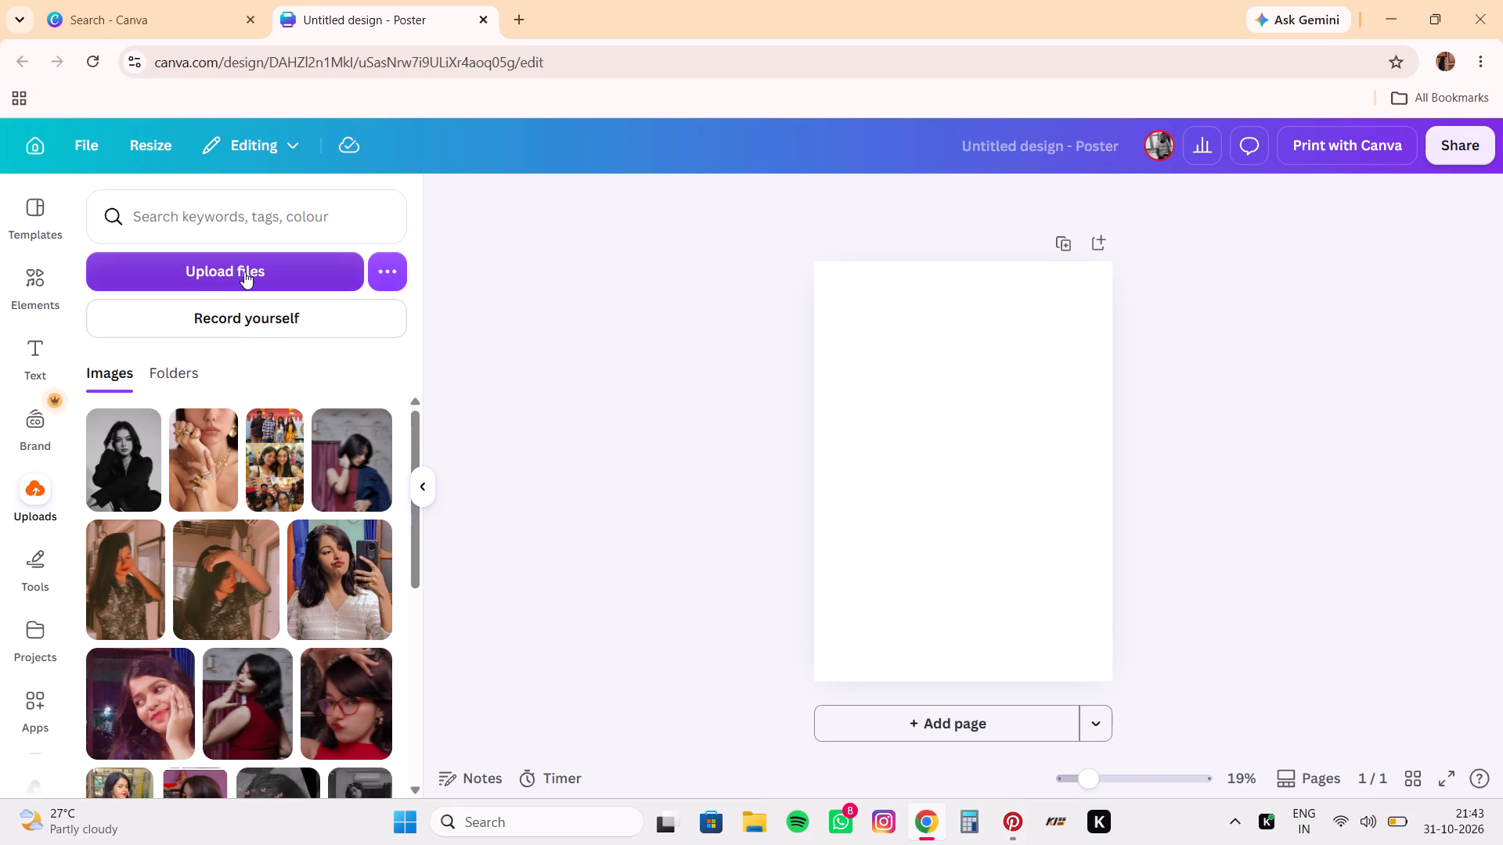
{"action": "left_click", "coordinate": [244, 271]}
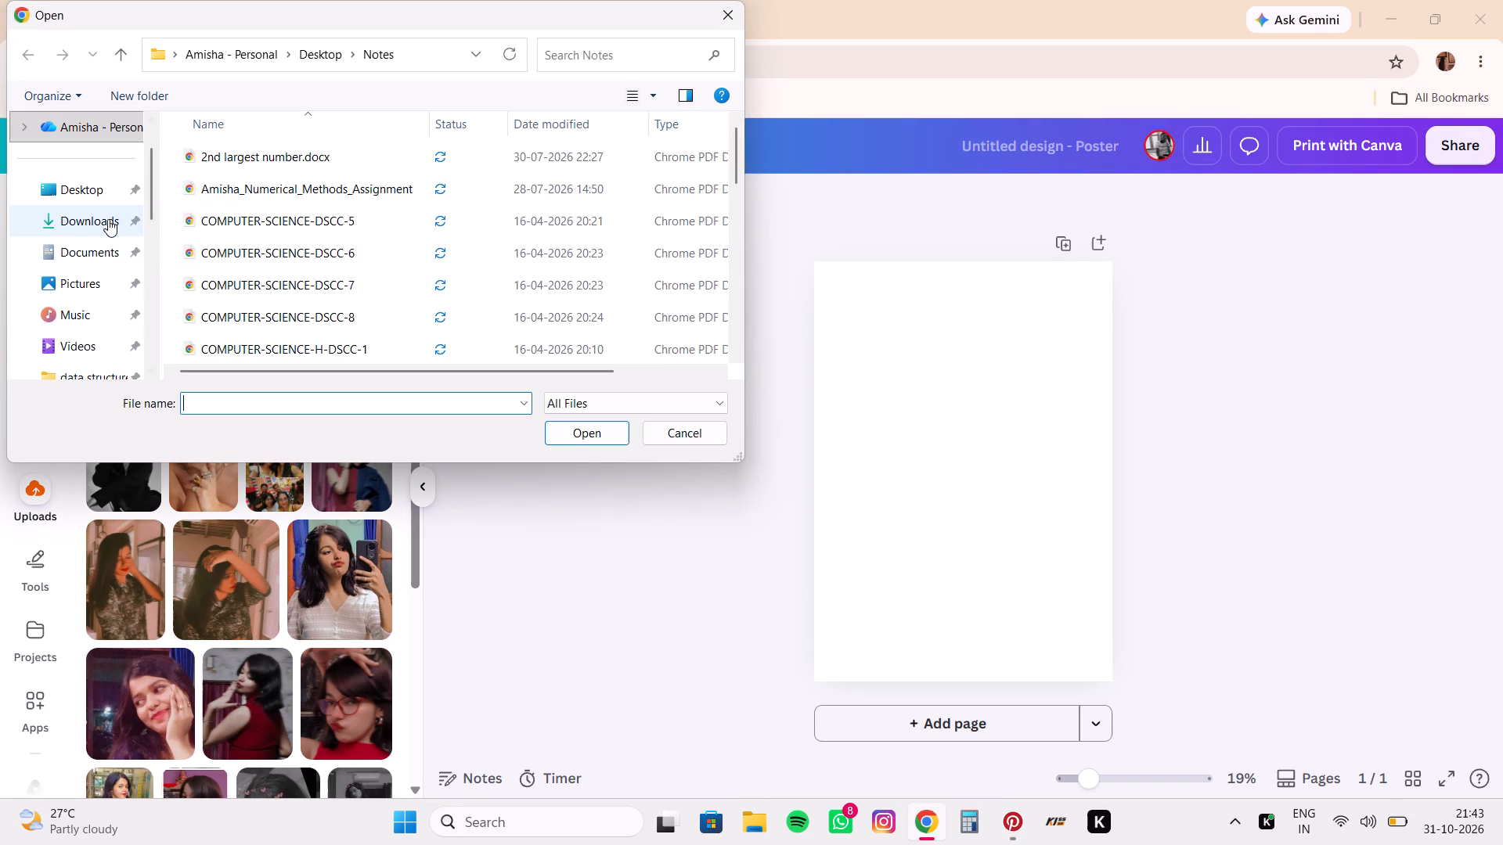
{"action": "left_click", "coordinate": [108, 219]}
{"action": "left_click", "coordinate": [216, 179]}
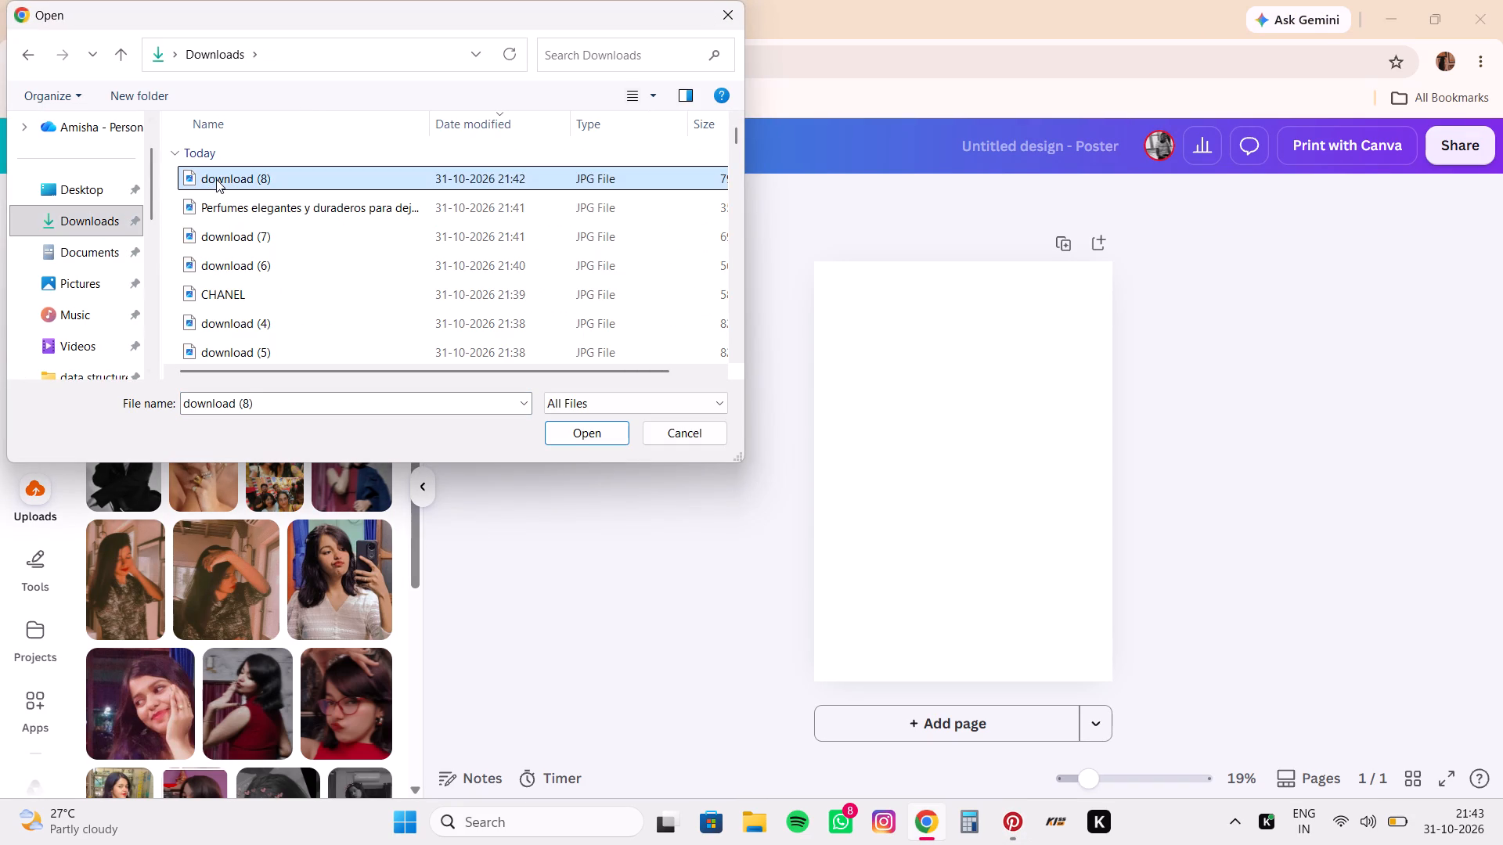
{"action": "key", "text": "shift+Down"}
{"action": "key", "text": "shift+Down"}
{"action": "key", "text": "shift+Down"}
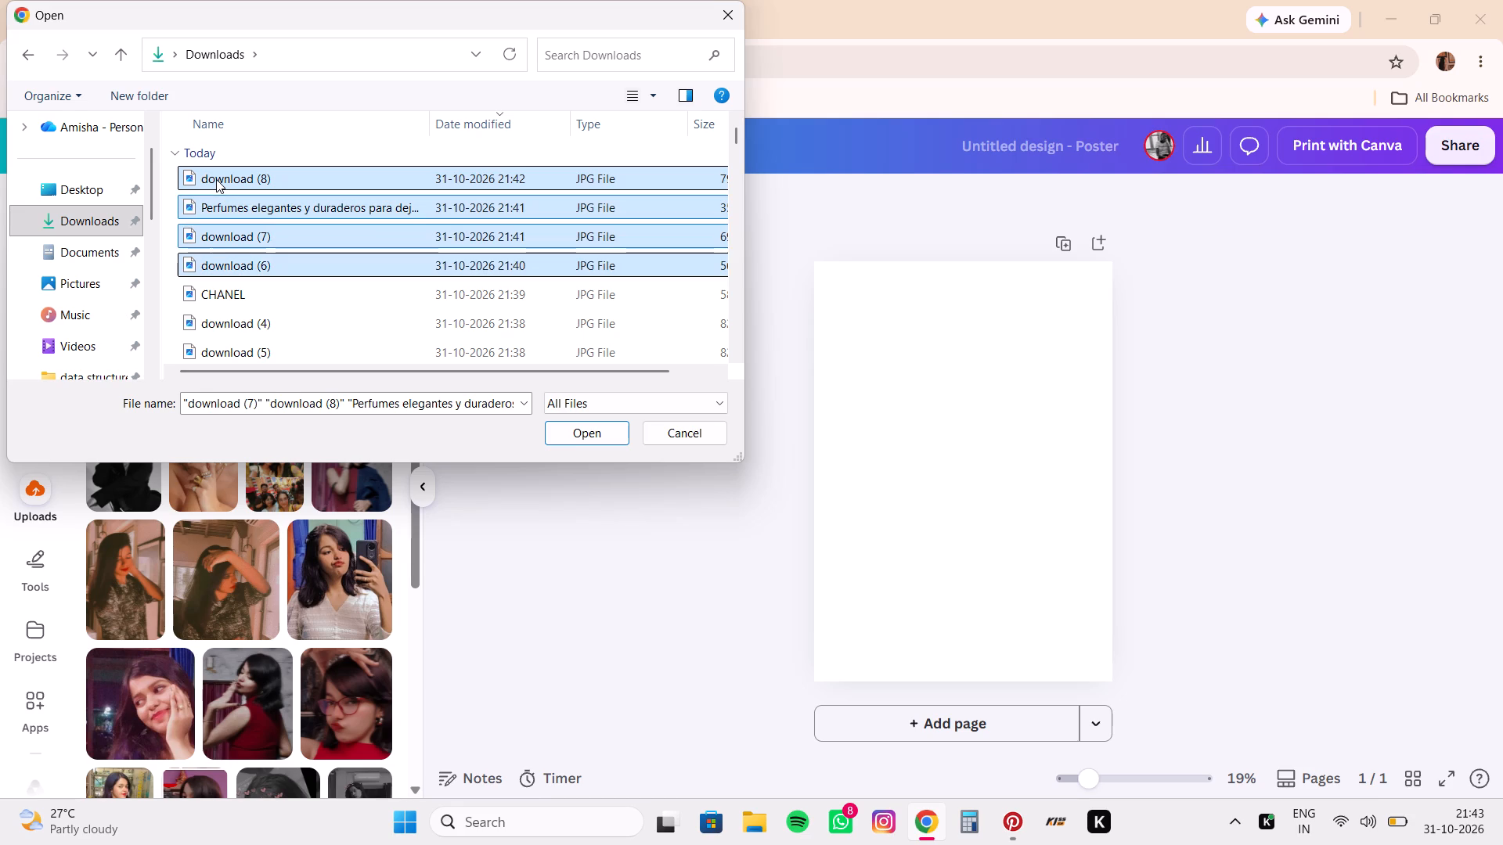
{"action": "key", "text": "shift+Down"}
{"action": "key", "text": "shift+Down"}
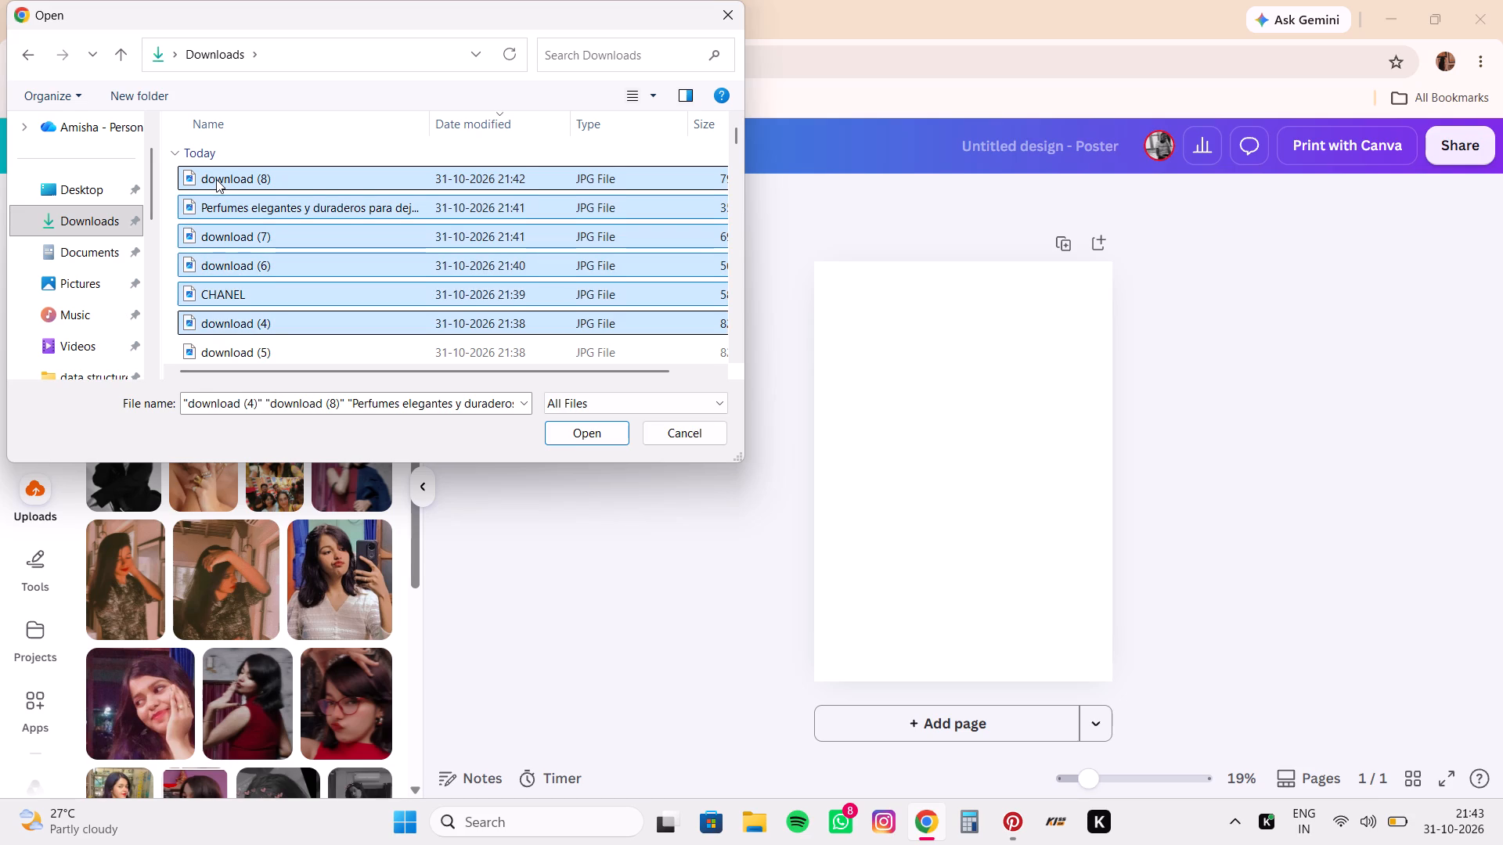
{"action": "key", "text": "shift+Down"}
{"action": "key", "text": "shift+Down"}
{"action": "key", "text": "shift+Up"}
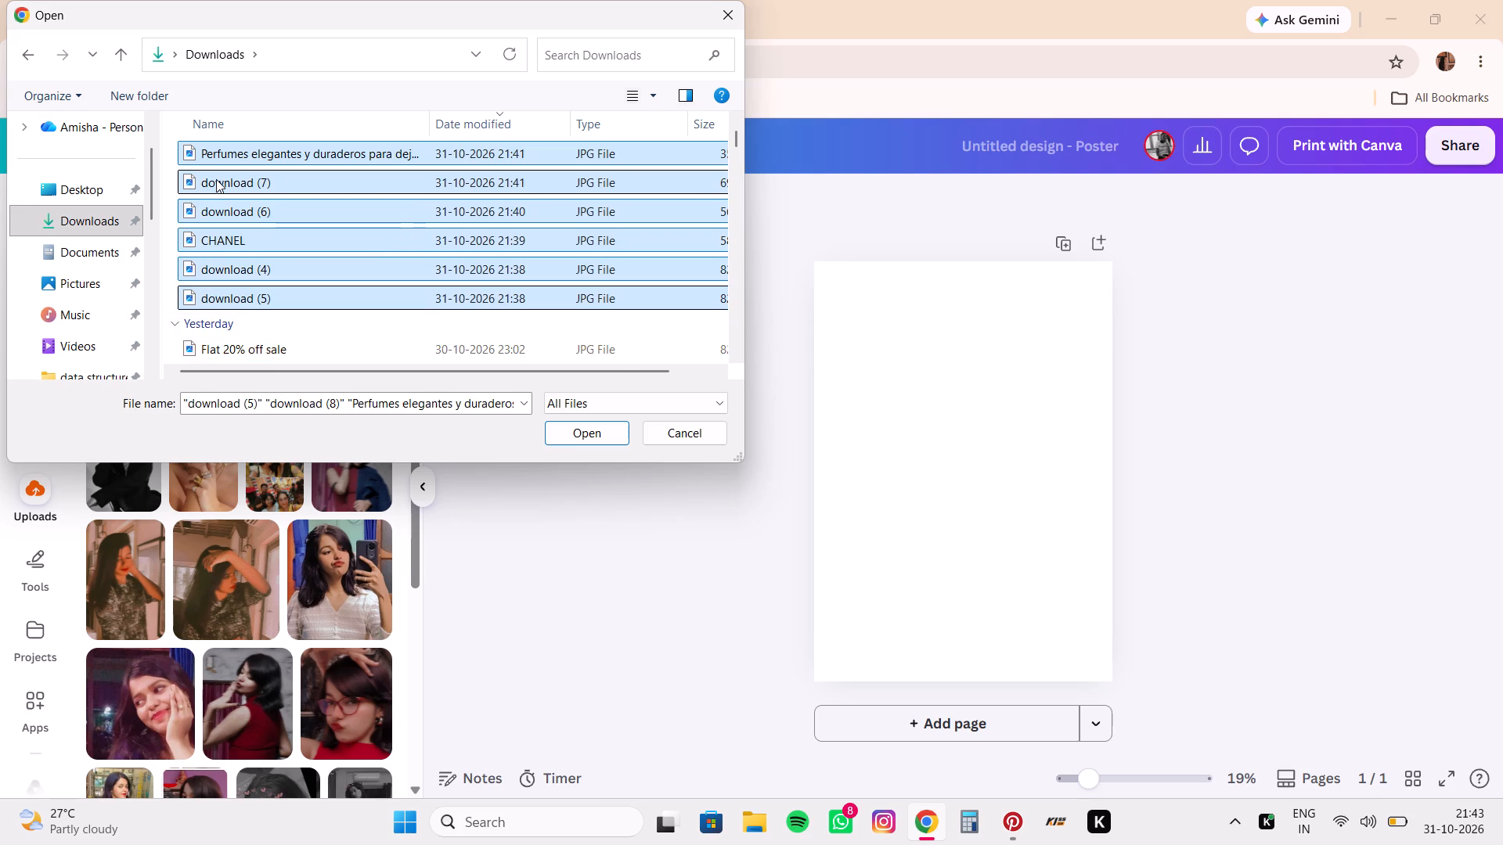
{"action": "left_click", "coordinate": [592, 434]}
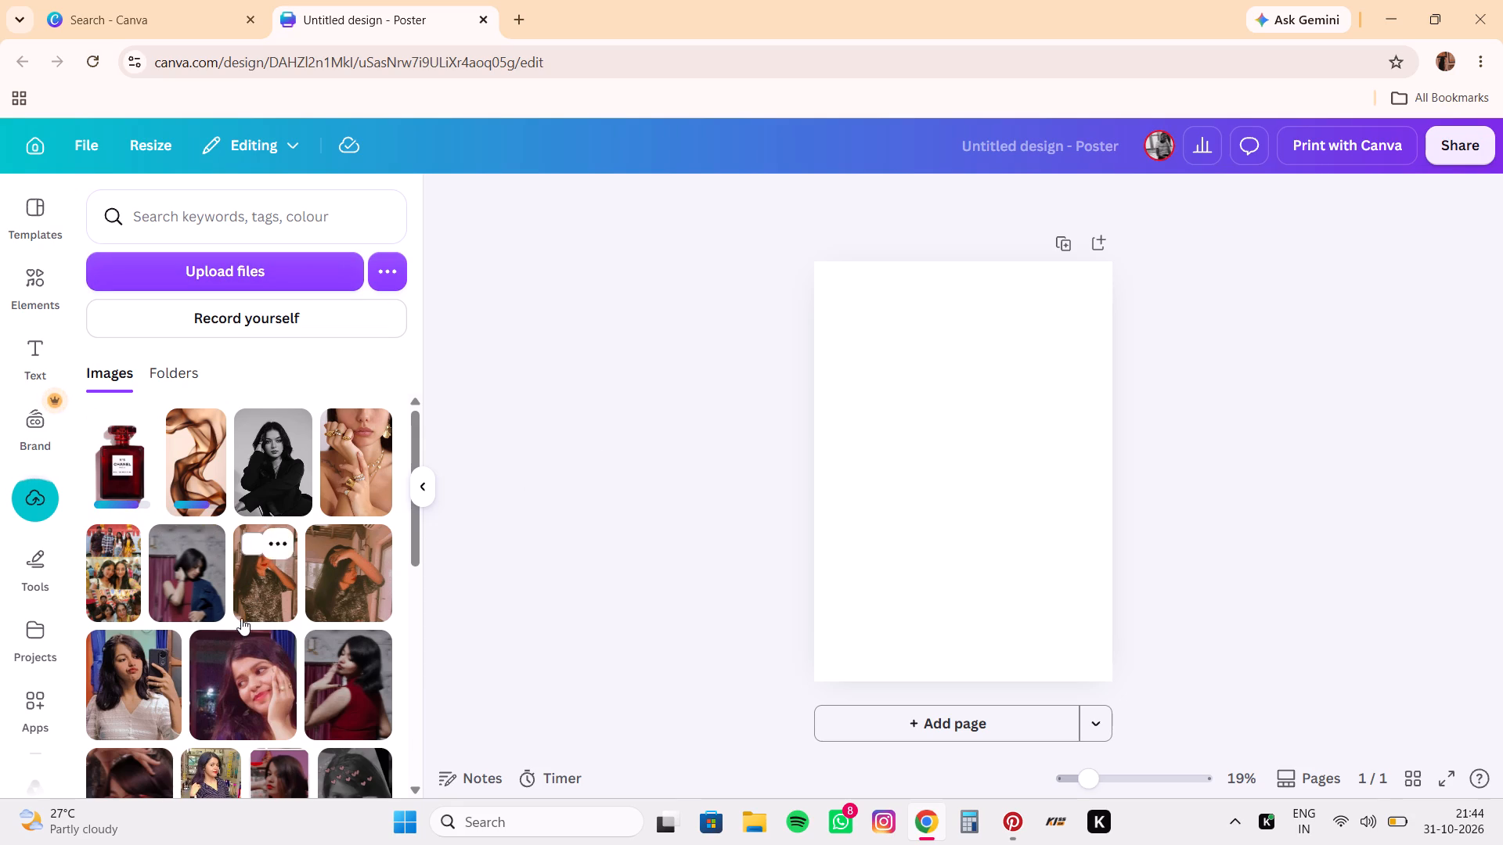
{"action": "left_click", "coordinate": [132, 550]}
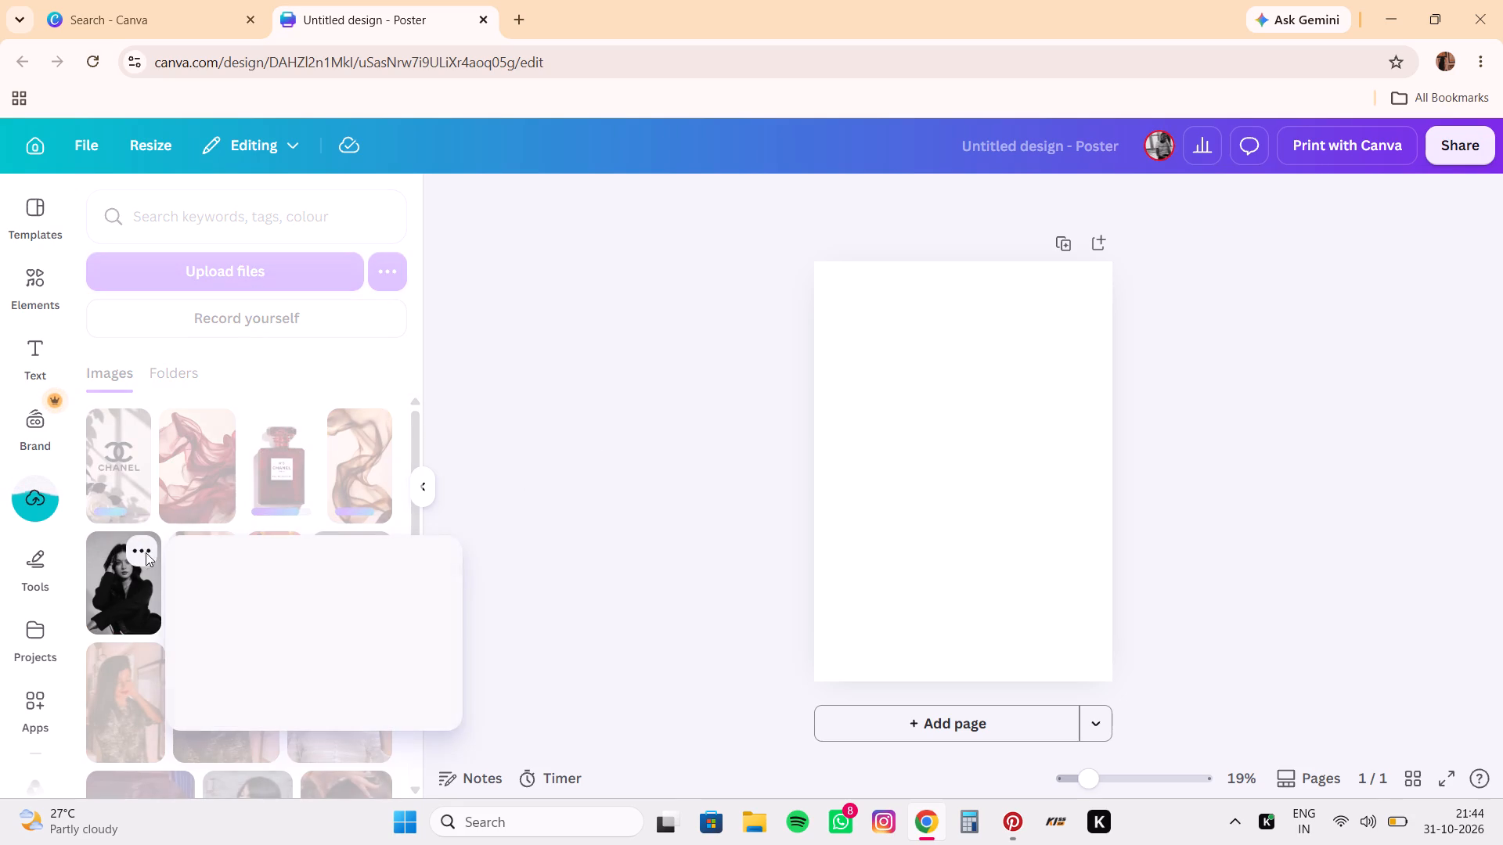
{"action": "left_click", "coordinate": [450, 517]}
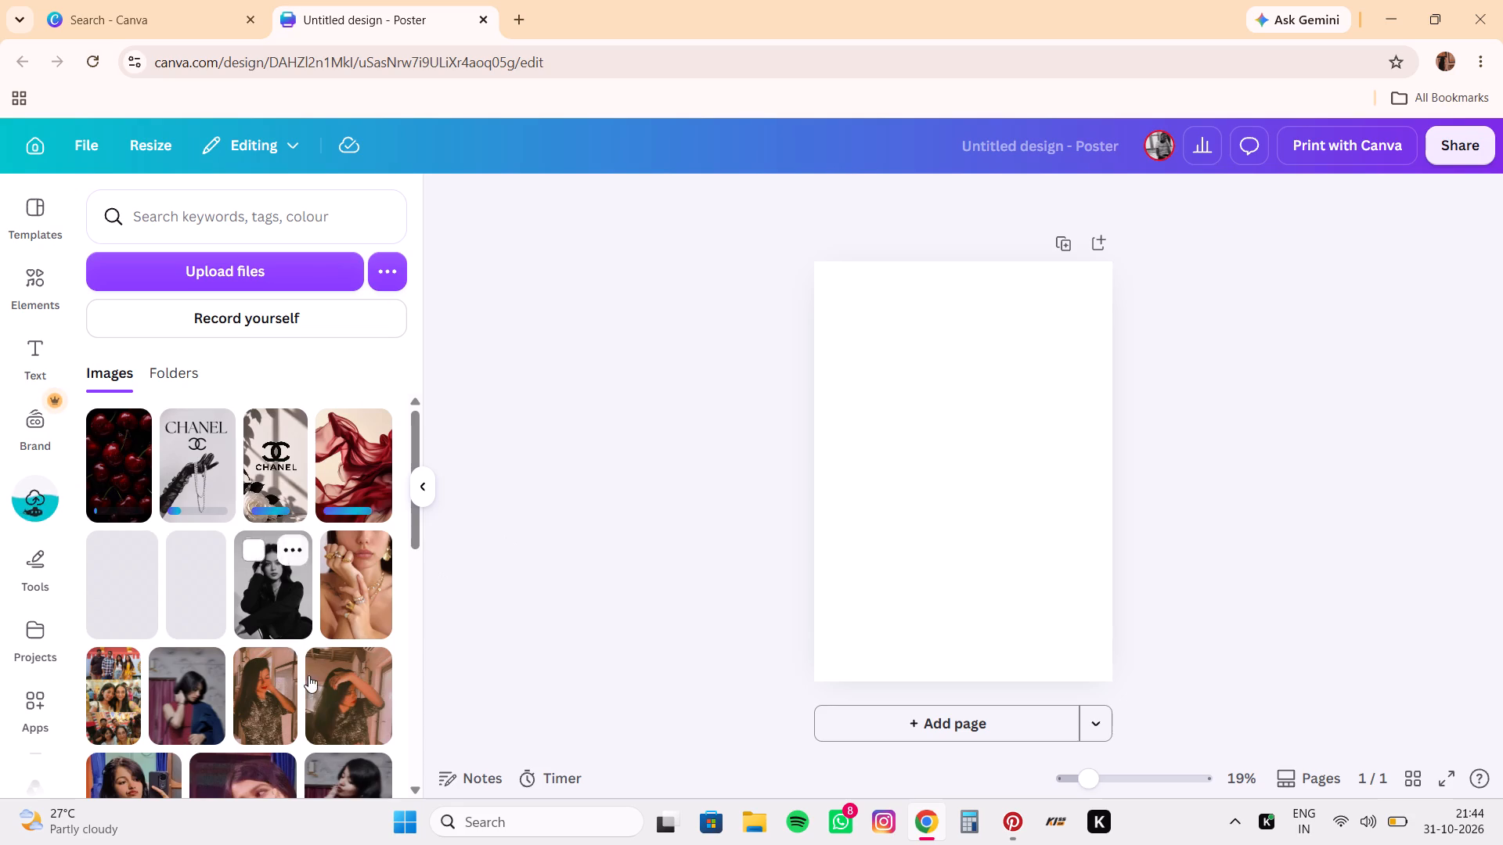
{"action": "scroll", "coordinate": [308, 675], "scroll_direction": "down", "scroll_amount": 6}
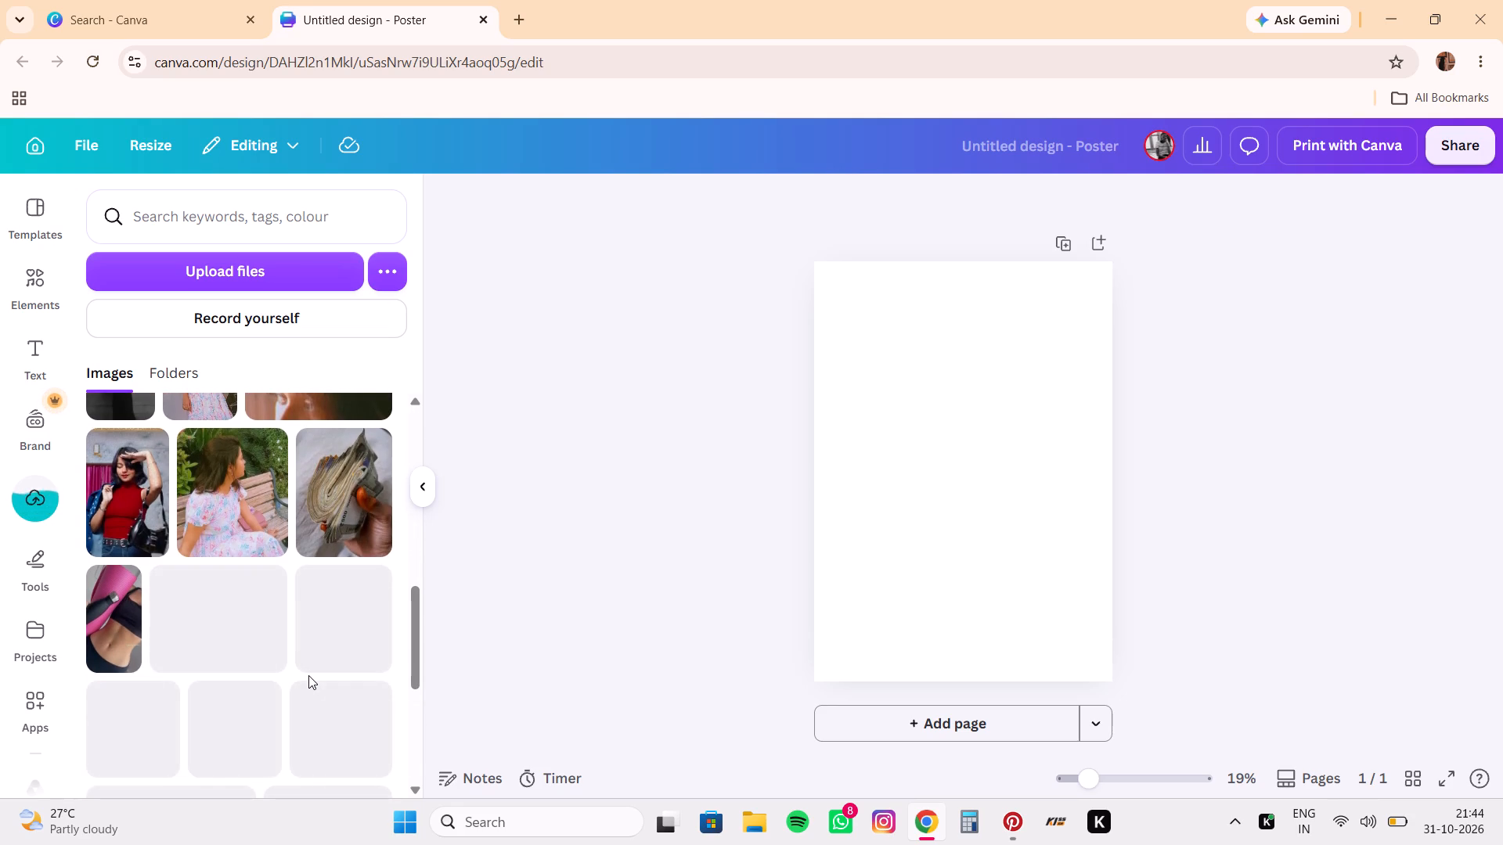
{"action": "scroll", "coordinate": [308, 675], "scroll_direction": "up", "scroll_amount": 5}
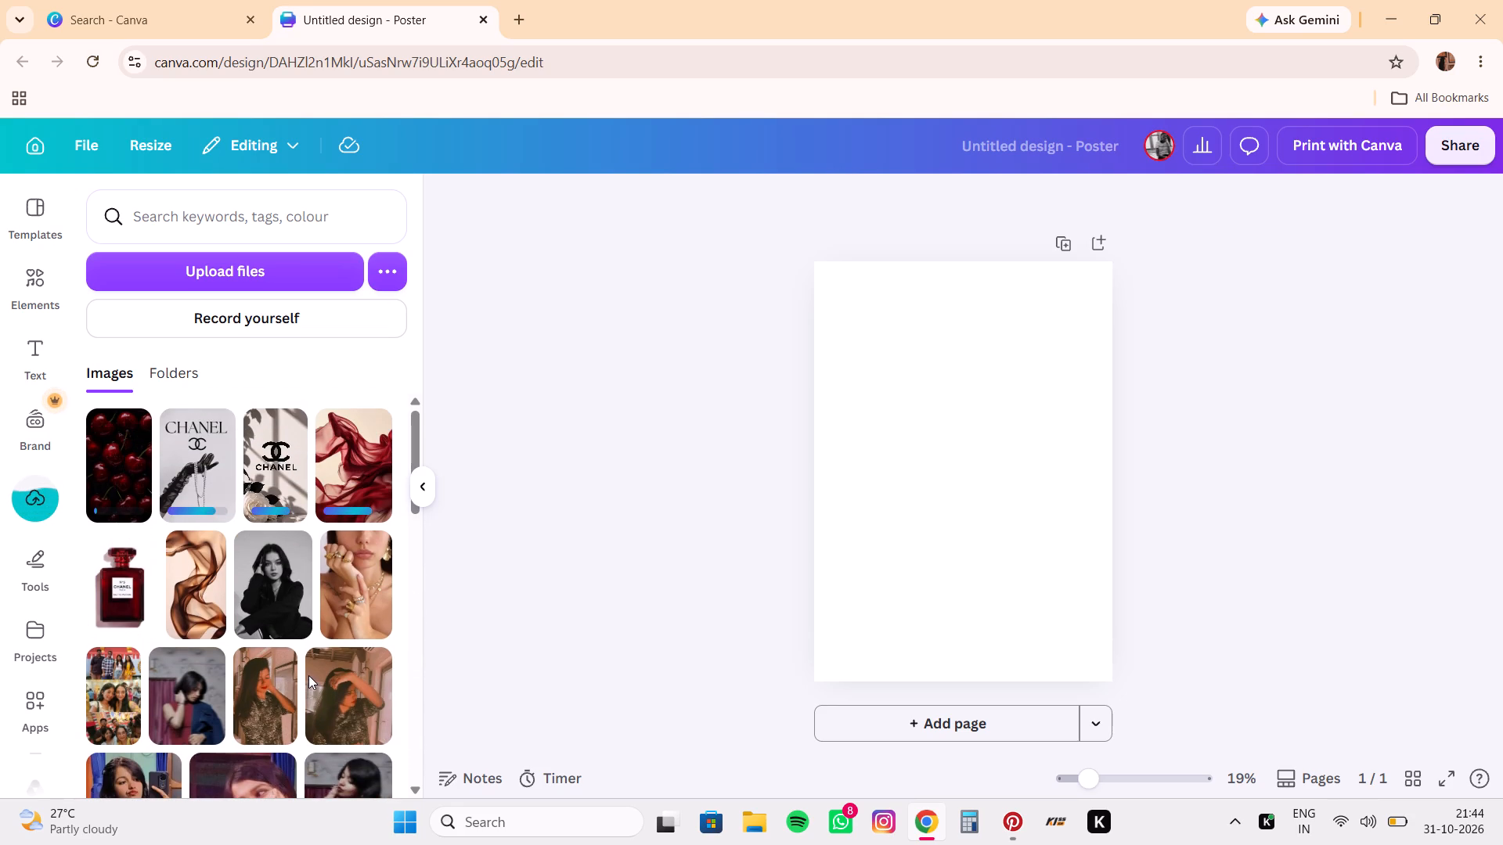
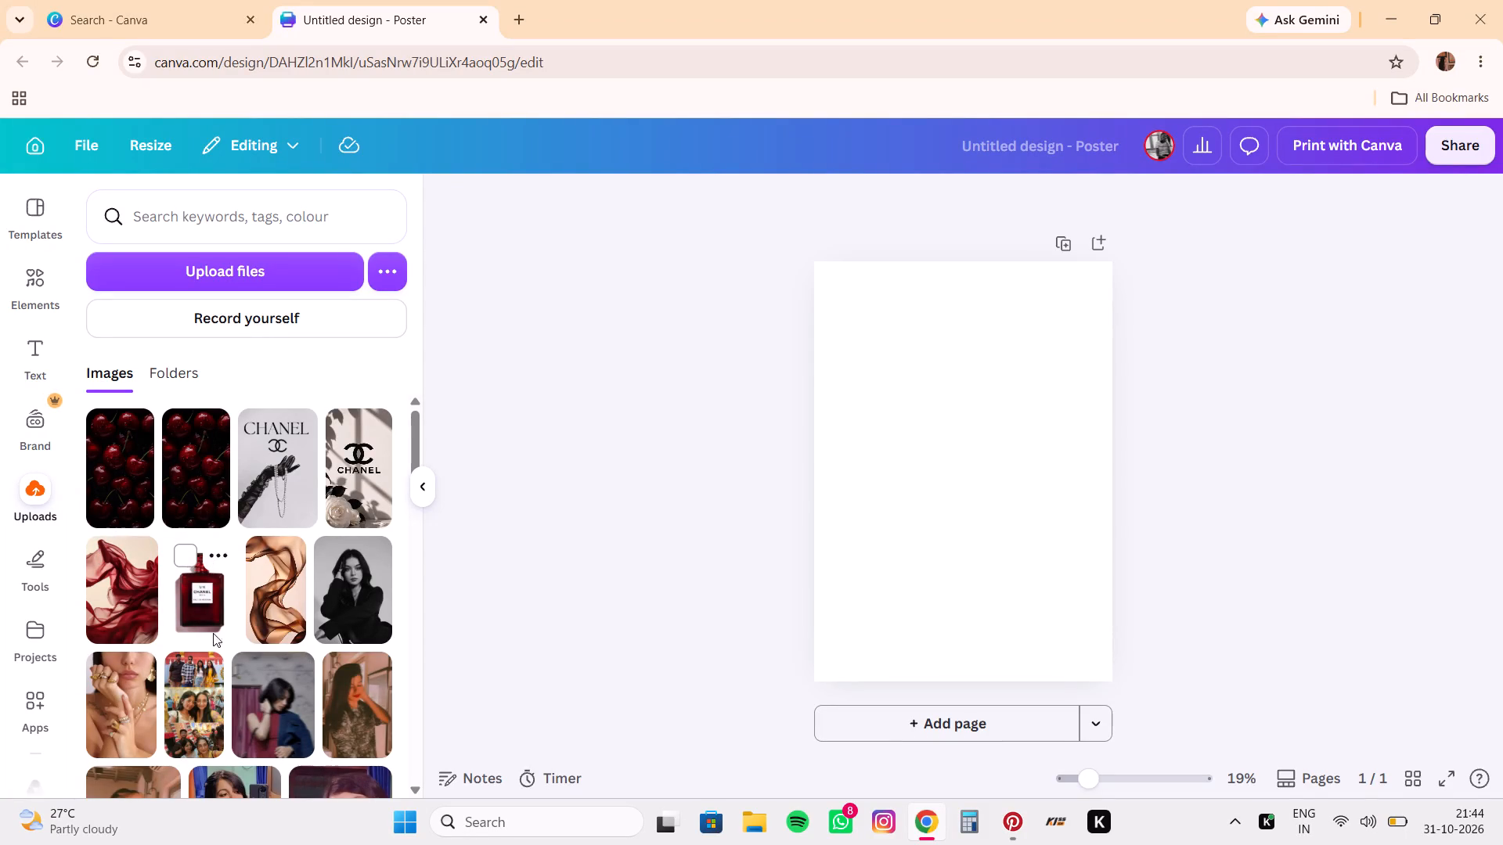
Move the group-photo collage and the duplicate dark-red cherries image, download (4).jpg, from the uploaded images to the Bin.
{"action": "scroll", "coordinate": [286, 688], "scroll_direction": "down", "scroll_amount": 1}
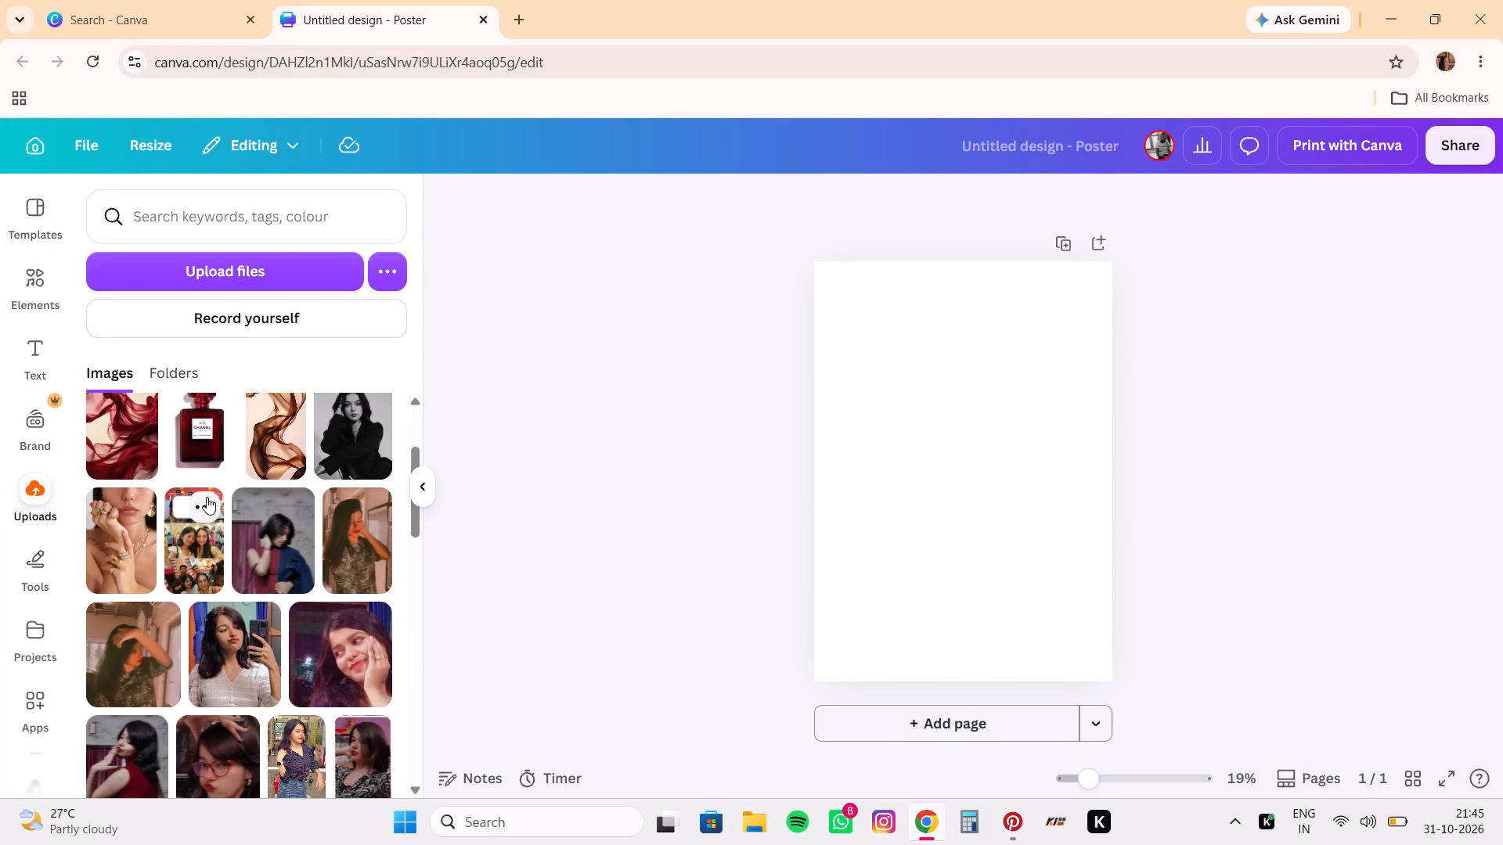
{"action": "left_click", "coordinate": [207, 497]}
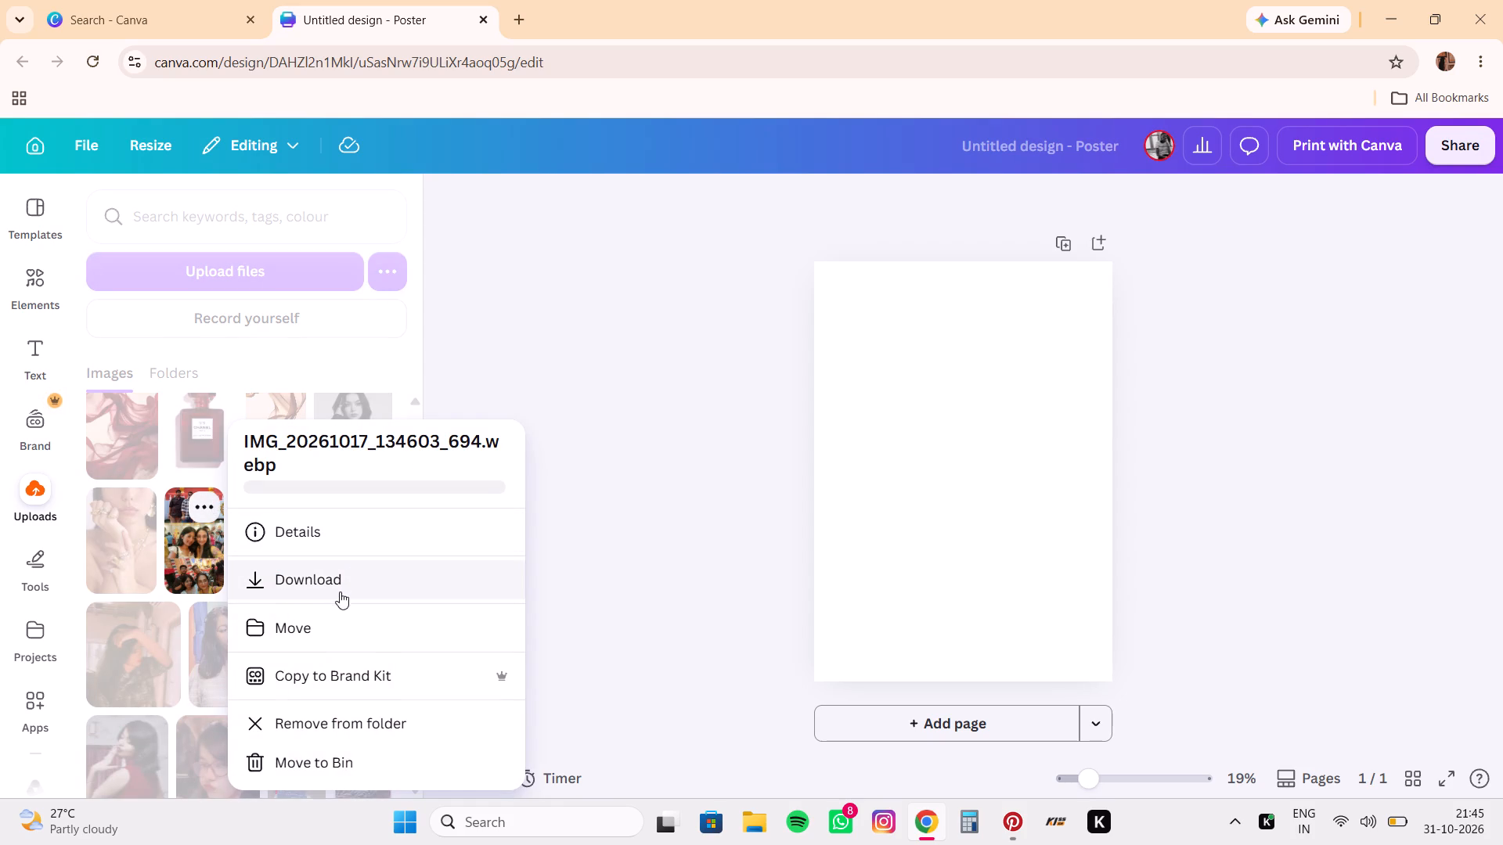
{"action": "left_click", "coordinate": [354, 749]}
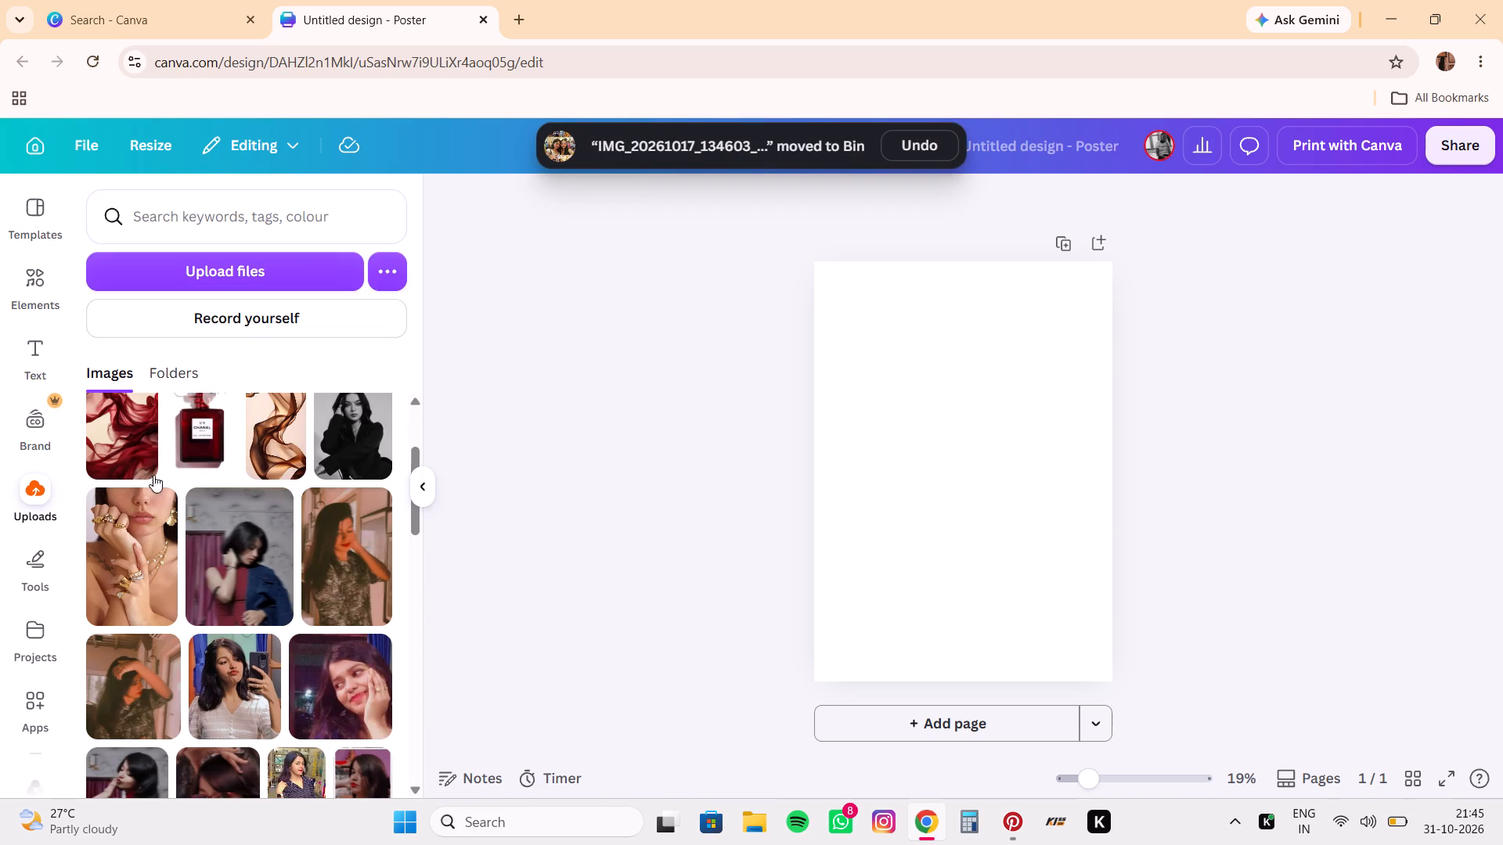
{"action": "scroll", "coordinate": [333, 515], "scroll_direction": "up", "scroll_amount": 3}
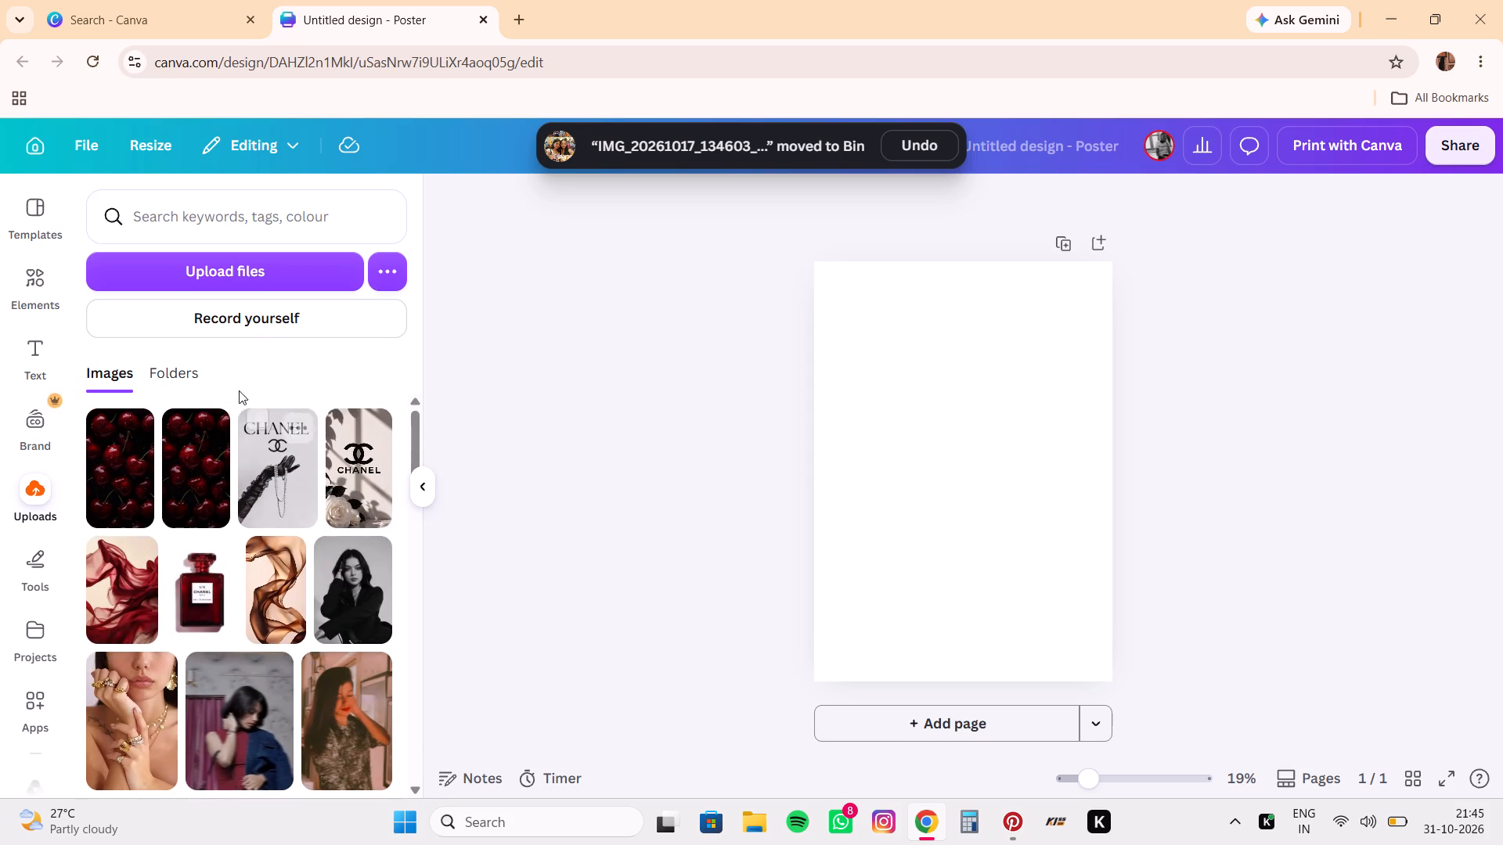
{"action": "left_click", "coordinate": [207, 427]}
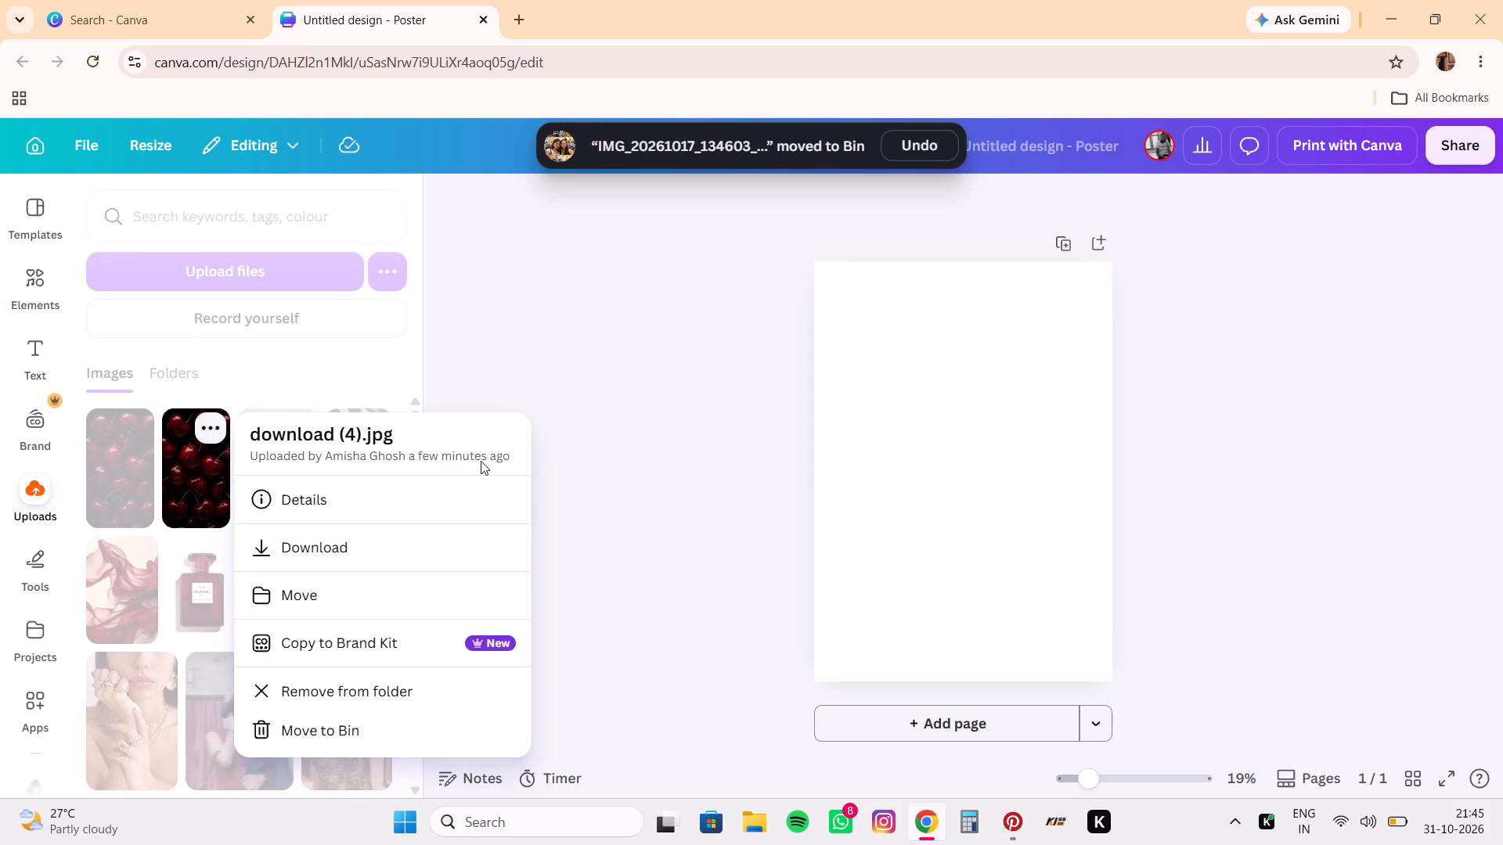
{"action": "left_click", "coordinate": [359, 732]}
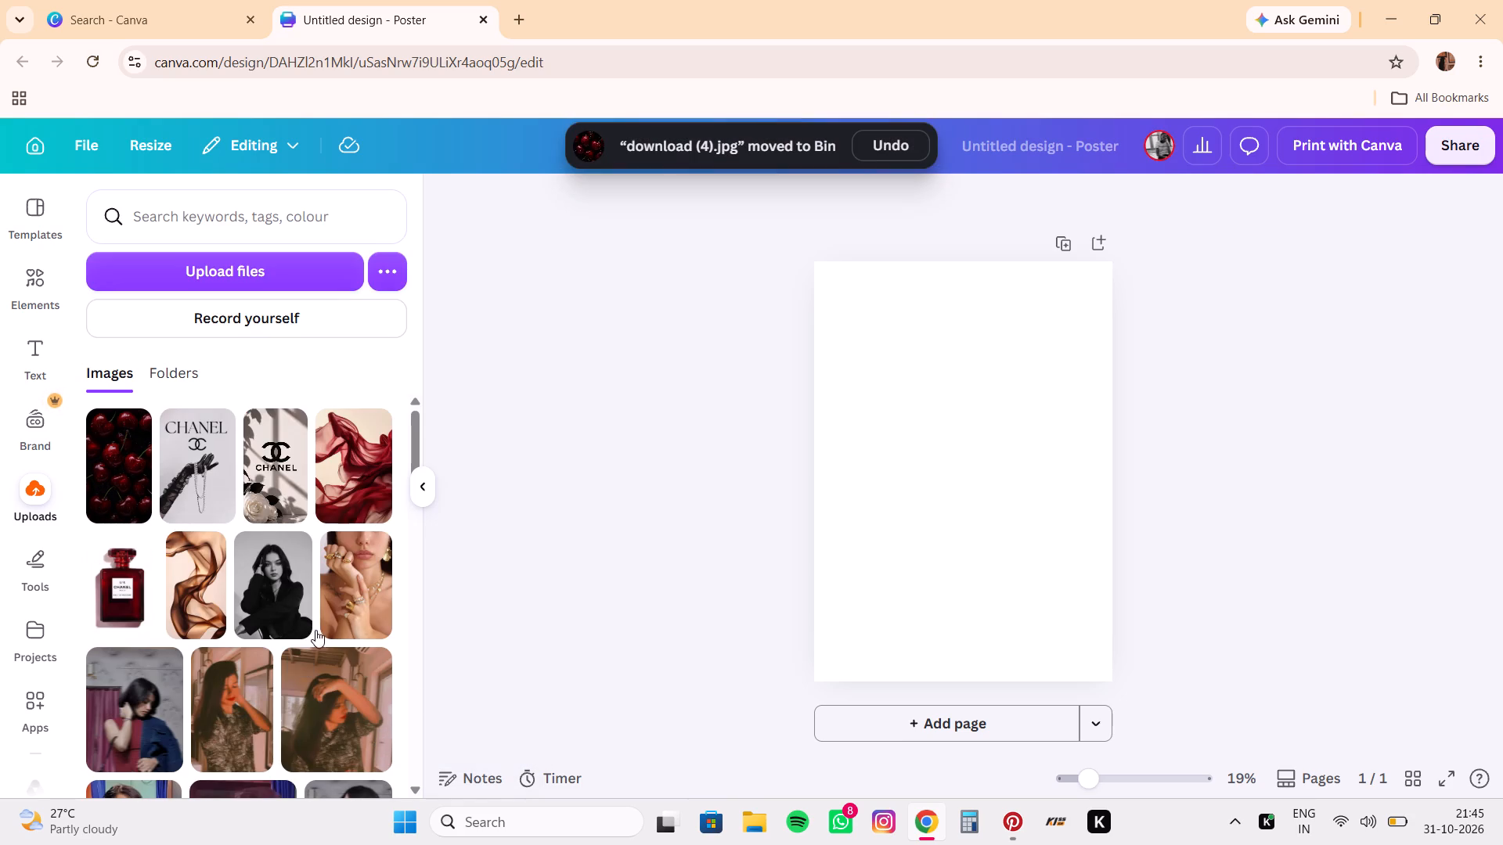
Add the uploaded dark-red cherries image to the blank poster and enlarge it proportionally from the page's top edge to cover its full height.
{"action": "scroll", "coordinate": [298, 625], "scroll_direction": "down", "scroll_amount": 7}
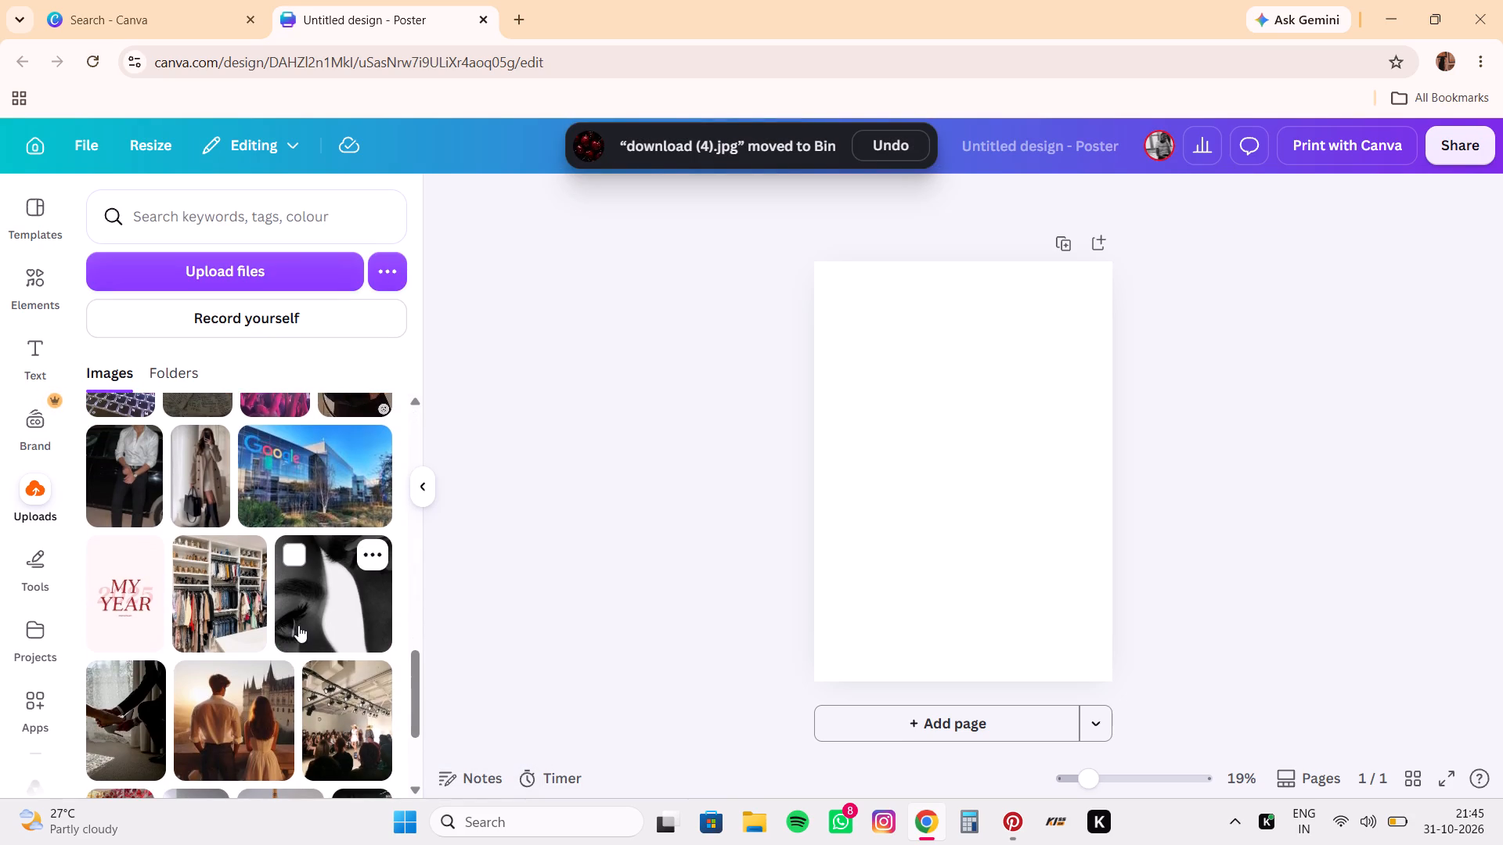
{"action": "scroll", "coordinate": [298, 625], "scroll_direction": "down", "scroll_amount": 4}
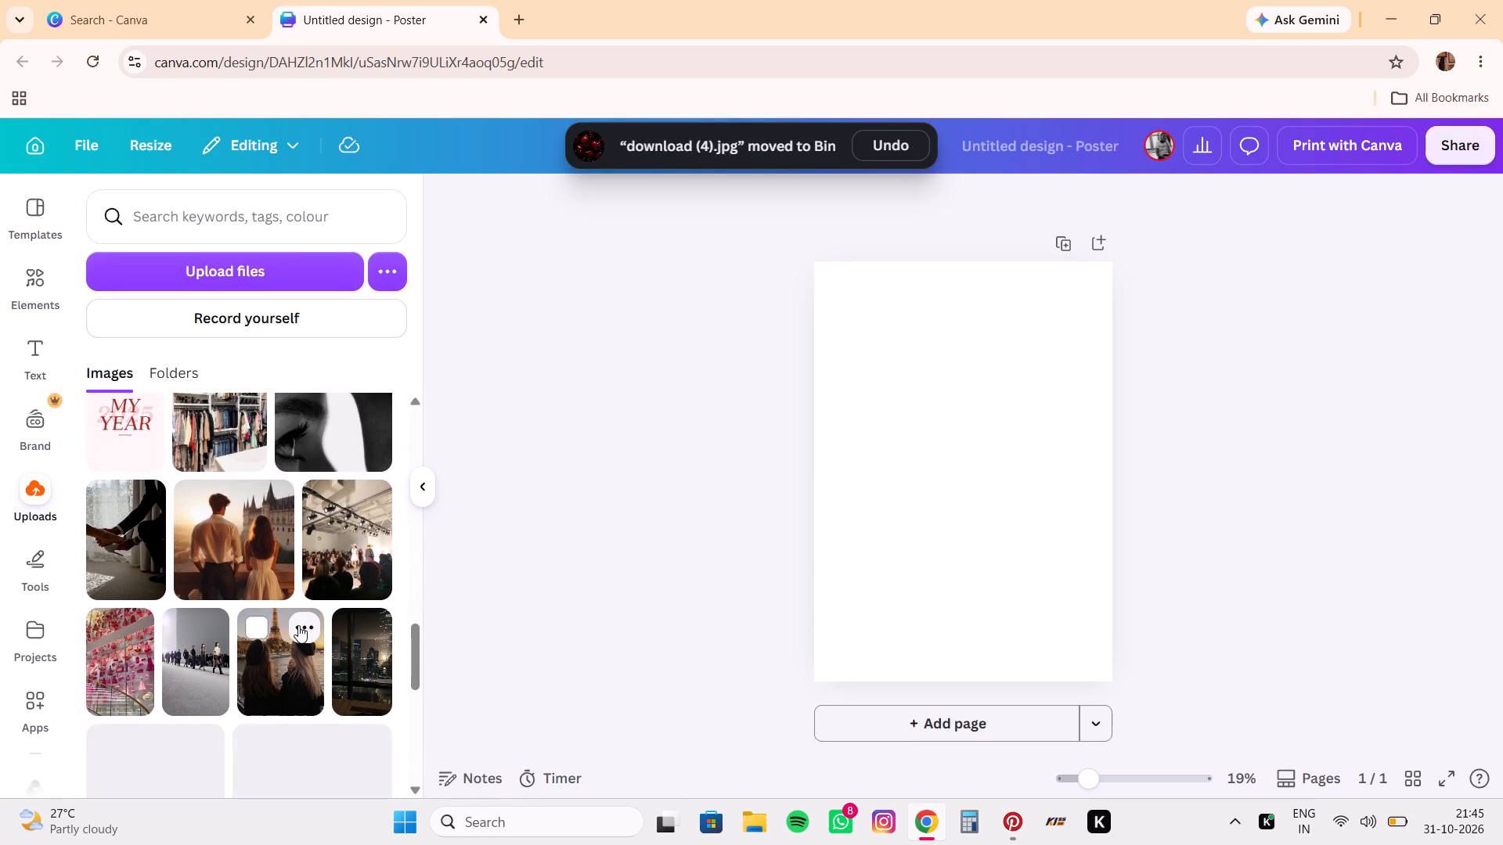
{"action": "scroll", "coordinate": [298, 625], "scroll_direction": "down", "scroll_amount": 2}
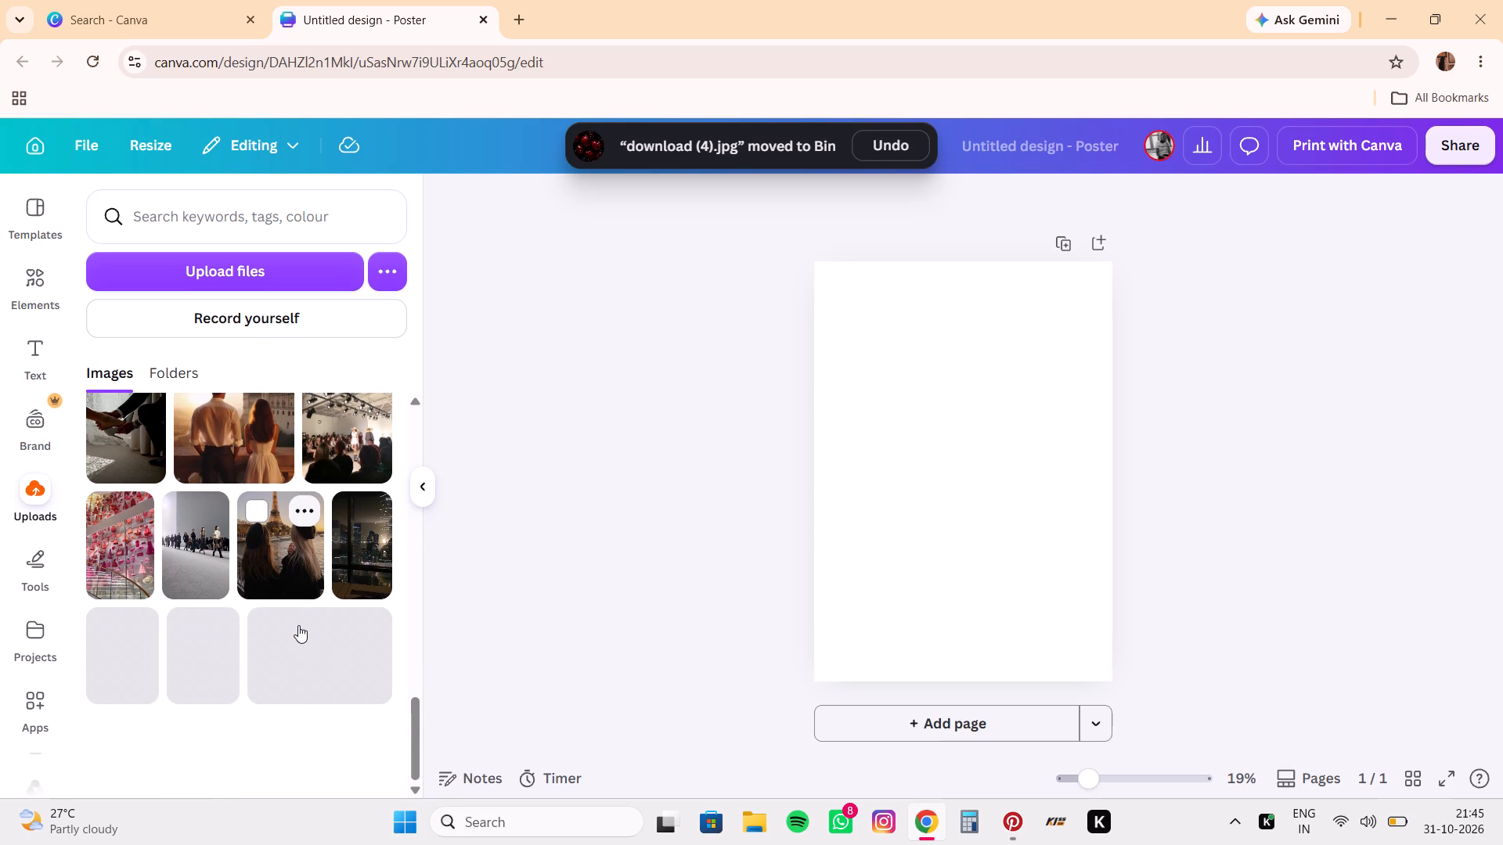
{"action": "scroll", "coordinate": [298, 625], "scroll_direction": "down", "scroll_amount": 1}
{"action": "scroll", "coordinate": [298, 625], "scroll_direction": "up", "scroll_amount": 9}
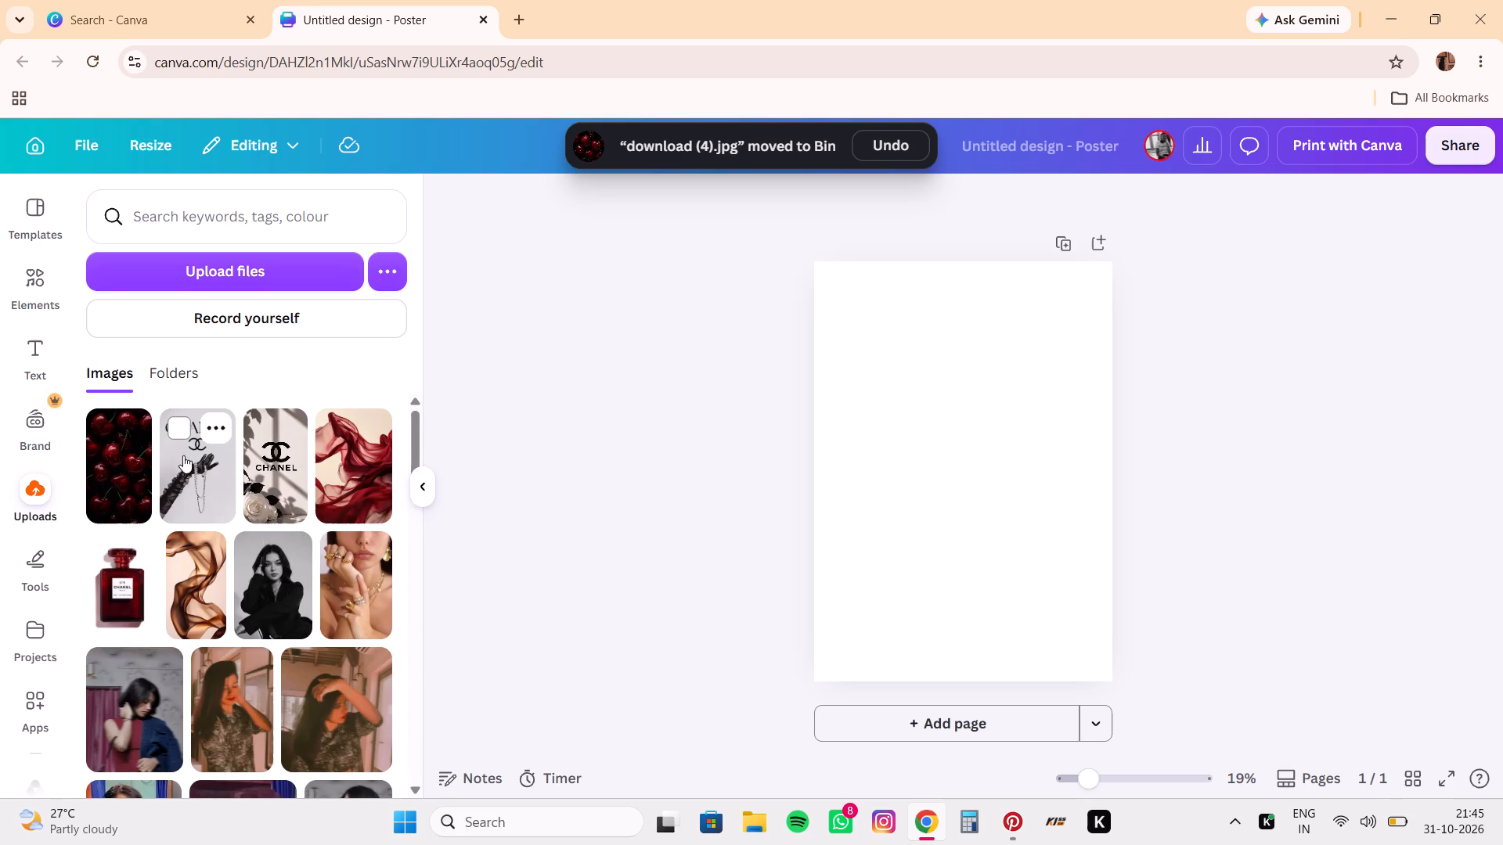
{"action": "left_click", "coordinate": [121, 473]}
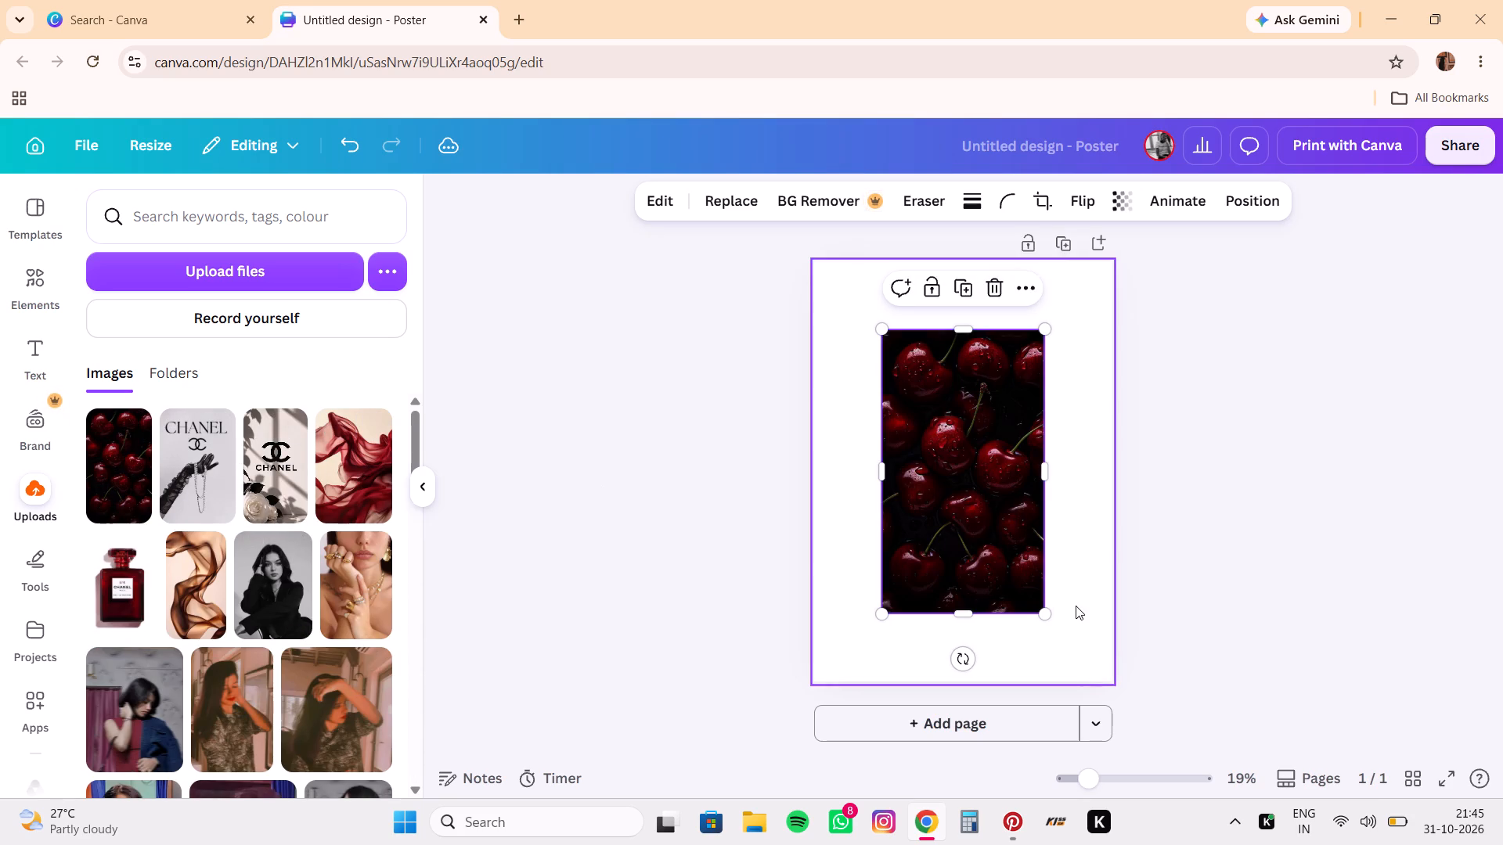
{"action": "left_click_drag", "start_coordinate": [1044, 613], "coordinate": [1097, 648]}
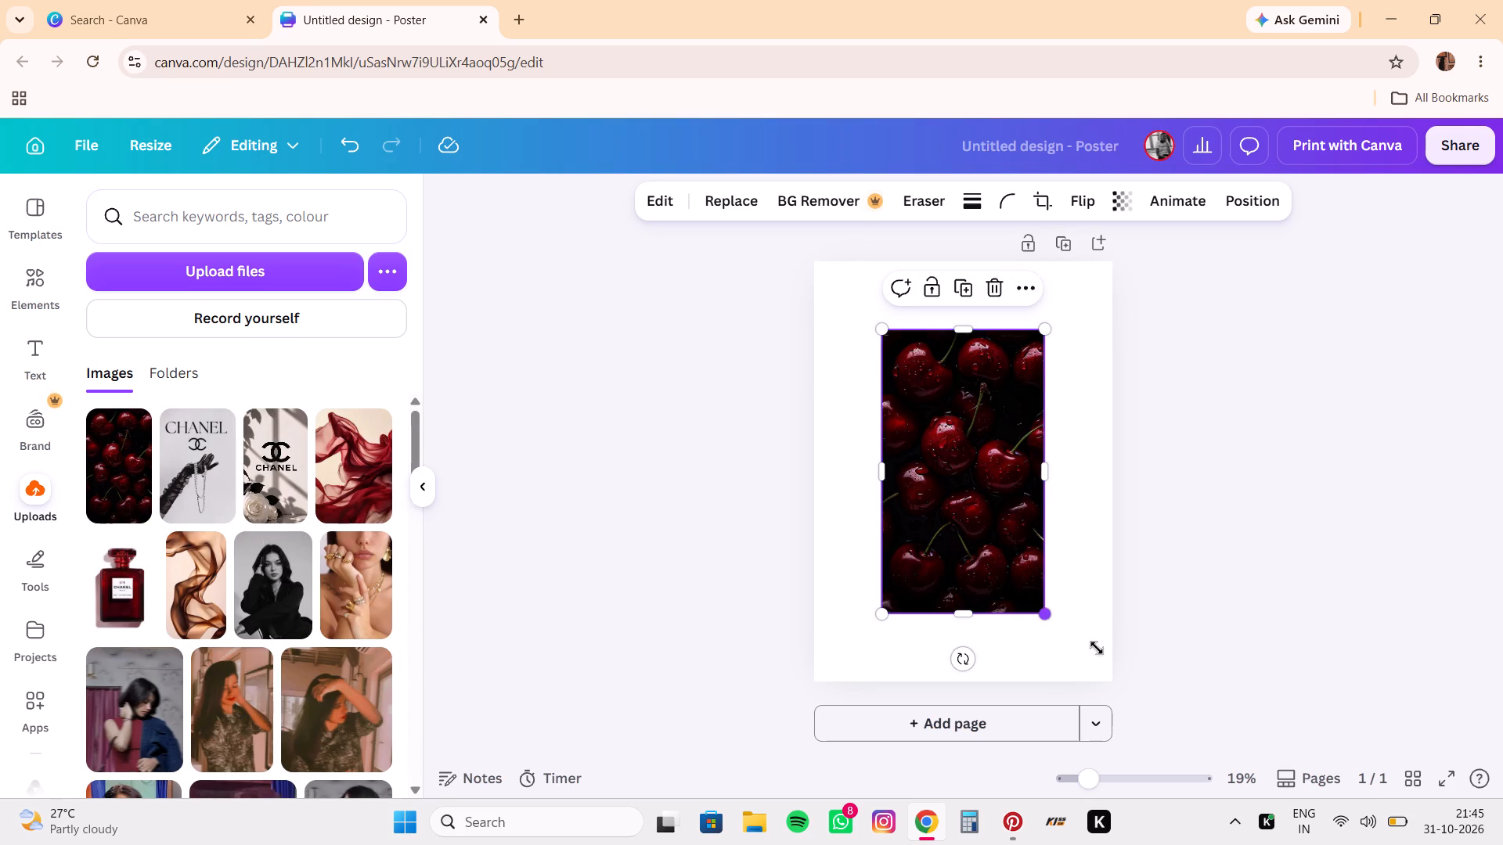
{"action": "left_click_drag", "start_coordinate": [1097, 648], "coordinate": [1112, 658]}
{"action": "left_click_drag", "start_coordinate": [976, 534], "coordinate": [932, 486]}
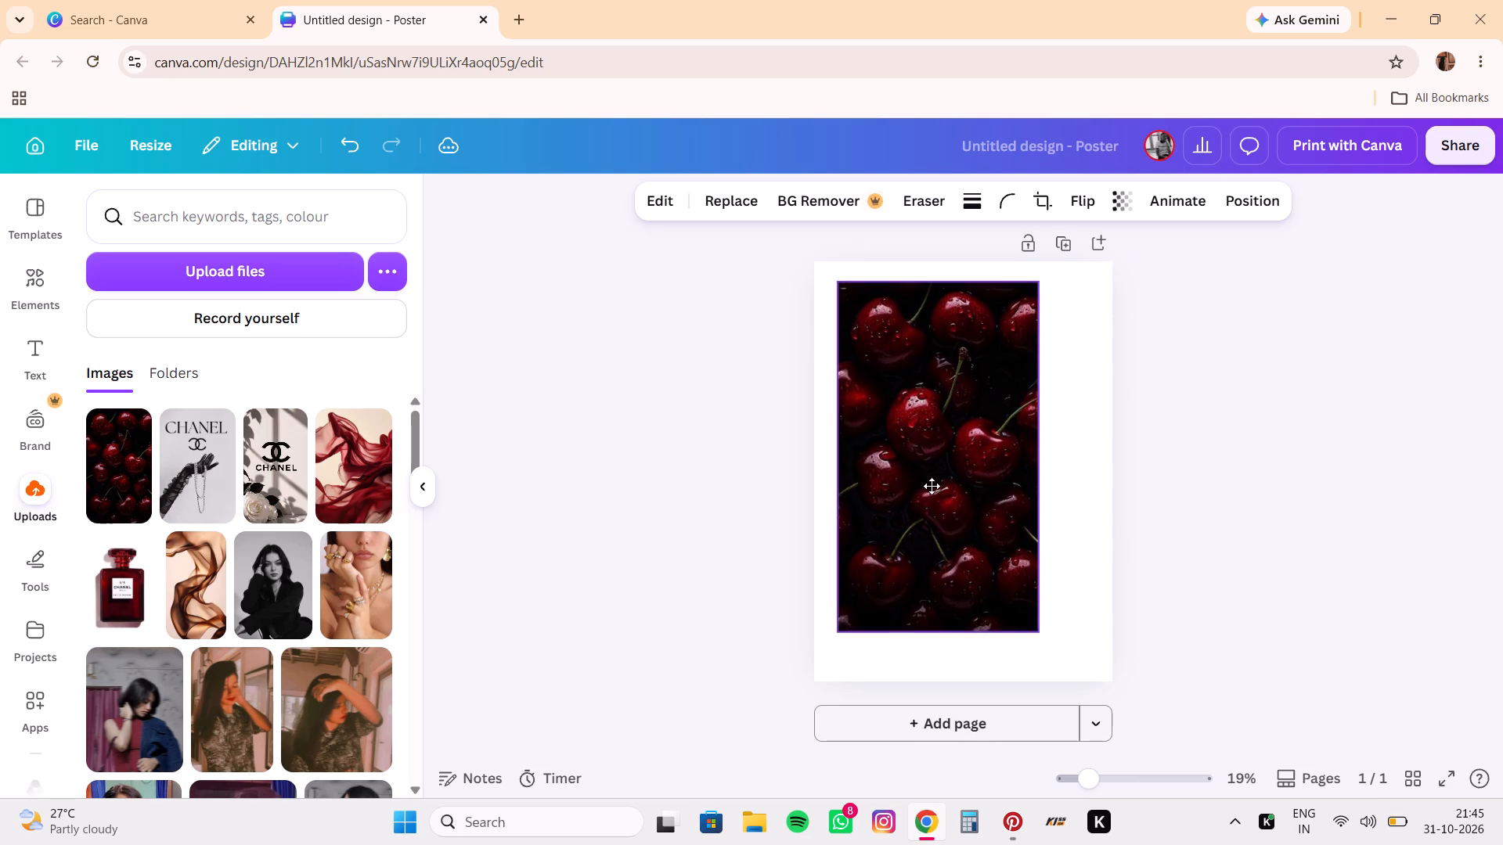
{"action": "left_click_drag", "start_coordinate": [932, 486], "coordinate": [942, 486]}
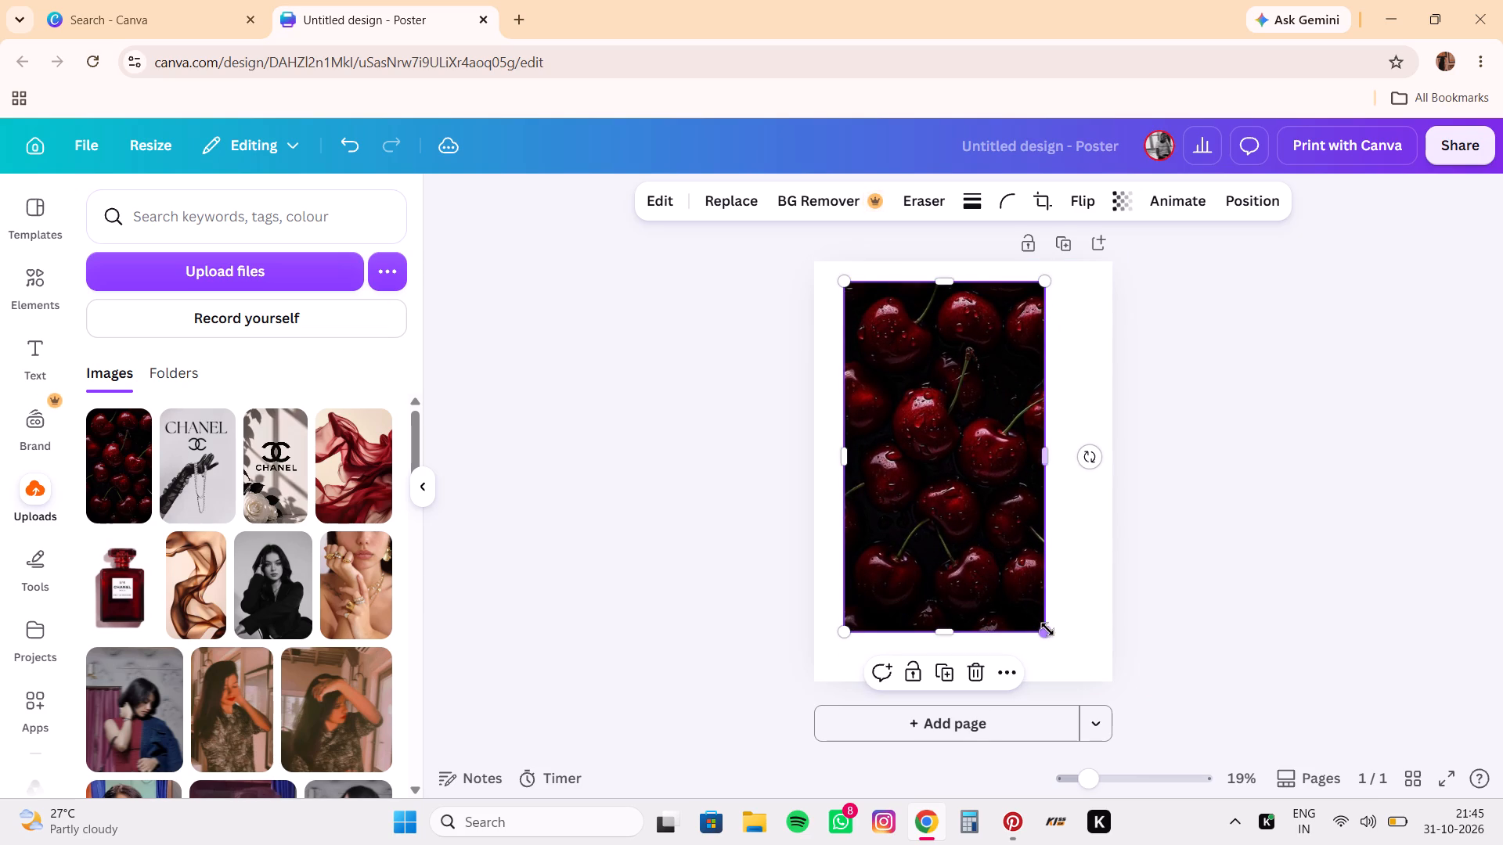
{"action": "left_click_drag", "start_coordinate": [1047, 631], "coordinate": [1098, 667]}
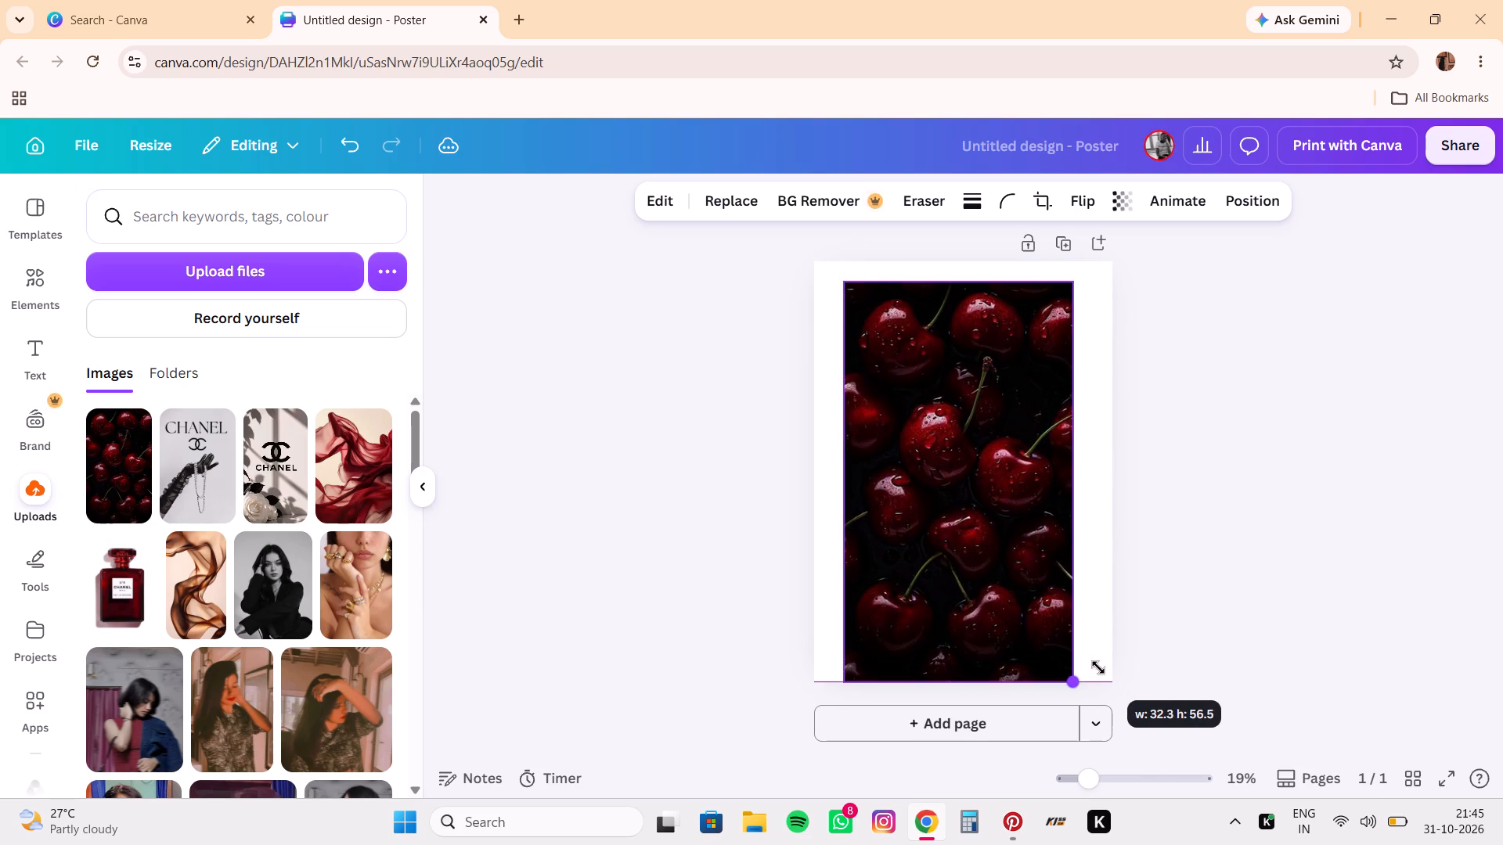
{"action": "left_click_drag", "start_coordinate": [1098, 667], "coordinate": [1101, 667]}
{"action": "left_click_drag", "start_coordinate": [905, 516], "coordinate": [896, 493]}
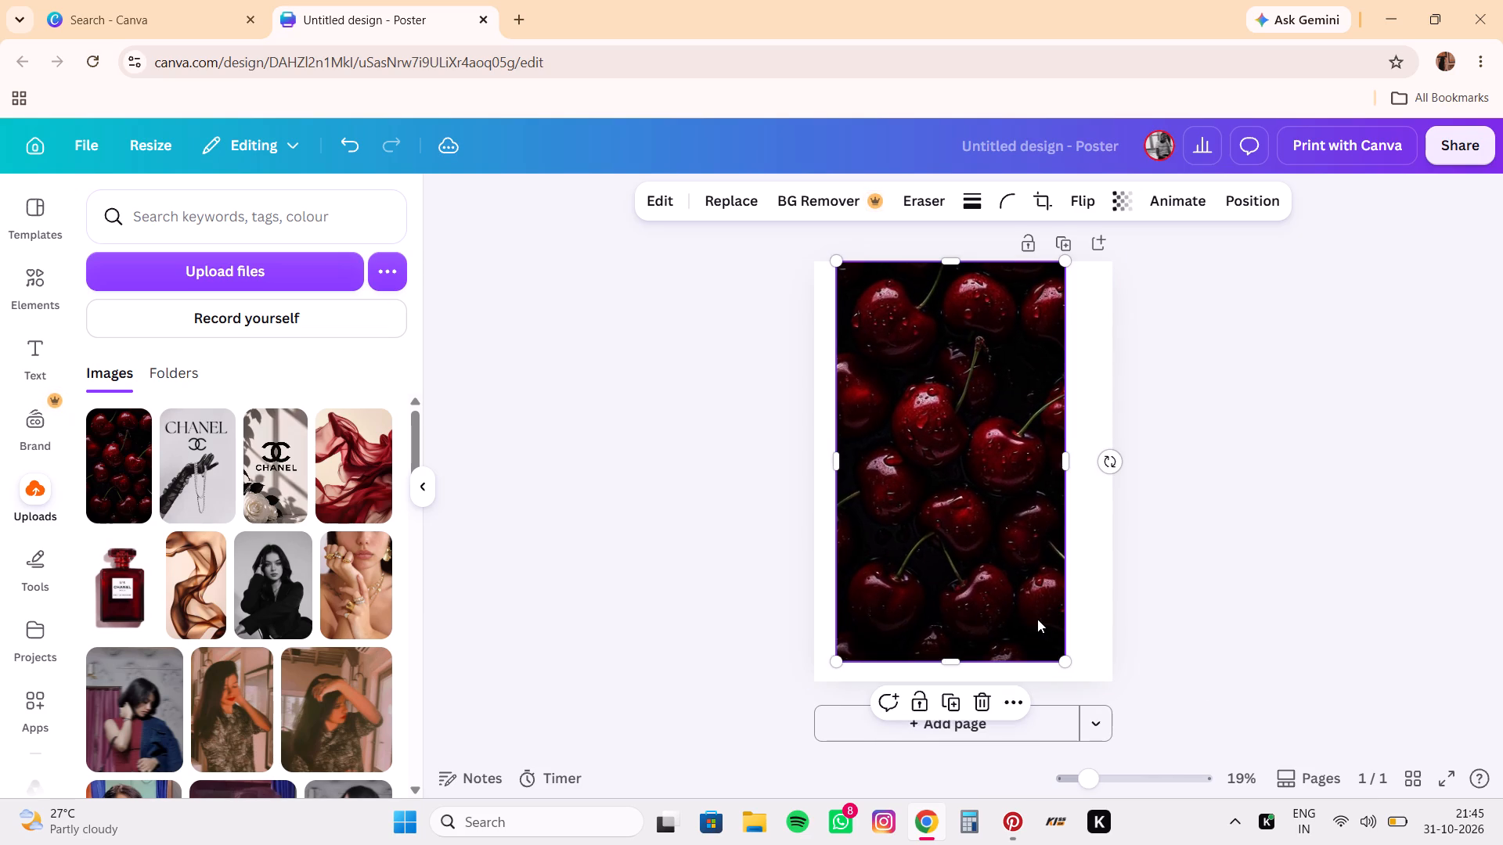
{"action": "left_click_drag", "start_coordinate": [1062, 657], "coordinate": [1075, 665]}
{"action": "left_click_drag", "start_coordinate": [1075, 665], "coordinate": [1089, 676]}
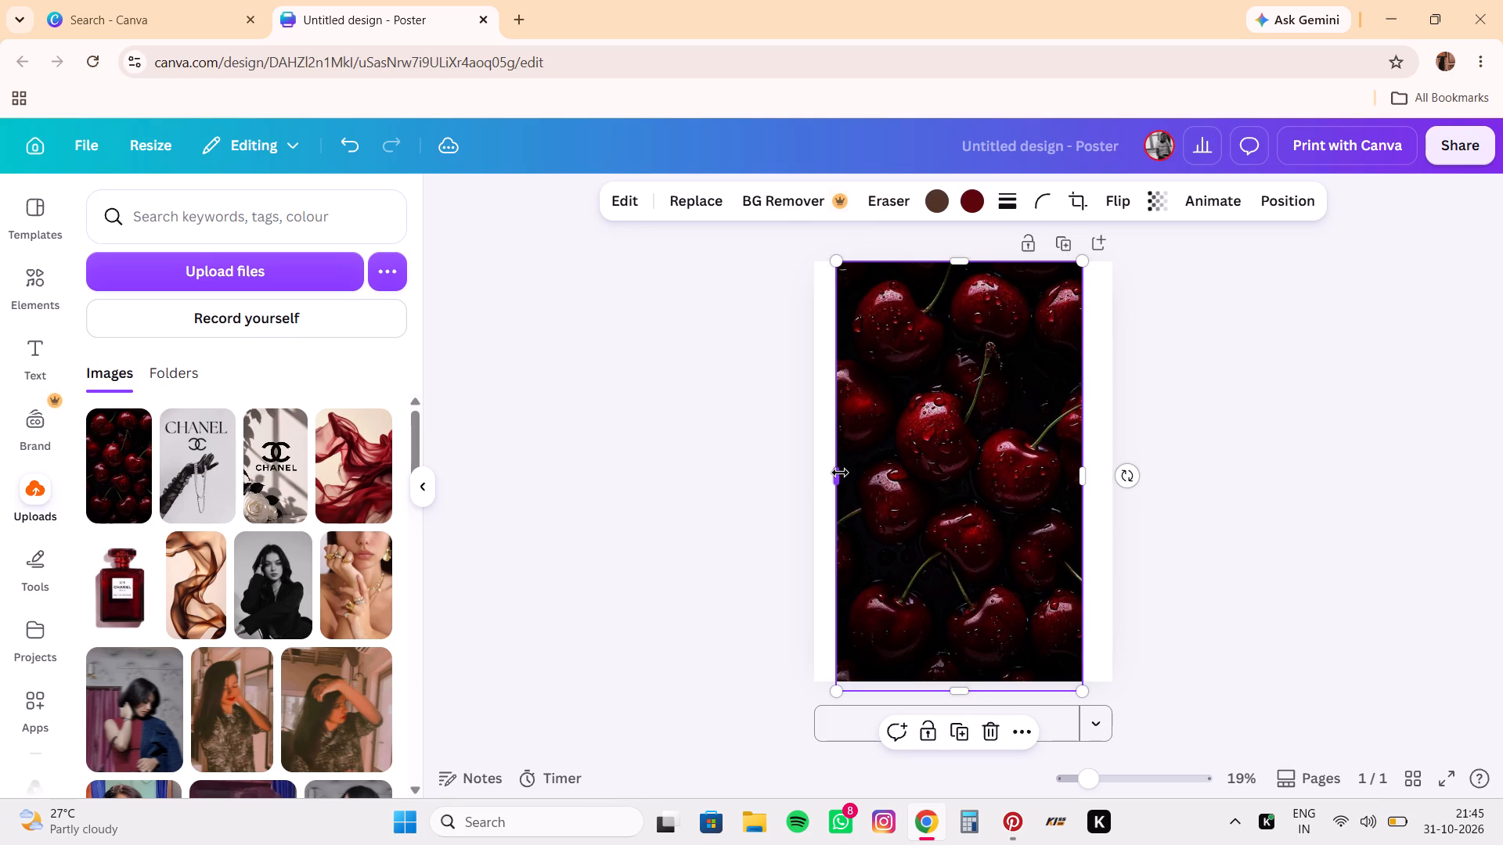
Widen, enlarge and recentre the cherries image, trimming its four sides to the page edges so it fills the whole poster.
{"action": "left_click_drag", "start_coordinate": [841, 475], "coordinate": [827, 475]}
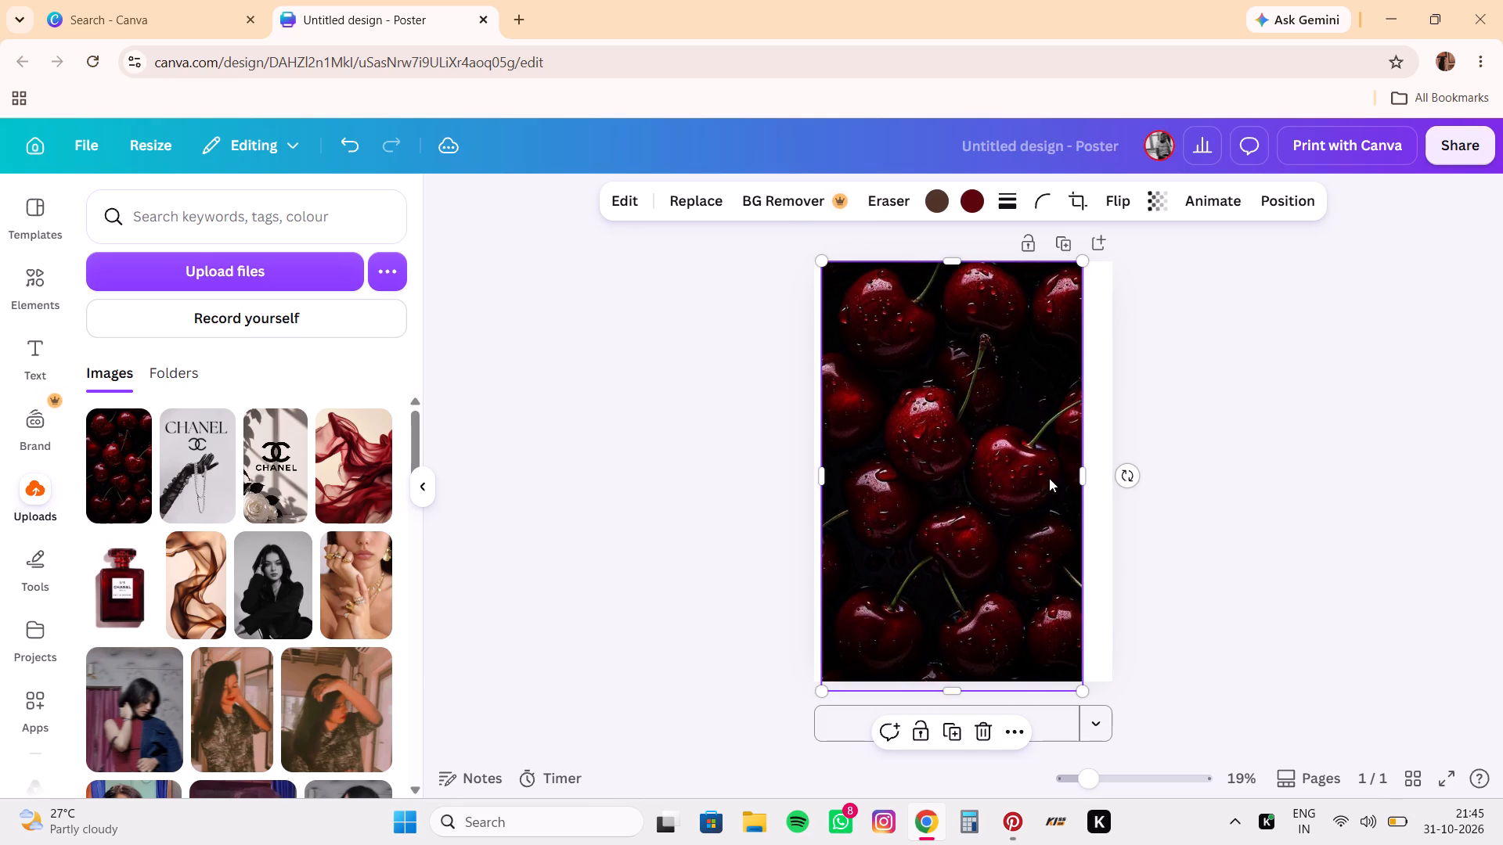
{"action": "left_click_drag", "start_coordinate": [1082, 478], "coordinate": [1107, 489]}
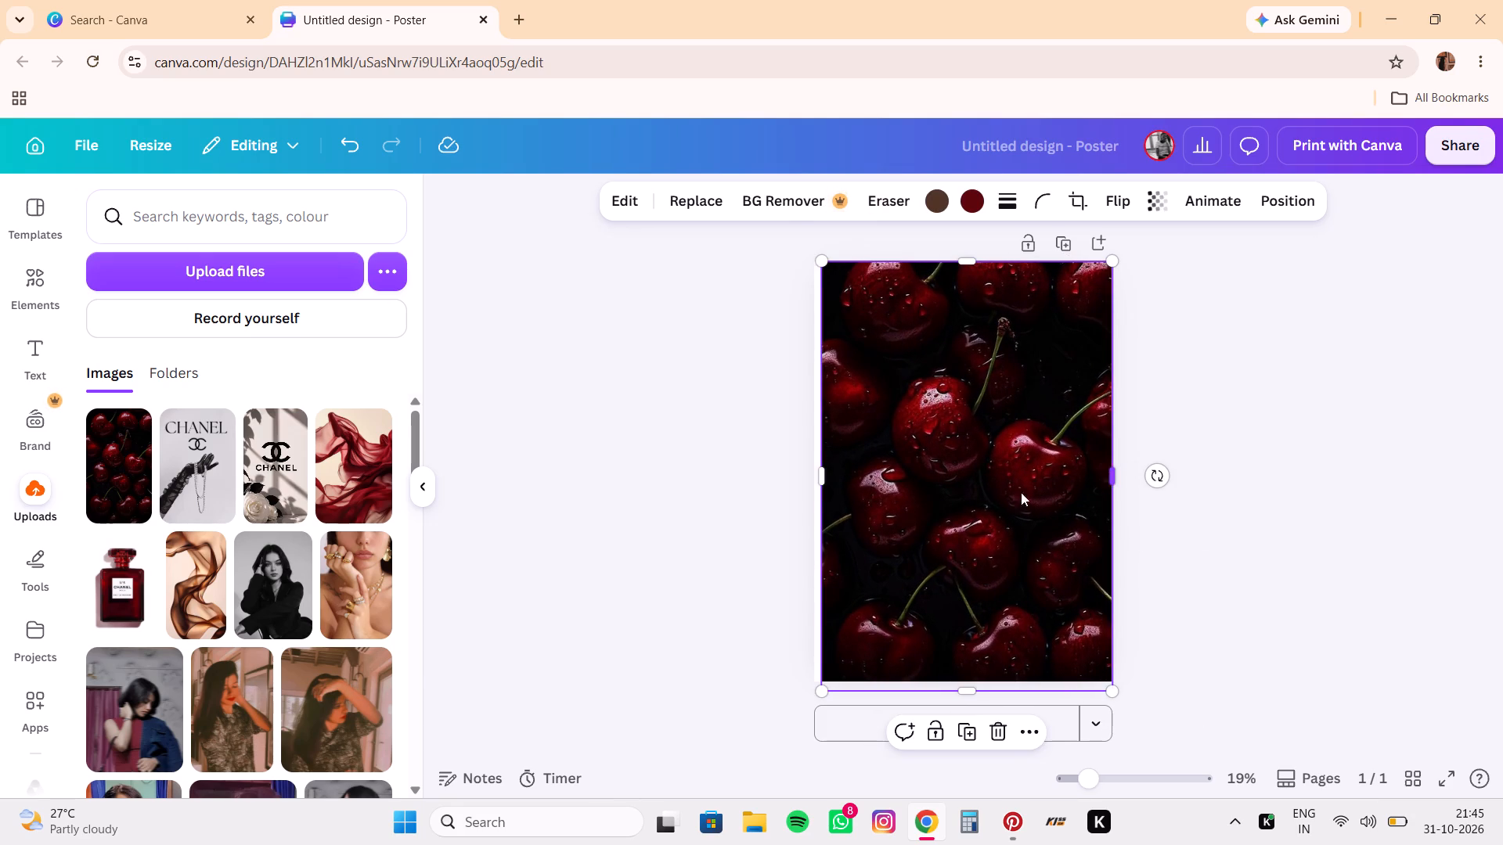
{"action": "left_click_drag", "start_coordinate": [816, 473], "coordinate": [809, 474]}
{"action": "left_click", "coordinate": [952, 481]}
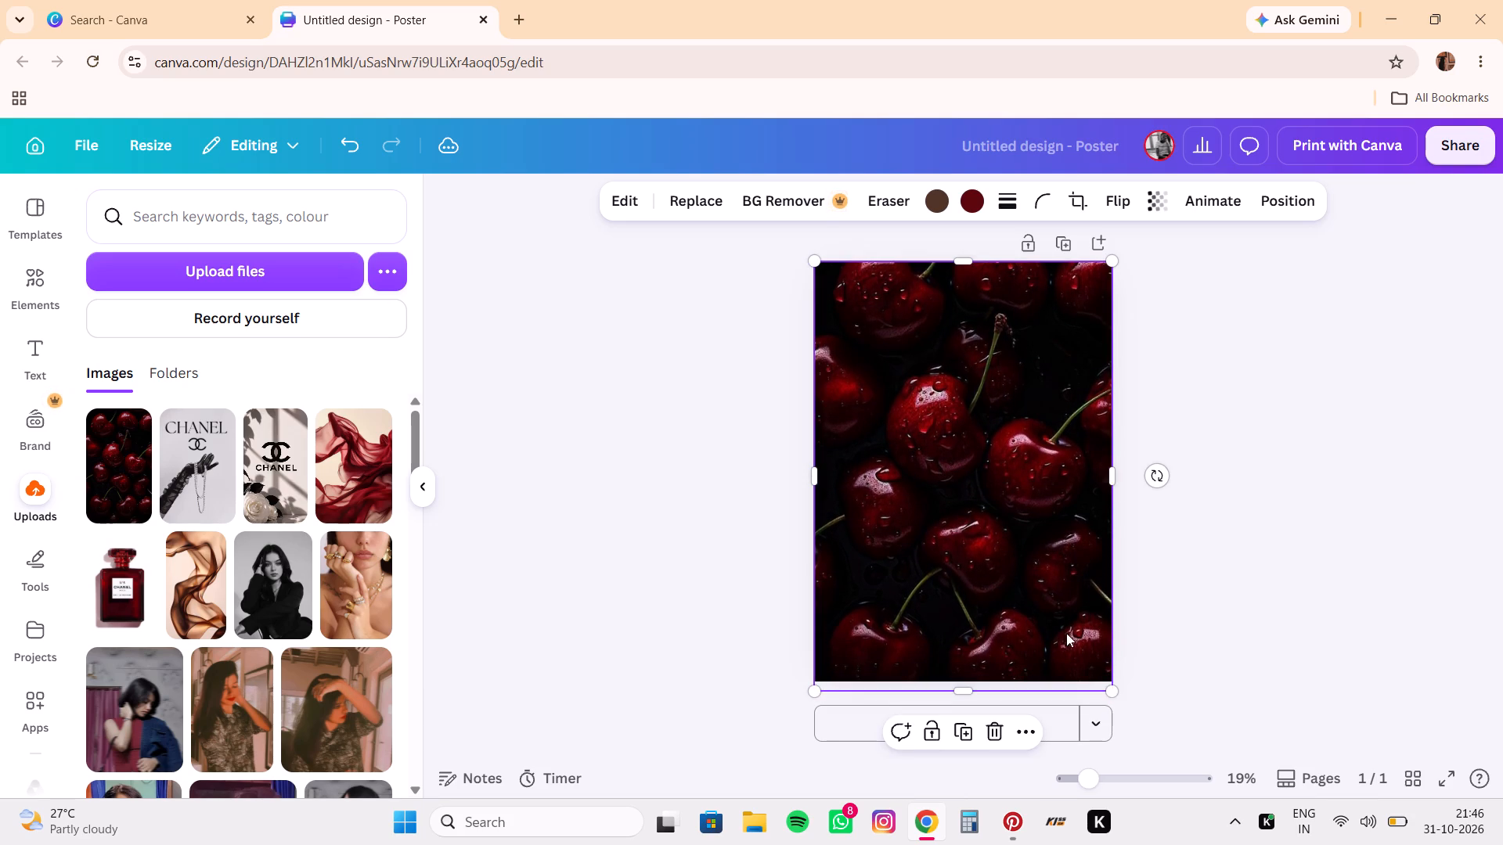
{"action": "left_click_drag", "start_coordinate": [1110, 690], "coordinate": [1149, 706]}
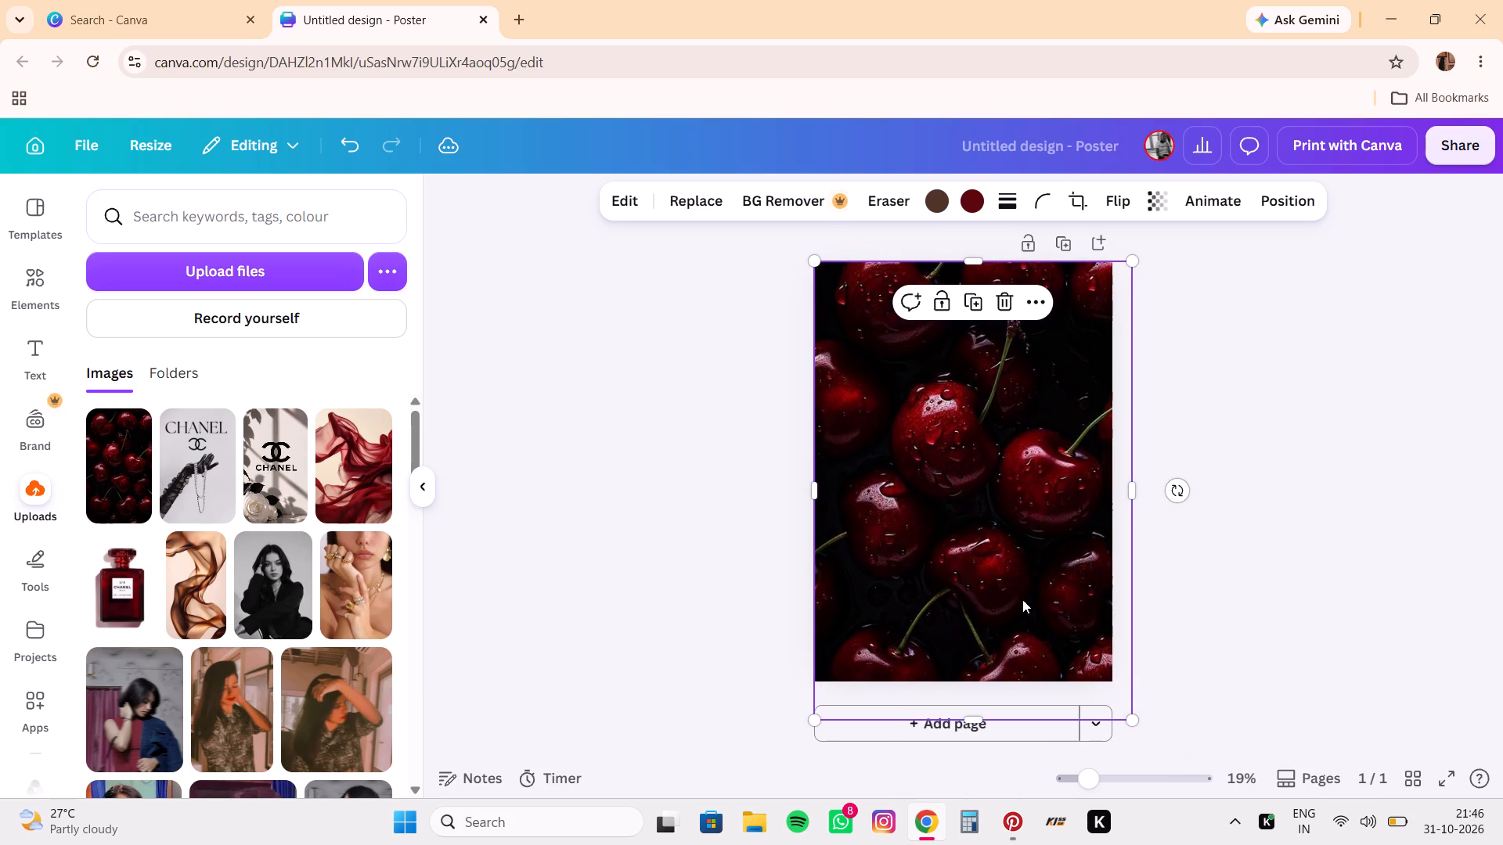
{"action": "left_click_drag", "start_coordinate": [996, 548], "coordinate": [981, 530]}
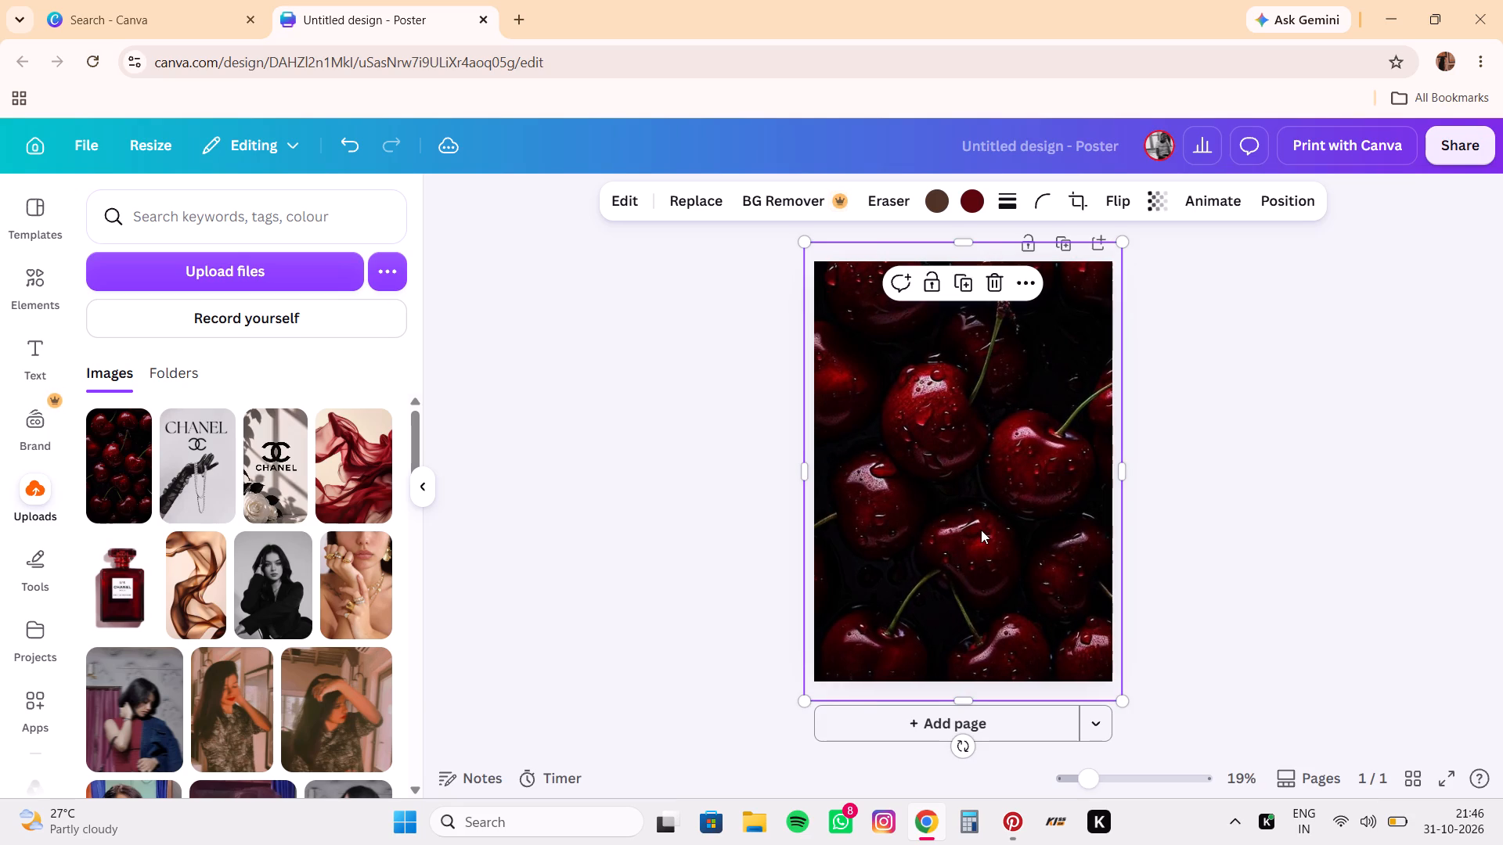
{"action": "left_click_drag", "start_coordinate": [805, 477], "coordinate": [812, 477]}
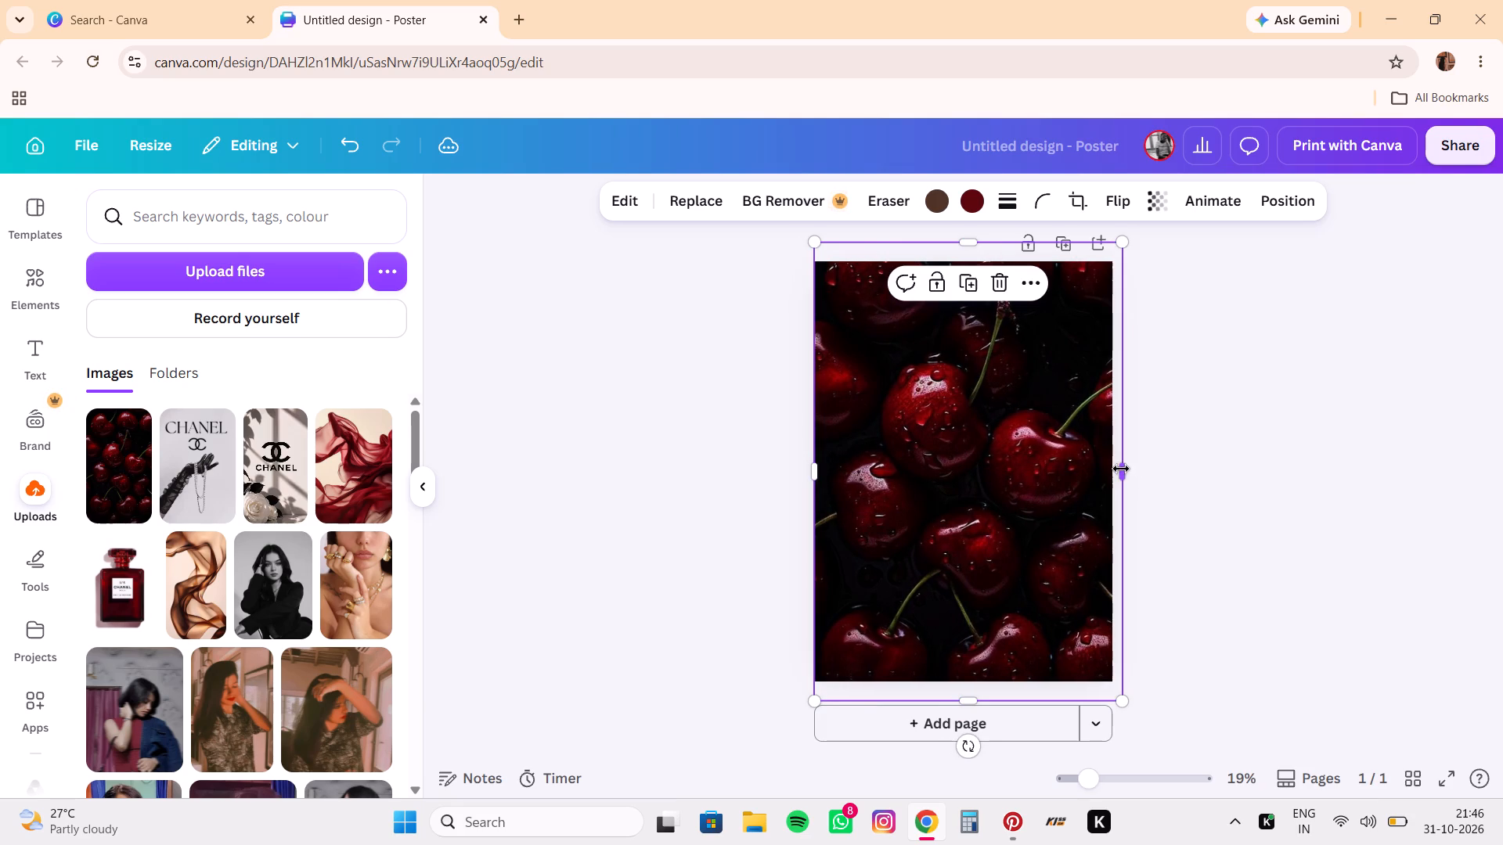
{"action": "left_click_drag", "start_coordinate": [1119, 469], "coordinate": [1104, 469]}
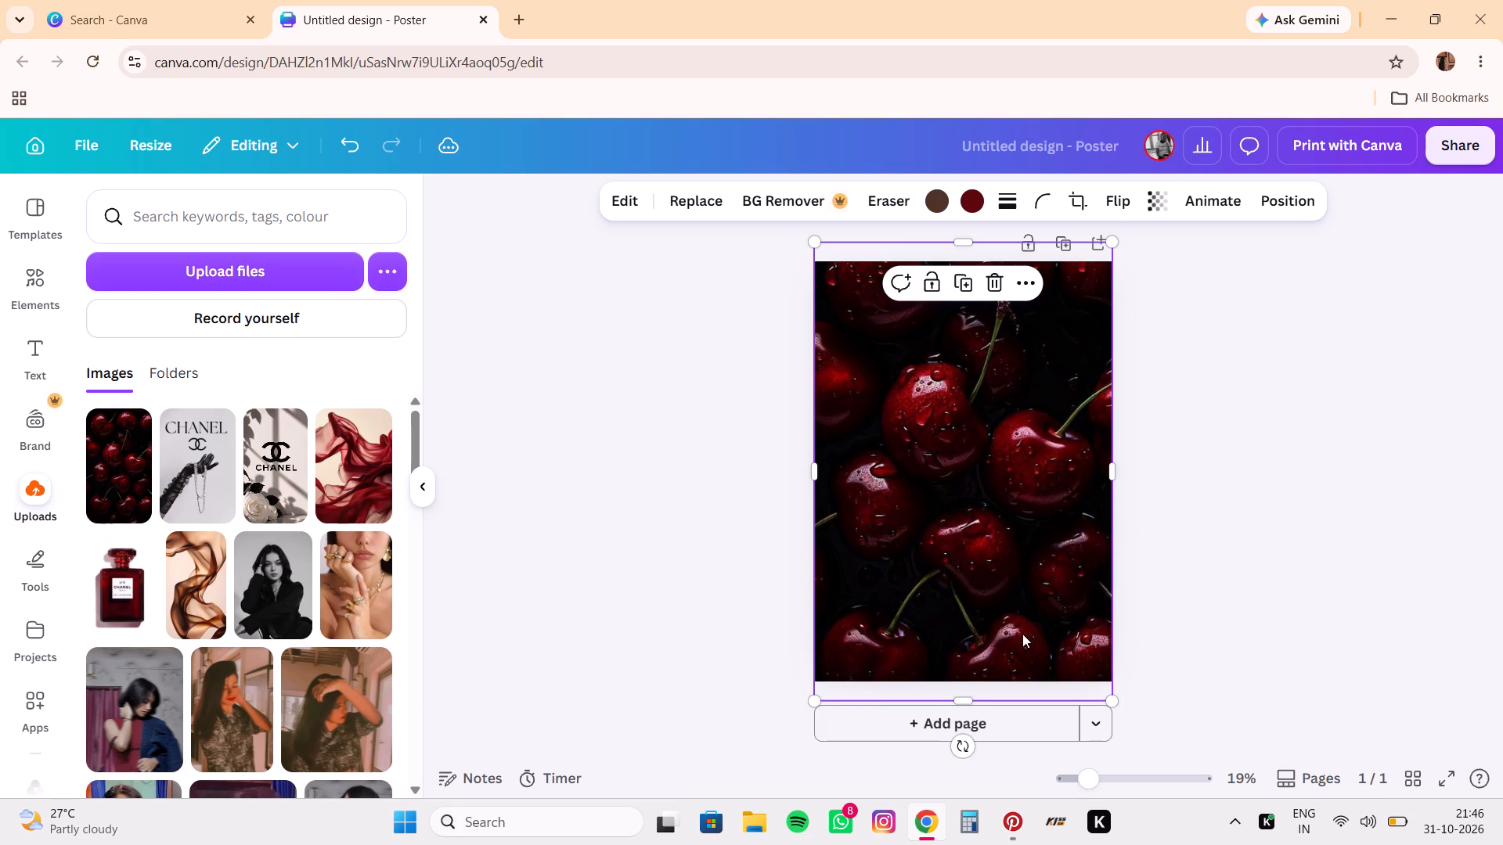
{"action": "left_click_drag", "start_coordinate": [961, 696], "coordinate": [955, 678]}
{"action": "left_click_drag", "start_coordinate": [965, 246], "coordinate": [966, 266]}
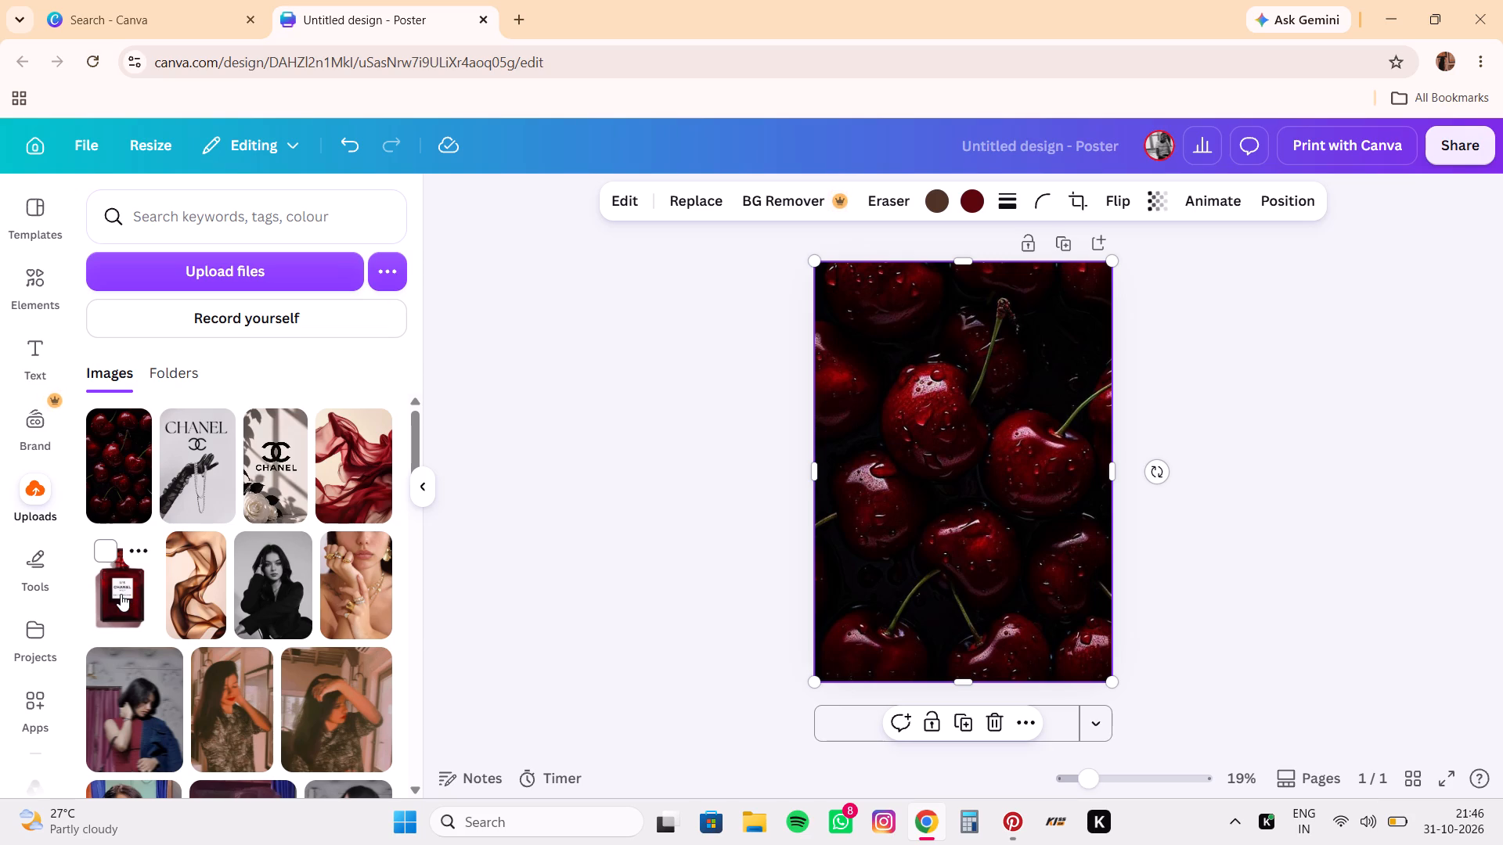
Add the uploaded red Chanel N°5 perfume bottle image over the centre of the cherries background.
{"action": "left_click", "coordinate": [121, 594]}
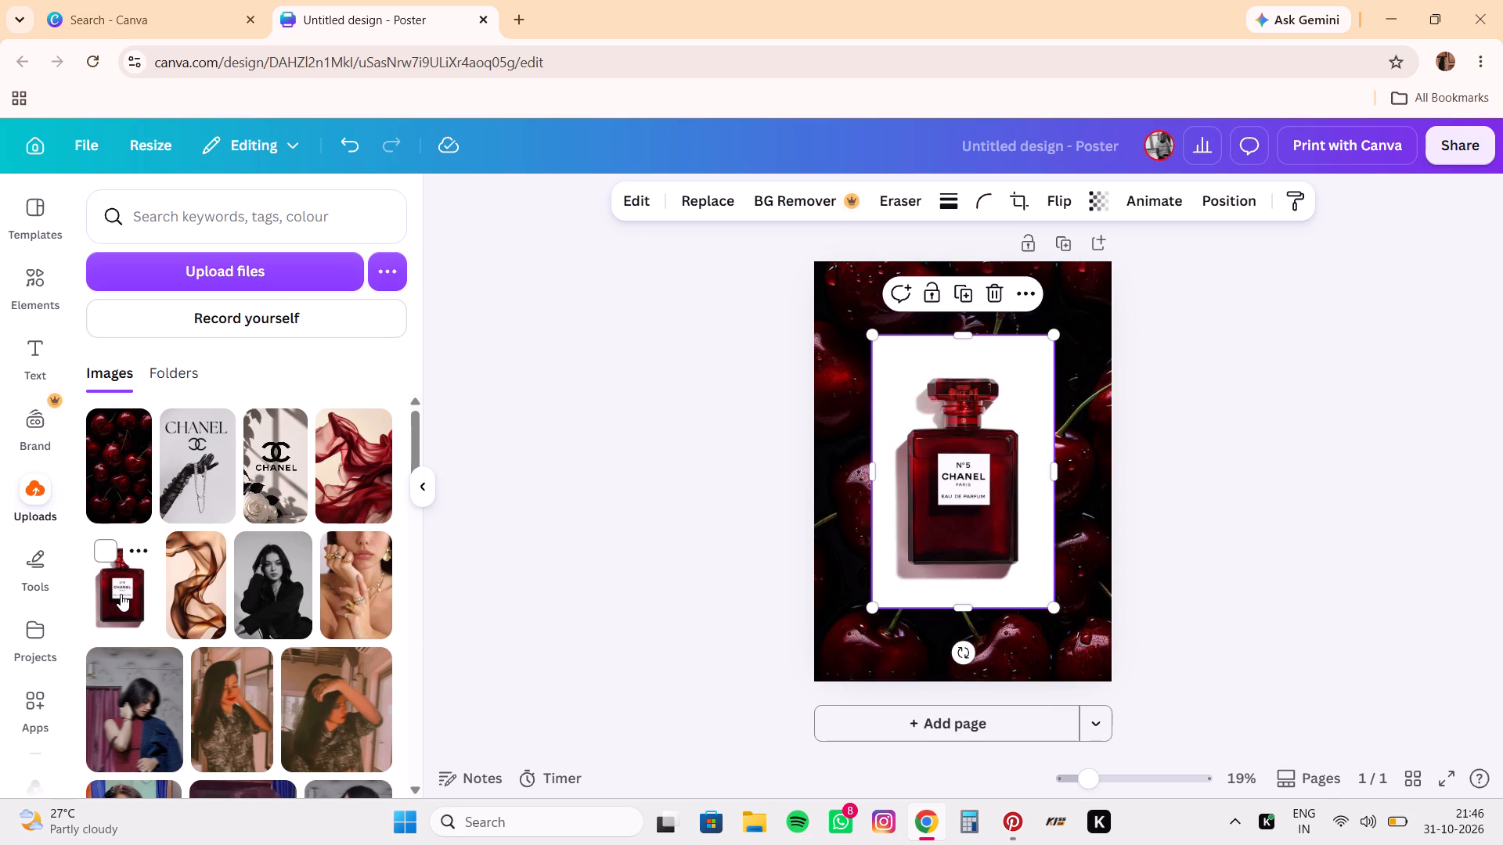
{"action": "left_click", "coordinate": [934, 496]}
{"action": "left_click", "coordinate": [959, 465]}
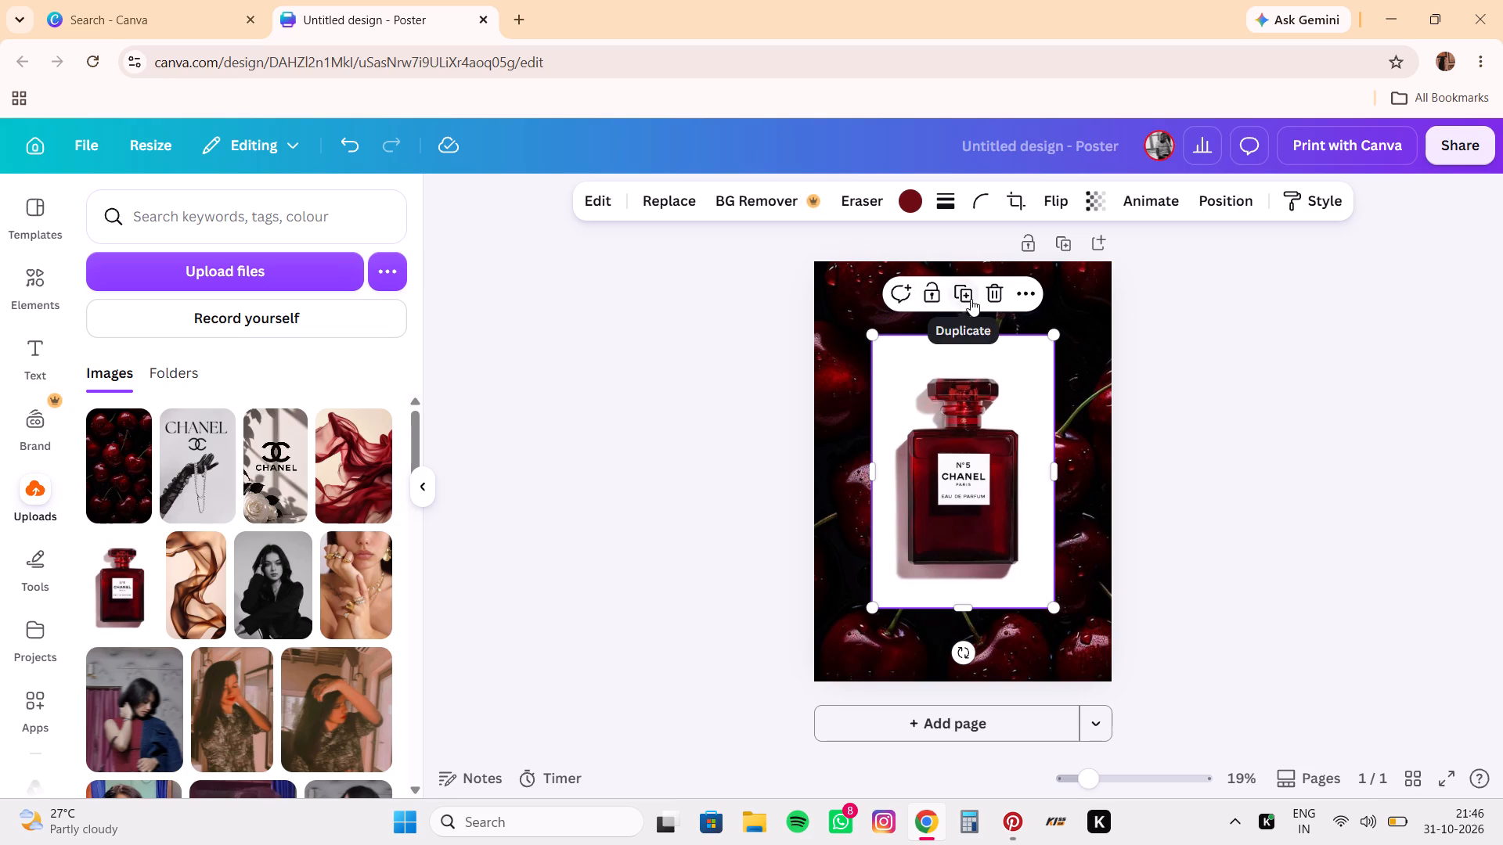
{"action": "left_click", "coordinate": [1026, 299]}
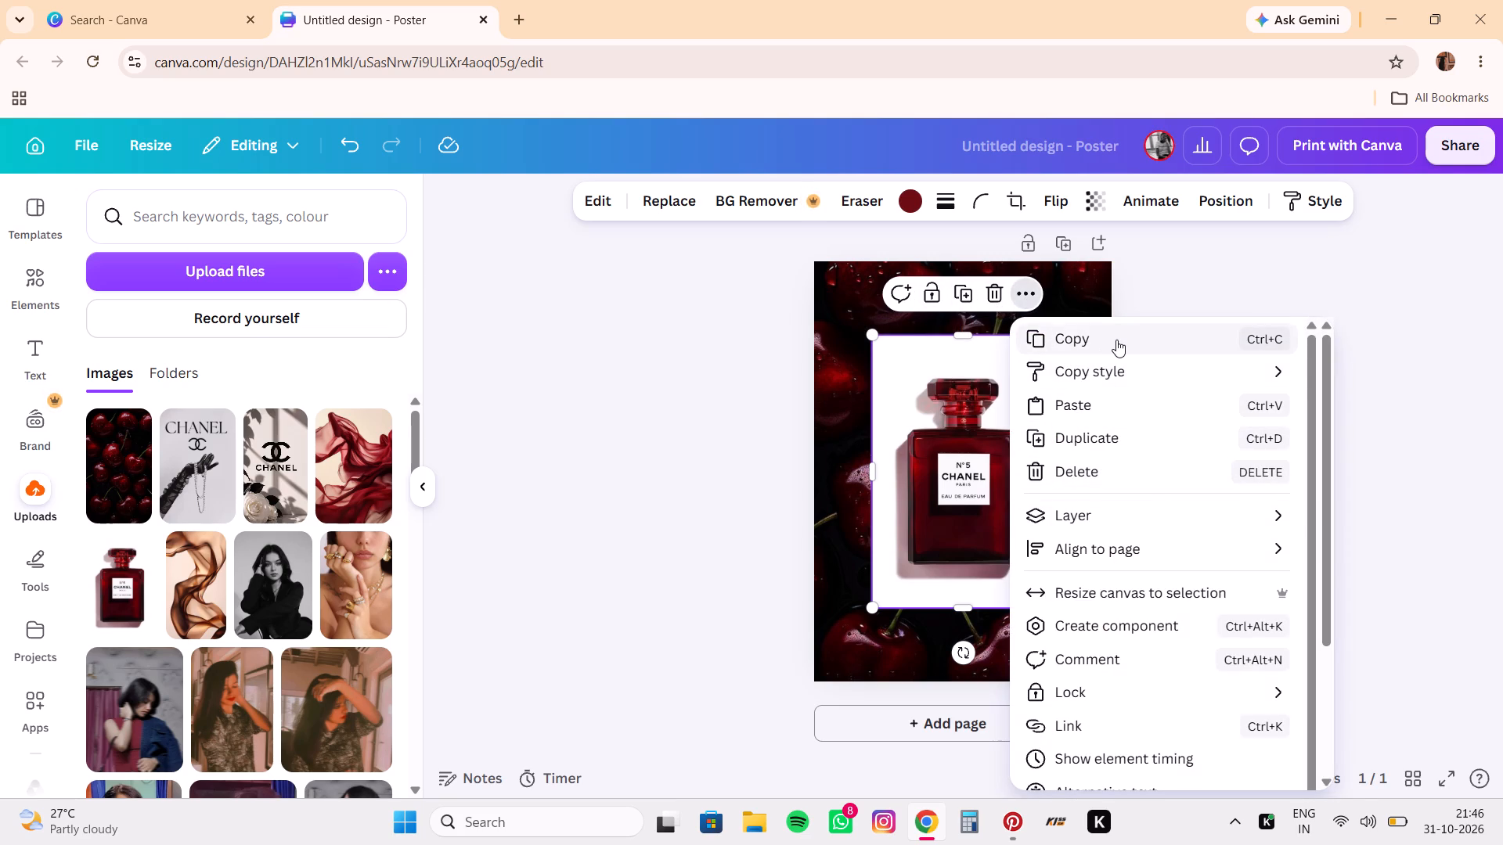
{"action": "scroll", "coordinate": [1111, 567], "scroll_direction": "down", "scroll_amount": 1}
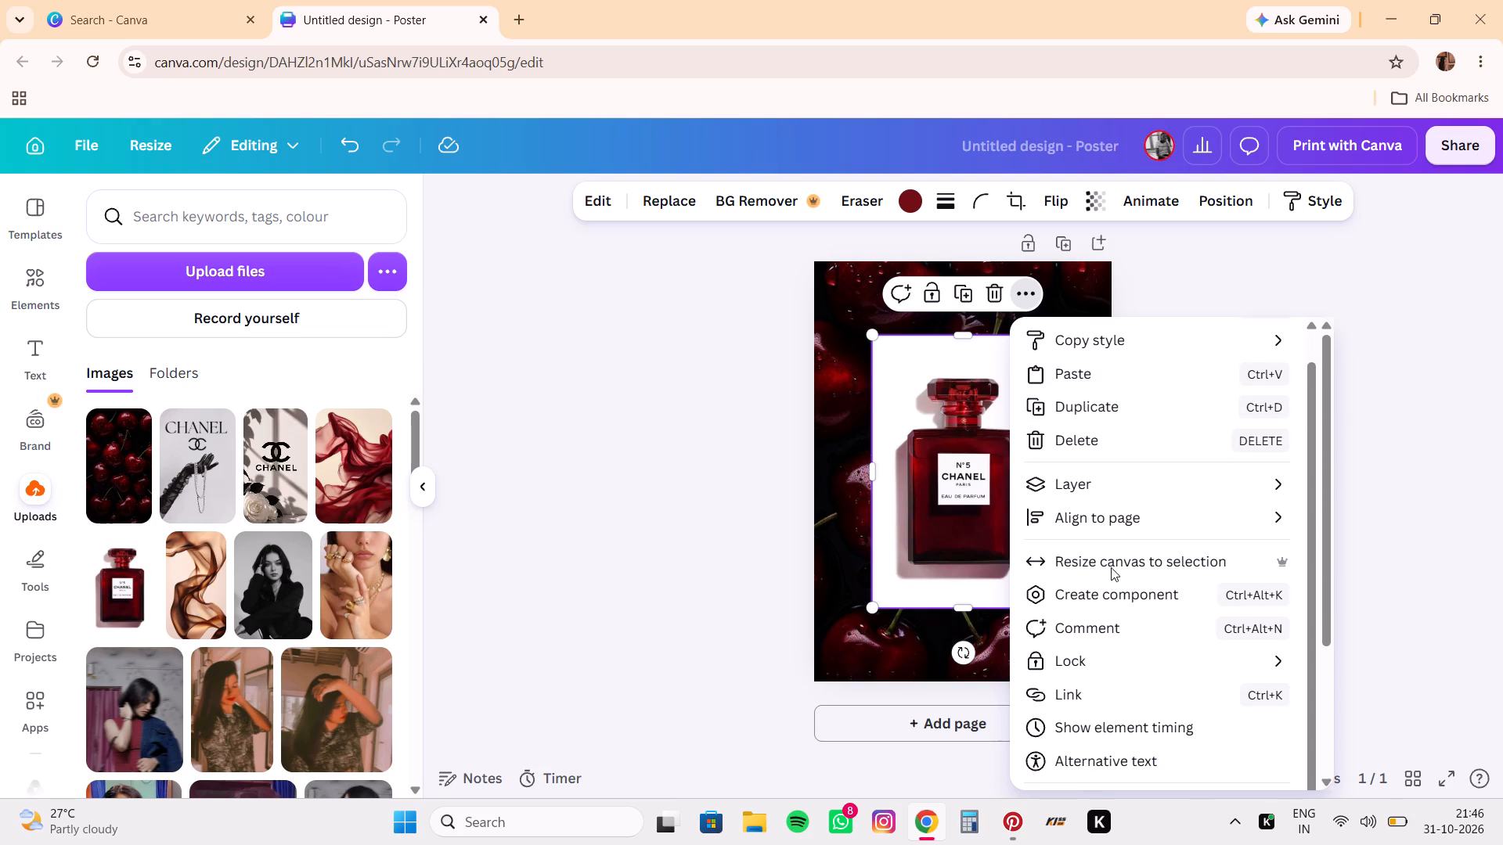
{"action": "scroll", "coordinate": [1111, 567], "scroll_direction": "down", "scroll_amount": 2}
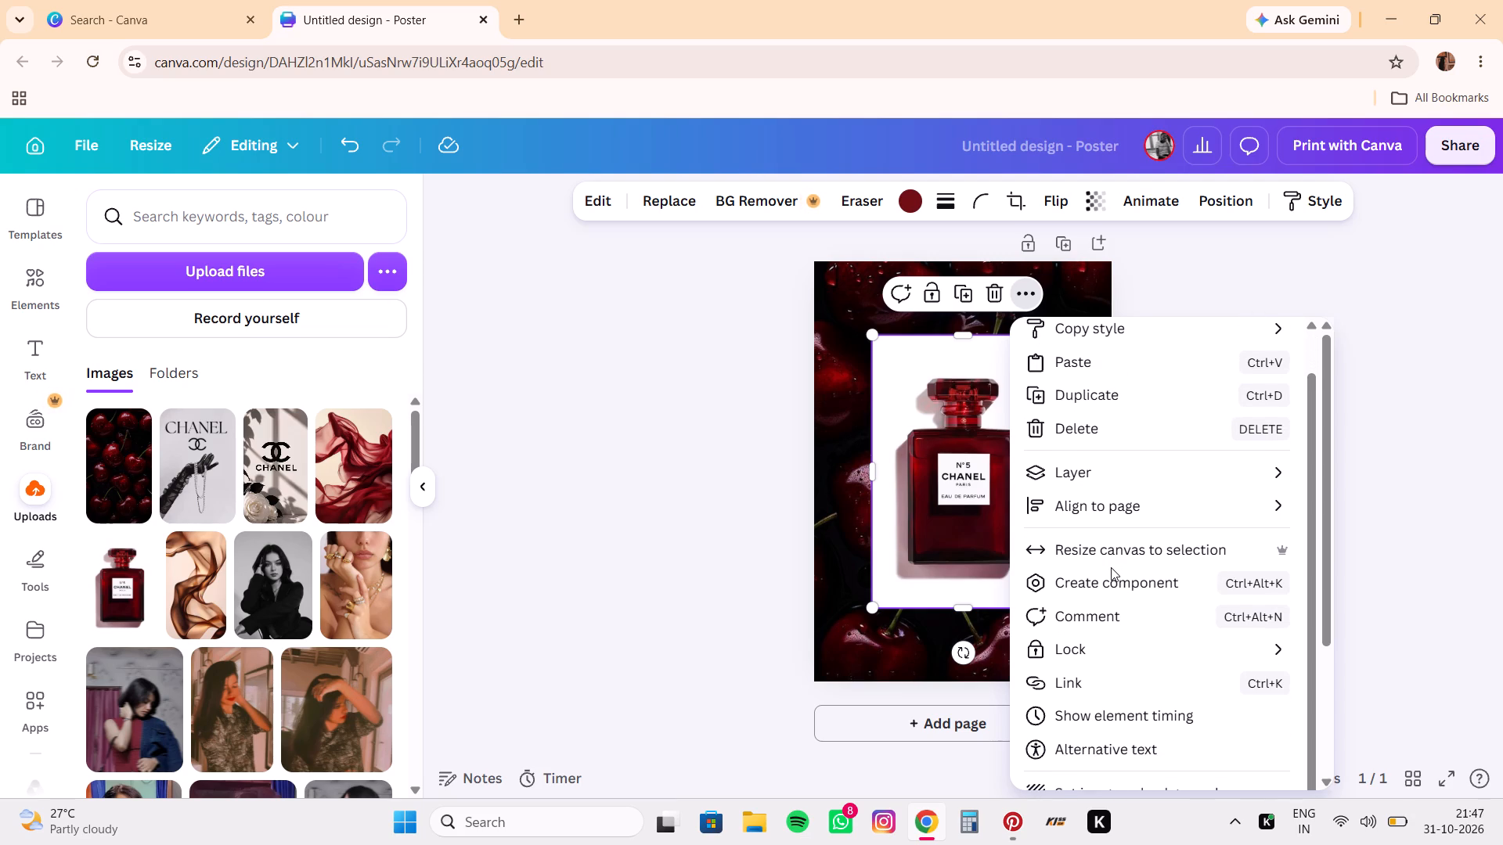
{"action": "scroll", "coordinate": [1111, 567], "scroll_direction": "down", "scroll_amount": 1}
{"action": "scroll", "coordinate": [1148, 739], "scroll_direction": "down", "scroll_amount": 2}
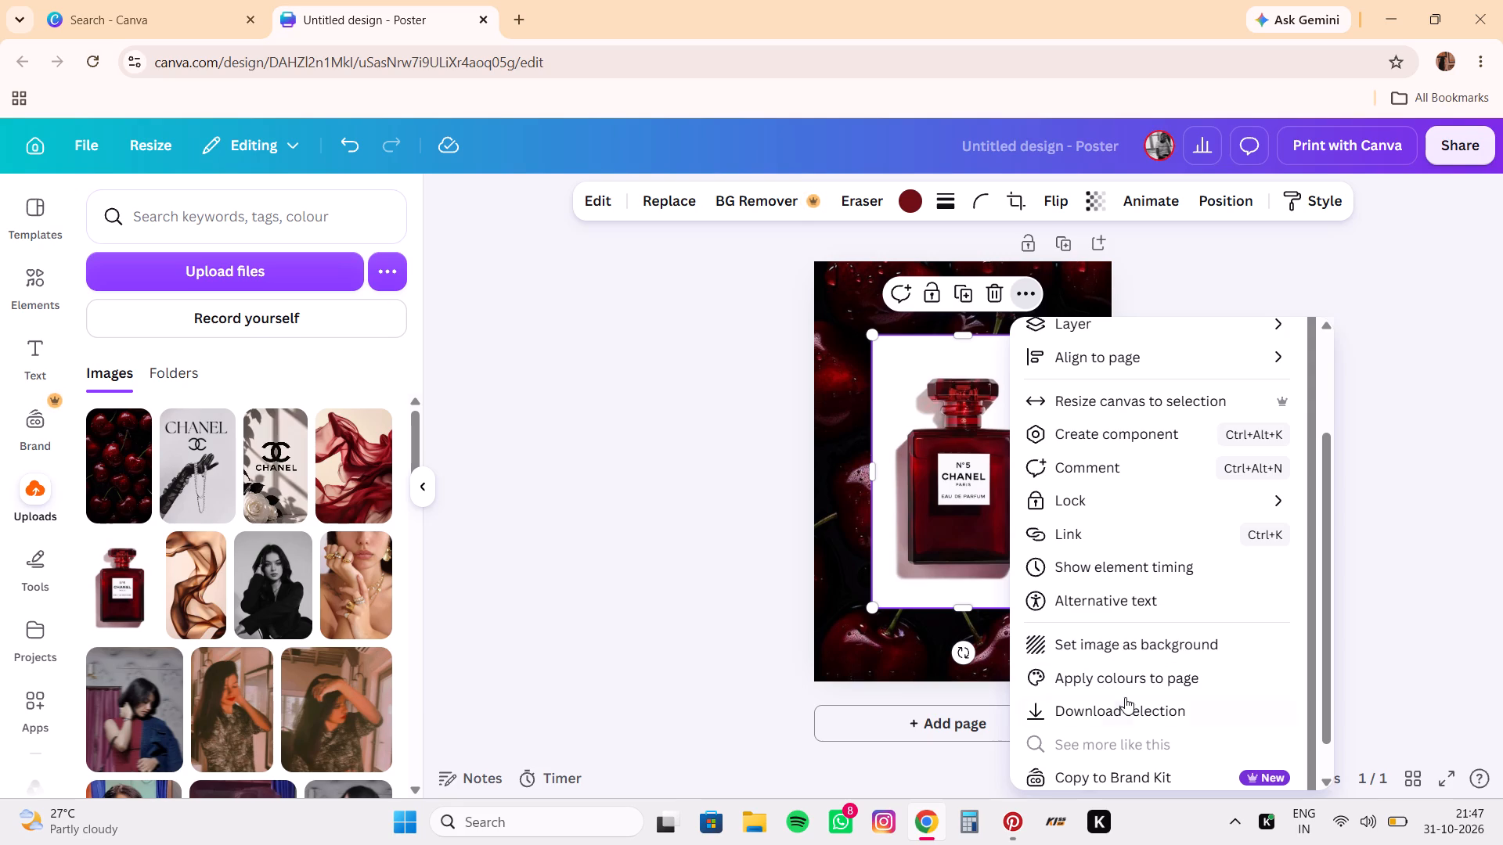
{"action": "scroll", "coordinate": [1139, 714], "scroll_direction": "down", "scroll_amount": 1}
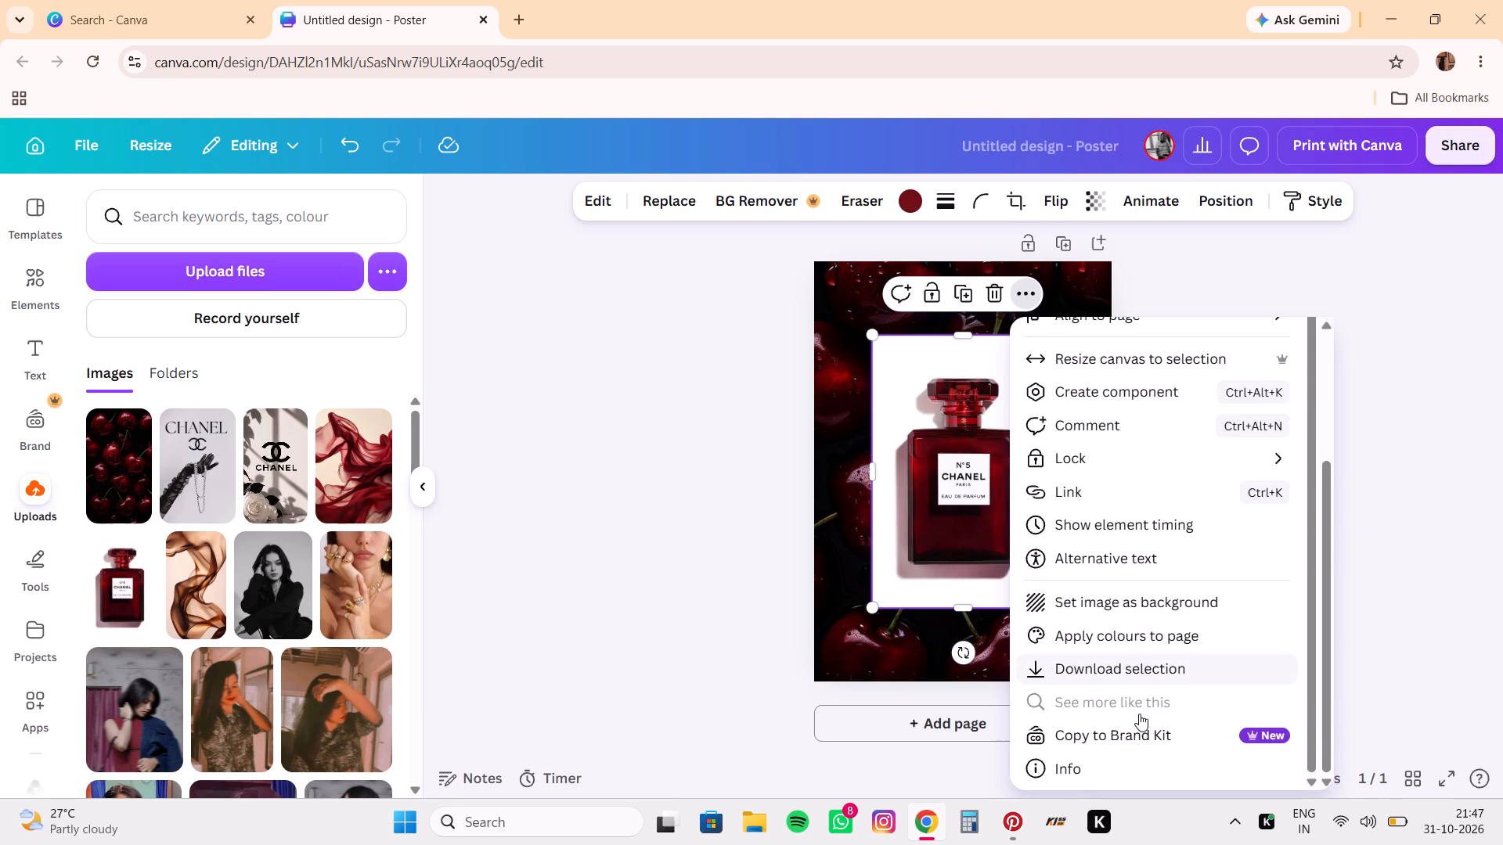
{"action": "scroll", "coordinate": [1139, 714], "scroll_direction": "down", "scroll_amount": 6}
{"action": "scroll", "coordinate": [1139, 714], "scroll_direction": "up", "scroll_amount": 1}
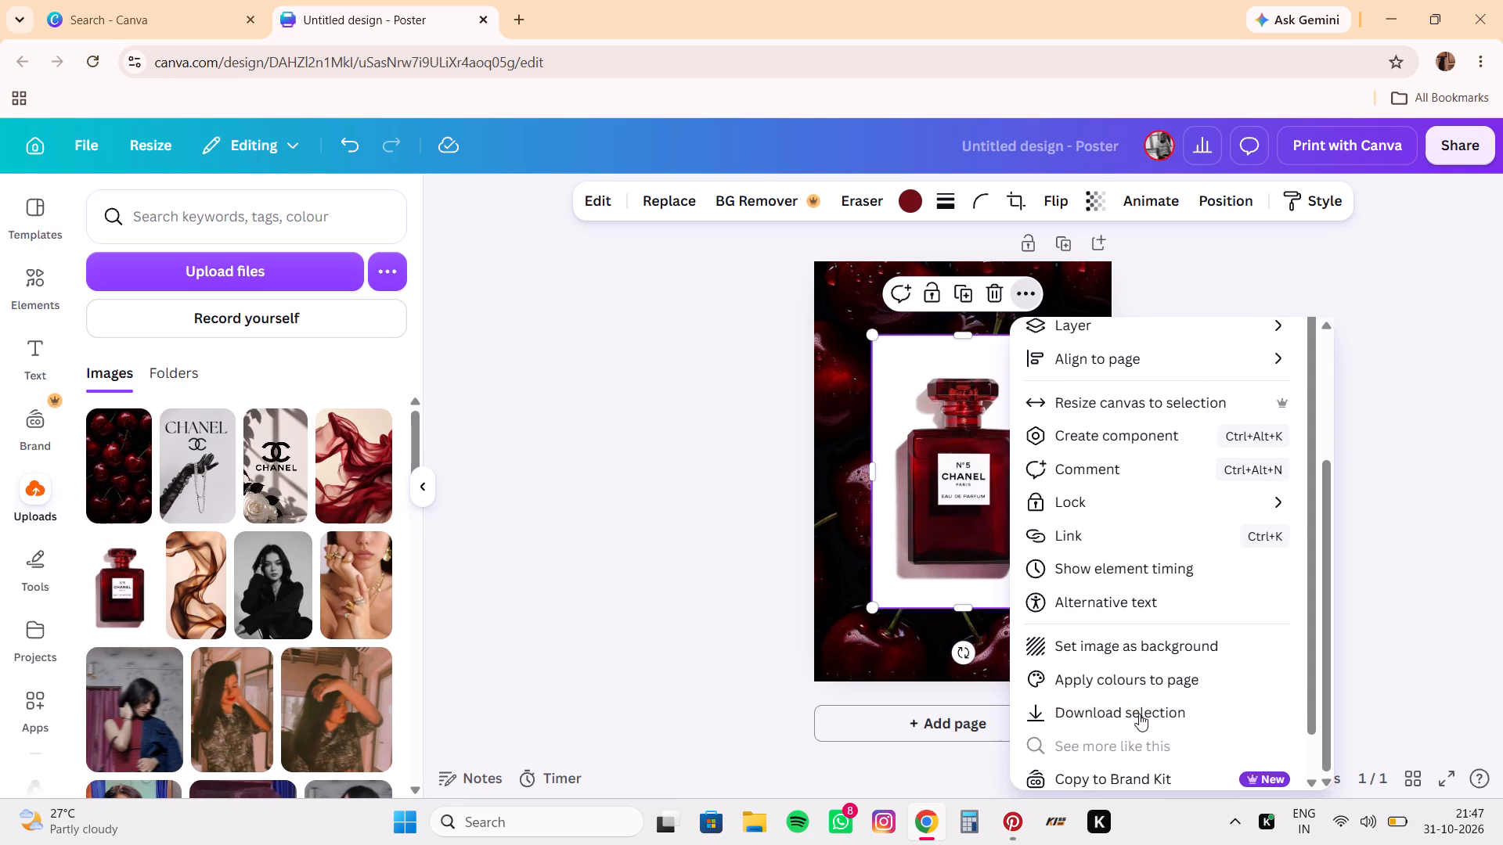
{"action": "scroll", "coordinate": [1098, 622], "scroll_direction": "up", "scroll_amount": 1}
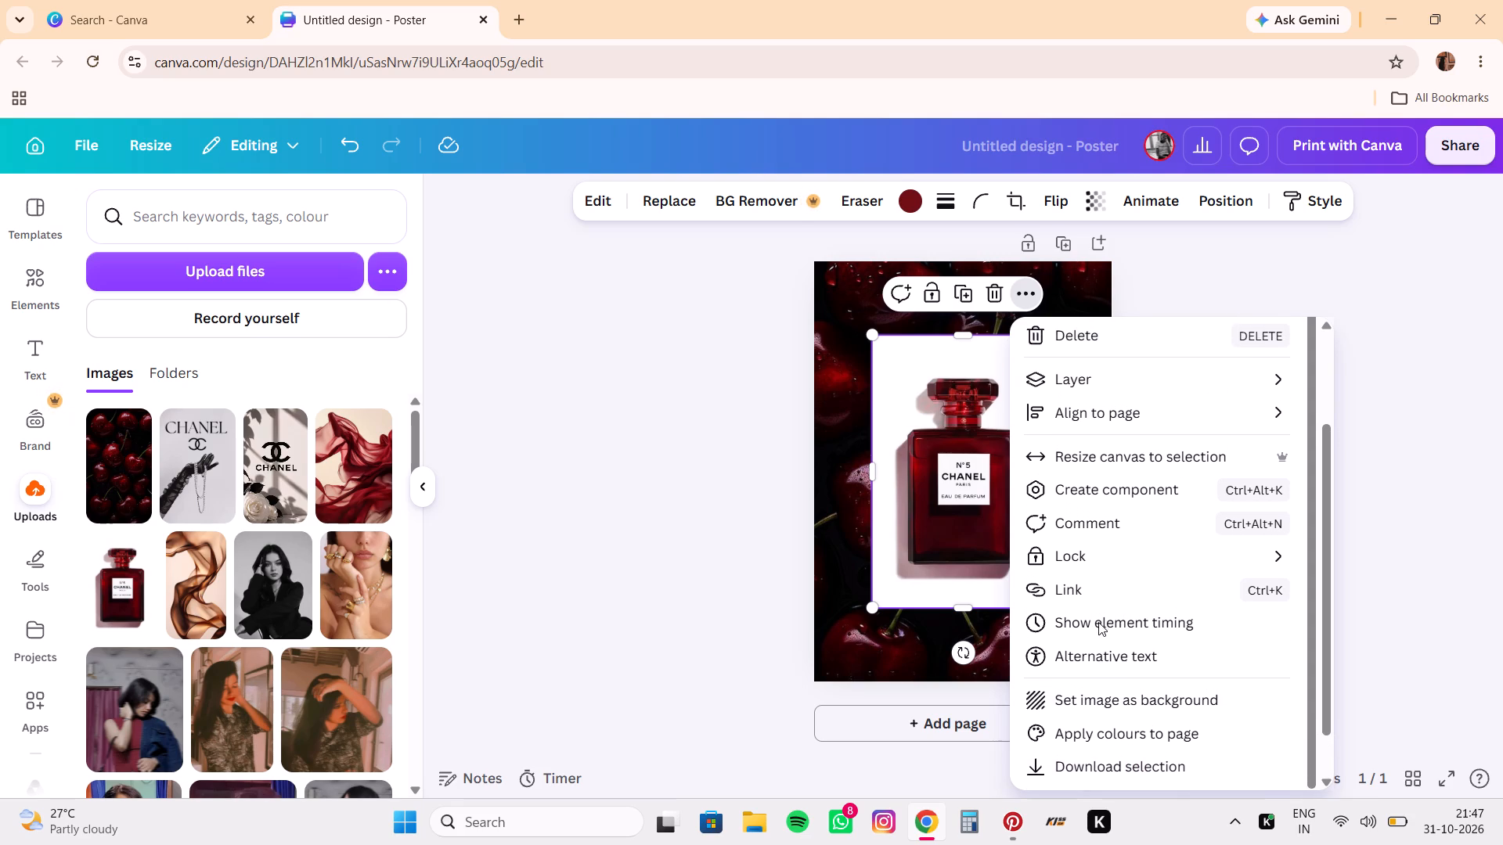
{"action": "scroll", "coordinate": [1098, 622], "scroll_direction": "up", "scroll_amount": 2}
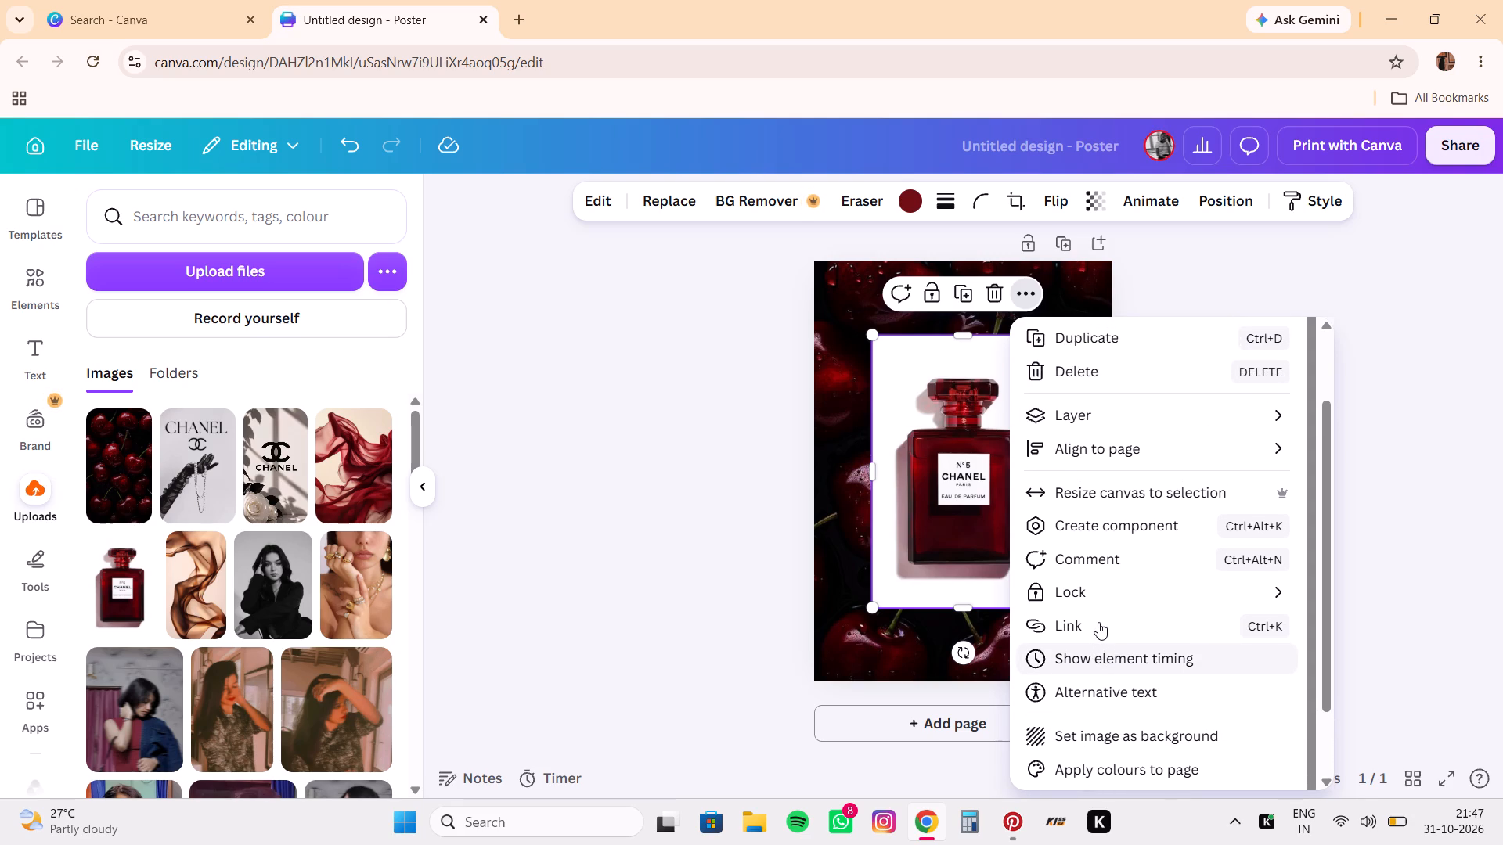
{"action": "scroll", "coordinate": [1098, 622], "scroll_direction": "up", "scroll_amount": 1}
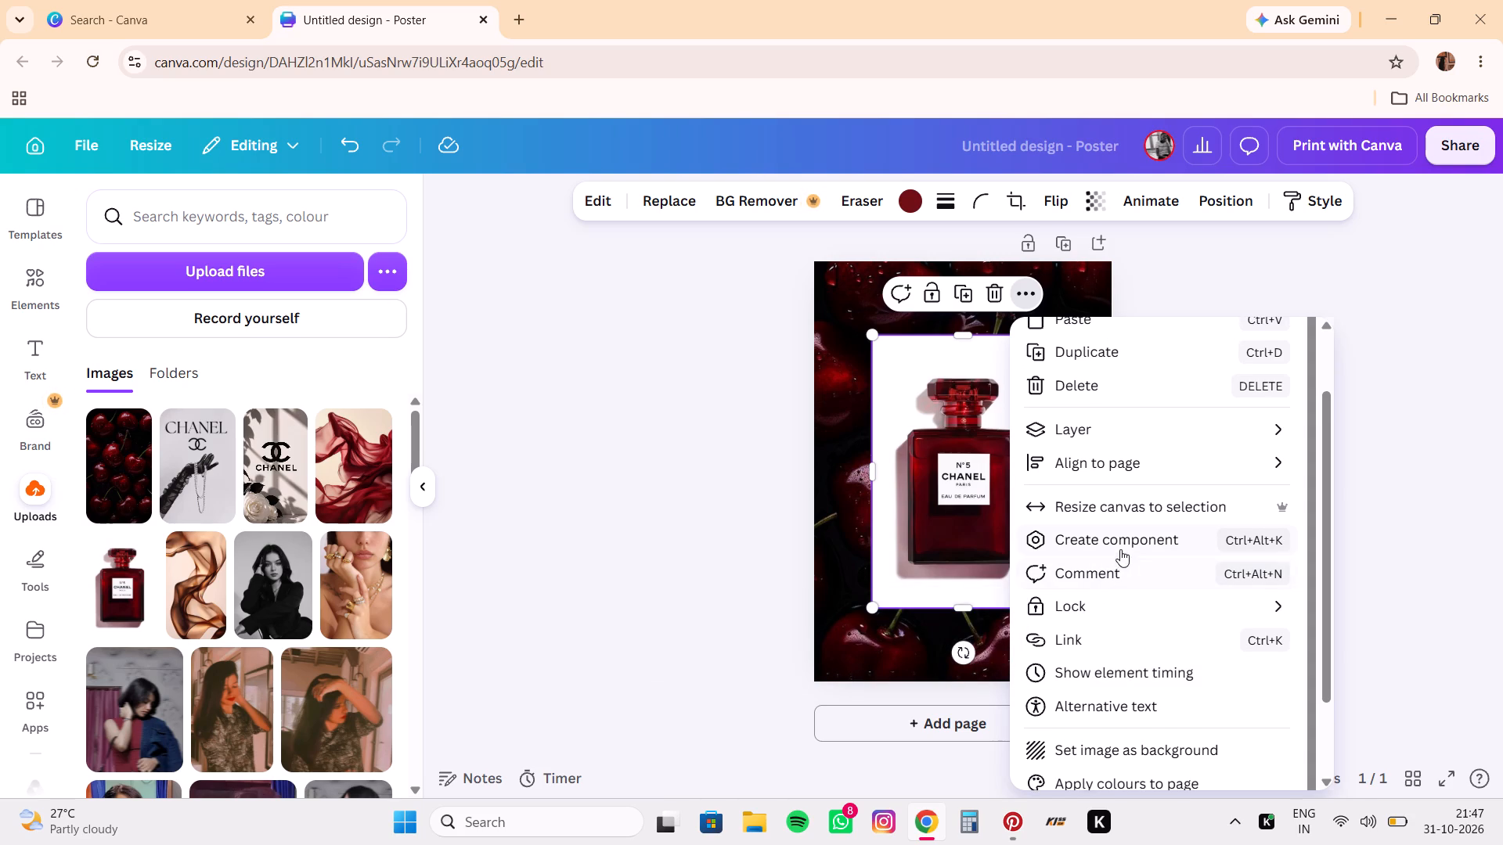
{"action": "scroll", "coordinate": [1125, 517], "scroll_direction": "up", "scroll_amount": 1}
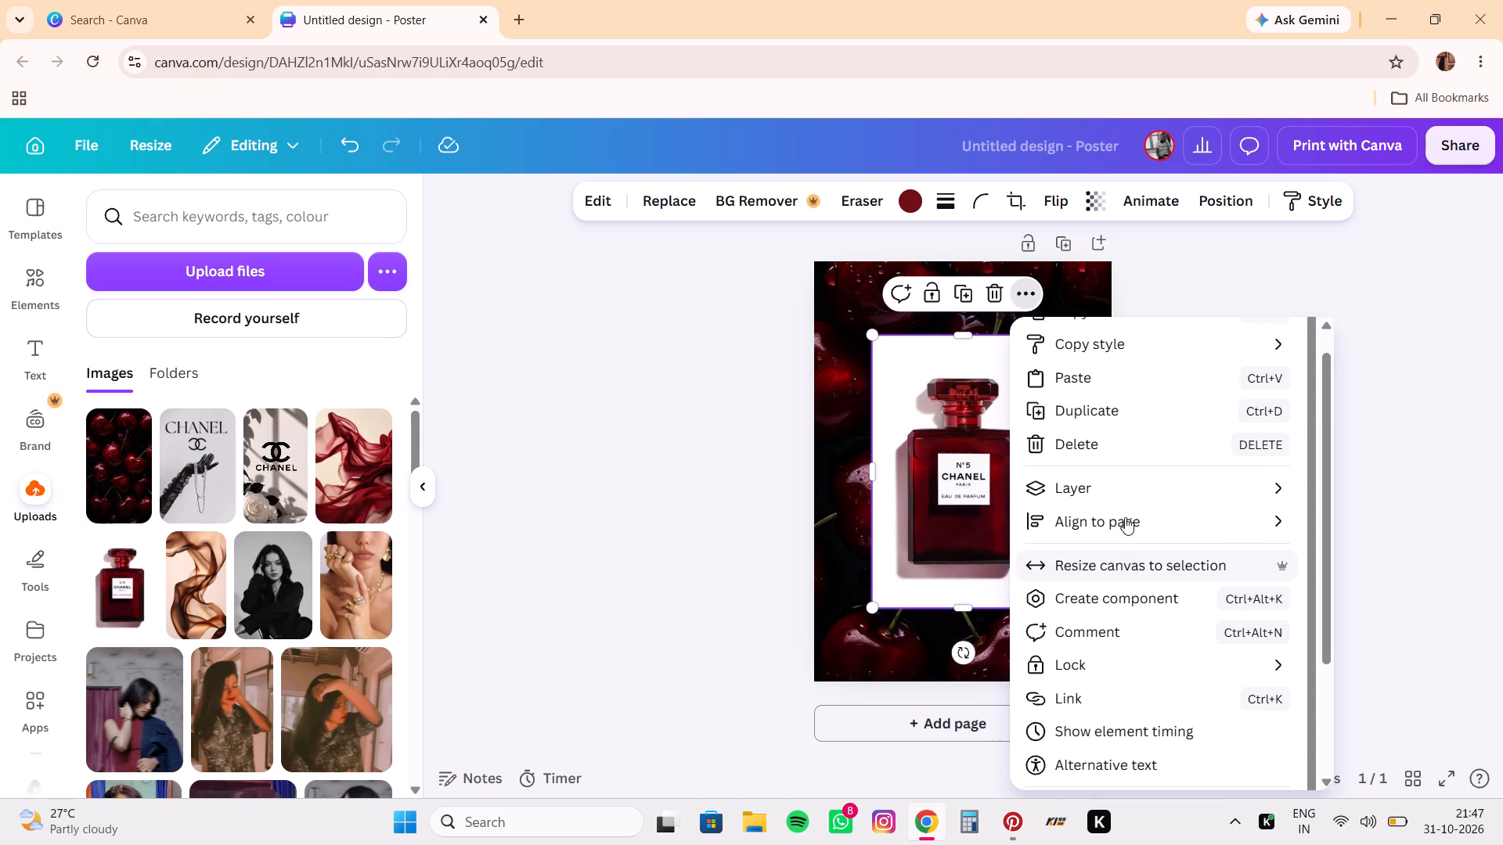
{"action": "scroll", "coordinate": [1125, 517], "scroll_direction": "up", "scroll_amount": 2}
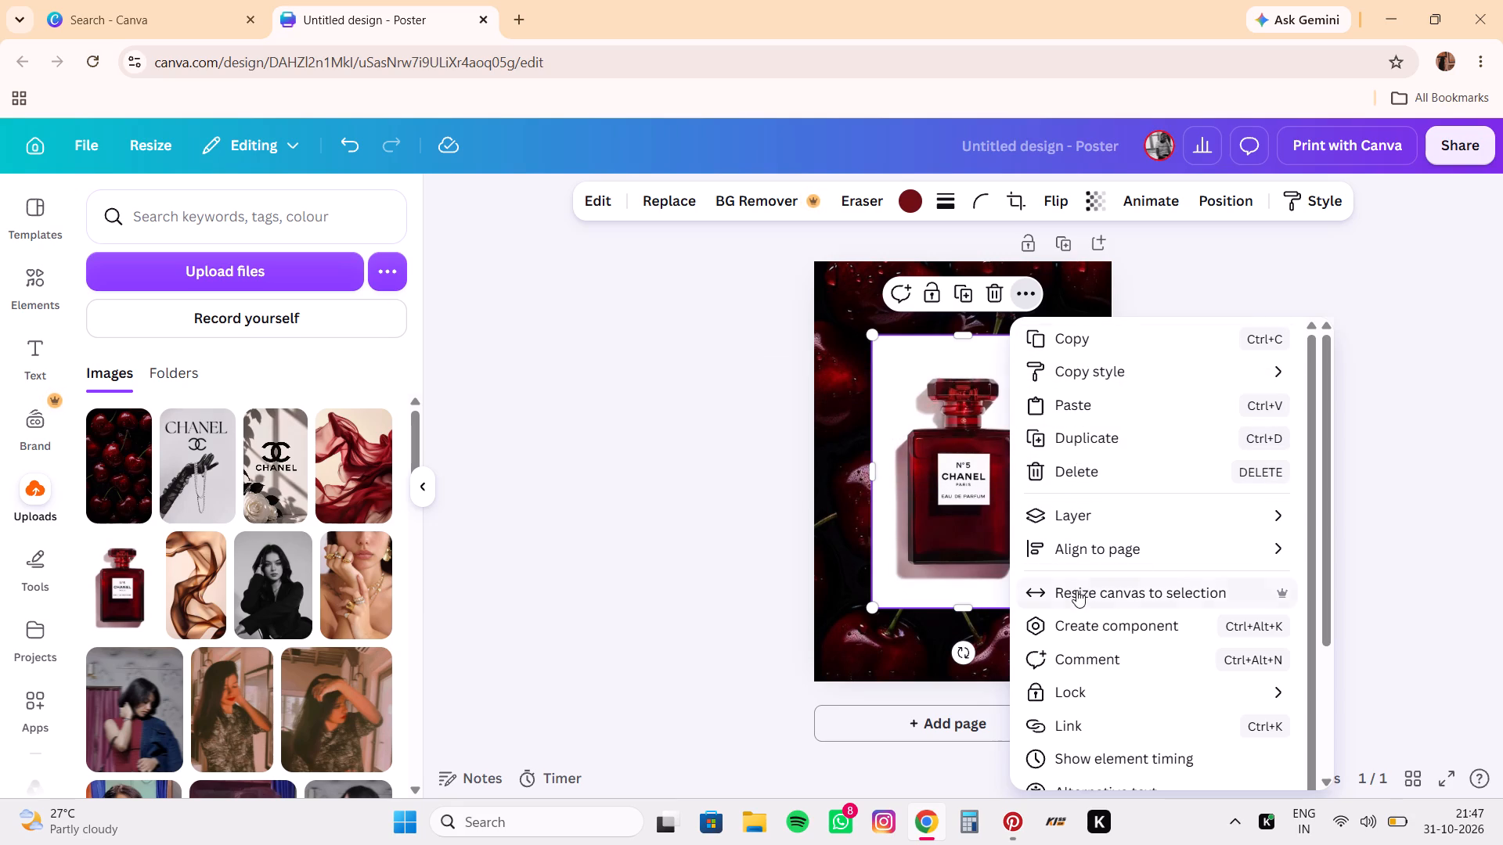
Apply Smart Crop to the red Chanel N°5 perfume bottle image so the bottle fills more of its frame.
{"action": "left_click", "coordinate": [1009, 199]}
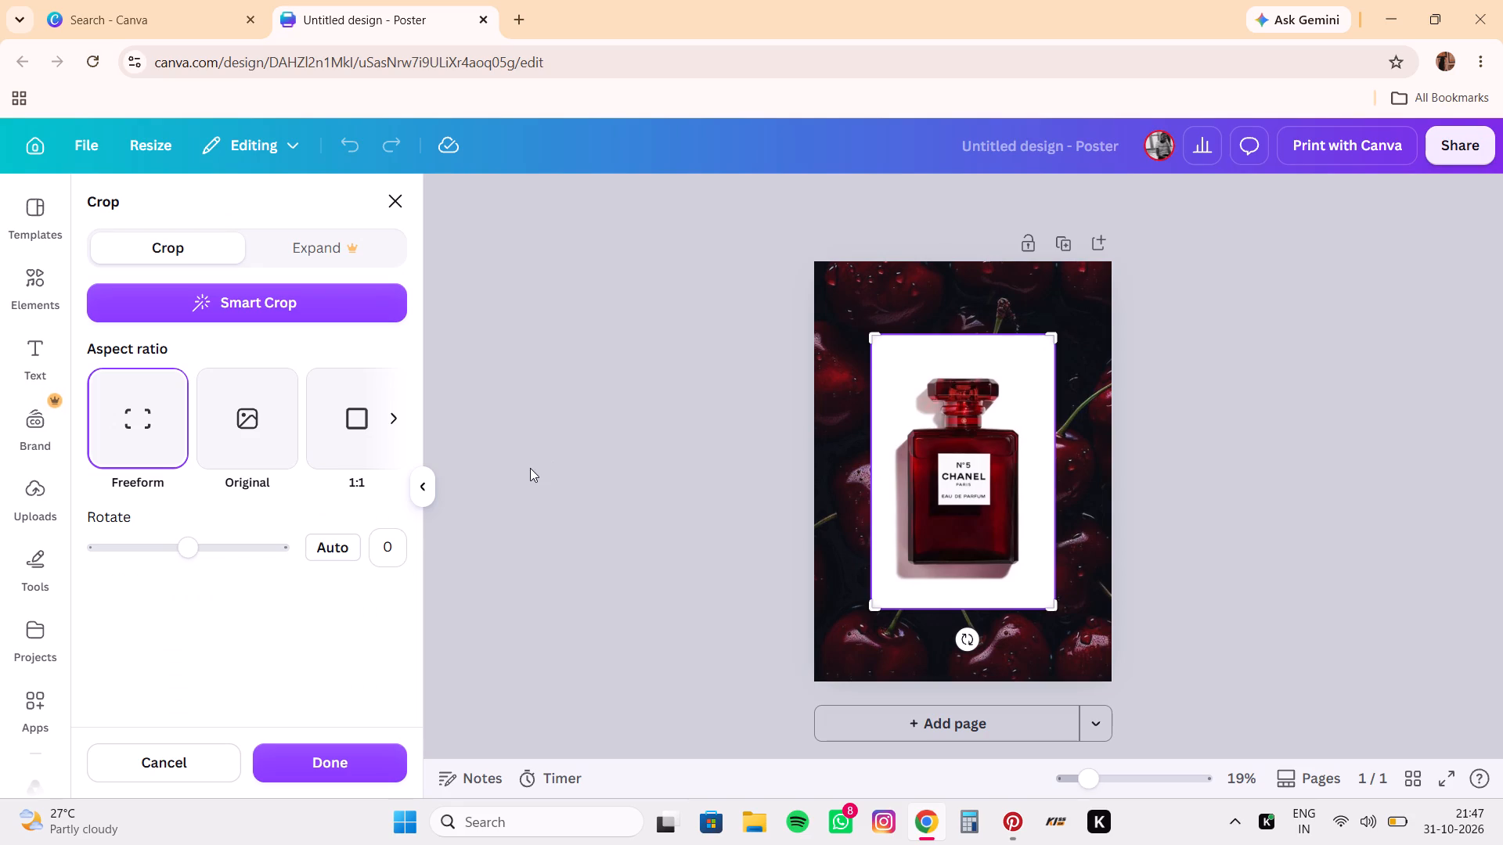
{"action": "scroll", "coordinate": [319, 411], "scroll_direction": "left", "scroll_amount": 1}
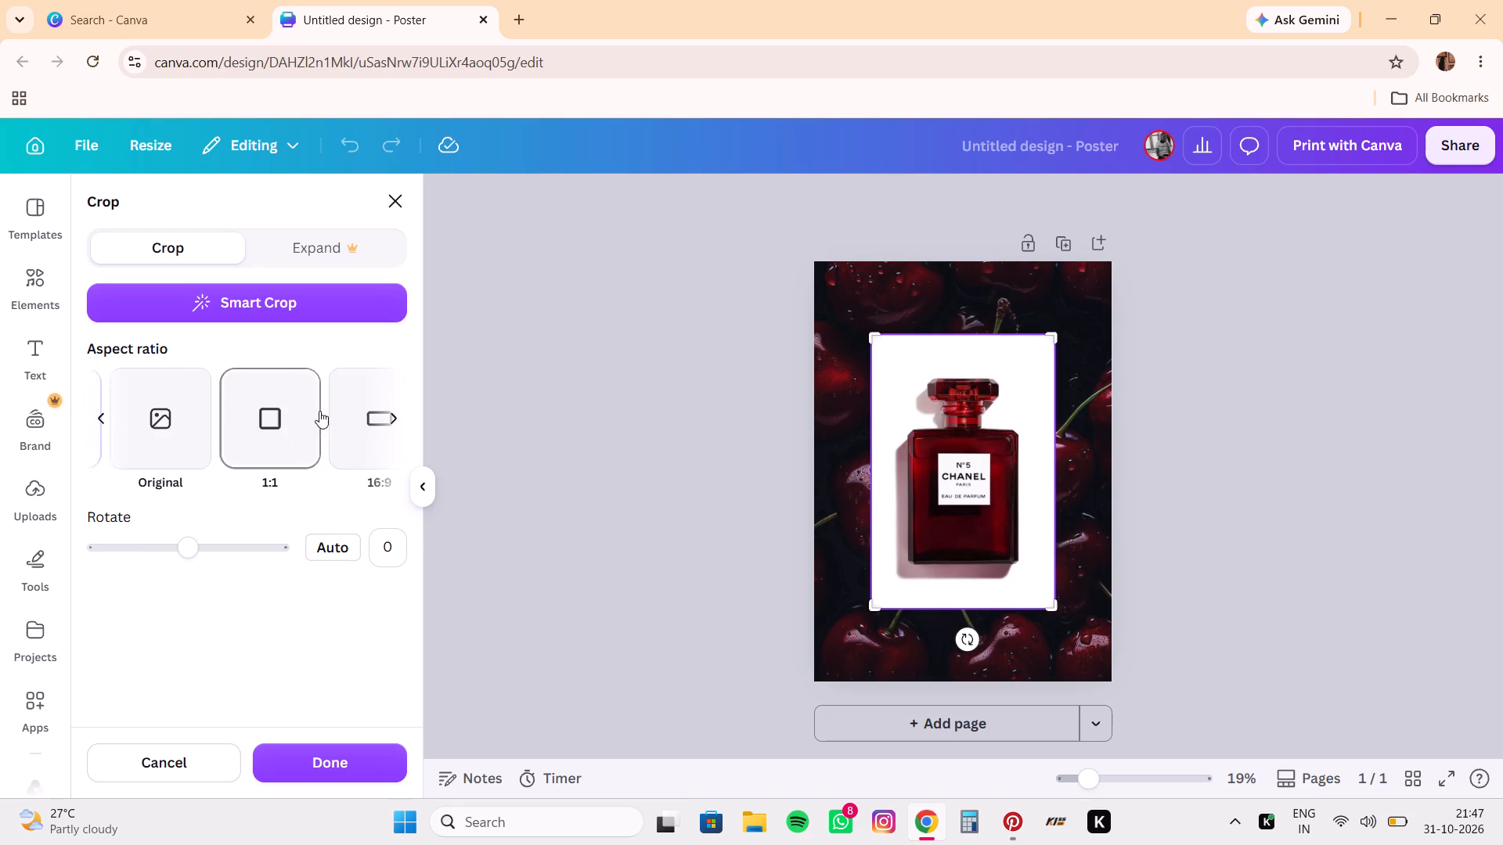
{"action": "scroll", "coordinate": [319, 411], "scroll_direction": "left", "scroll_amount": 7}
{"action": "left_click", "coordinate": [287, 297]}
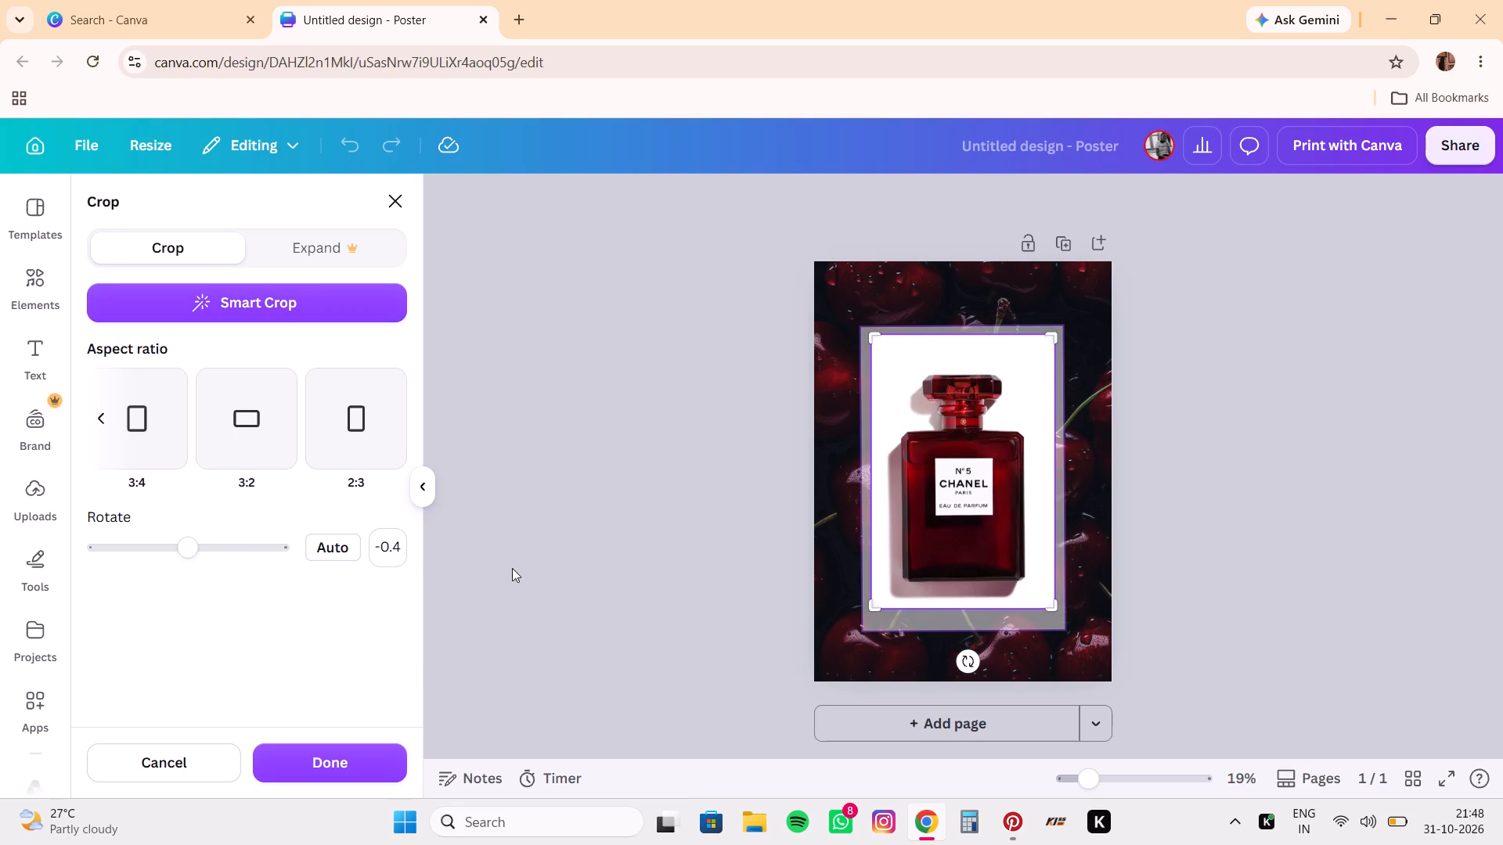
{"action": "left_click", "coordinate": [406, 207]}
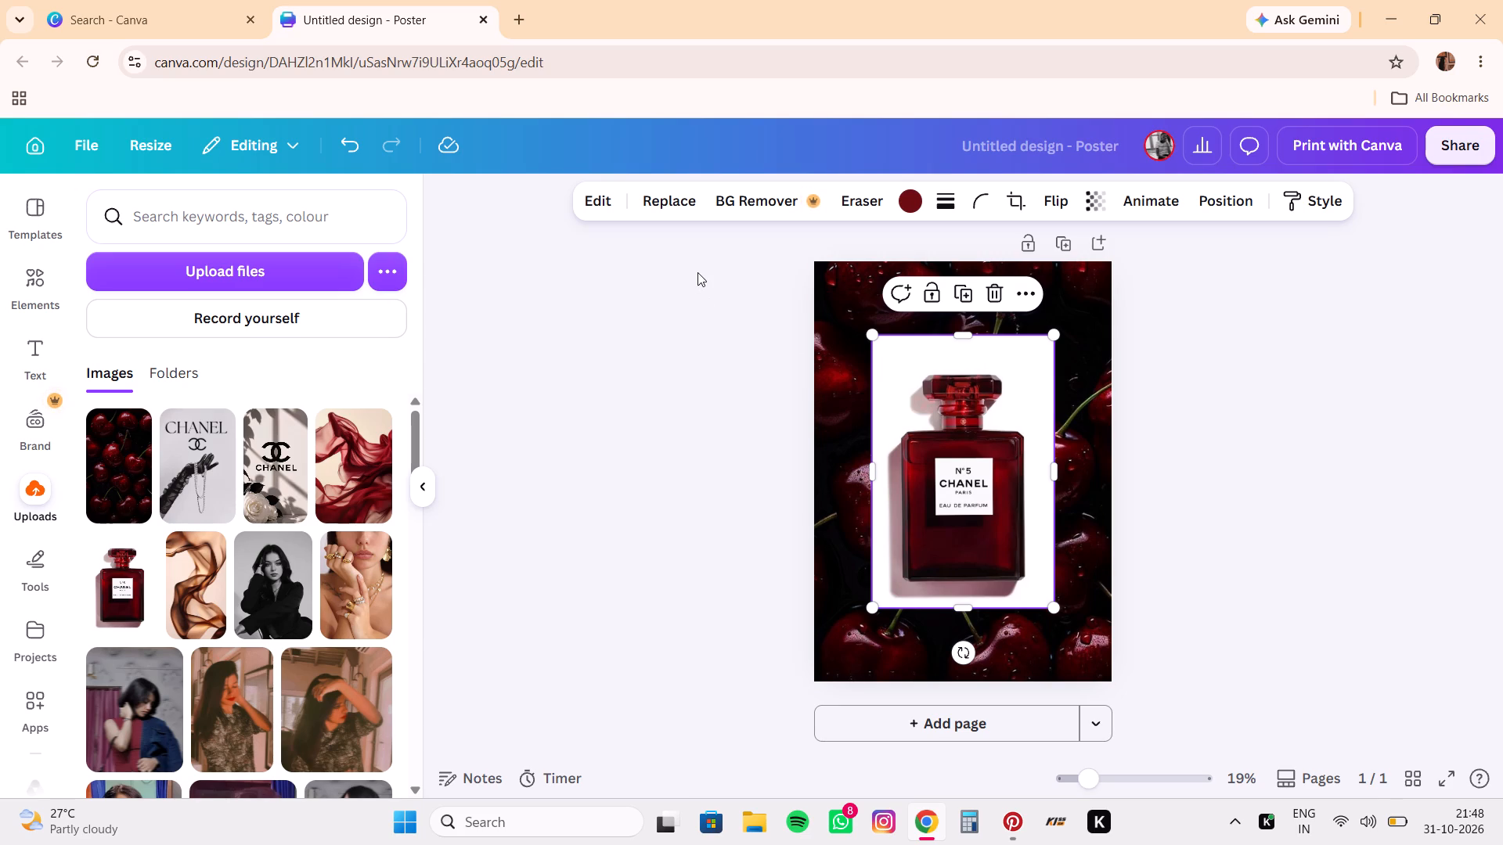
Look through the image-editing tools, Style Match presets and filters available for the perfume bottle image.
{"action": "left_click", "coordinate": [602, 207]}
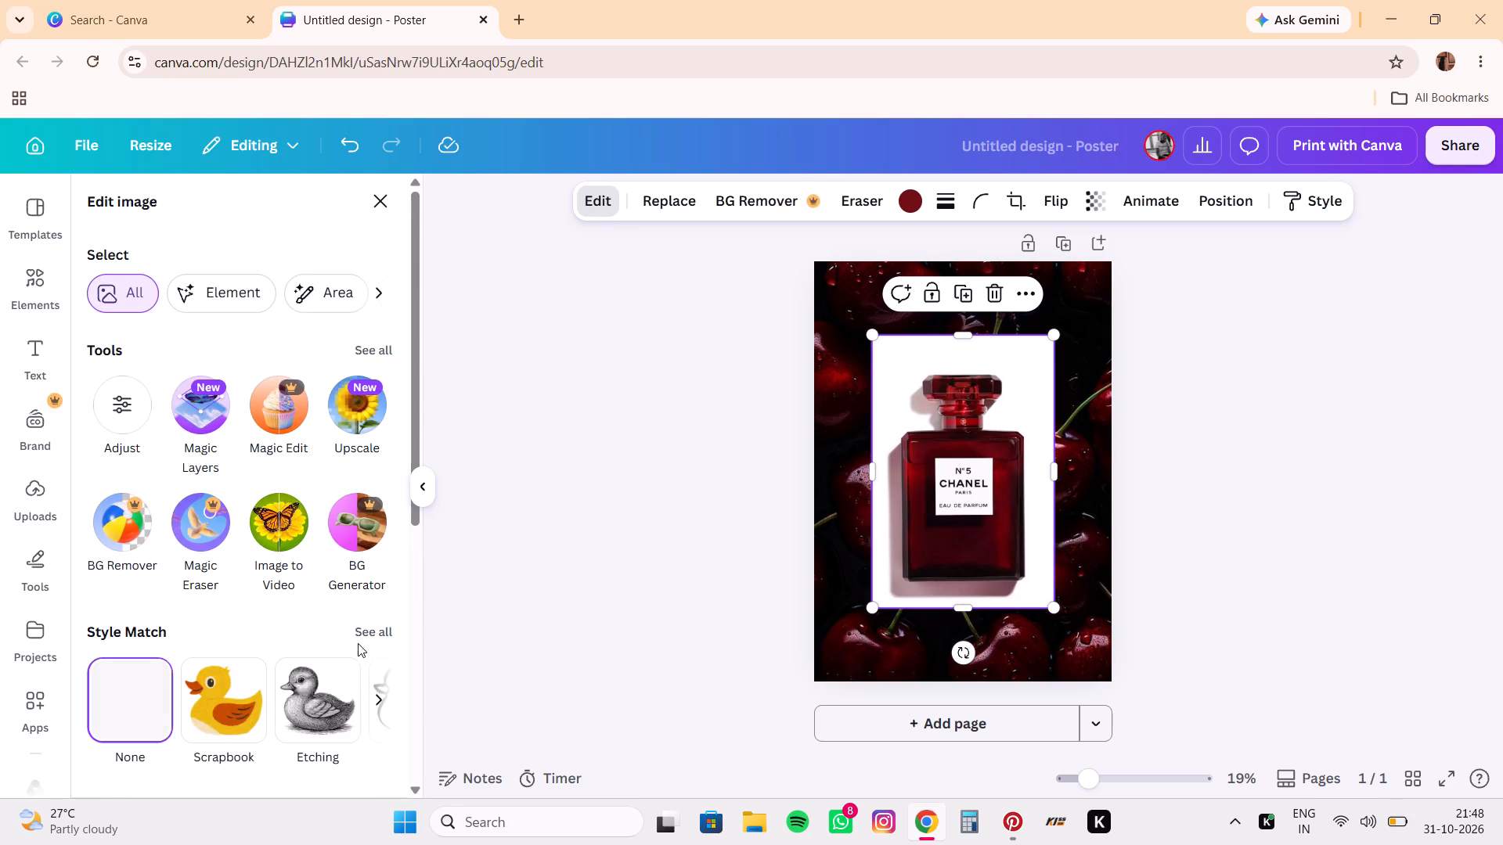
{"action": "scroll", "coordinate": [290, 735], "scroll_direction": "left", "scroll_amount": 1}
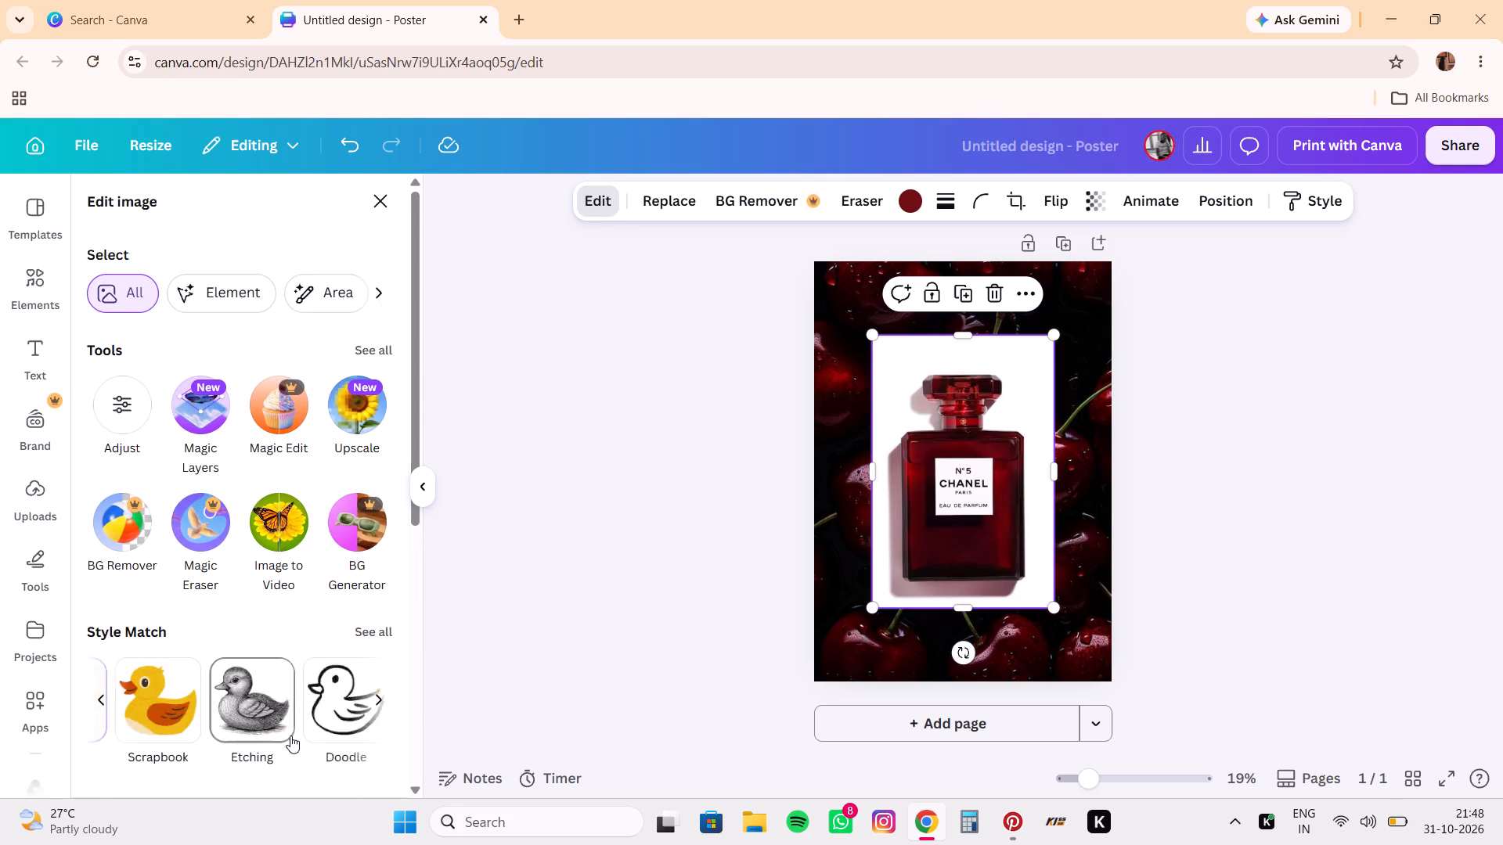
{"action": "scroll", "coordinate": [290, 735], "scroll_direction": "left", "scroll_amount": 4}
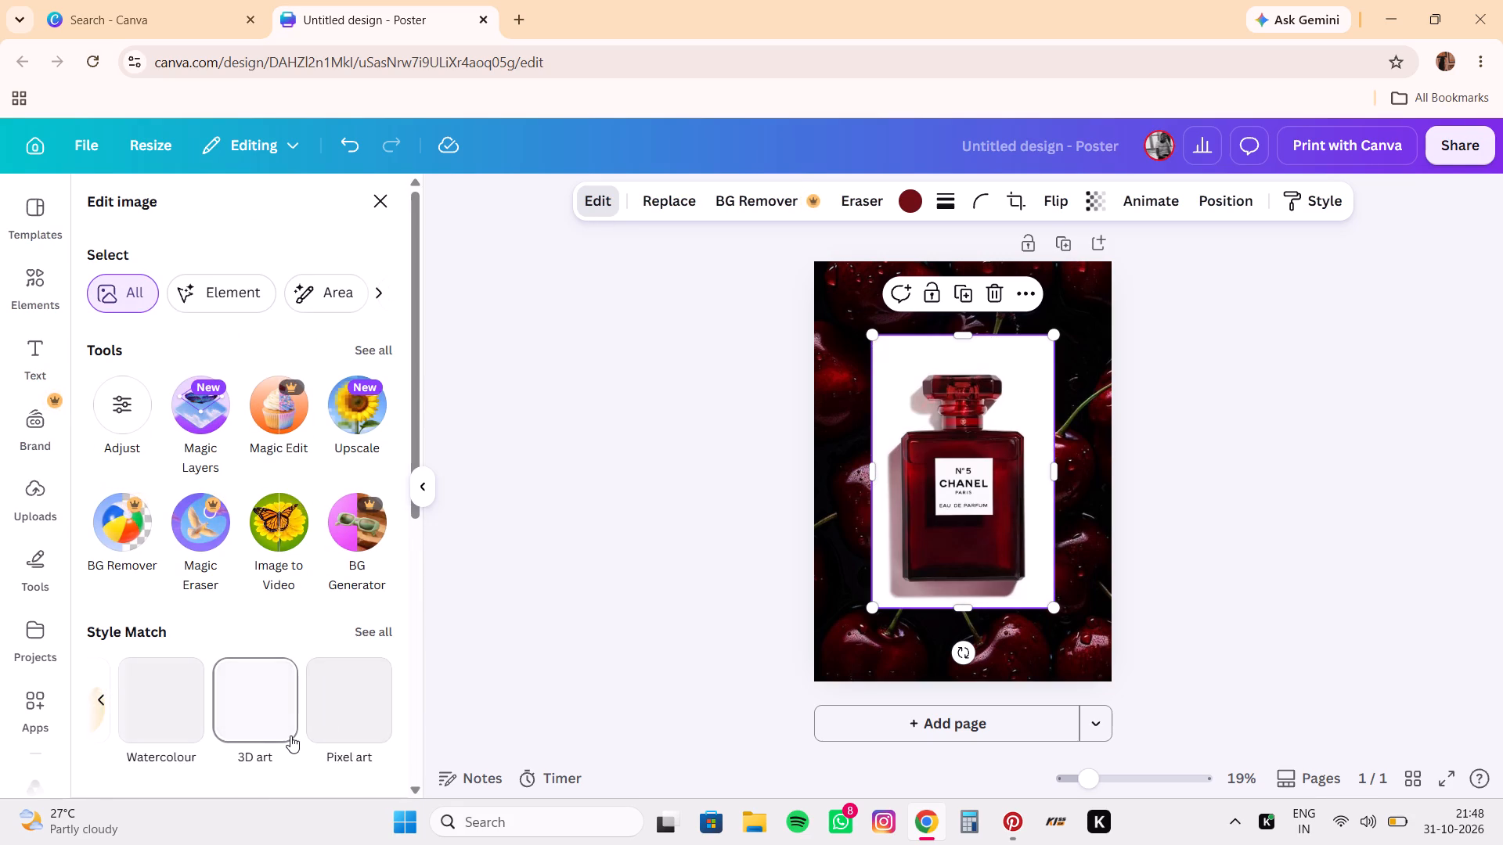
{"action": "scroll", "coordinate": [290, 735], "scroll_direction": "down", "scroll_amount": 4}
{"action": "scroll", "coordinate": [225, 574], "scroll_direction": "right", "scroll_amount": 5}
{"action": "scroll", "coordinate": [225, 574], "scroll_direction": "left", "scroll_amount": 2}
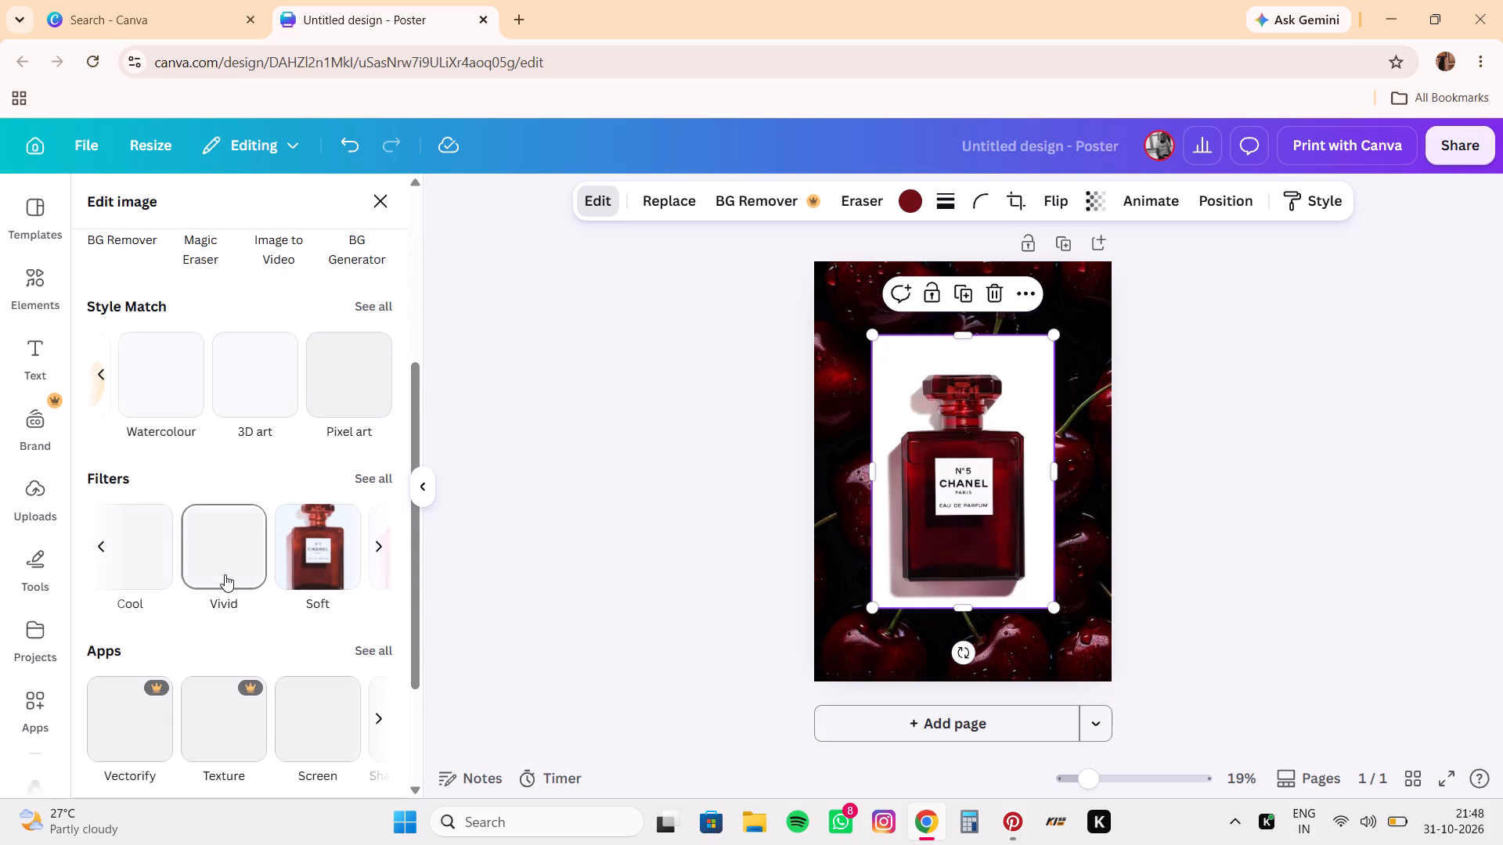
{"action": "scroll", "coordinate": [225, 574], "scroll_direction": "right", "scroll_amount": 3}
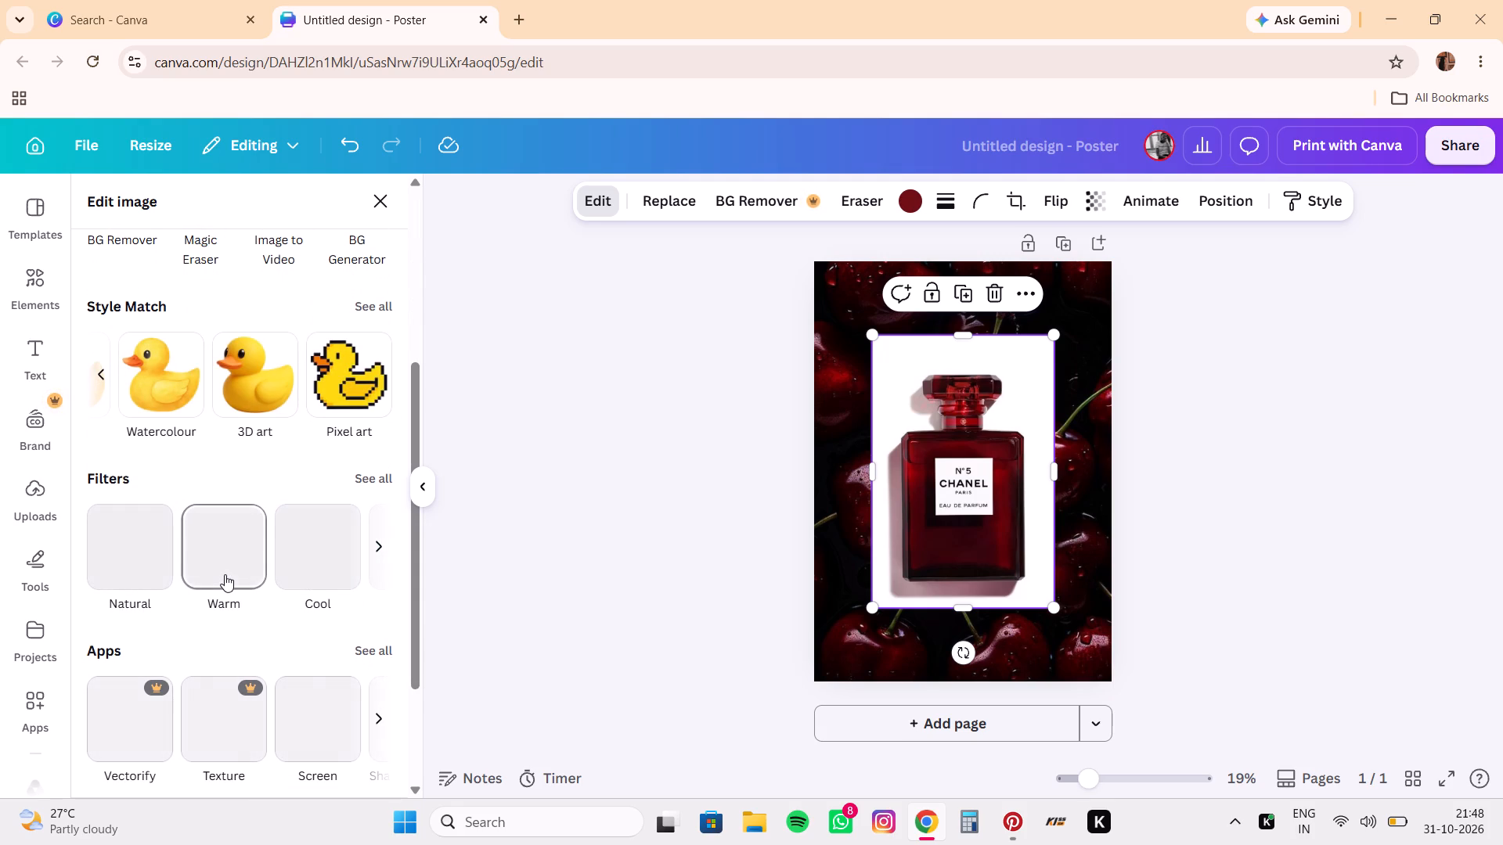
{"action": "scroll", "coordinate": [356, 700], "scroll_direction": "left", "scroll_amount": 1}
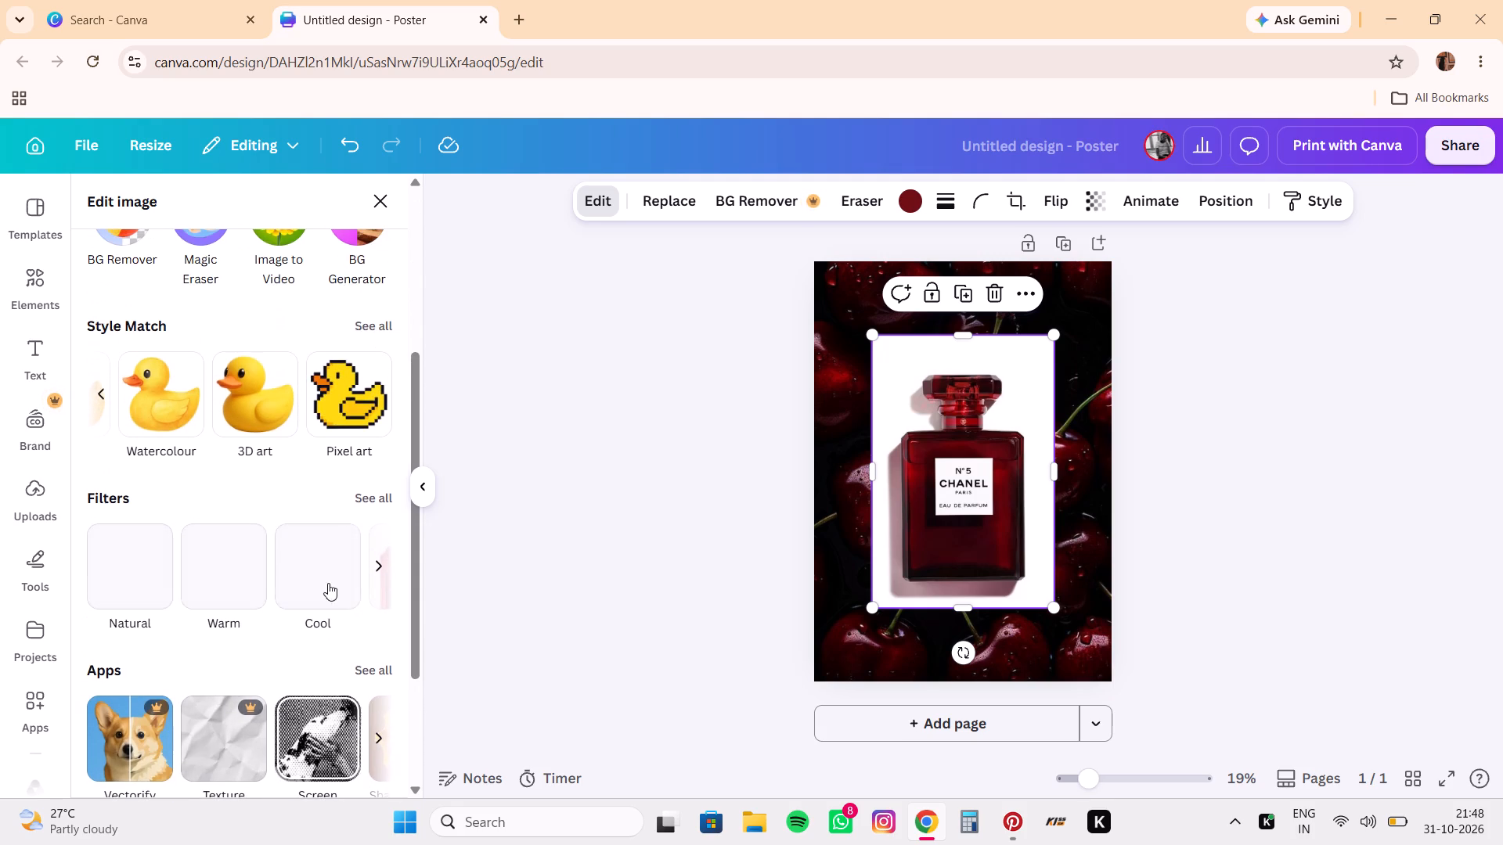
{"action": "scroll", "coordinate": [312, 484], "scroll_direction": "up", "scroll_amount": 4}
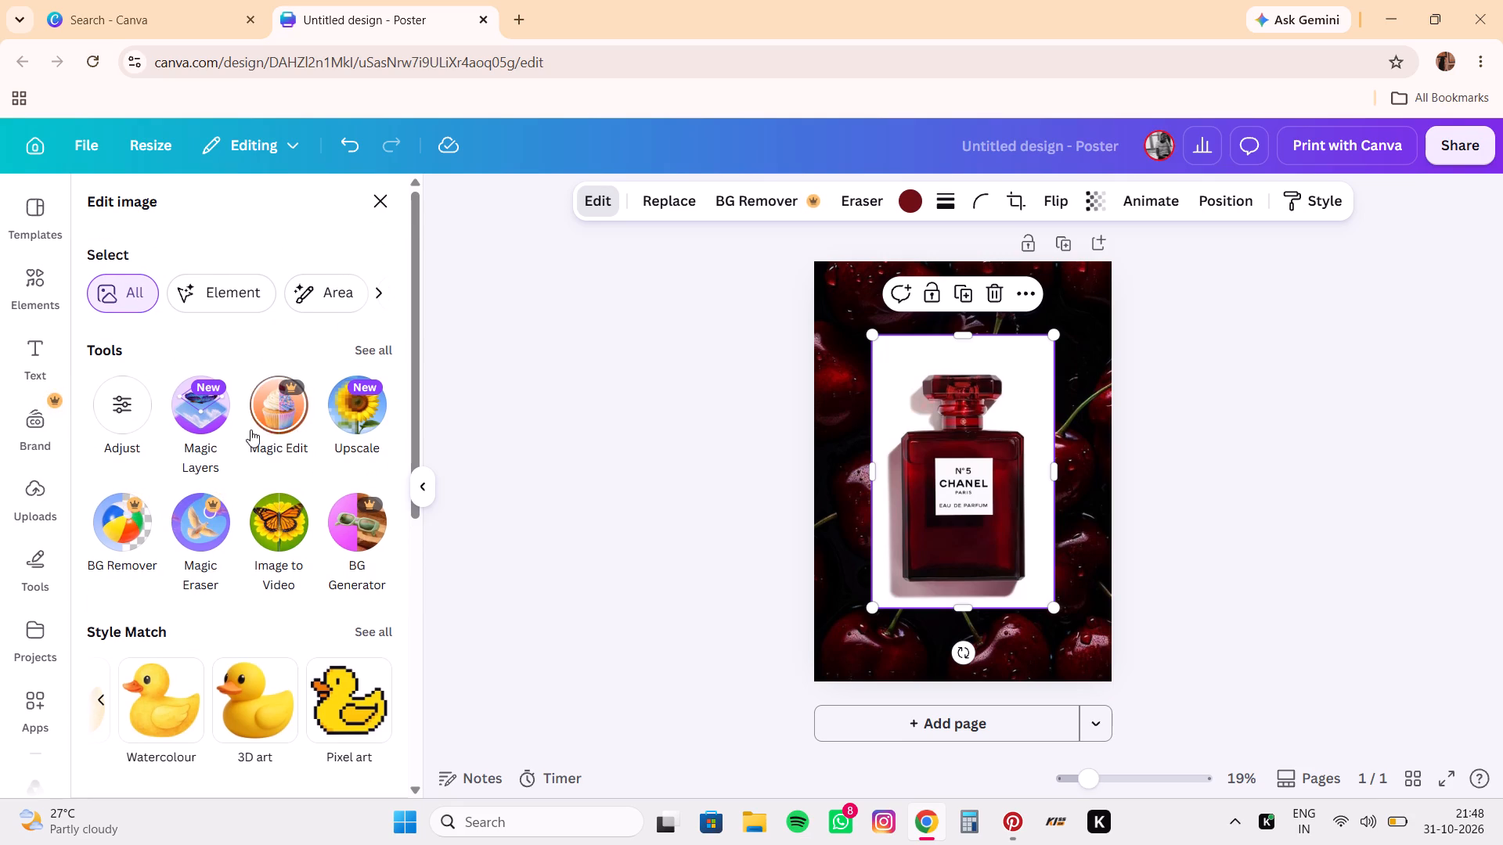
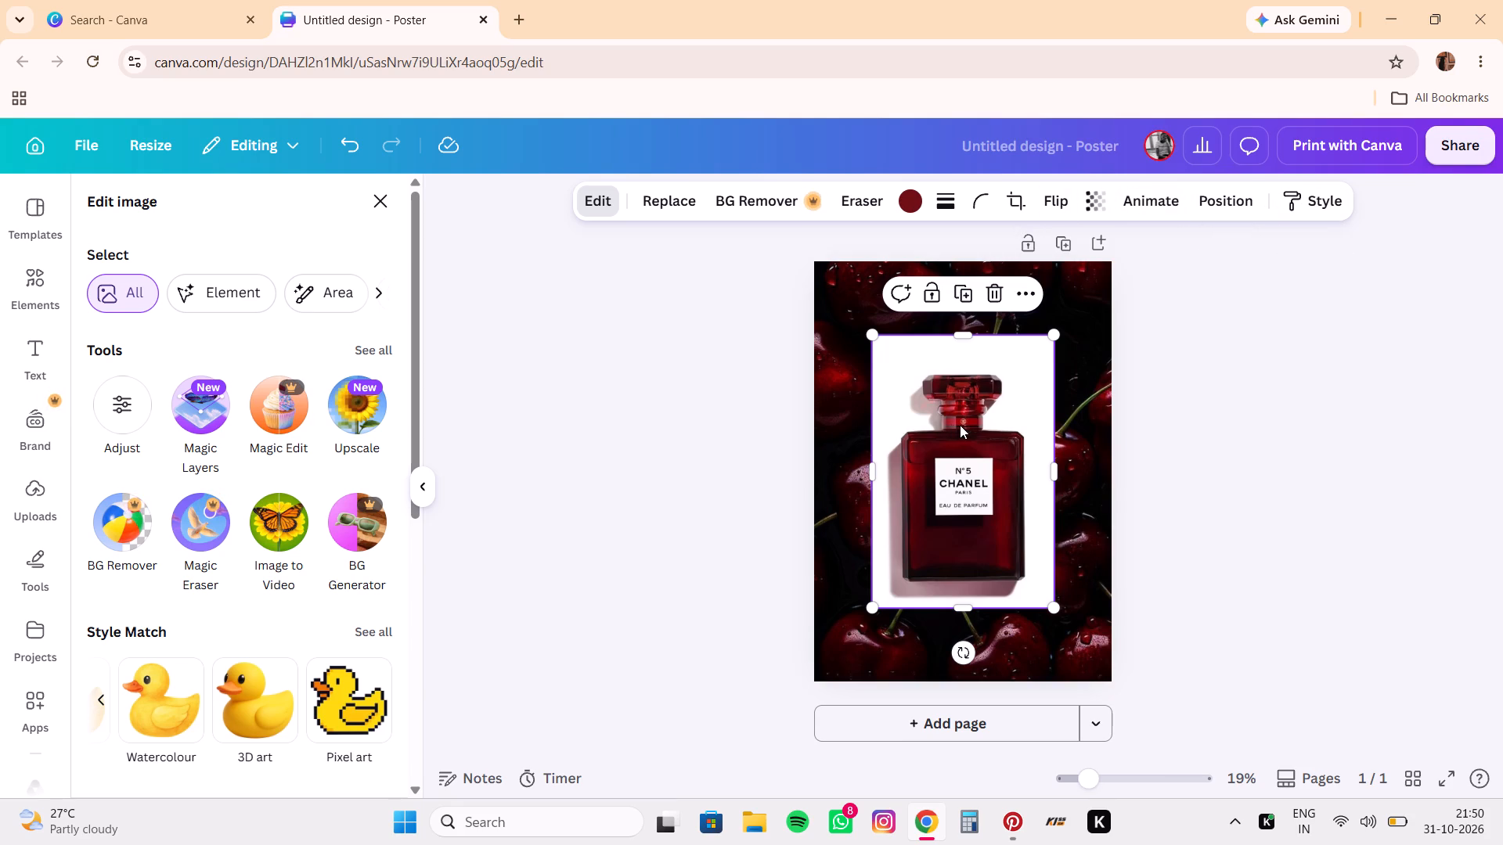
Trim all four sides of the perfume bottle image close to the bottle, to a width of about 17.4.
{"action": "left_click_drag", "start_coordinate": [955, 337], "coordinate": [957, 351]}
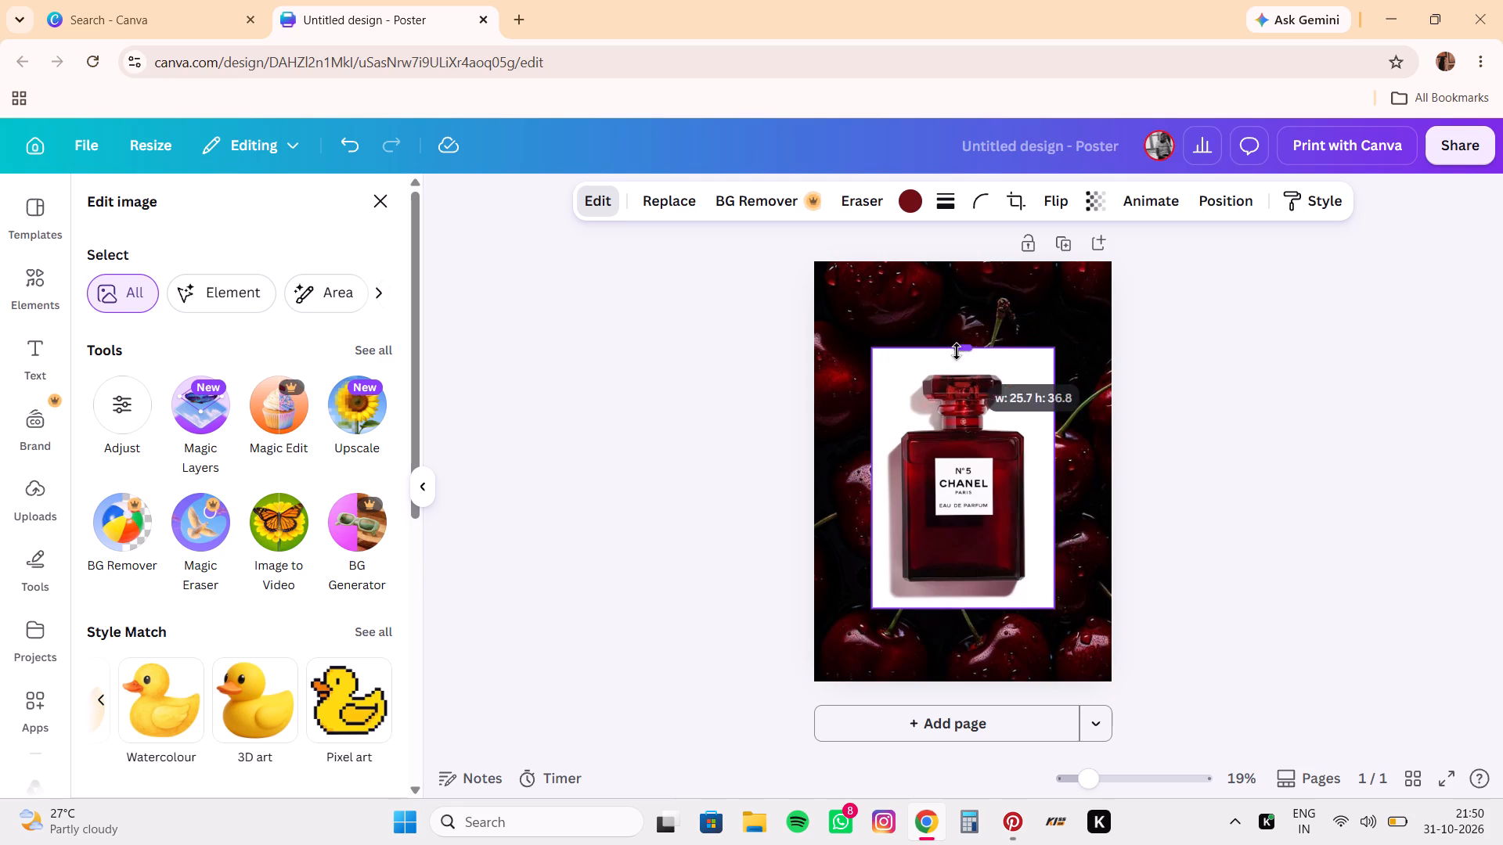
{"action": "left_click_drag", "start_coordinate": [957, 351], "coordinate": [961, 370]}
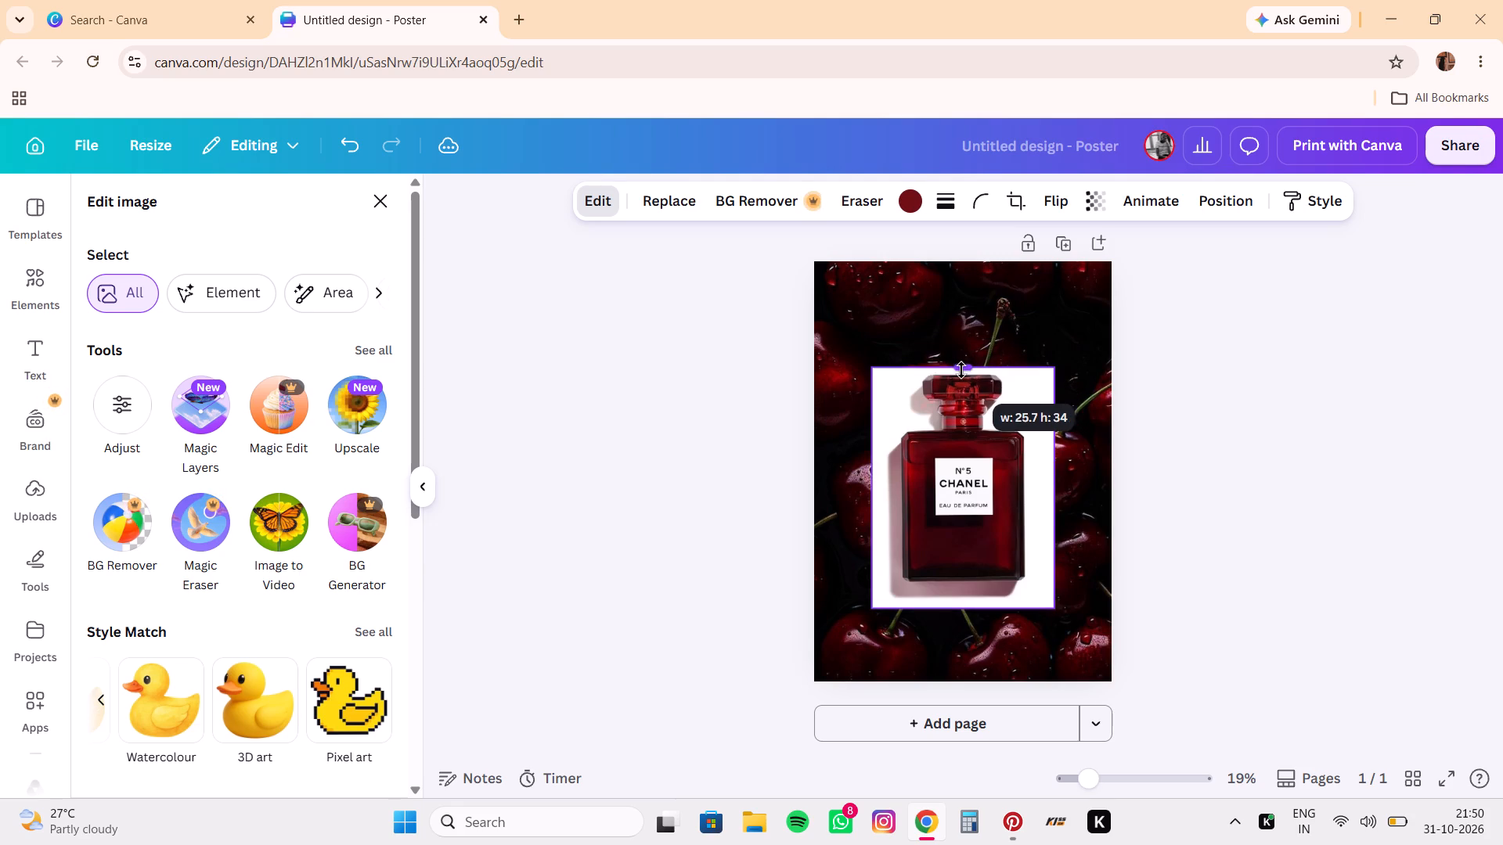
{"action": "left_click_drag", "start_coordinate": [961, 370], "coordinate": [961, 373]}
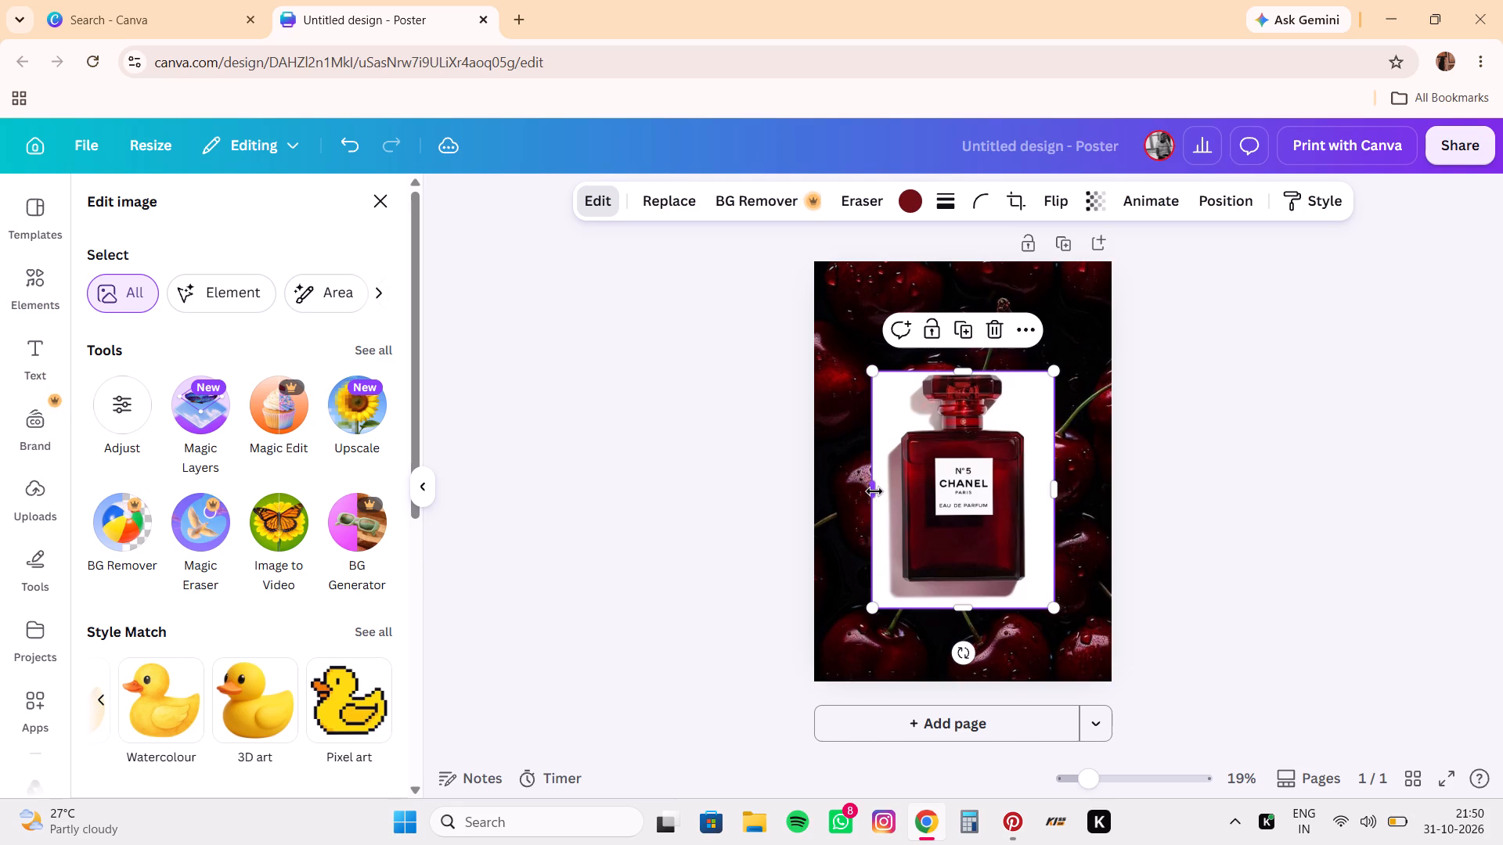
{"action": "left_click_drag", "start_coordinate": [874, 491], "coordinate": [899, 502]}
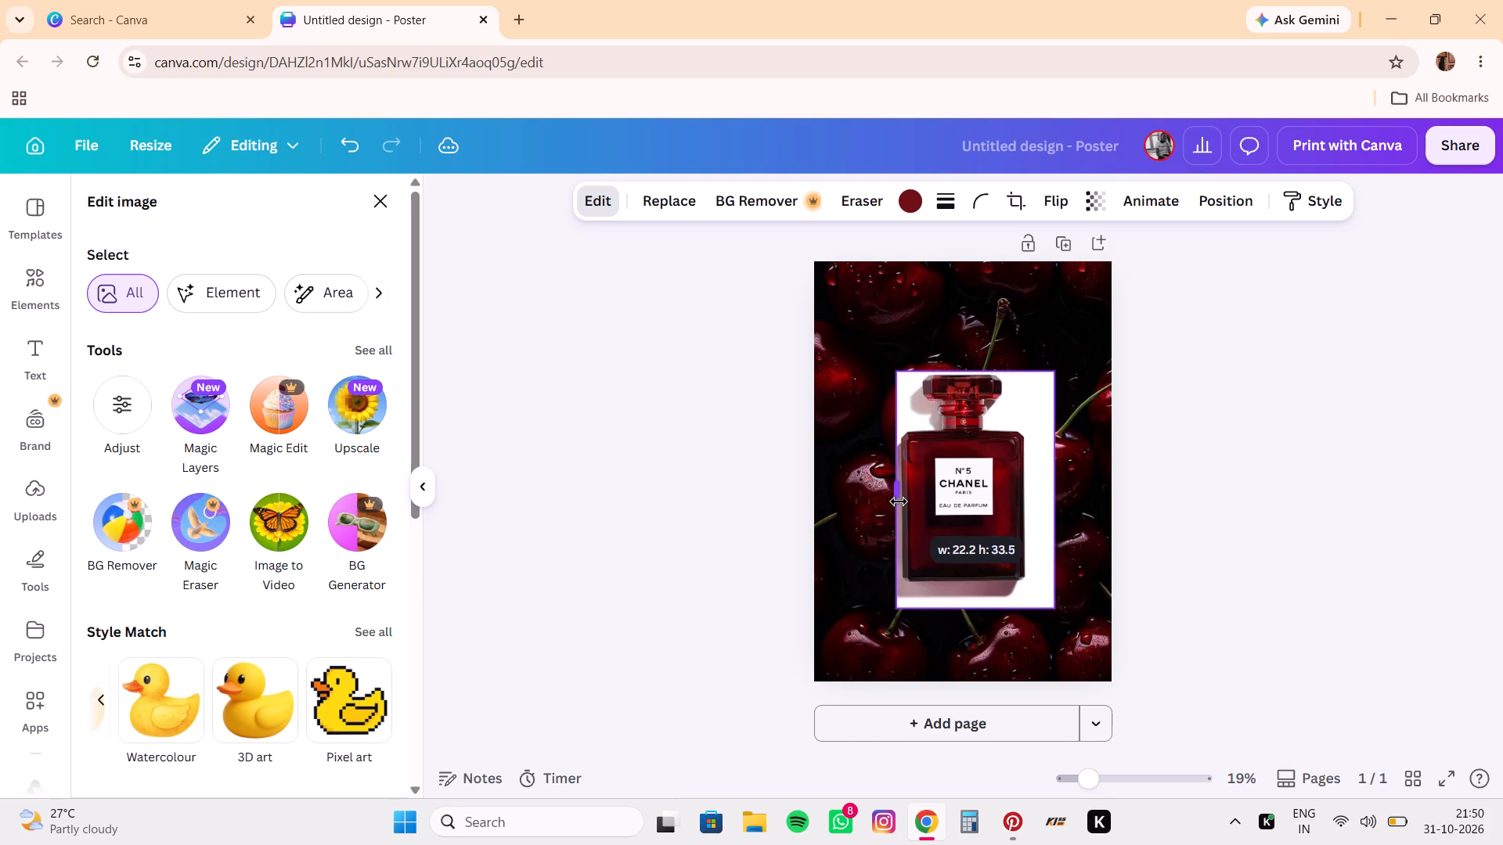
{"action": "left_click_drag", "start_coordinate": [899, 502], "coordinate": [901, 503]}
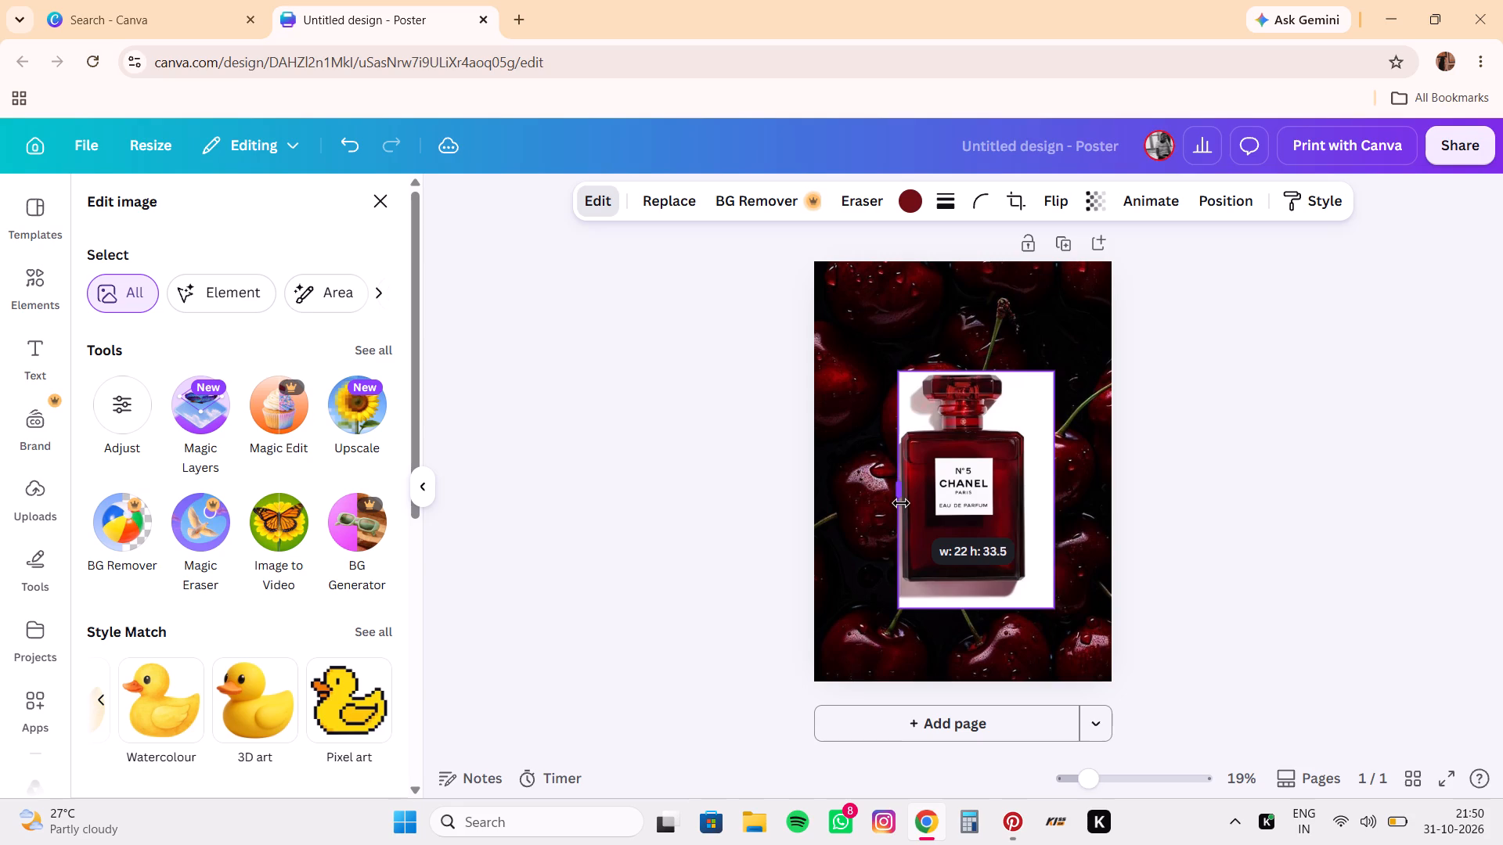
{"action": "left_click_drag", "start_coordinate": [901, 503], "coordinate": [905, 505]}
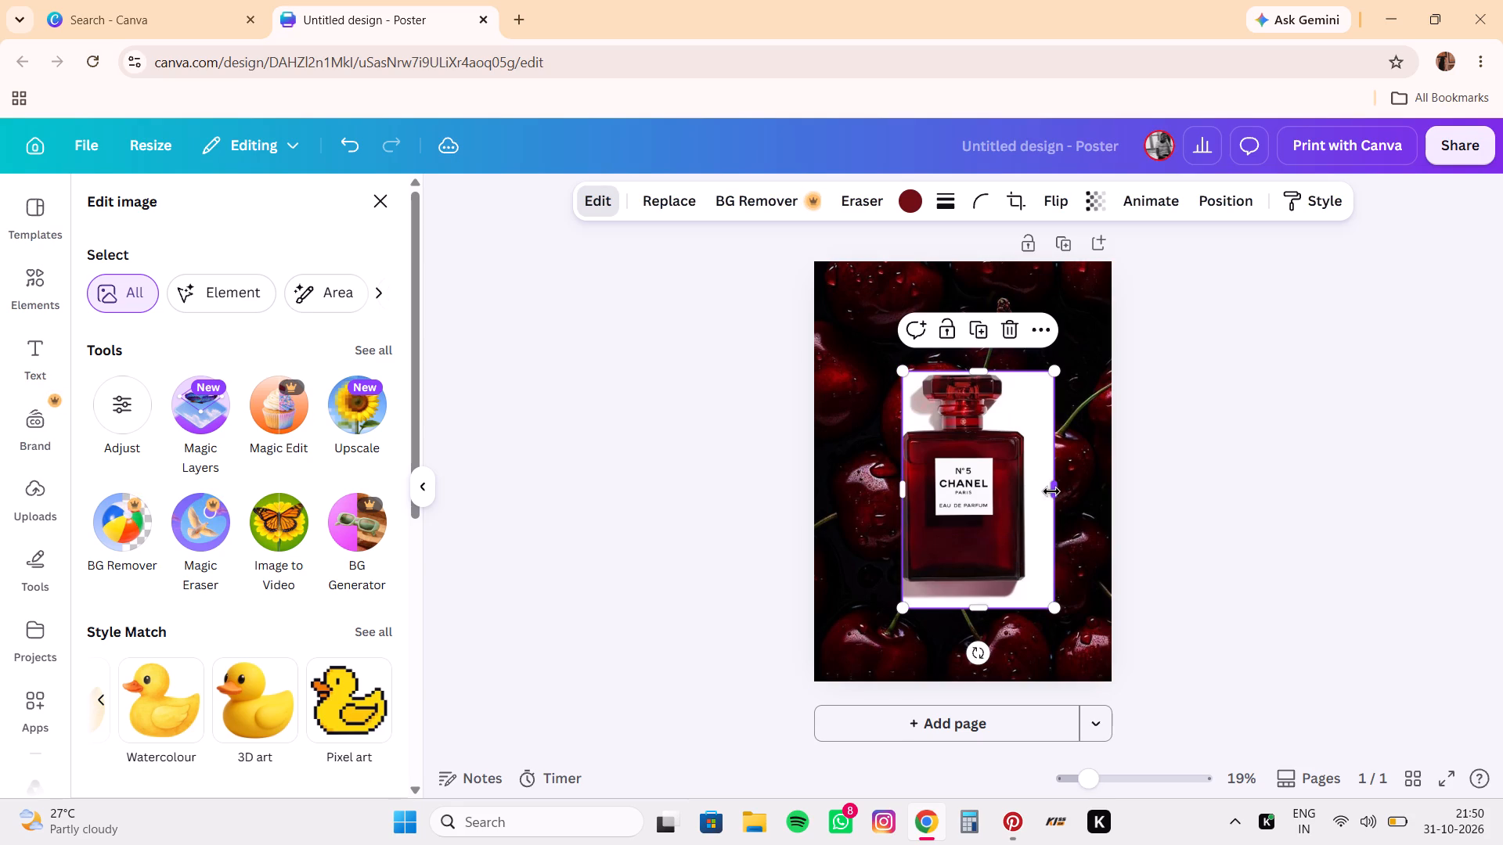
{"action": "left_click_drag", "start_coordinate": [1051, 491], "coordinate": [1025, 498]}
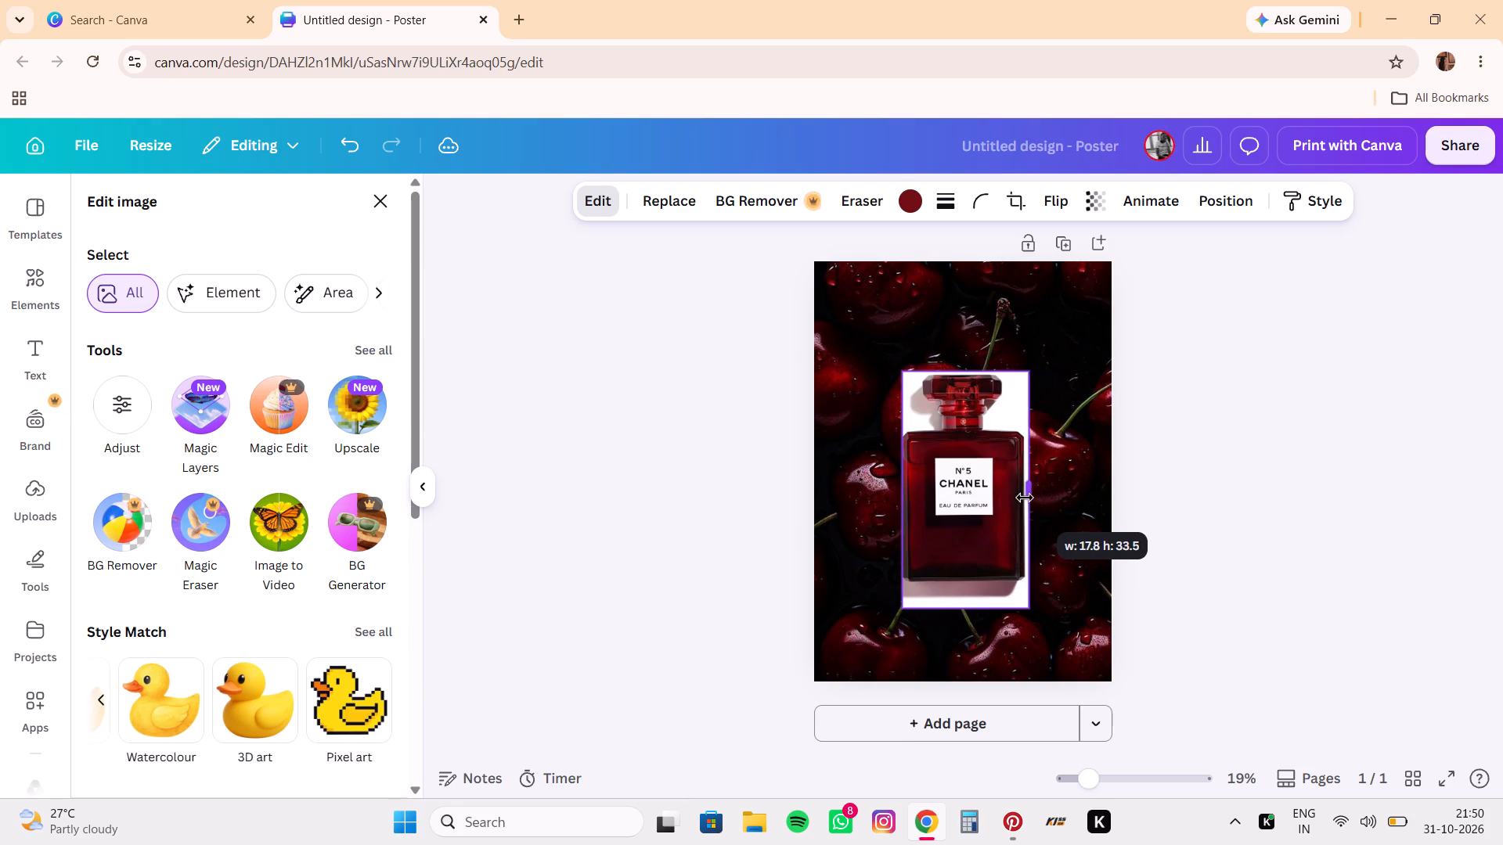
{"action": "left_click_drag", "start_coordinate": [1025, 498], "coordinate": [1023, 498]}
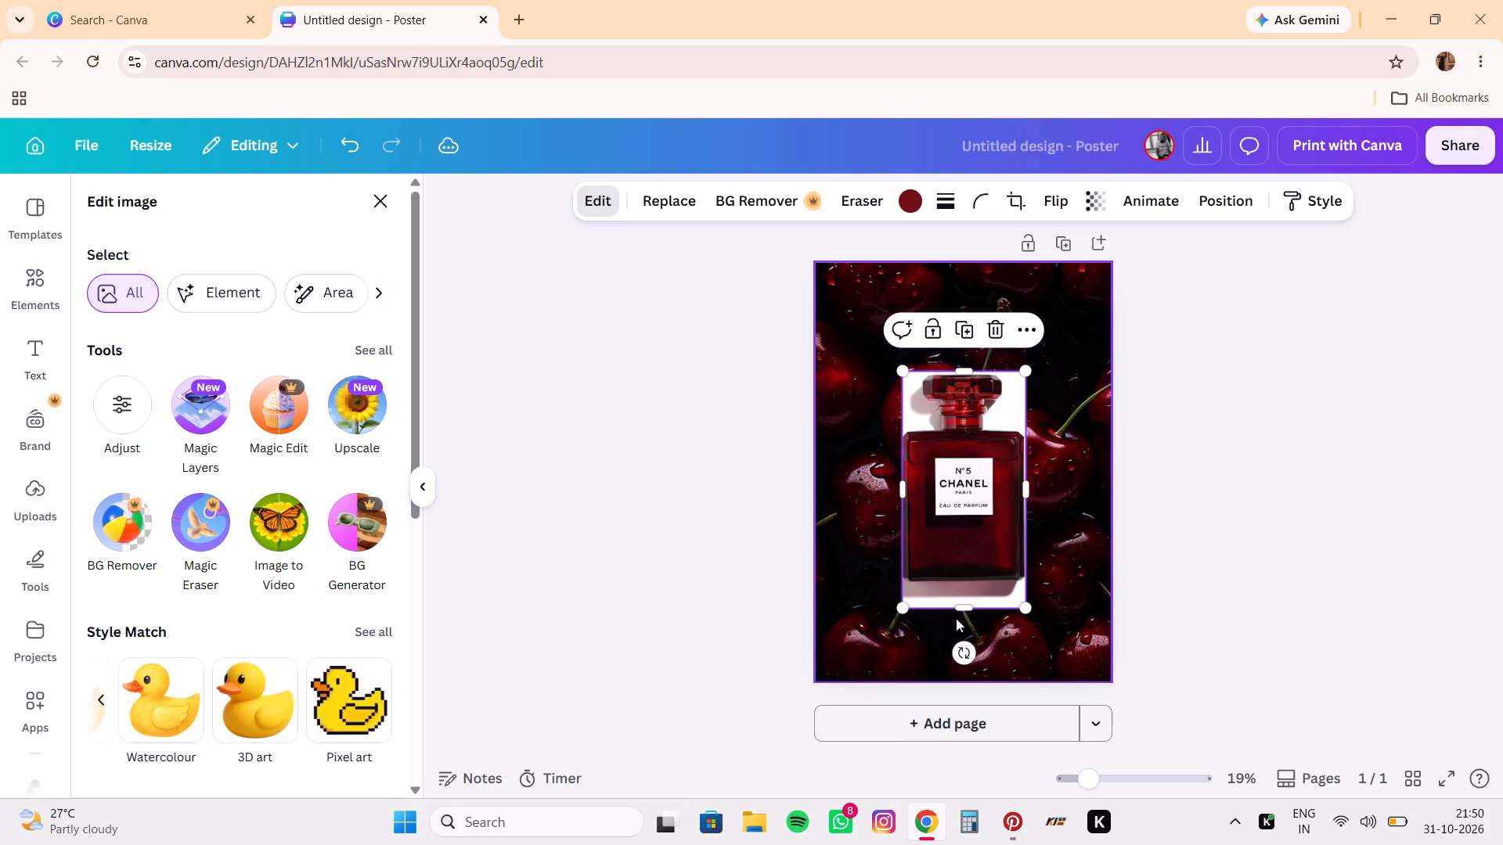
{"action": "left_click_drag", "start_coordinate": [964, 612], "coordinate": [971, 589]}
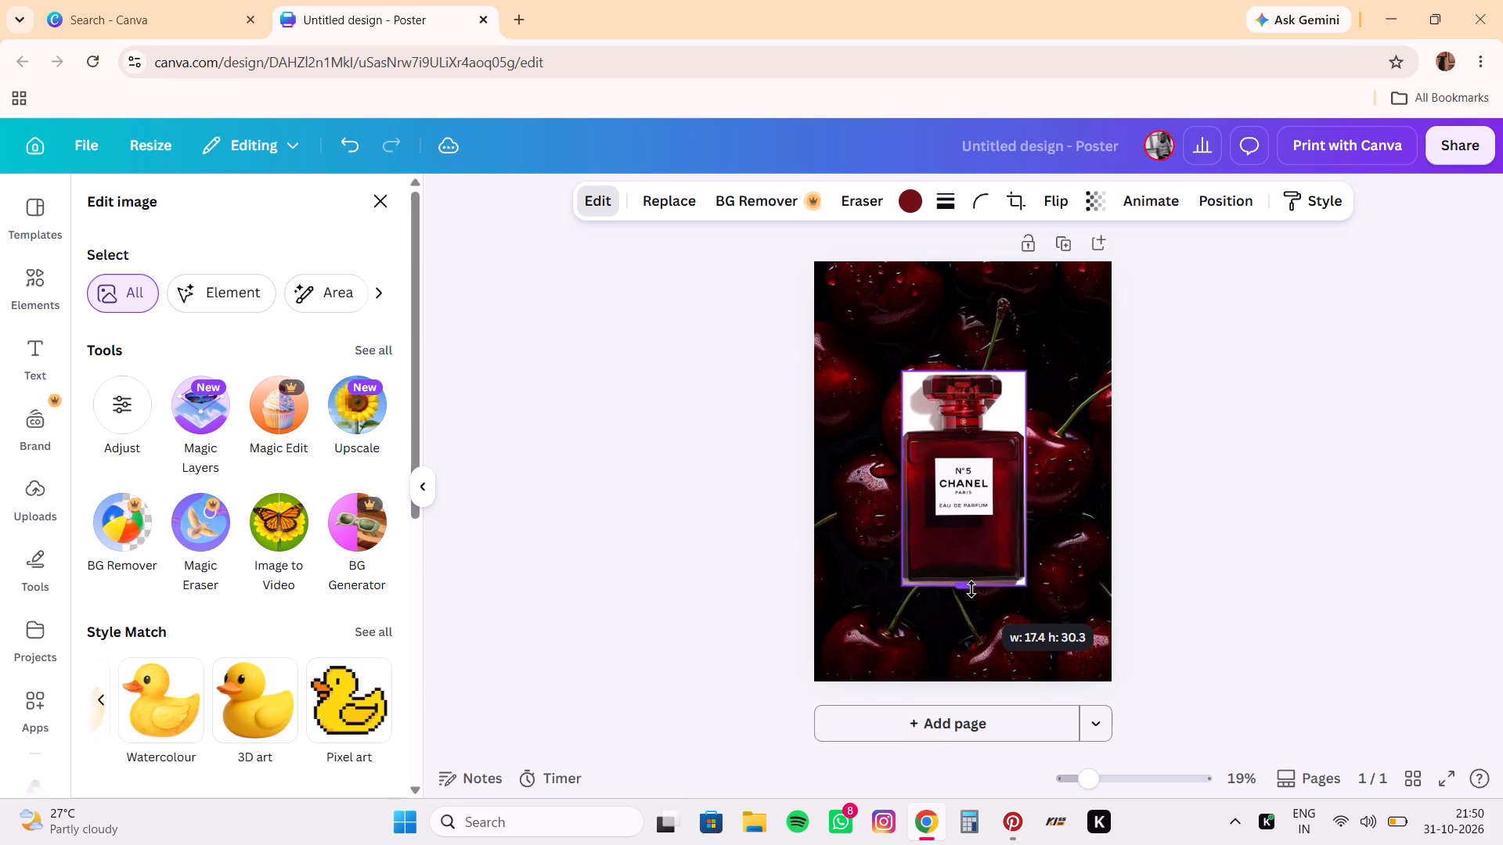
{"action": "left_click_drag", "start_coordinate": [971, 589], "coordinate": [977, 586]}
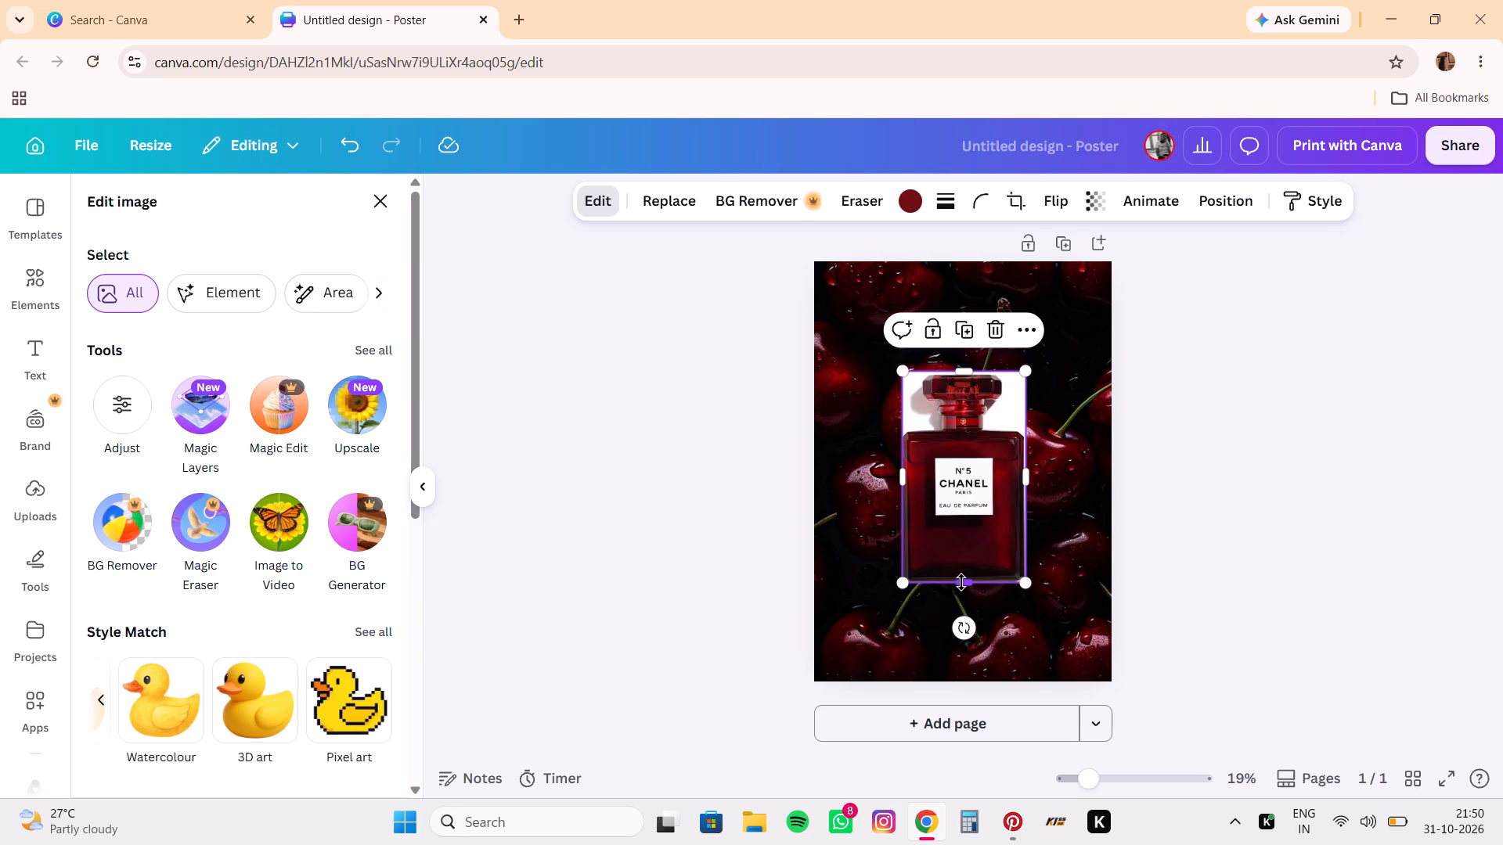
{"action": "left_click", "coordinate": [963, 581]}
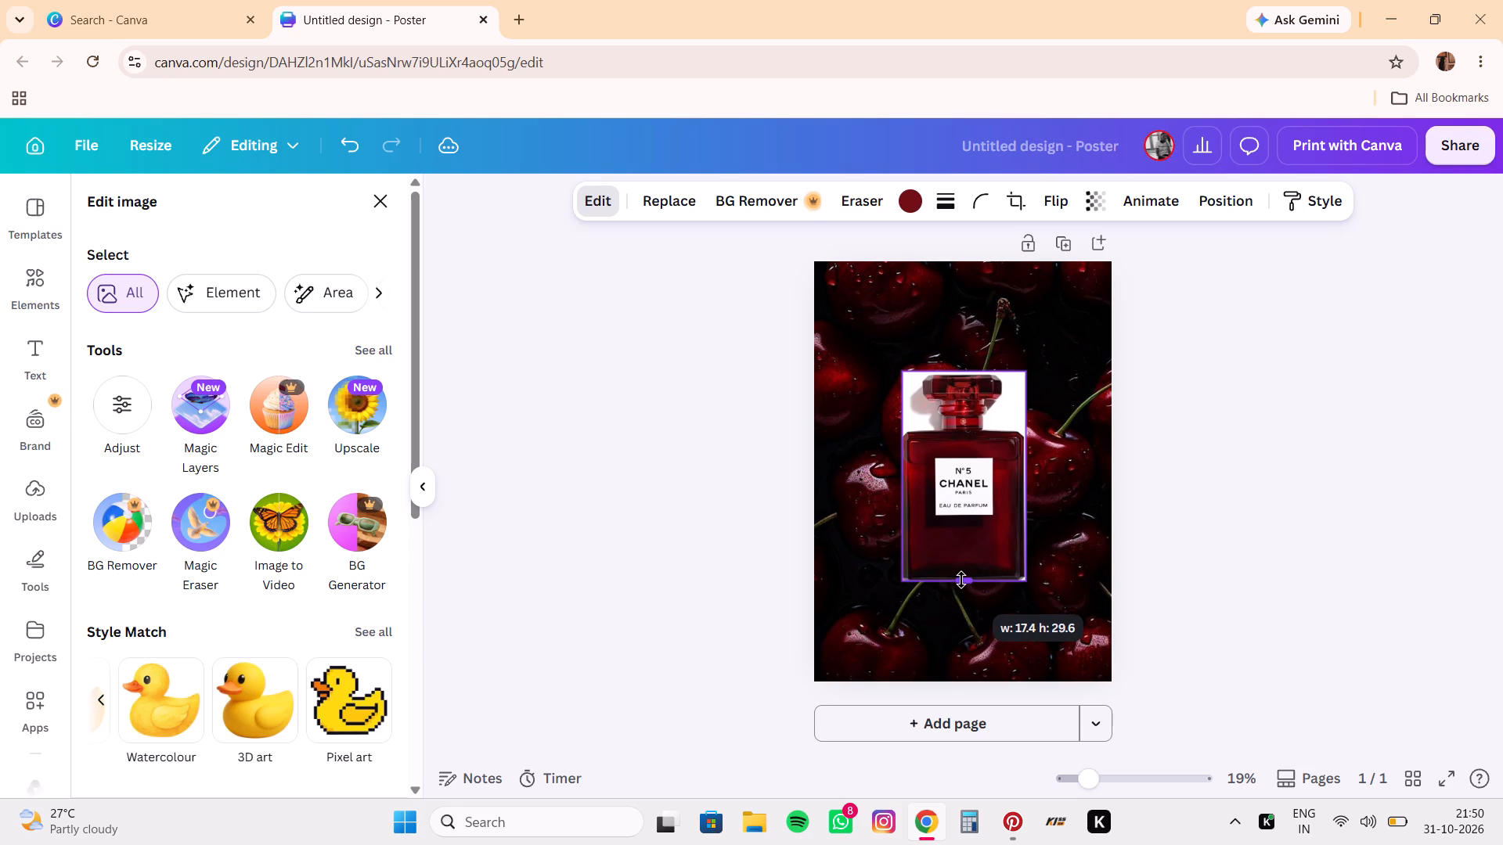
{"action": "left_click", "coordinate": [964, 368]}
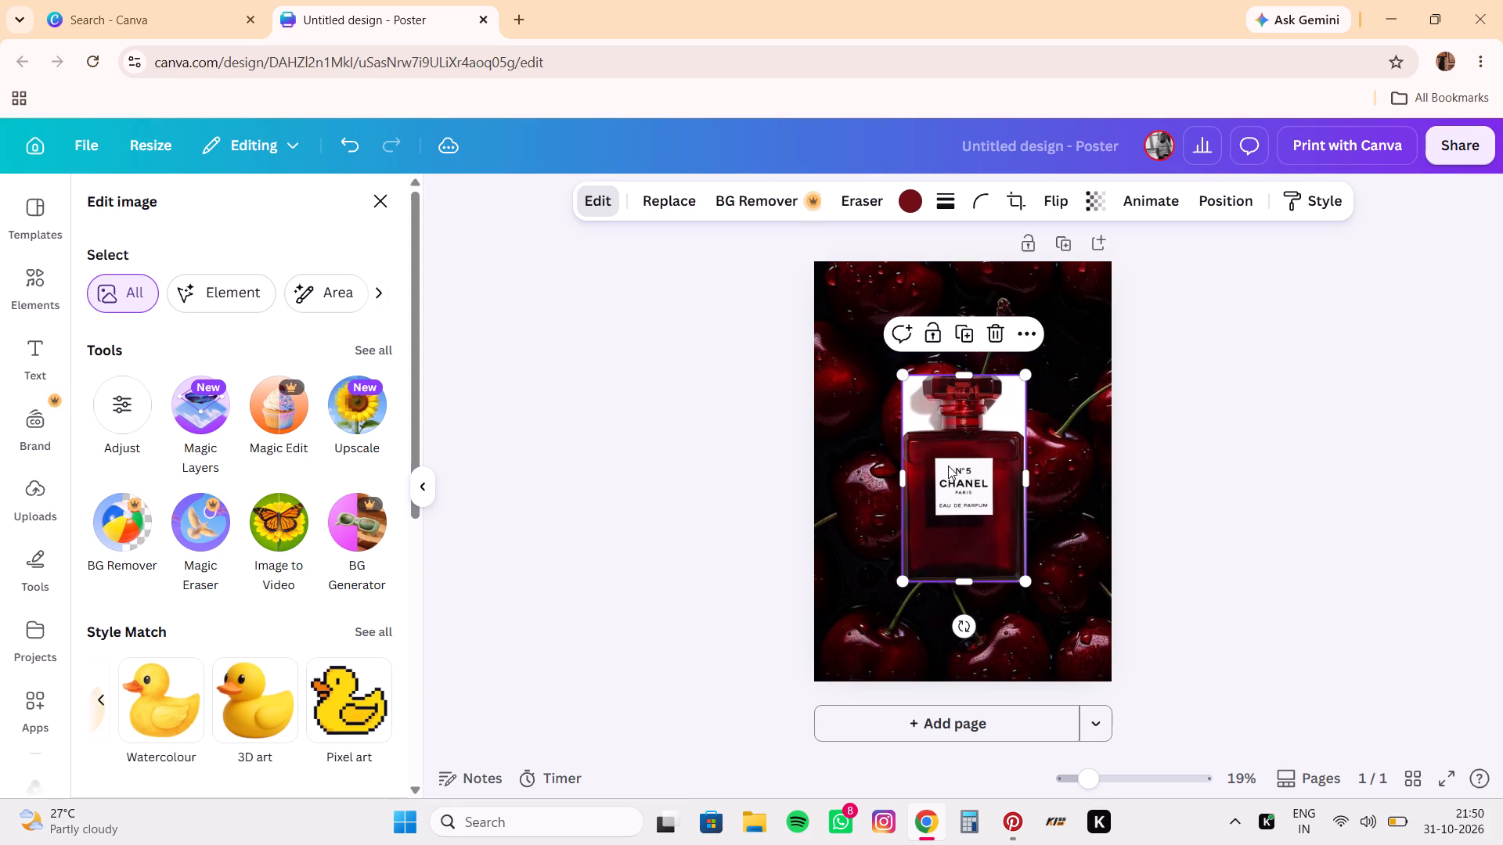
Move the trimmed perfume bottle image slightly up to the centre of the poster.
{"action": "left_click_drag", "start_coordinate": [948, 466], "coordinate": [949, 456]}
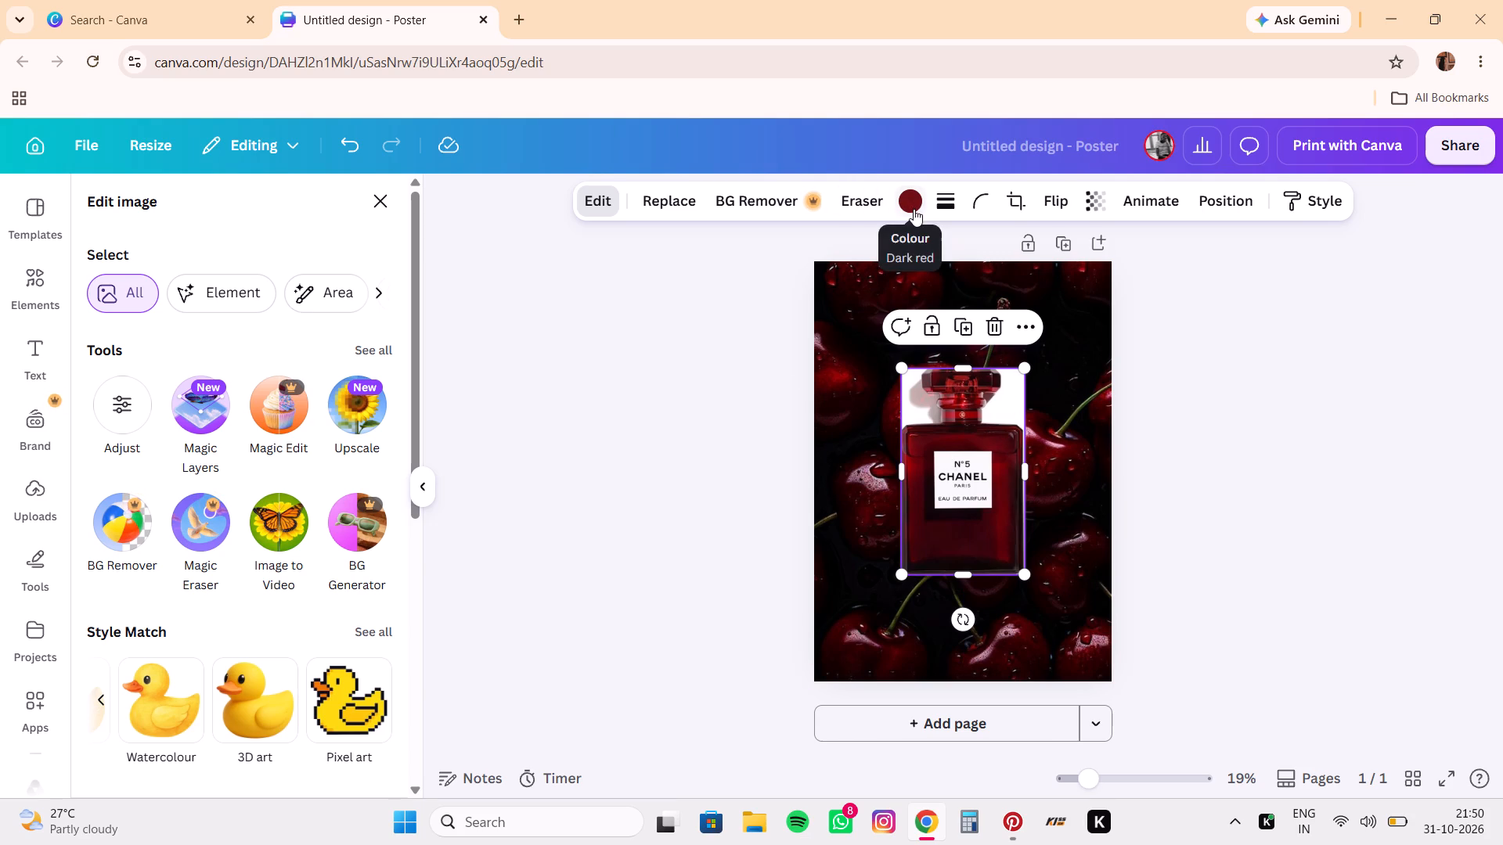
With the Pixel Eraser at size 20, erase part of the white background along the bottle's left side, up to the stopper.
{"action": "left_click", "coordinate": [867, 206]}
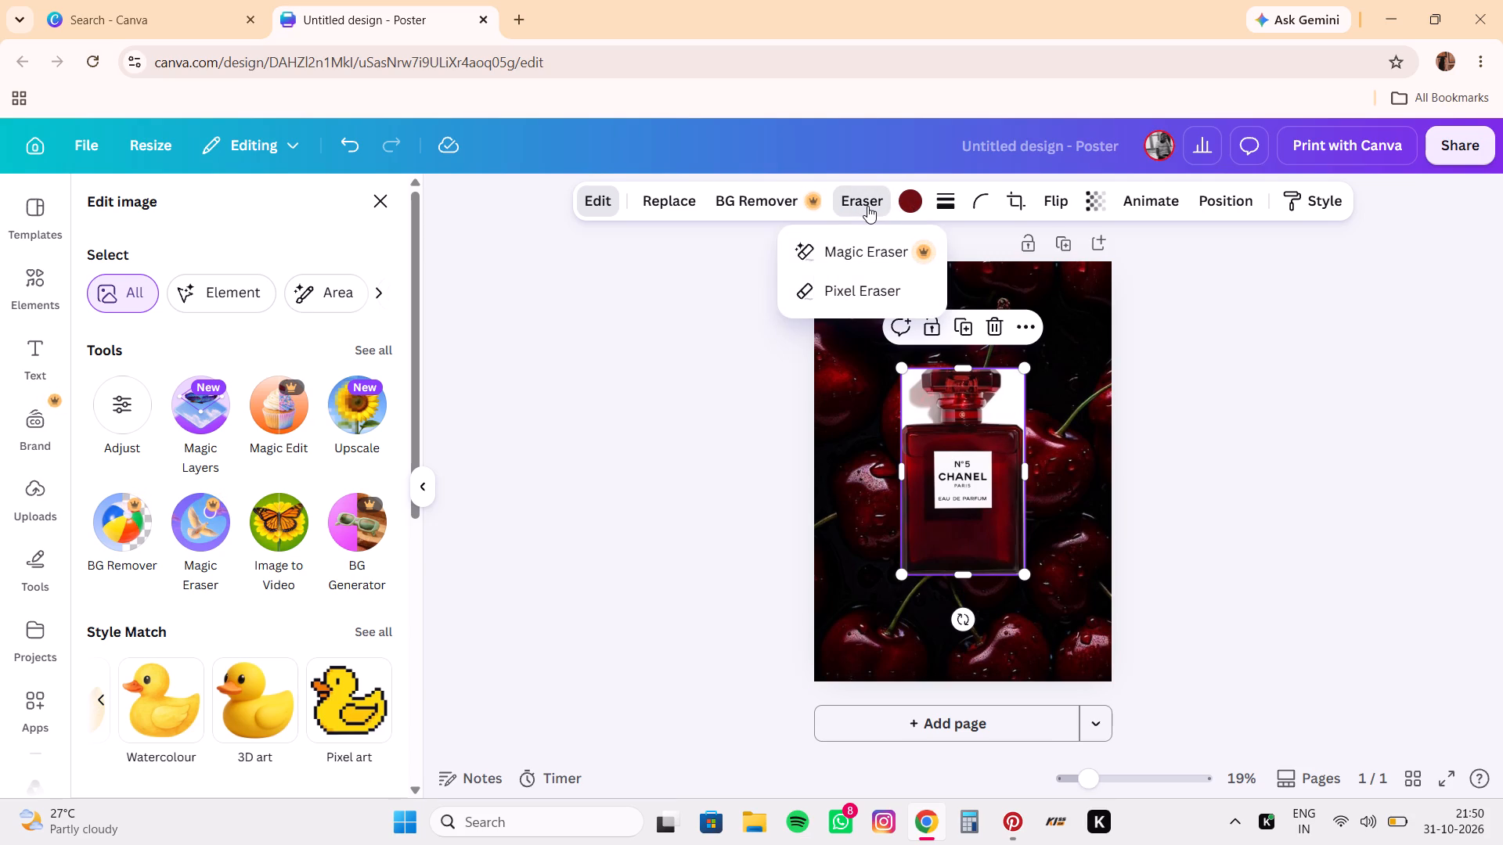
{"action": "left_click", "coordinate": [871, 289]}
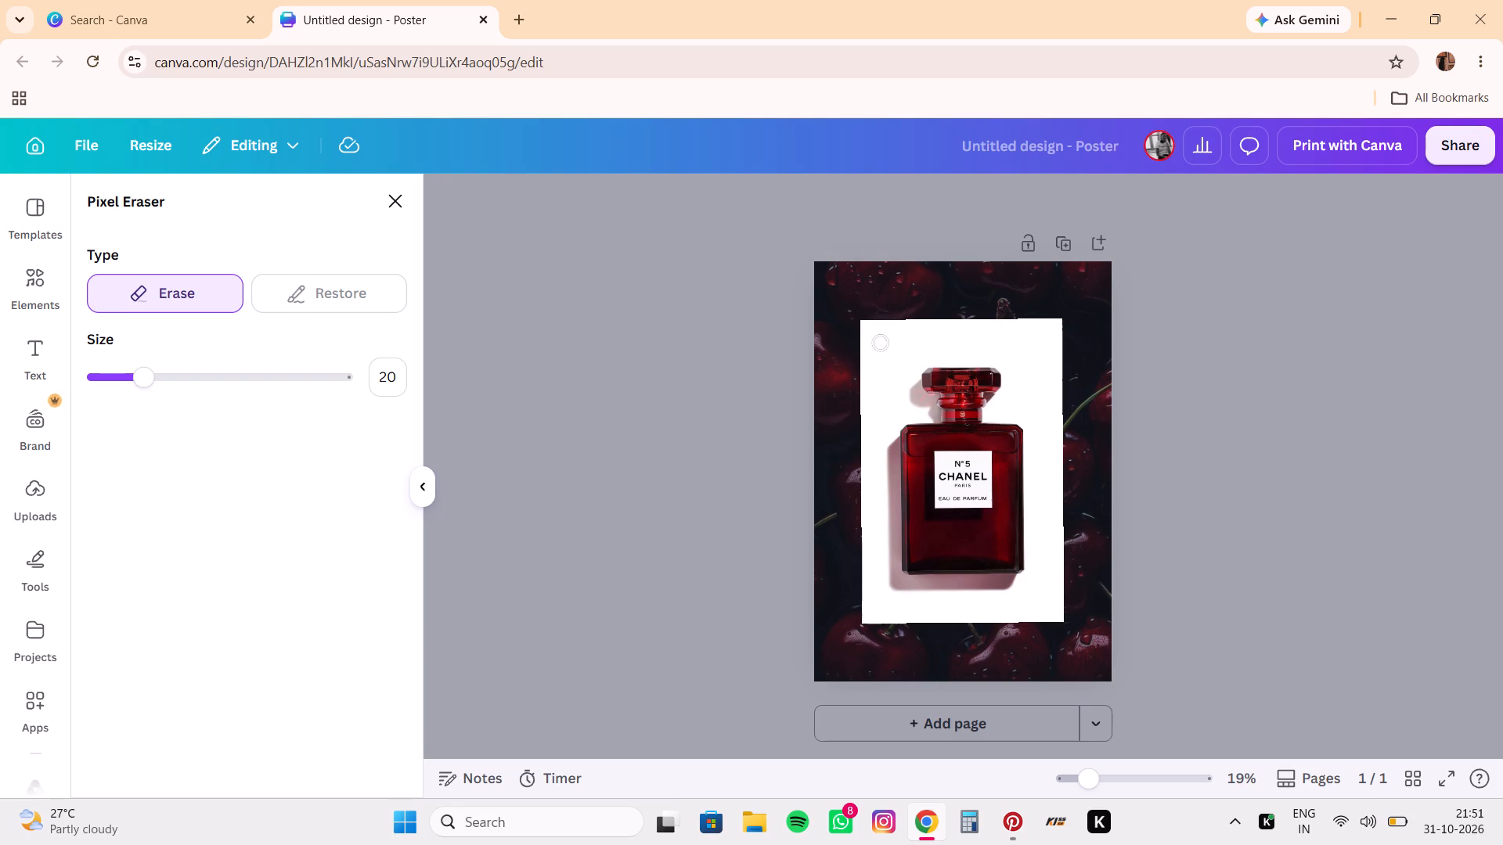
{"action": "left_click_drag", "start_coordinate": [878, 340], "coordinate": [872, 466]}
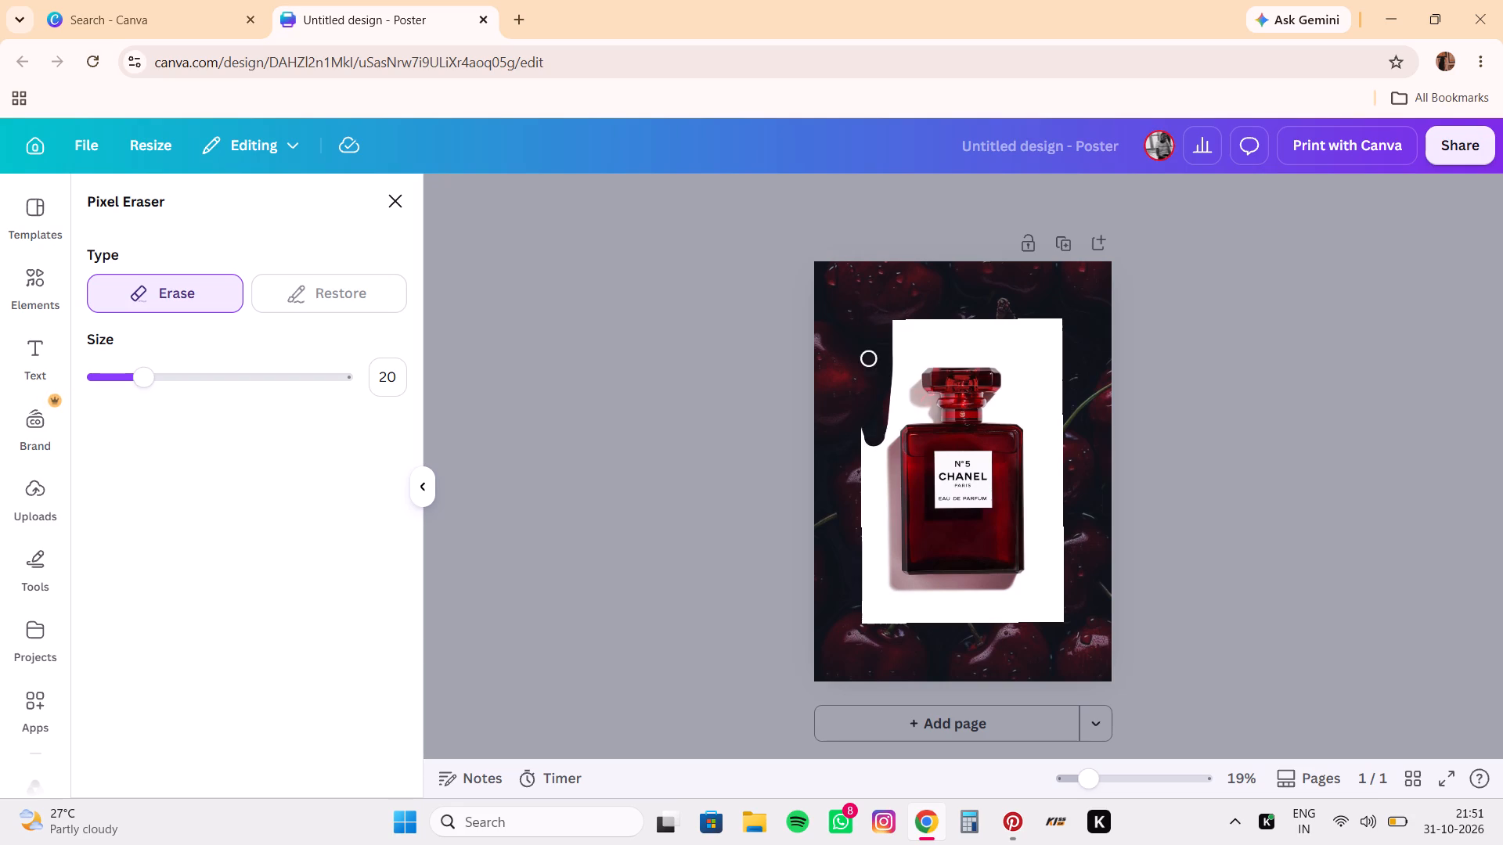
{"action": "left_click_drag", "start_coordinate": [872, 466], "coordinate": [909, 370]}
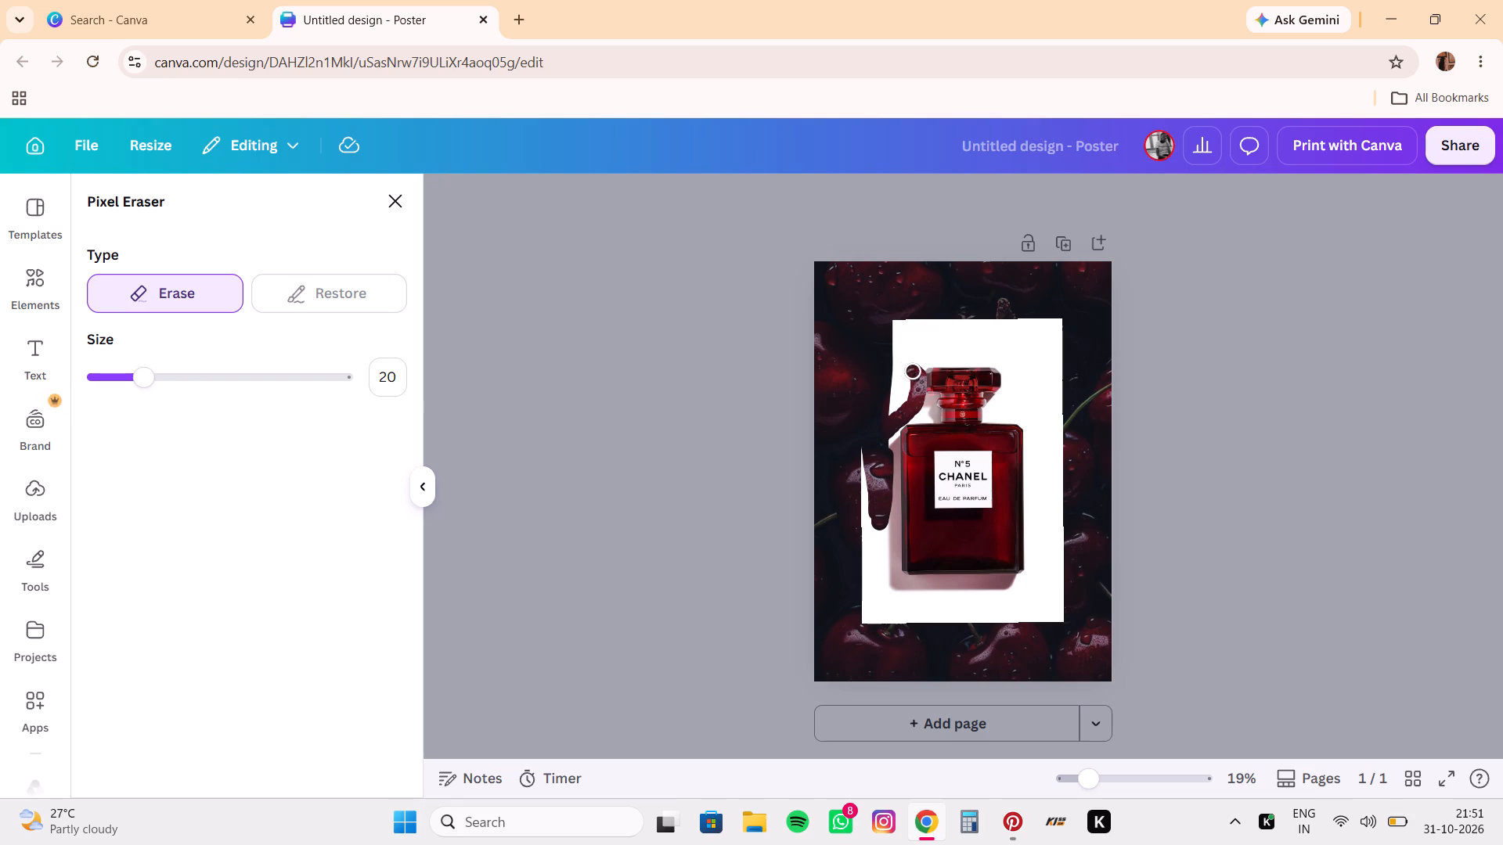
{"action": "left_click_drag", "start_coordinate": [909, 370], "coordinate": [906, 369]}
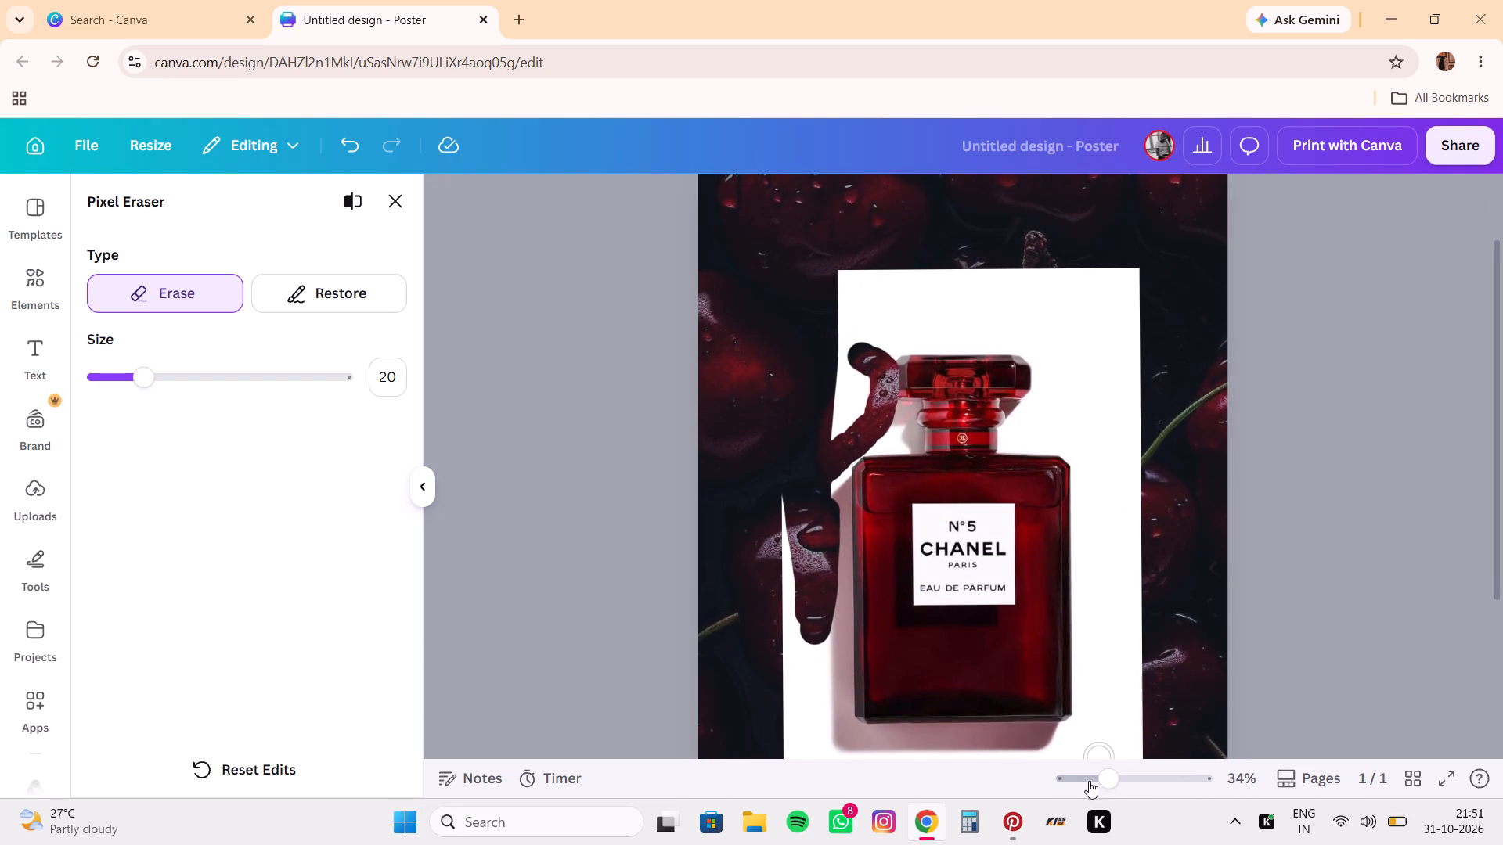
Set the Pixel Eraser size to 3 and erase the white background directly under the left side of the bottle's stopper.
{"action": "left_click_drag", "start_coordinate": [1114, 779], "coordinate": [1141, 779]}
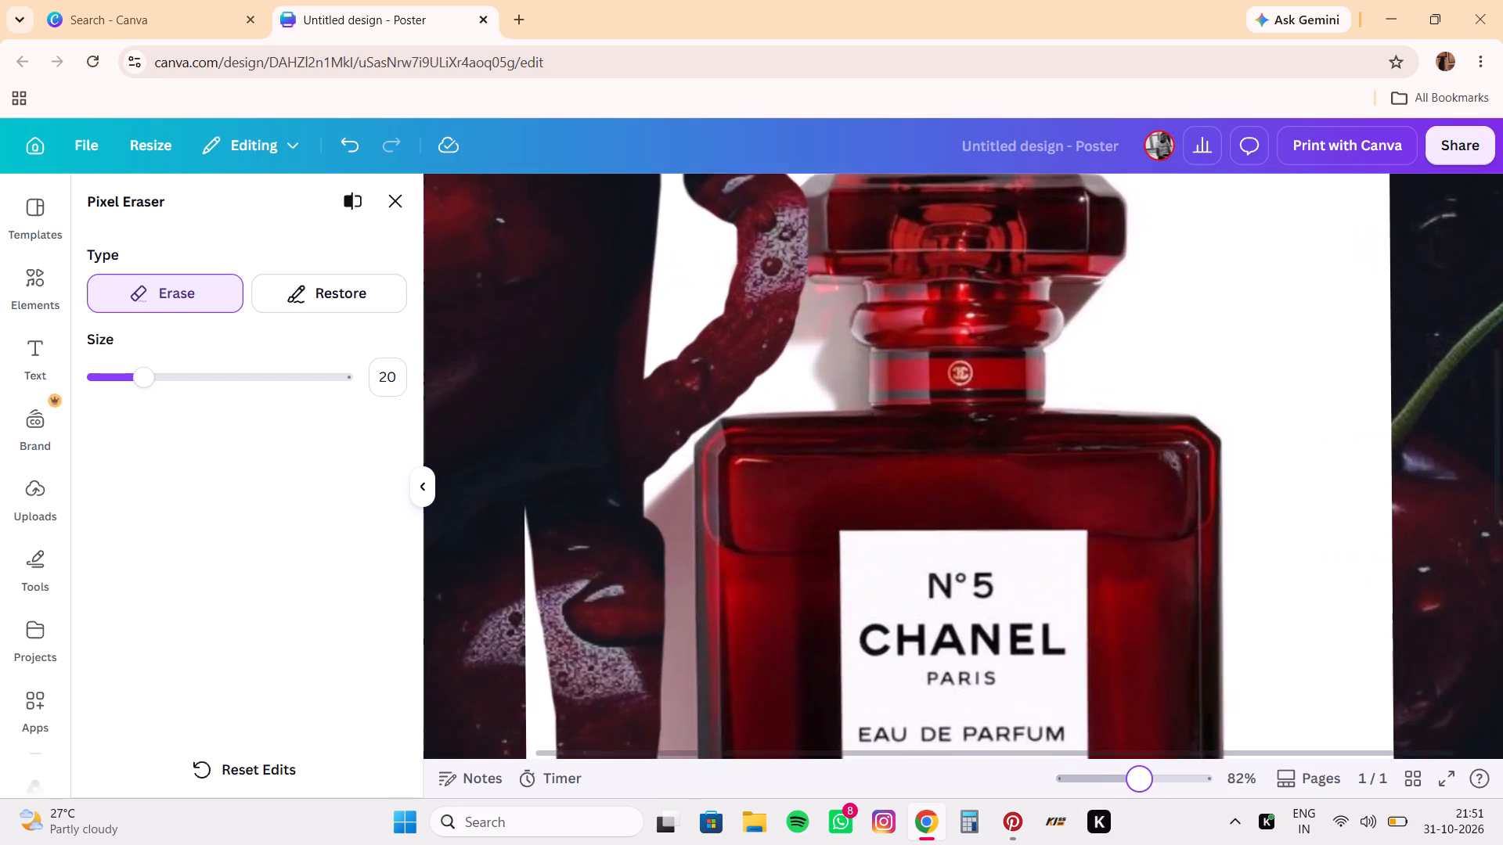
{"action": "left_click_drag", "start_coordinate": [1141, 779], "coordinate": [1103, 774]}
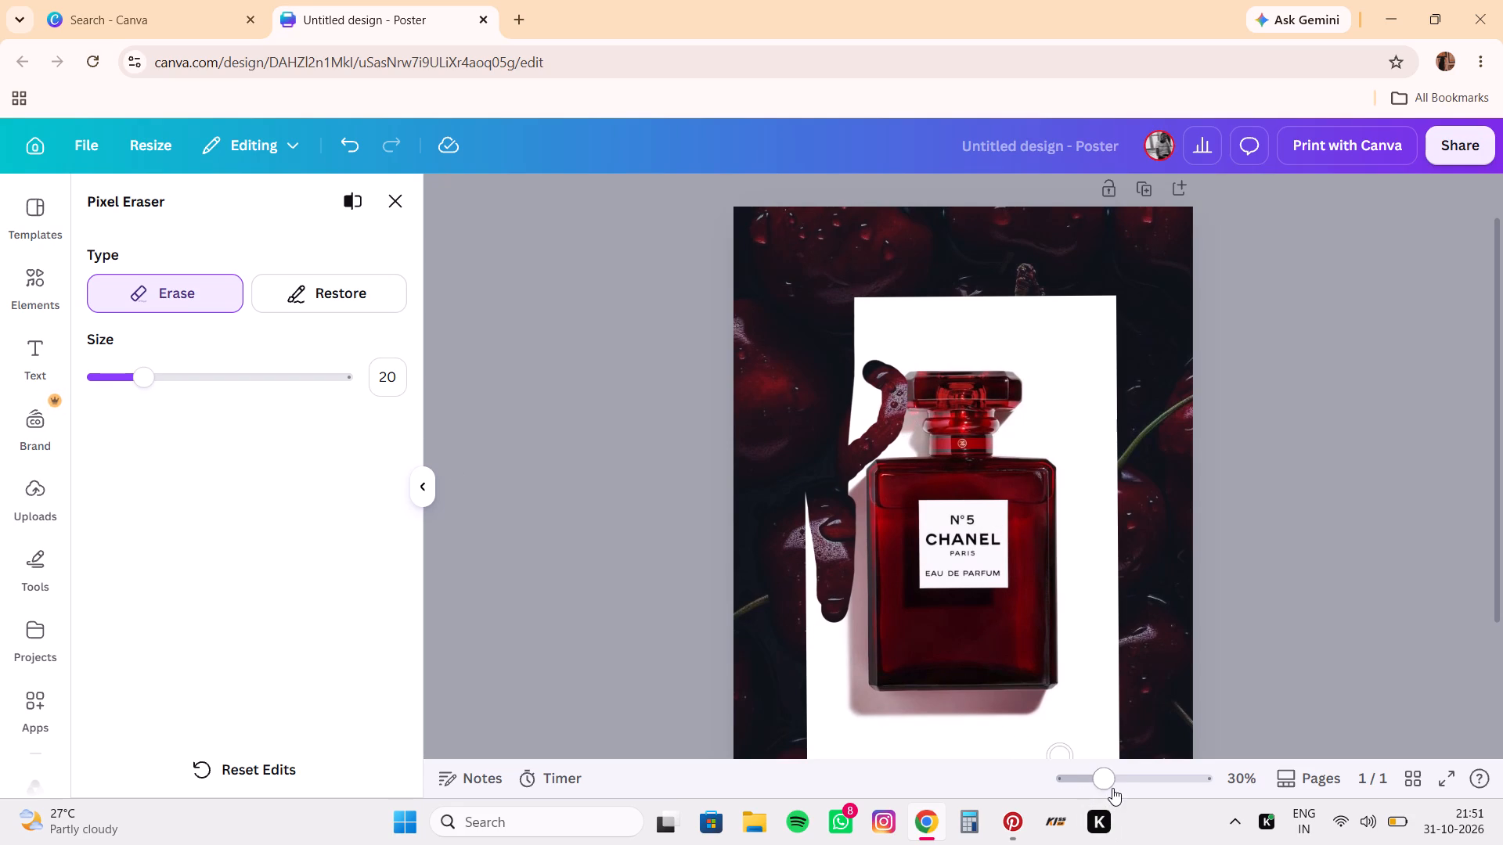
{"action": "left_click_drag", "start_coordinate": [1112, 788], "coordinate": [1129, 789]}
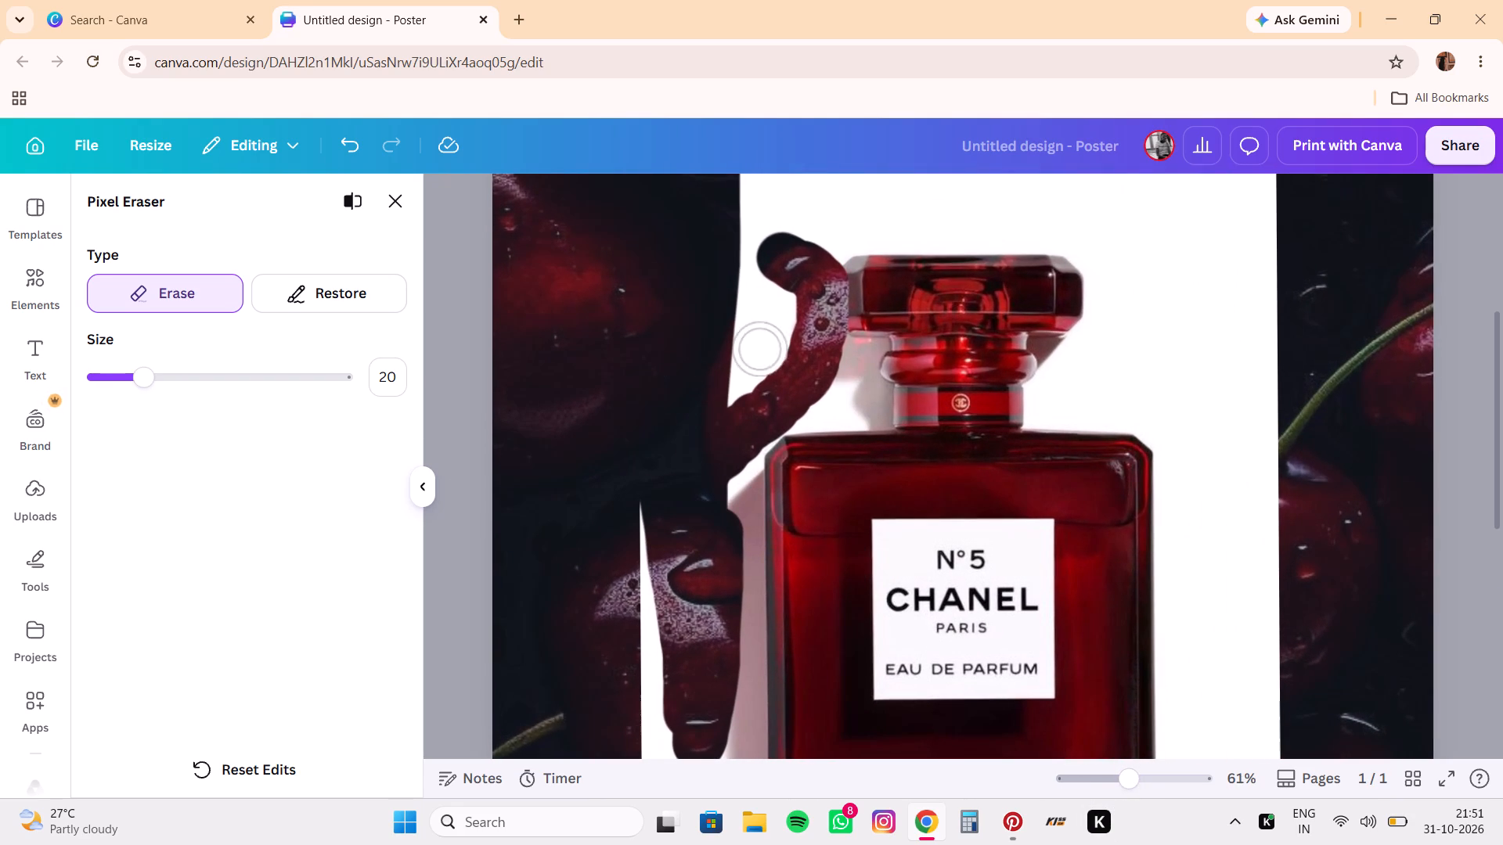
{"action": "left_click_drag", "start_coordinate": [147, 385], "coordinate": [116, 381]}
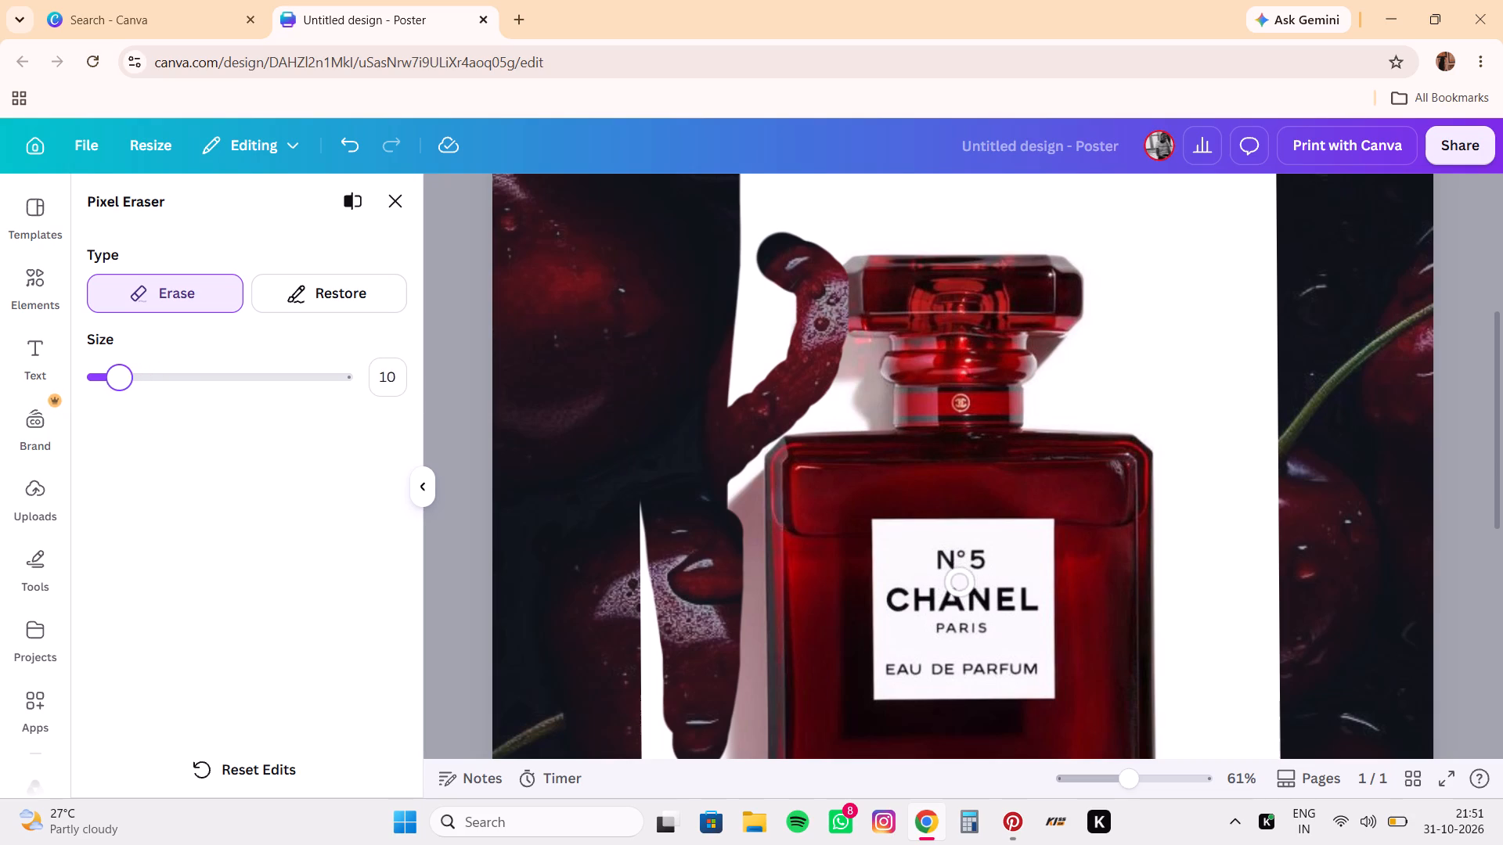
{"action": "left_click_drag", "start_coordinate": [116, 381], "coordinate": [99, 379]}
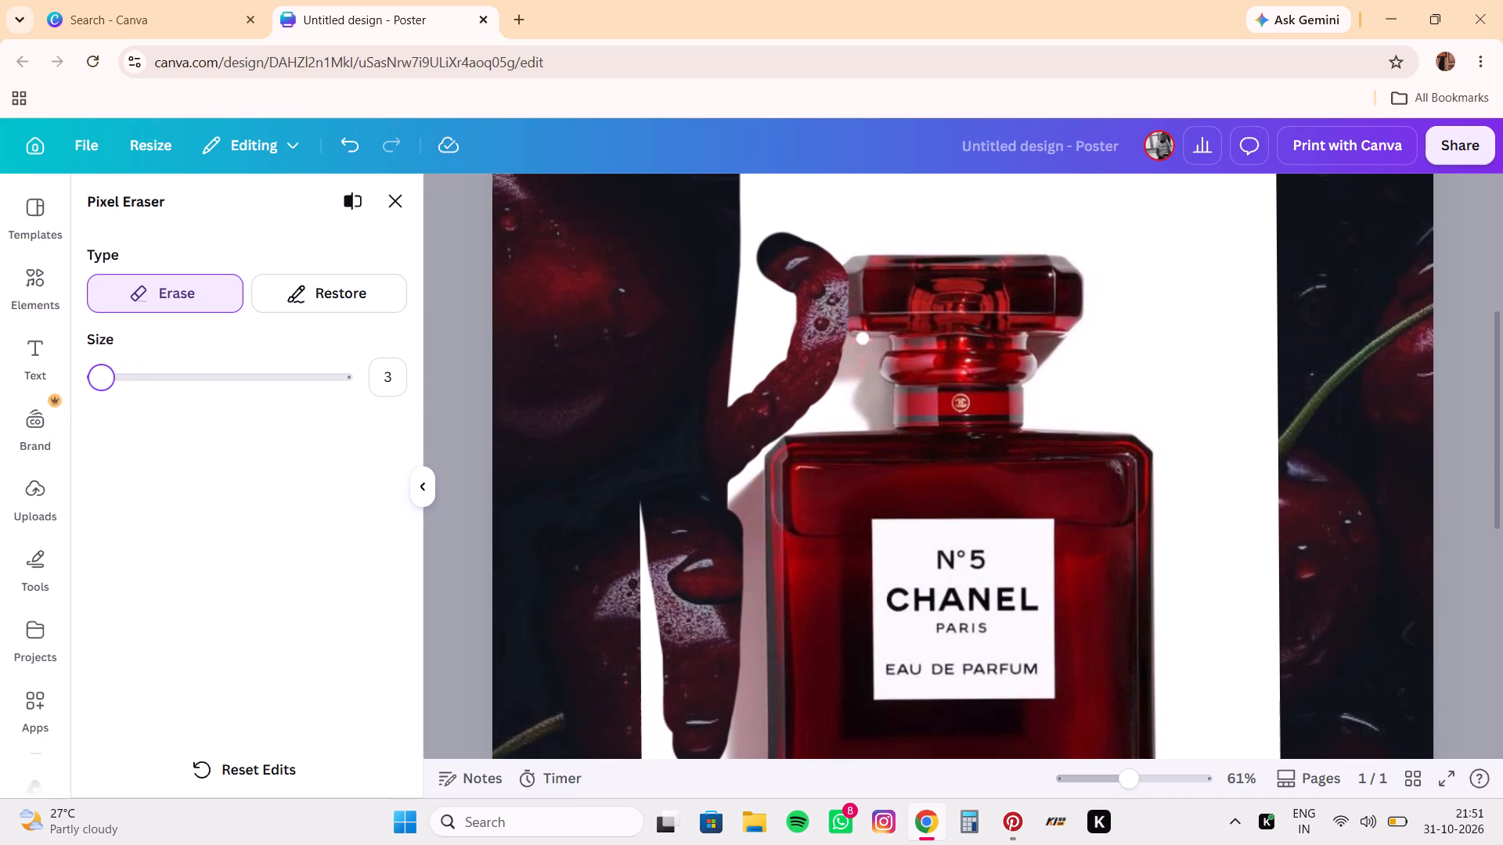
{"action": "left_click_drag", "start_coordinate": [842, 344], "coordinate": [852, 345]}
{"action": "left_click_drag", "start_coordinate": [852, 345], "coordinate": [879, 347]}
{"action": "left_click_drag", "start_coordinate": [860, 351], "coordinate": [867, 365]}
{"action": "left_click_drag", "start_coordinate": [867, 365], "coordinate": [870, 358]}
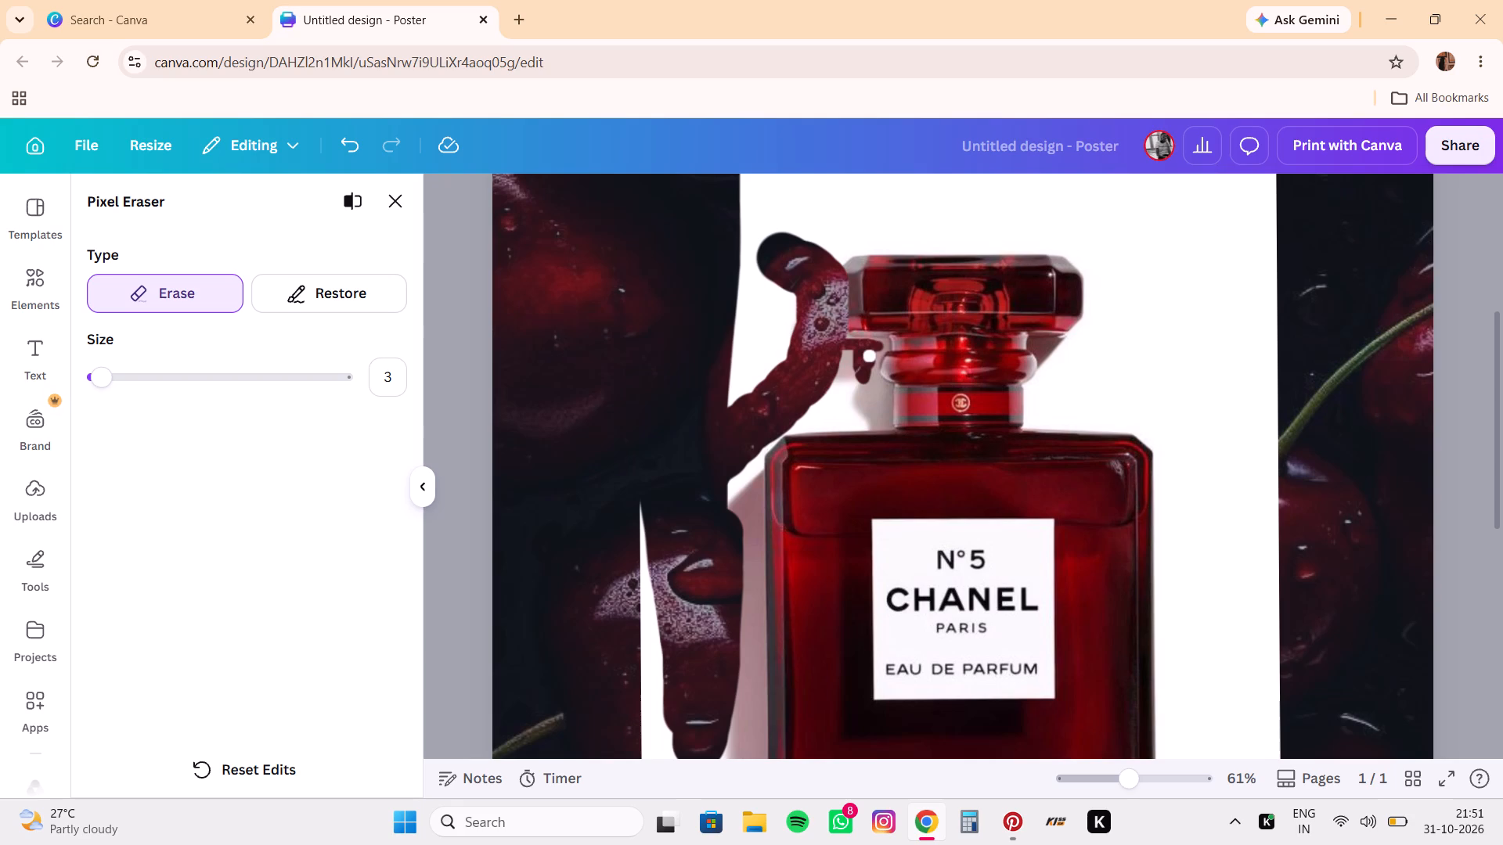
{"action": "left_click_drag", "start_coordinate": [870, 358], "coordinate": [880, 349]}
{"action": "left_click_drag", "start_coordinate": [880, 349], "coordinate": [869, 346]}
{"action": "left_click_drag", "start_coordinate": [869, 346], "coordinate": [851, 341]}
{"action": "left_click_drag", "start_coordinate": [851, 341], "coordinate": [860, 343]}
{"action": "left_click_drag", "start_coordinate": [860, 343], "coordinate": [856, 343]}
{"action": "left_click_drag", "start_coordinate": [856, 343], "coordinate": [883, 346]}
Erase the background shadow down along the left edge of the rounded neck ring below the stopper.
{"action": "left_click_drag", "start_coordinate": [883, 346], "coordinate": [878, 358]}
{"action": "left_click_drag", "start_coordinate": [878, 358], "coordinate": [870, 352]}
{"action": "left_click_drag", "start_coordinate": [868, 365], "coordinate": [869, 368]}
{"action": "left_click_drag", "start_coordinate": [869, 368], "coordinate": [871, 376]}
{"action": "left_click_drag", "start_coordinate": [871, 376], "coordinate": [875, 376]}
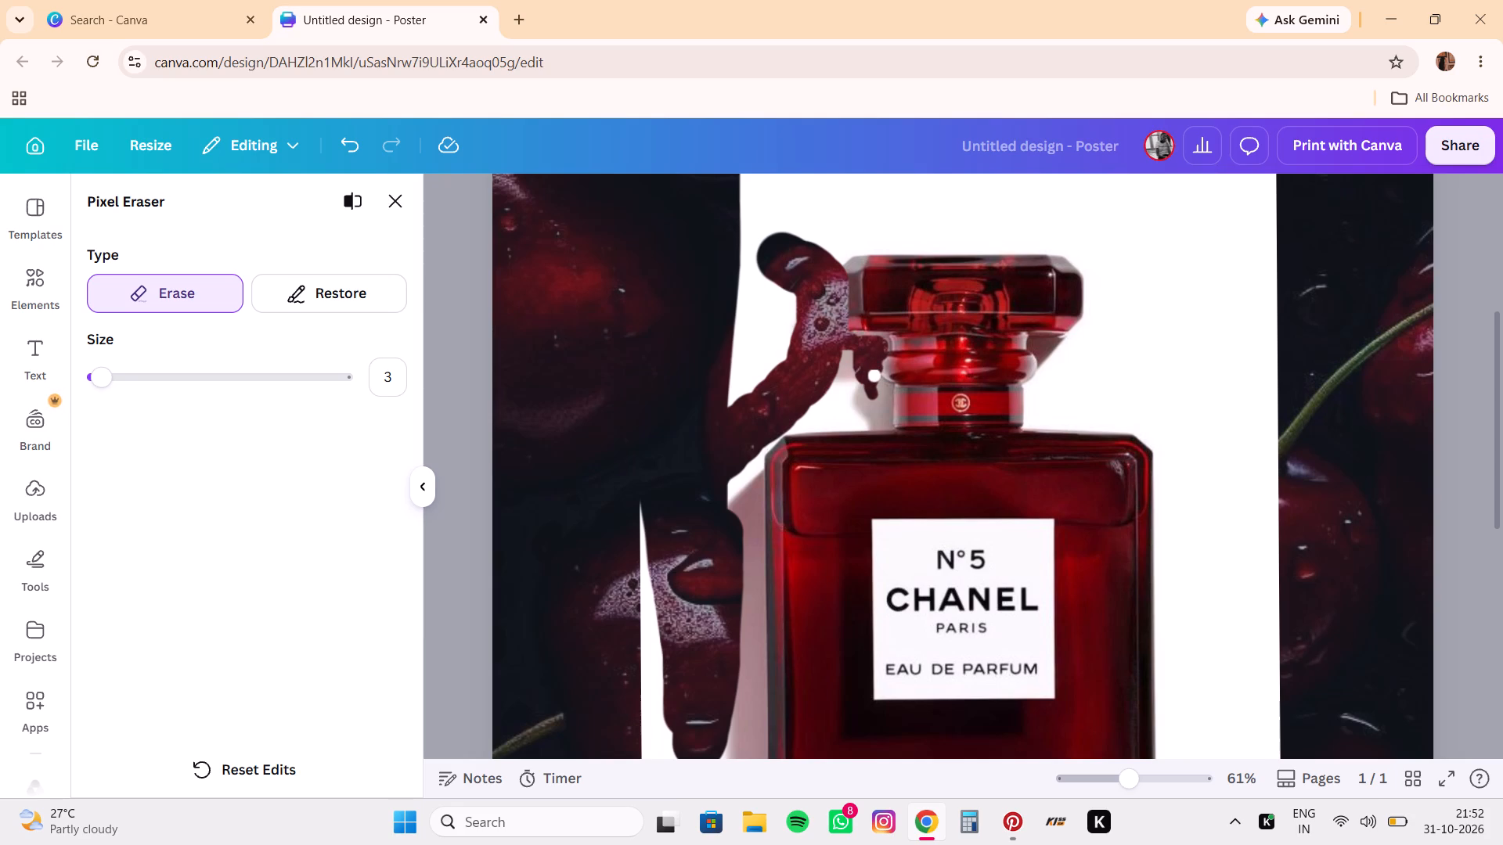
{"action": "left_click_drag", "start_coordinate": [875, 376], "coordinate": [860, 381]}
Erase the background close to the left edge of the bottle's collar with the CC logo, working downward at size 3.
{"action": "left_click_drag", "start_coordinate": [1134, 780], "coordinate": [1156, 783]}
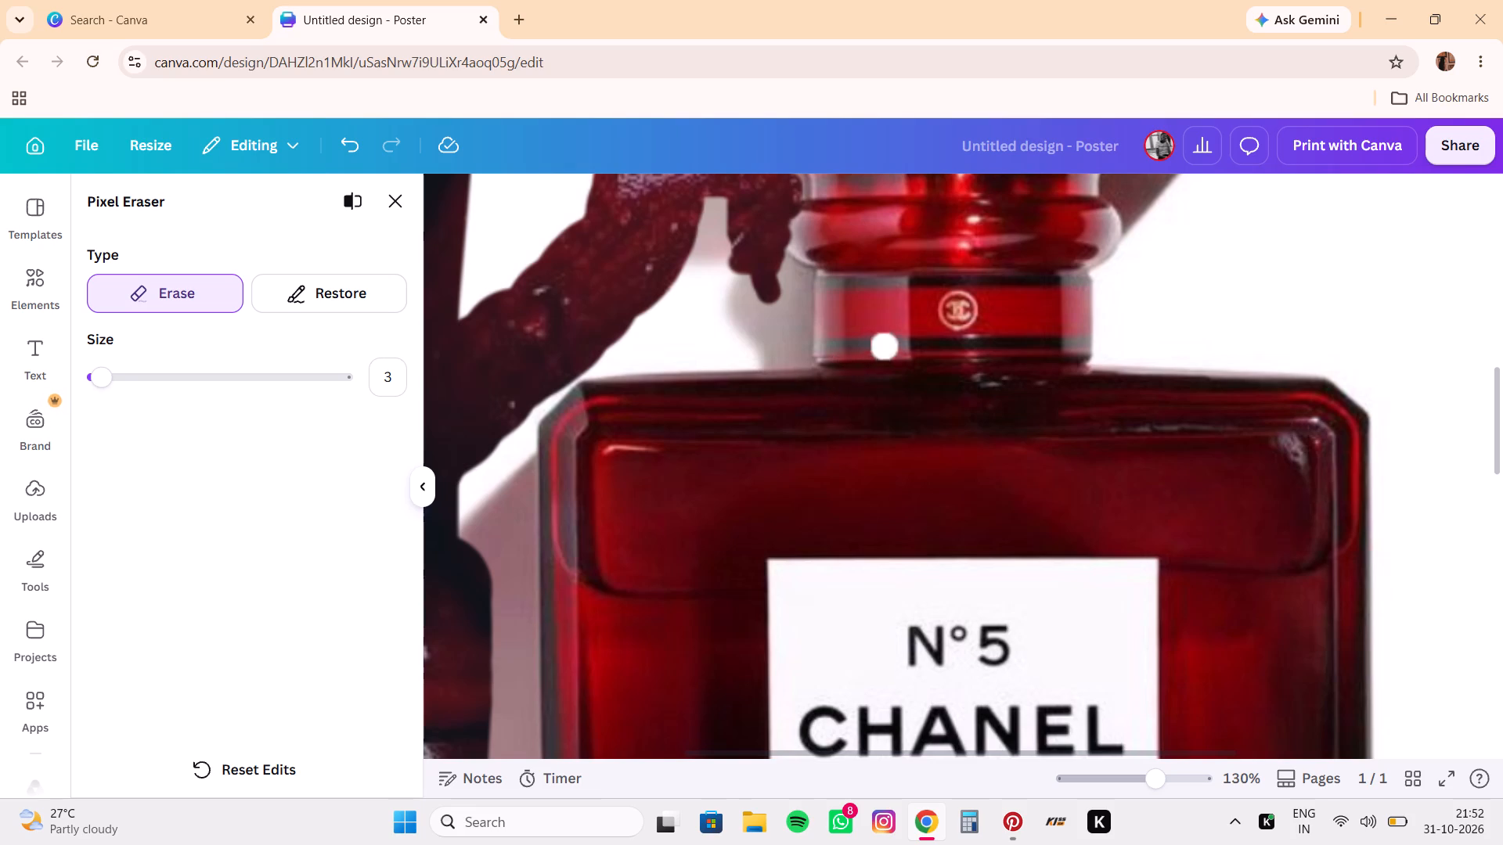
{"action": "left_click_drag", "start_coordinate": [771, 266], "coordinate": [794, 281]}
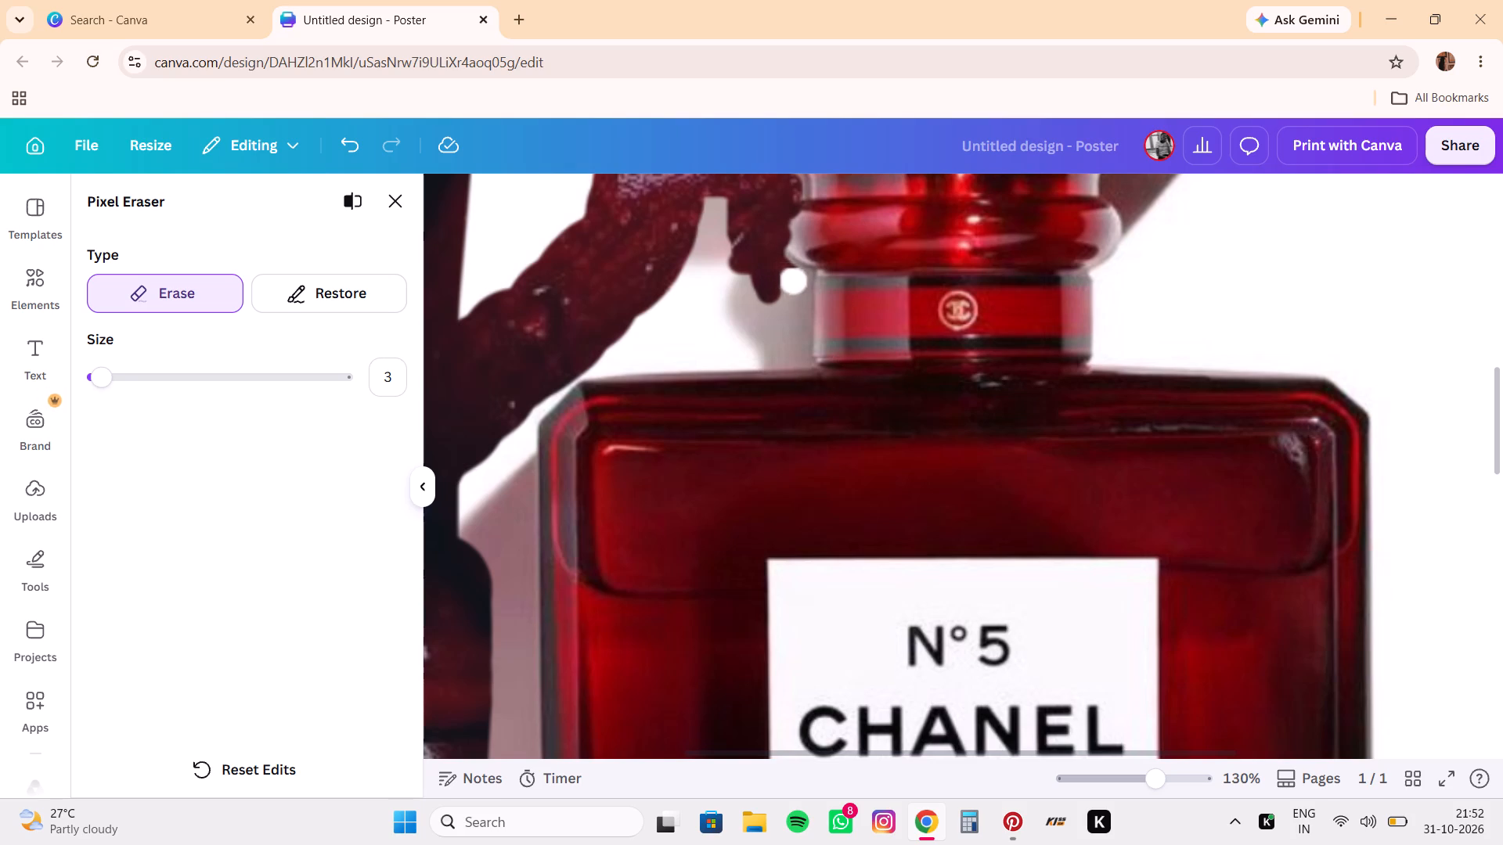
{"action": "left_click_drag", "start_coordinate": [794, 281], "coordinate": [800, 293]}
{"action": "left_click_drag", "start_coordinate": [800, 293], "coordinate": [798, 291]}
{"action": "left_click_drag", "start_coordinate": [798, 291], "coordinate": [798, 299]}
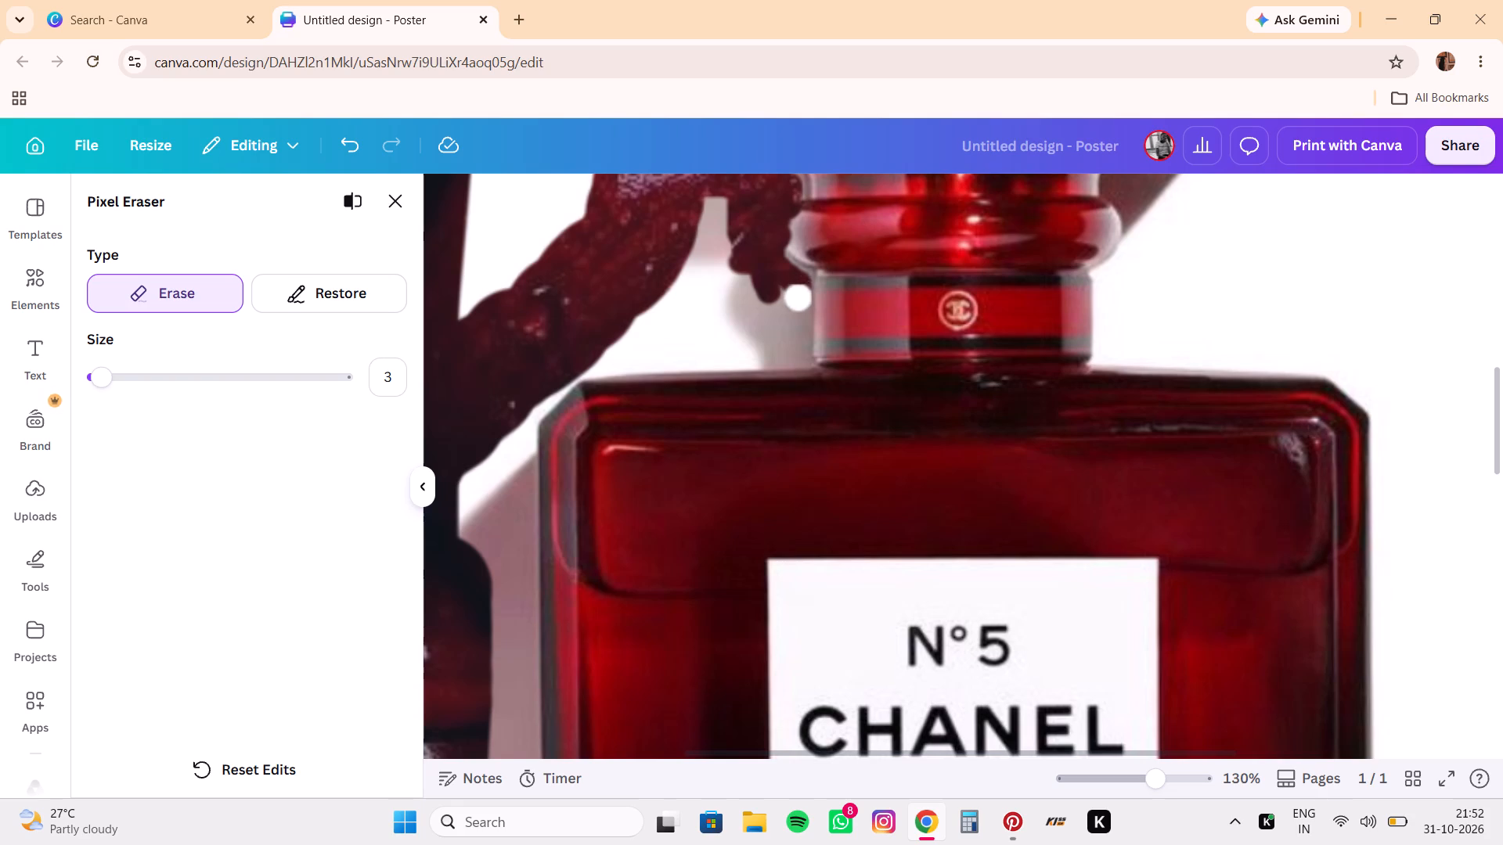
{"action": "left_click_drag", "start_coordinate": [798, 299], "coordinate": [802, 322]}
{"action": "left_click_drag", "start_coordinate": [802, 322], "coordinate": [798, 316]}
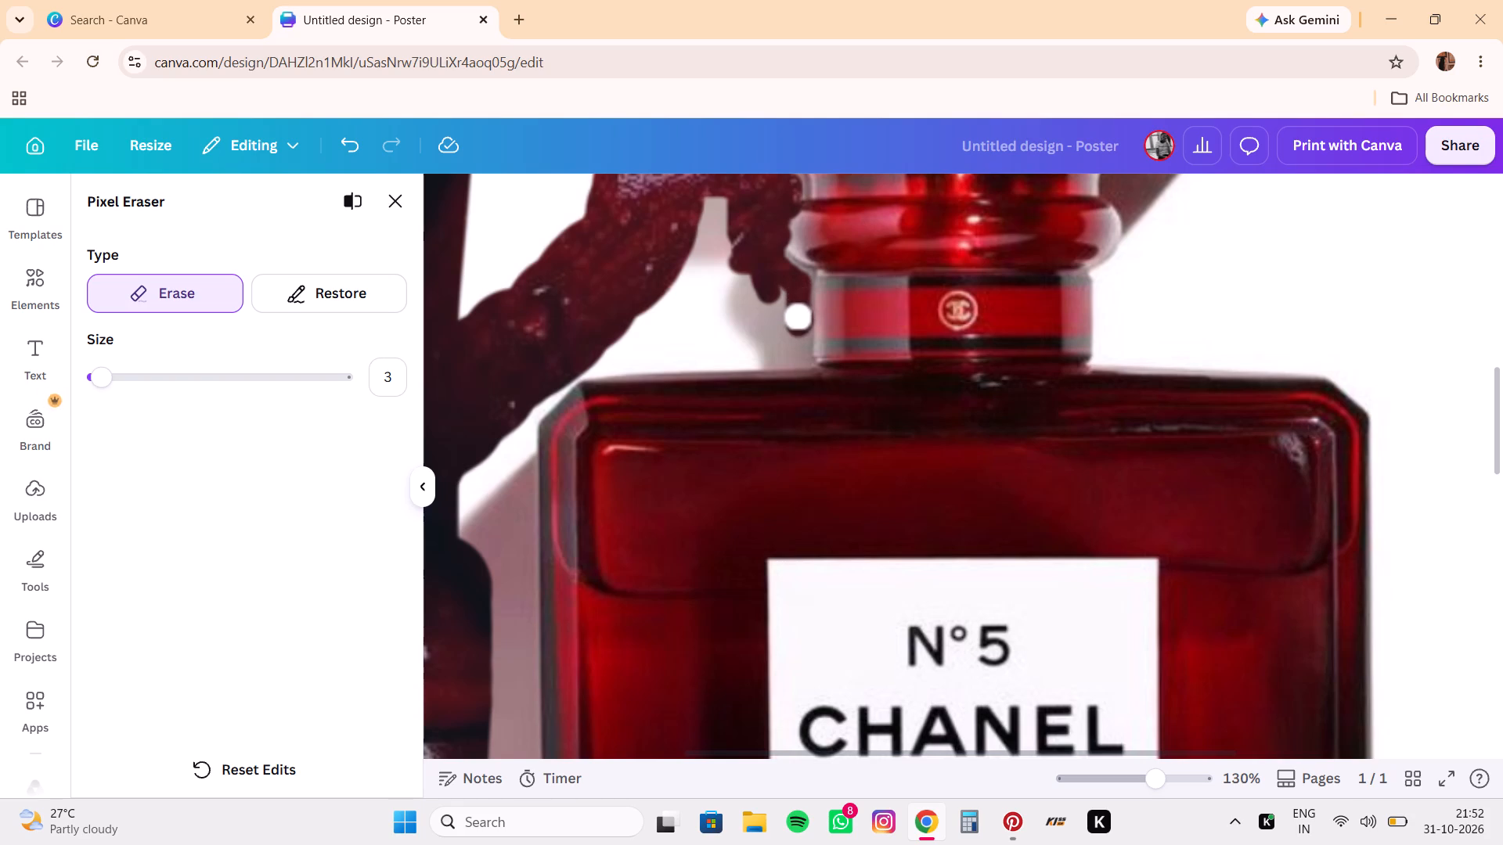
{"action": "left_click_drag", "start_coordinate": [798, 316], "coordinate": [797, 311]}
{"action": "left_click_drag", "start_coordinate": [797, 311], "coordinate": [799, 310]}
Erase a path through the white background from the collar's left side to the left shoulder corner, then back along the shoulder to the collar's base.
{"action": "left_click_drag", "start_coordinate": [799, 310], "coordinate": [742, 304]}
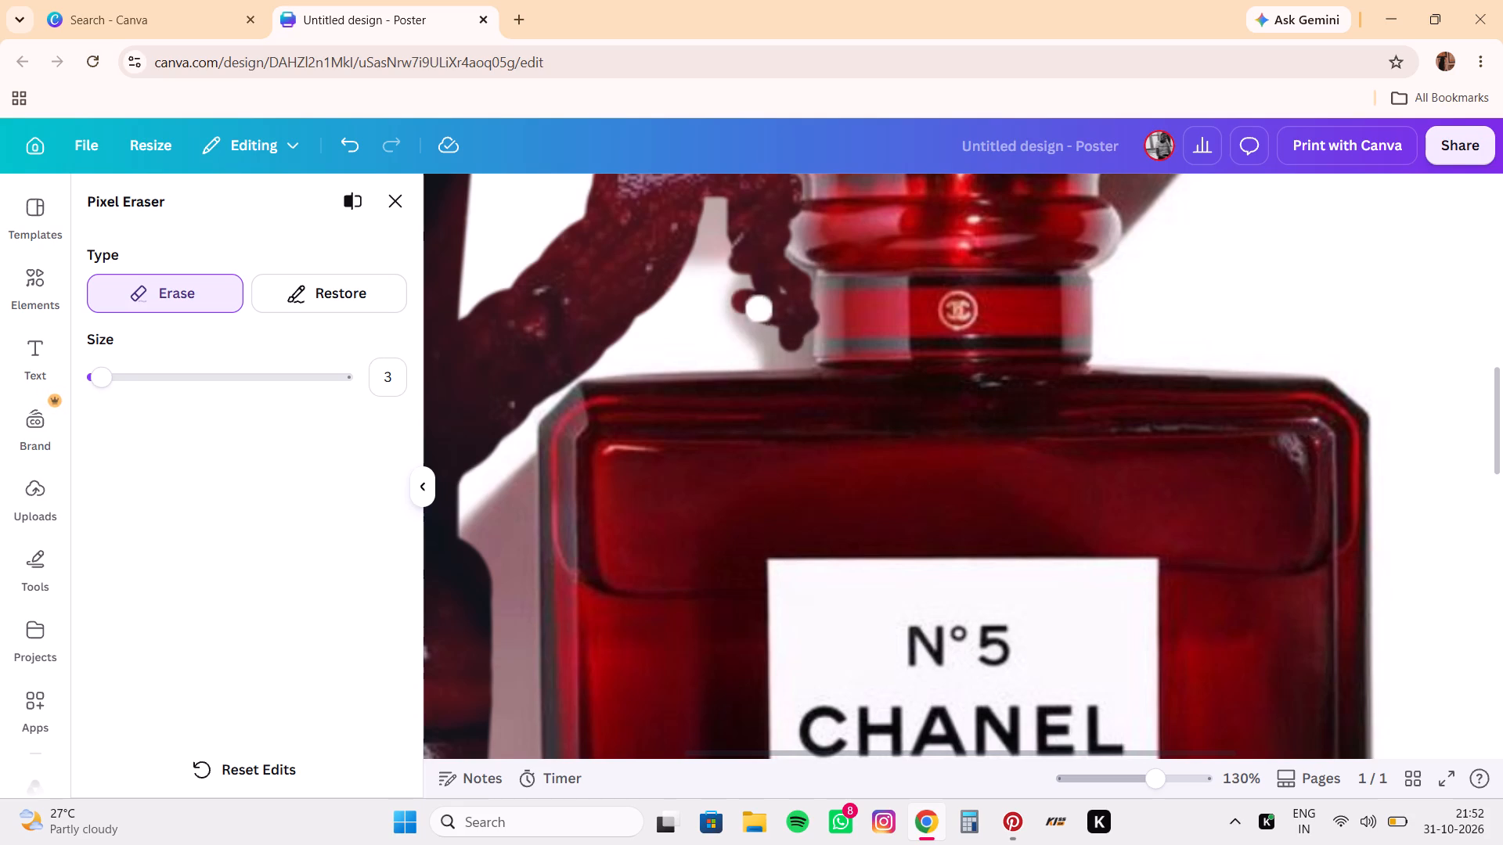
{"action": "left_click_drag", "start_coordinate": [742, 304], "coordinate": [705, 318]}
{"action": "left_click_drag", "start_coordinate": [705, 318], "coordinate": [599, 354]}
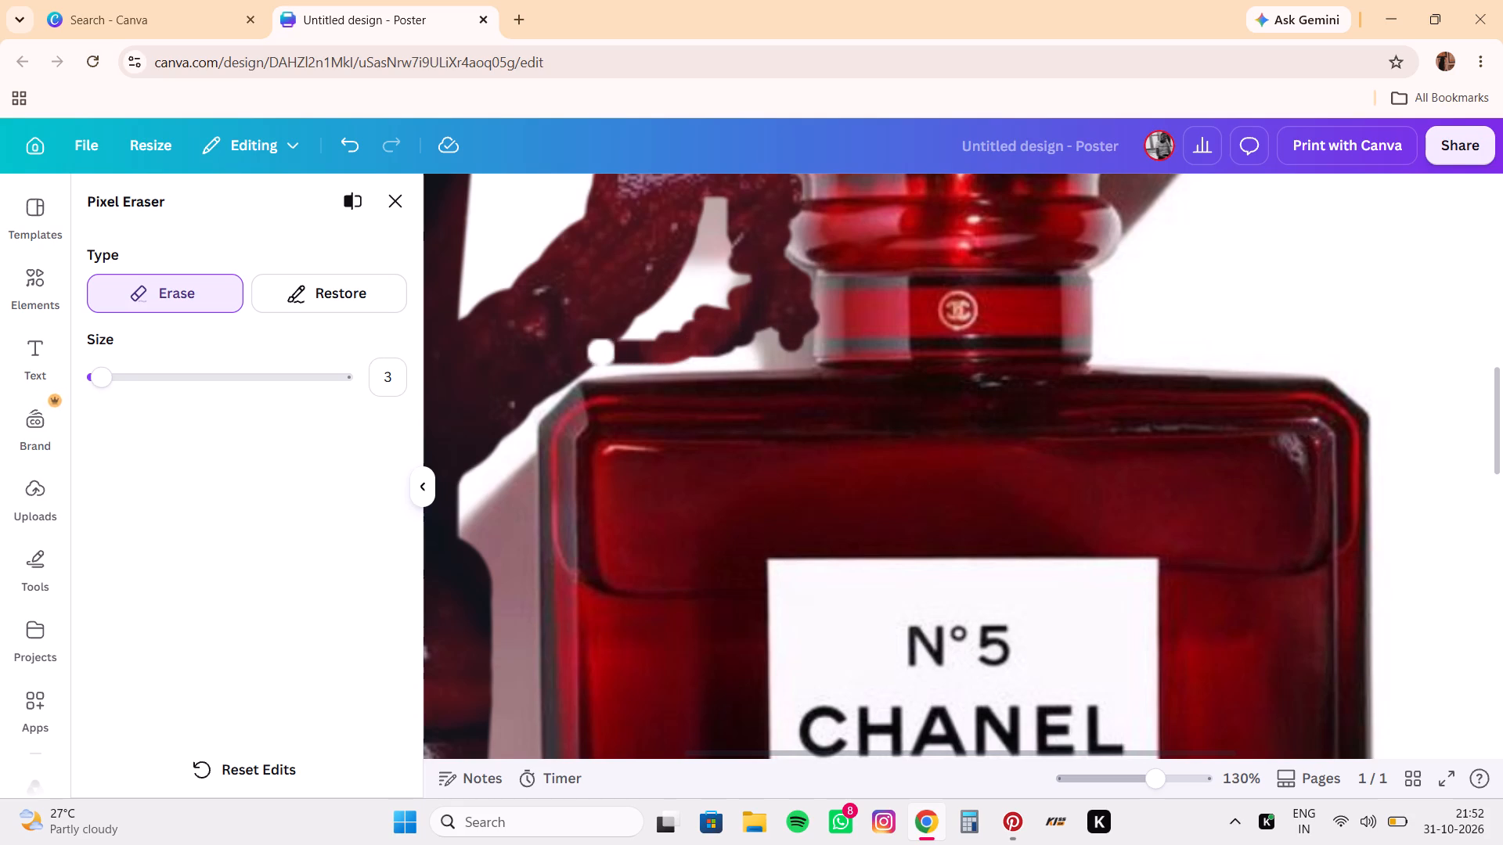
{"action": "left_click_drag", "start_coordinate": [599, 354], "coordinate": [587, 361]}
{"action": "left_click_drag", "start_coordinate": [587, 361], "coordinate": [610, 363]}
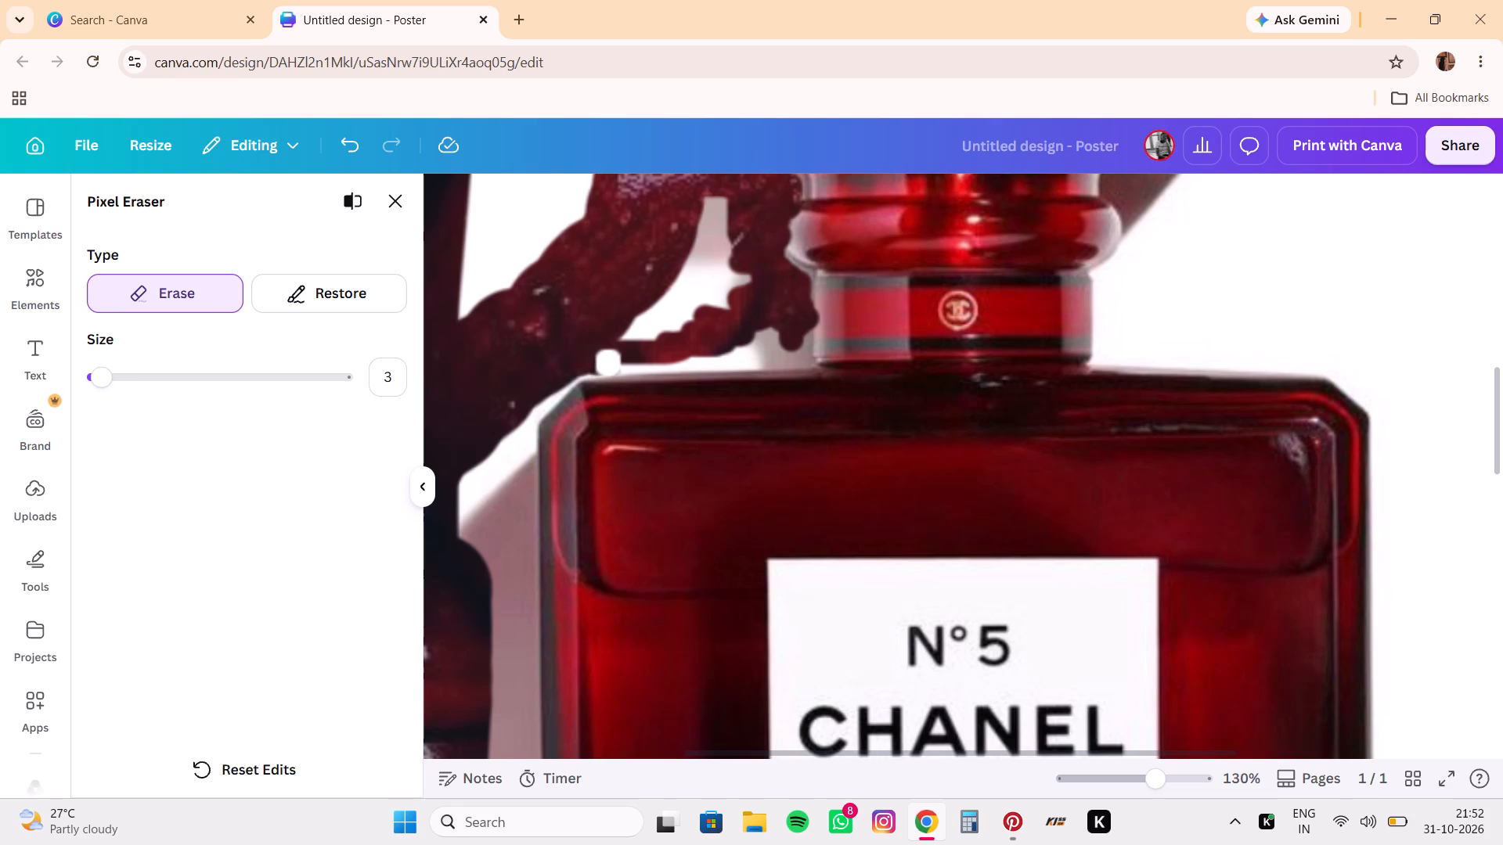
{"action": "left_click_drag", "start_coordinate": [610, 363], "coordinate": [665, 362]}
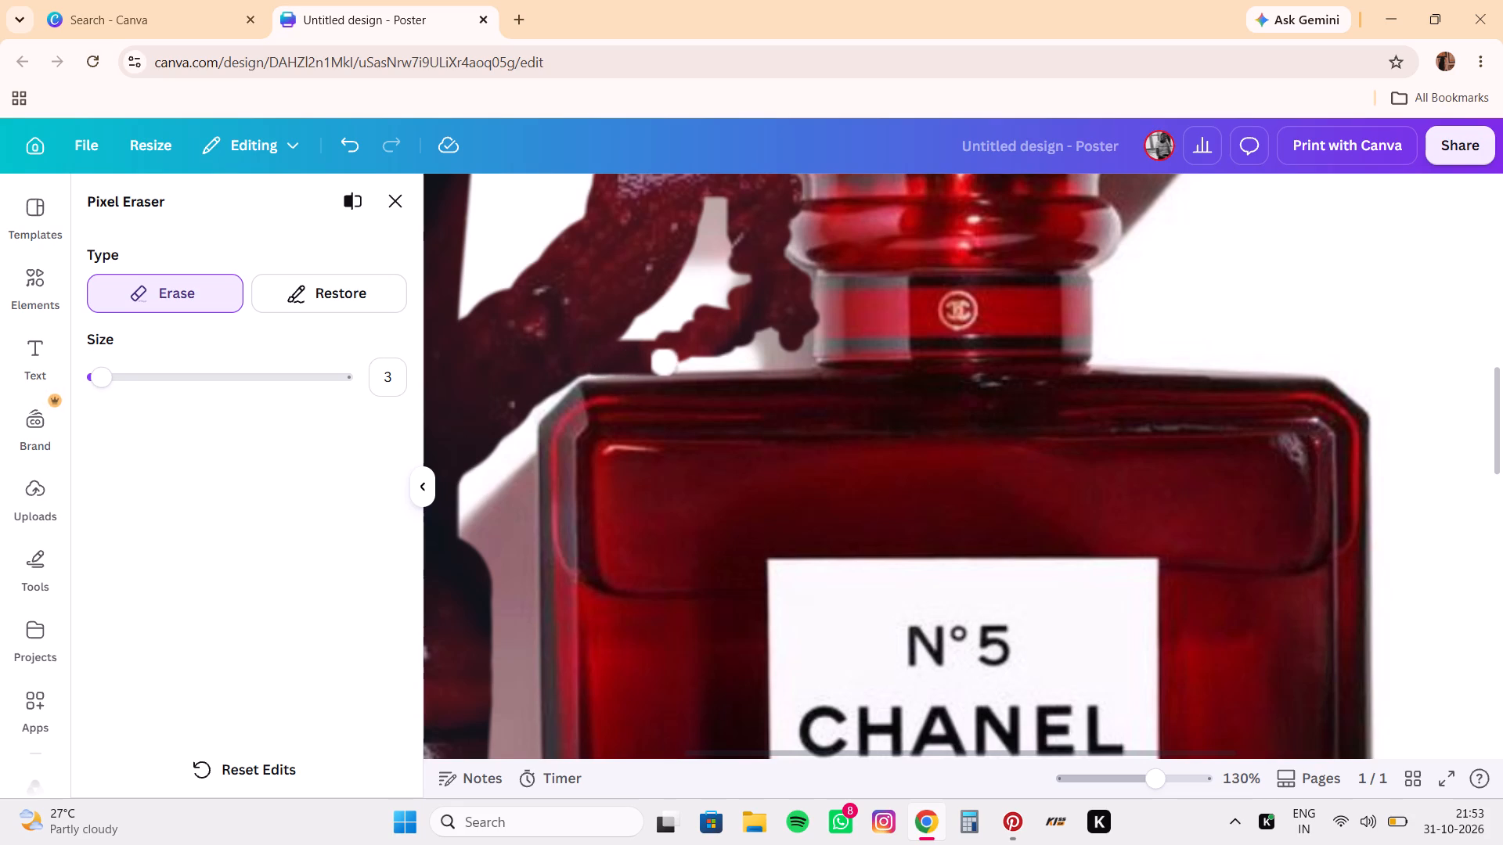
{"action": "left_click_drag", "start_coordinate": [665, 362], "coordinate": [730, 361]}
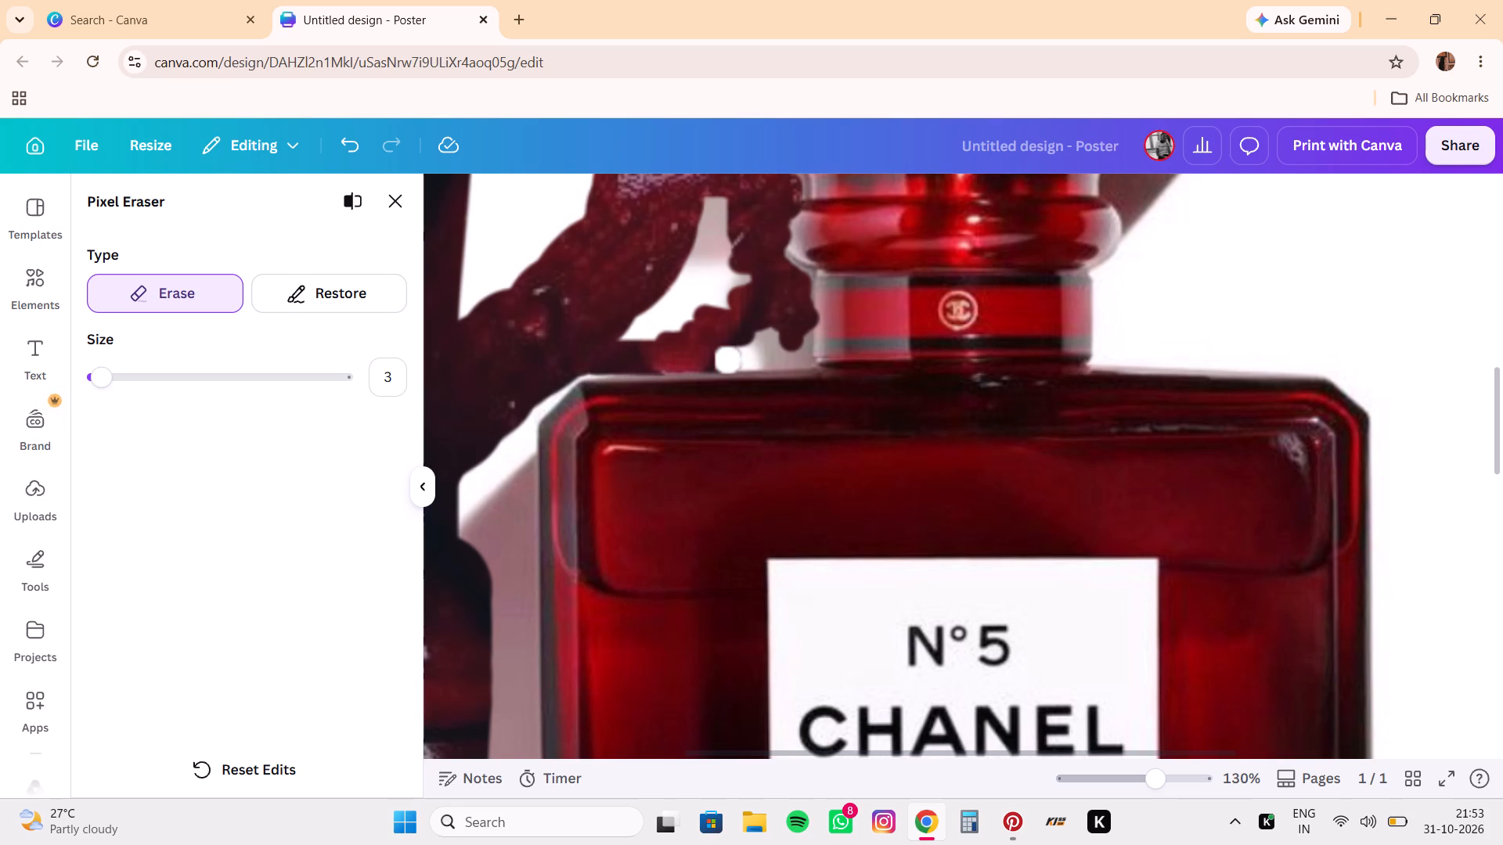
{"action": "left_click_drag", "start_coordinate": [730, 361], "coordinate": [791, 360]}
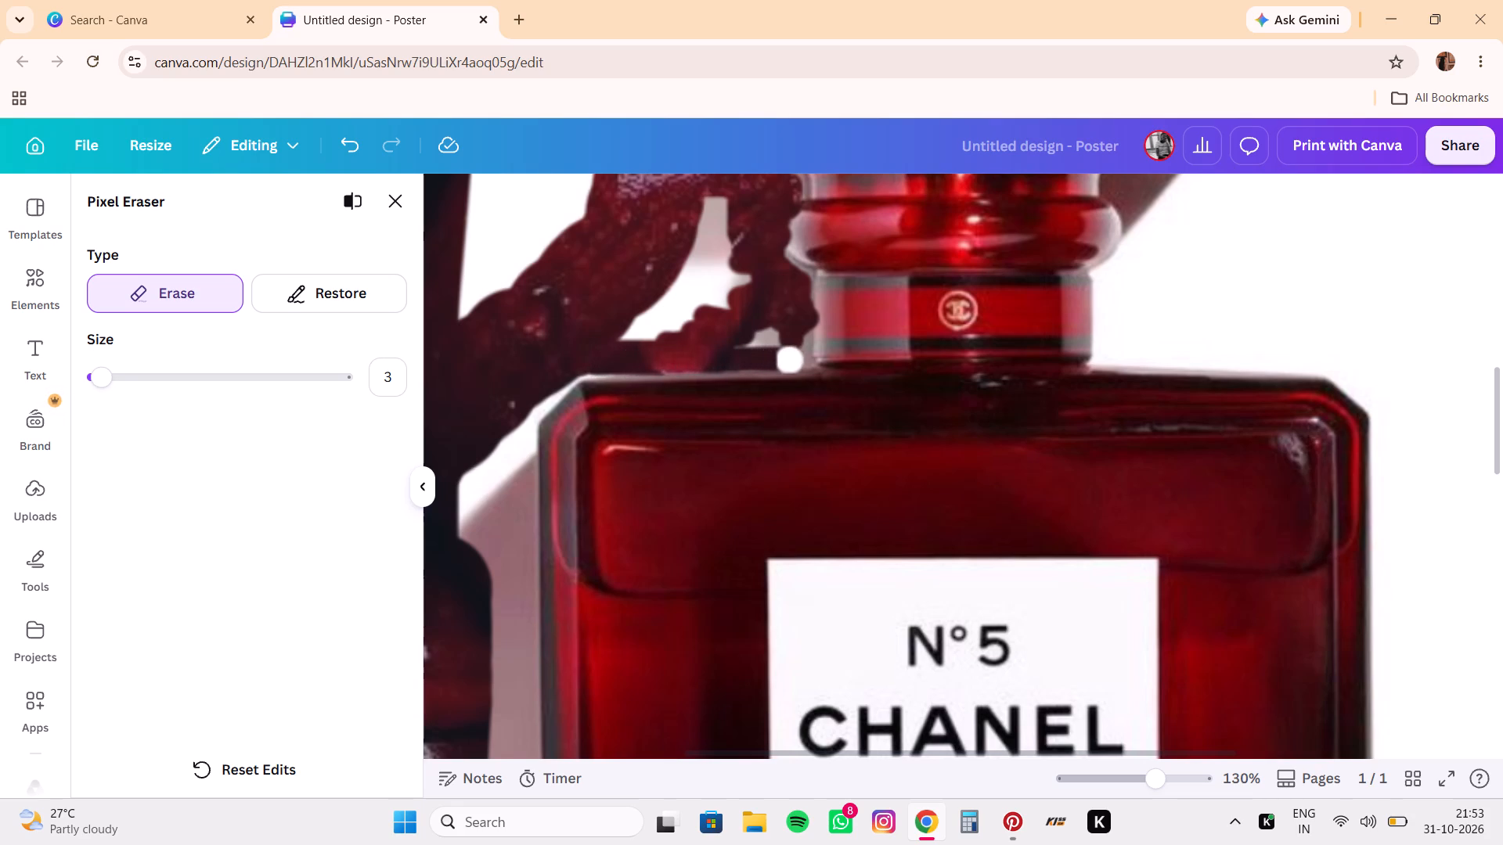
{"action": "left_click_drag", "start_coordinate": [791, 360], "coordinate": [800, 361]}
Erase the leftover background patches between the collar and the left shoulder, trimming closely along the shoulder's top edge at size 3.
{"action": "left_click_drag", "start_coordinate": [800, 361], "coordinate": [799, 338]}
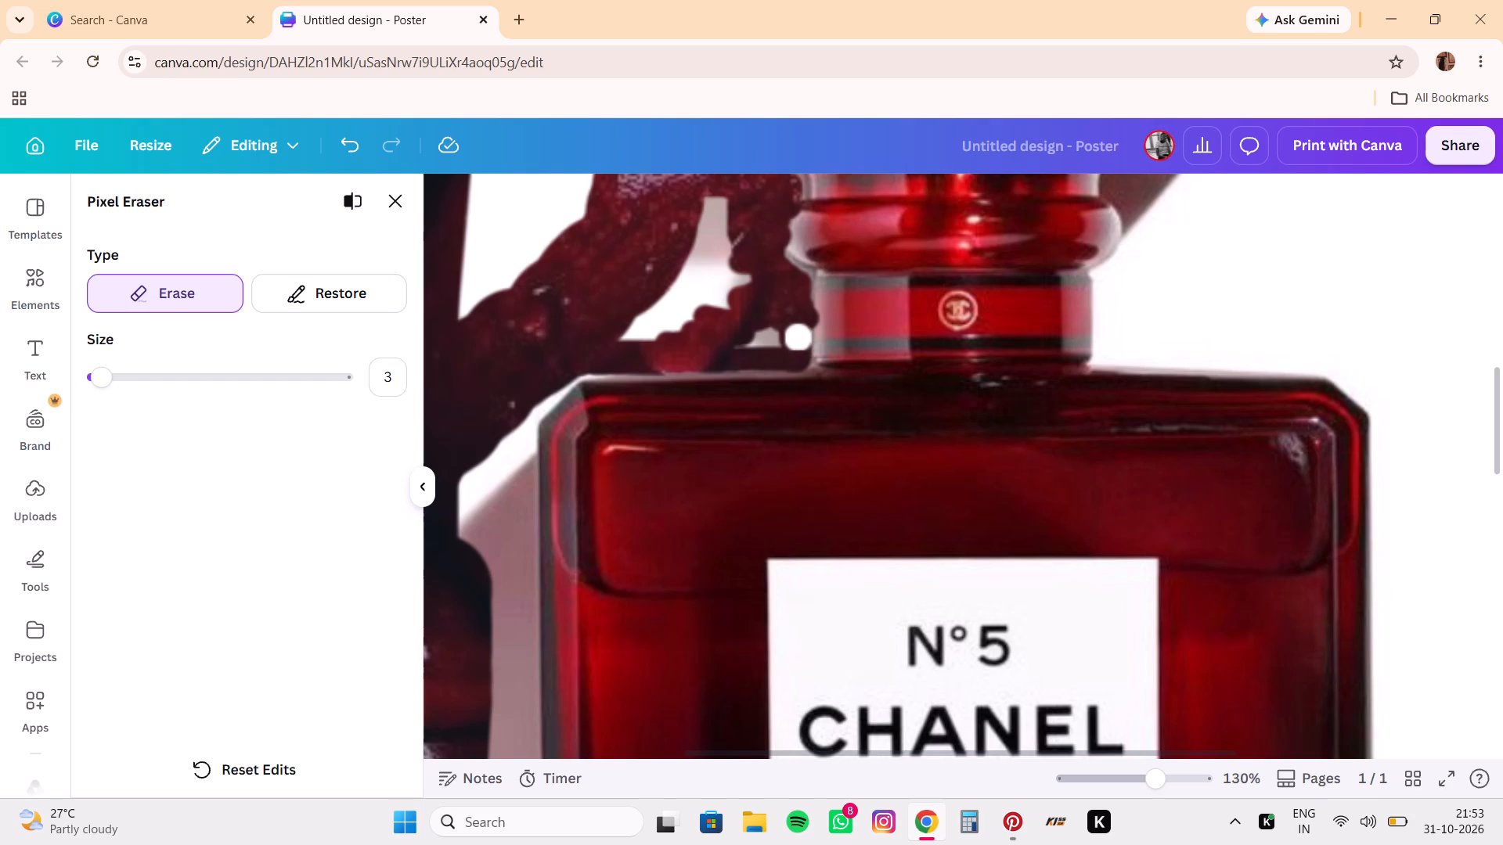
{"action": "left_click_drag", "start_coordinate": [799, 338], "coordinate": [737, 330]}
{"action": "left_click_drag", "start_coordinate": [737, 330], "coordinate": [665, 362]}
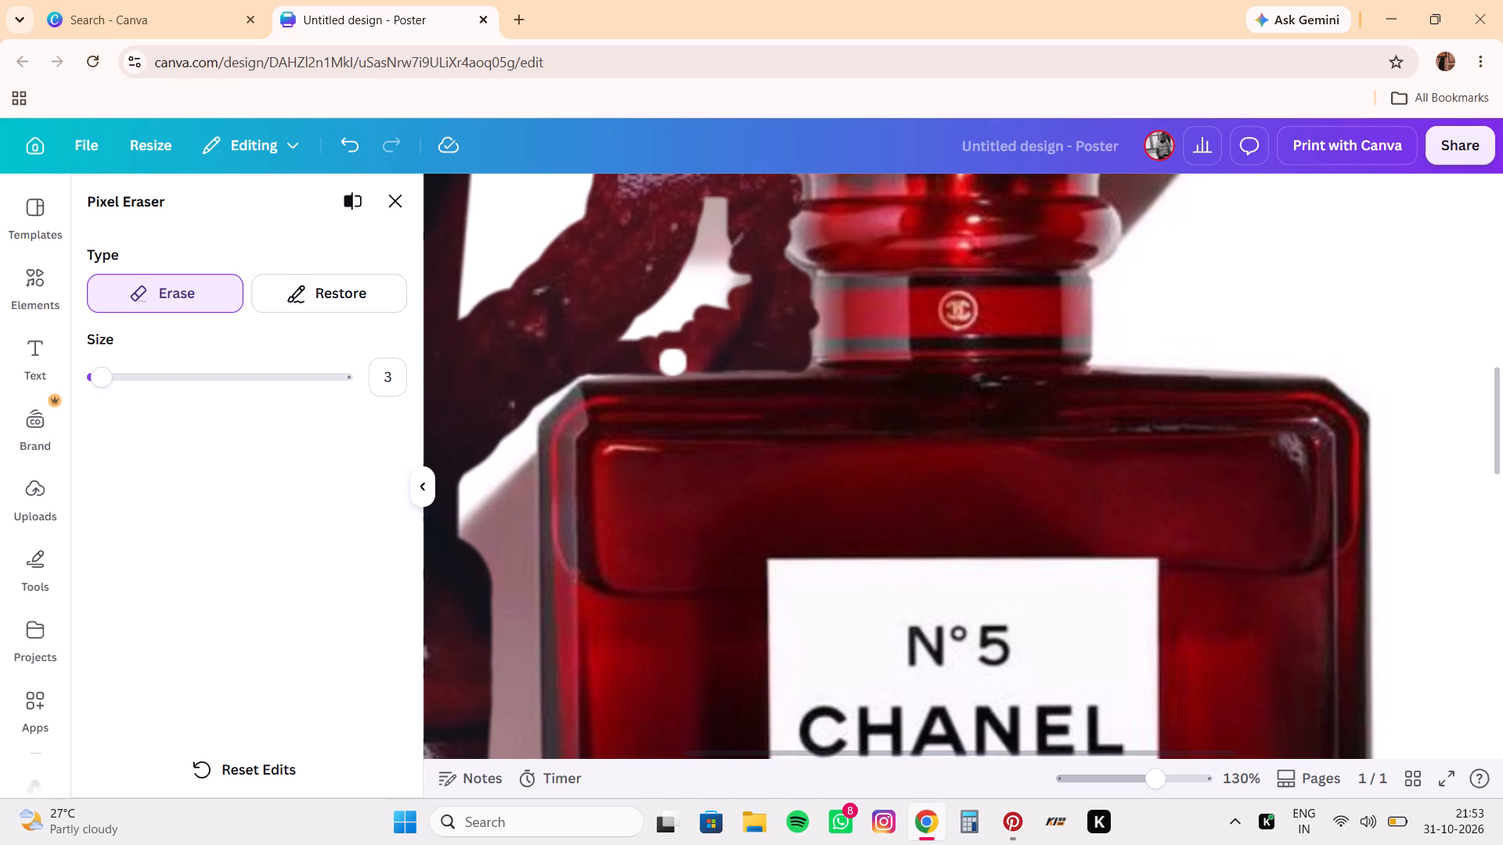
{"action": "left_click_drag", "start_coordinate": [665, 362], "coordinate": [733, 364]}
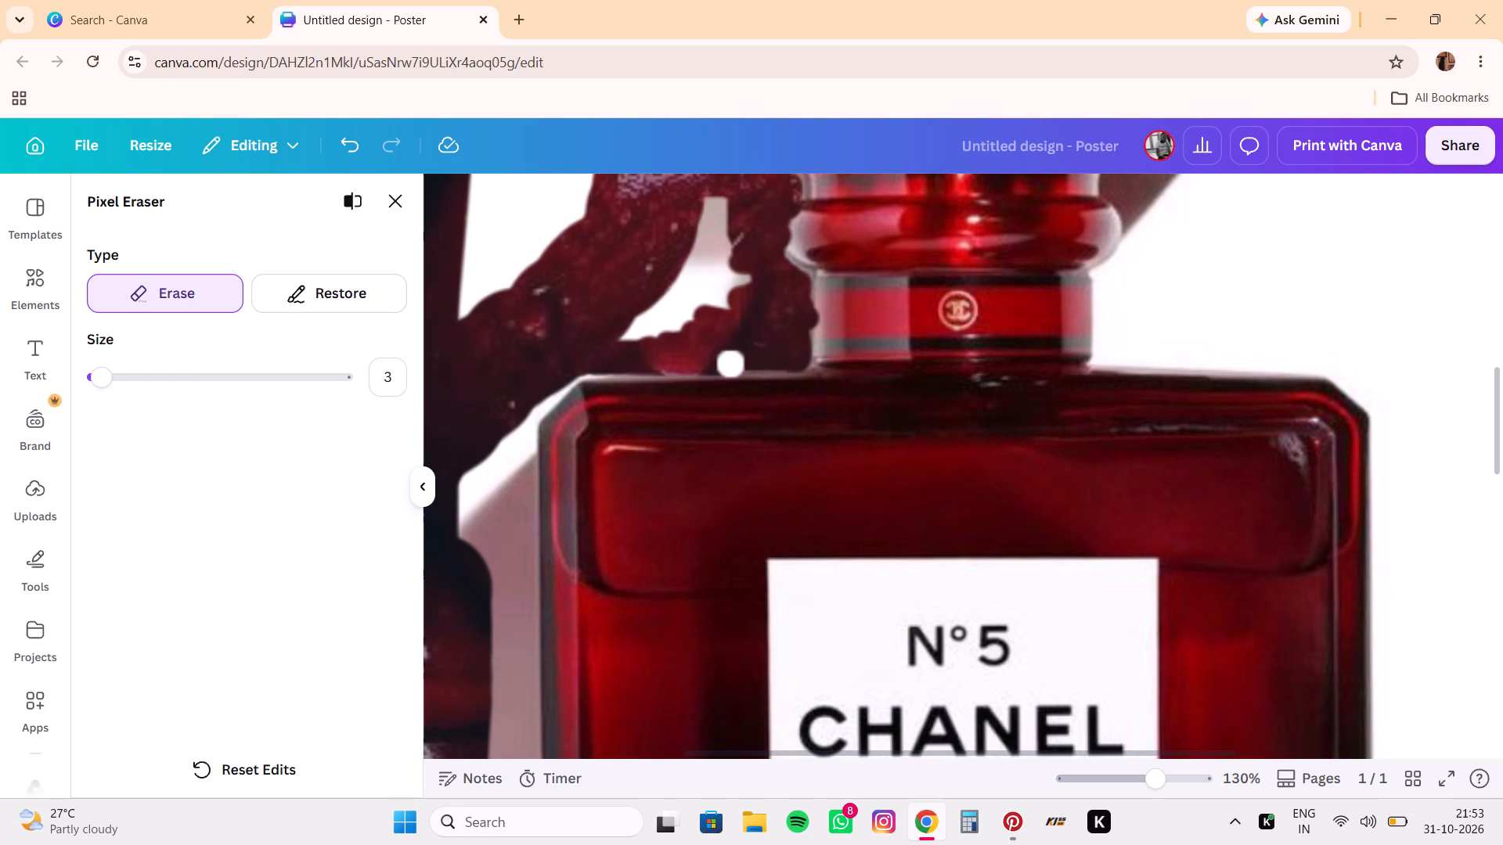
{"action": "left_click_drag", "start_coordinate": [733, 364], "coordinate": [687, 358]}
{"action": "left_click_drag", "start_coordinate": [687, 358], "coordinate": [615, 367]}
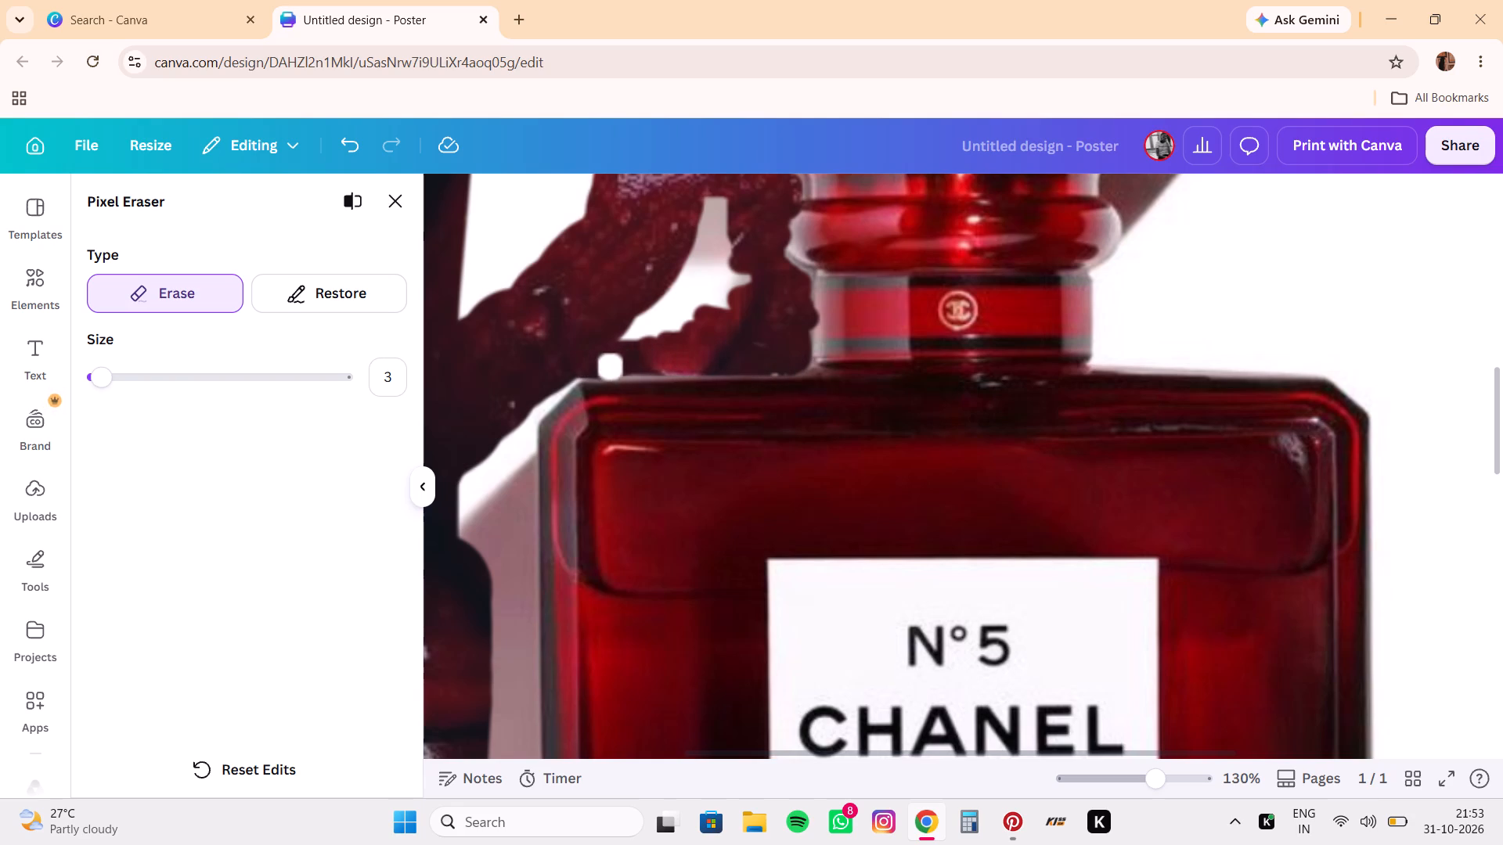
{"action": "left_click_drag", "start_coordinate": [615, 367], "coordinate": [744, 368]}
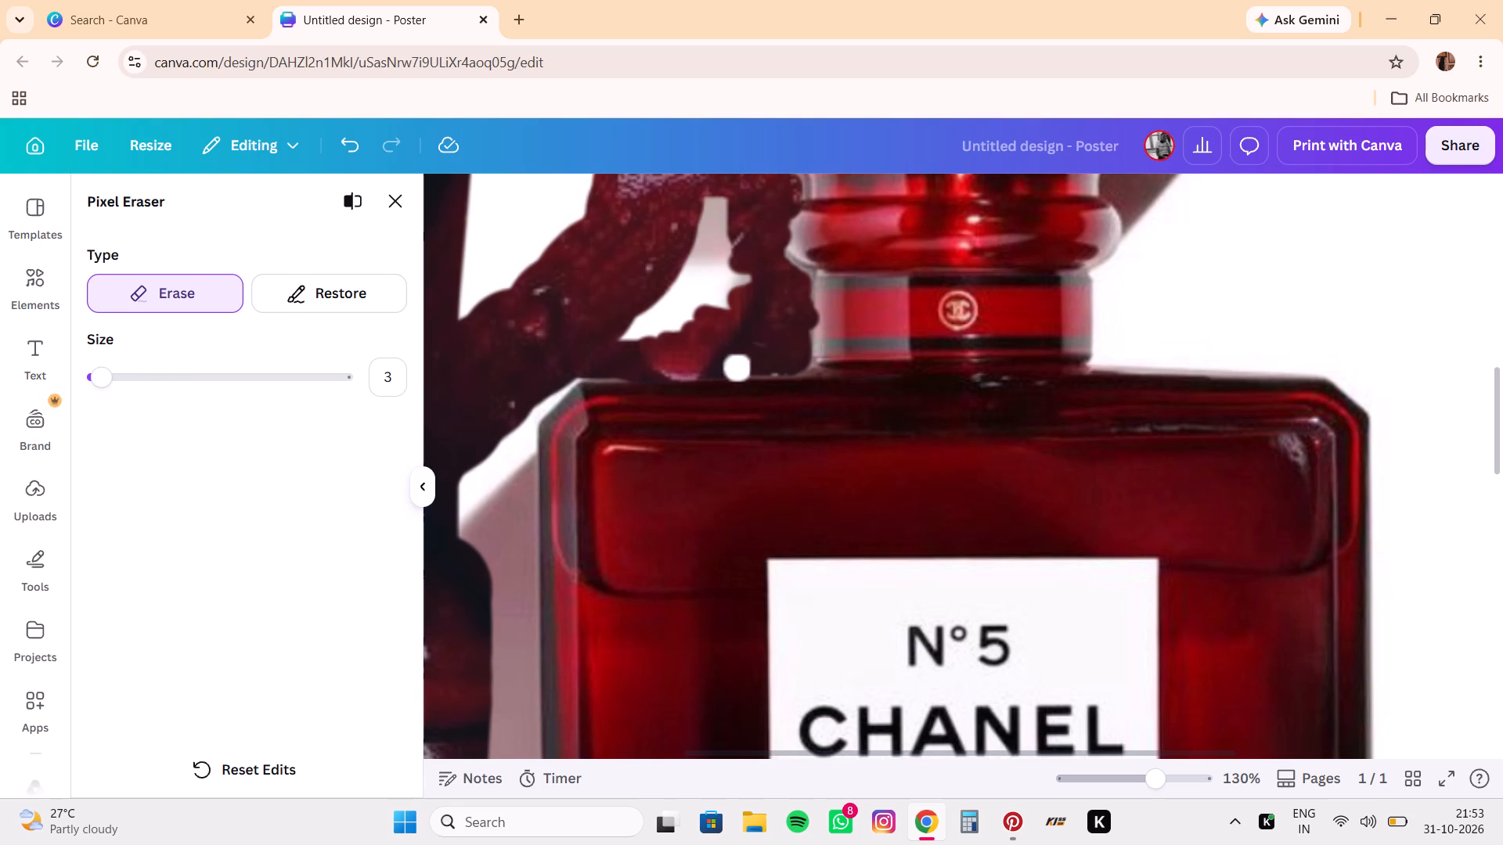
{"action": "left_click_drag", "start_coordinate": [744, 368], "coordinate": [598, 358]}
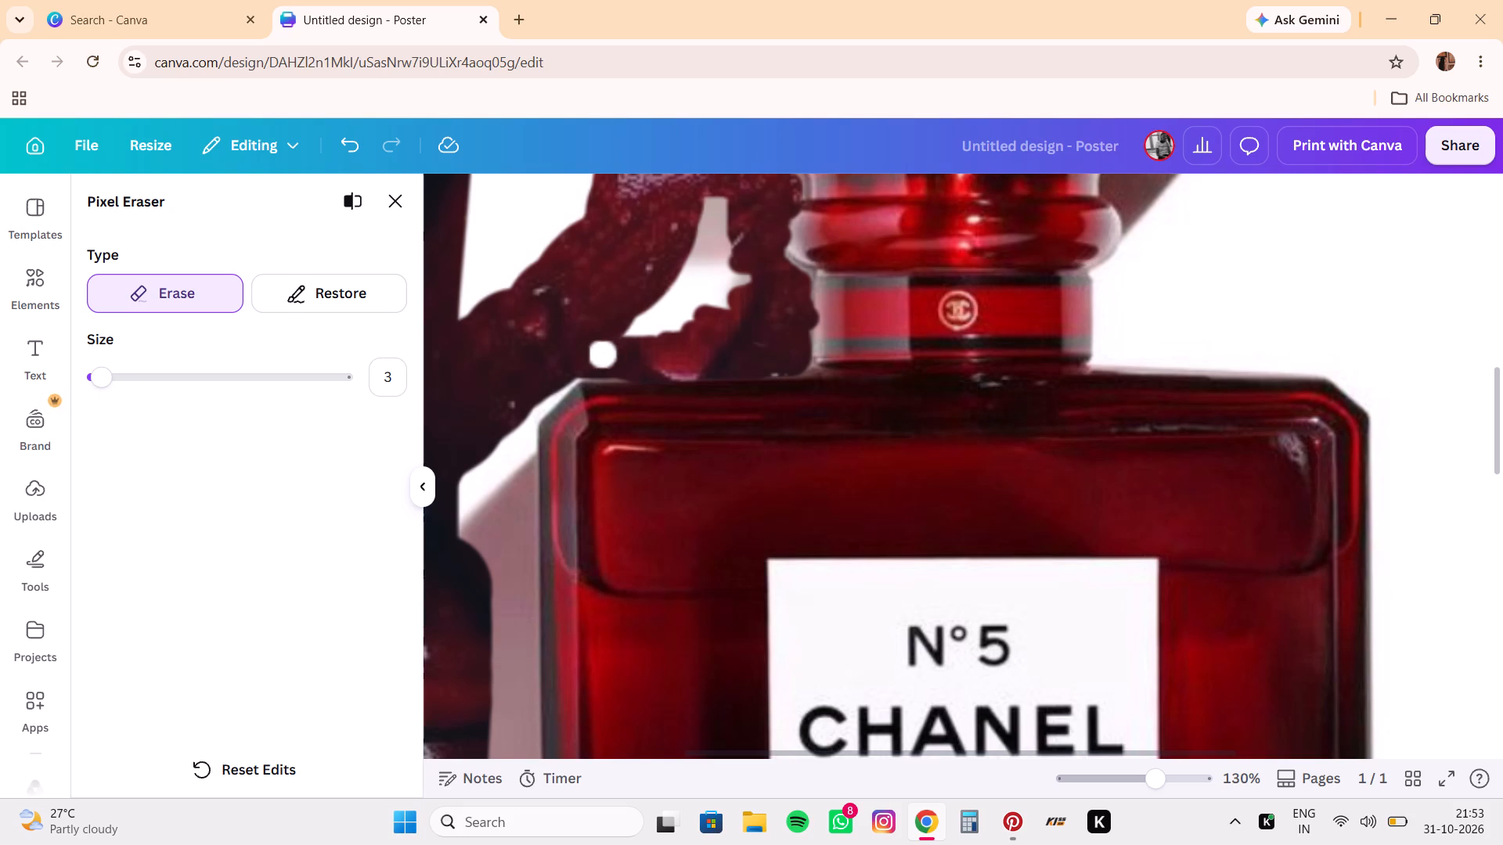
{"action": "left_click_drag", "start_coordinate": [598, 358], "coordinate": [623, 369]}
Erase the background around the bottle body's bevelled upper-left corner and down the upper part of its left edge.
{"action": "left_click_drag", "start_coordinate": [623, 369], "coordinate": [564, 379]}
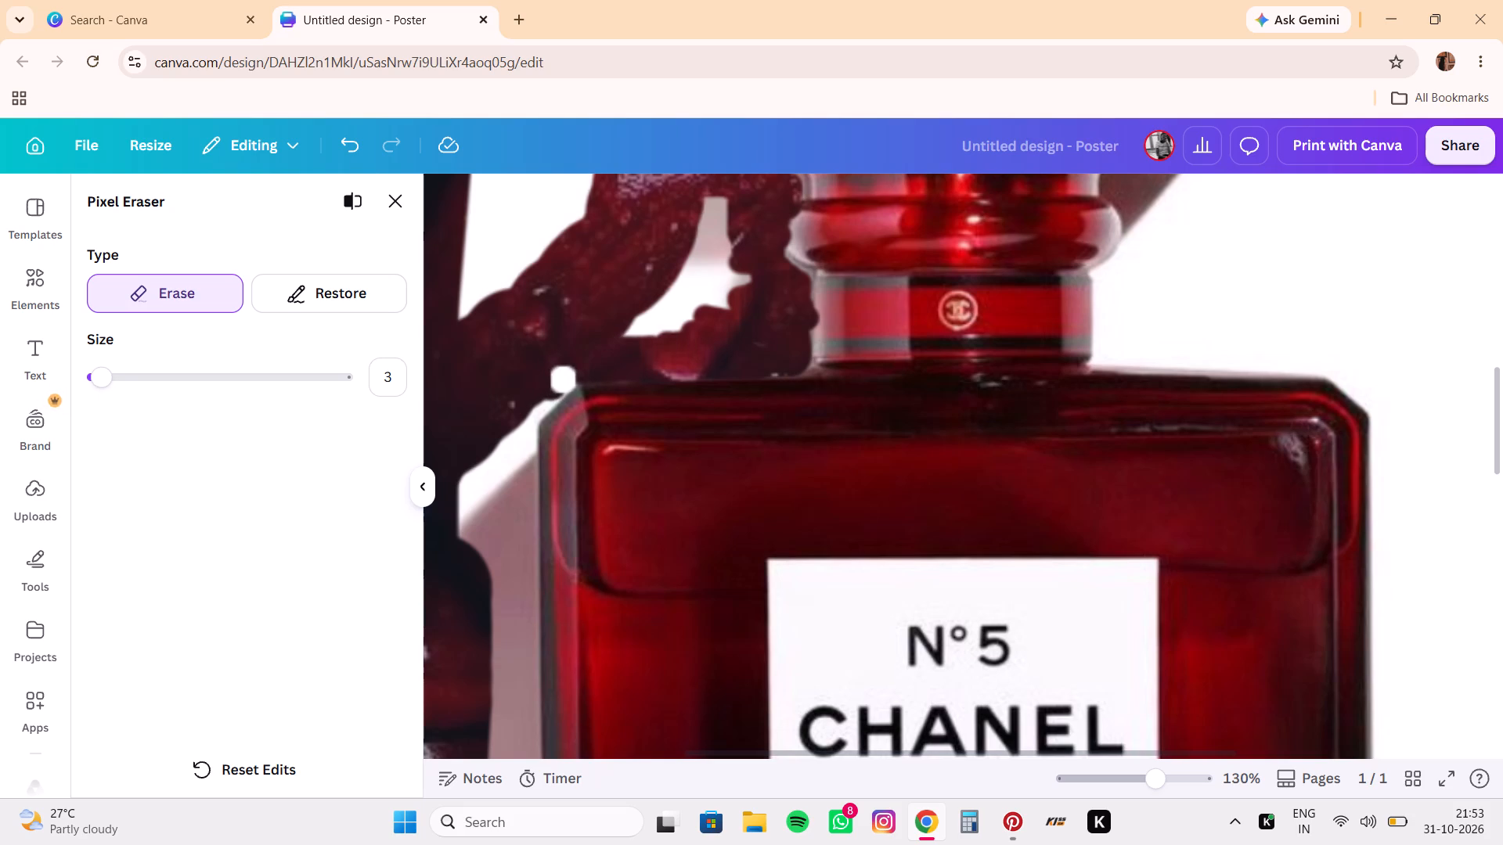
{"action": "left_click_drag", "start_coordinate": [564, 379], "coordinate": [525, 413]}
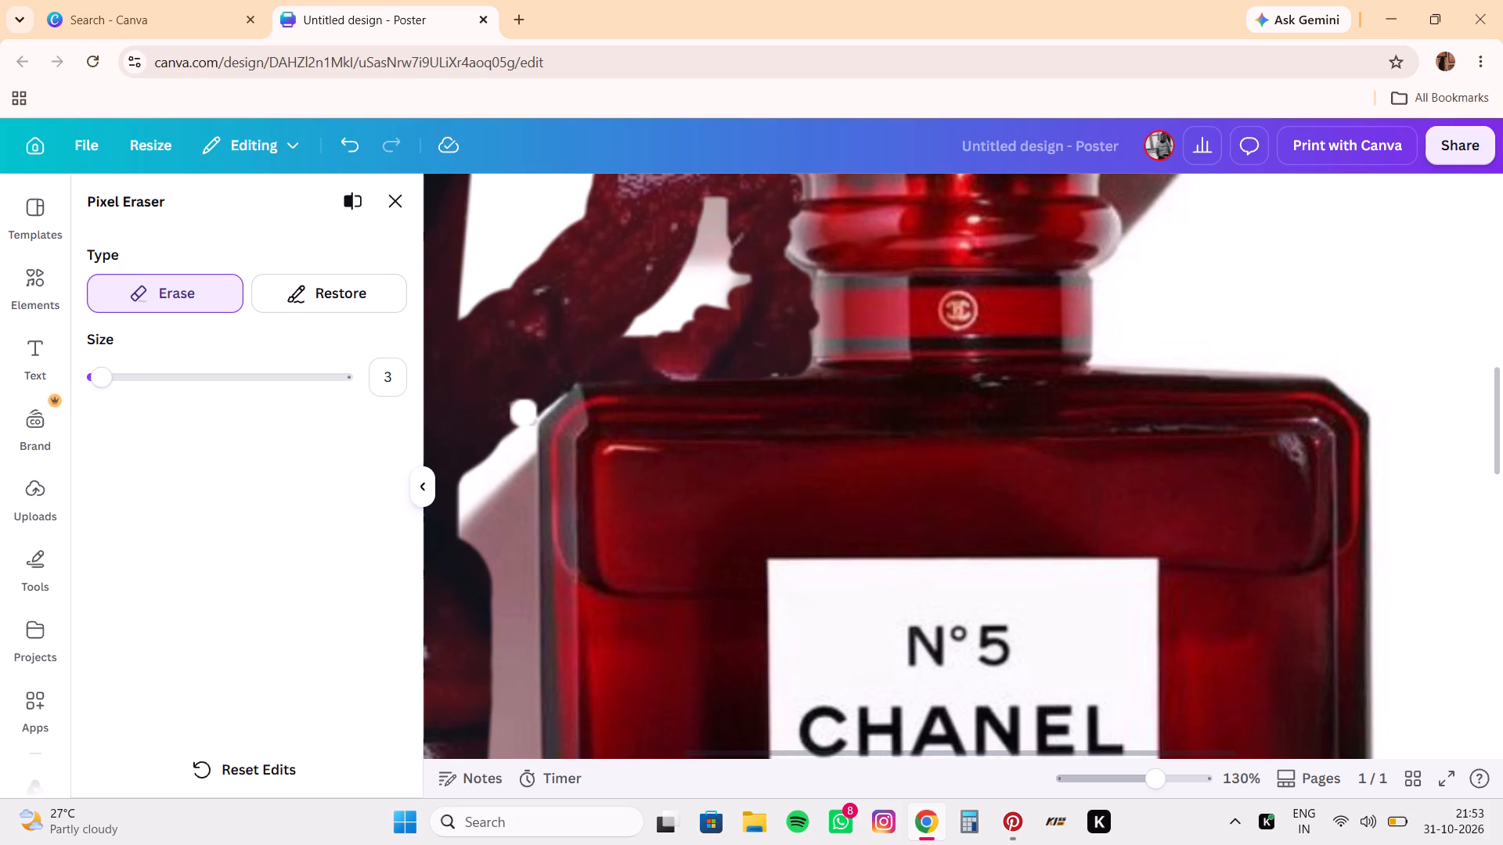
{"action": "left_click_drag", "start_coordinate": [525, 413], "coordinate": [543, 399]}
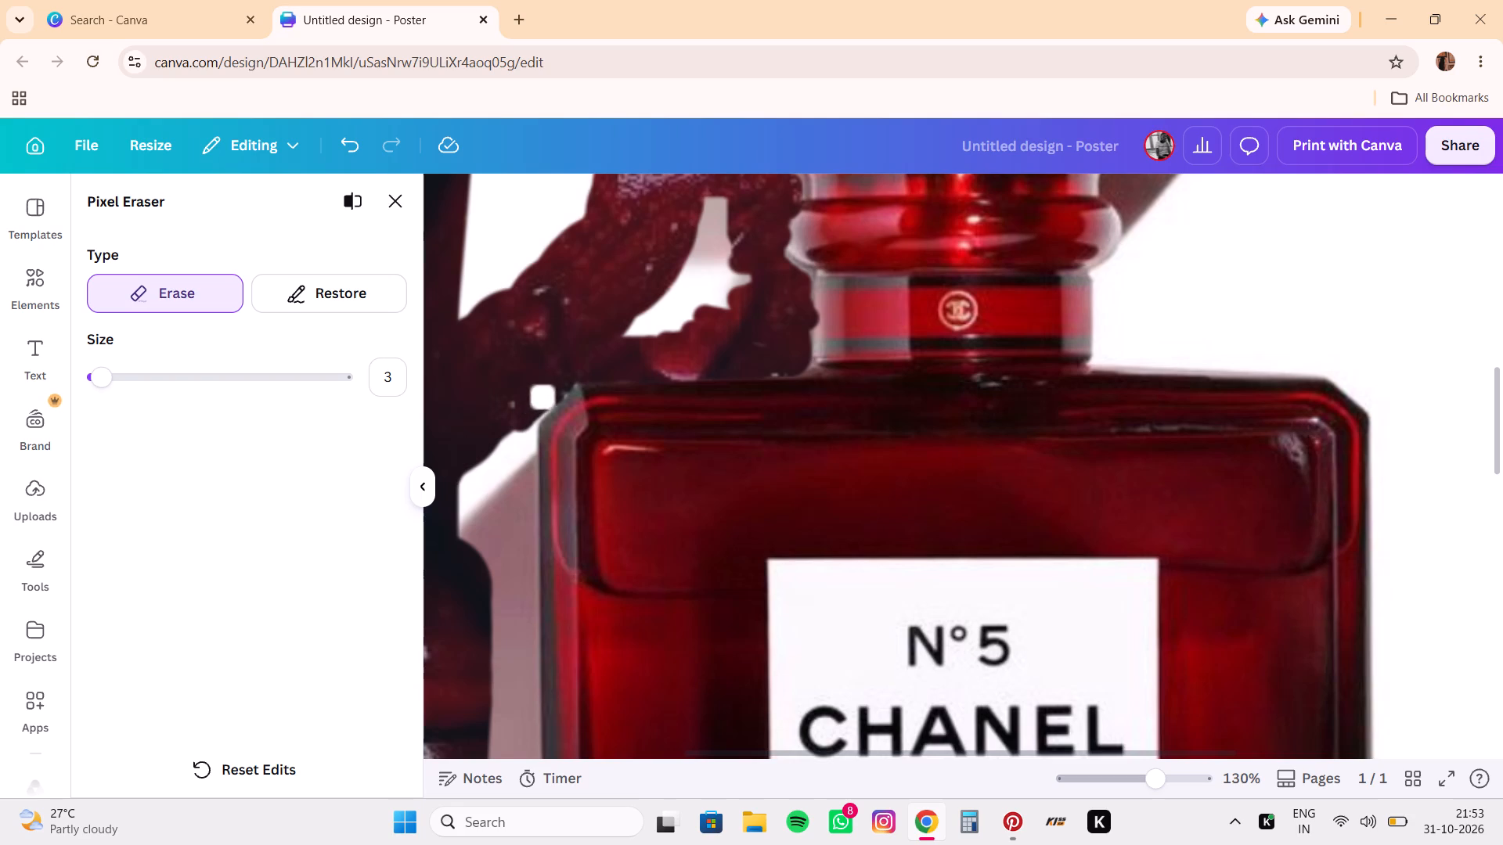
{"action": "left_click_drag", "start_coordinate": [543, 399], "coordinate": [527, 433]}
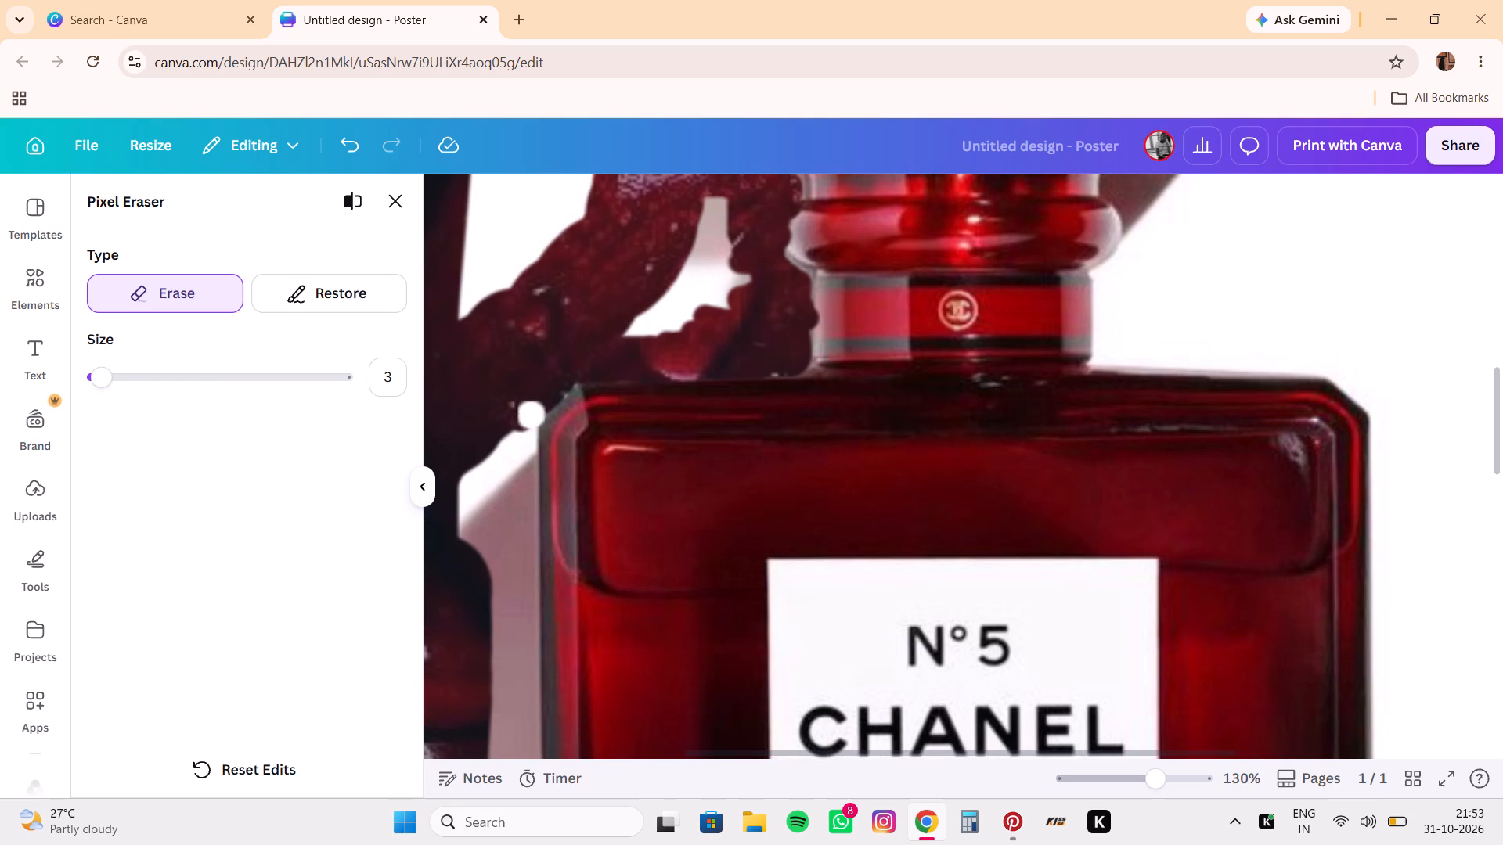
{"action": "left_click_drag", "start_coordinate": [527, 433], "coordinate": [527, 440]}
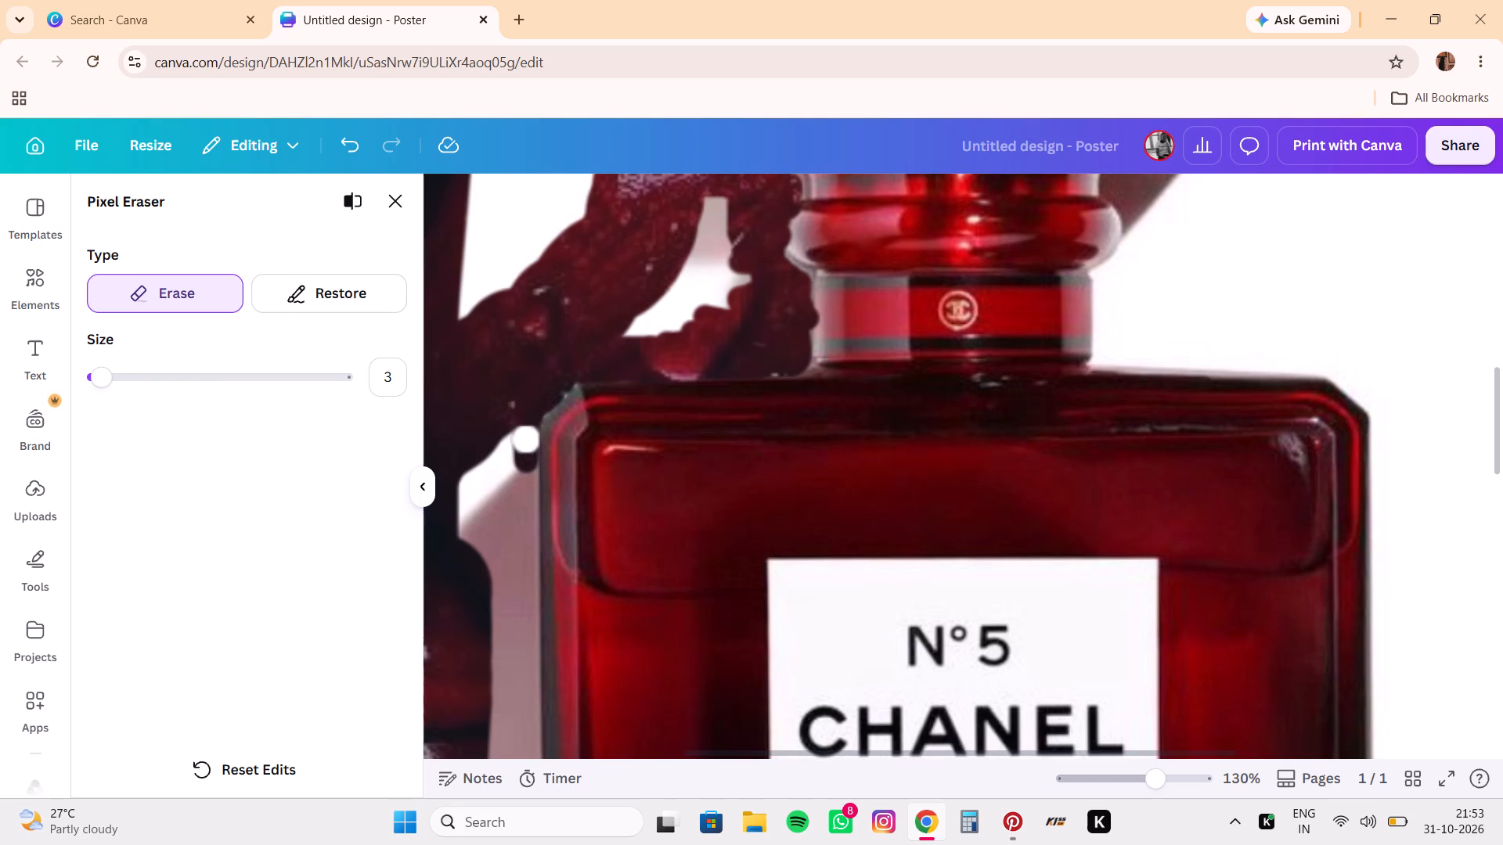
{"action": "left_click_drag", "start_coordinate": [527, 440], "coordinate": [526, 522]}
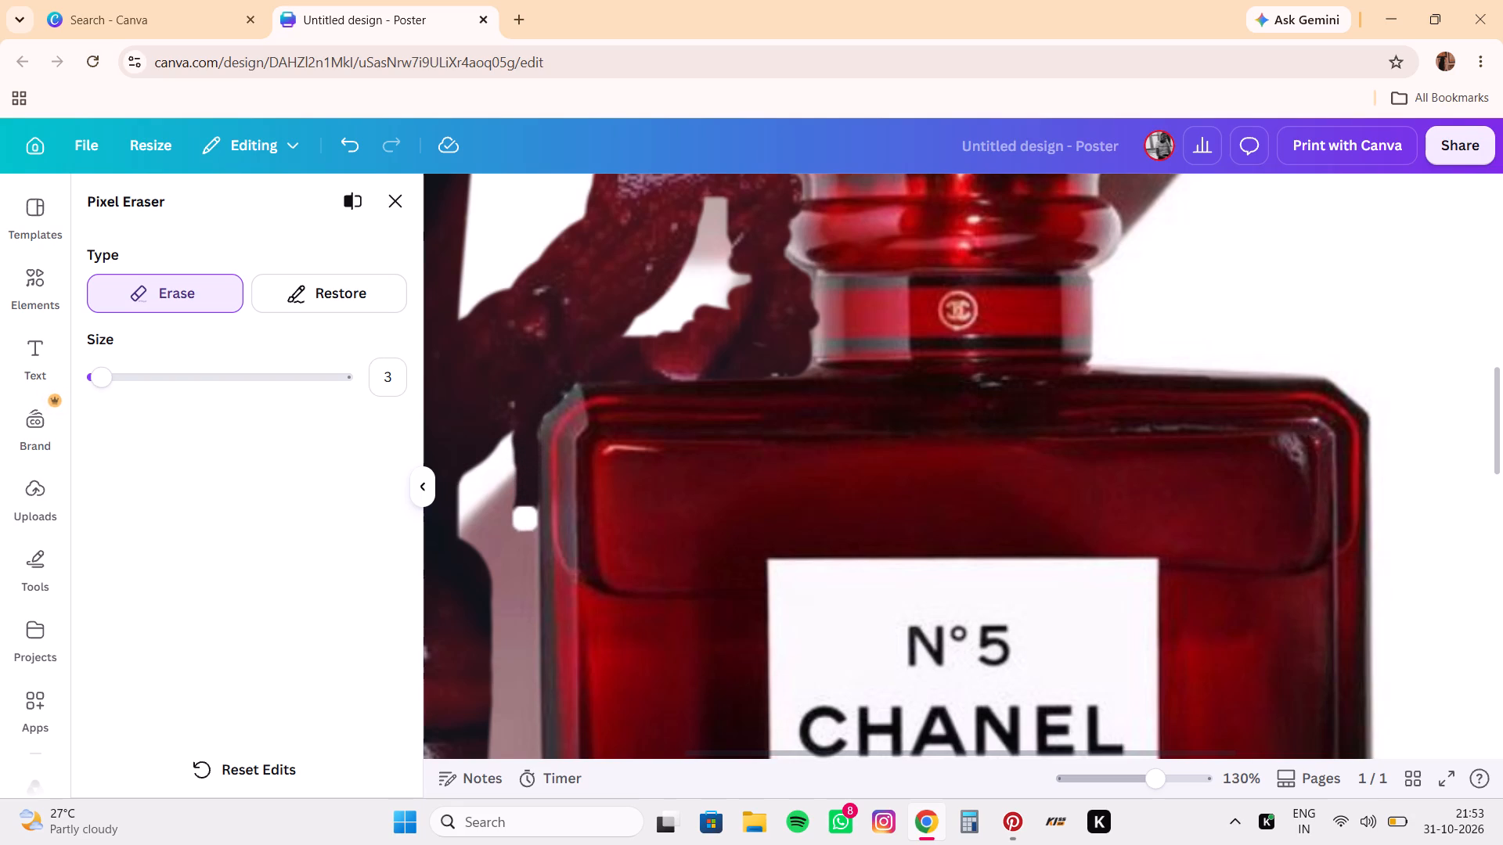
{"action": "left_click_drag", "start_coordinate": [526, 522], "coordinate": [535, 565]}
{"action": "left_click_drag", "start_coordinate": [535, 565], "coordinate": [532, 605]}
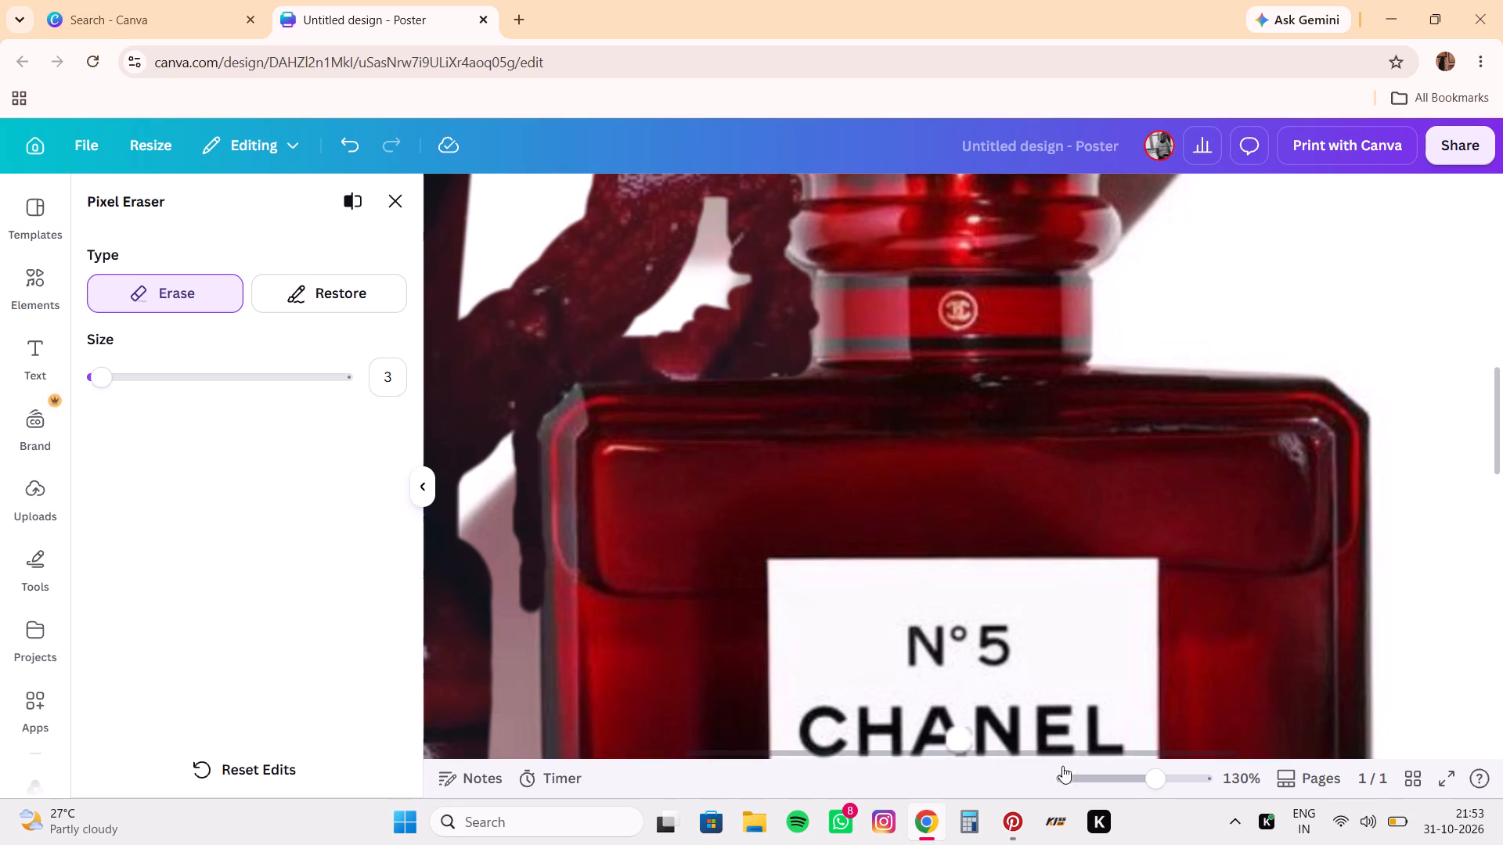
Erase the white and pinkish shadow background beside the bottle body's left side, from below the shoulder down past the label's height, at size 3.
{"action": "left_click_drag", "start_coordinate": [1159, 785], "coordinate": [1148, 785]}
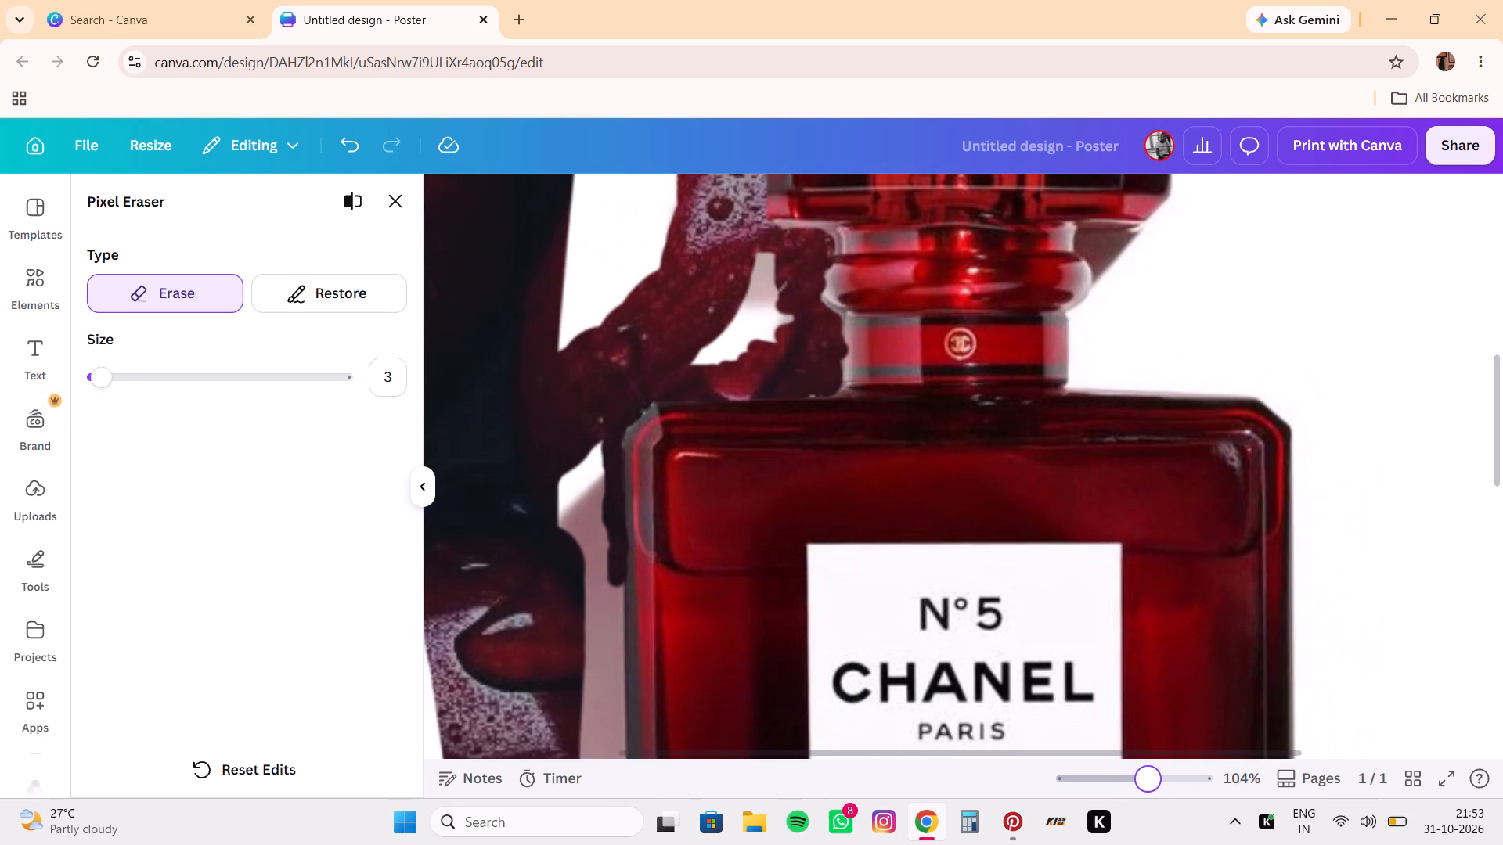
{"action": "left_click_drag", "start_coordinate": [1148, 785], "coordinate": [1148, 784]}
{"action": "left_click_drag", "start_coordinate": [523, 568], "coordinate": [523, 507]}
{"action": "left_click_drag", "start_coordinate": [523, 507], "coordinate": [562, 596]}
{"action": "scroll", "coordinate": [562, 596], "scroll_direction": "down", "scroll_amount": 2}
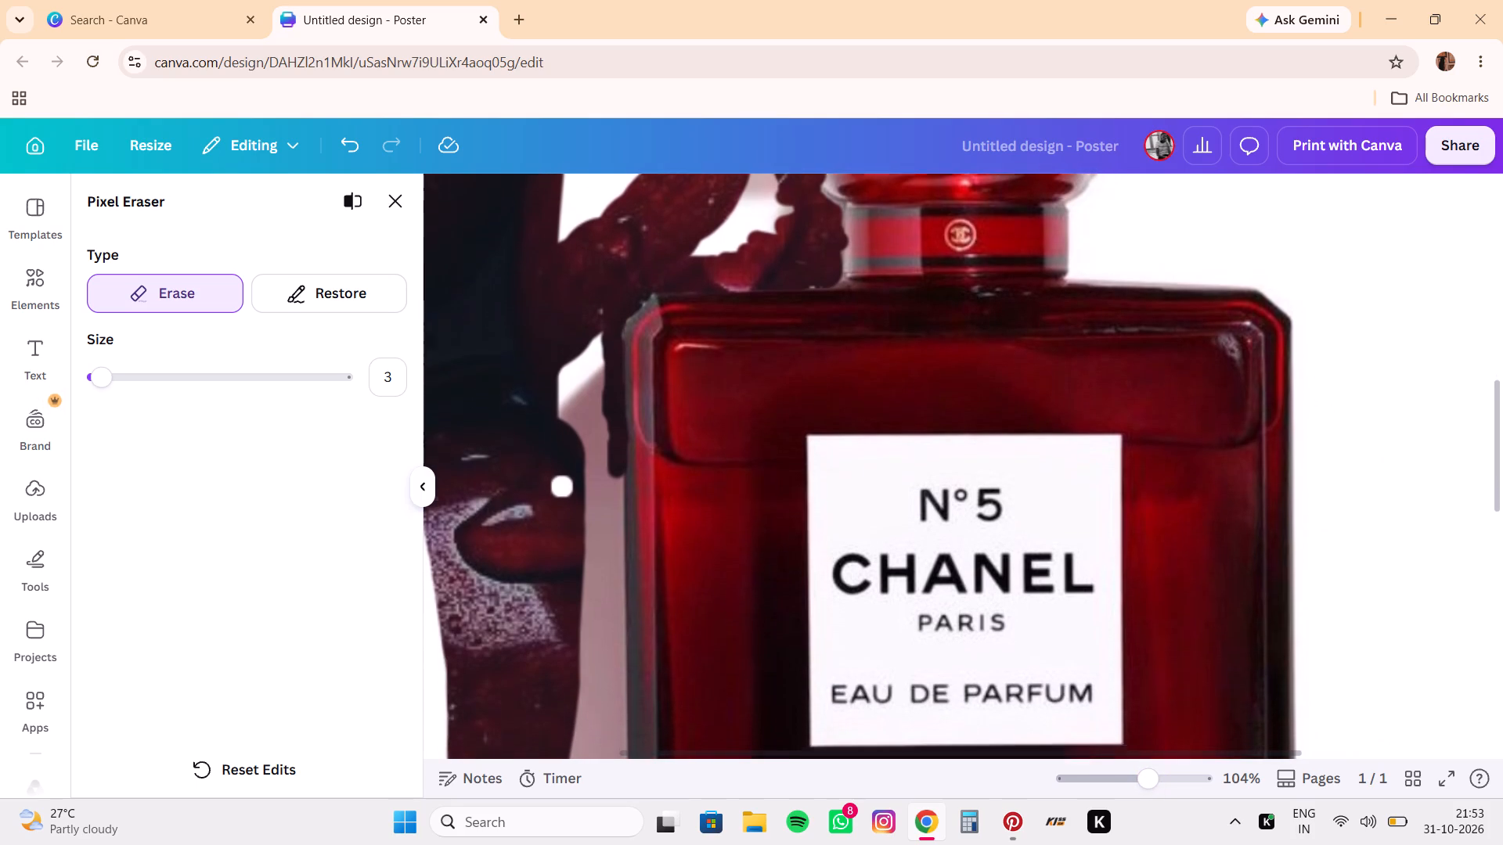
{"action": "scroll", "coordinate": [562, 596], "scroll_direction": "down", "scroll_amount": 1}
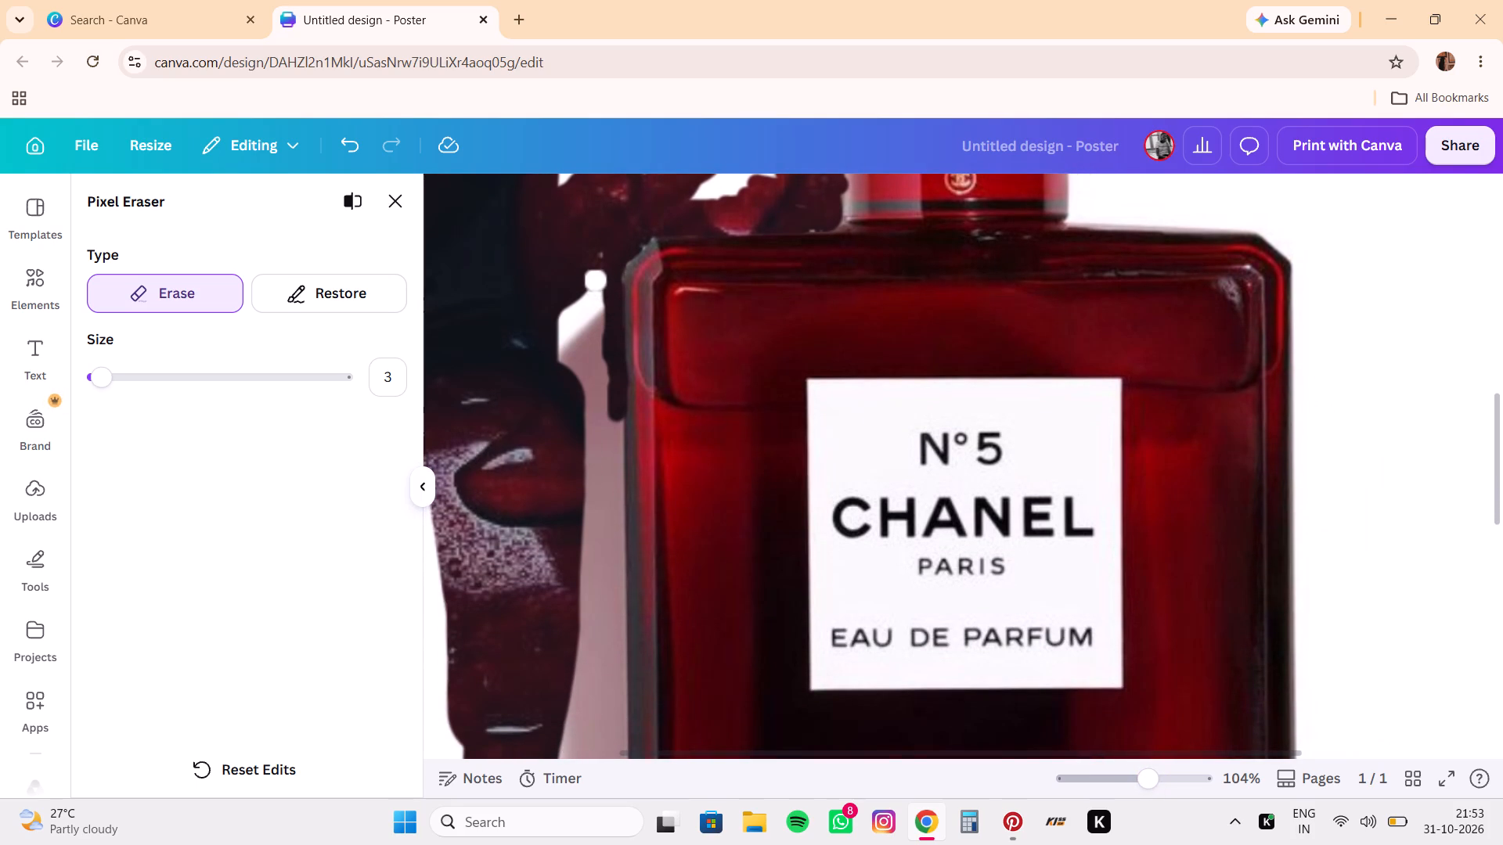
{"action": "left_click_drag", "start_coordinate": [595, 282], "coordinate": [586, 317]}
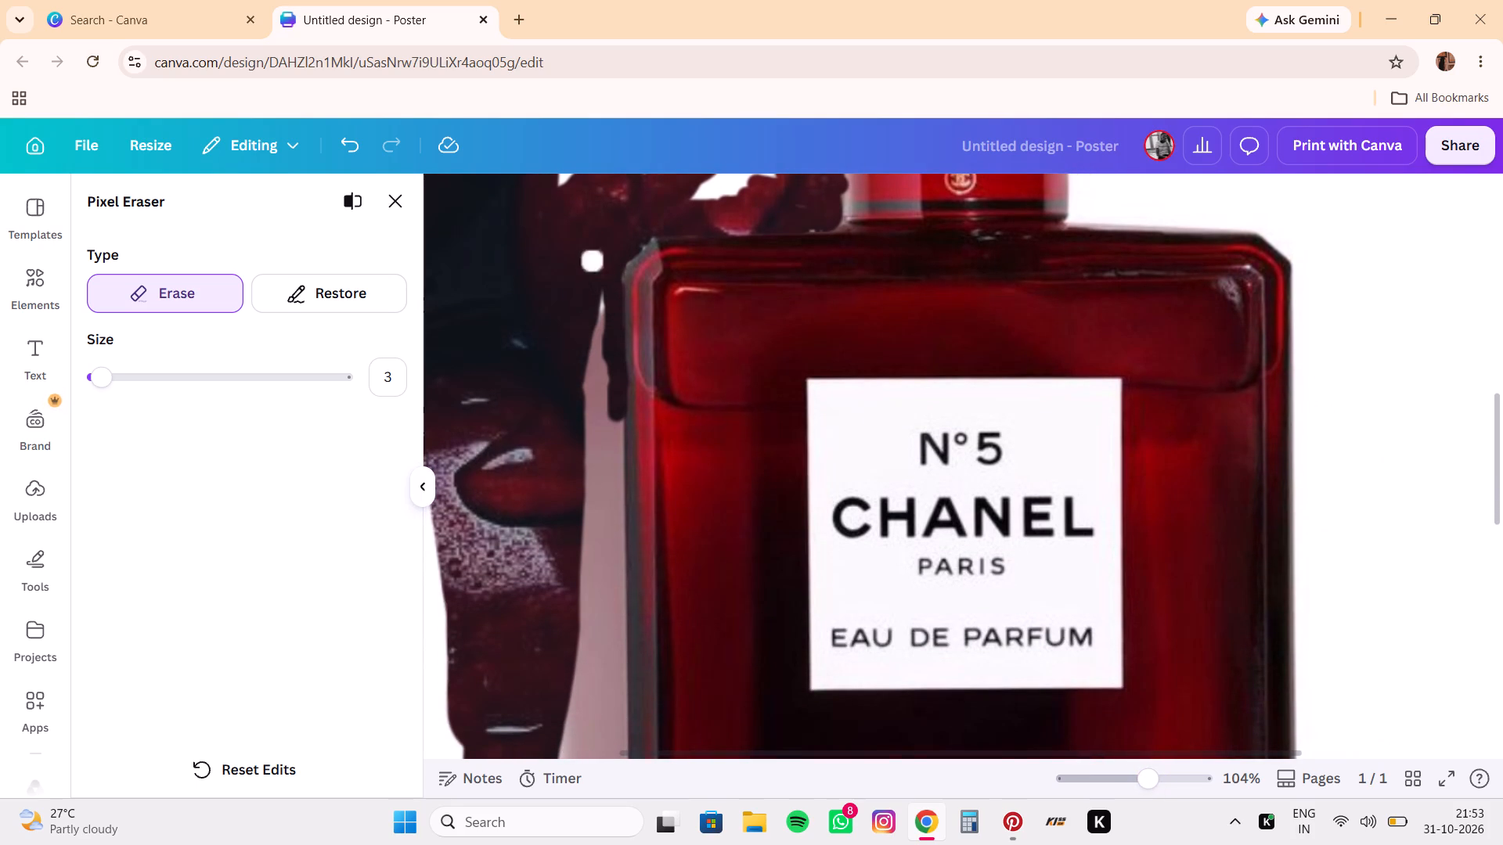
{"action": "left_click_drag", "start_coordinate": [586, 317], "coordinate": [597, 354]}
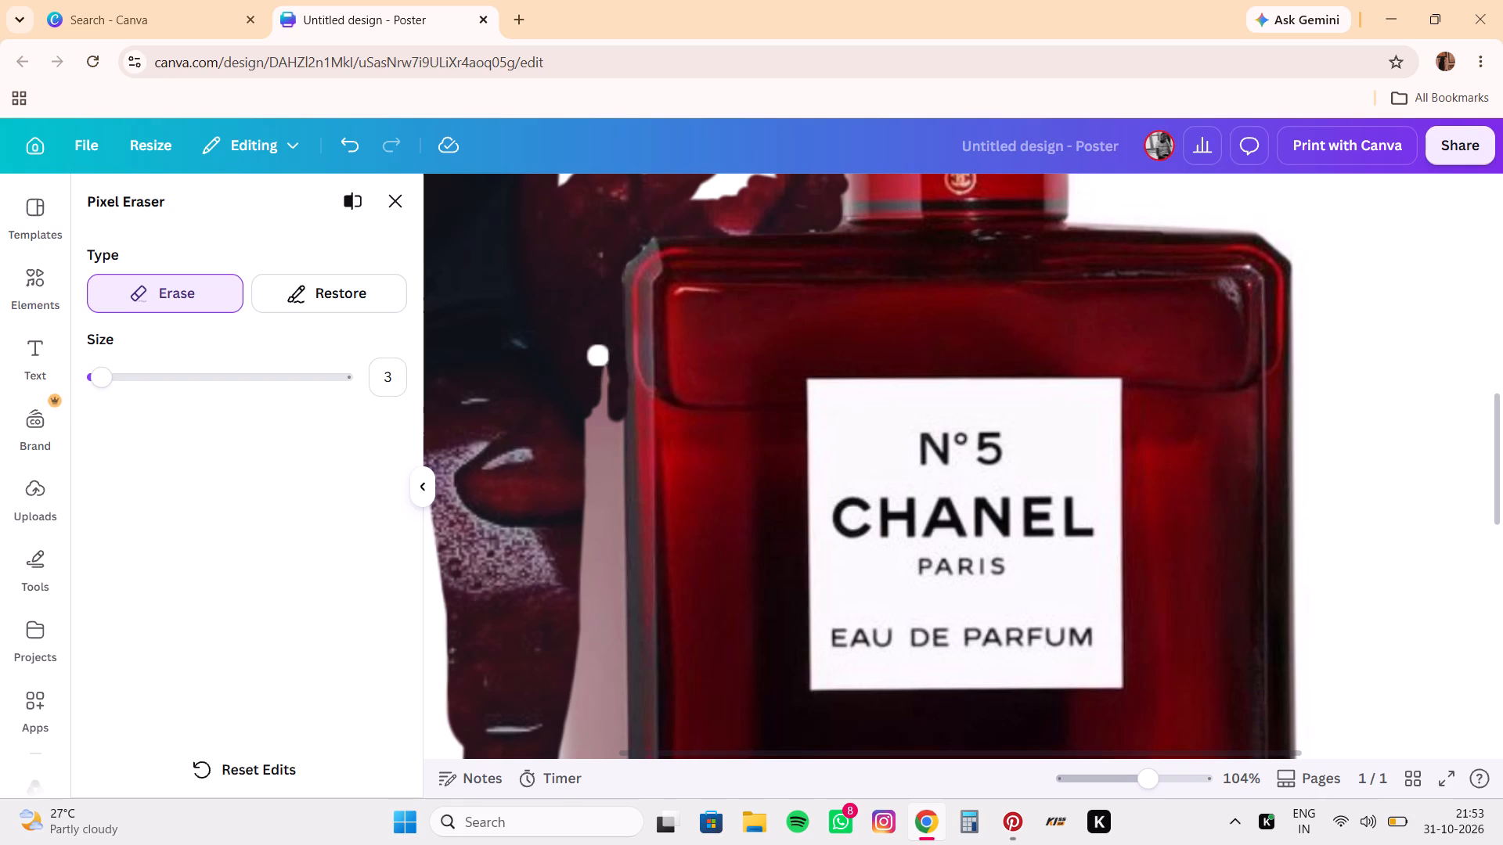
{"action": "left_click_drag", "start_coordinate": [597, 354], "coordinate": [589, 581]}
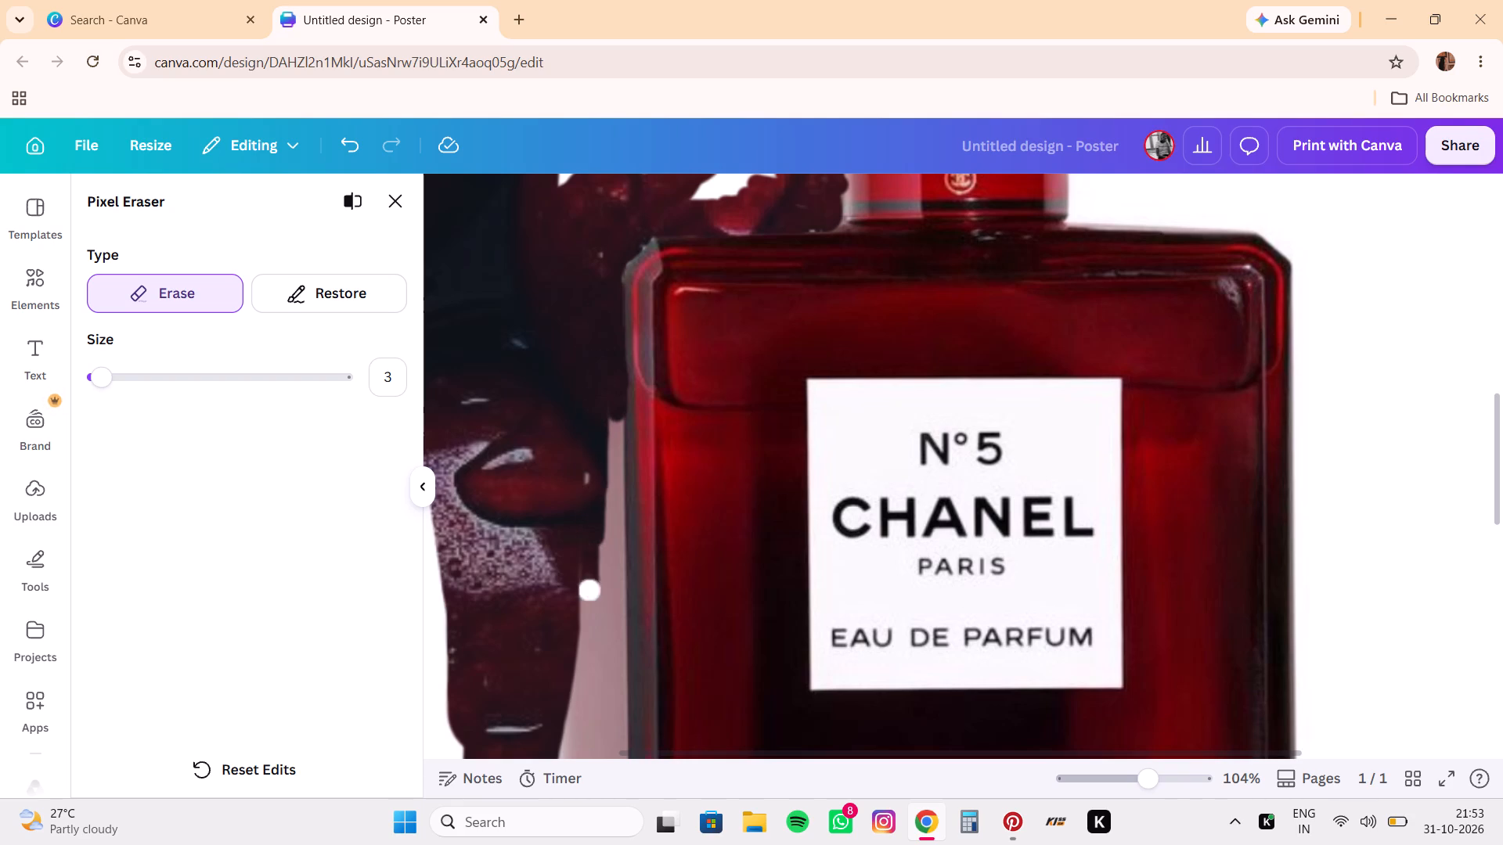
{"action": "left_click_drag", "start_coordinate": [589, 581], "coordinate": [579, 730]}
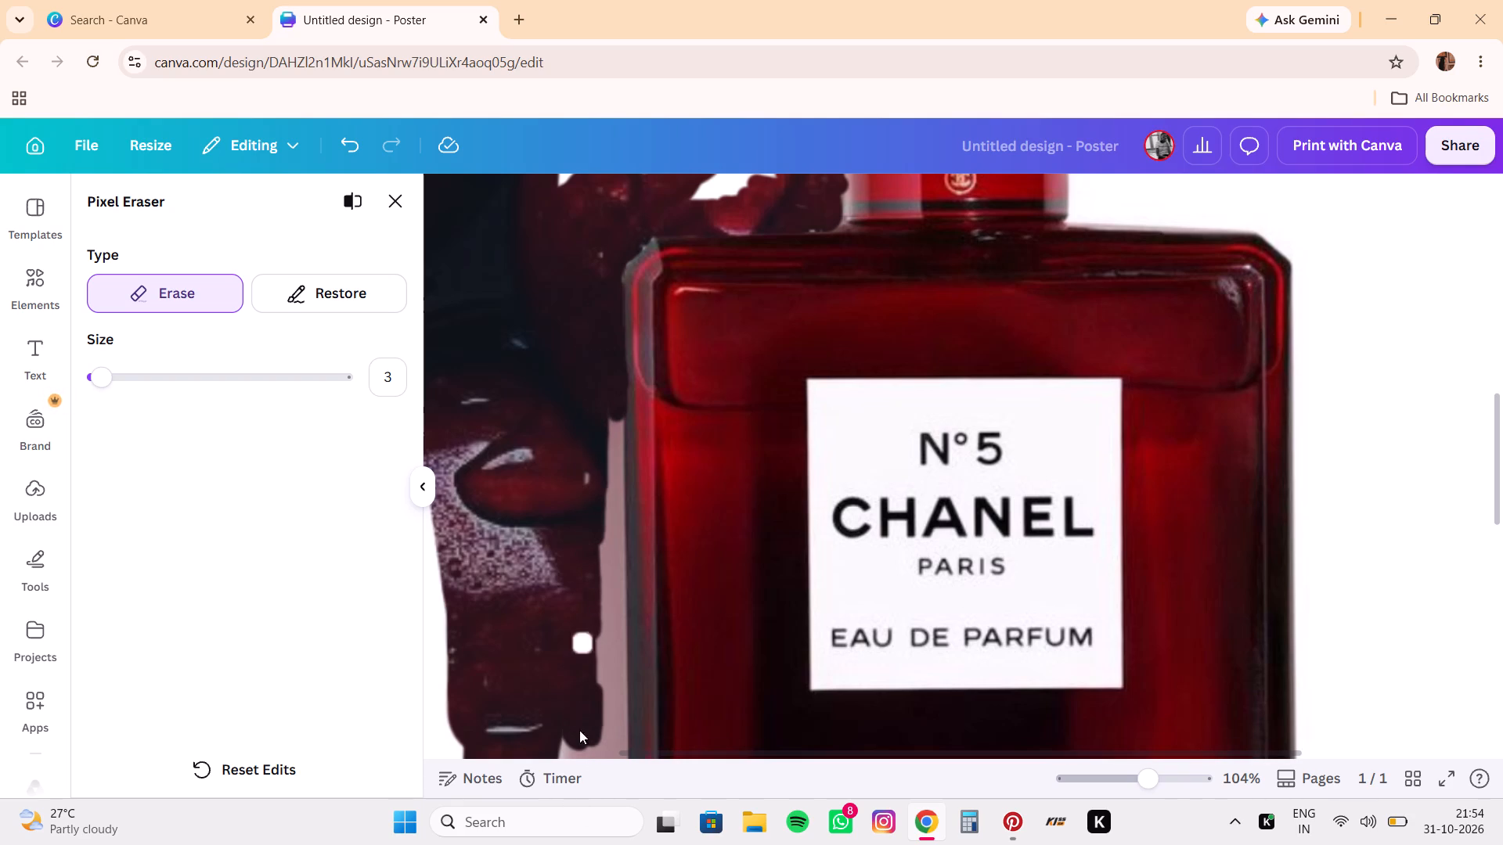
{"action": "left_click_drag", "start_coordinate": [579, 730], "coordinate": [571, 502]}
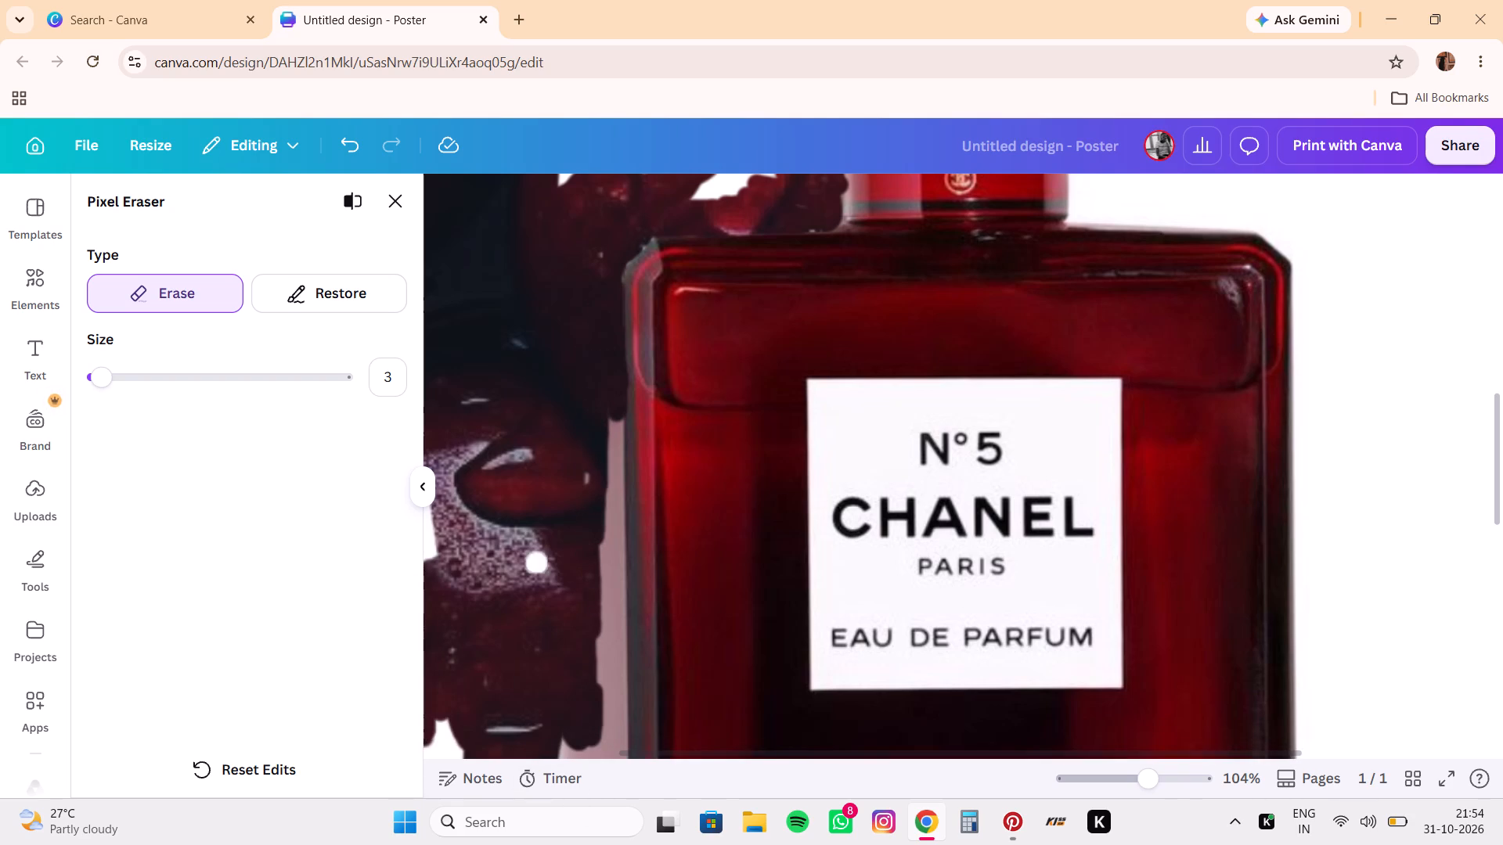
{"action": "left_click_drag", "start_coordinate": [571, 502], "coordinate": [614, 558]}
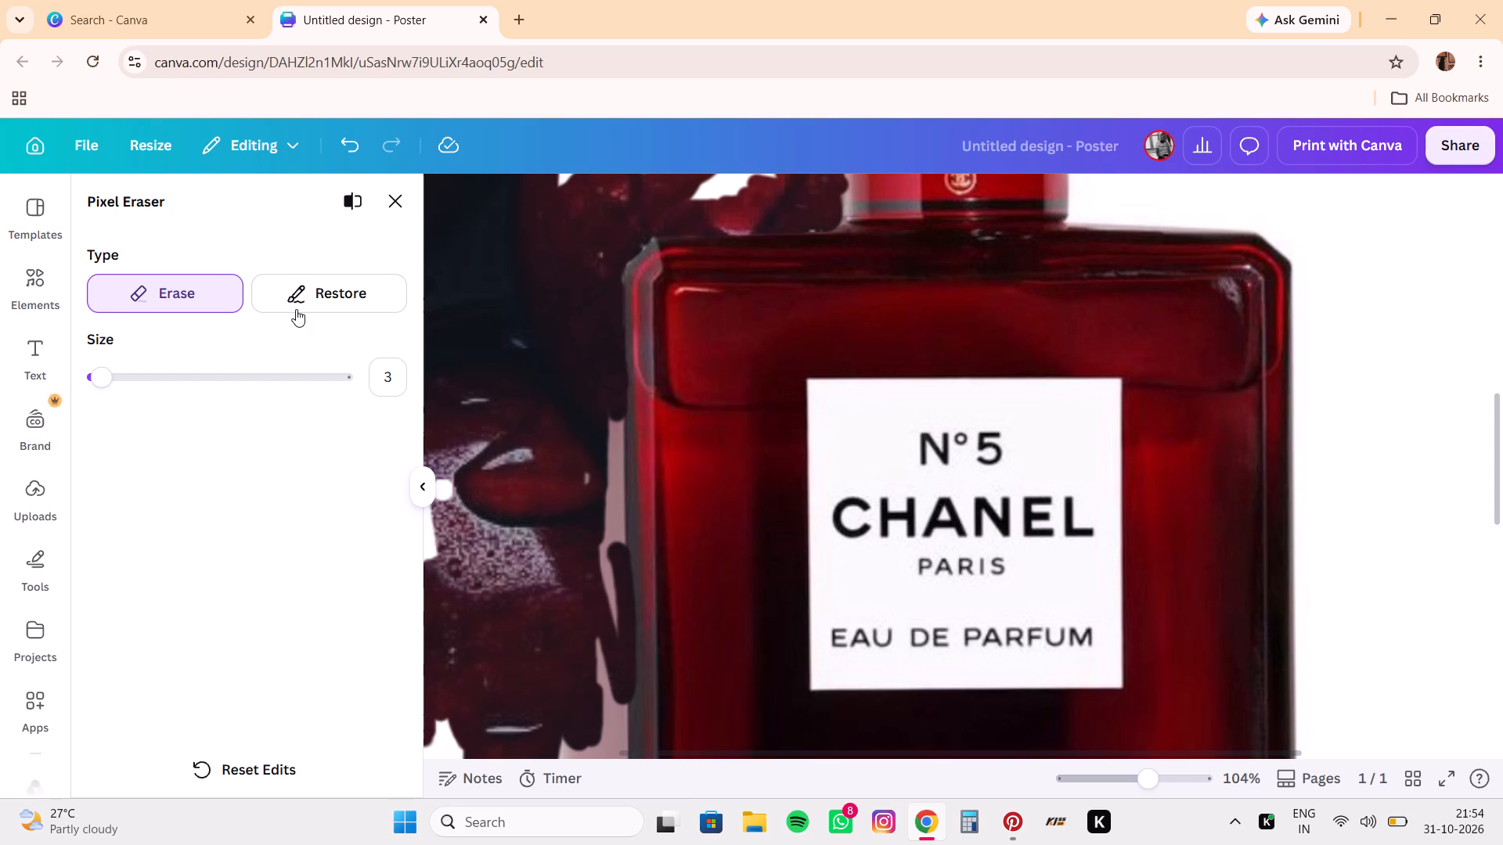
Restore the over-erased parts of the bottle body's left edge alongside the label with the Restore brush at size 3.
{"action": "left_click", "coordinate": [300, 305]}
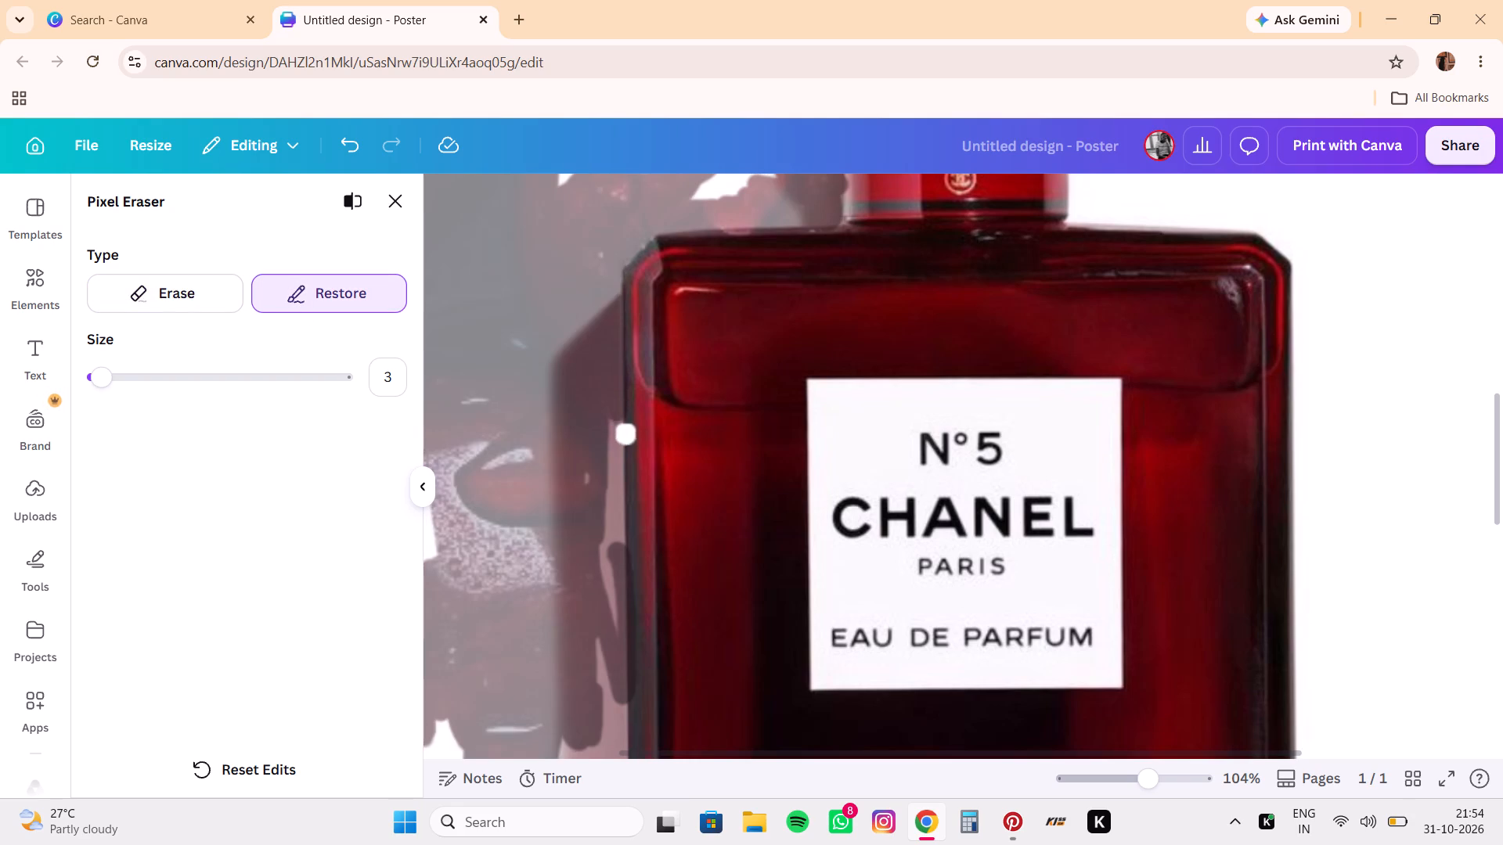
{"action": "left_click_drag", "start_coordinate": [635, 442], "coordinate": [637, 545]}
{"action": "left_click_drag", "start_coordinate": [637, 545], "coordinate": [635, 802]}
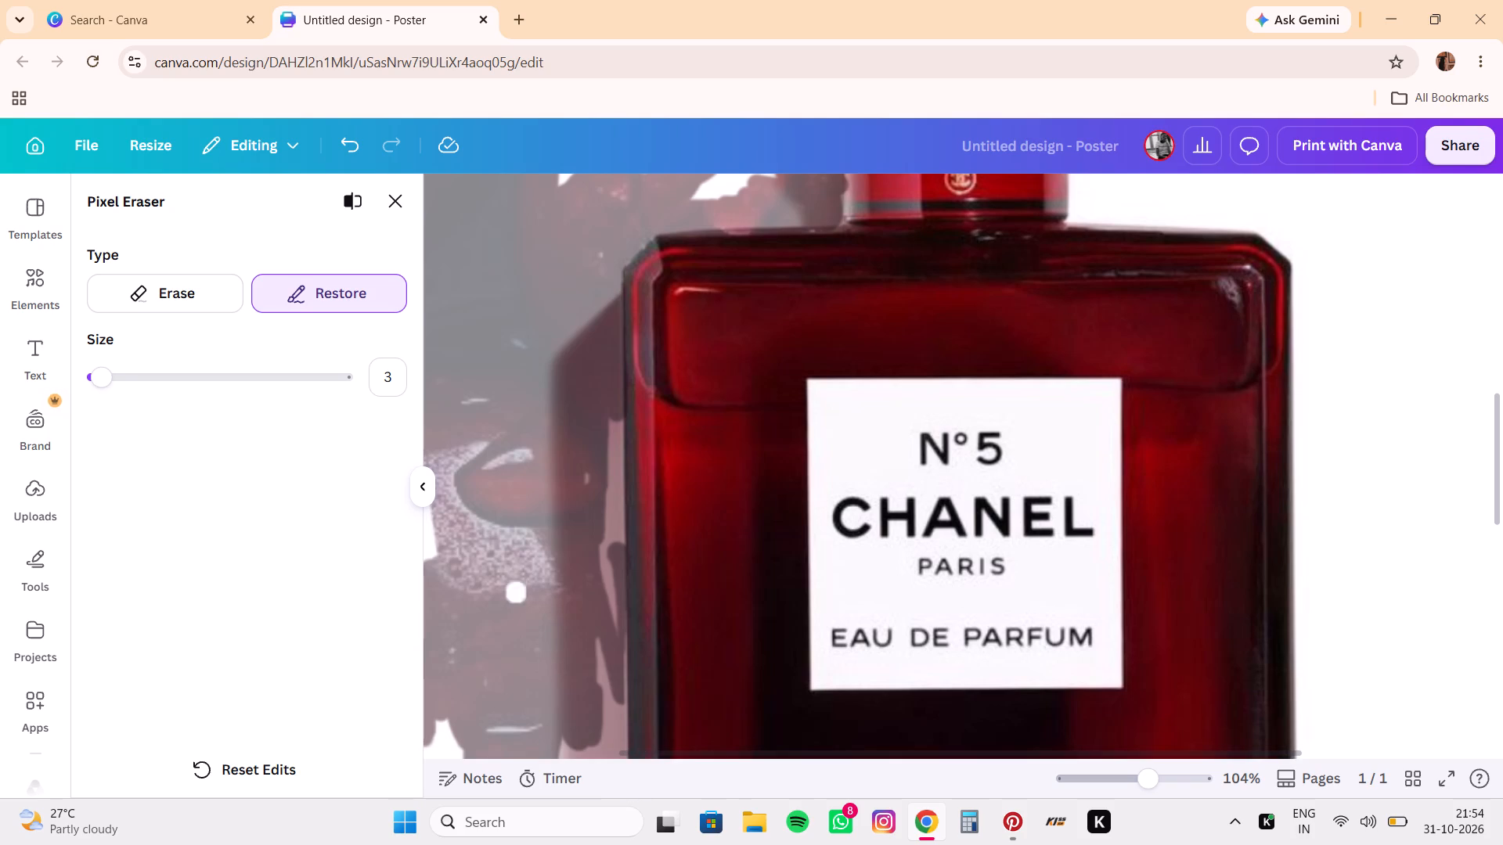
{"action": "left_click_drag", "start_coordinate": [642, 557], "coordinate": [641, 585]}
{"action": "left_click_drag", "start_coordinate": [641, 585], "coordinate": [640, 527]}
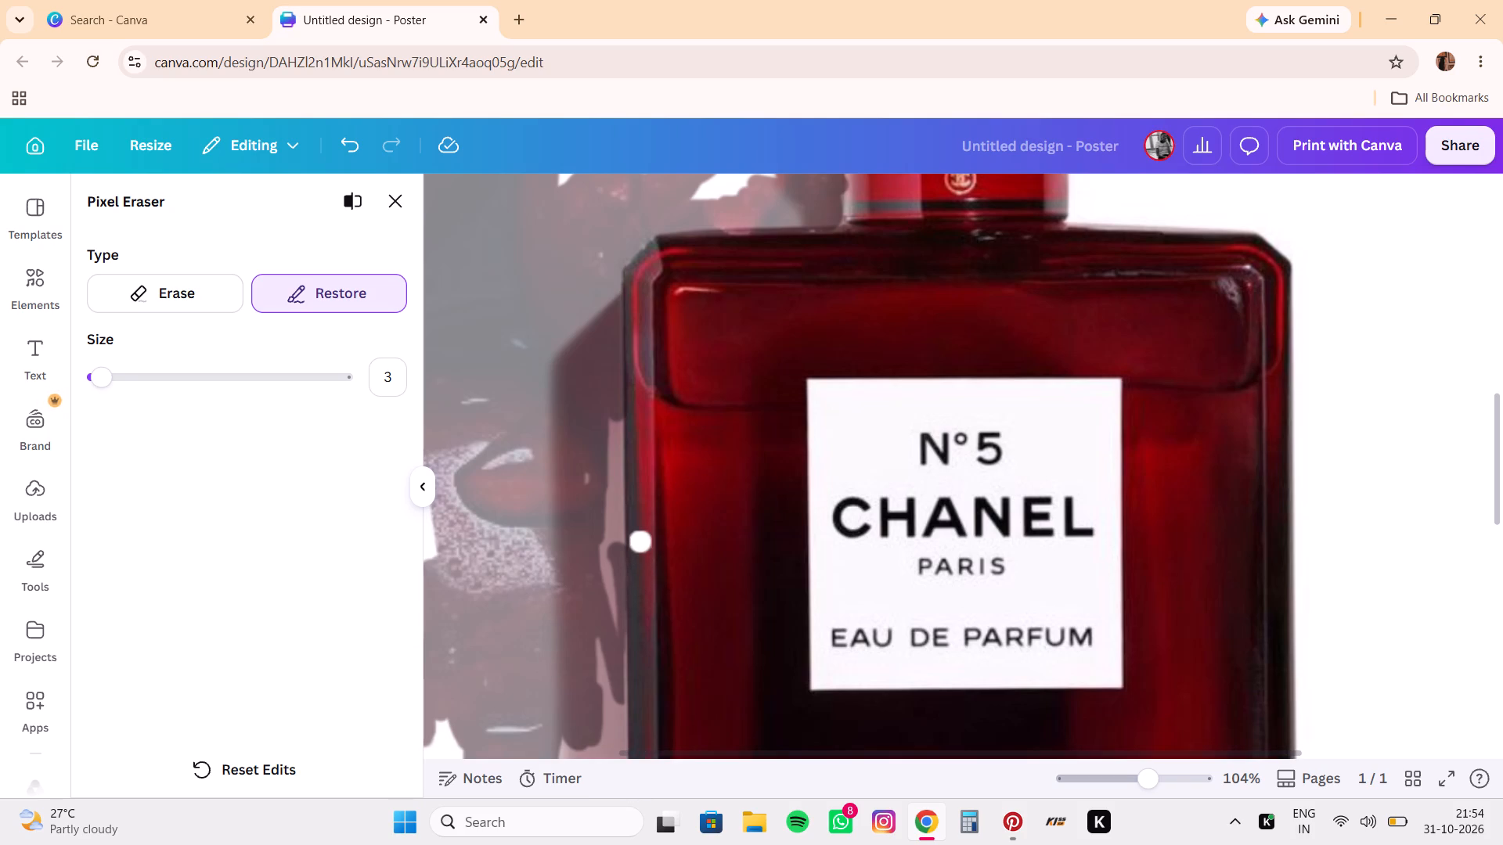
{"action": "left_click_drag", "start_coordinate": [640, 527], "coordinate": [640, 525]}
Erase the remaining pinkish strip close to the bottle's left edge, from just above the label's top down to about the PARIS line.
{"action": "left_click", "coordinate": [193, 306]}
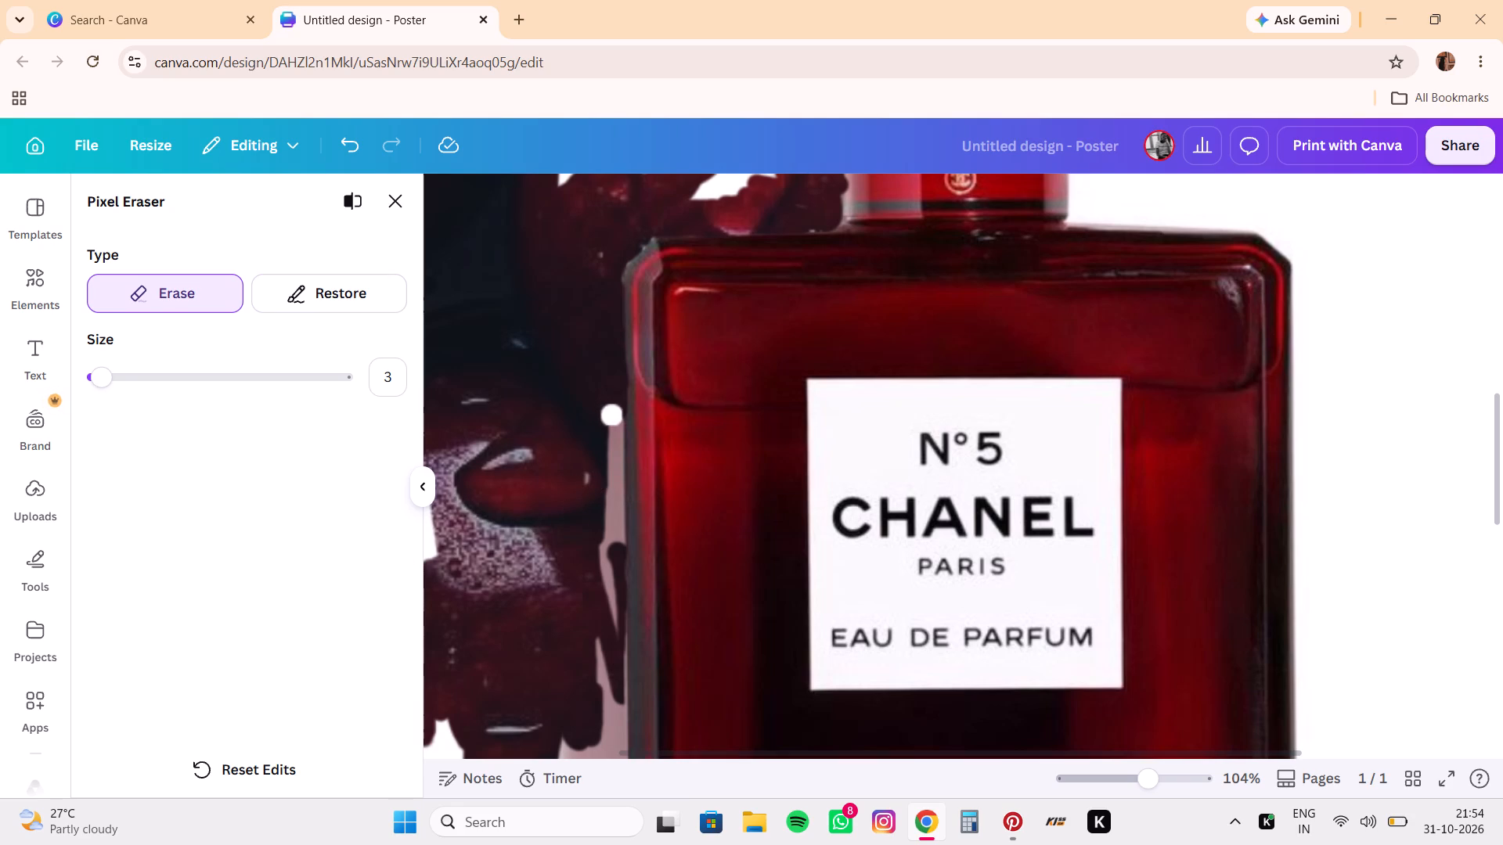
{"action": "left_click_drag", "start_coordinate": [615, 419], "coordinate": [616, 480]}
{"action": "left_click_drag", "start_coordinate": [616, 480], "coordinate": [617, 552]}
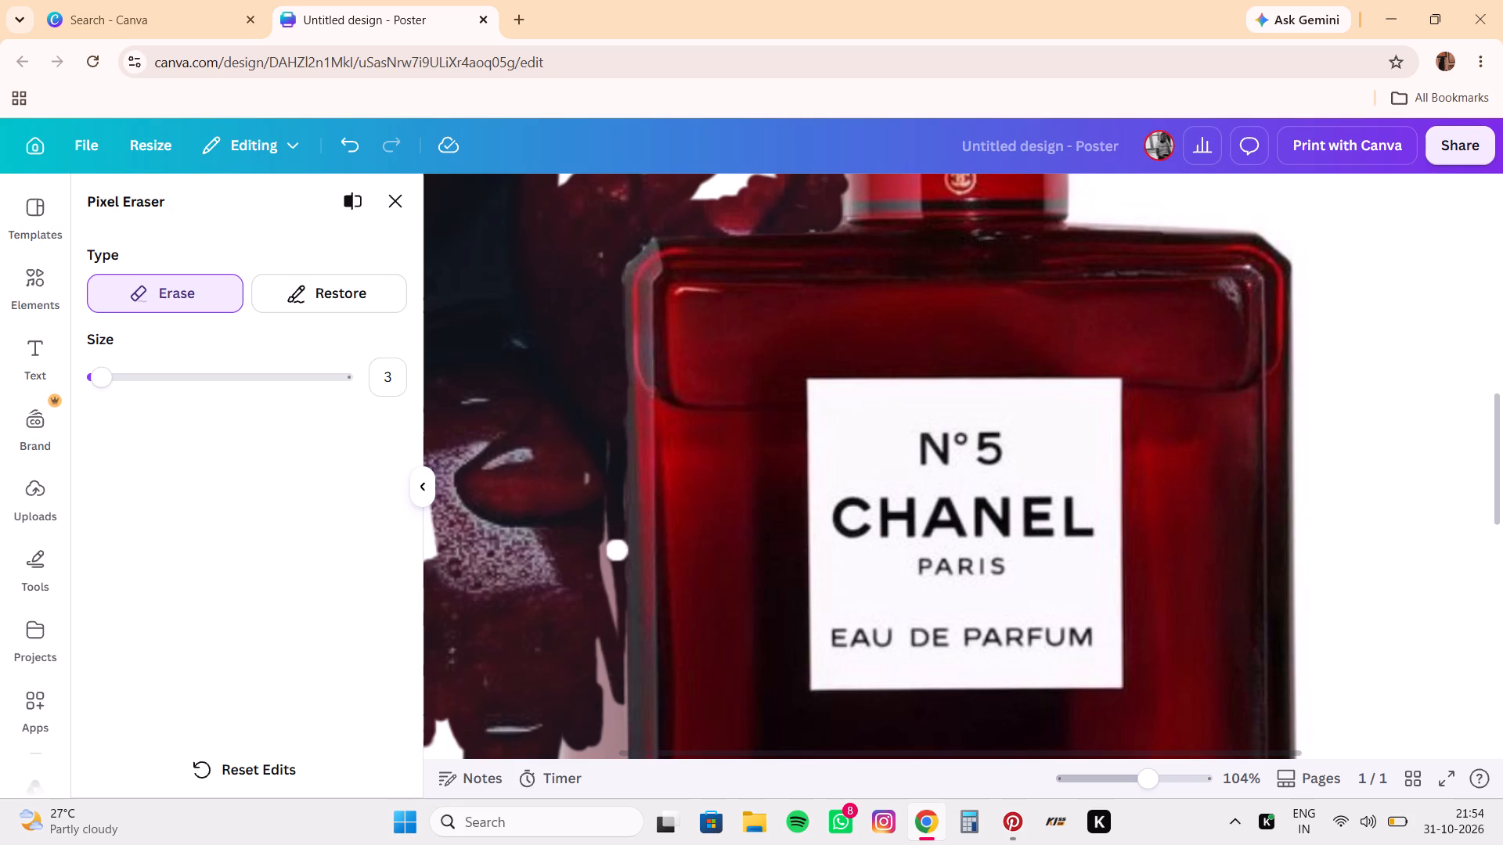
{"action": "left_click_drag", "start_coordinate": [617, 552], "coordinate": [589, 419]}
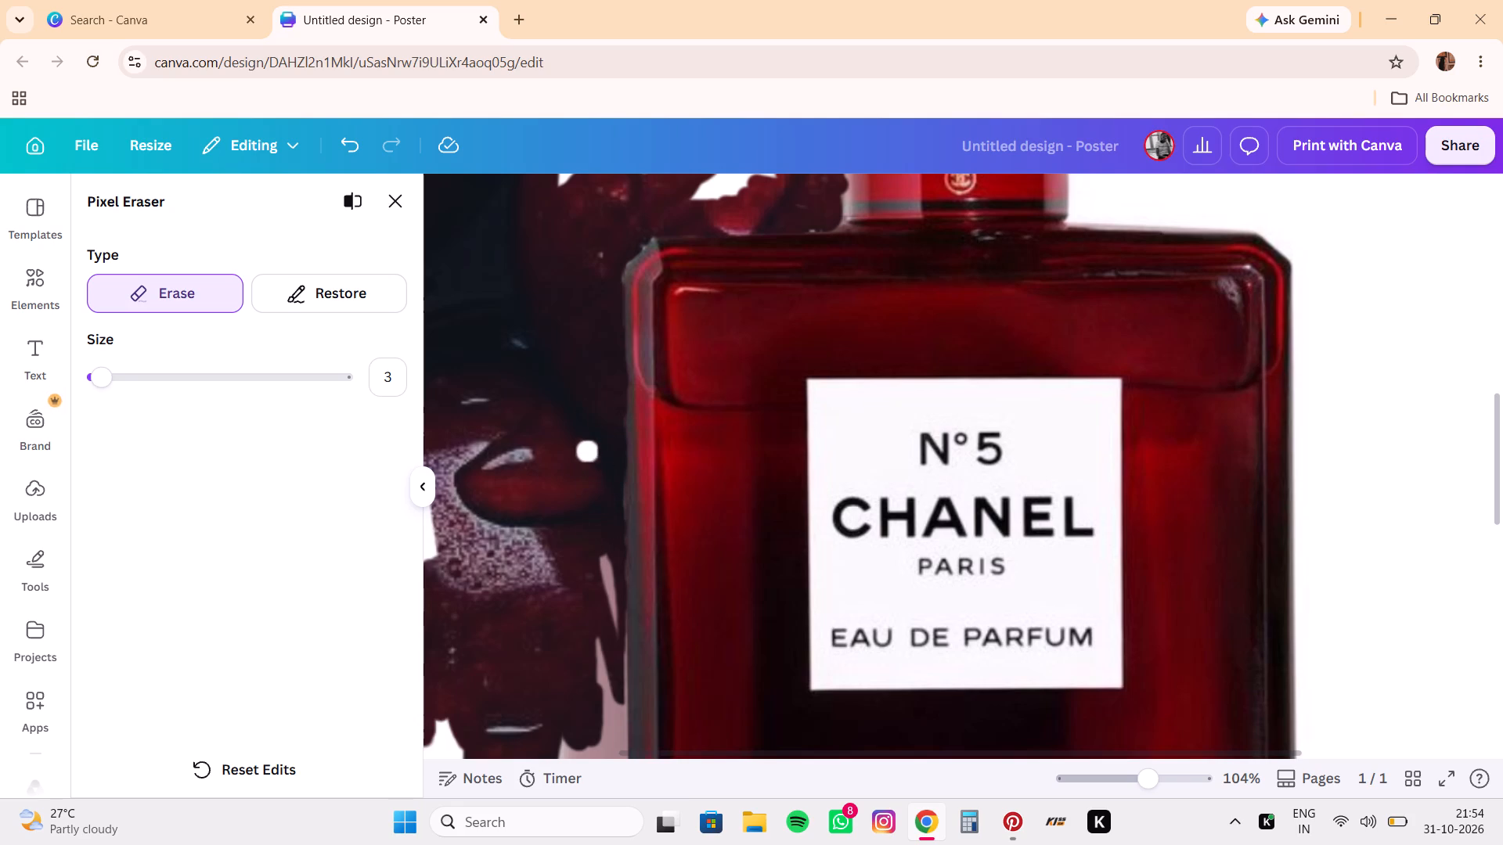
{"action": "left_click_drag", "start_coordinate": [589, 419], "coordinate": [618, 398]}
{"action": "left_click_drag", "start_coordinate": [618, 398], "coordinate": [618, 476]}
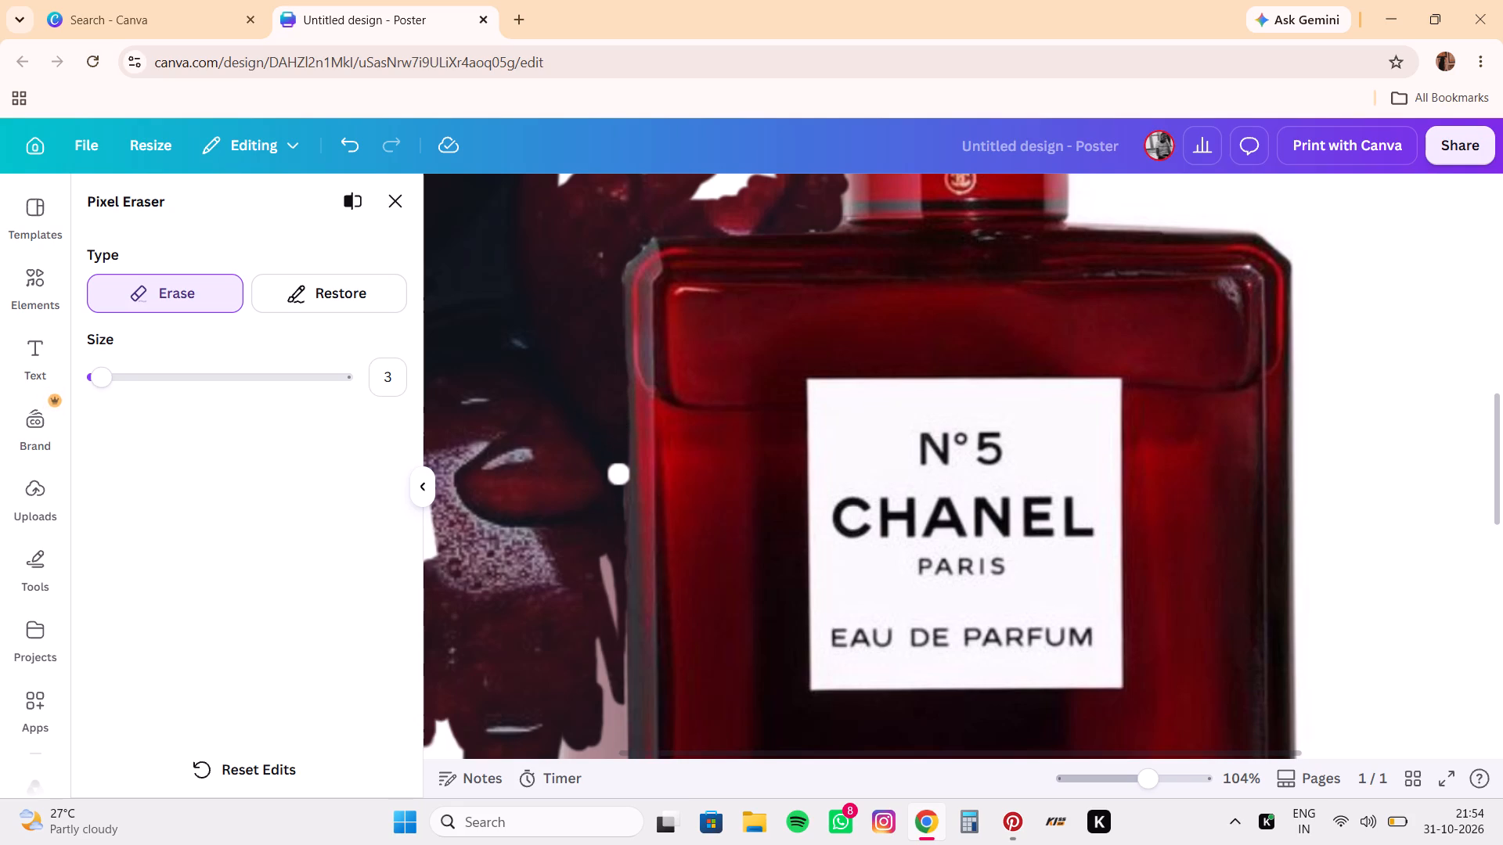
{"action": "left_click_drag", "start_coordinate": [618, 476], "coordinate": [615, 545]}
{"action": "left_click_drag", "start_coordinate": [615, 545], "coordinate": [594, 520]}
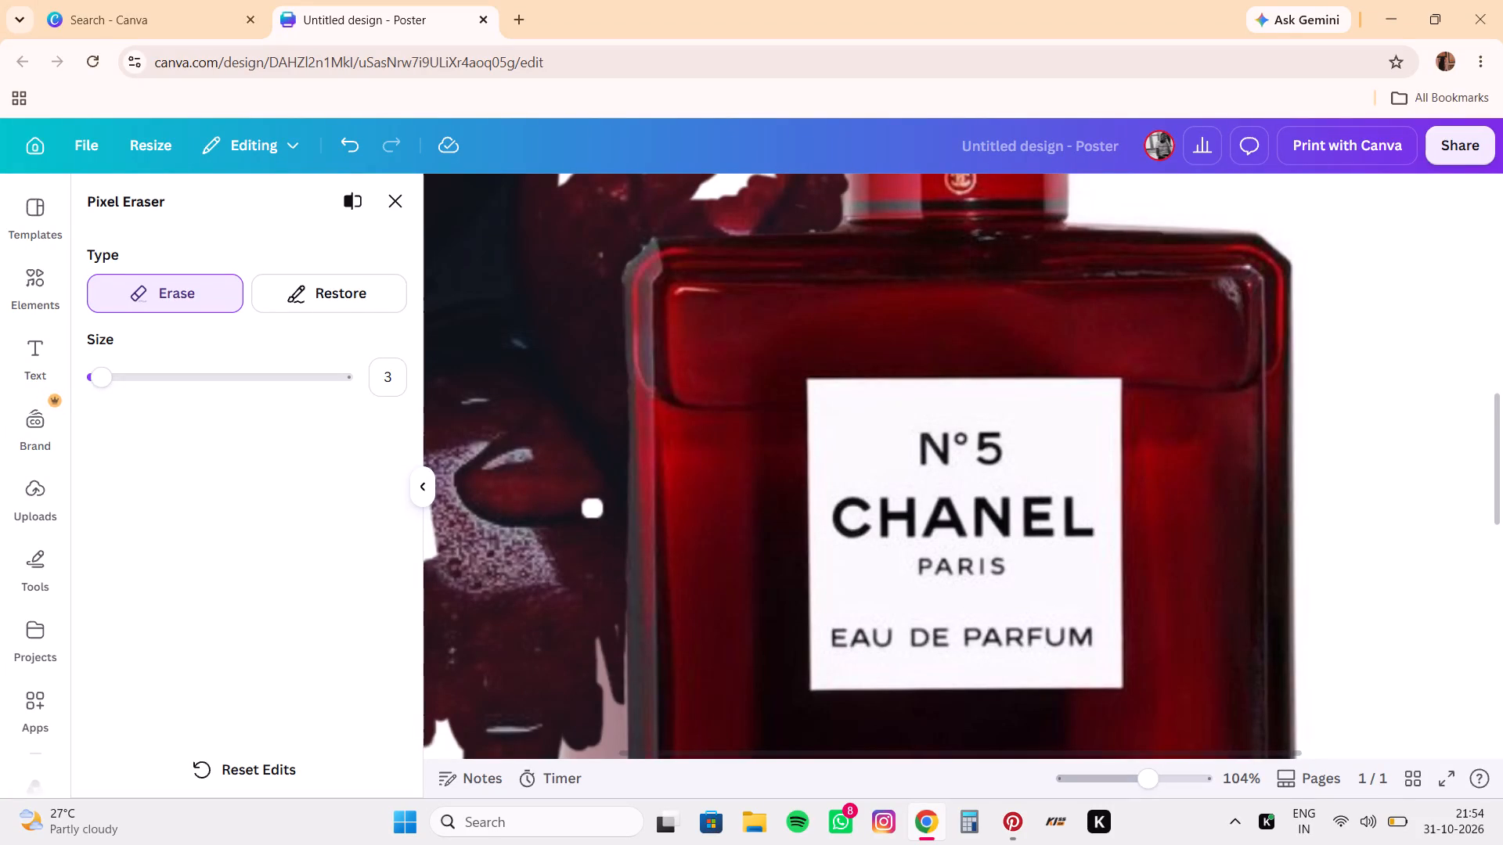
{"action": "left_click_drag", "start_coordinate": [594, 520], "coordinate": [525, 539]}
Erase the pinkish background along the bottle's left edge from the EAU DE PARFUM line to a little below the label.
{"action": "scroll", "coordinate": [530, 559], "scroll_direction": "down", "scroll_amount": 2}
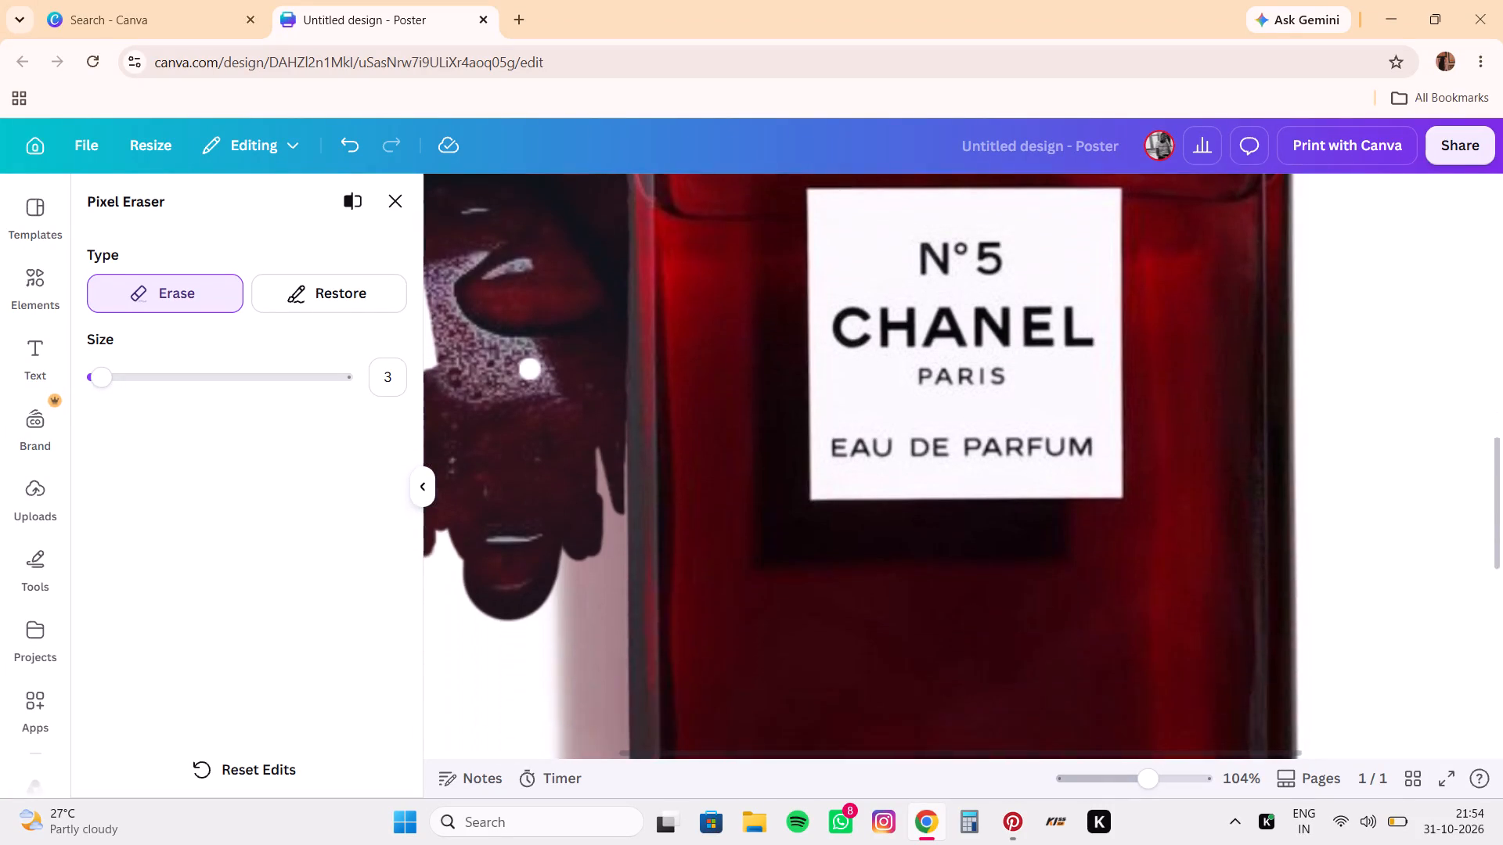
{"action": "scroll", "coordinate": [530, 559], "scroll_direction": "down", "scroll_amount": 3}
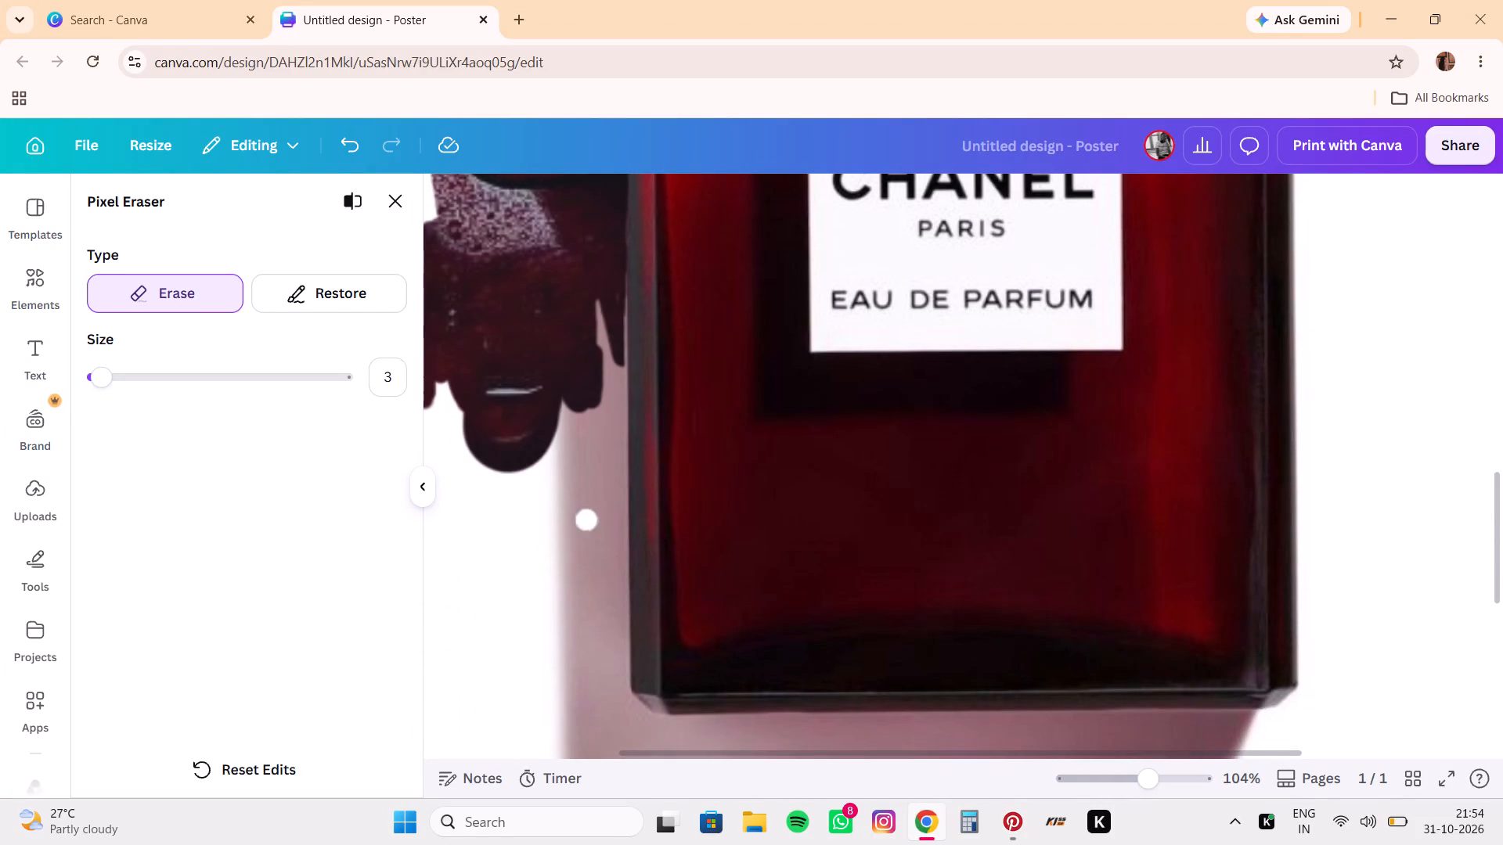
{"action": "left_click_drag", "start_coordinate": [599, 306], "coordinate": [617, 281]}
{"action": "left_click_drag", "start_coordinate": [617, 281], "coordinate": [627, 416]}
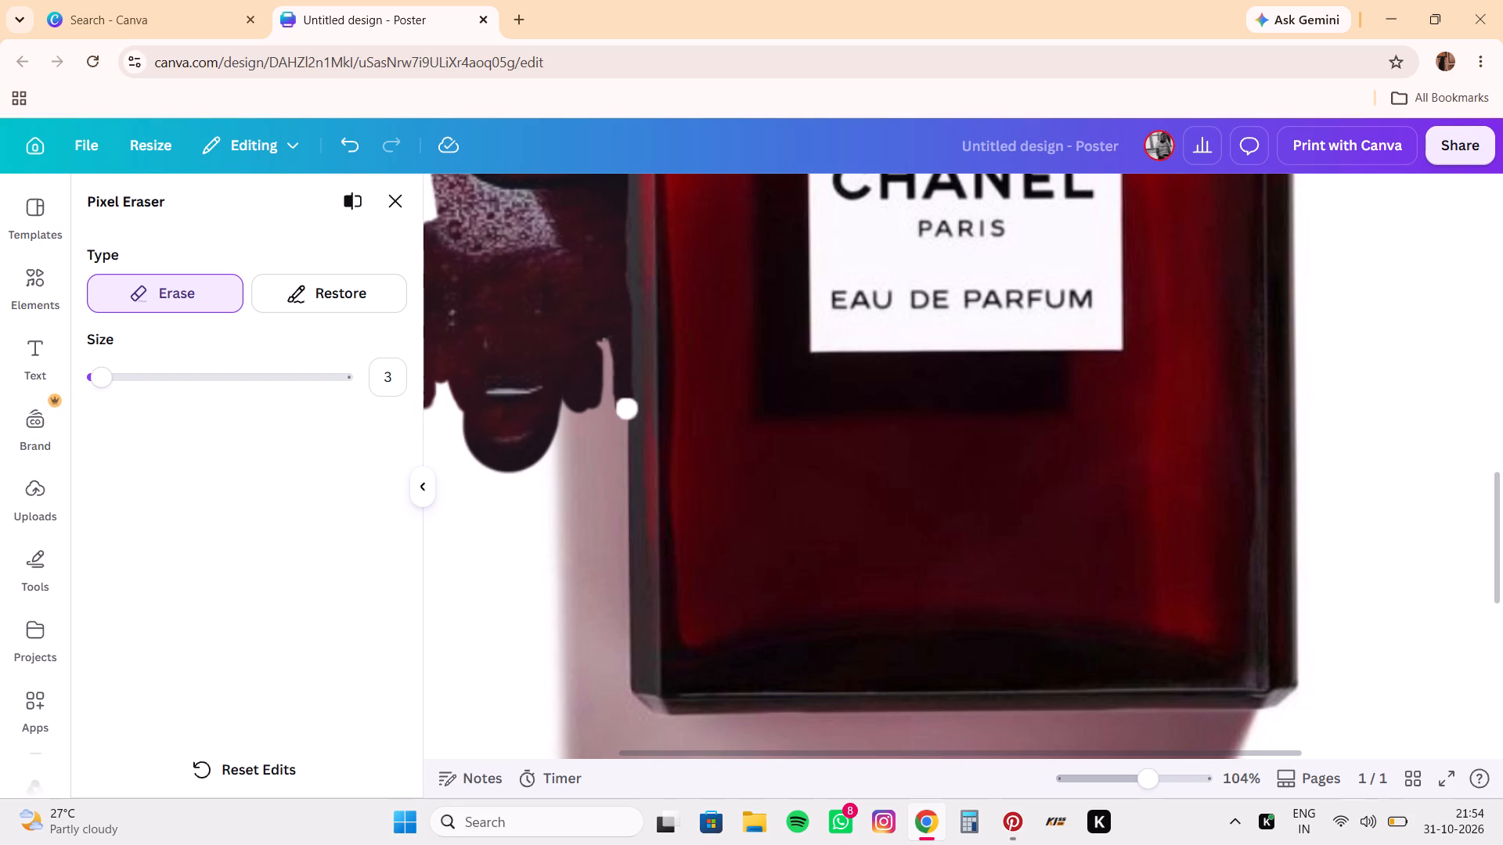
{"action": "left_click_drag", "start_coordinate": [627, 416], "coordinate": [625, 466]}
Restore the bottle's dark left edge beside and just below the lower part of the label with the Restore brush at size 3.
{"action": "left_click", "coordinate": [339, 293]}
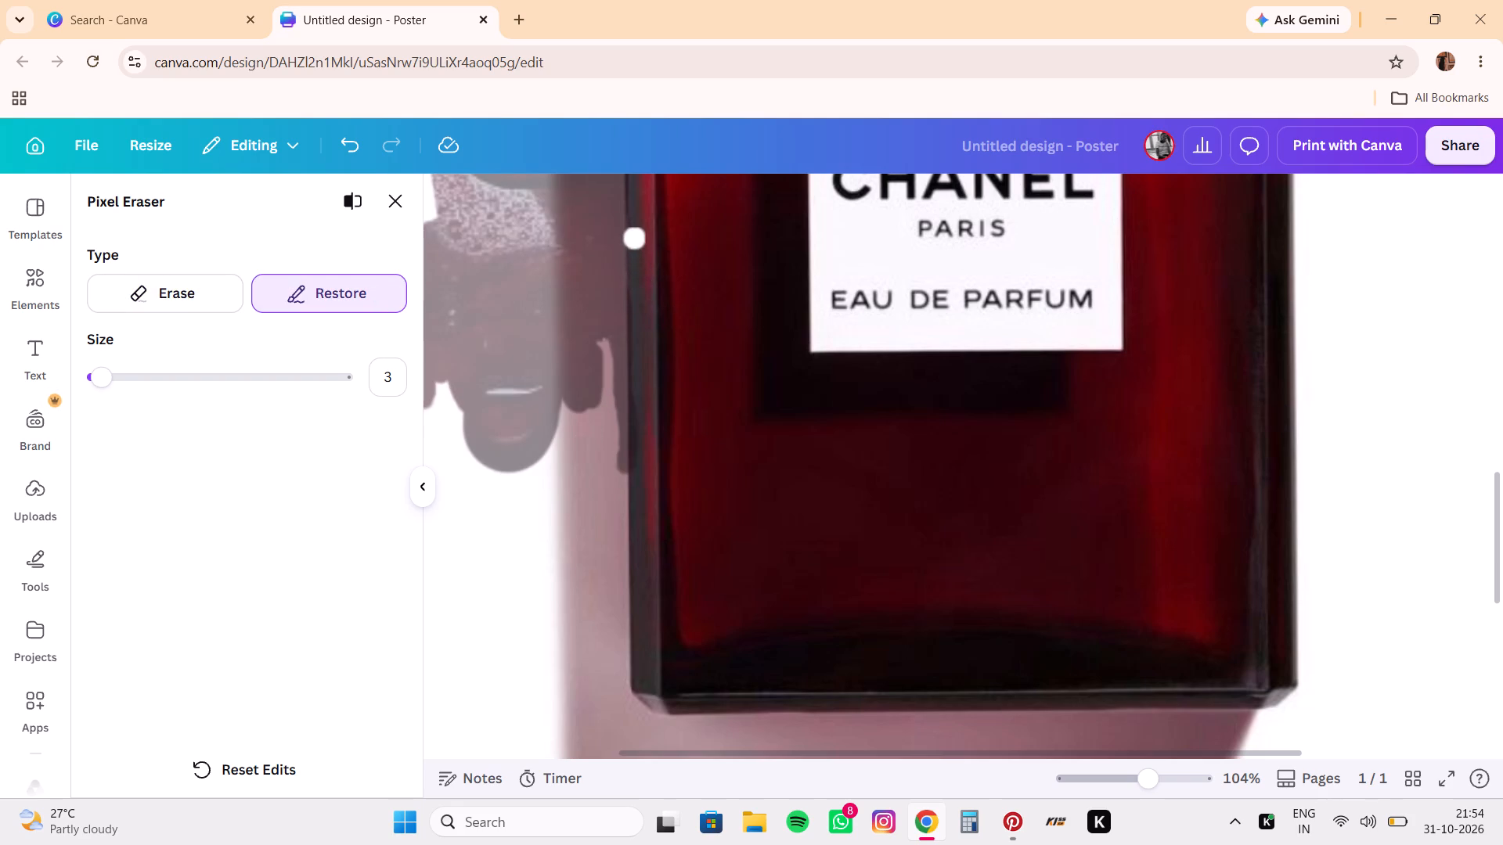
{"action": "left_click_drag", "start_coordinate": [640, 291], "coordinate": [638, 381]}
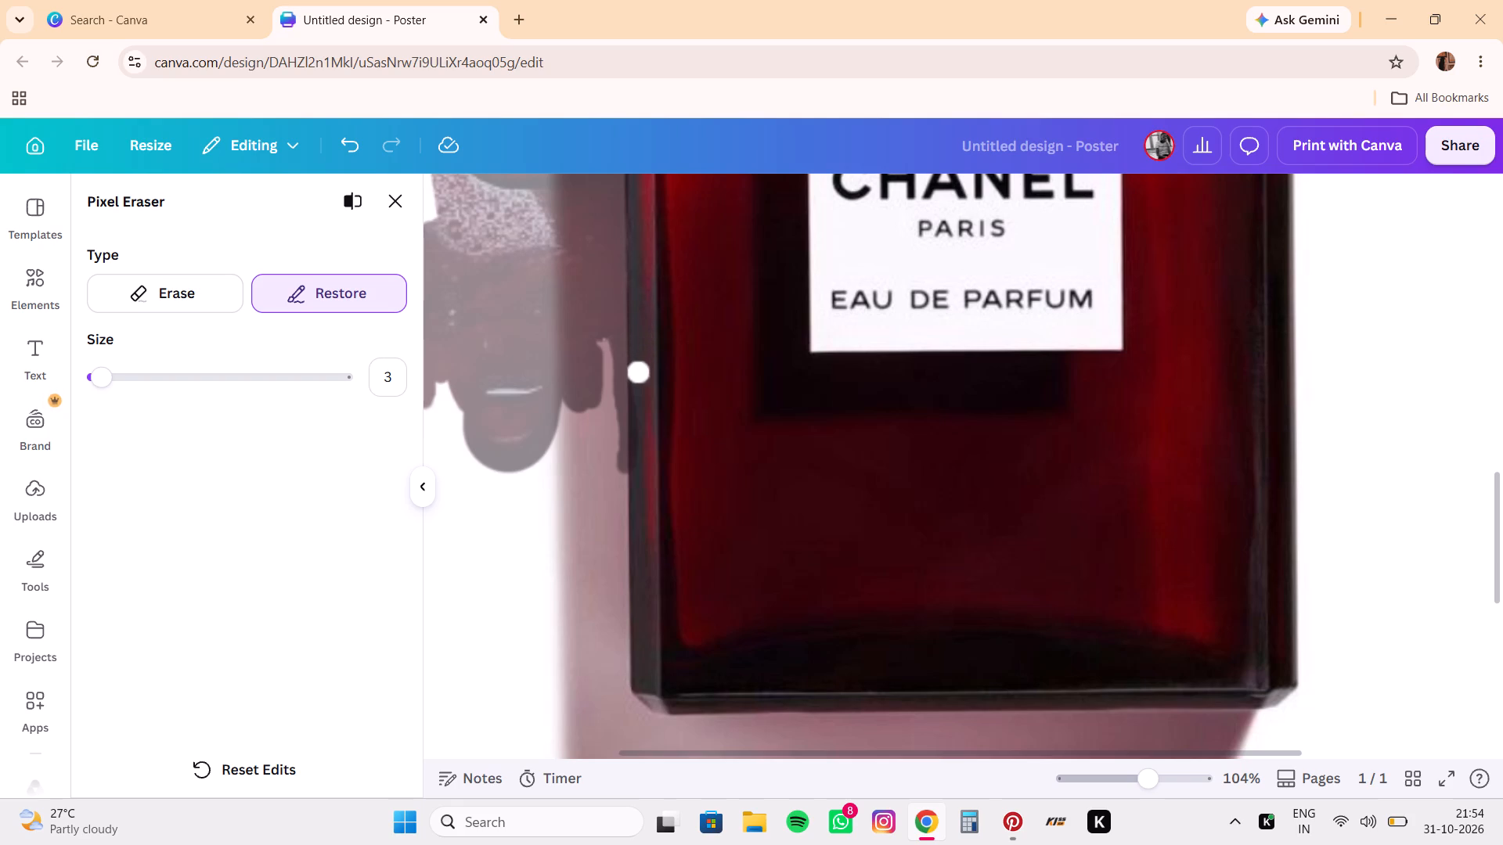
{"action": "left_click_drag", "start_coordinate": [638, 381], "coordinate": [639, 433]}
{"action": "left_click_drag", "start_coordinate": [639, 433], "coordinate": [645, 250]}
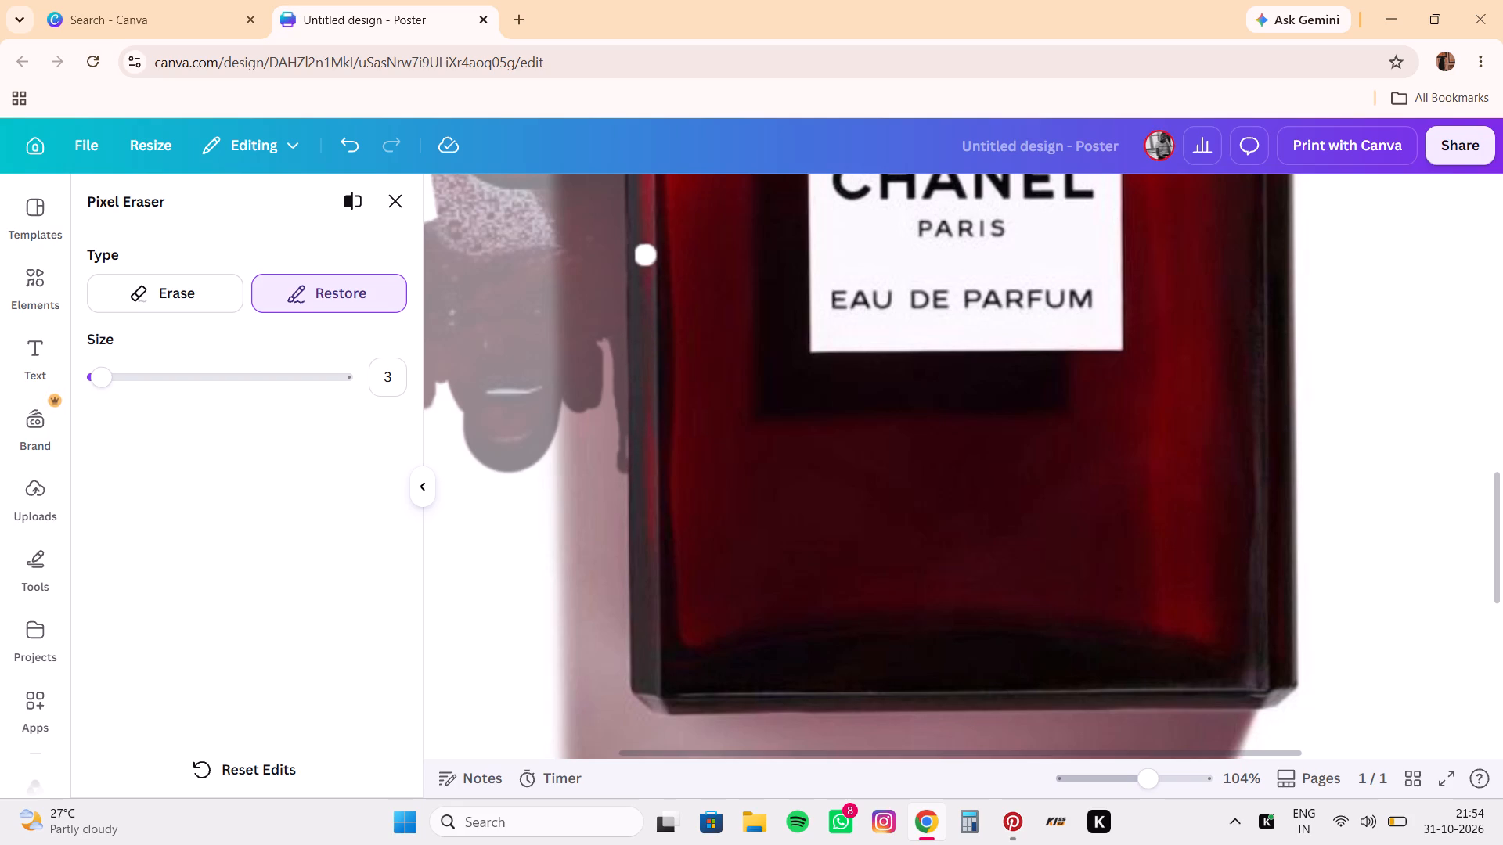
{"action": "left_click_drag", "start_coordinate": [645, 250], "coordinate": [637, 209]}
{"action": "left_click_drag", "start_coordinate": [637, 209], "coordinate": [637, 225]}
{"action": "left_click_drag", "start_coordinate": [637, 225], "coordinate": [642, 182]}
{"action": "left_click_drag", "start_coordinate": [642, 182], "coordinate": [644, 188]}
Erase the pinkish background along the bottle's left edge from just below the label down to the bottom-left corner with the Erase brush at size 3.
{"action": "left_click", "coordinate": [220, 299]}
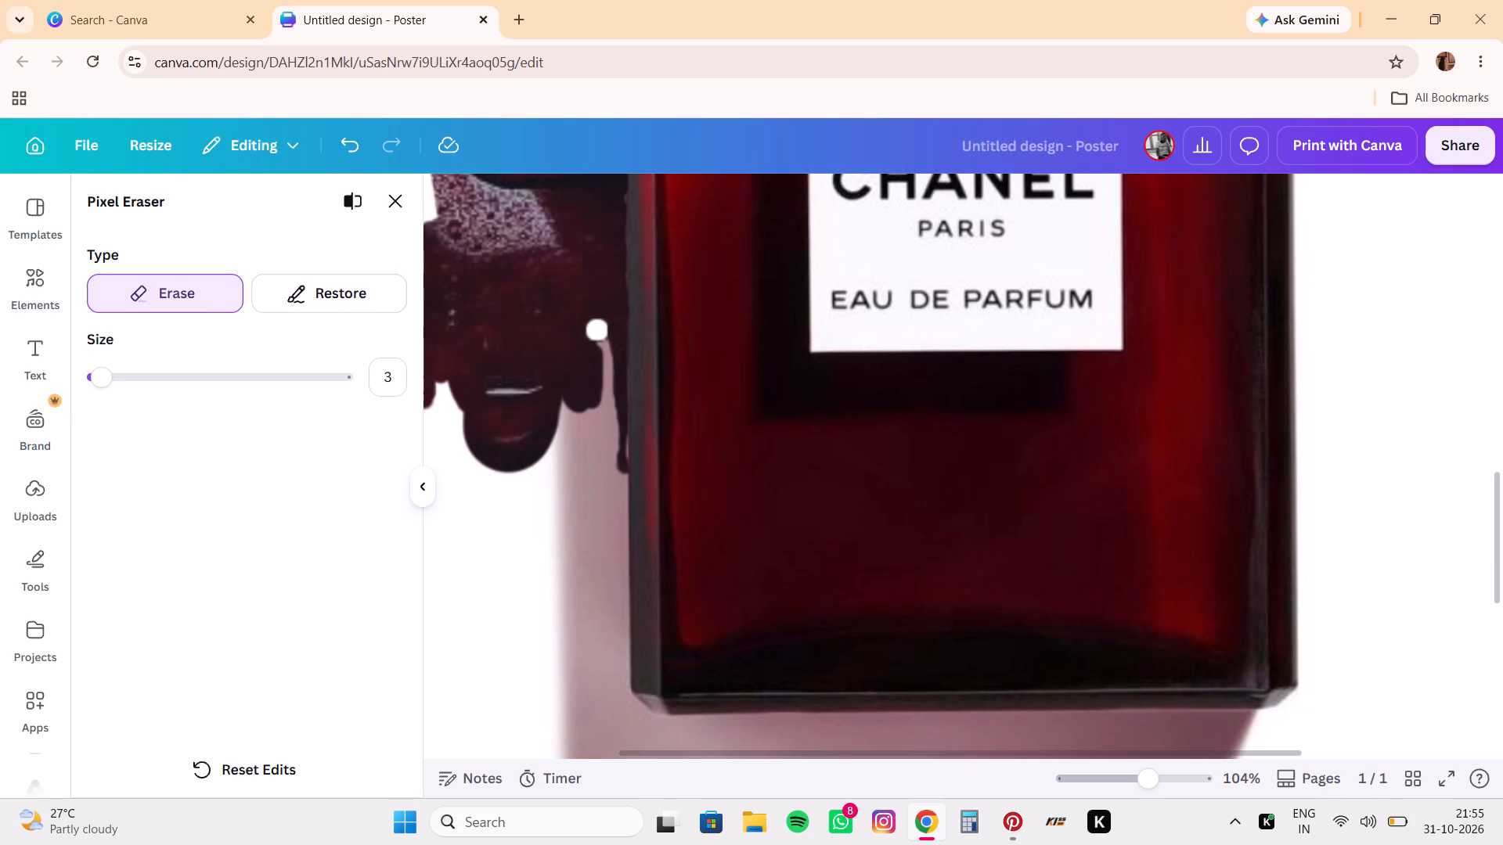
{"action": "left_click_drag", "start_coordinate": [603, 343], "coordinate": [600, 383]}
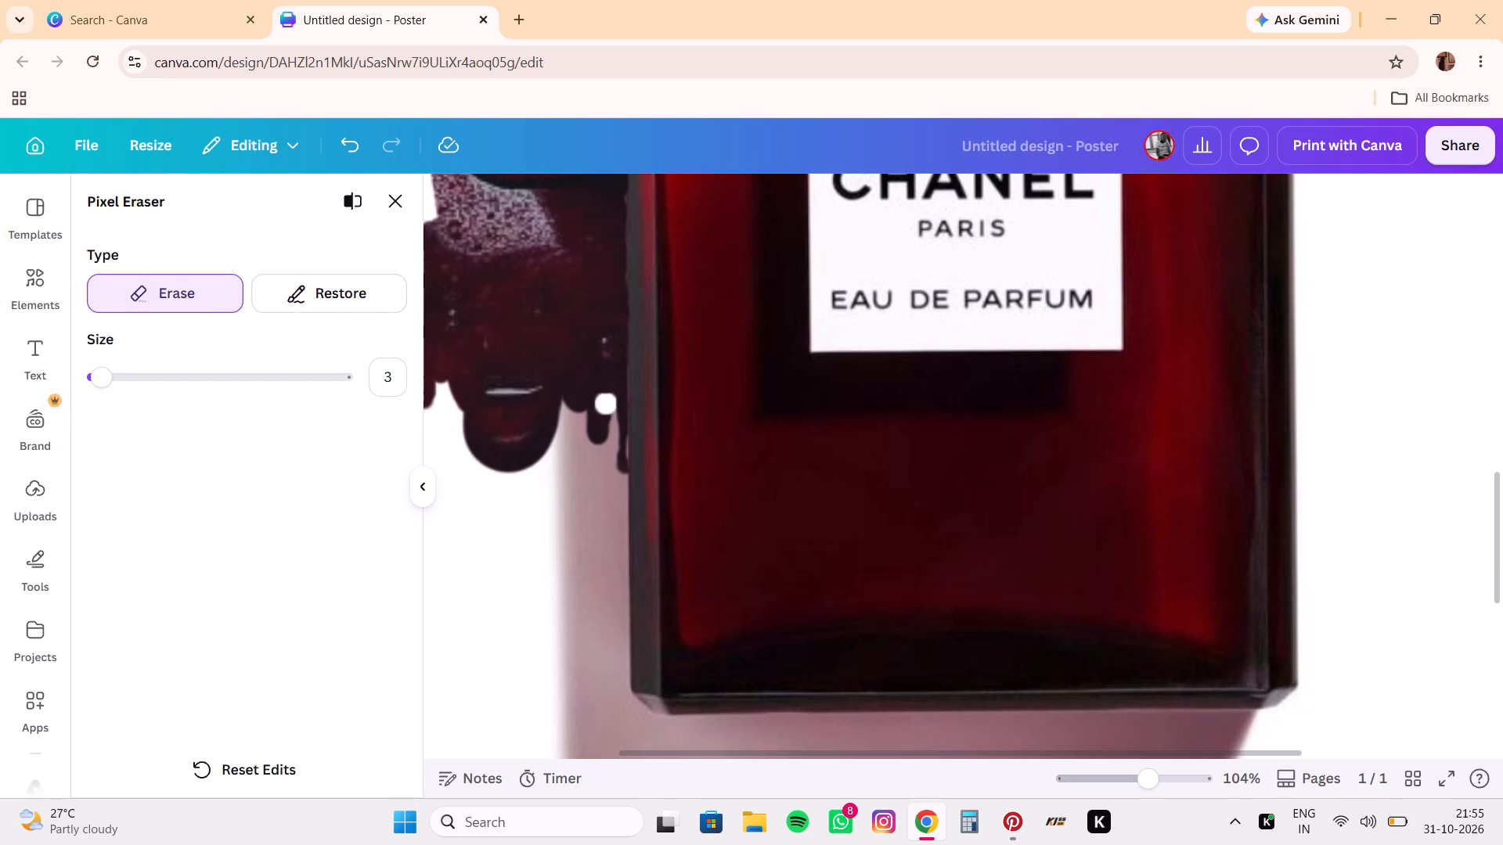
{"action": "left_click_drag", "start_coordinate": [600, 383], "coordinate": [611, 407]}
{"action": "left_click_drag", "start_coordinate": [611, 407], "coordinate": [617, 431]}
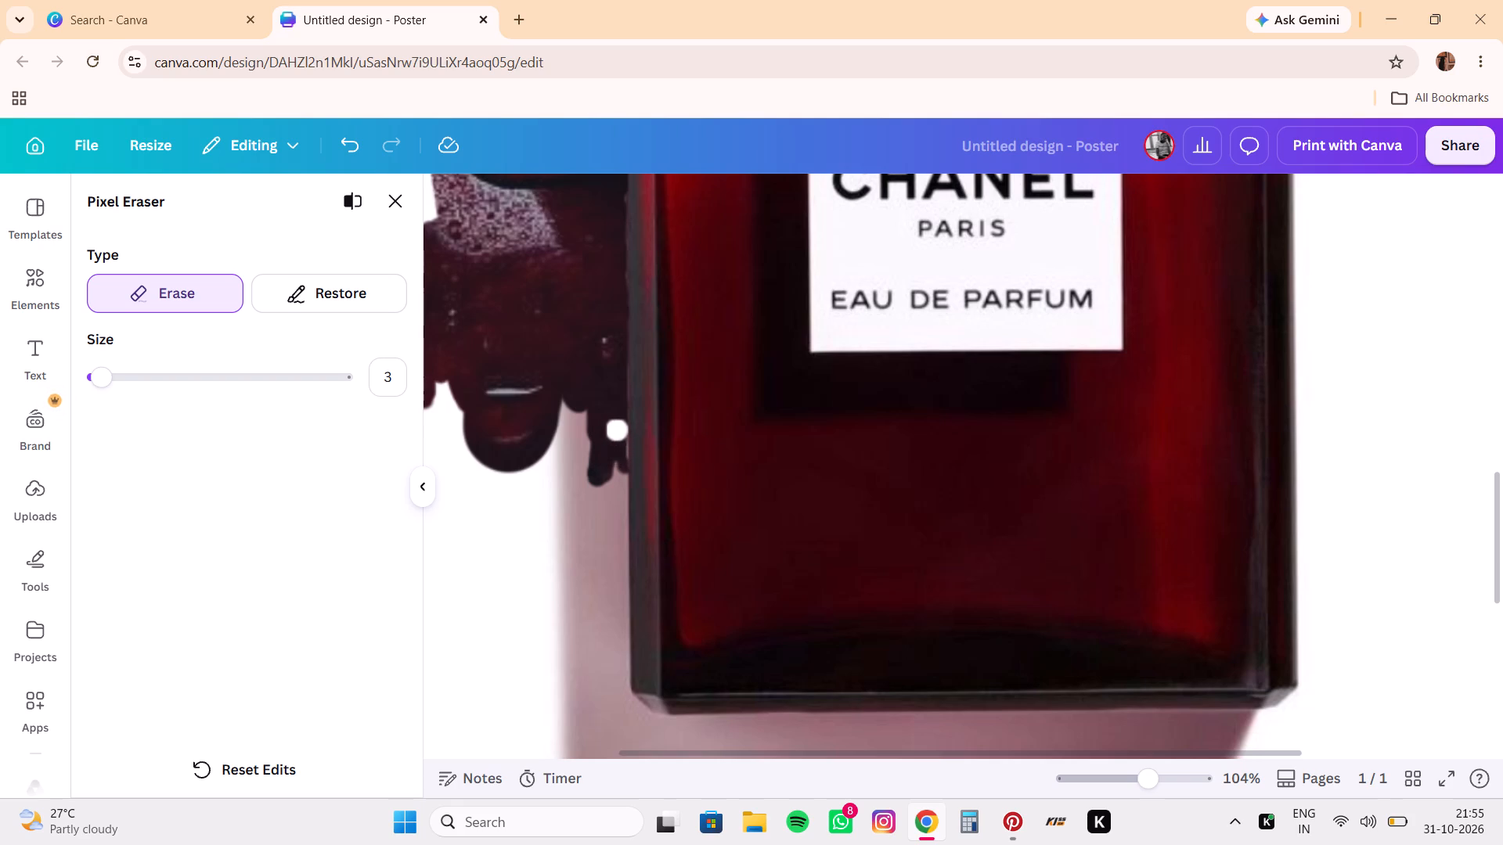
{"action": "left_click_drag", "start_coordinate": [617, 431], "coordinate": [618, 490]}
{"action": "left_click_drag", "start_coordinate": [618, 490], "coordinate": [618, 521]}
{"action": "scroll", "coordinate": [625, 548], "scroll_direction": "down", "scroll_amount": 1}
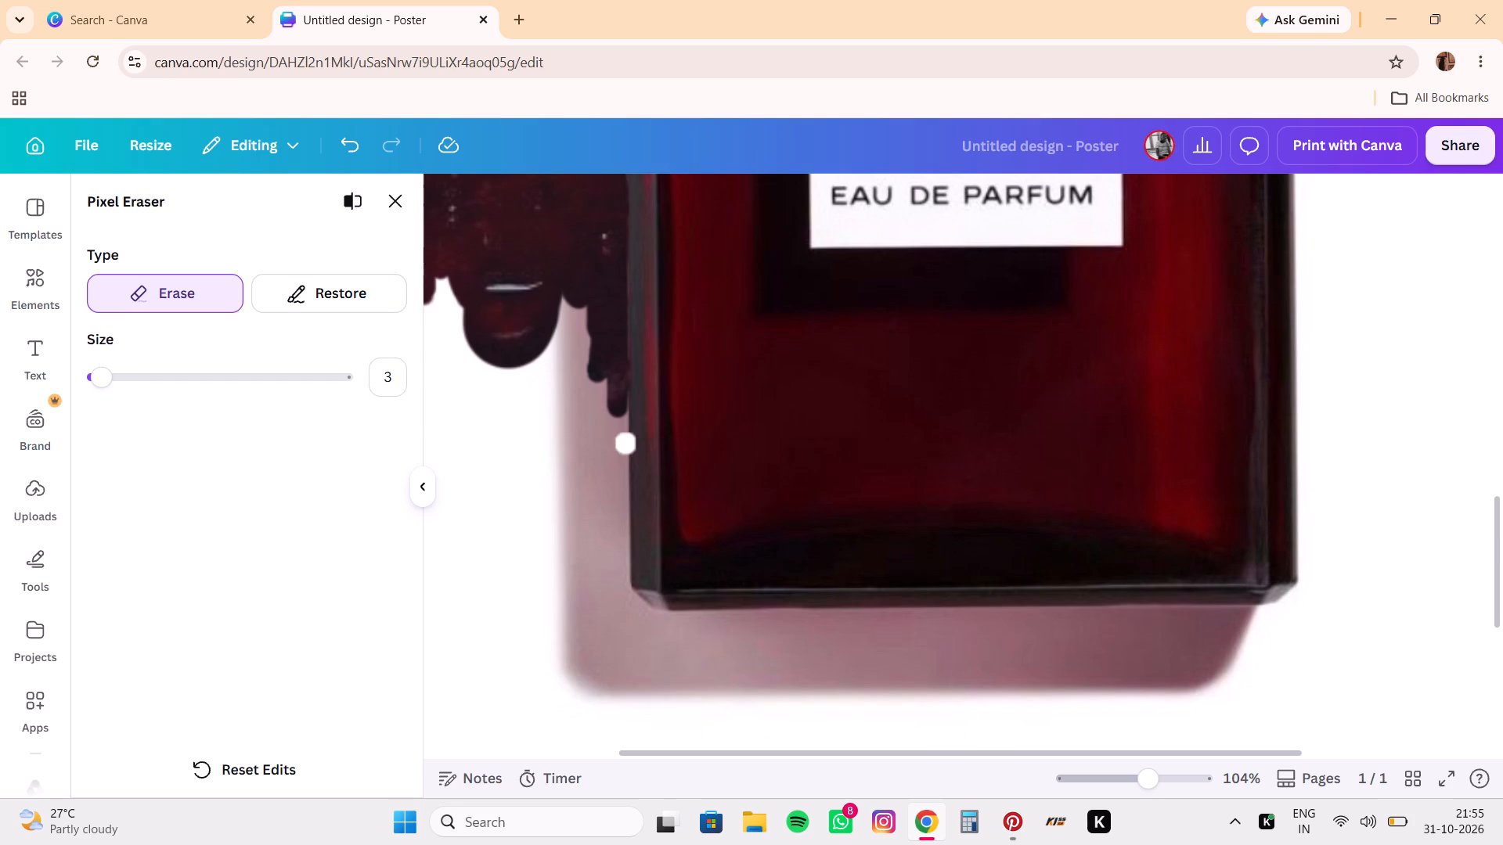
{"action": "left_click_drag", "start_coordinate": [616, 397], "coordinate": [611, 424]}
{"action": "left_click_drag", "start_coordinate": [611, 424], "coordinate": [618, 415]}
{"action": "left_click_drag", "start_coordinate": [618, 415], "coordinate": [622, 437]}
{"action": "left_click_drag", "start_coordinate": [622, 437], "coordinate": [621, 502]}
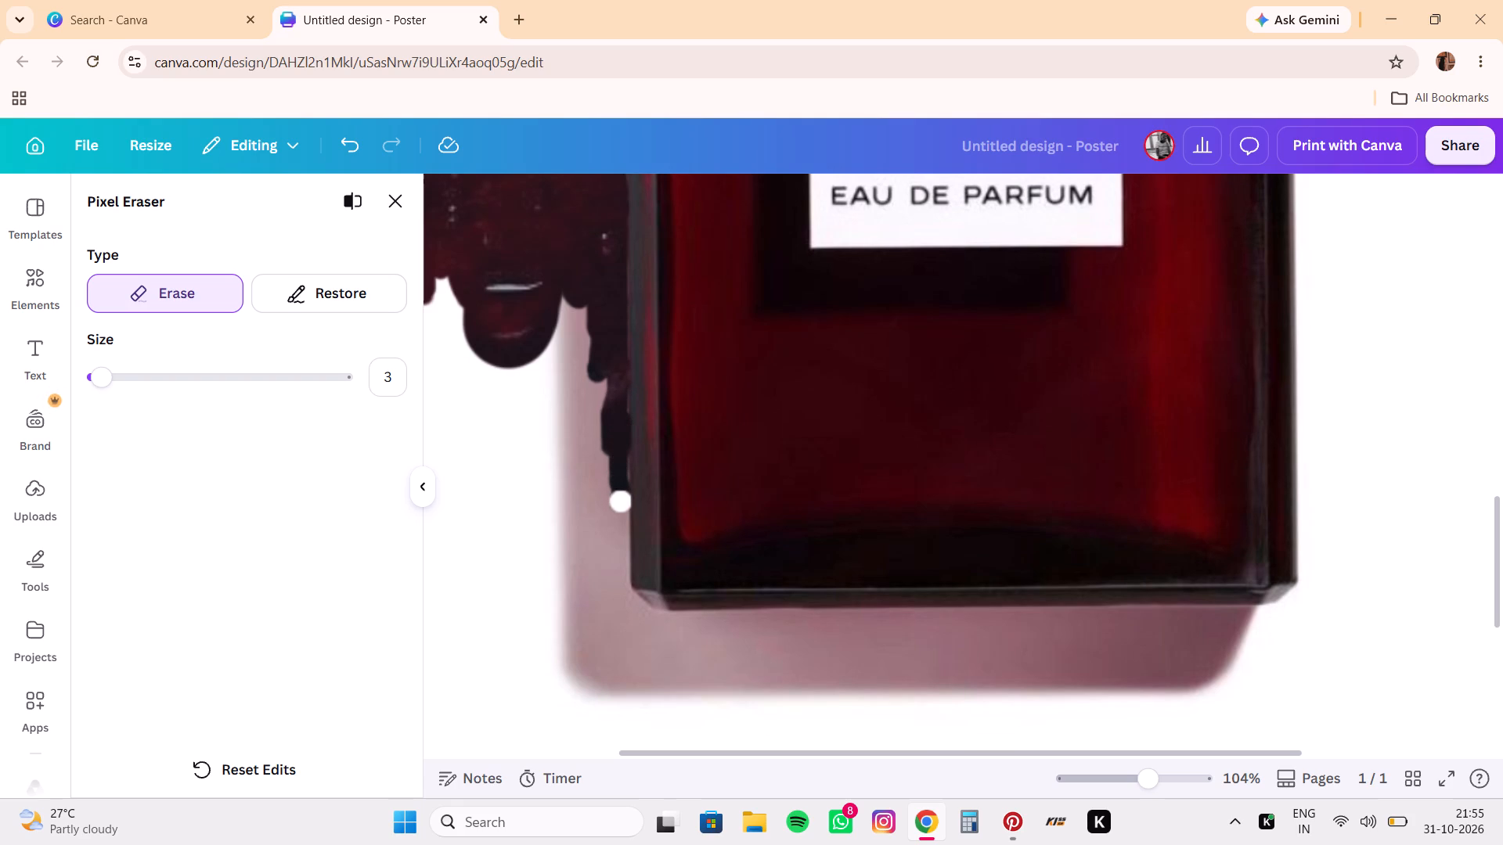
{"action": "left_click_drag", "start_coordinate": [627, 473], "coordinate": [617, 528]}
{"action": "left_click_drag", "start_coordinate": [617, 528], "coordinate": [622, 580]}
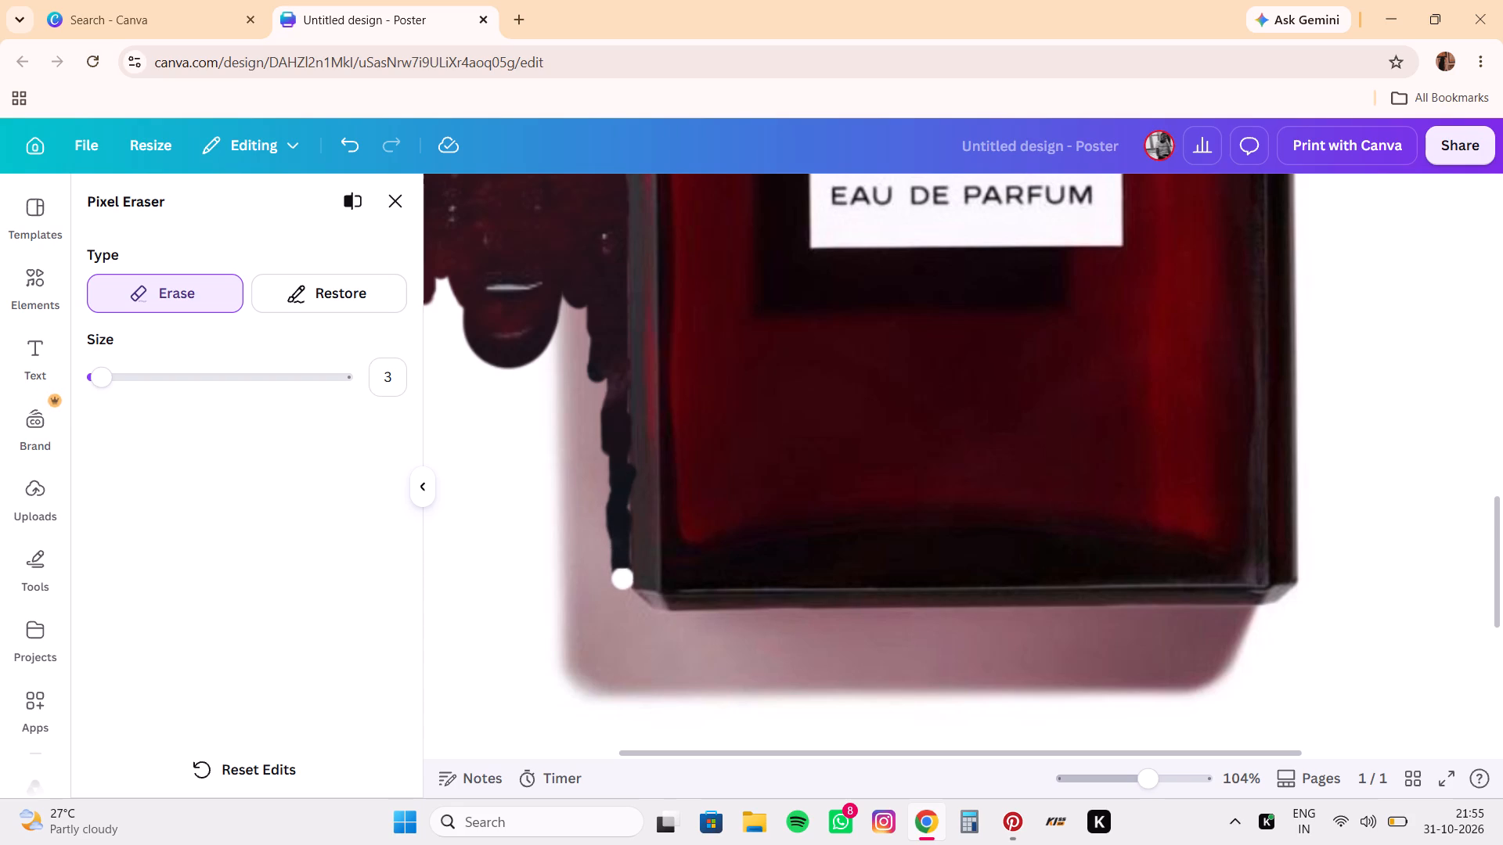
Erase the background around the bottle's bottom-left corner and along about the first third of its bottom edge.
{"action": "left_click_drag", "start_coordinate": [622, 580], "coordinate": [651, 611]}
{"action": "left_click_drag", "start_coordinate": [651, 611], "coordinate": [717, 617]}
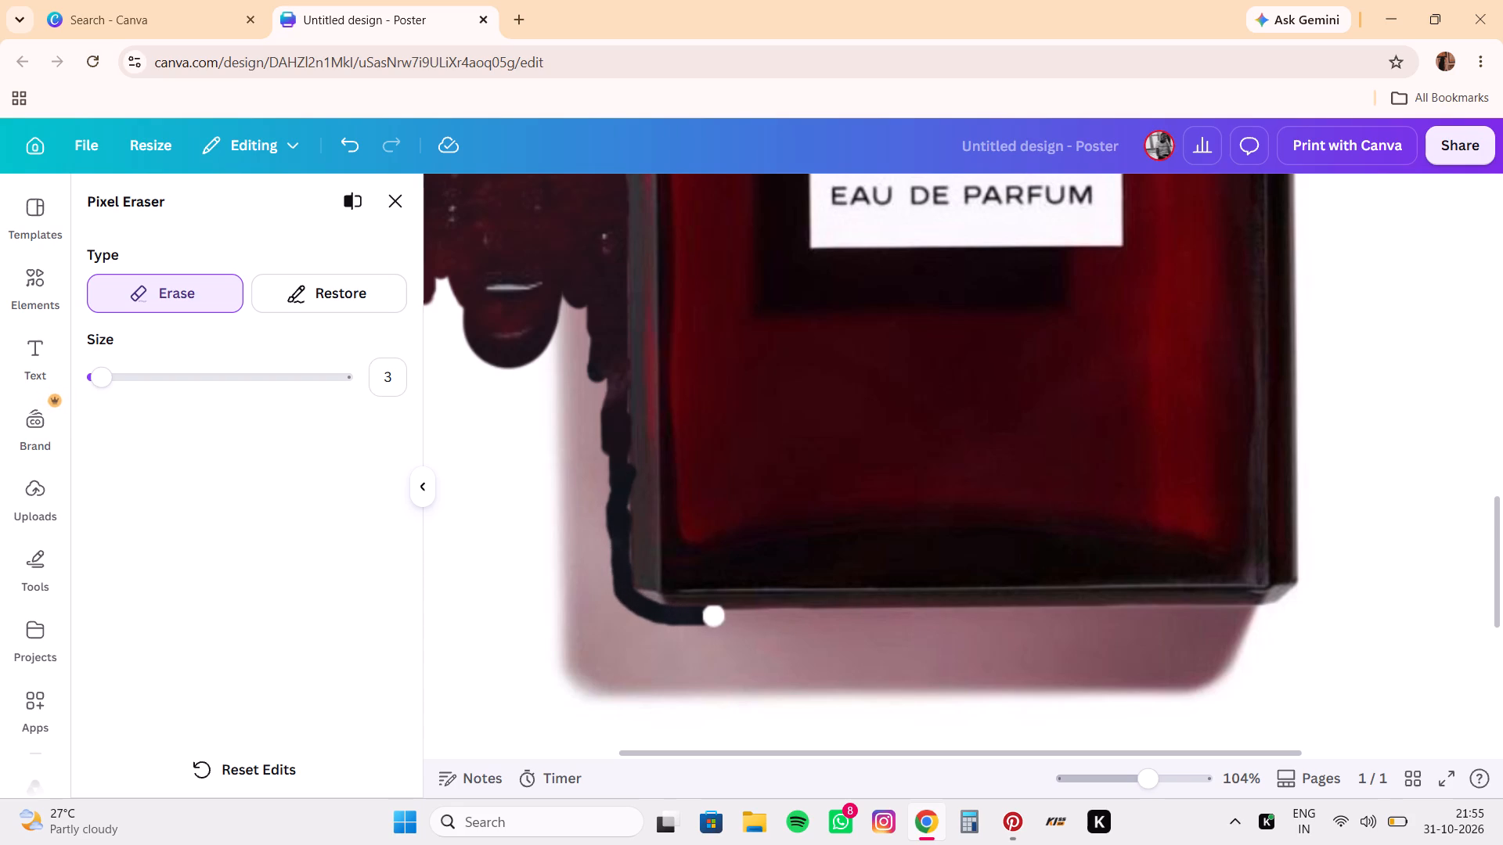
{"action": "left_click_drag", "start_coordinate": [717, 617], "coordinate": [810, 617]}
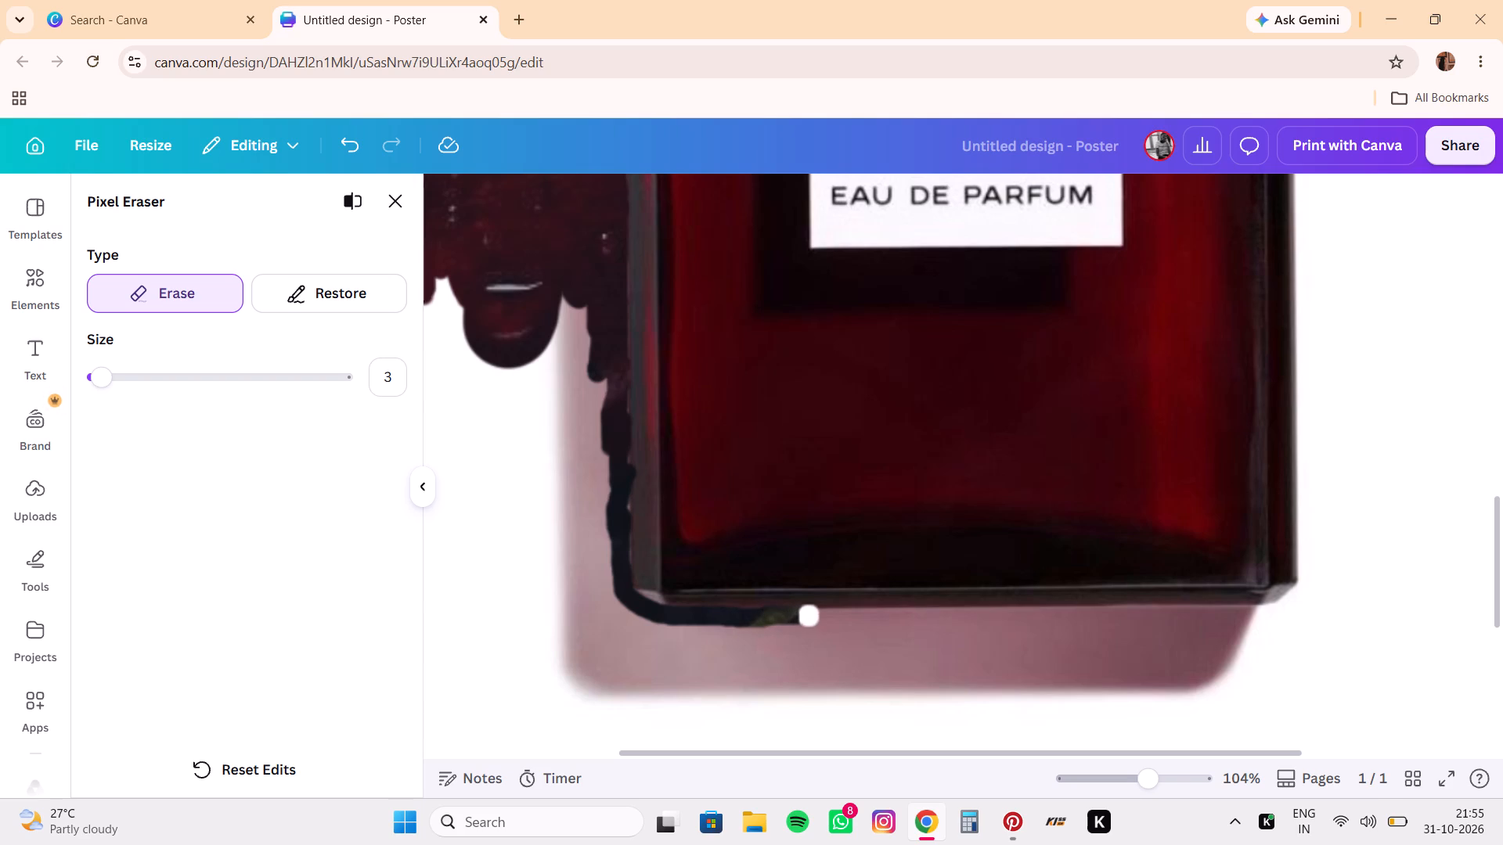
{"action": "left_click_drag", "start_coordinate": [810, 617], "coordinate": [865, 617]}
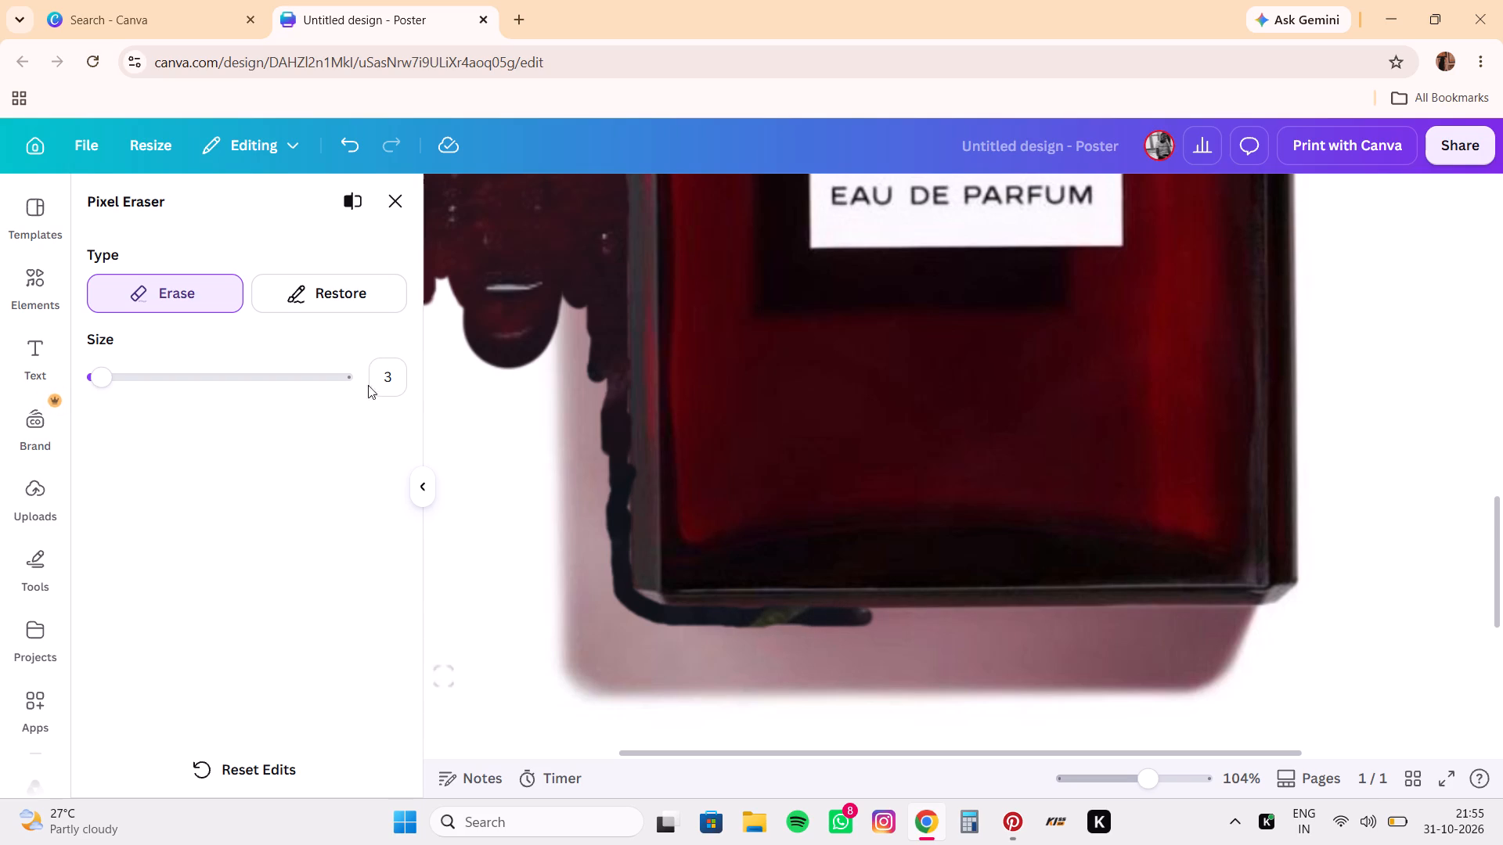
Go over the erased strip beside the lower part of the bottle's left edge to clear leftover background.
{"action": "left_click_drag", "start_coordinate": [622, 382], "coordinate": [623, 511]}
{"action": "left_click_drag", "start_coordinate": [623, 511], "coordinate": [623, 561]}
Extend the erased strip under the bottle's bottom edge from about one third to about three quarters of its width.
{"action": "scroll", "coordinate": [546, 352], "scroll_direction": "left", "scroll_amount": 2}
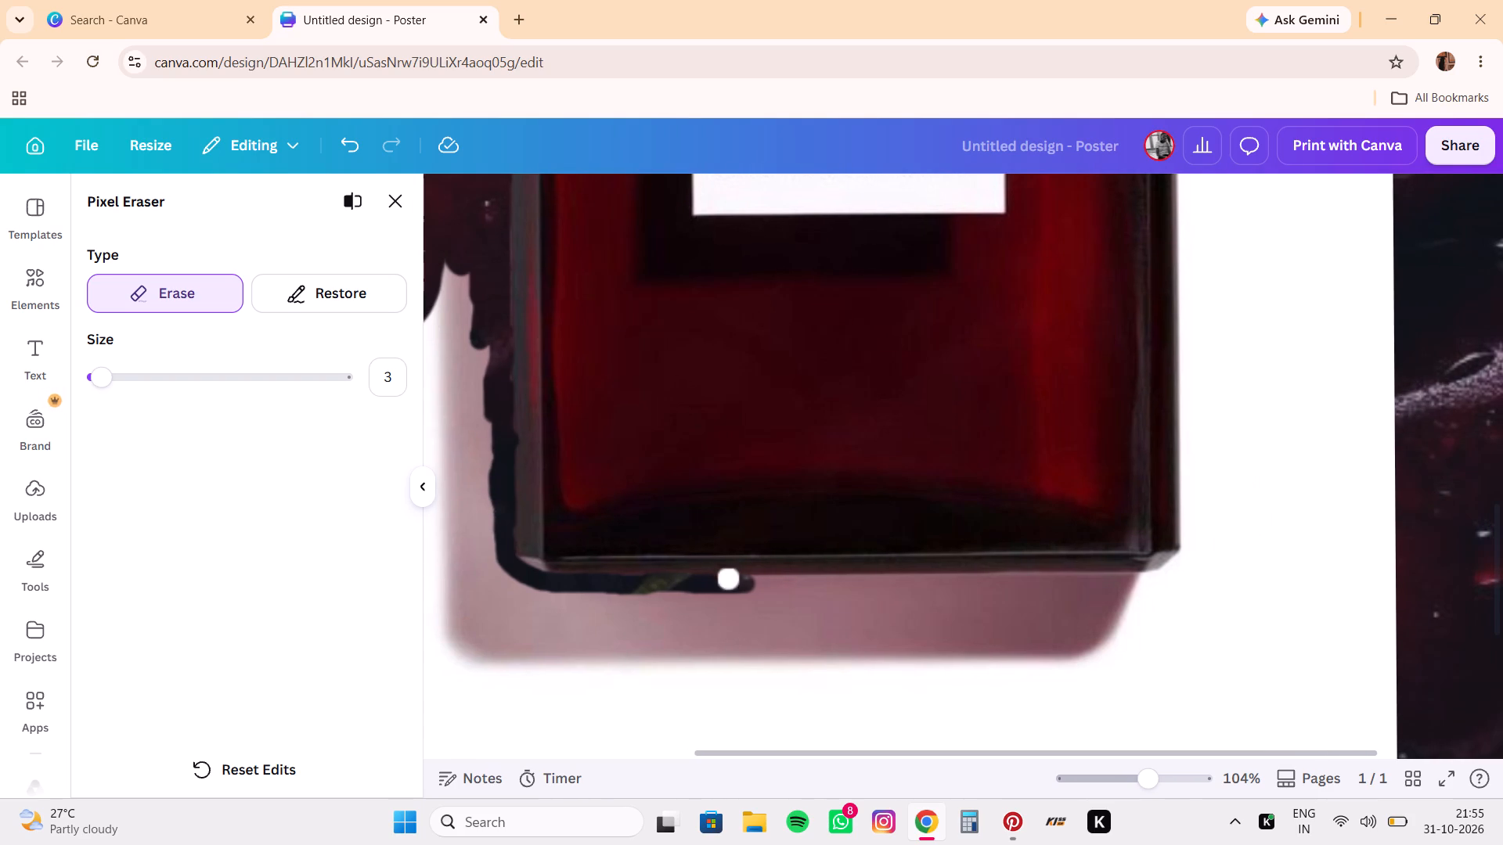
{"action": "left_click_drag", "start_coordinate": [739, 586], "coordinate": [770, 586]}
{"action": "left_click_drag", "start_coordinate": [770, 586], "coordinate": [806, 585]}
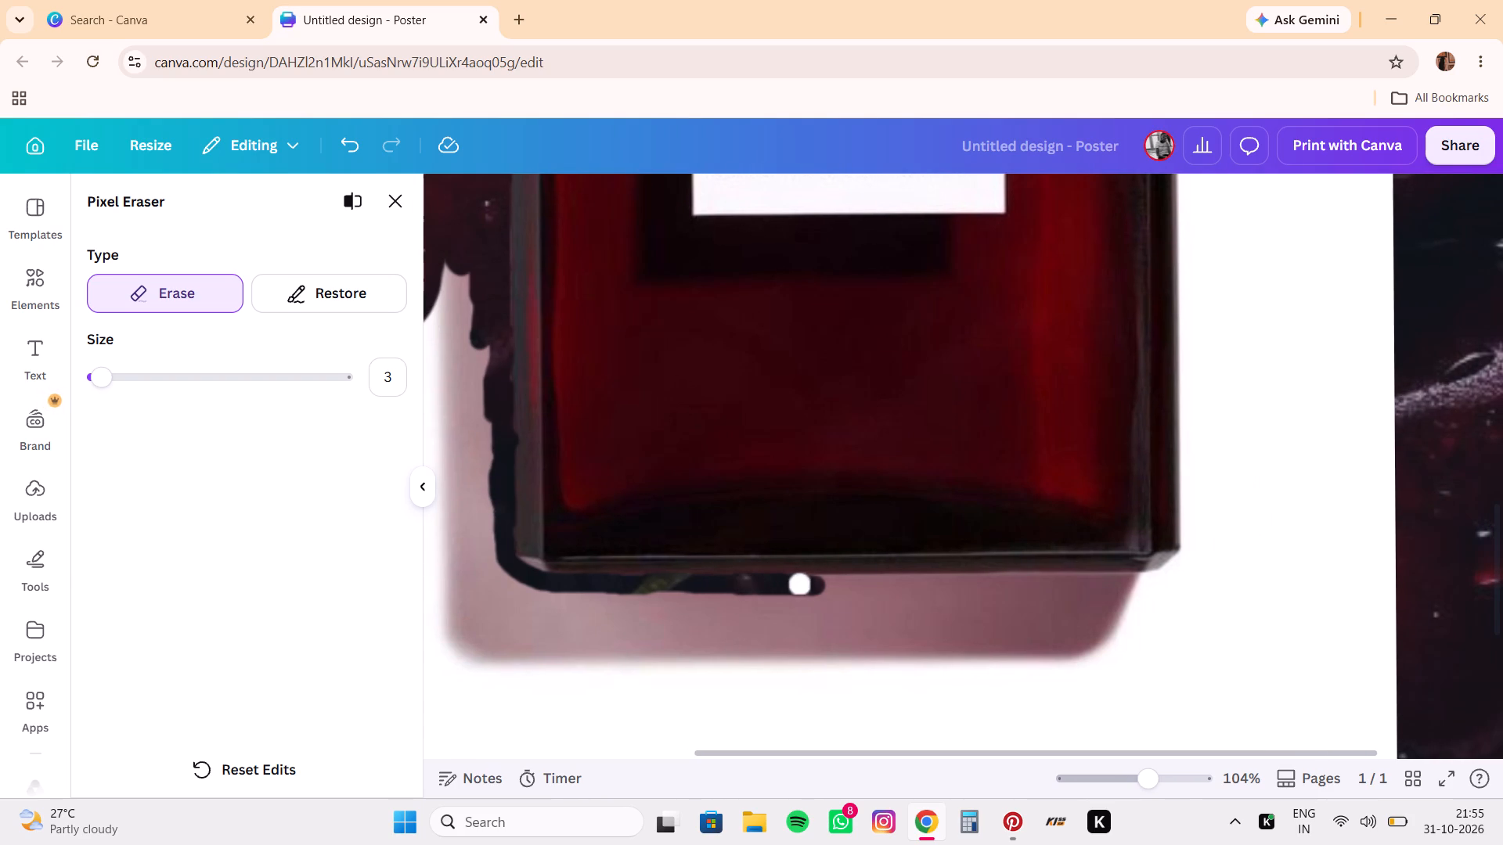
{"action": "left_click_drag", "start_coordinate": [806, 585], "coordinate": [860, 586]}
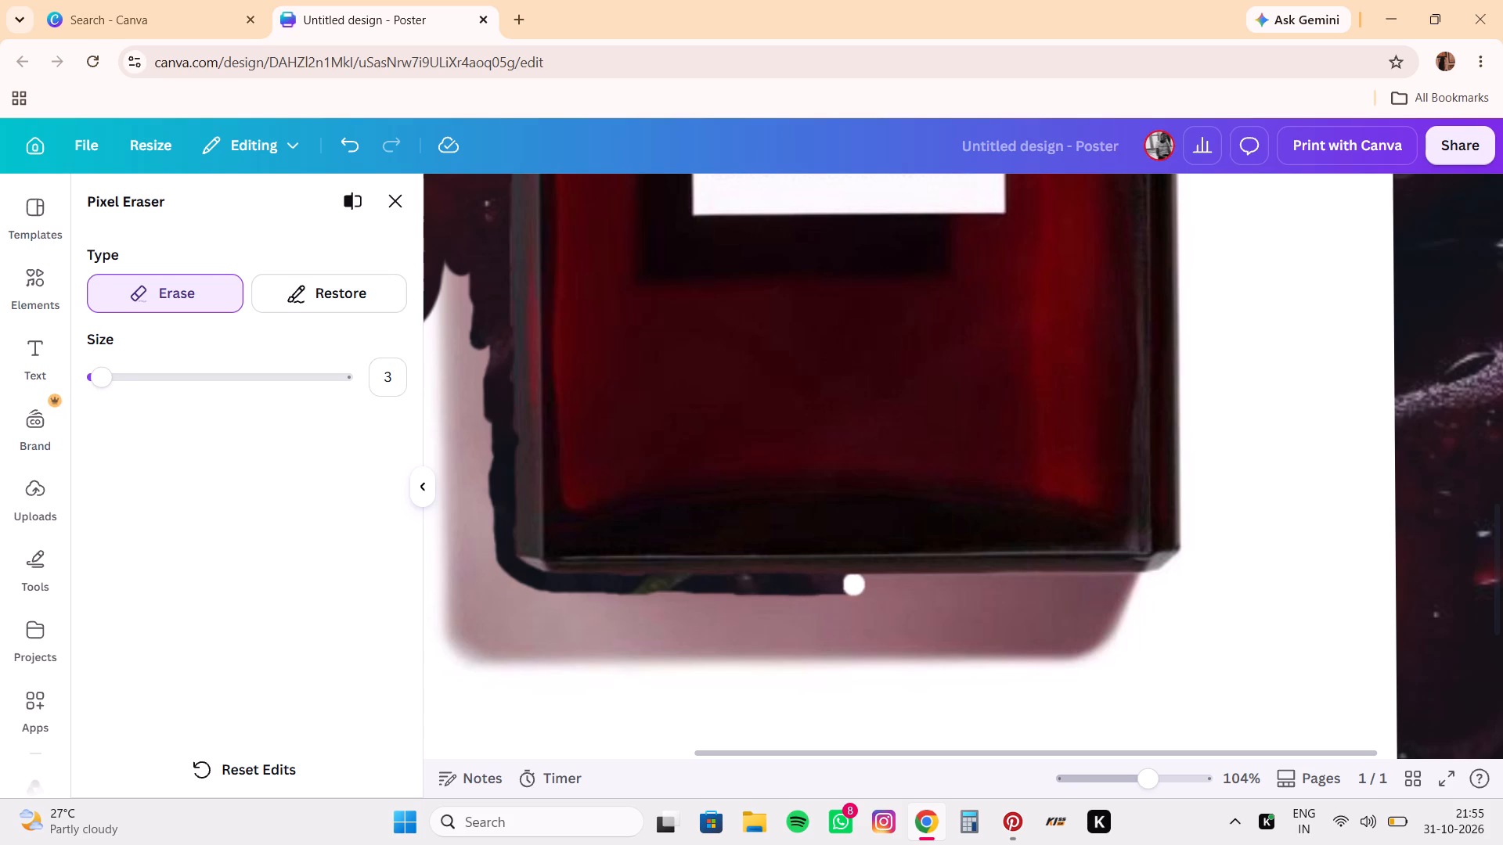
{"action": "left_click_drag", "start_coordinate": [860, 586], "coordinate": [935, 587]}
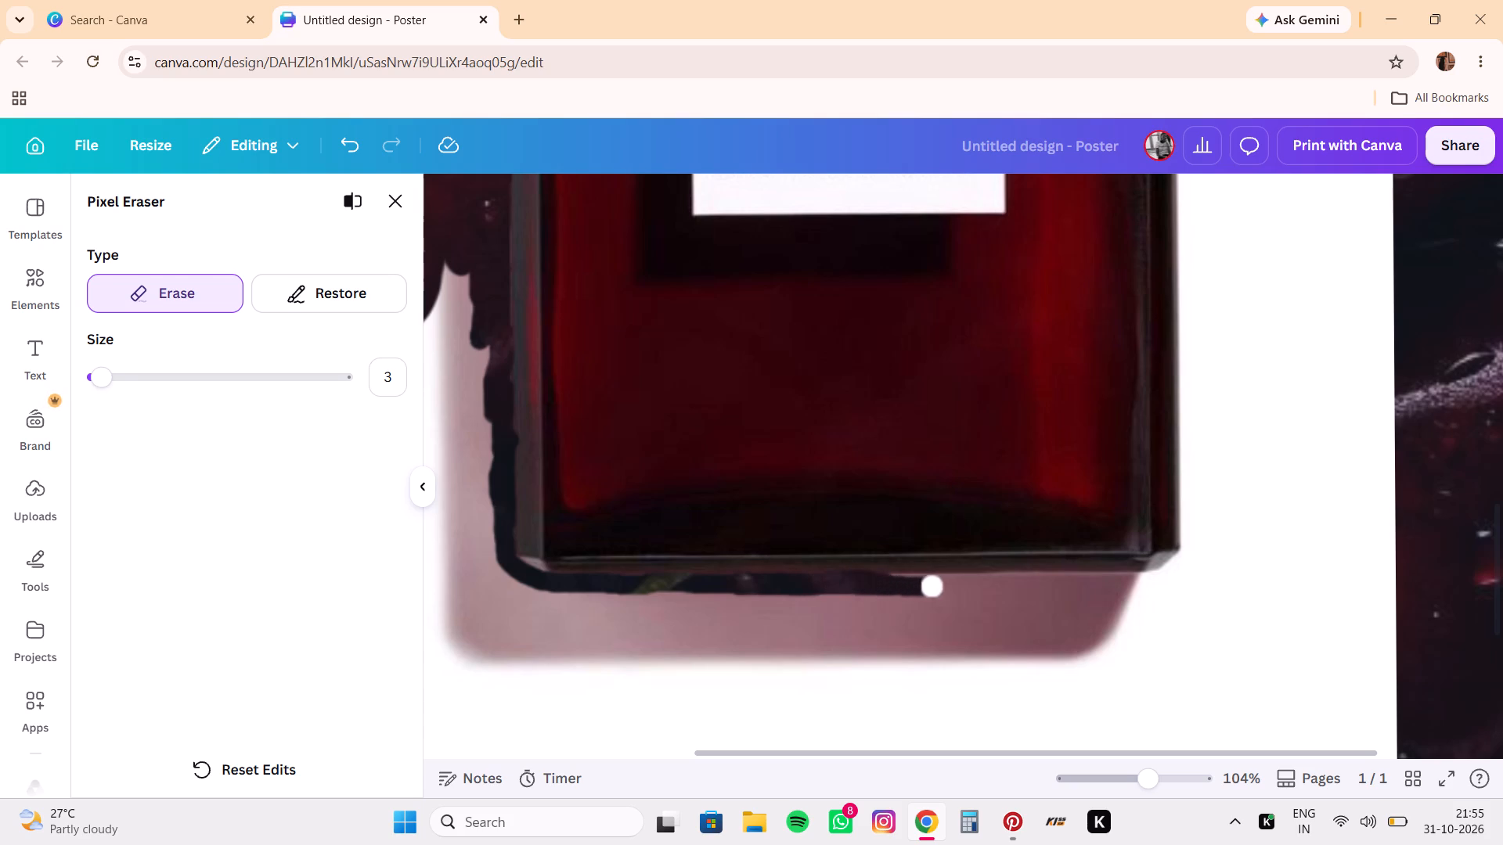
{"action": "left_click_drag", "start_coordinate": [935, 587], "coordinate": [921, 583]}
{"action": "left_click_drag", "start_coordinate": [921, 583], "coordinate": [945, 587]}
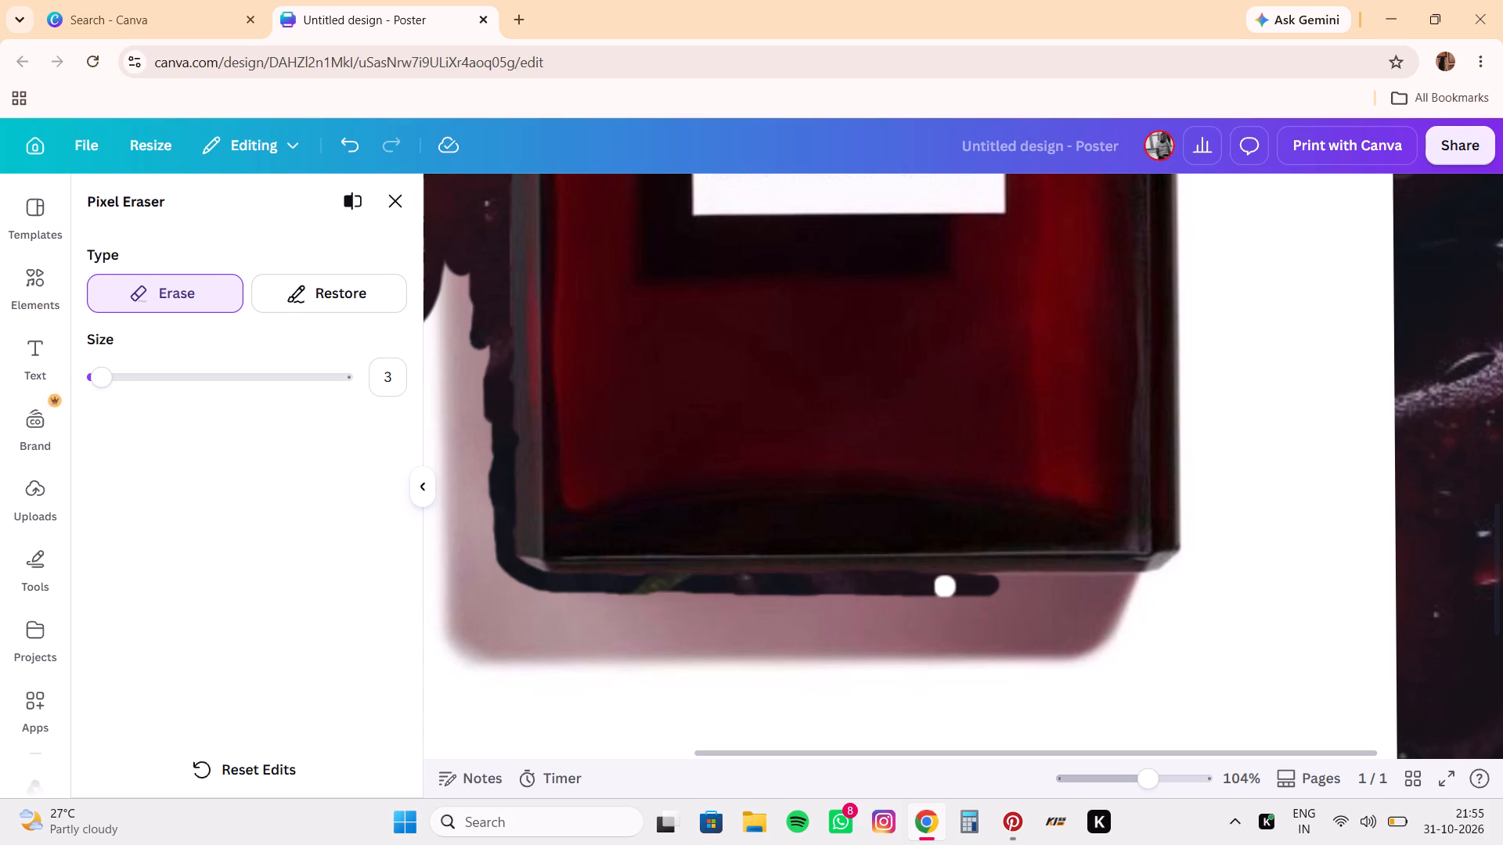
{"action": "left_click_drag", "start_coordinate": [945, 587], "coordinate": [945, 585]}
Erase the background under the remaining bottom edge of the bottle and around its bottom-right corner.
{"action": "left_click_drag", "start_coordinate": [973, 584], "coordinate": [1016, 587]}
{"action": "left_click_drag", "start_coordinate": [1016, 587], "coordinate": [975, 581]}
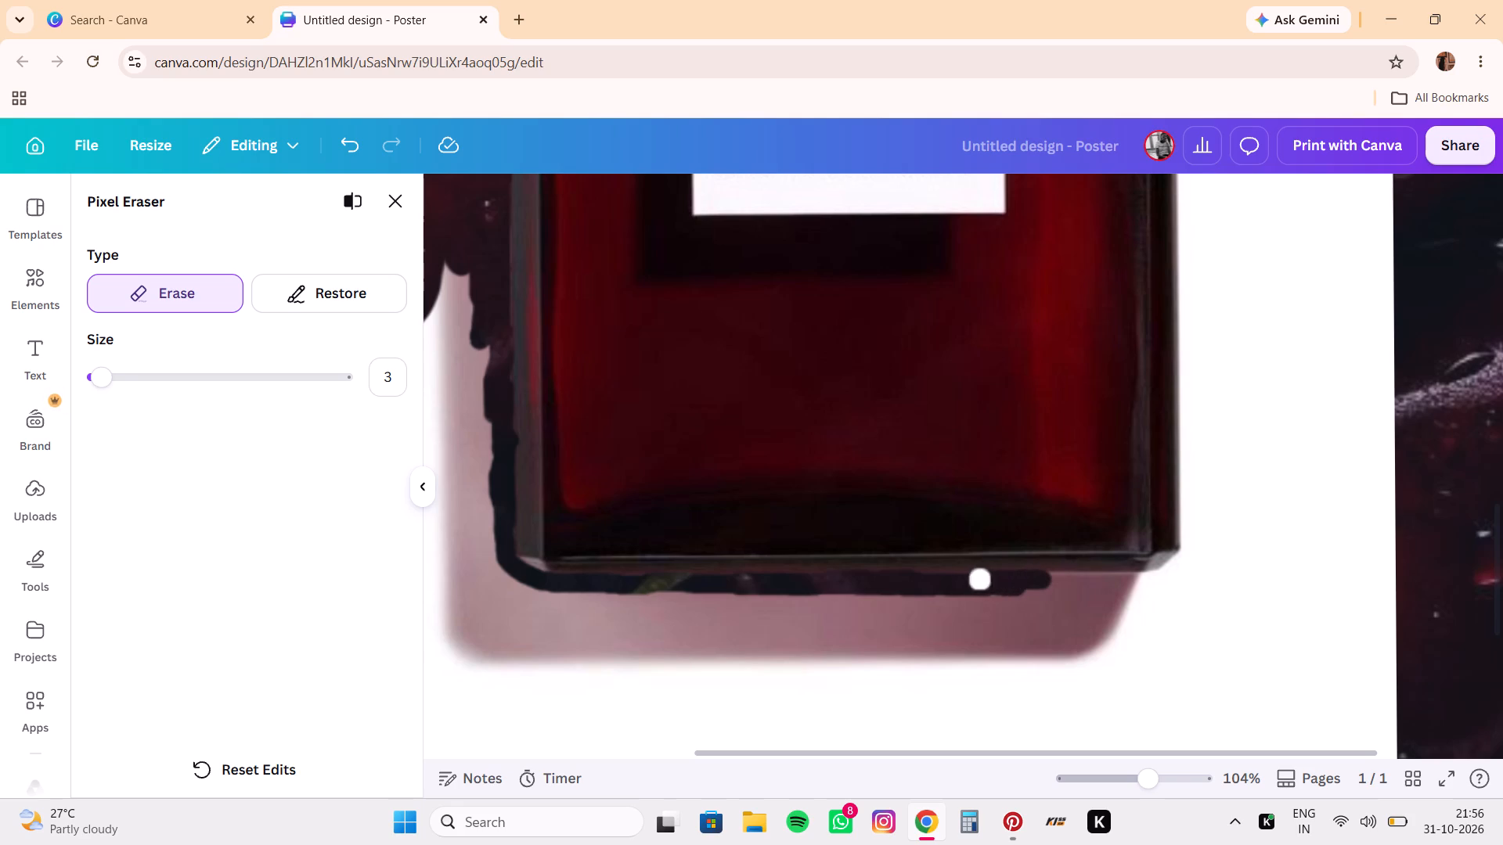
{"action": "left_click_drag", "start_coordinate": [975, 581], "coordinate": [1094, 583]}
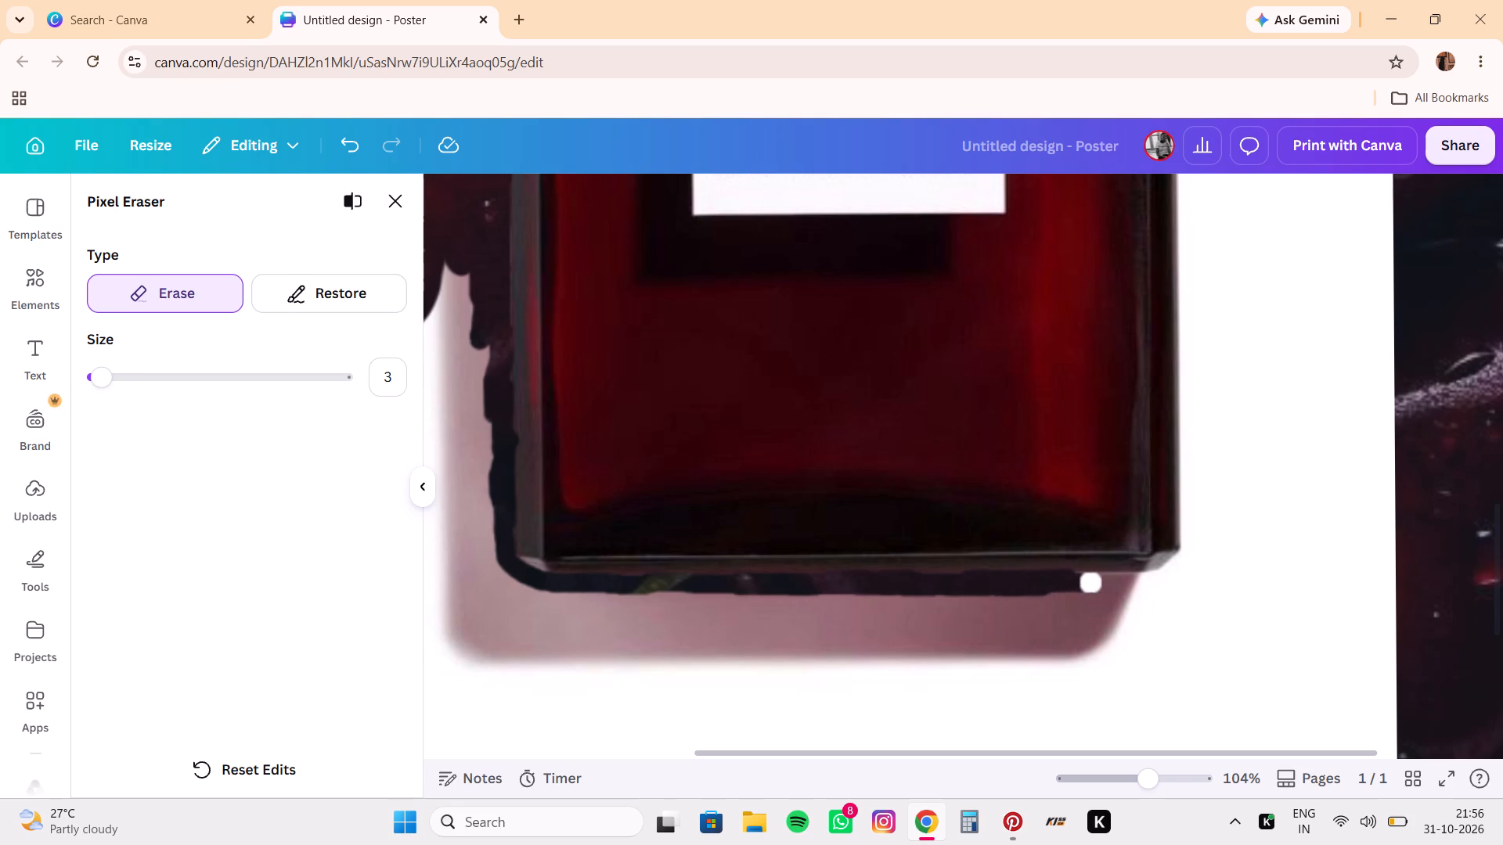
{"action": "left_click_drag", "start_coordinate": [1094, 583], "coordinate": [1123, 583]}
{"action": "left_click_drag", "start_coordinate": [1123, 583], "coordinate": [1170, 578]}
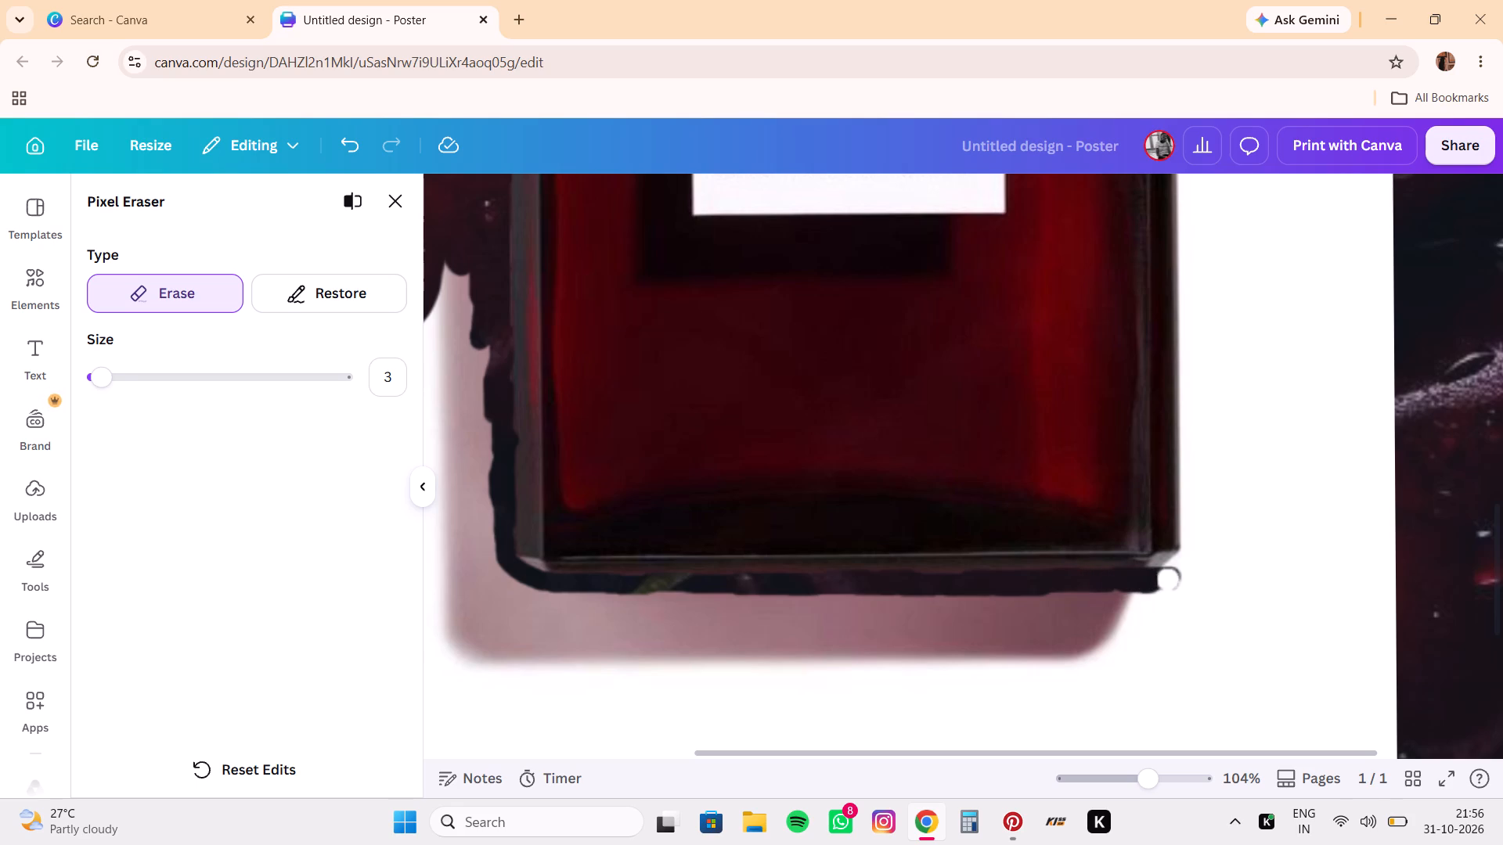
{"action": "left_click_drag", "start_coordinate": [1170, 578], "coordinate": [1181, 563]}
{"action": "left_click_drag", "start_coordinate": [1181, 563], "coordinate": [1192, 541]}
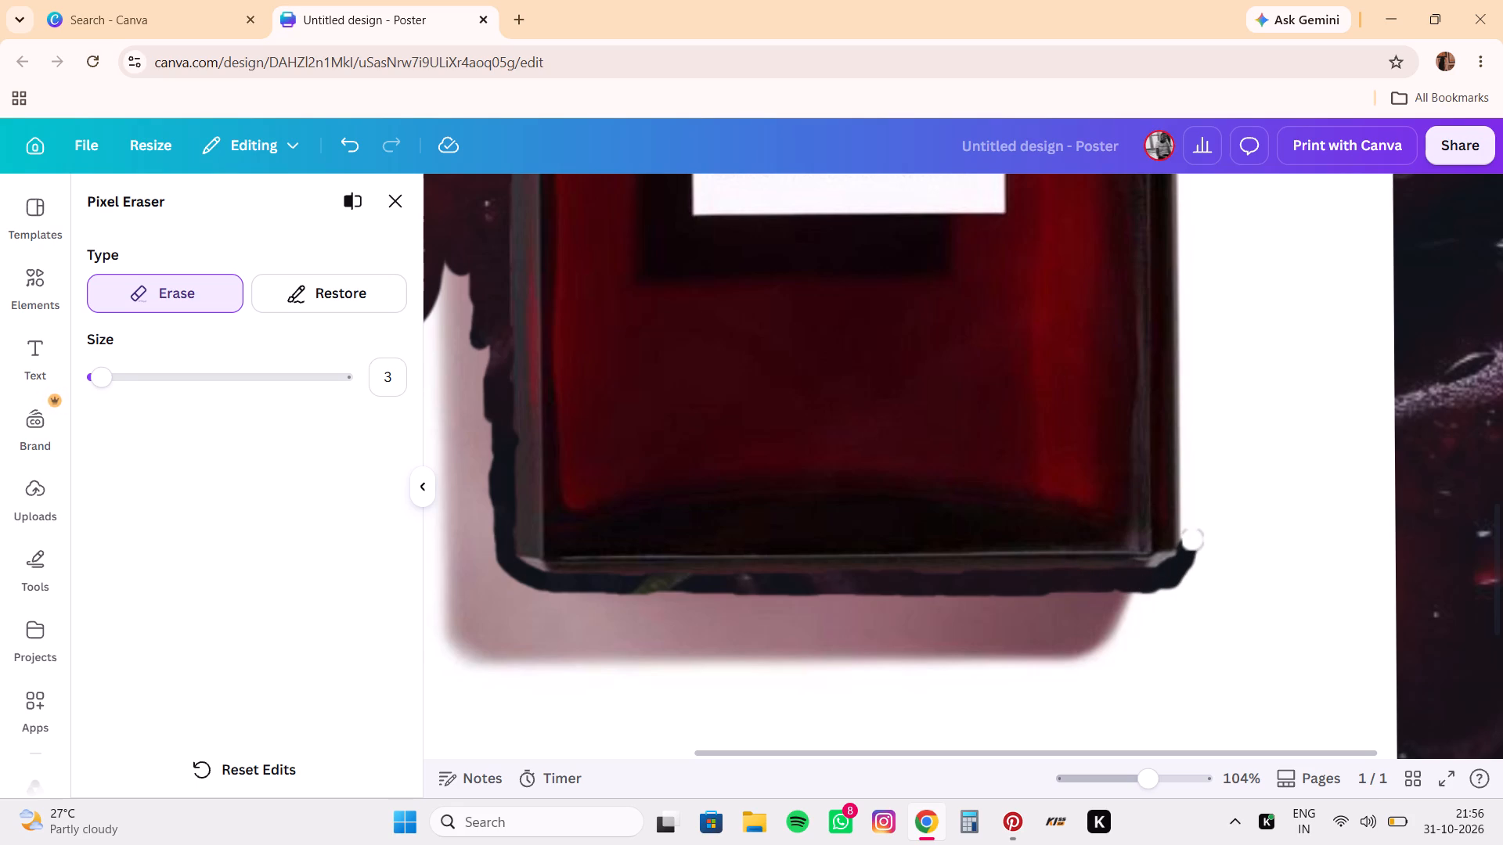
Erase the leftover background close under the bottle's base, from the bottom-left corner to about three quarters of its width.
{"action": "left_click_drag", "start_coordinate": [563, 588], "coordinate": [601, 586]}
{"action": "left_click_drag", "start_coordinate": [601, 586], "coordinate": [631, 584]}
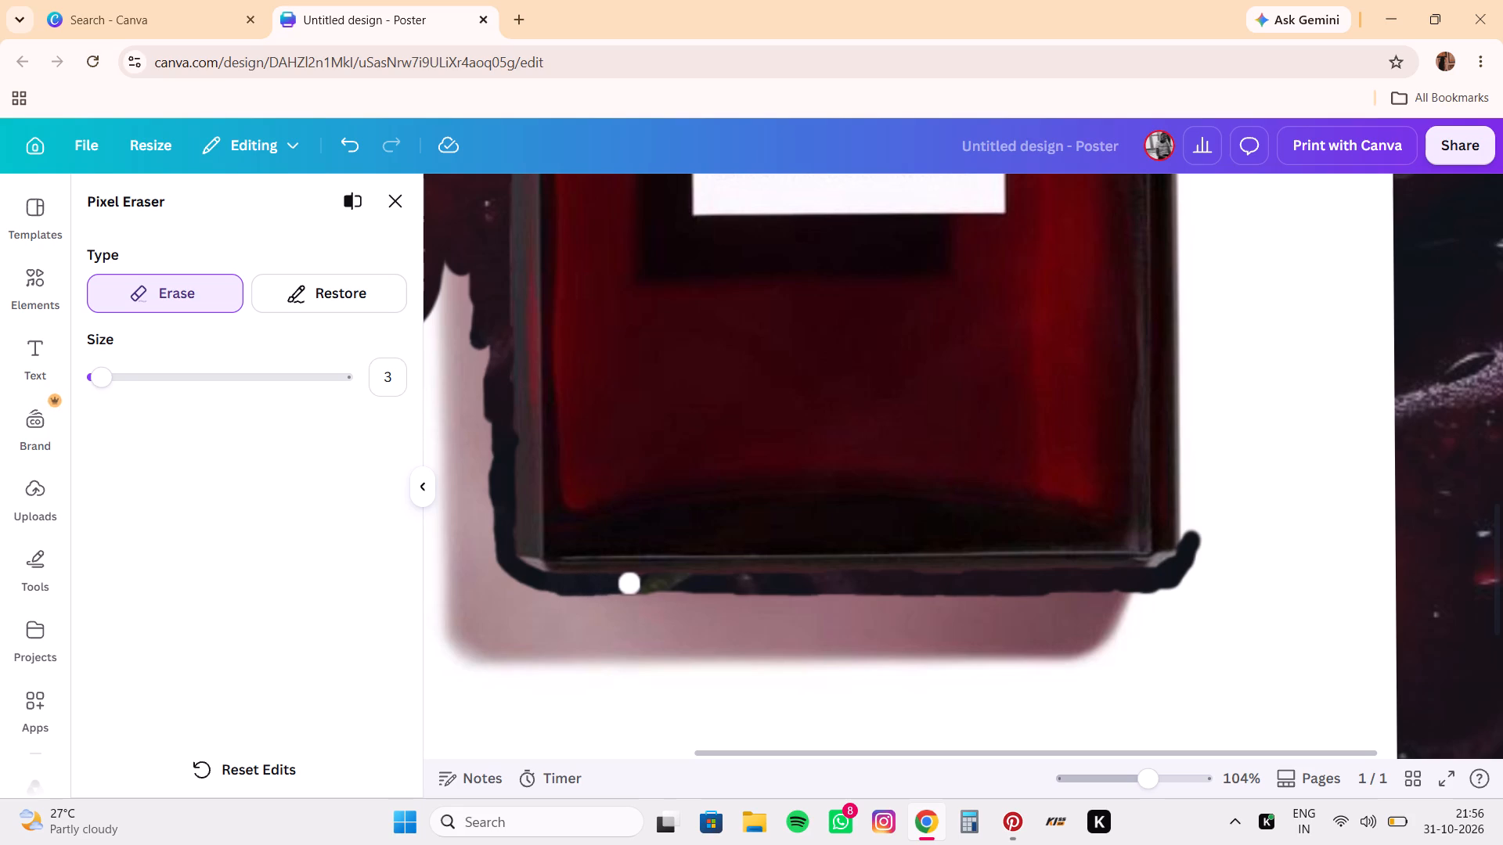
{"action": "left_click_drag", "start_coordinate": [631, 584], "coordinate": [804, 575]}
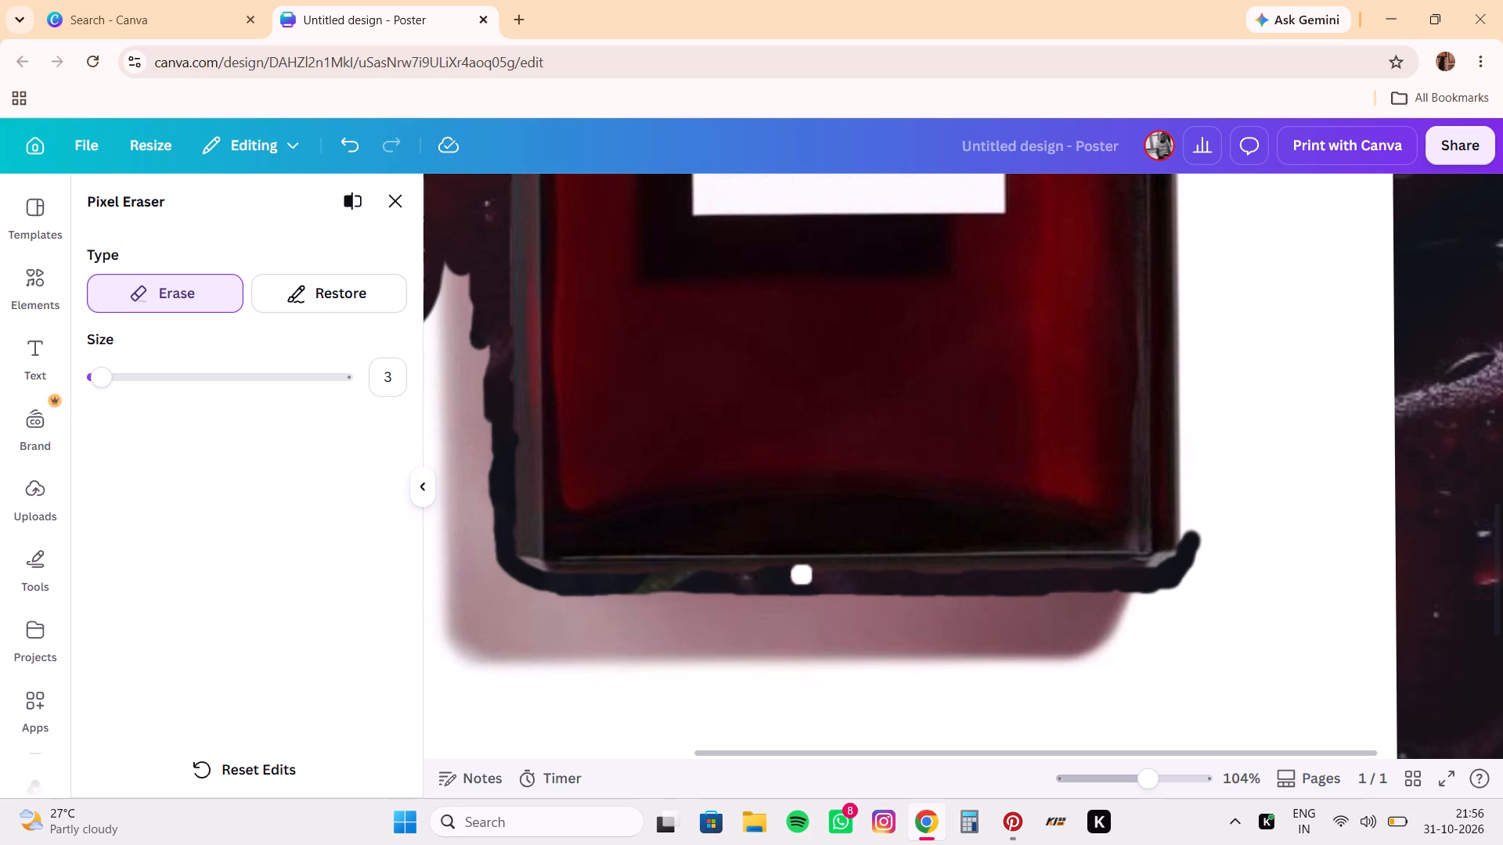
{"action": "left_click_drag", "start_coordinate": [804, 575], "coordinate": [916, 573]}
{"action": "left_click_drag", "start_coordinate": [916, 573], "coordinate": [1004, 595]}
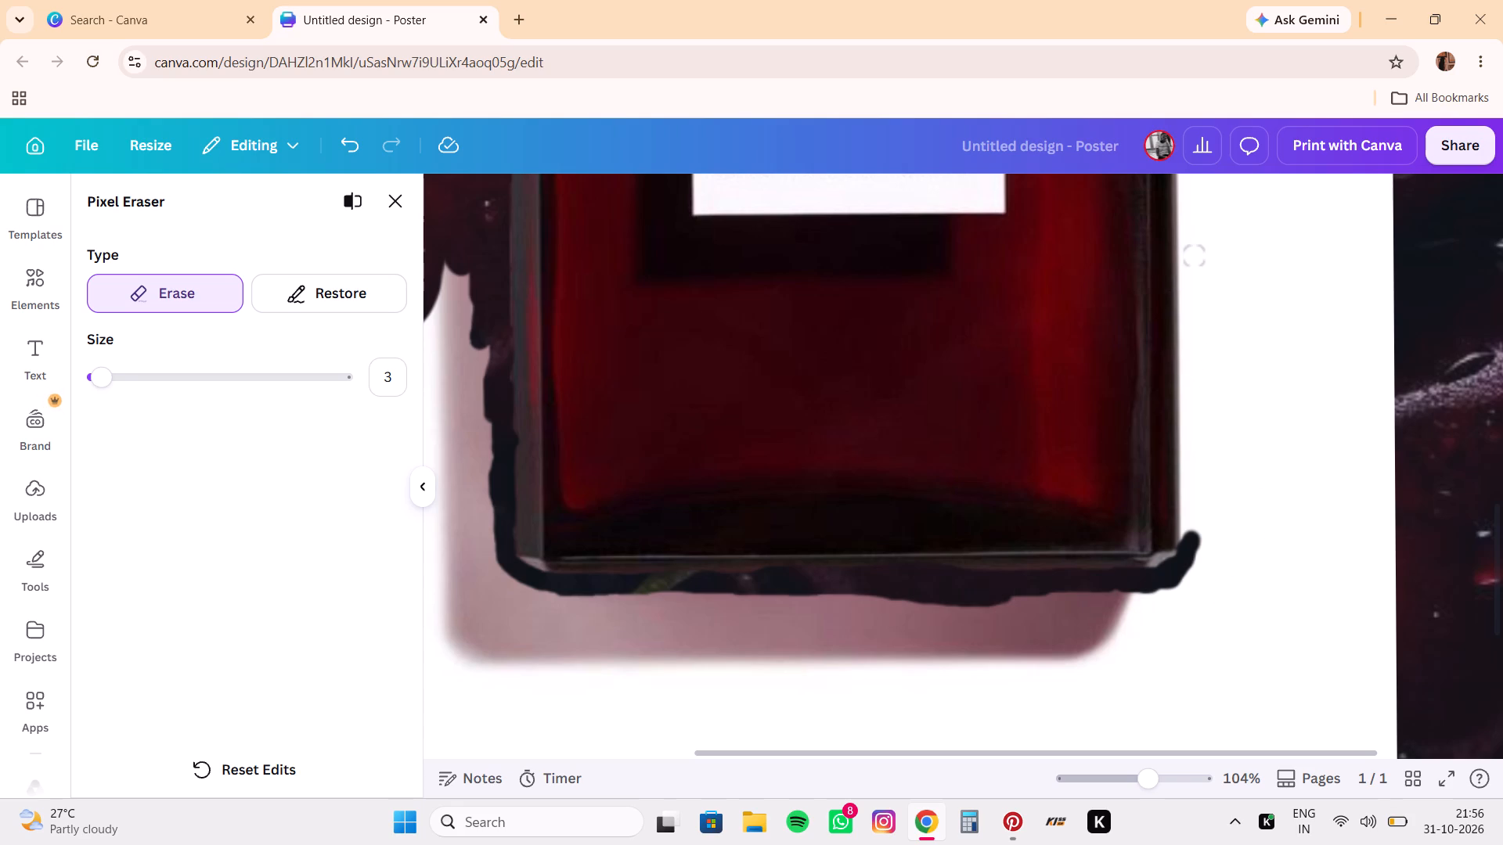
Erase the background beside the bottle's right edge, from just below the label down to the bottom-right corner.
{"action": "left_click_drag", "start_coordinate": [1184, 183], "coordinate": [1184, 232]}
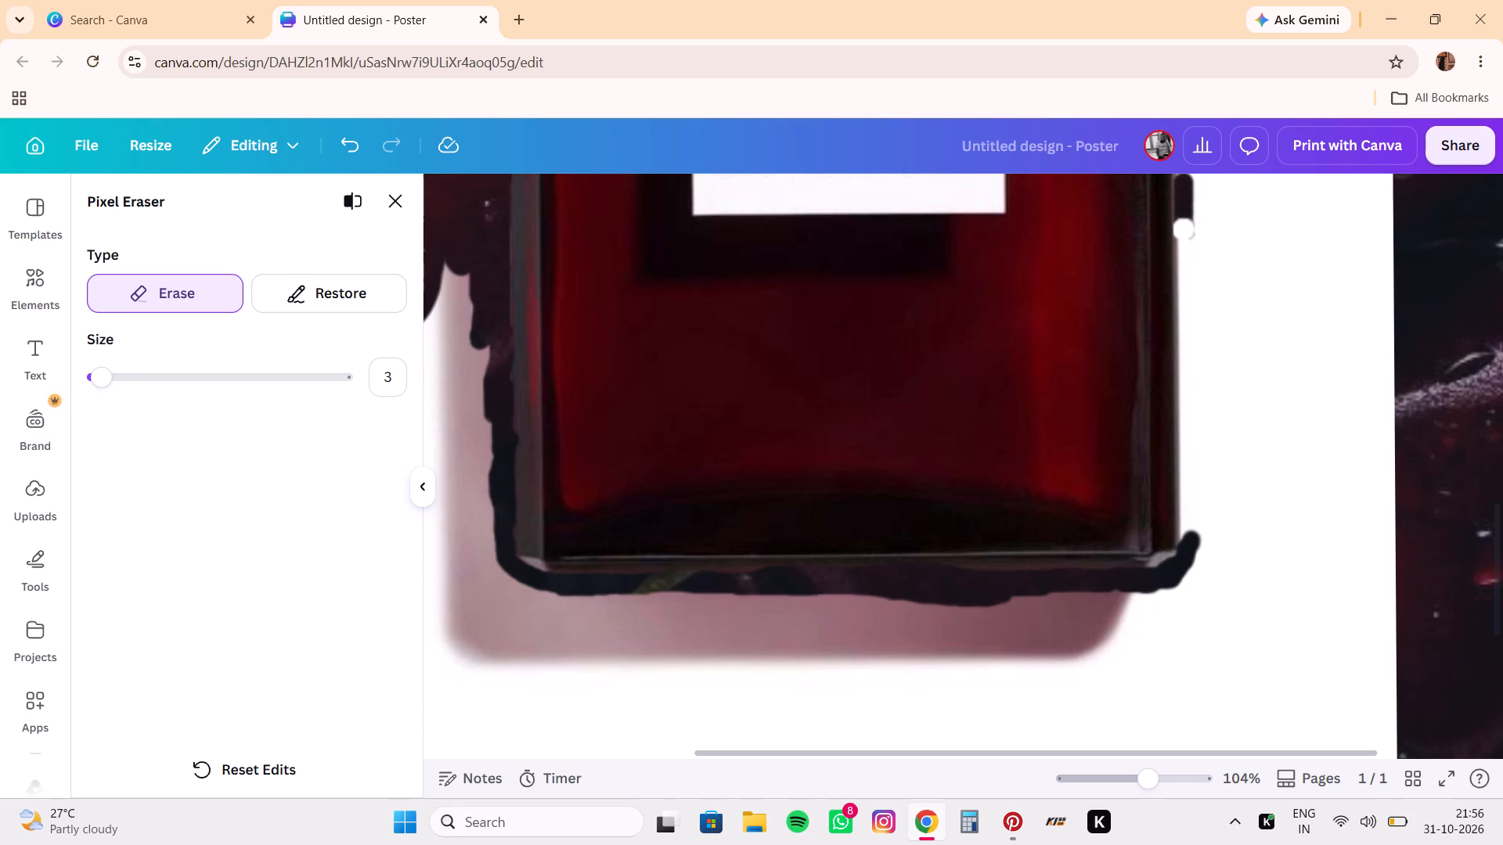
{"action": "left_click_drag", "start_coordinate": [1184, 232], "coordinate": [1184, 347]}
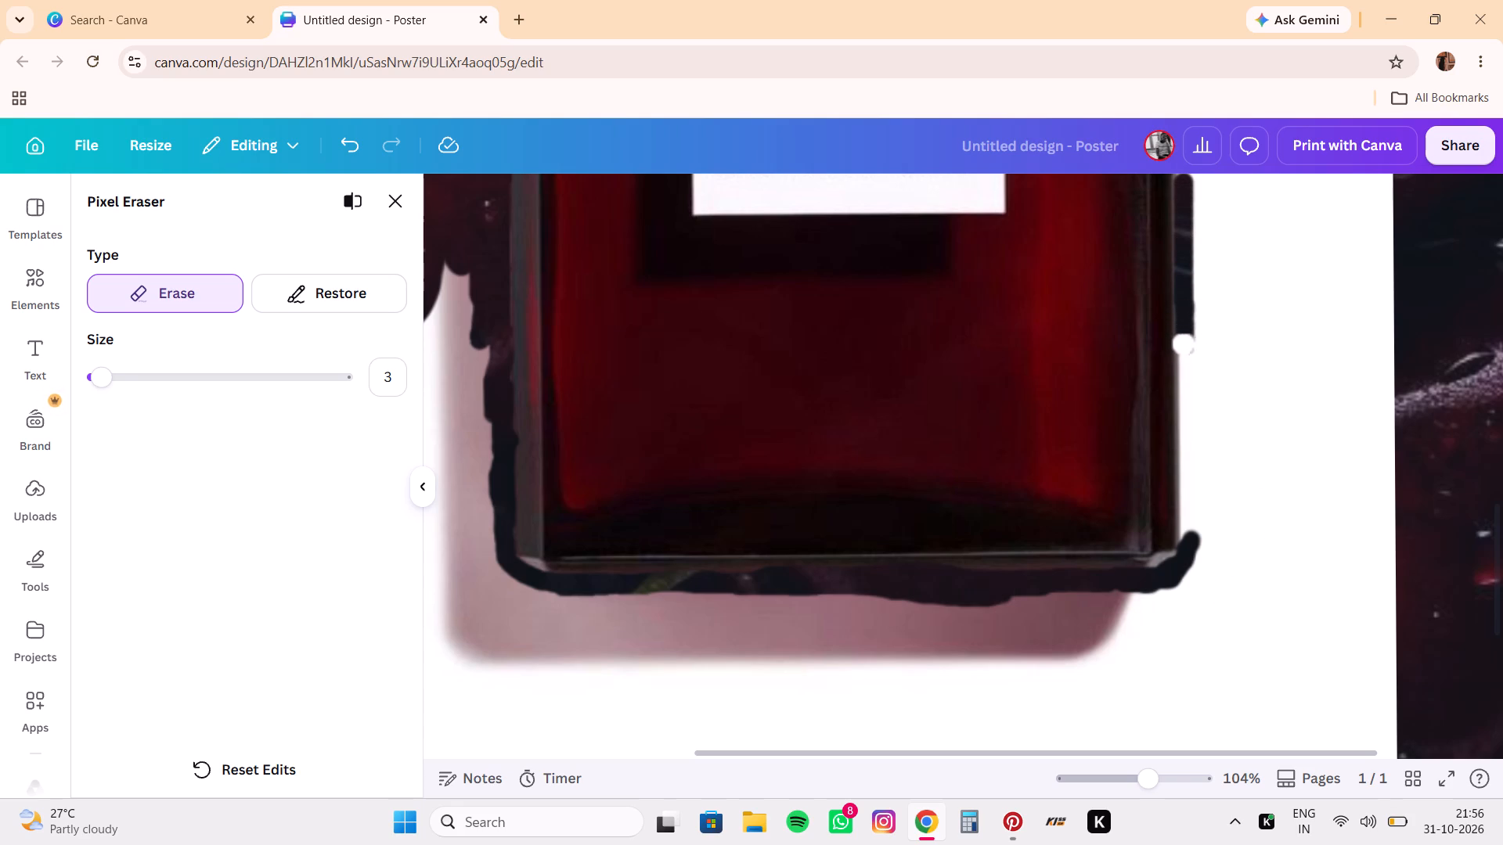
{"action": "left_click_drag", "start_coordinate": [1184, 347], "coordinate": [1185, 414]}
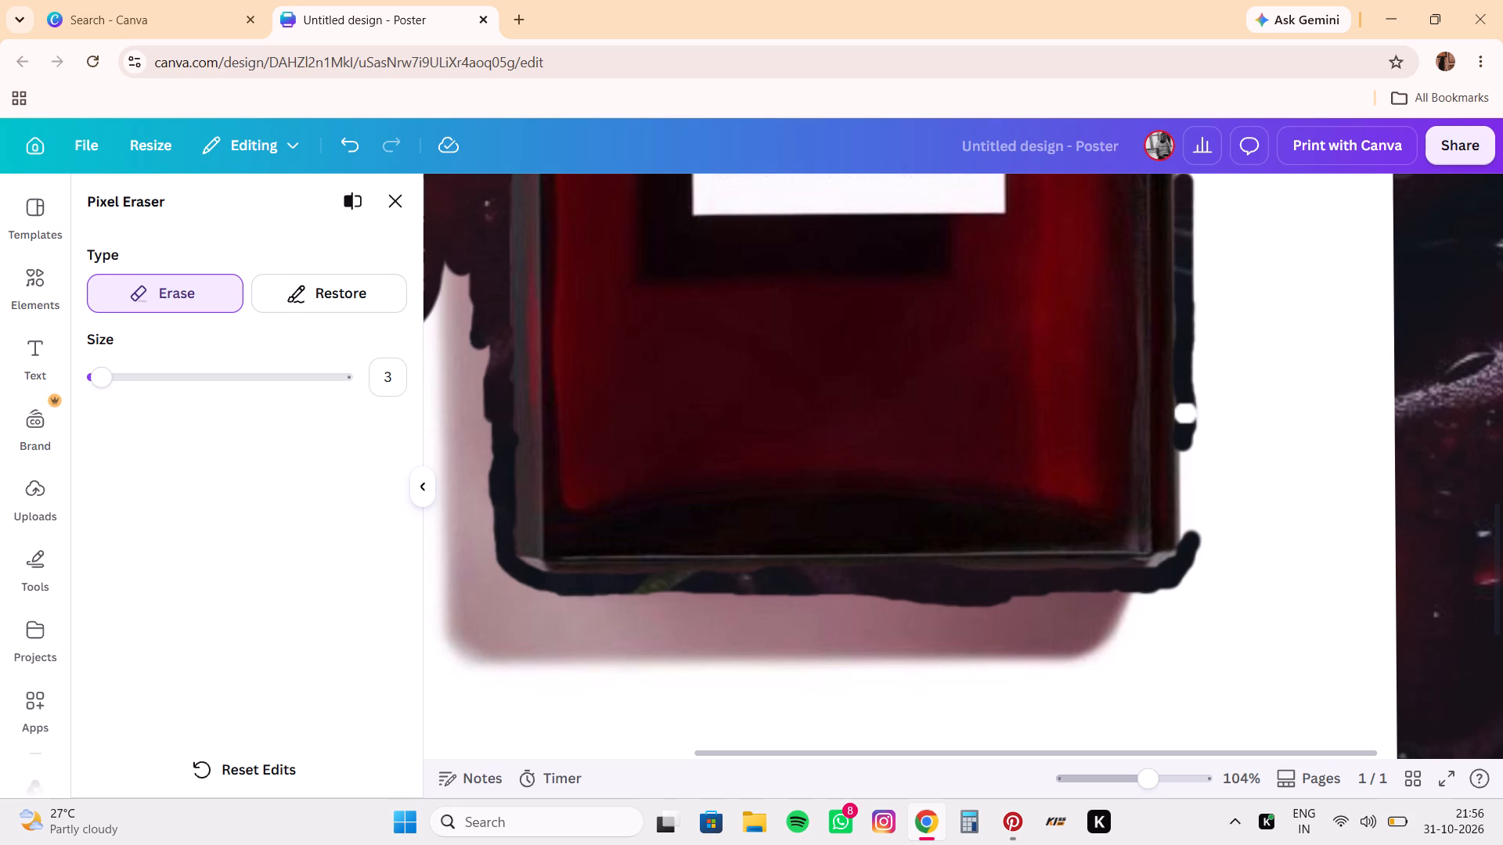
{"action": "left_click_drag", "start_coordinate": [1185, 414], "coordinate": [1183, 455]}
{"action": "left_click_drag", "start_coordinate": [1187, 451], "coordinate": [1184, 464]}
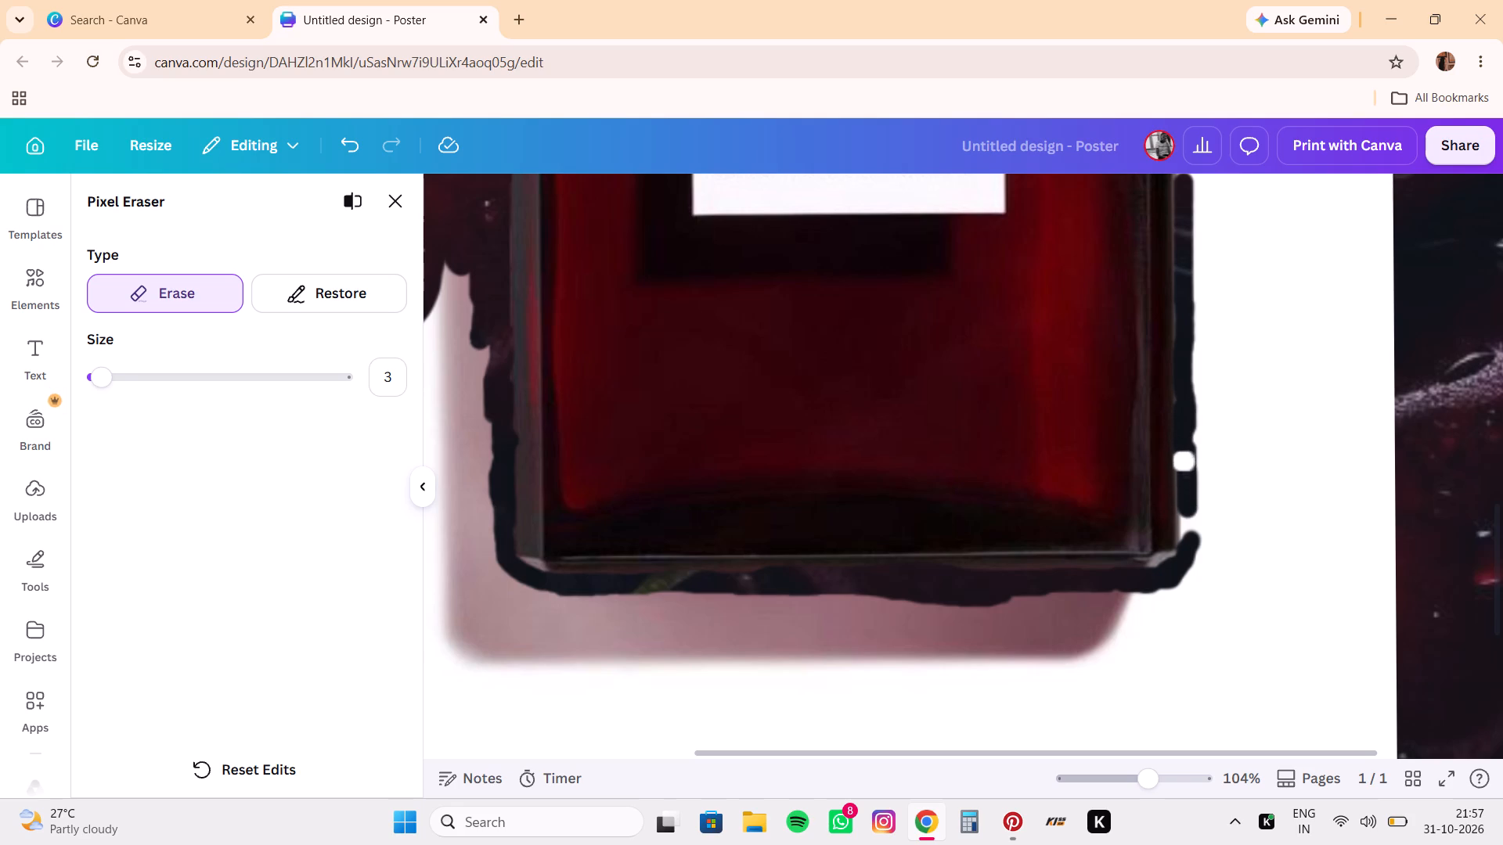
{"action": "left_click_drag", "start_coordinate": [1184, 464], "coordinate": [1186, 527]}
{"action": "left_click_drag", "start_coordinate": [1186, 527], "coordinate": [1188, 503]}
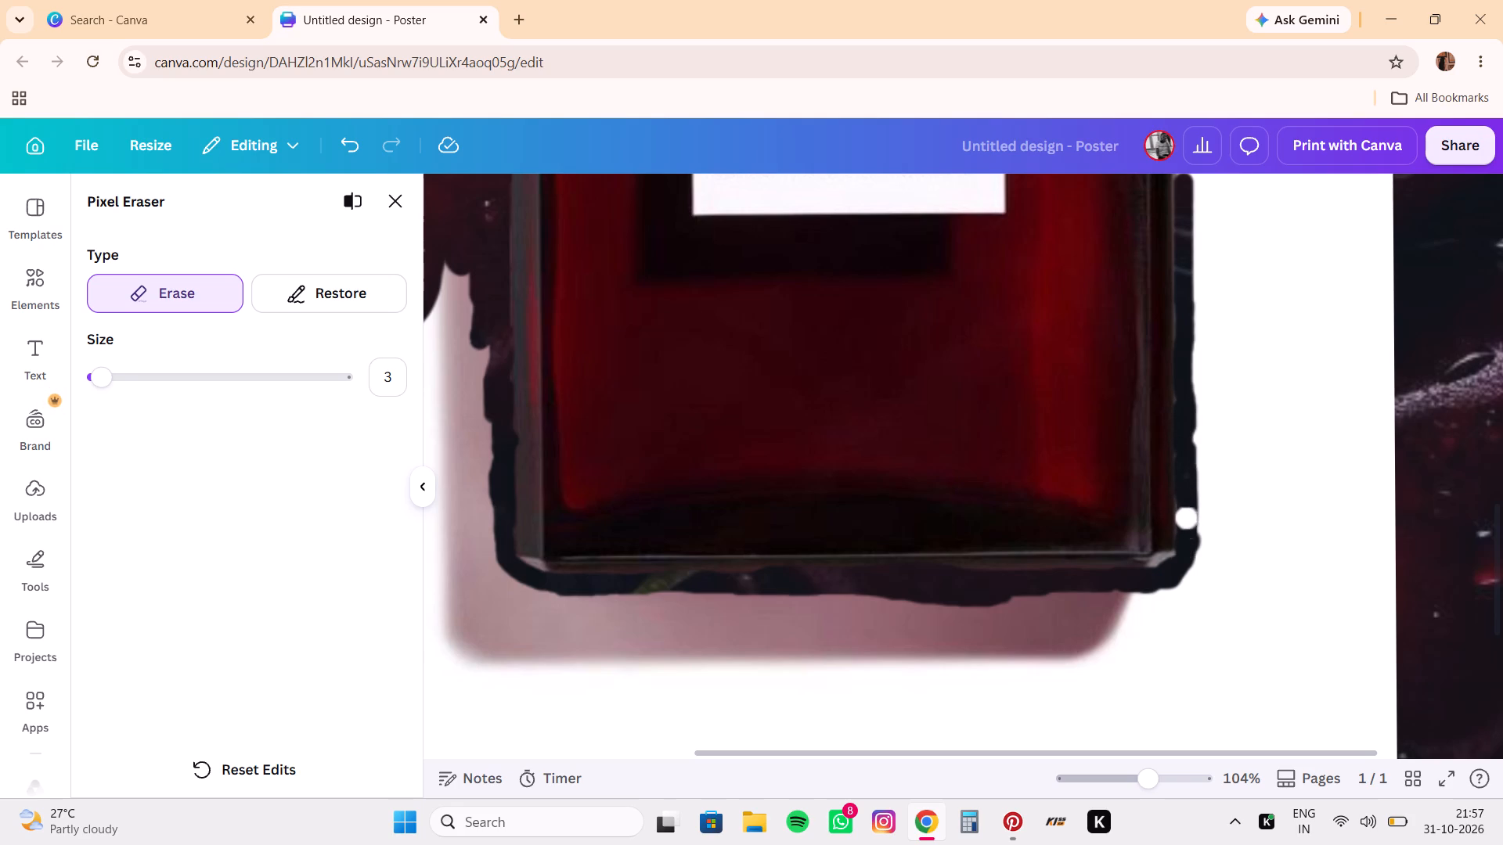
{"action": "left_click_drag", "start_coordinate": [1188, 503], "coordinate": [1186, 534]}
Go back up over the erased strip beside the lower part of the bottle's right edge to clear leftover background.
{"action": "left_click_drag", "start_coordinate": [1186, 534], "coordinate": [1185, 413]}
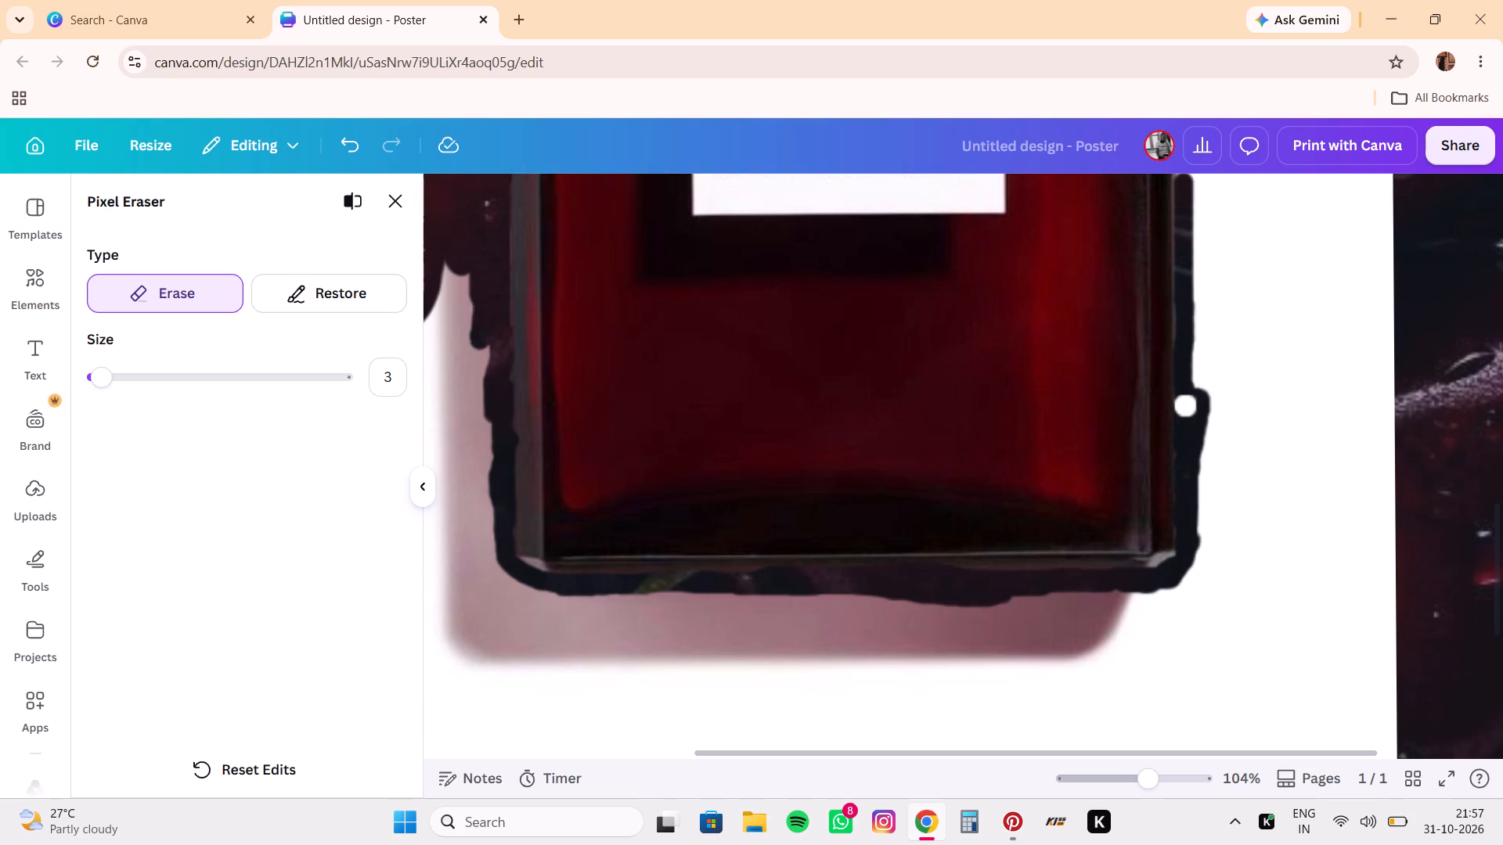
{"action": "left_click_drag", "start_coordinate": [1185, 413], "coordinate": [1184, 303]}
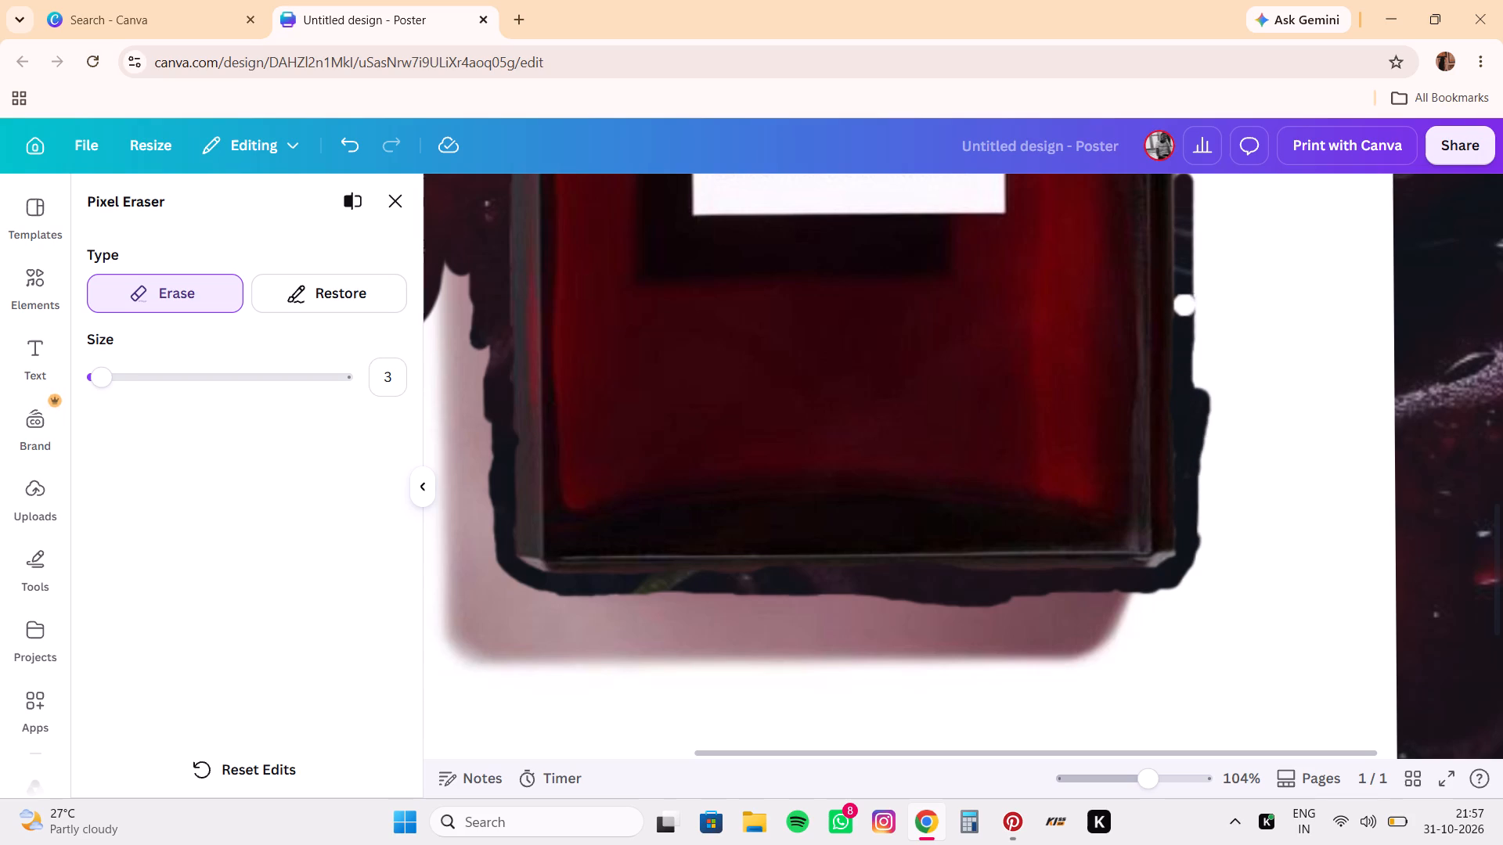
{"action": "left_click_drag", "start_coordinate": [1184, 303], "coordinate": [1185, 261]}
{"action": "left_click_drag", "start_coordinate": [1181, 318], "coordinate": [1182, 293]}
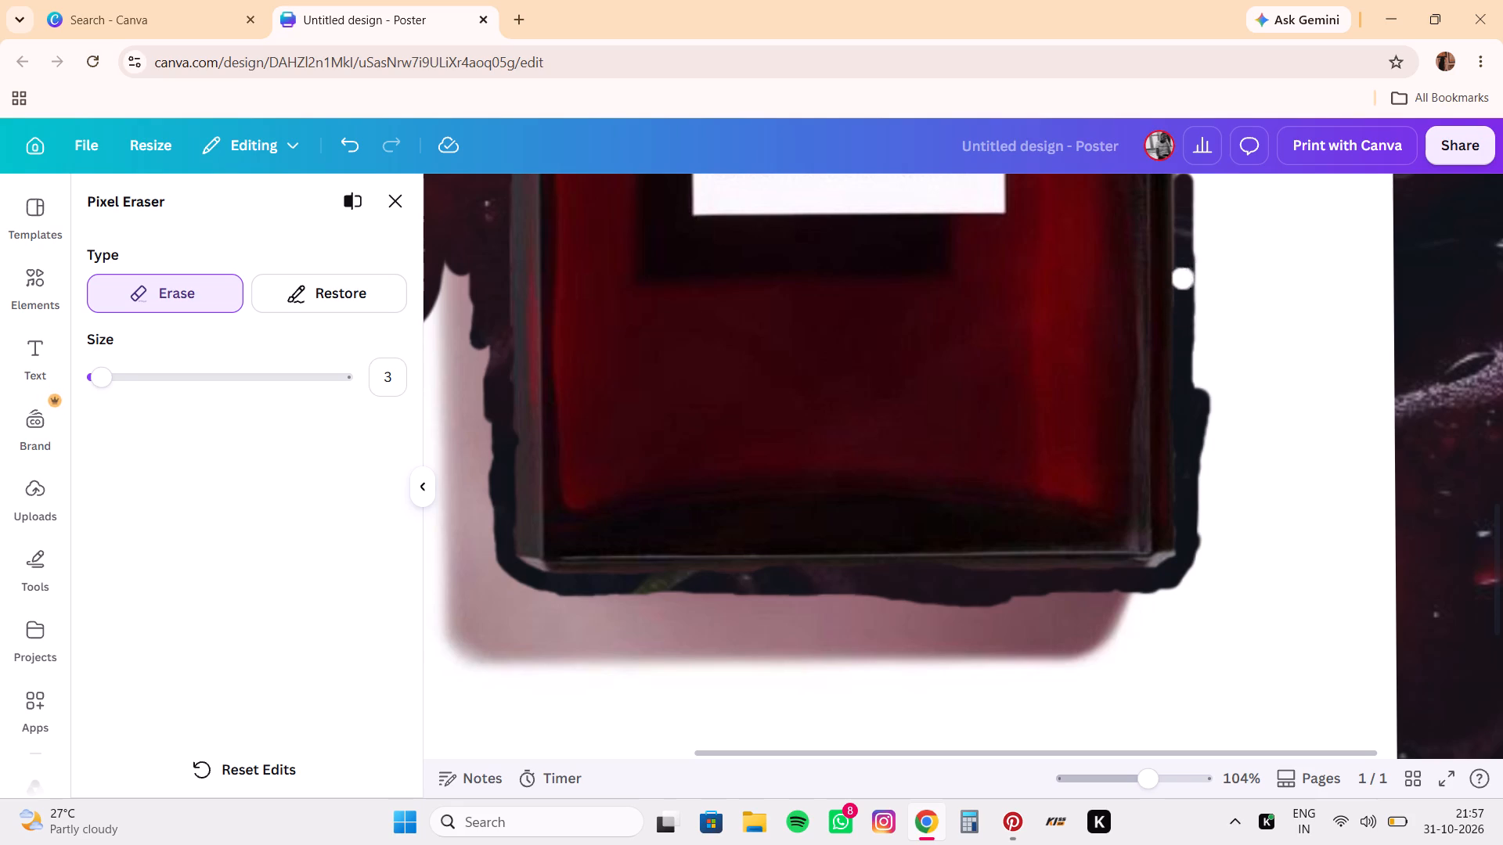
{"action": "left_click_drag", "start_coordinate": [1182, 293], "coordinate": [1186, 236]}
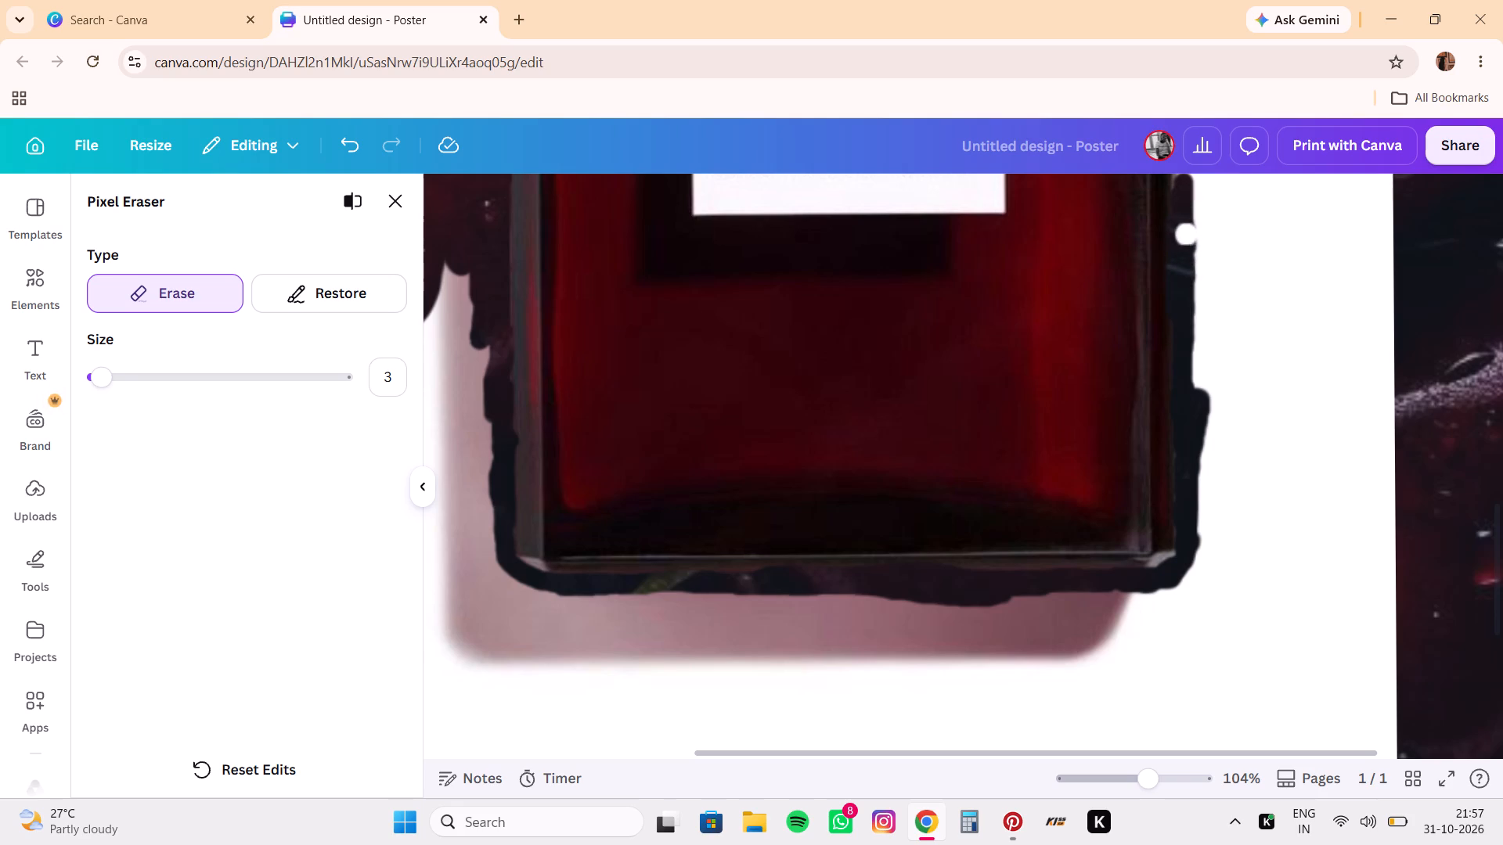
{"action": "left_click_drag", "start_coordinate": [1186, 236], "coordinate": [1249, 342]}
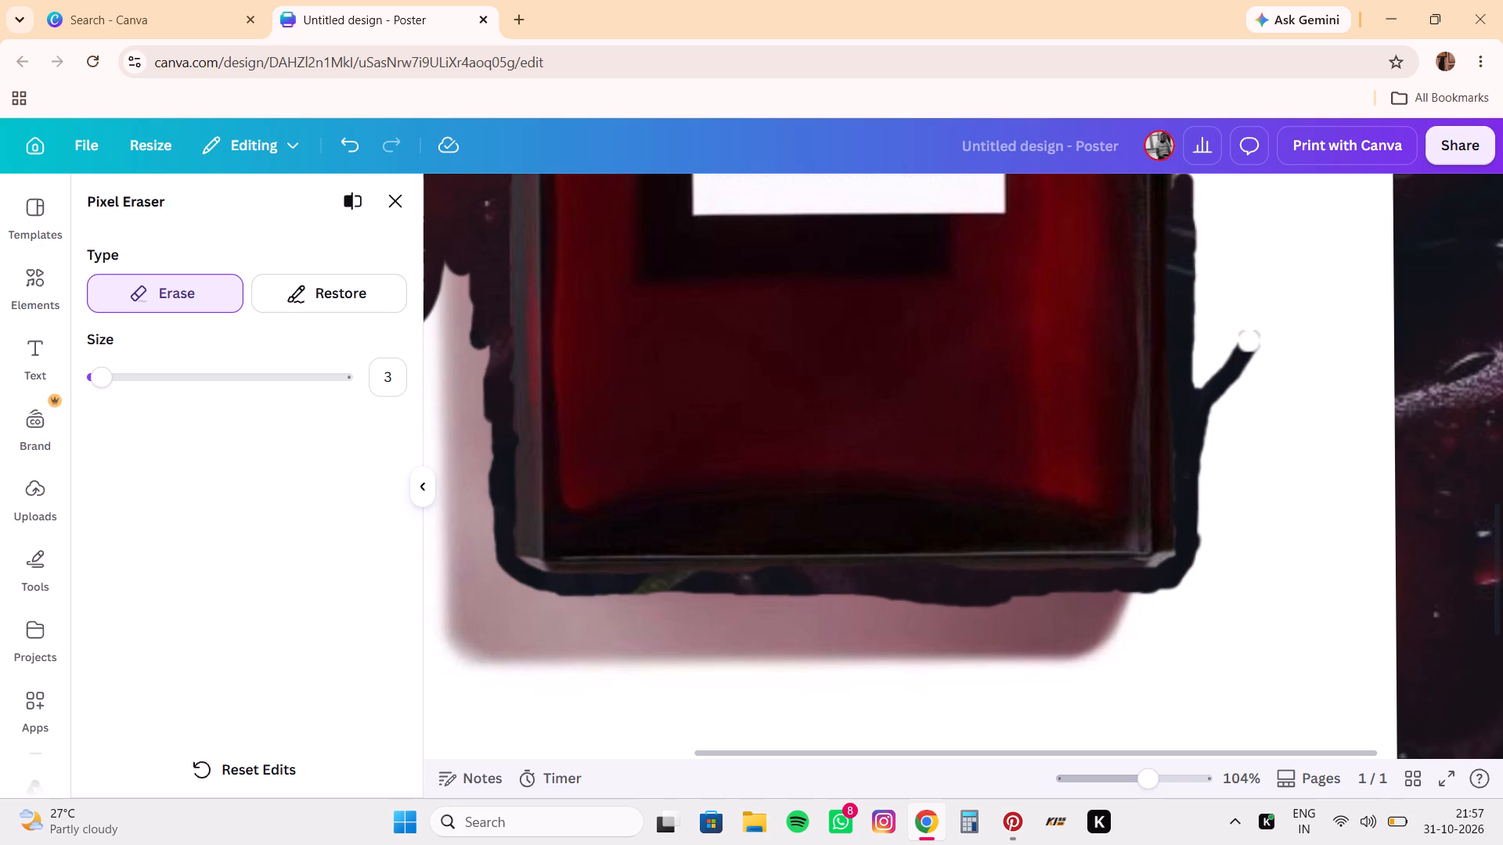
Extend the erased strip up the bottle's right edge, from below the label to the level of the label's top.
{"action": "scroll", "coordinate": [1249, 342], "scroll_direction": "up", "scroll_amount": 5}
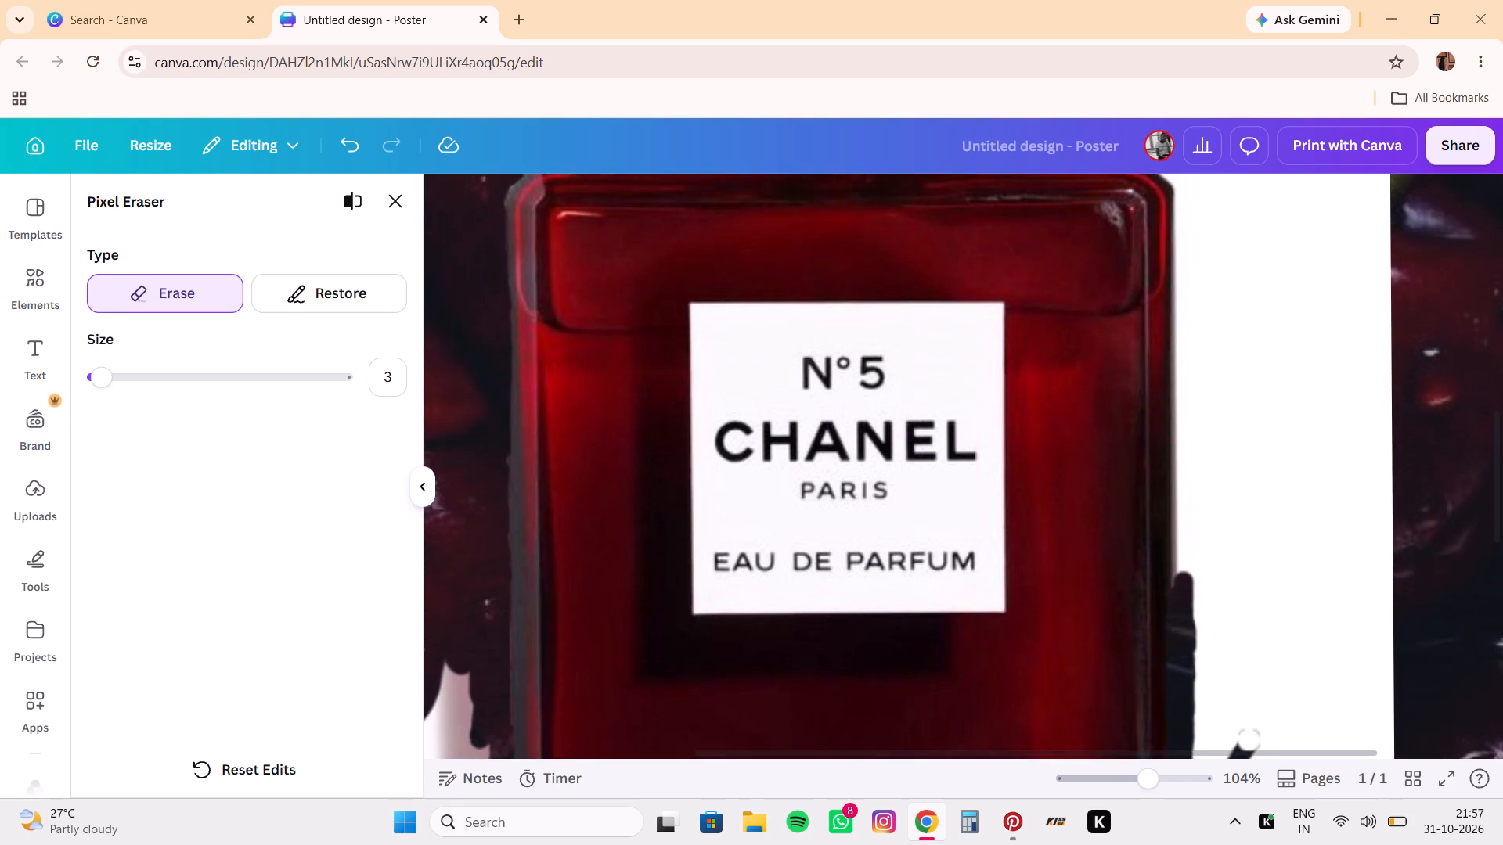
{"action": "scroll", "coordinate": [1249, 342], "scroll_direction": "up", "scroll_amount": 1}
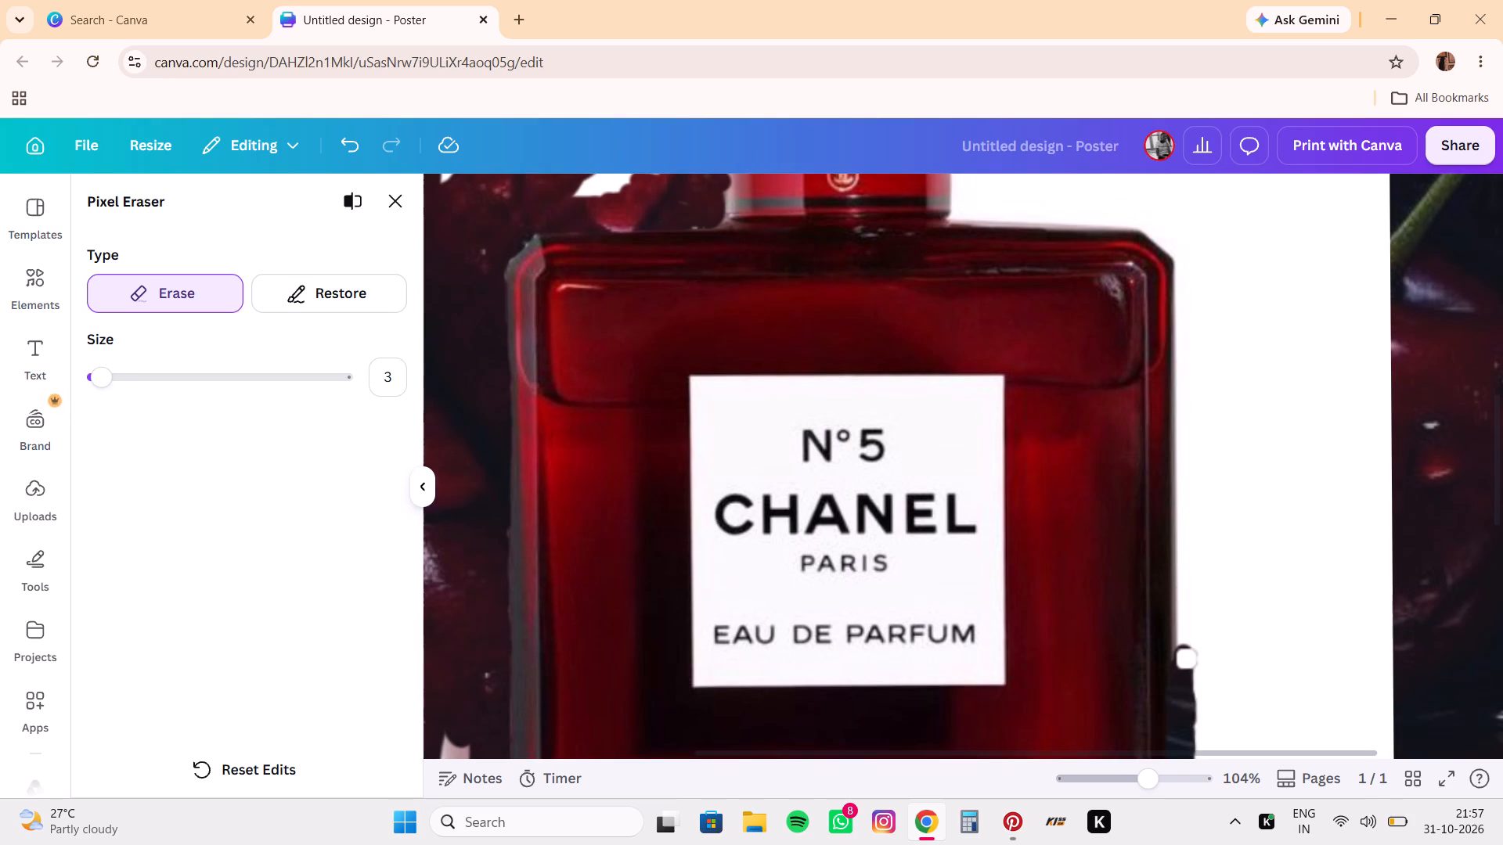
{"action": "left_click_drag", "start_coordinate": [1184, 658], "coordinate": [1177, 673]}
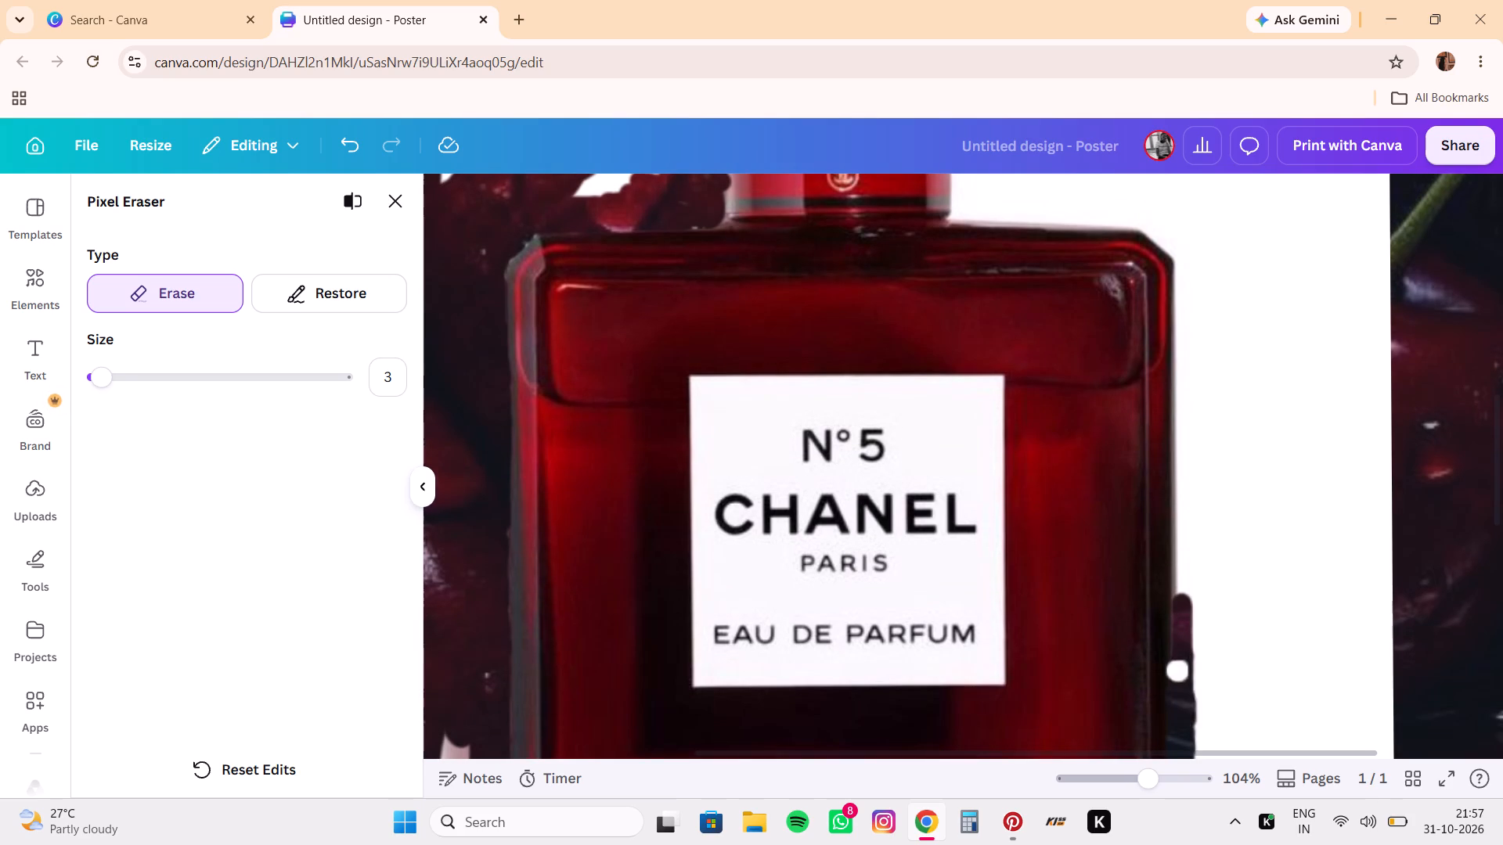
{"action": "left_click_drag", "start_coordinate": [1177, 673], "coordinate": [1183, 584]}
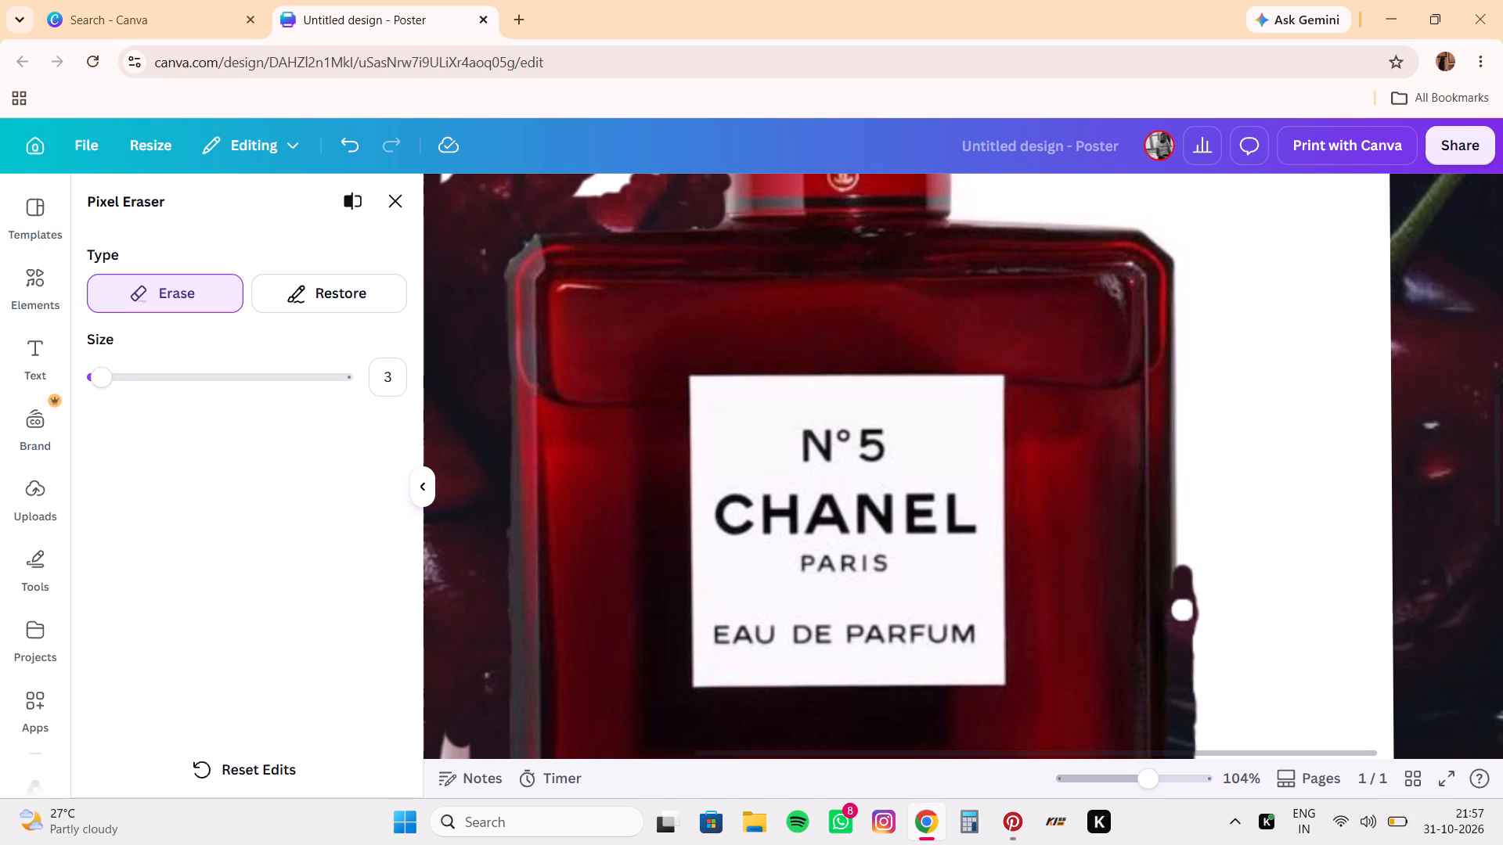
{"action": "left_click_drag", "start_coordinate": [1183, 584], "coordinate": [1181, 562]}
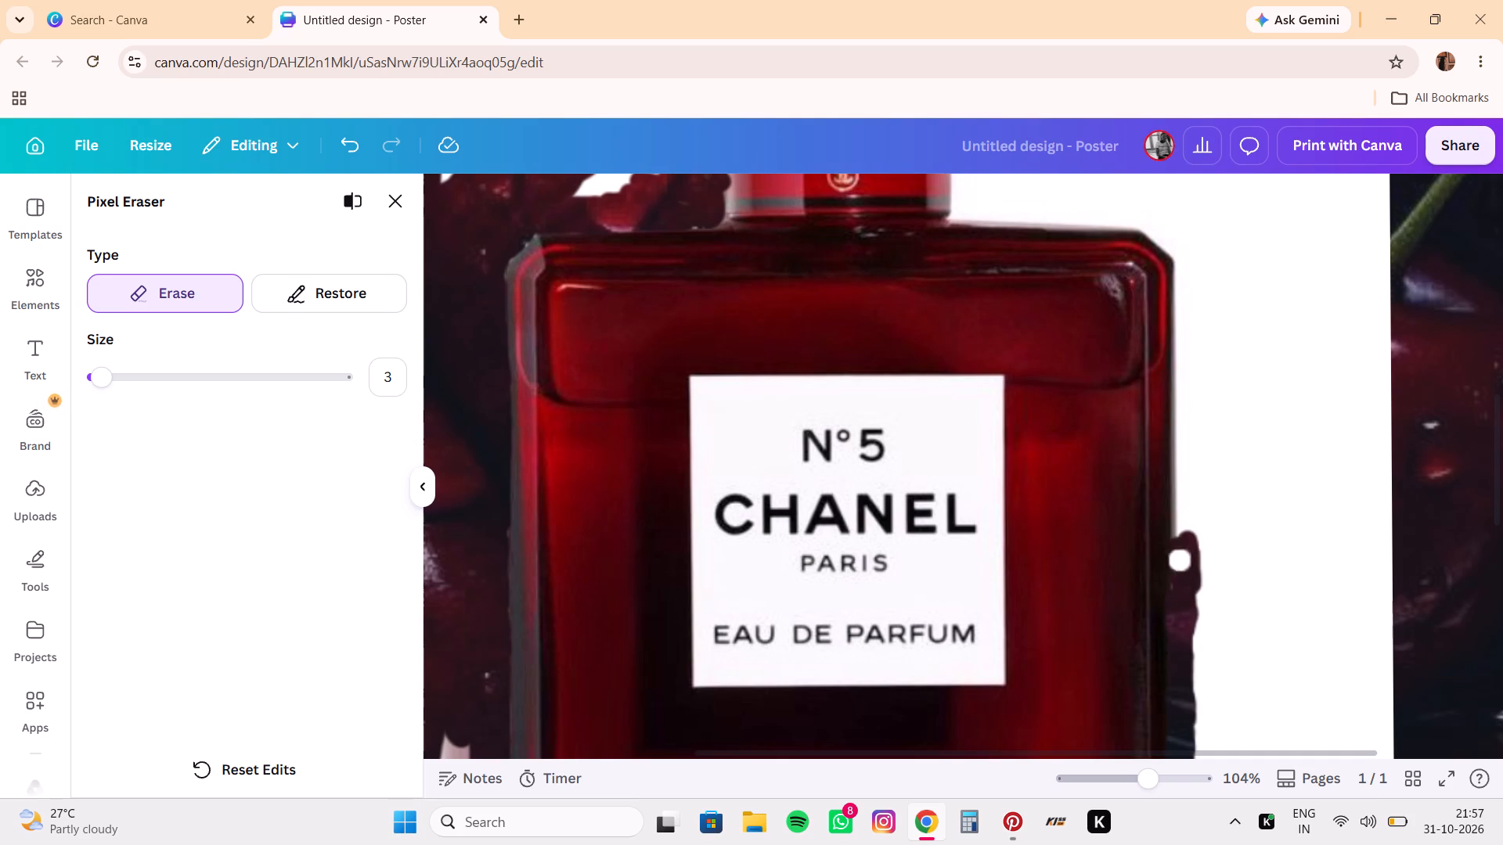
{"action": "left_click_drag", "start_coordinate": [1181, 562], "coordinate": [1179, 611]}
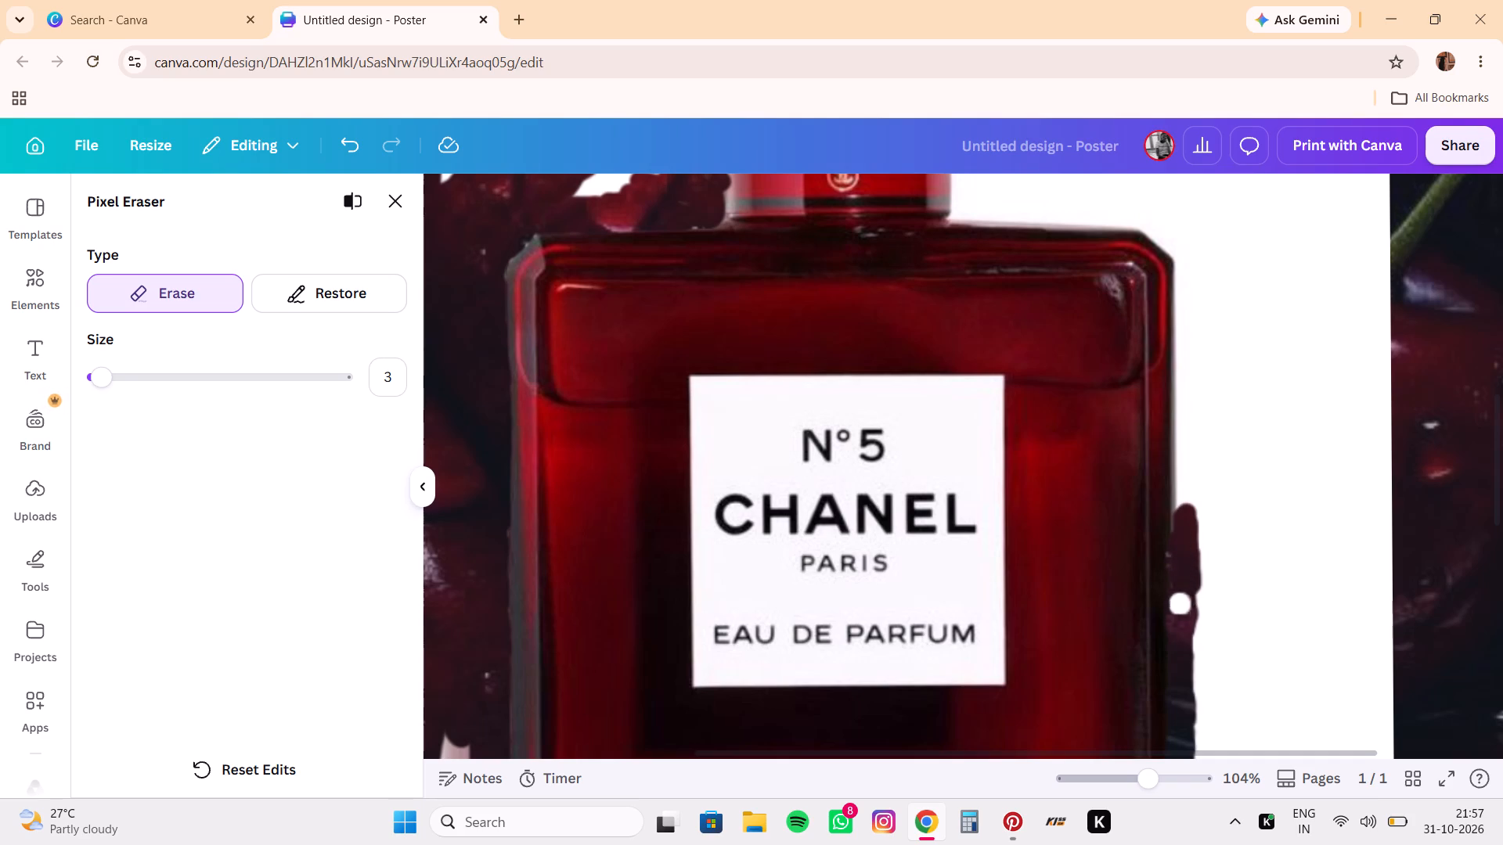
{"action": "left_click_drag", "start_coordinate": [1179, 611], "coordinate": [1185, 509]}
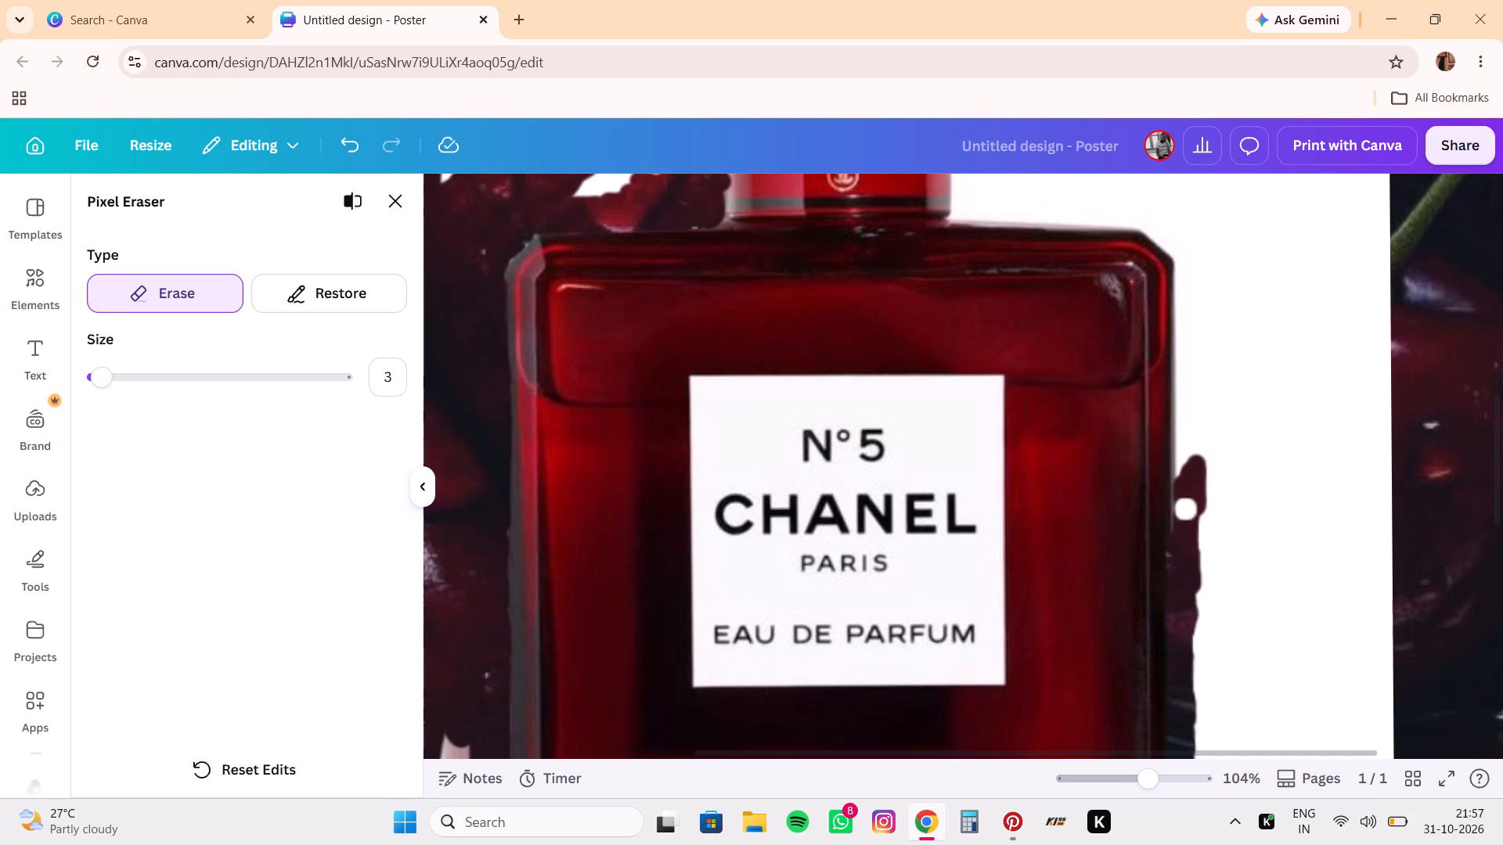
{"action": "left_click_drag", "start_coordinate": [1185, 509], "coordinate": [1198, 495]}
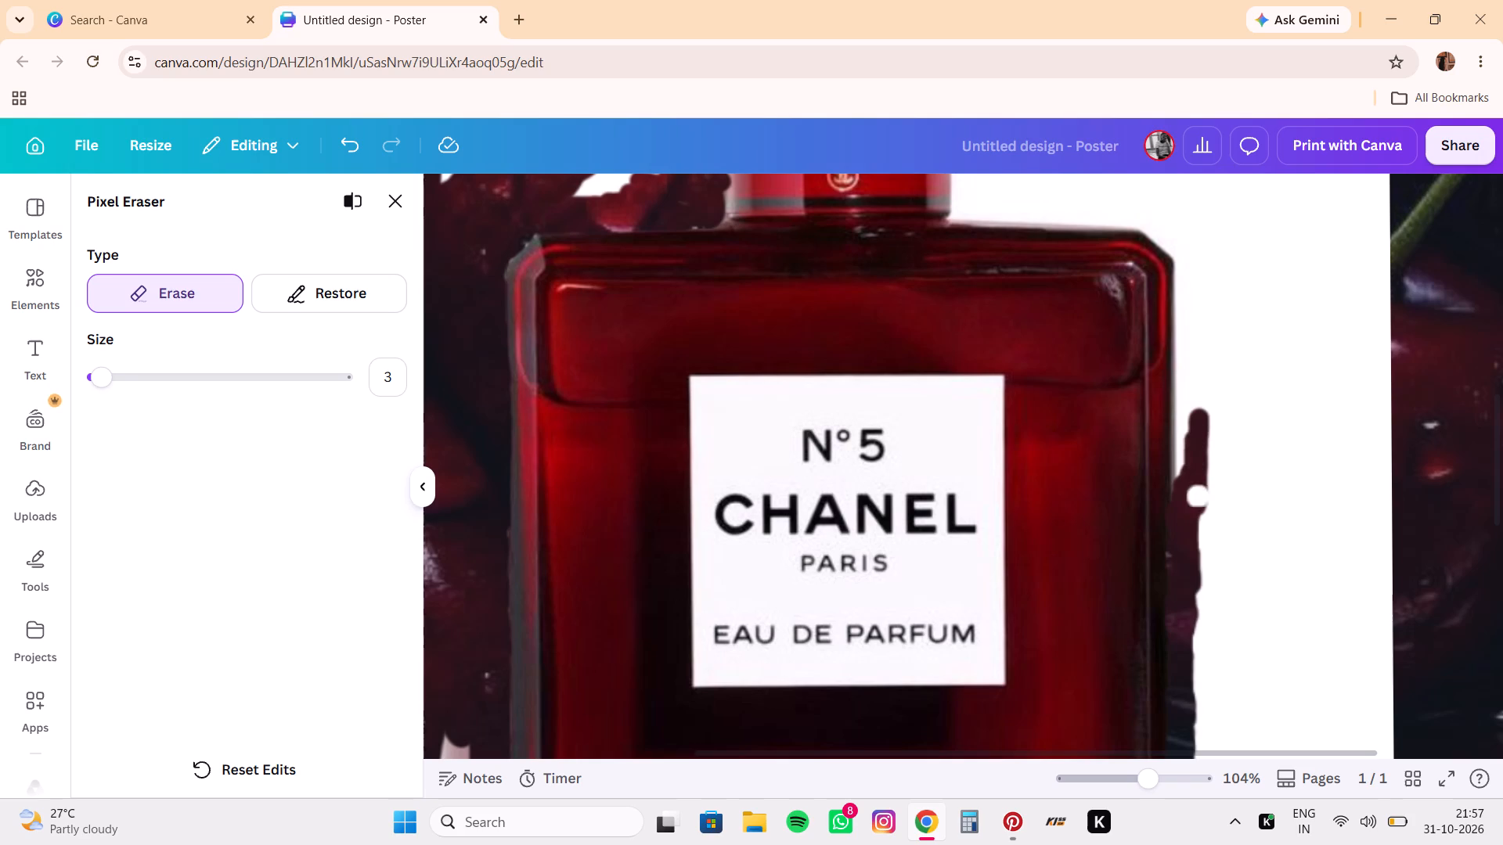
{"action": "left_click_drag", "start_coordinate": [1198, 495], "coordinate": [1193, 419]}
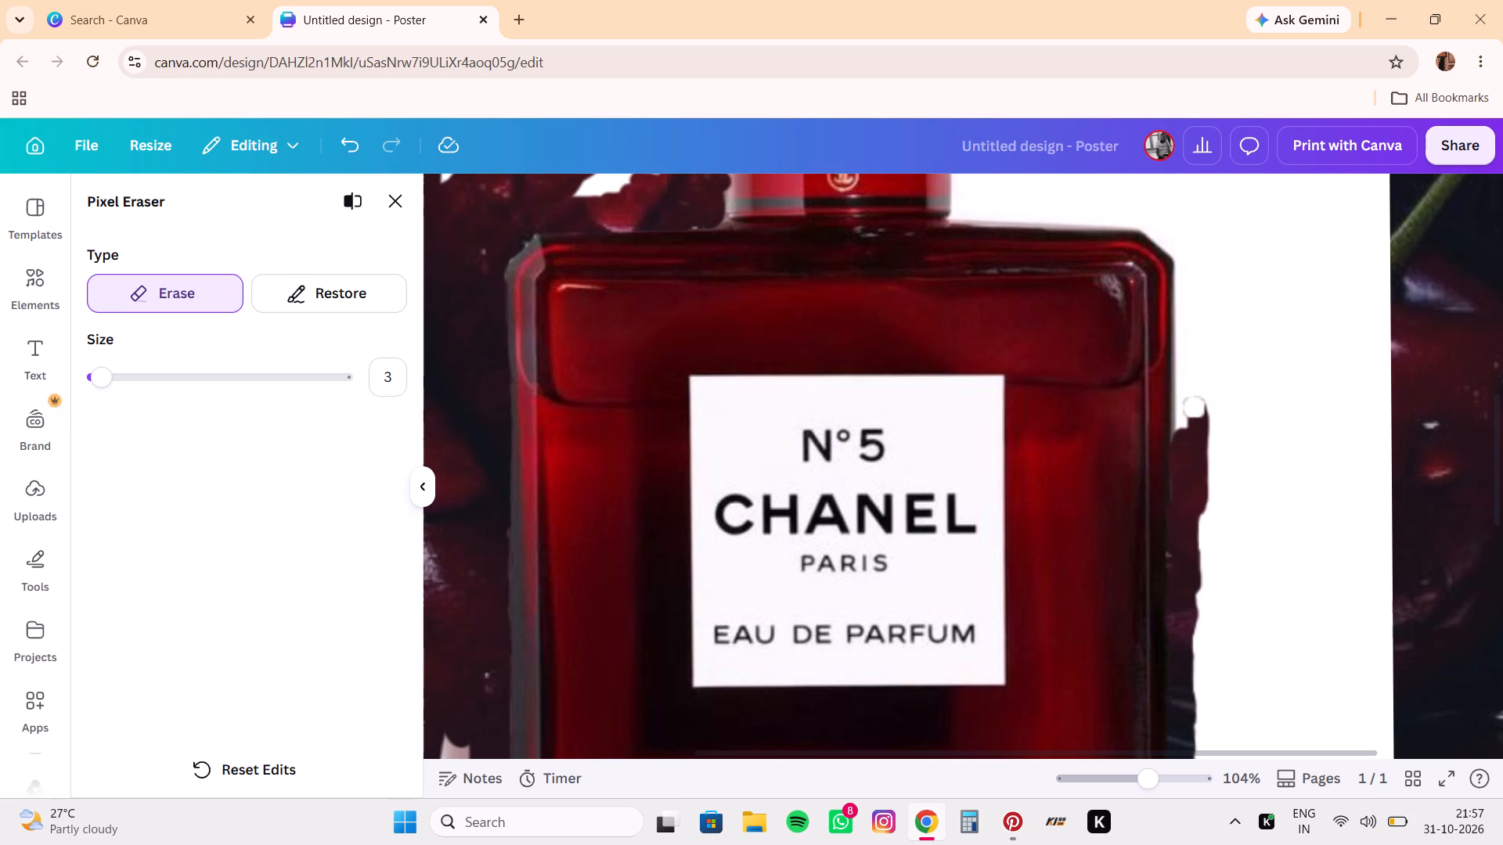
{"action": "left_click_drag", "start_coordinate": [1193, 419], "coordinate": [1185, 382]}
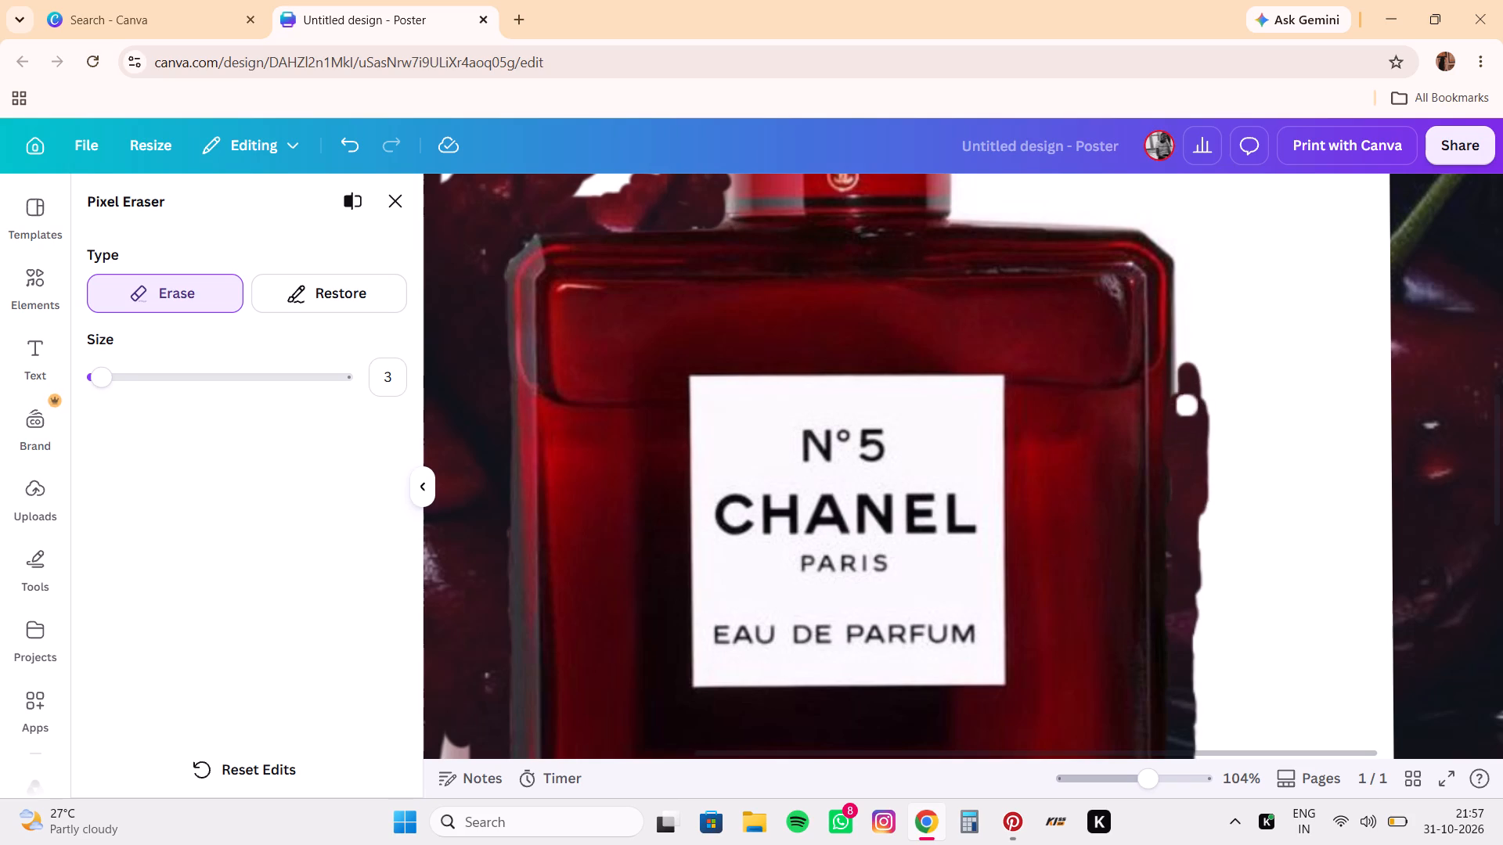
Erase the background from the label's top up to the bottle's right shoulder corner, and go over the strip beside the label again.
{"action": "left_click_drag", "start_coordinate": [1185, 382], "coordinate": [1184, 376]}
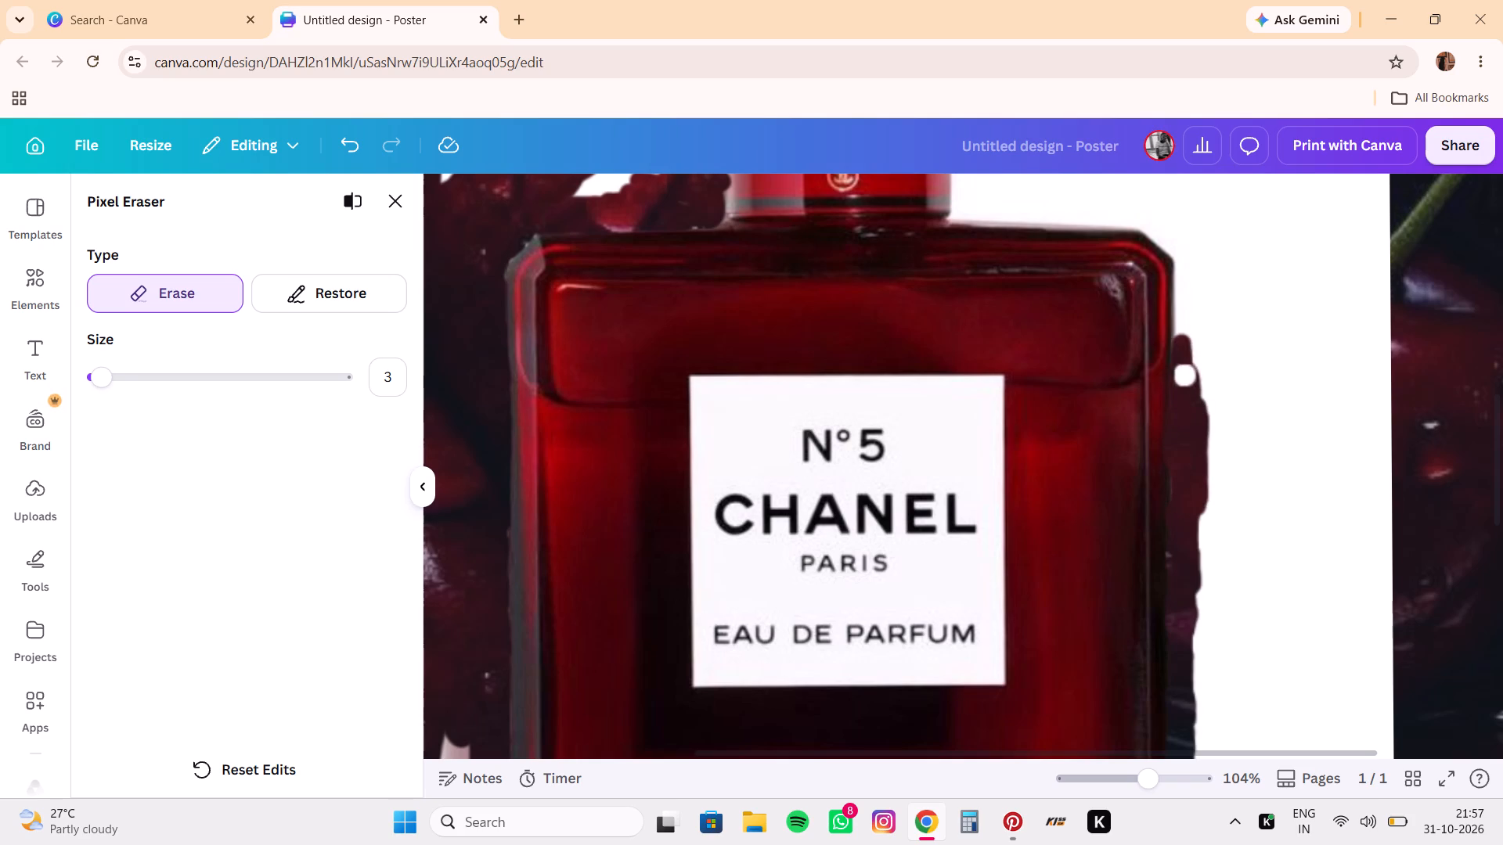
{"action": "left_click_drag", "start_coordinate": [1184, 376], "coordinate": [1177, 340]}
{"action": "left_click_drag", "start_coordinate": [1184, 323], "coordinate": [1173, 263]}
{"action": "left_click_drag", "start_coordinate": [1173, 263], "coordinate": [1191, 502]}
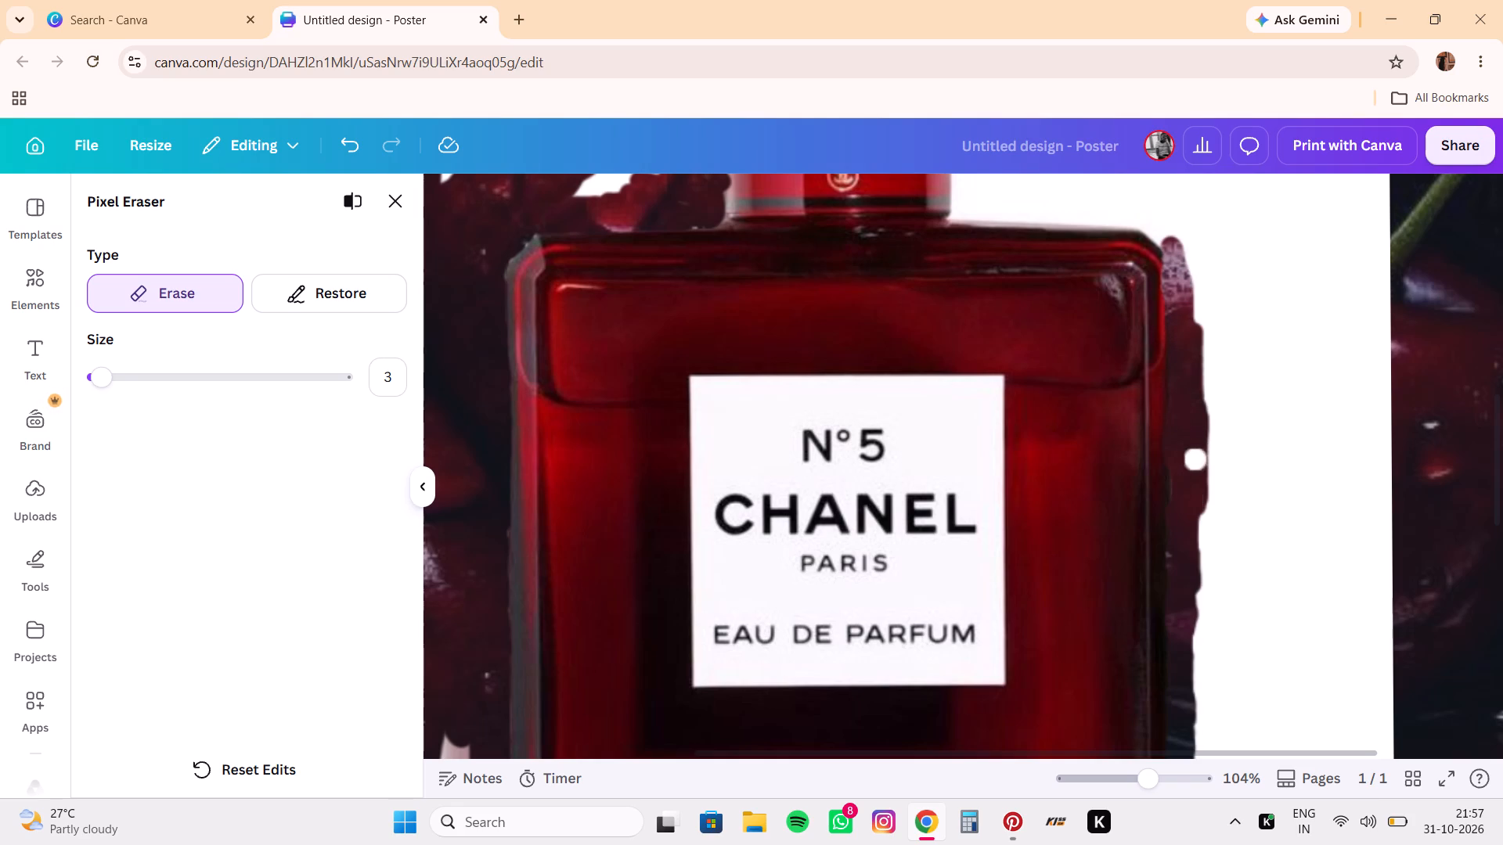
{"action": "left_click_drag", "start_coordinate": [1191, 502], "coordinate": [1191, 553]}
Erase the background beside the right side of the bottle's neck and along the right shoulder out to its corner.
{"action": "scroll", "coordinate": [1220, 408], "scroll_direction": "up", "scroll_amount": 2}
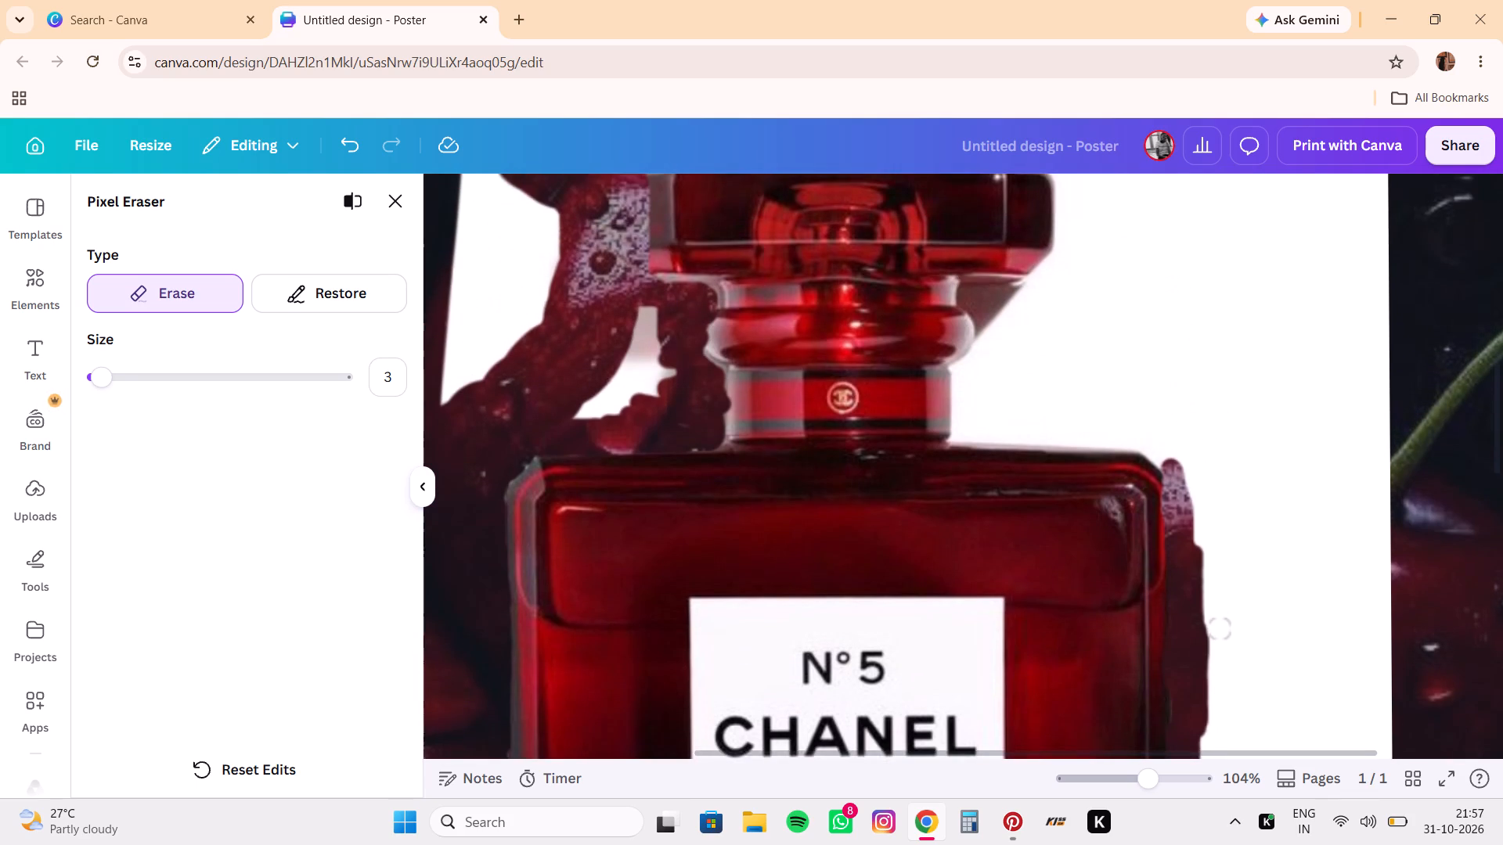
{"action": "scroll", "coordinate": [1220, 408], "scroll_direction": "up", "scroll_amount": 2}
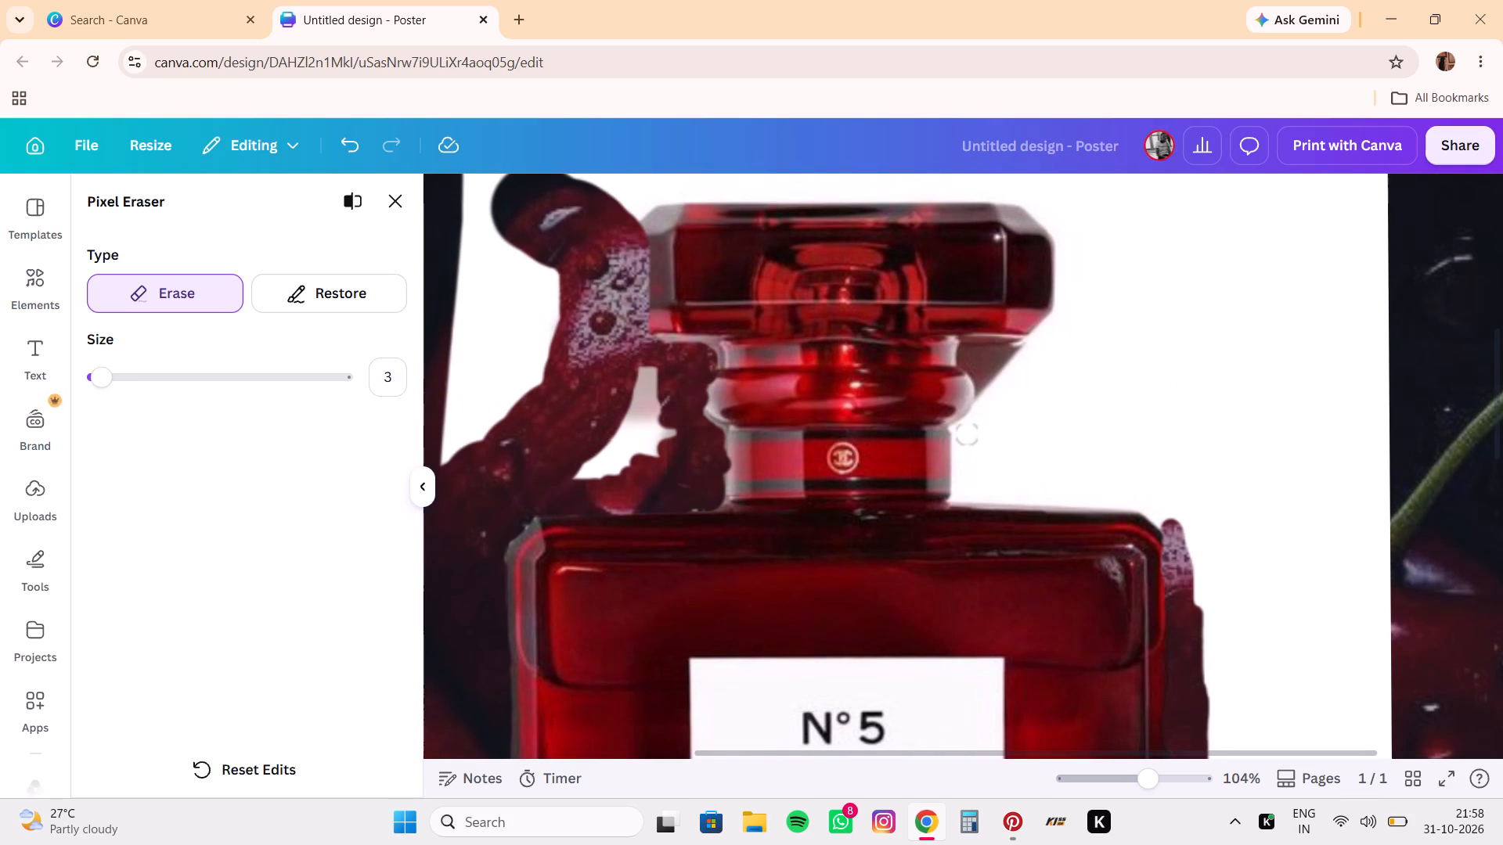
{"action": "left_click_drag", "start_coordinate": [962, 435], "coordinate": [955, 470]}
{"action": "left_click_drag", "start_coordinate": [955, 470], "coordinate": [972, 498]}
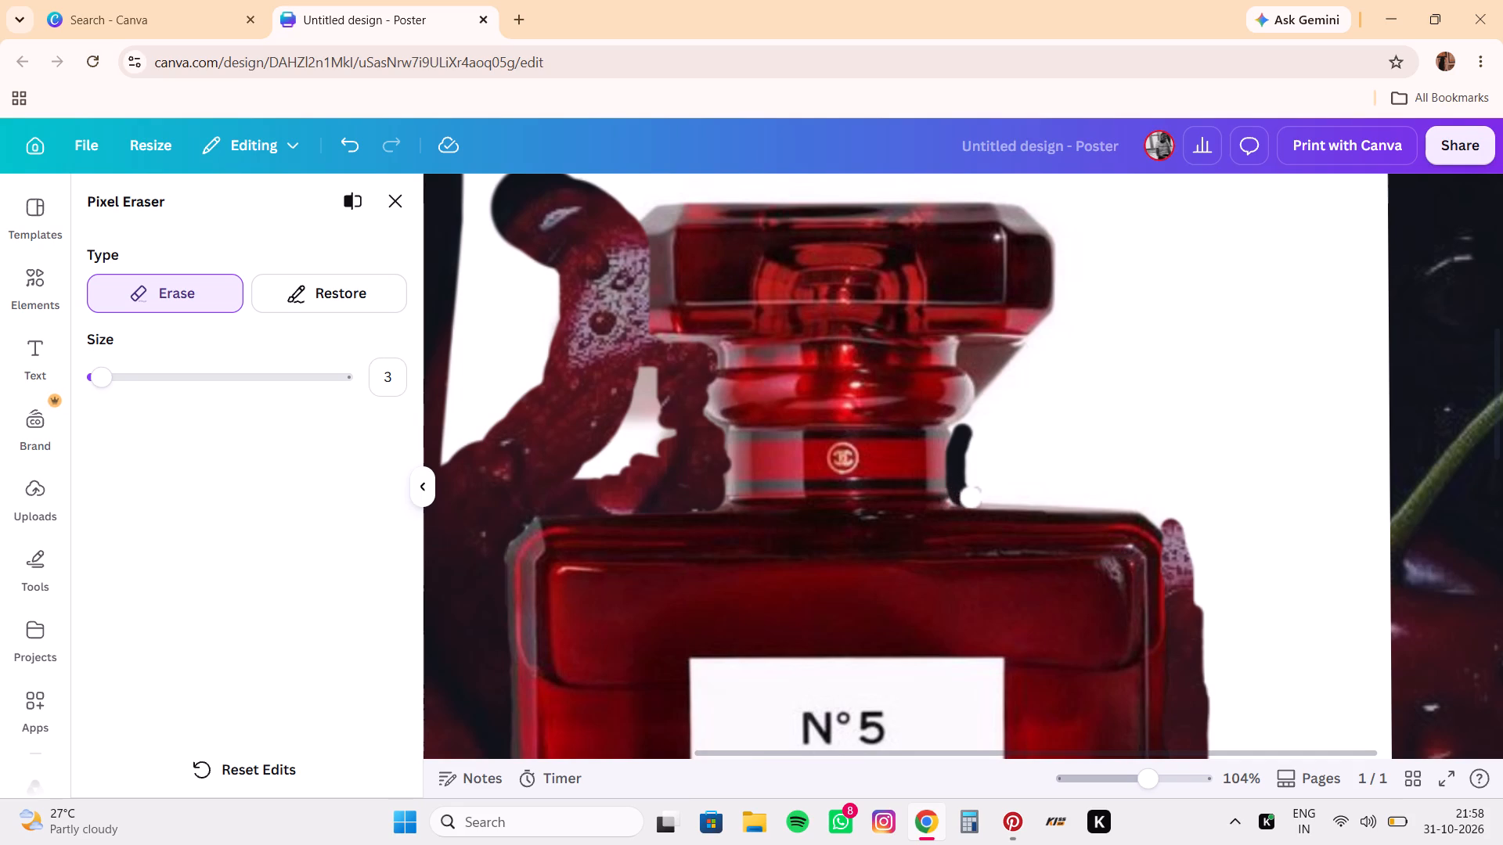
{"action": "left_click_drag", "start_coordinate": [972, 498], "coordinate": [1045, 498]}
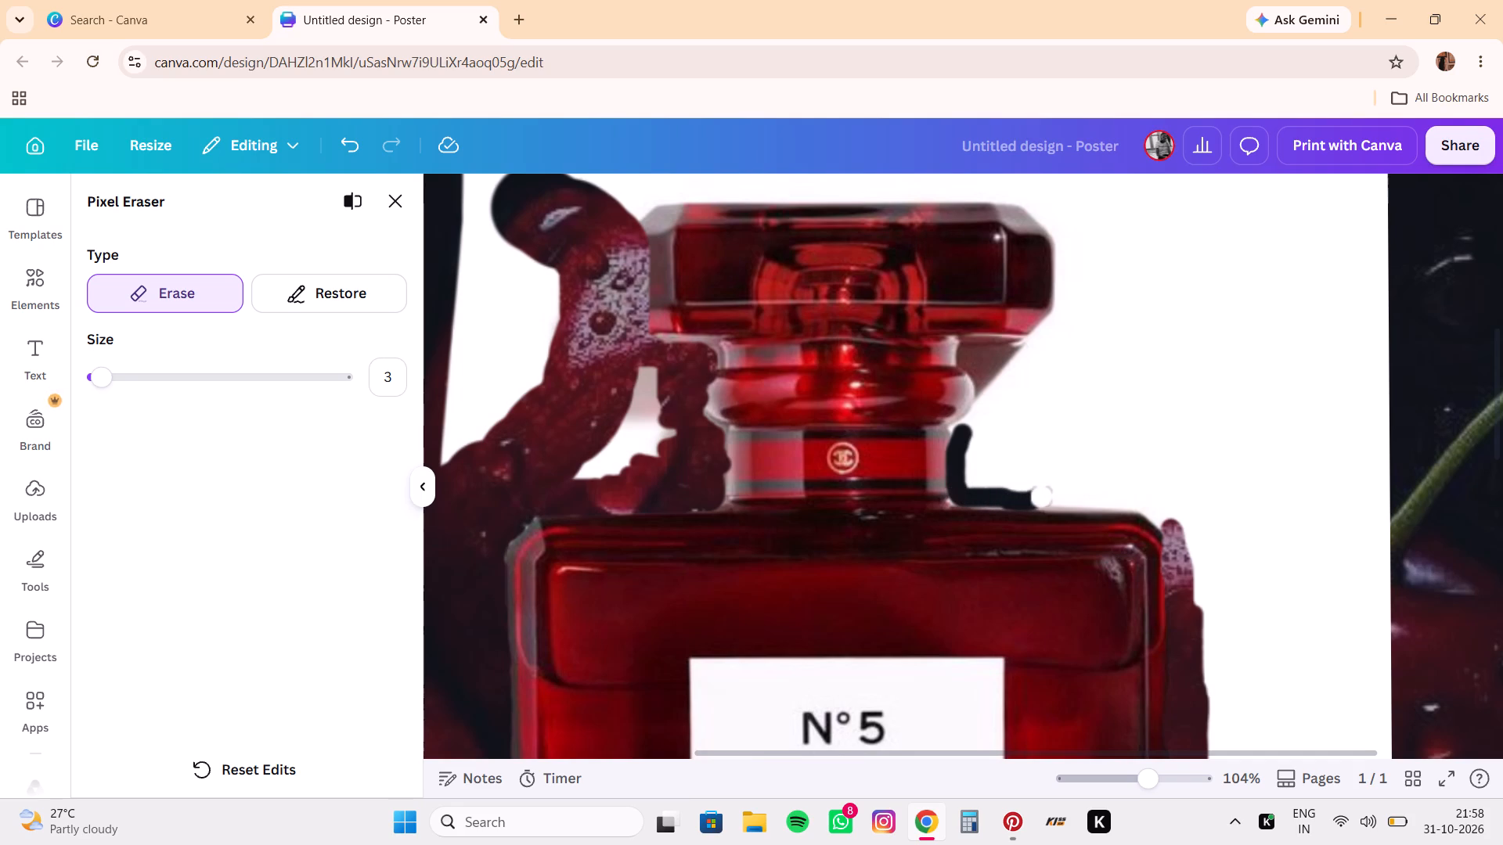
{"action": "left_click_drag", "start_coordinate": [1045, 498], "coordinate": [969, 500]}
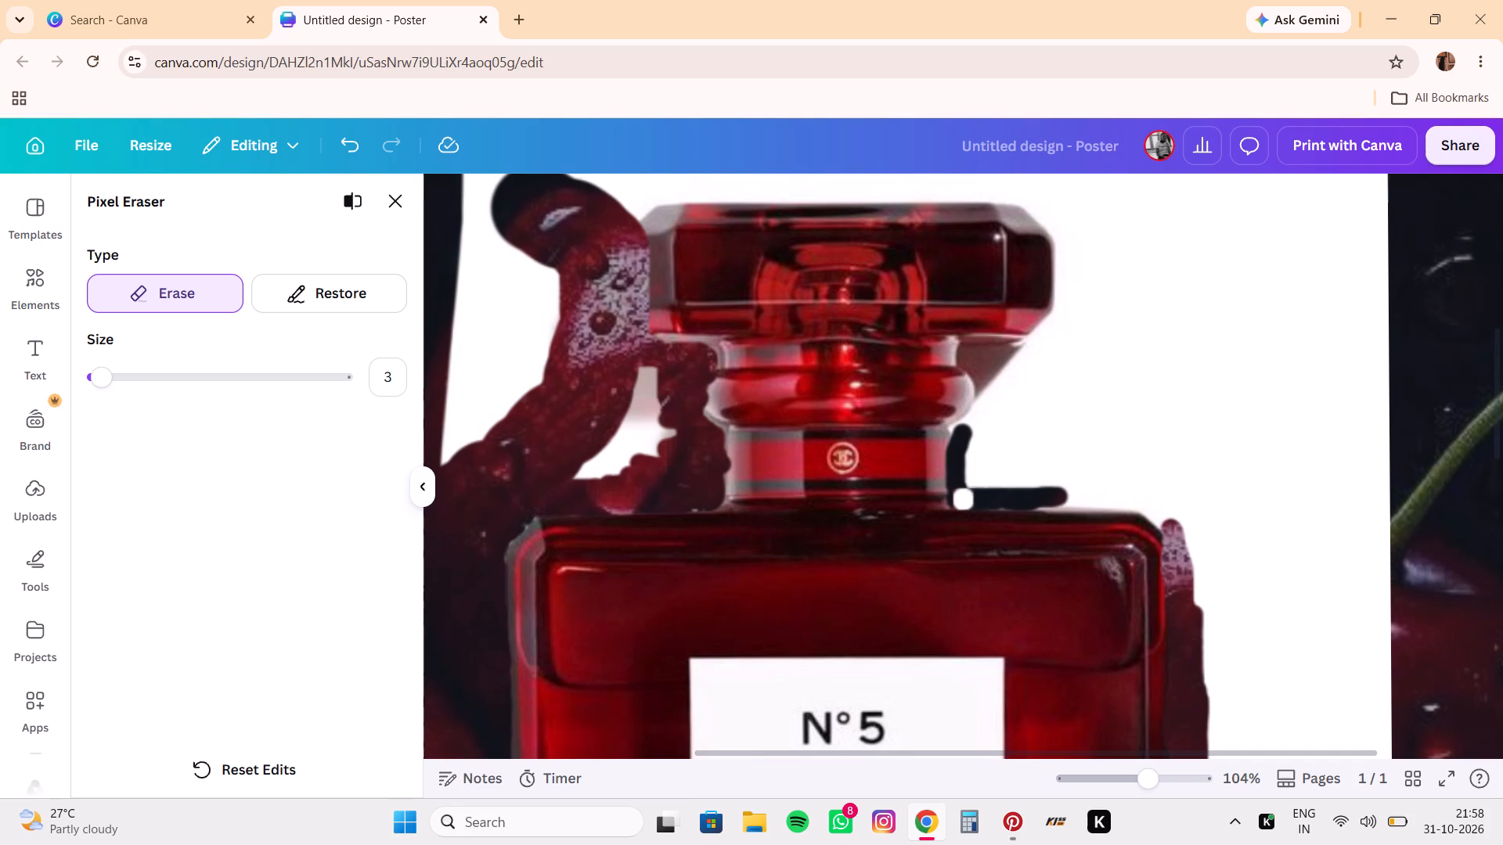
{"action": "left_click_drag", "start_coordinate": [969, 500], "coordinate": [1084, 502]}
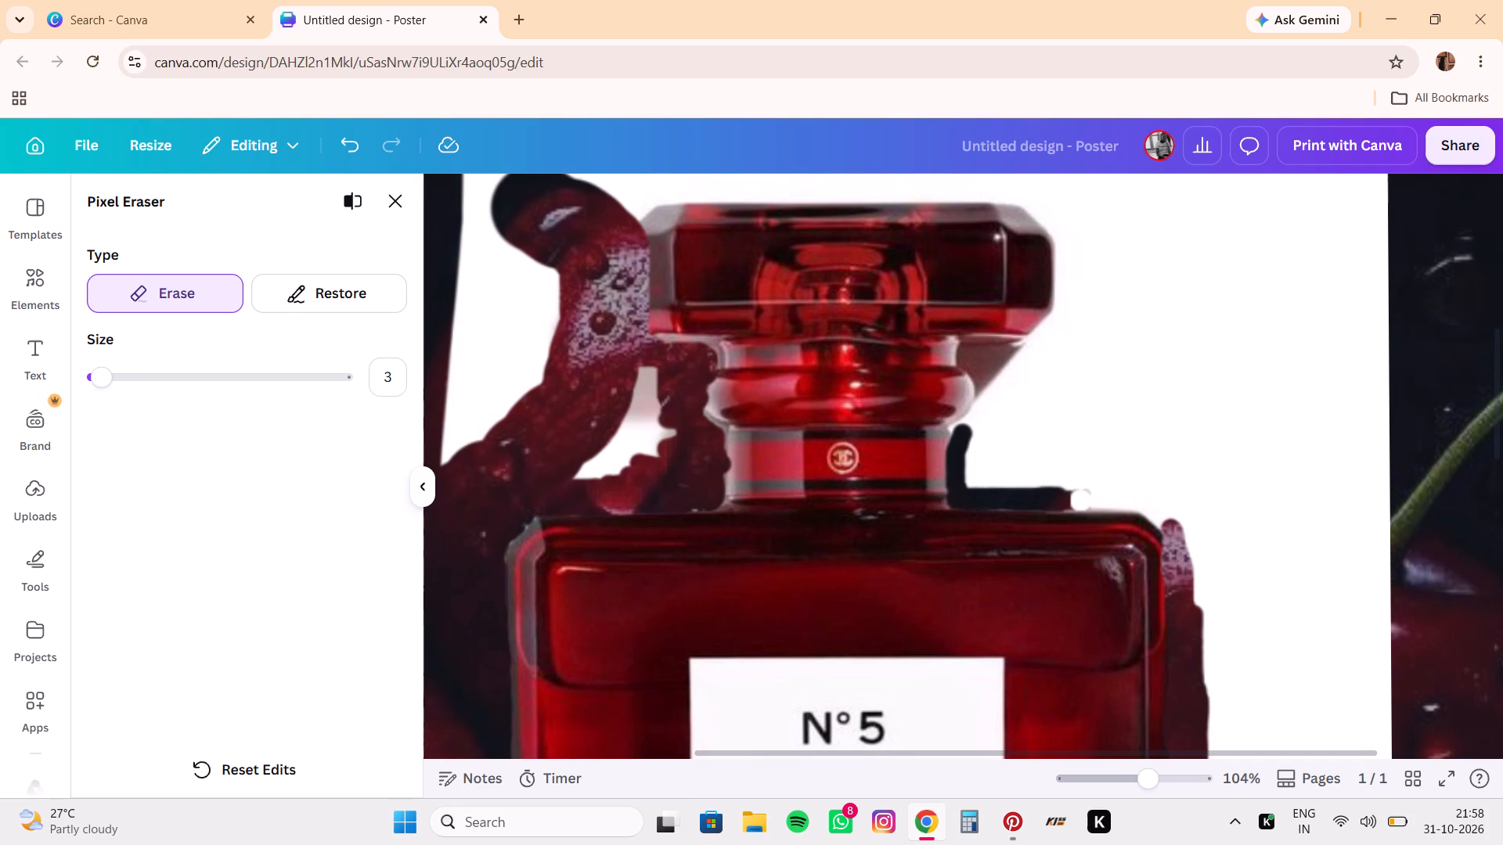
{"action": "left_click_drag", "start_coordinate": [1084, 502], "coordinate": [1109, 504]}
{"action": "left_click_drag", "start_coordinate": [1109, 504], "coordinate": [1152, 511]}
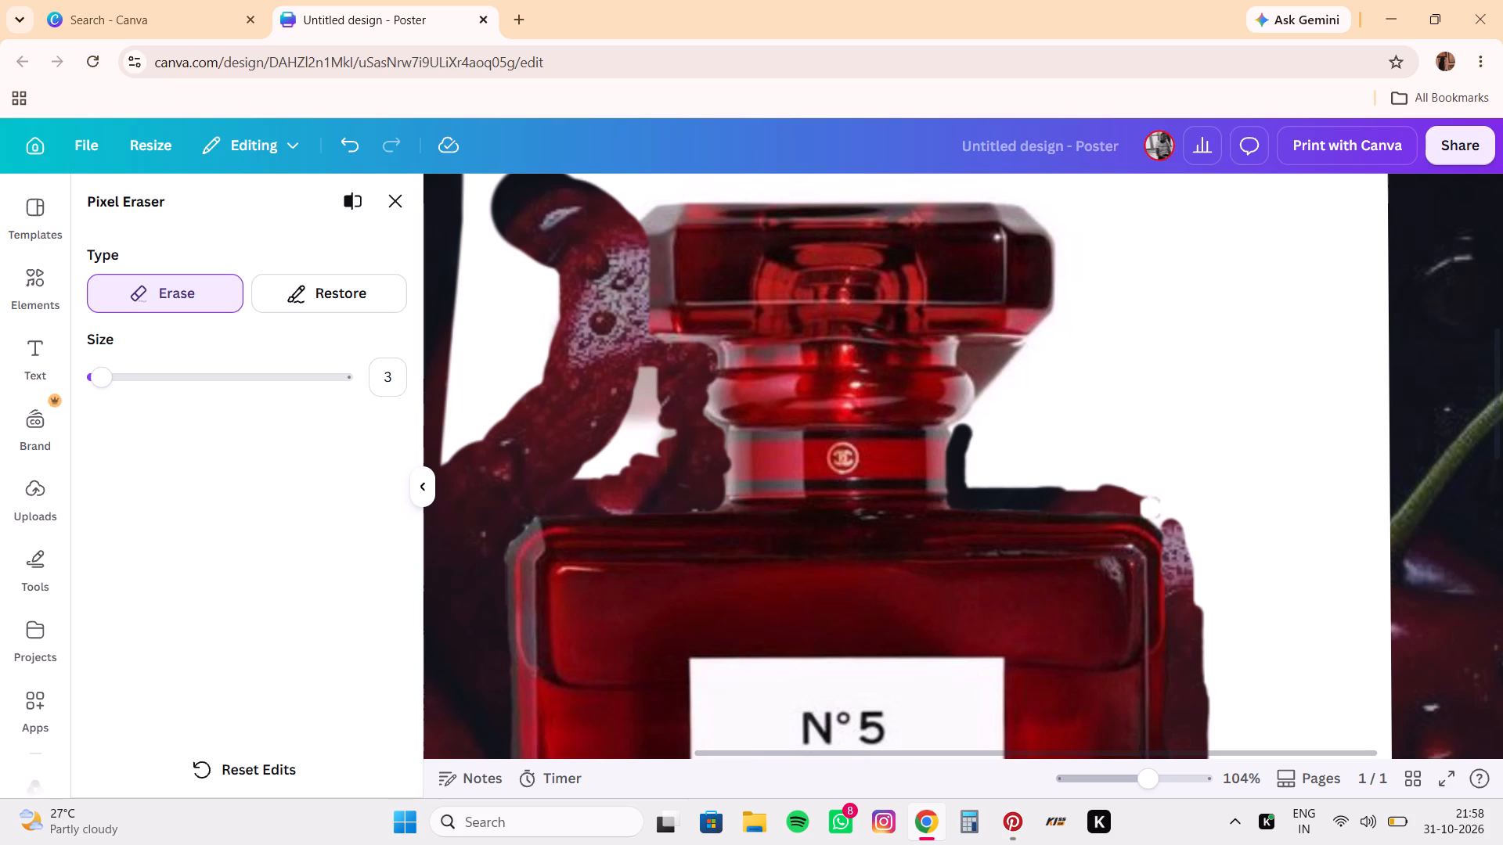
{"action": "left_click_drag", "start_coordinate": [1152, 511], "coordinate": [1169, 524]}
Go back over the strip above the bottle's right shoulder and erase outward from the corner into the white background.
{"action": "left_click_drag", "start_coordinate": [1169, 524], "coordinate": [983, 506]}
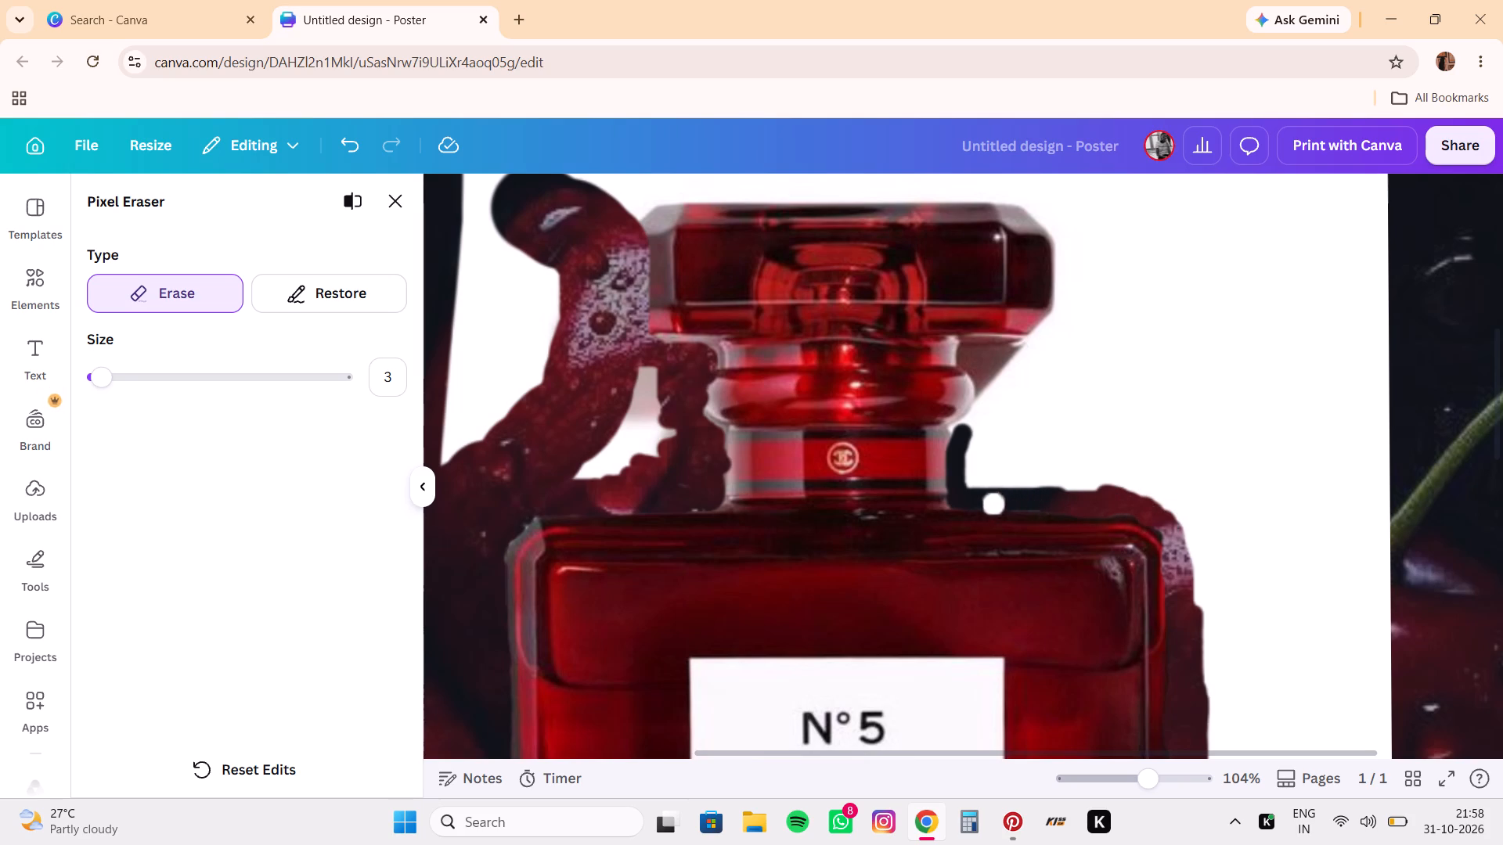
{"action": "left_click_drag", "start_coordinate": [983, 506], "coordinate": [1063, 499]}
{"action": "left_click_drag", "start_coordinate": [1063, 499], "coordinate": [1167, 516]}
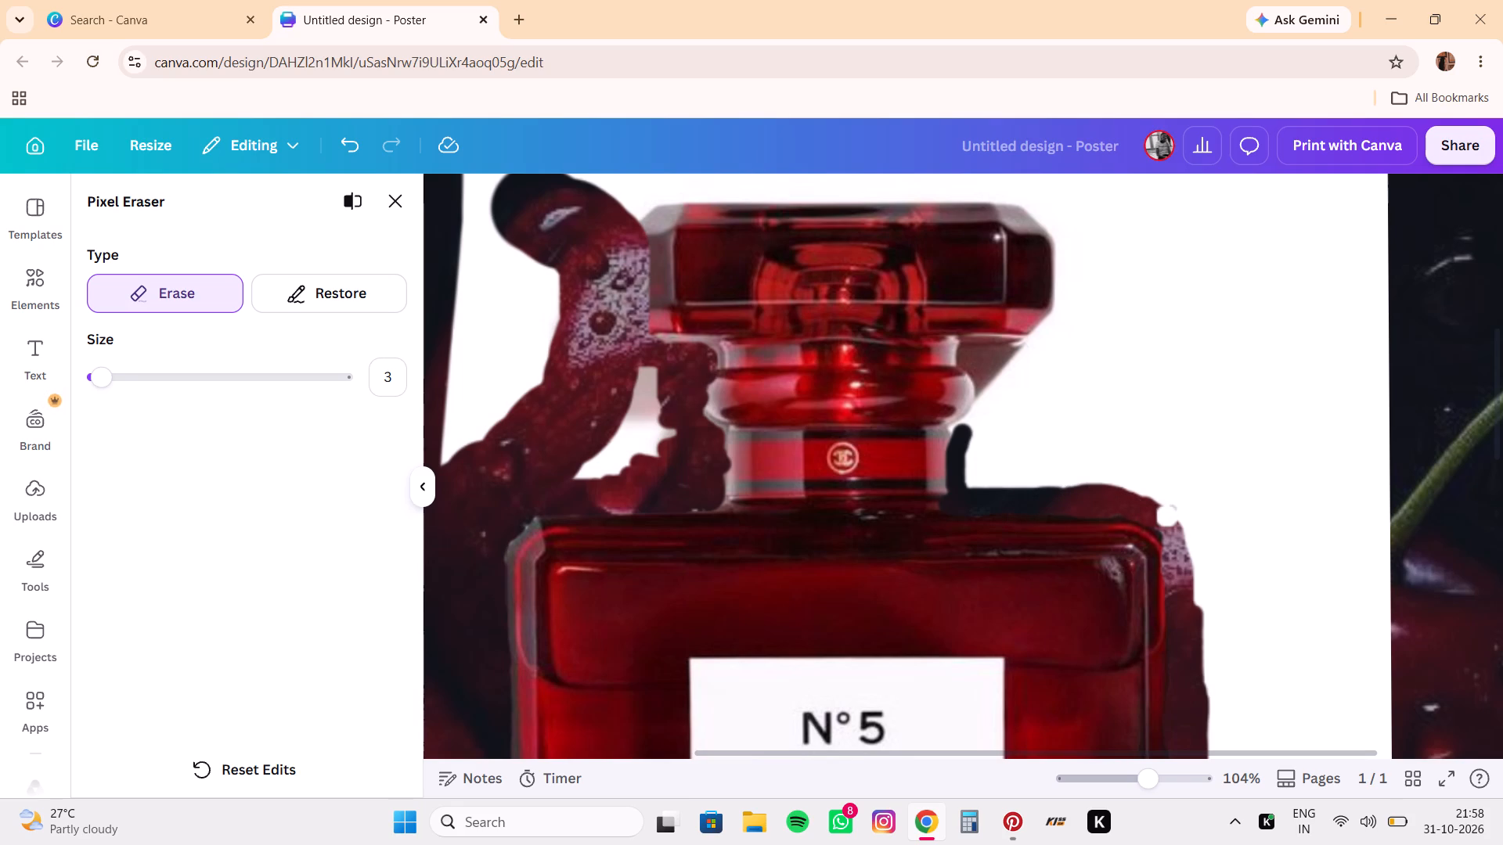
{"action": "left_click_drag", "start_coordinate": [1167, 516], "coordinate": [1052, 444]}
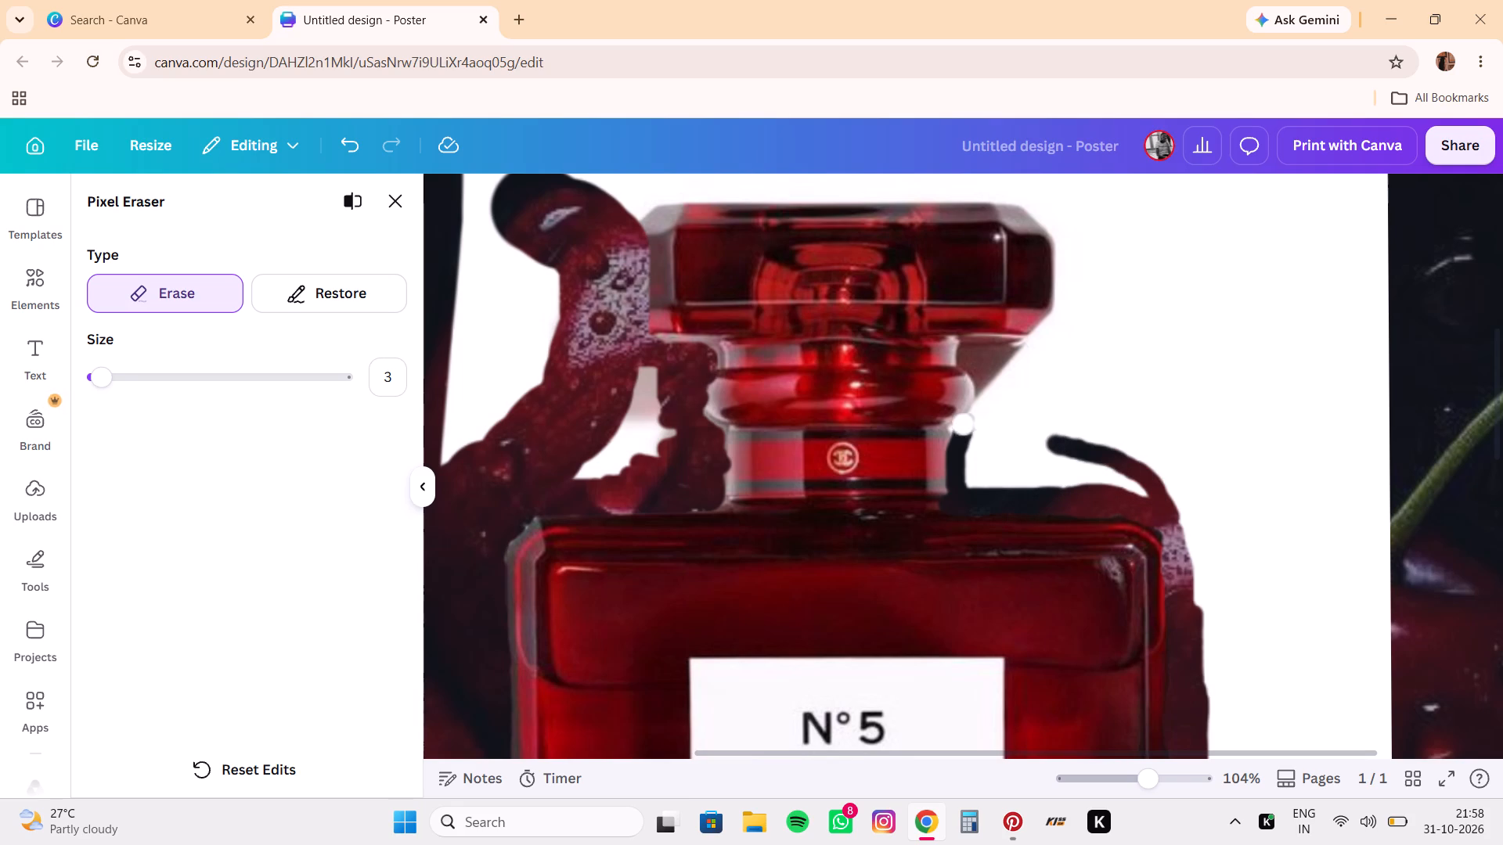
Erase the background from the right side of the bottle's neck diagonally up to the cap's lower-right corner.
{"action": "left_click_drag", "start_coordinate": [961, 432], "coordinate": [975, 412]}
{"action": "left_click_drag", "start_coordinate": [975, 412], "coordinate": [1003, 379]}
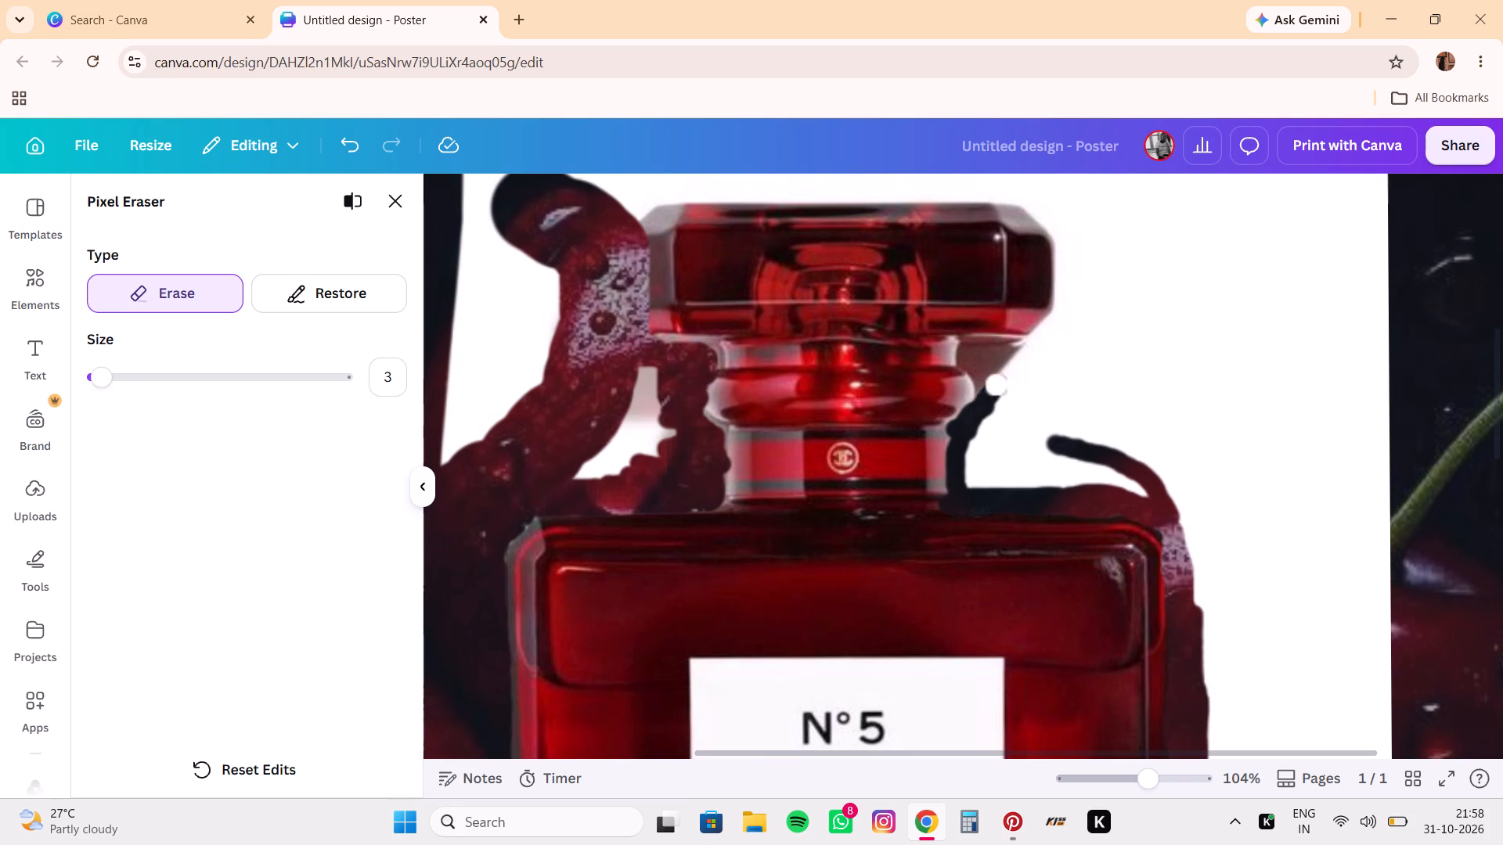
{"action": "left_click_drag", "start_coordinate": [1003, 379], "coordinate": [956, 480]}
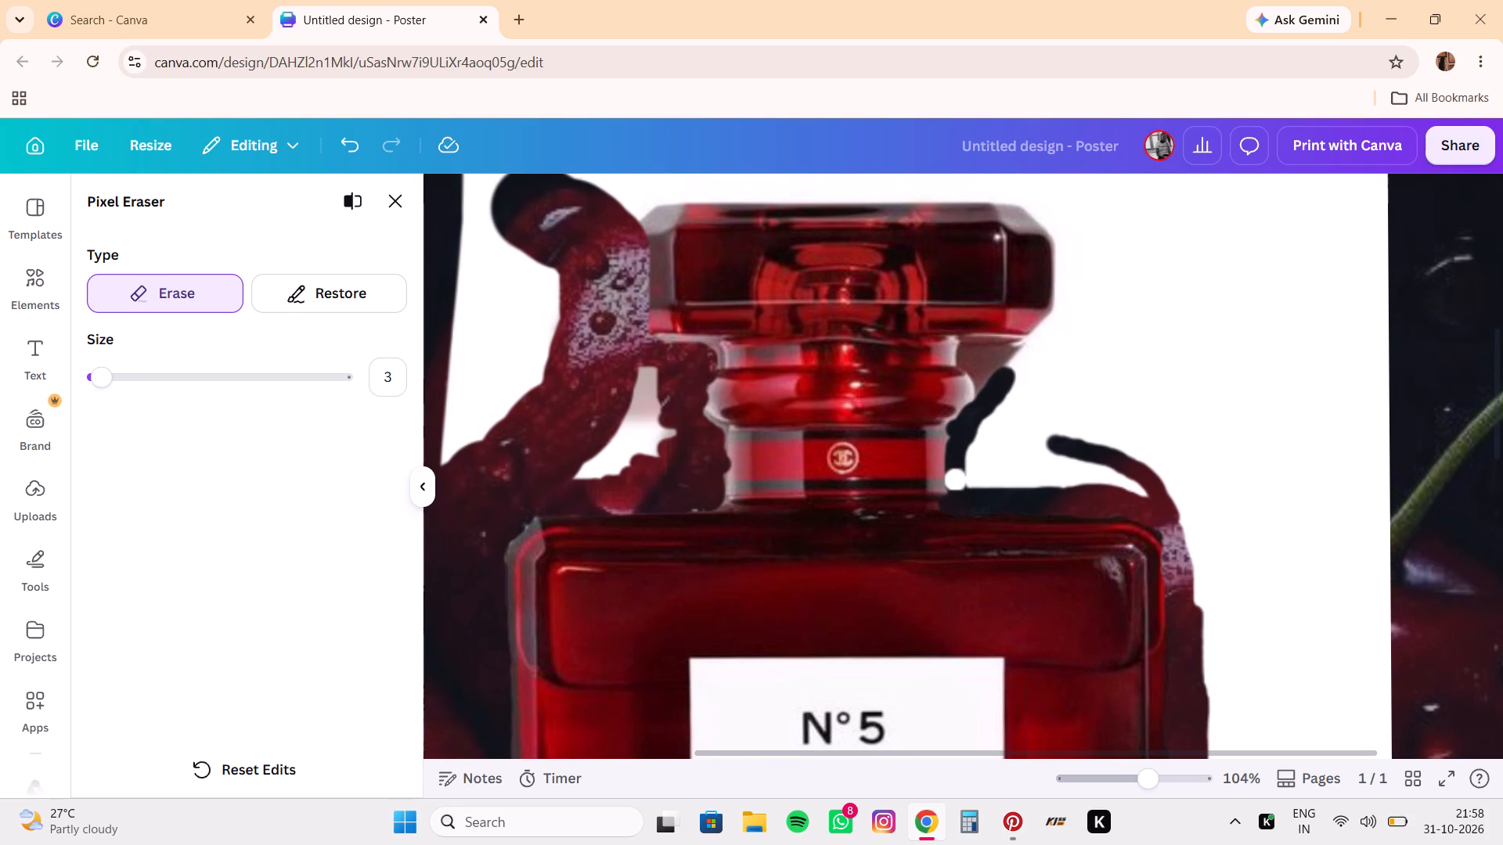
{"action": "left_click_drag", "start_coordinate": [956, 480], "coordinate": [1010, 376]}
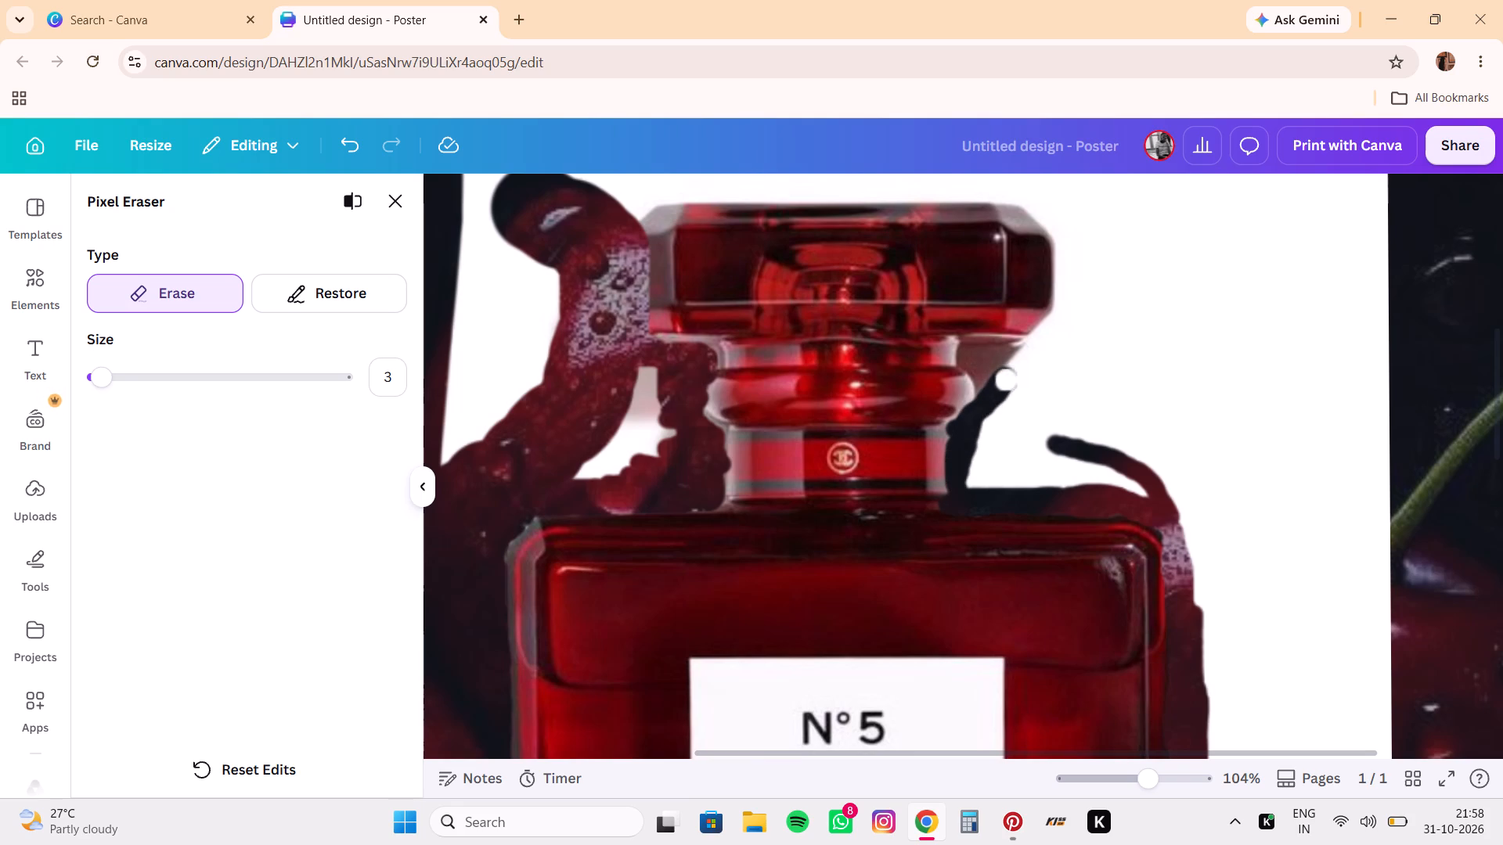
{"action": "left_click_drag", "start_coordinate": [1010, 376], "coordinate": [1040, 338]}
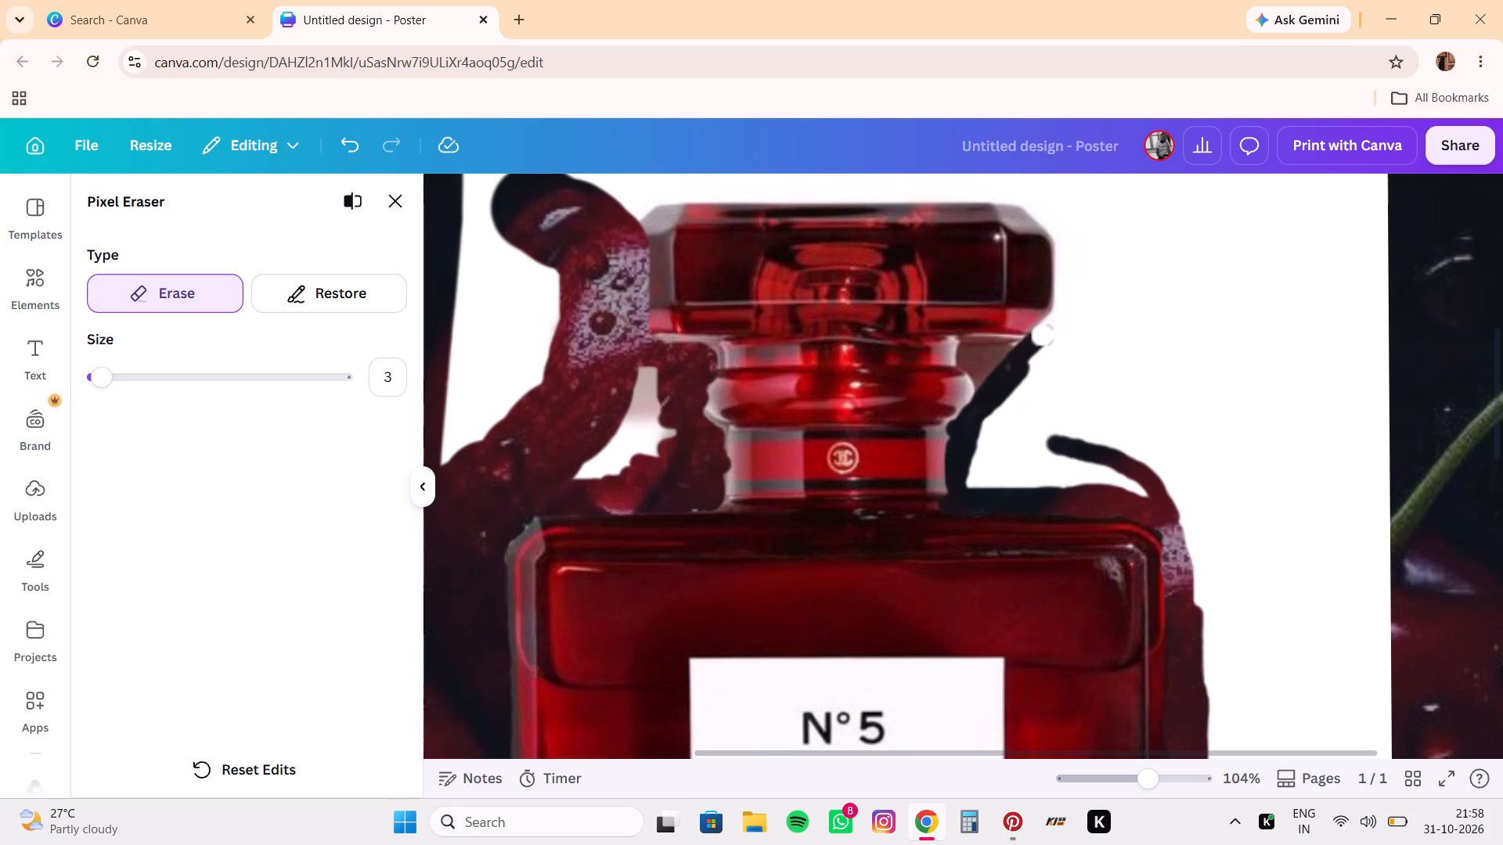
{"action": "left_click_drag", "start_coordinate": [1040, 338], "coordinate": [1059, 315]}
Erase the background up the cap's right side and along its whole top edge.
{"action": "left_click_drag", "start_coordinate": [1059, 315], "coordinate": [1060, 241]}
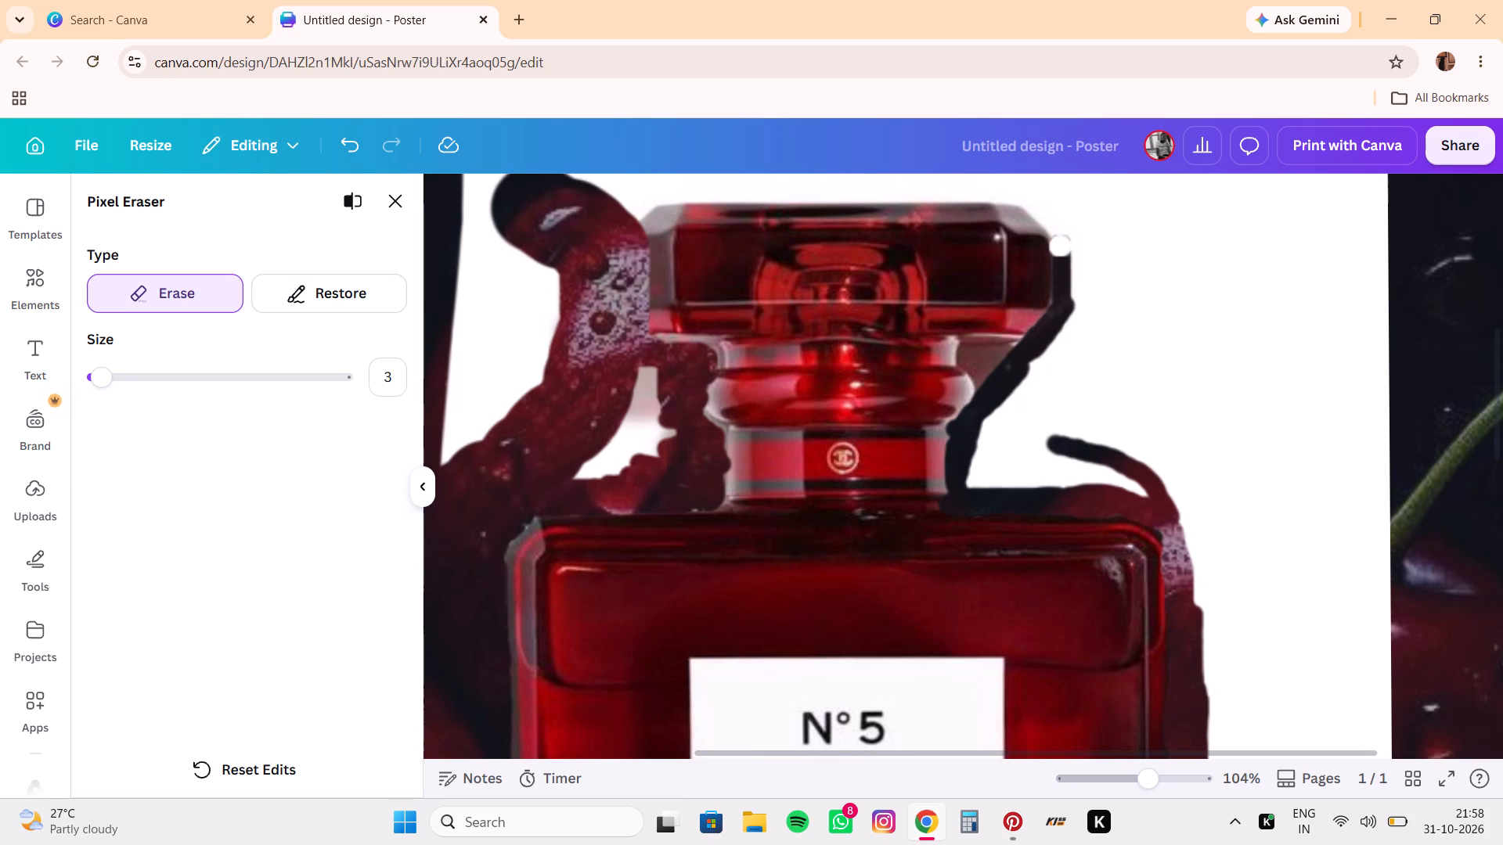
{"action": "left_click_drag", "start_coordinate": [1060, 241], "coordinate": [972, 207]}
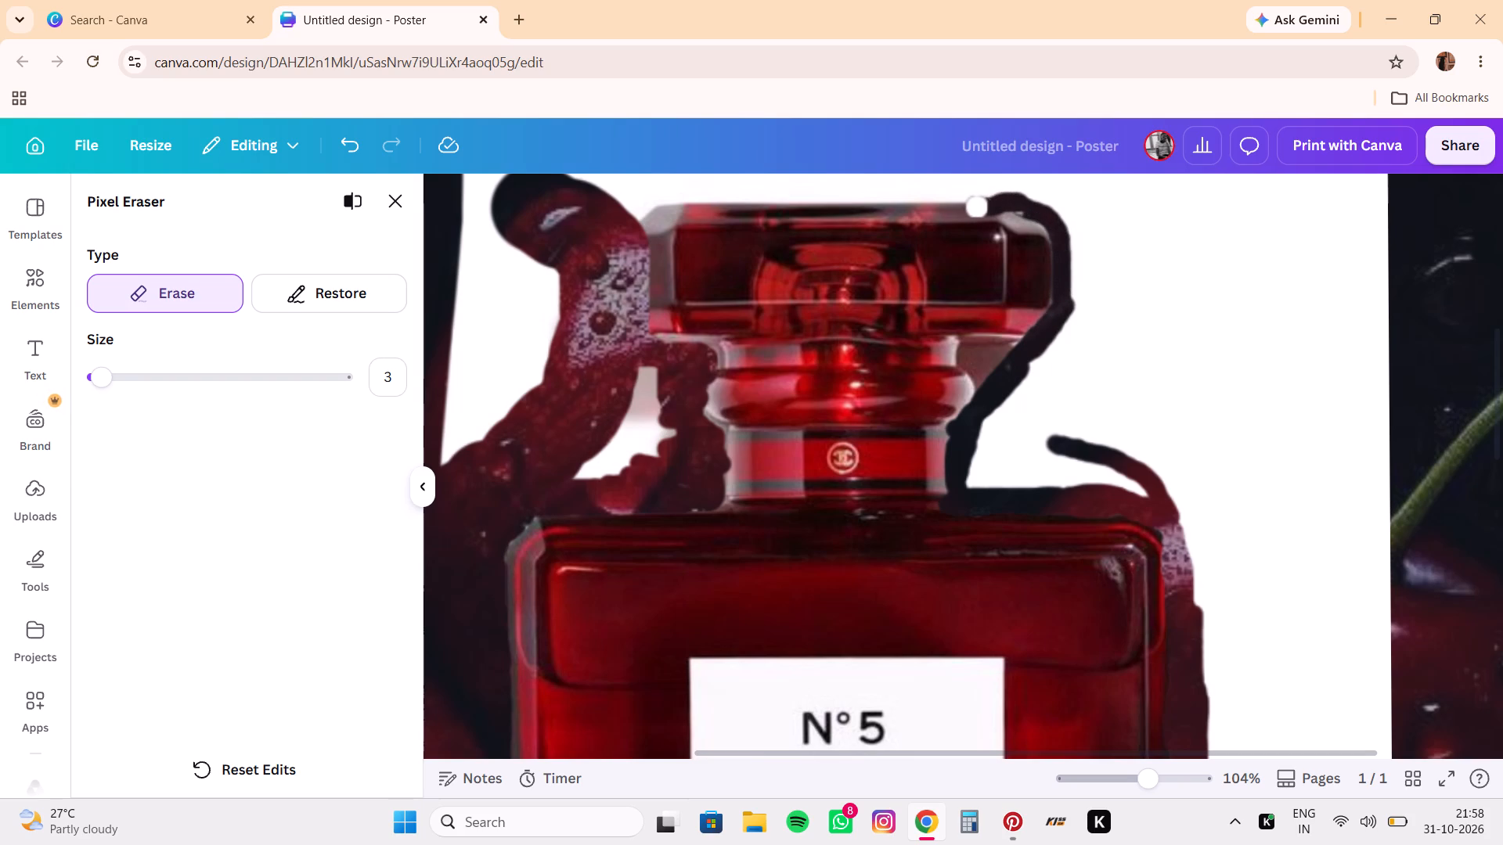
{"action": "left_click_drag", "start_coordinate": [972, 207], "coordinate": [867, 211]}
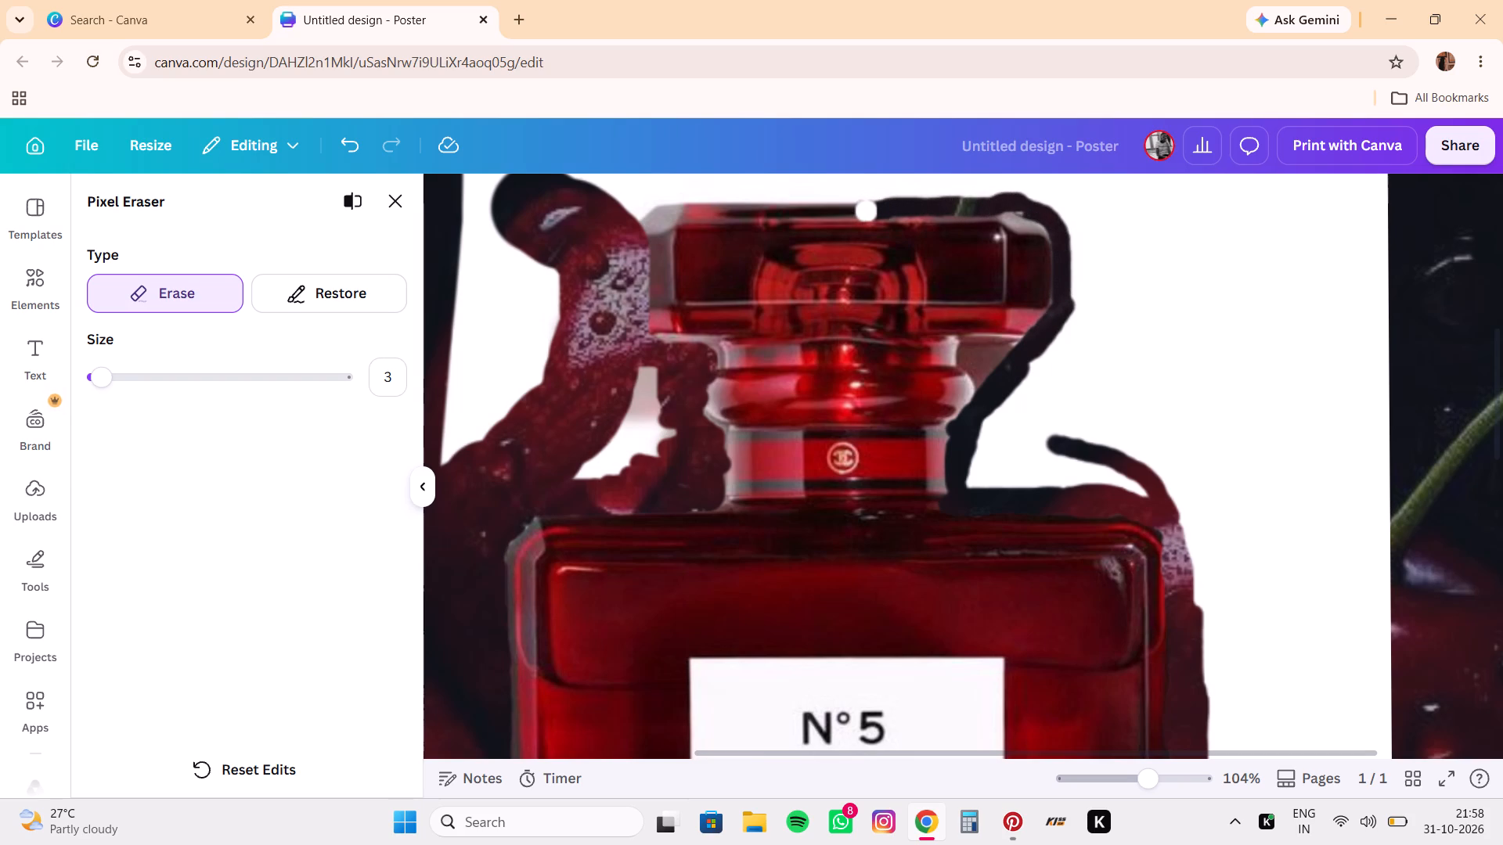
{"action": "left_click", "coordinate": [626, 217]}
{"action": "left_click_drag", "start_coordinate": [632, 218], "coordinate": [647, 202]}
{"action": "left_click_drag", "start_coordinate": [647, 202], "coordinate": [759, 197]}
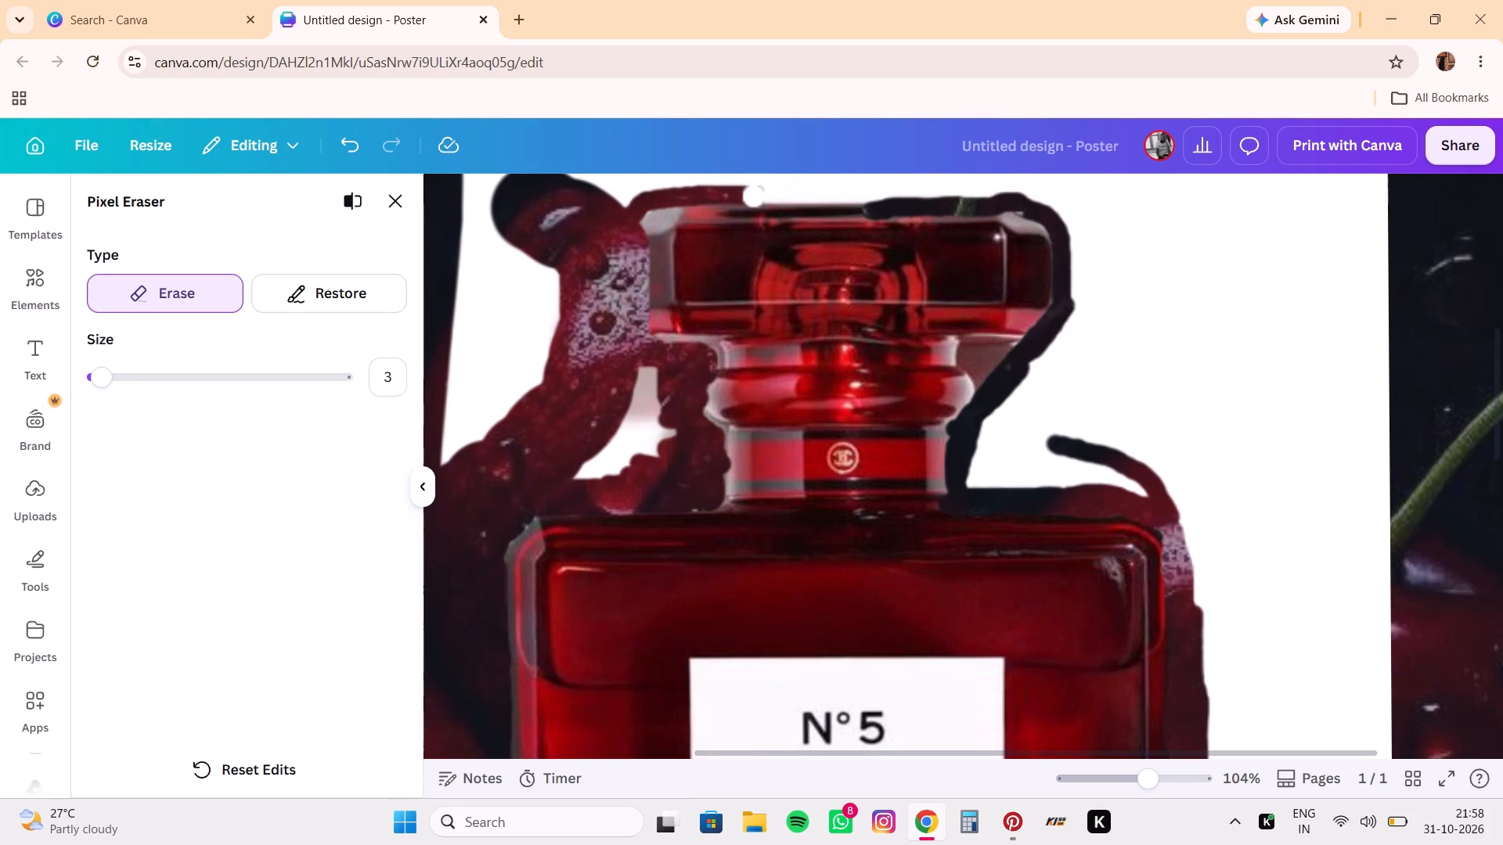
{"action": "left_click_drag", "start_coordinate": [759, 197], "coordinate": [909, 199]}
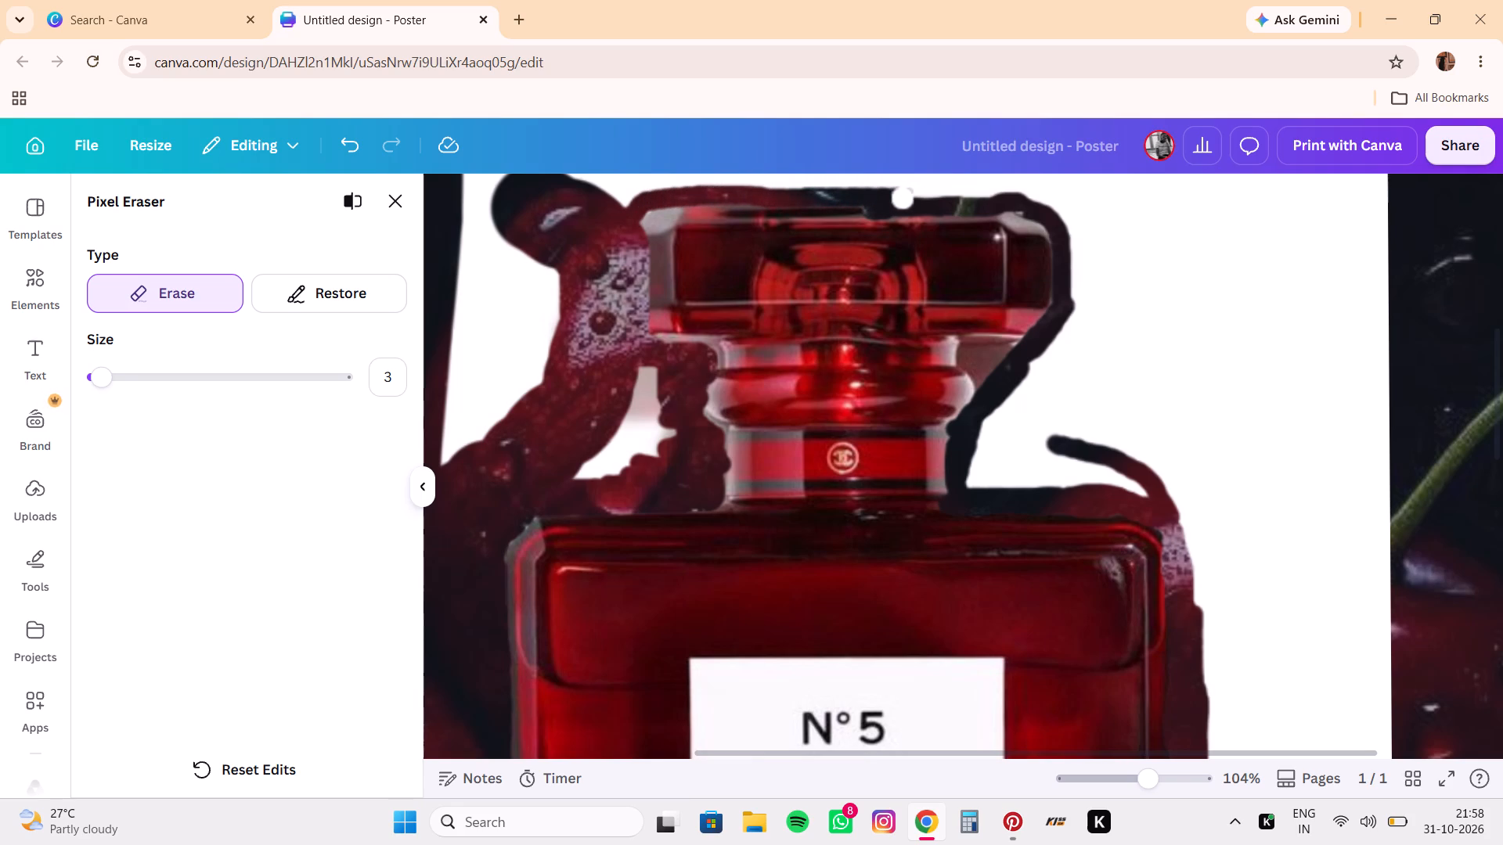
{"action": "left_click_drag", "start_coordinate": [909, 199], "coordinate": [1007, 203]}
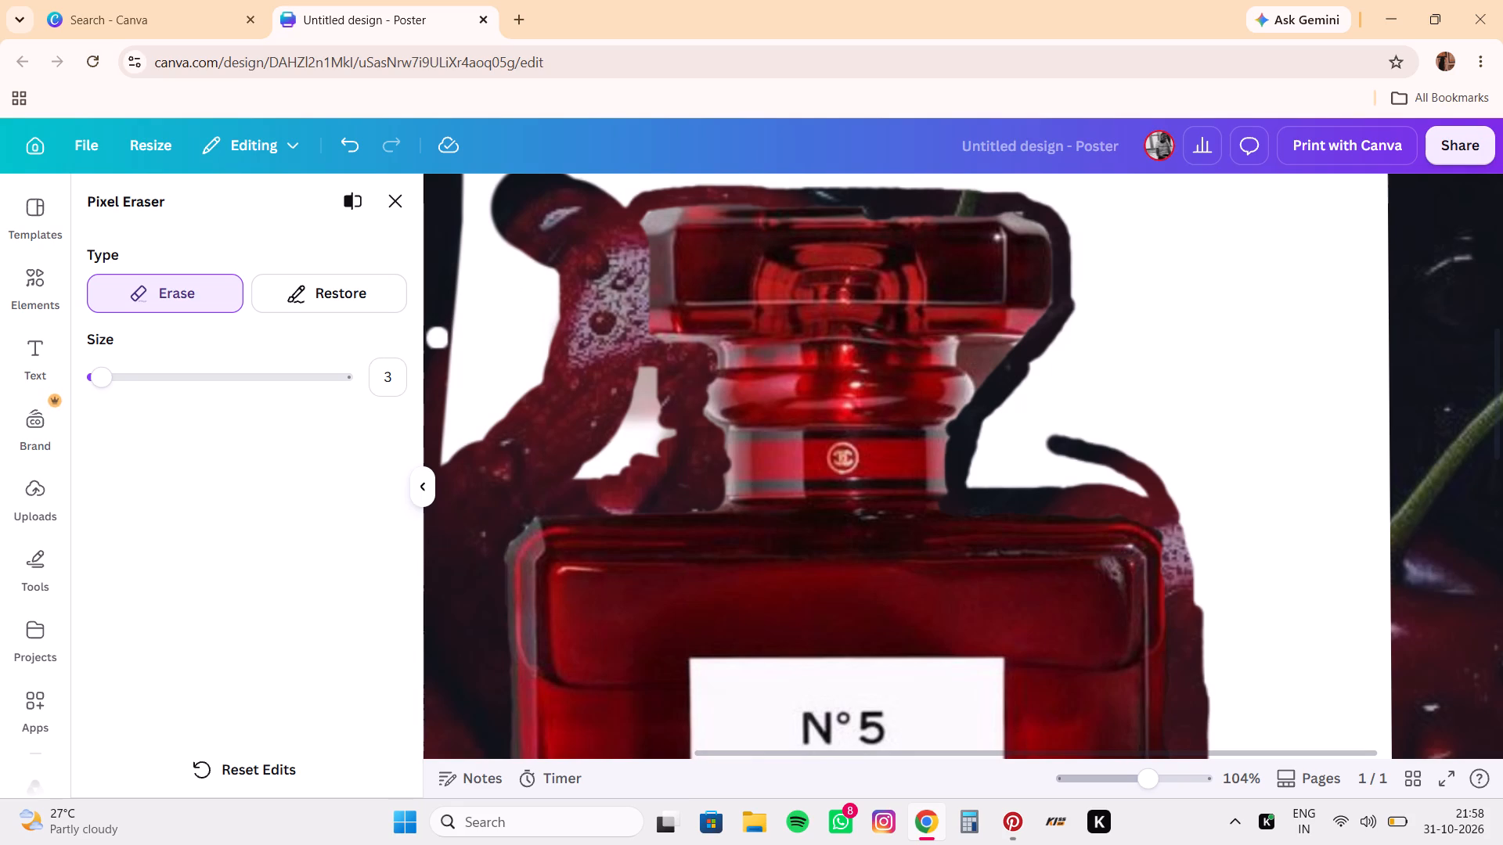
Switch to Restore and paint back the erased parts of the cap along its top edge, left side and lower-left edge.
{"action": "left_click", "coordinate": [341, 291]}
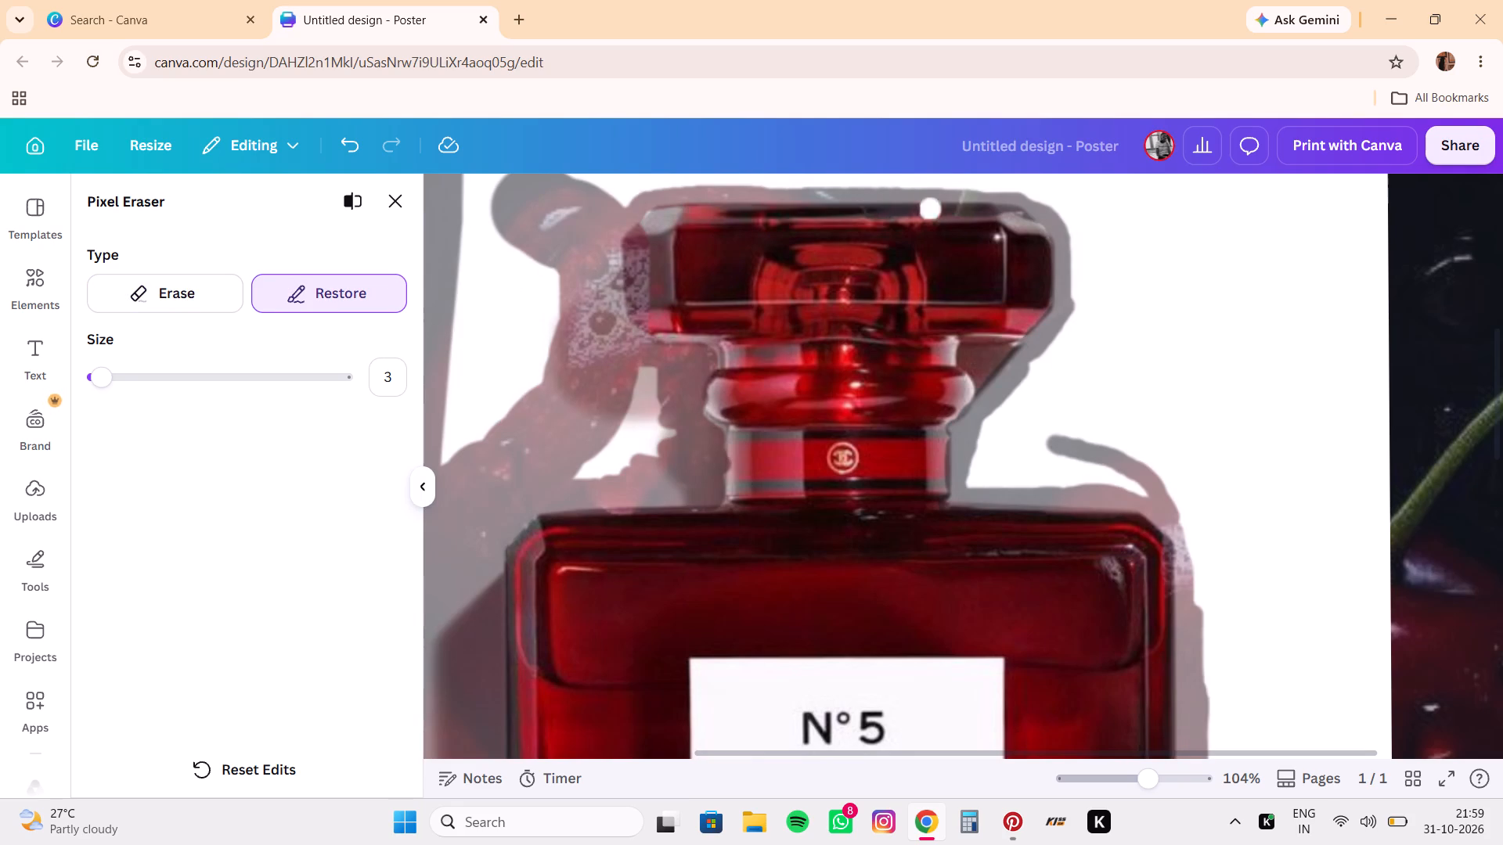
{"action": "left_click_drag", "start_coordinate": [1004, 221], "coordinate": [900, 218]}
{"action": "left_click_drag", "start_coordinate": [900, 218], "coordinate": [683, 227]}
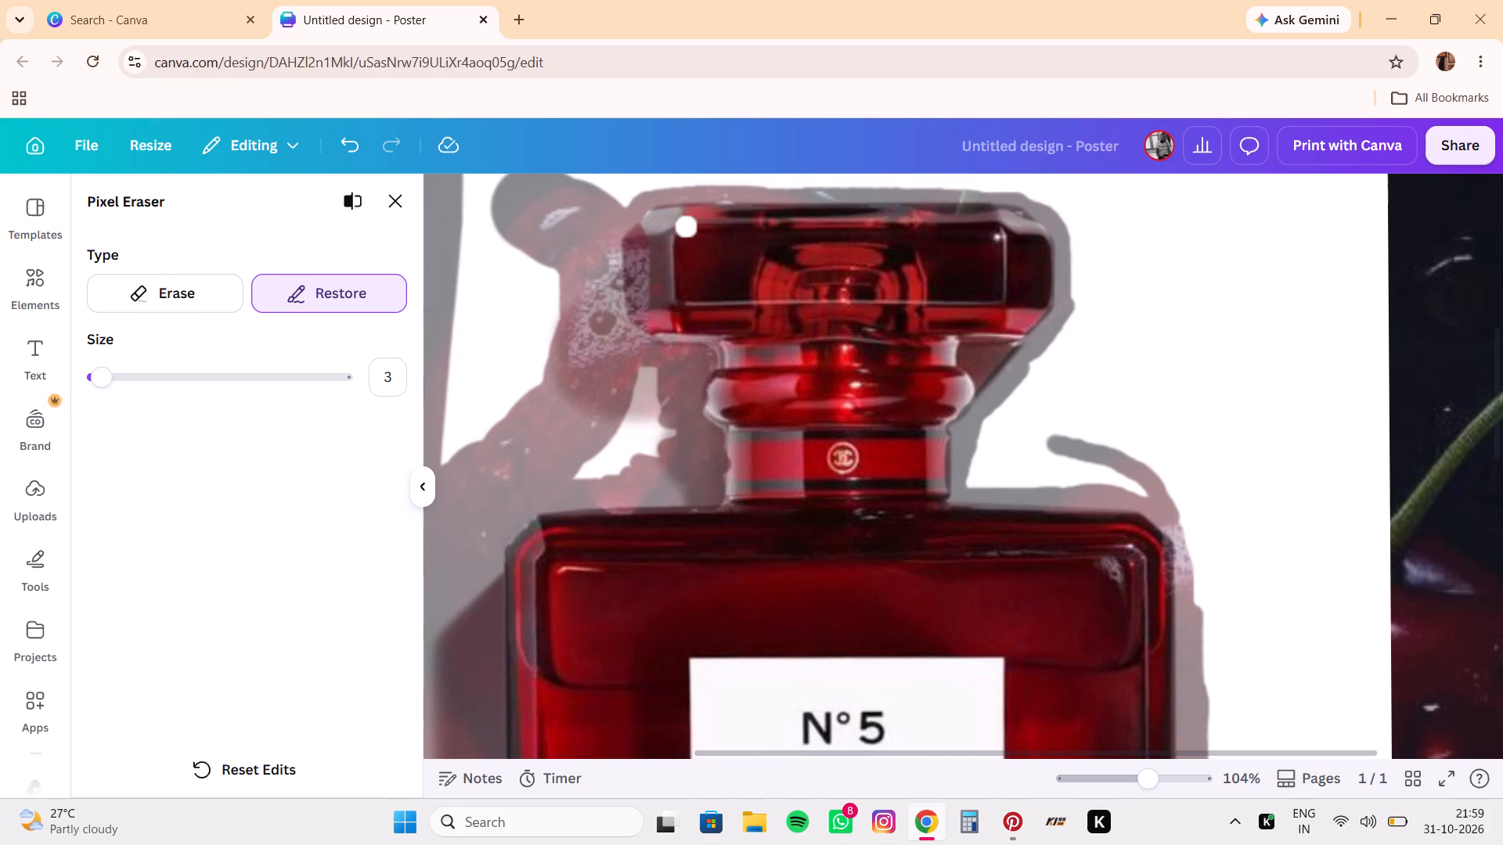
{"action": "left_click_drag", "start_coordinate": [683, 227], "coordinate": [642, 275]}
{"action": "left_click_drag", "start_coordinate": [642, 275], "coordinate": [642, 257]}
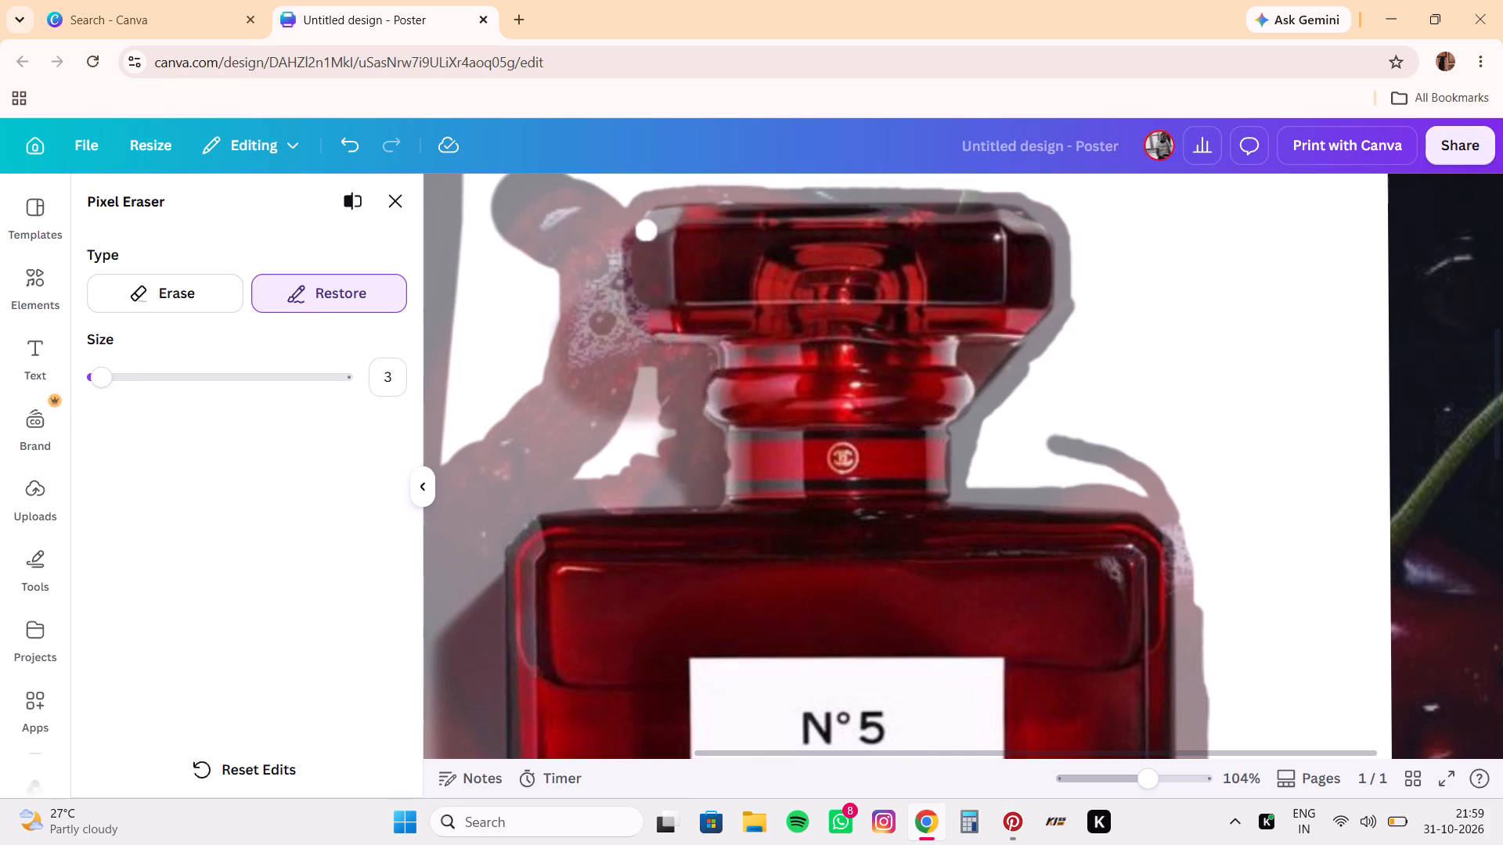
{"action": "left_click_drag", "start_coordinate": [646, 232], "coordinate": [640, 317]}
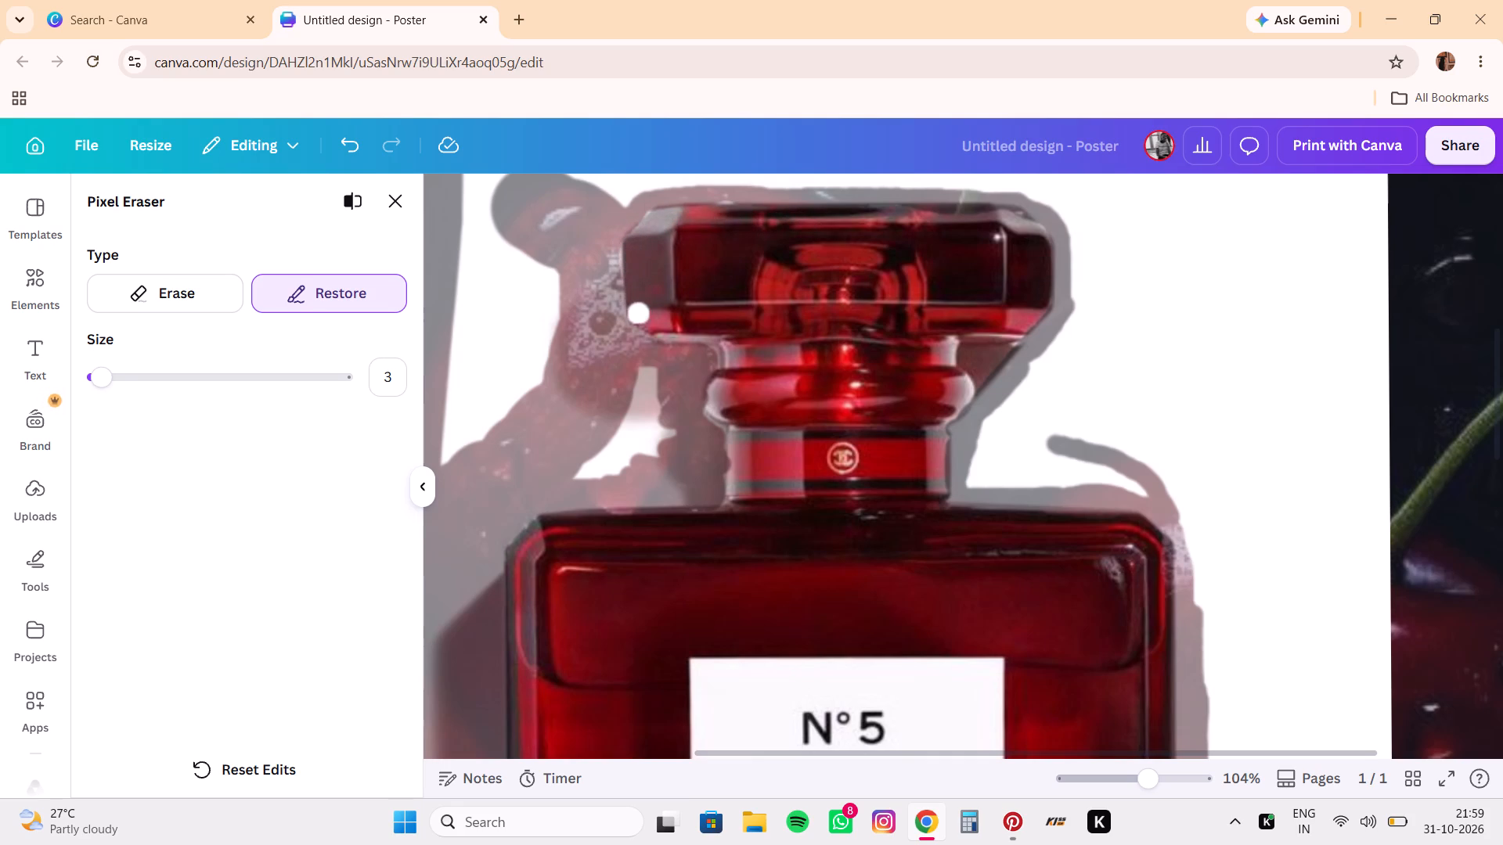
{"action": "left_click_drag", "start_coordinate": [640, 317], "coordinate": [703, 318]}
{"action": "left_click_drag", "start_coordinate": [703, 318], "coordinate": [697, 330]}
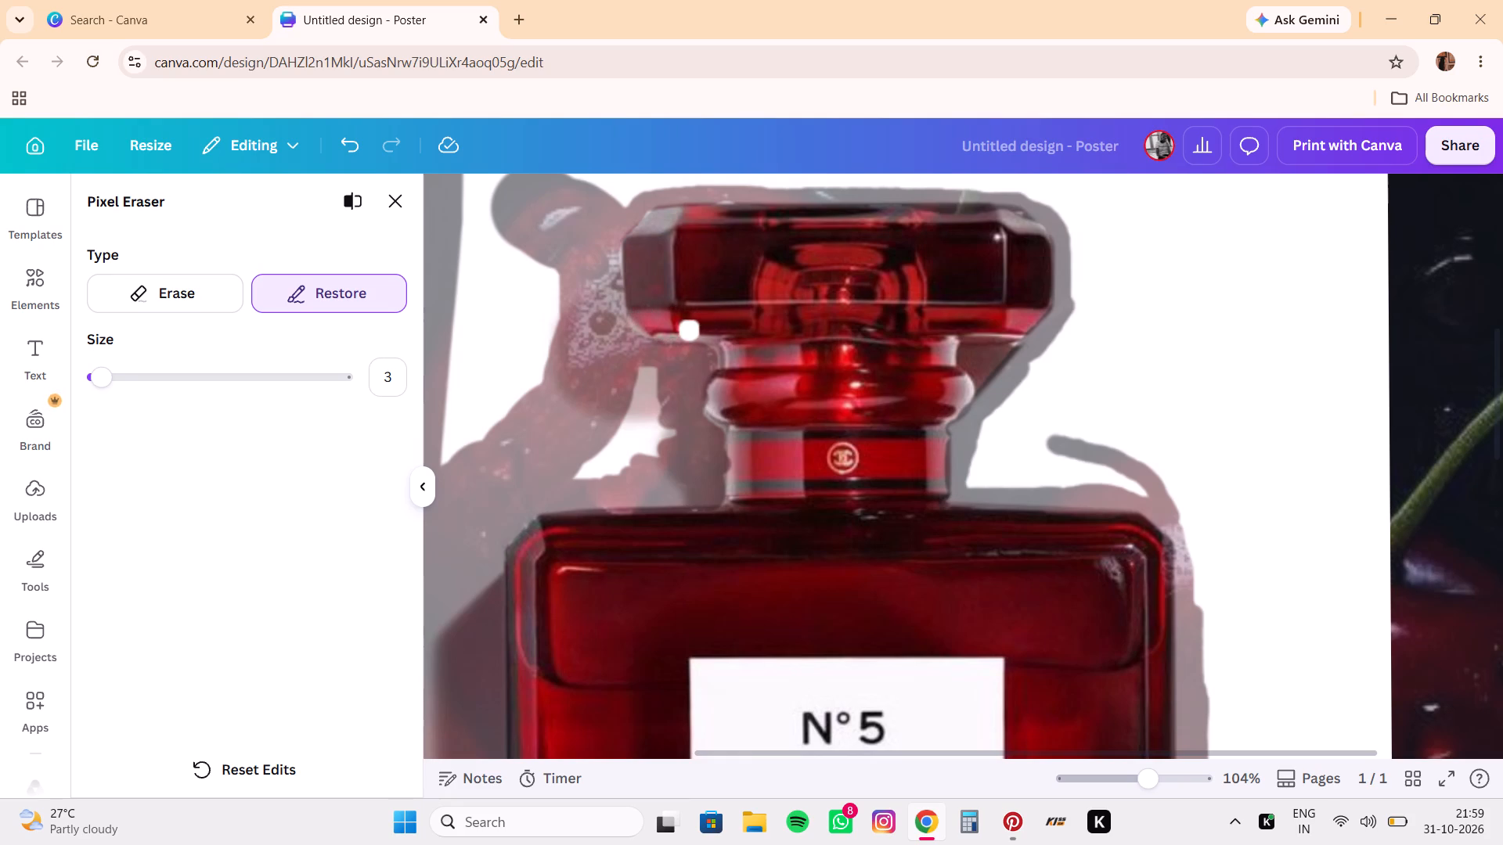
Restore the bottle's left neck edge from beneath the cap, over the rounded collar and logo band, down to the shoulder.
{"action": "left_click_drag", "start_coordinate": [697, 330], "coordinate": [734, 369]}
{"action": "left_click_drag", "start_coordinate": [734, 369], "coordinate": [723, 405]}
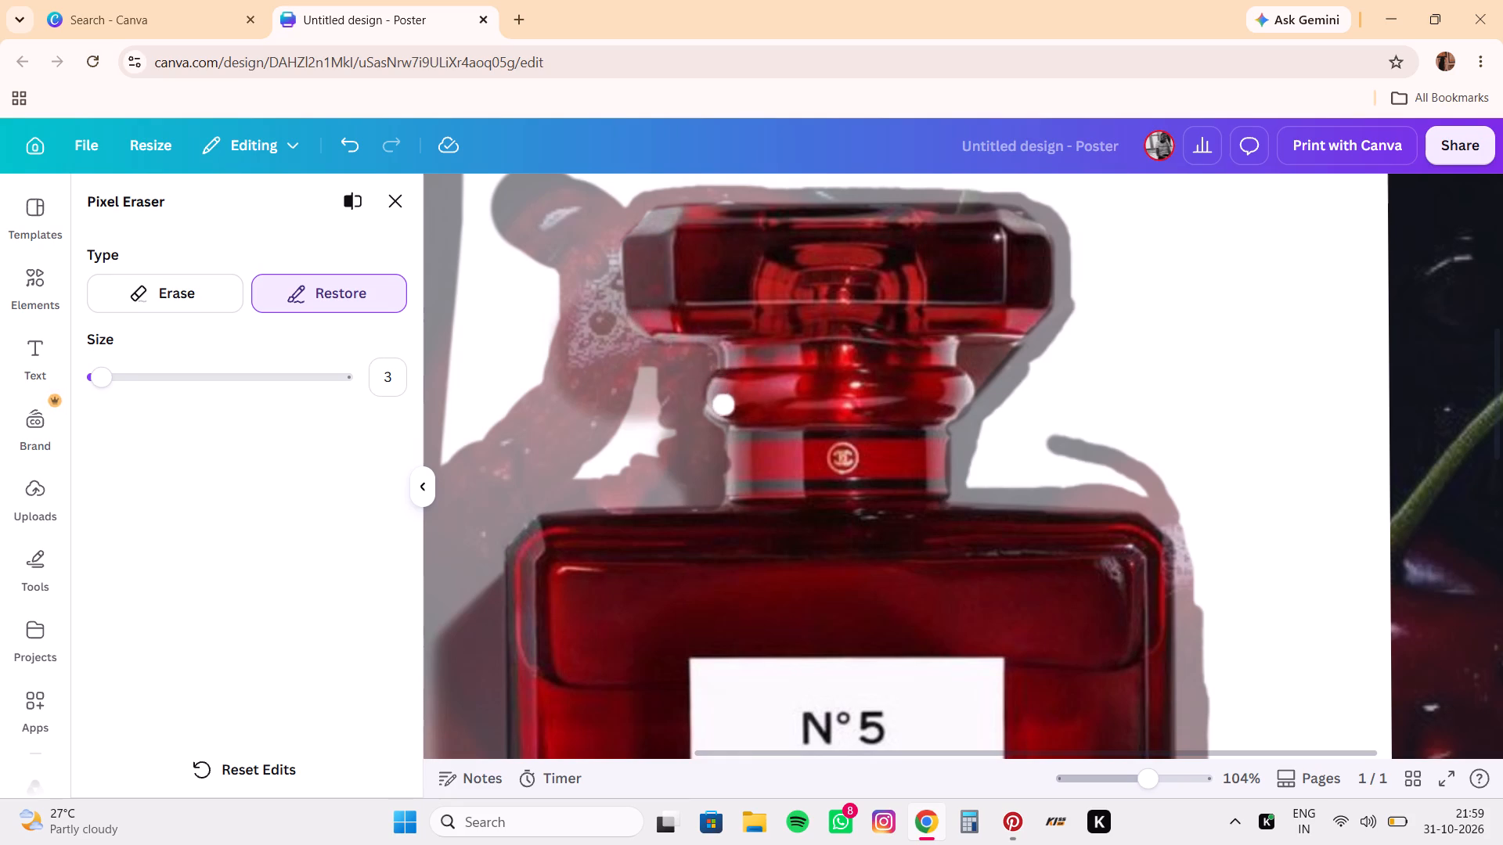
{"action": "left_click_drag", "start_coordinate": [723, 405], "coordinate": [735, 485]}
{"action": "left_click_drag", "start_coordinate": [735, 485], "coordinate": [733, 512]}
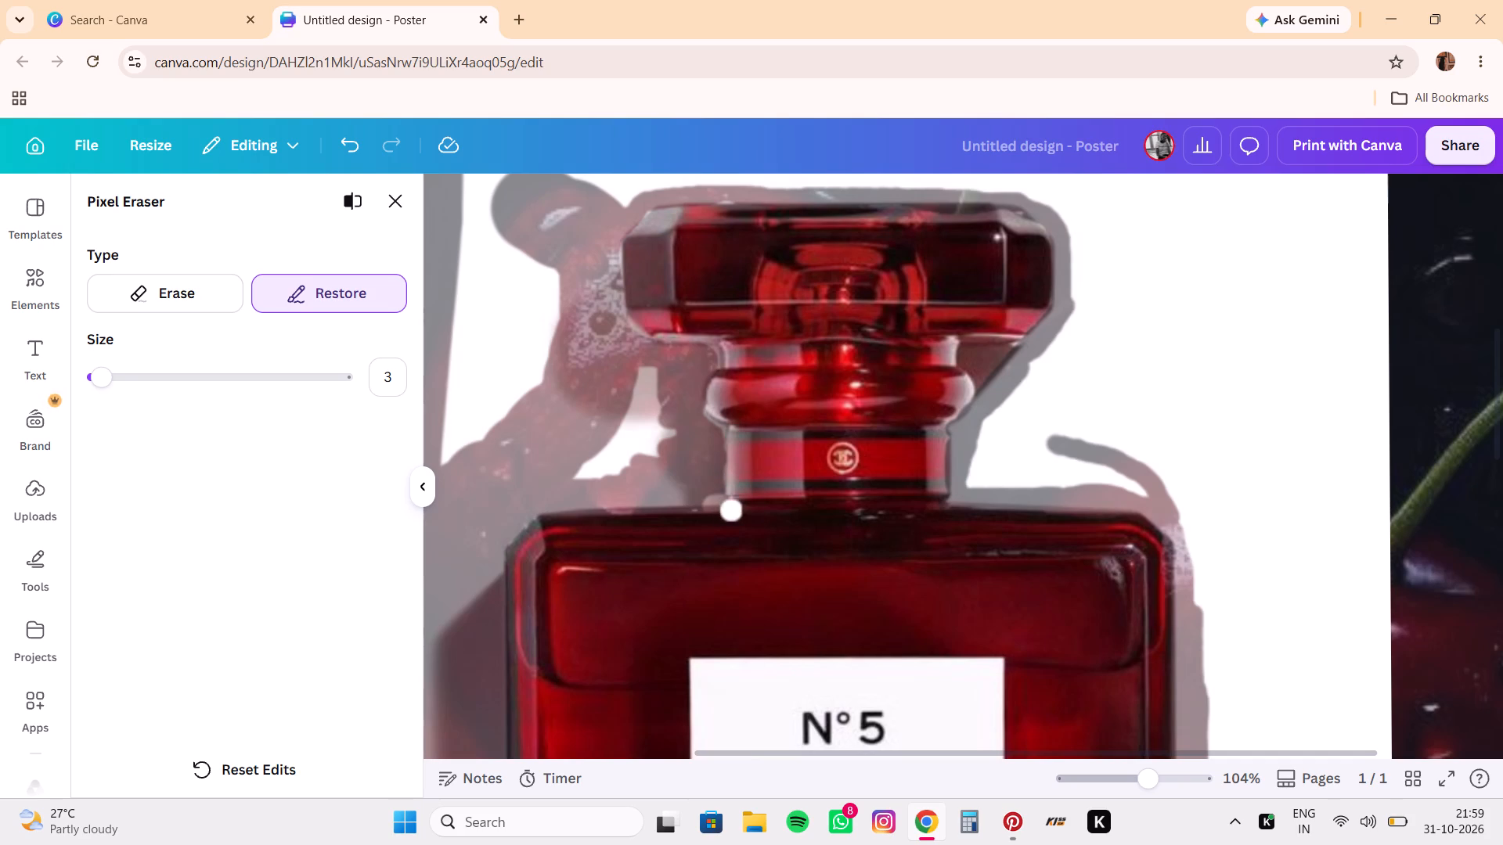
{"action": "left_click_drag", "start_coordinate": [733, 512], "coordinate": [905, 417]}
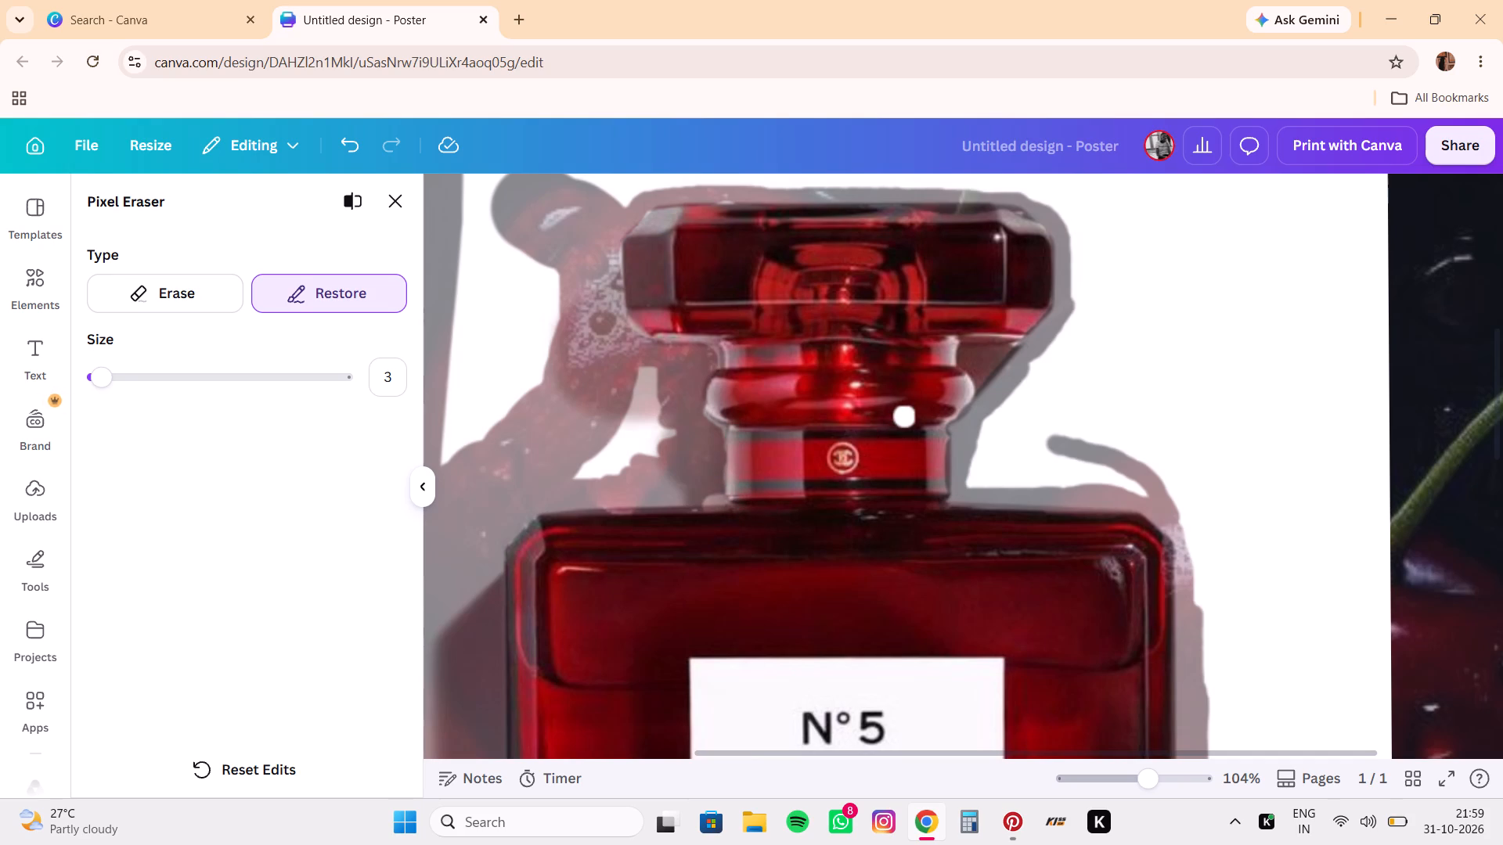
Restore the cap's lower-right edge and the right side of the neck down to the bottle's shoulder.
{"action": "left_click_drag", "start_coordinate": [1046, 283], "coordinate": [1042, 313]}
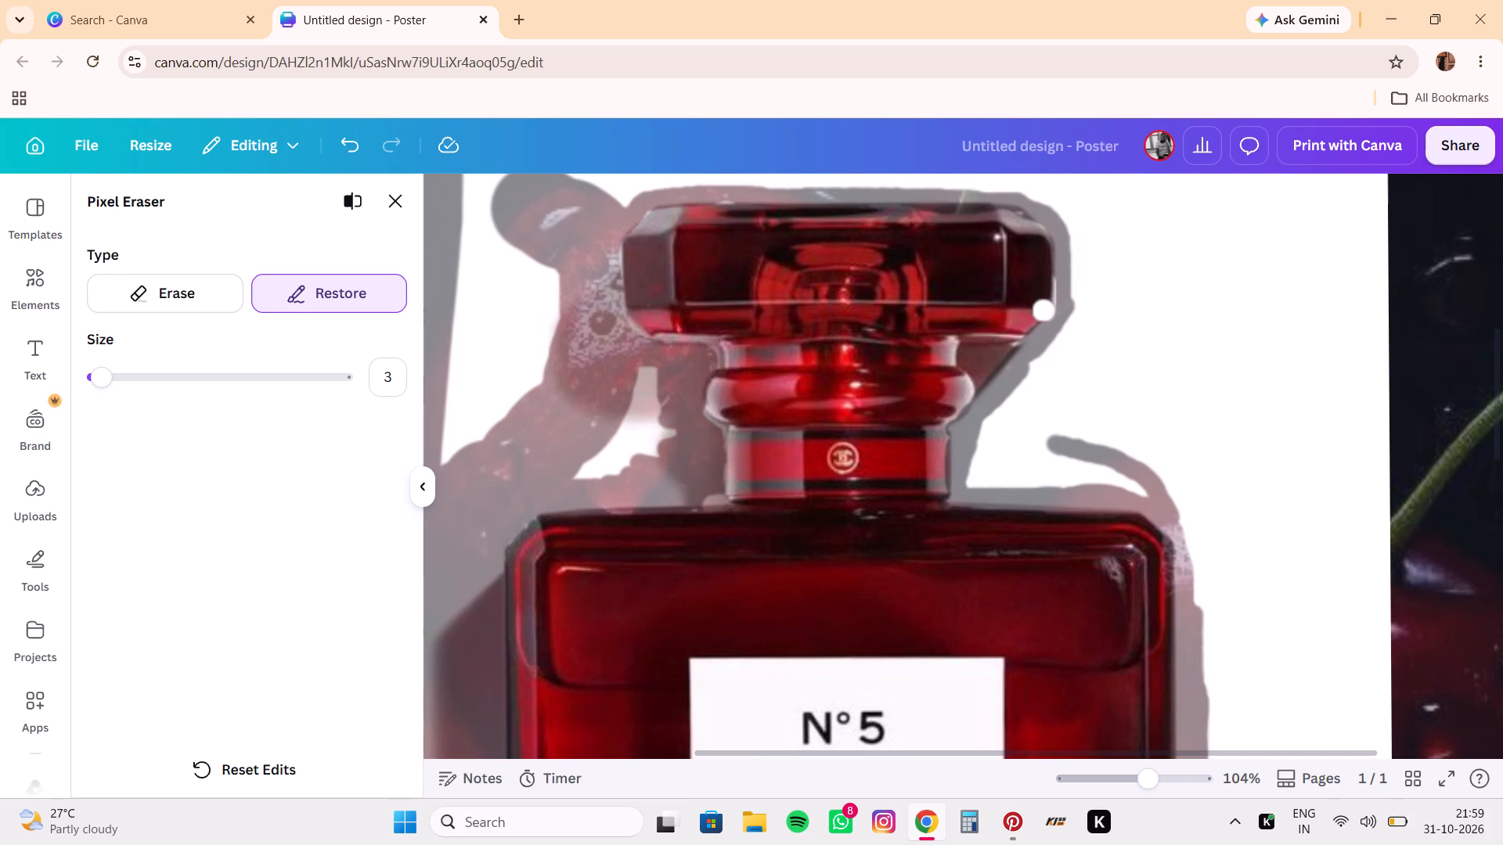
{"action": "left_click_drag", "start_coordinate": [1042, 313], "coordinate": [1014, 341]}
{"action": "left_click_drag", "start_coordinate": [1014, 341], "coordinate": [984, 368]}
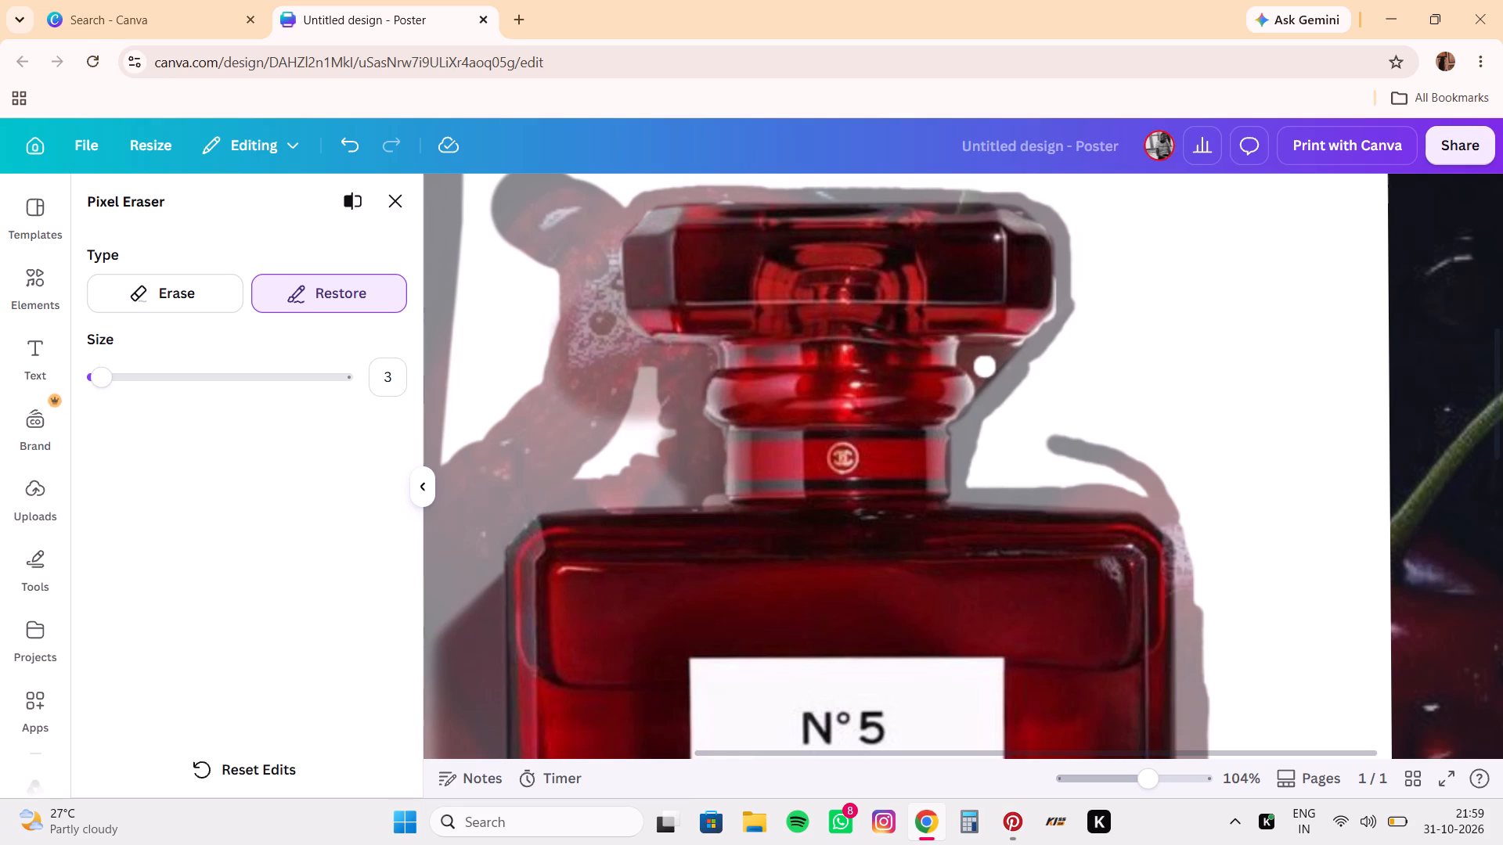
{"action": "left_click_drag", "start_coordinate": [984, 368], "coordinate": [948, 426]}
{"action": "left_click_drag", "start_coordinate": [948, 426], "coordinate": [947, 492]}
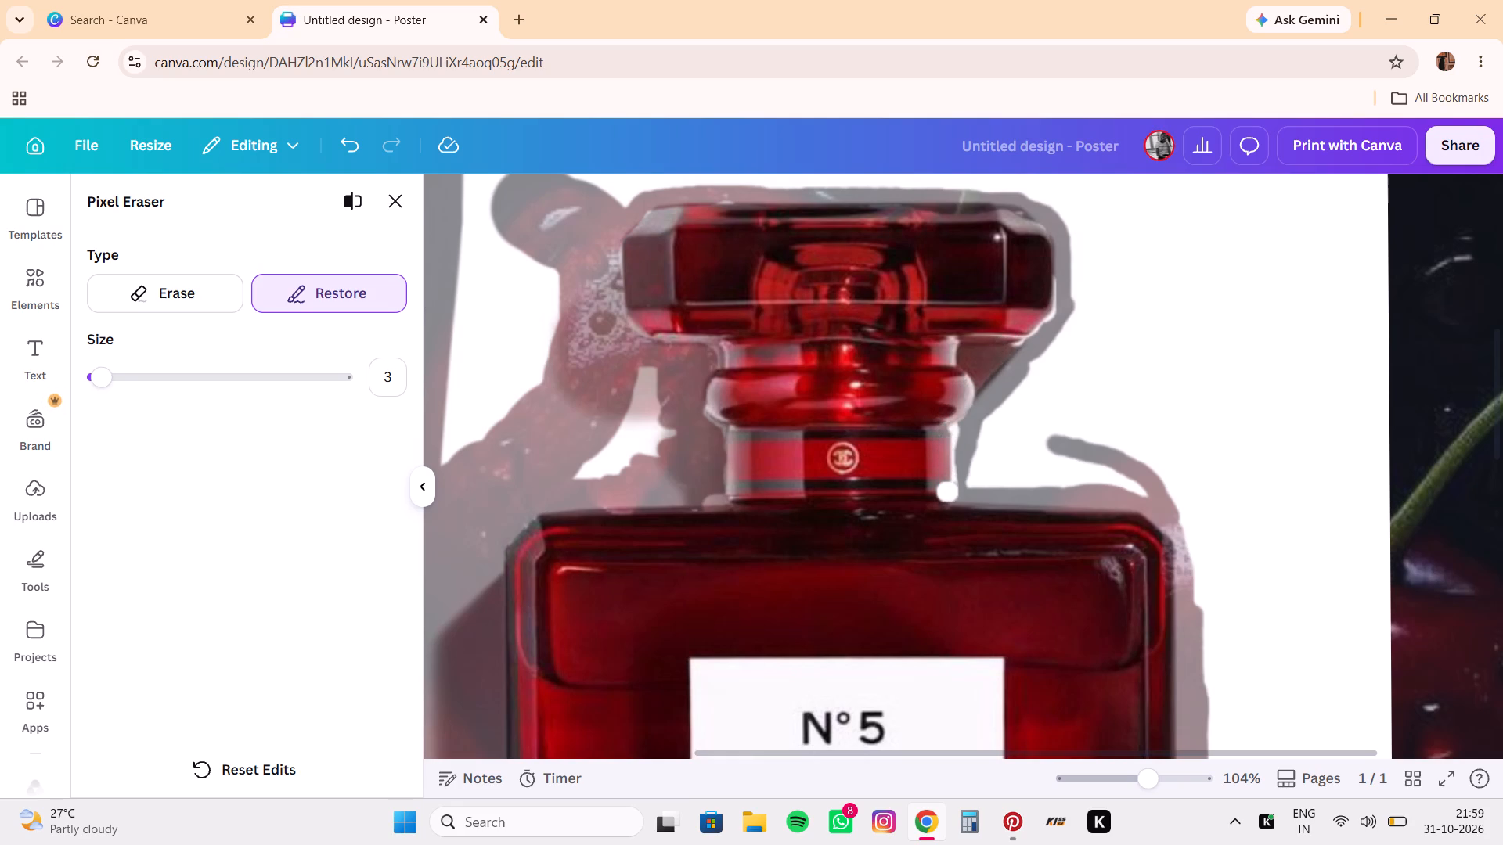
{"action": "left_click_drag", "start_coordinate": [947, 492], "coordinate": [949, 505]}
{"action": "left_click_drag", "start_coordinate": [951, 518], "coordinate": [947, 516]}
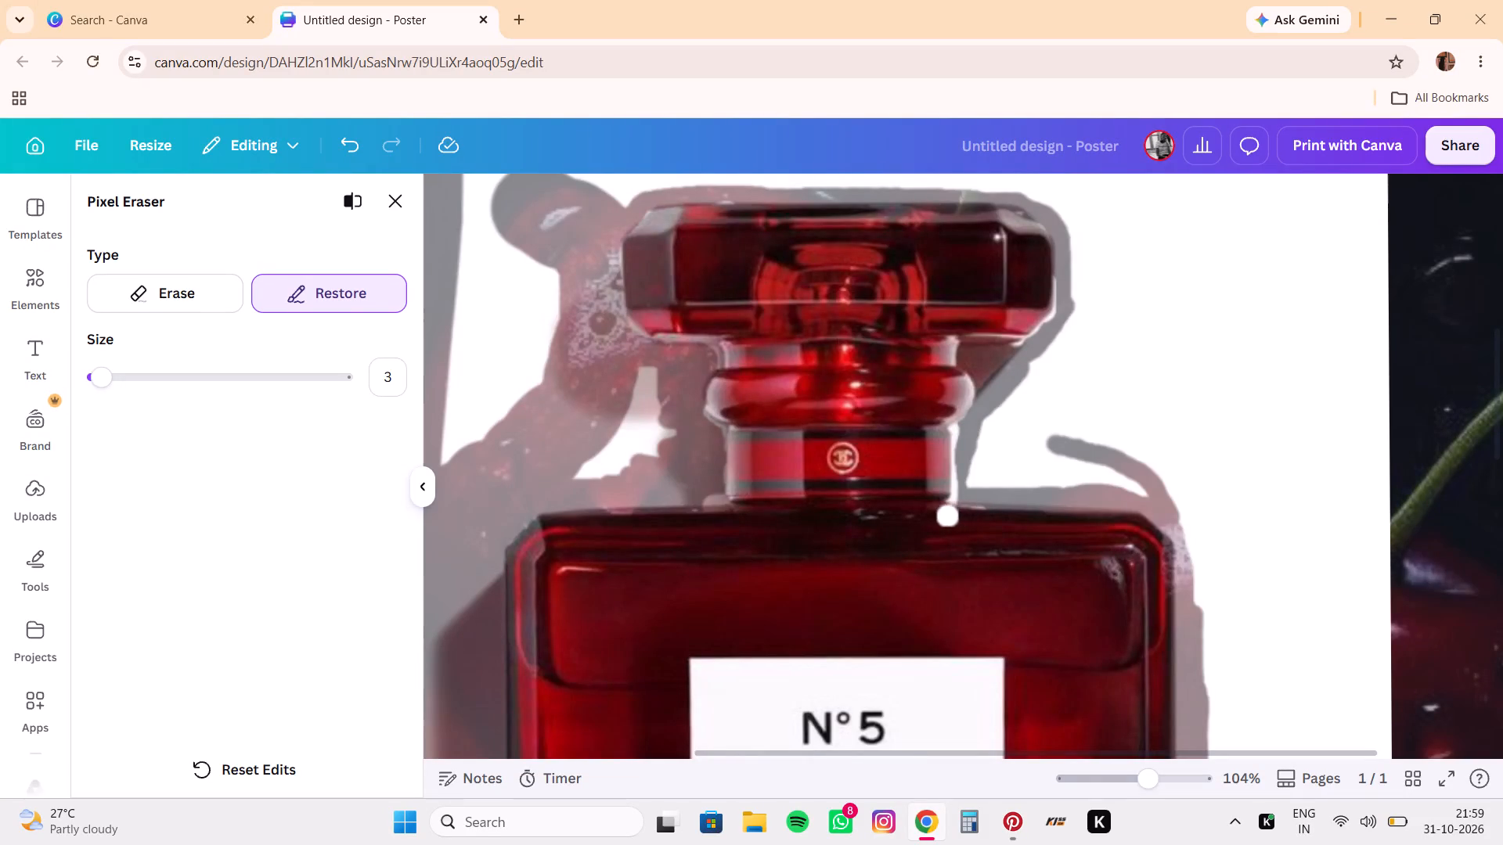
Restore the bottle's right shoulder along its top edge, around the corner and onto the upper right side.
{"action": "left_click_drag", "start_coordinate": [947, 516], "coordinate": [1006, 516]}
{"action": "left_click_drag", "start_coordinate": [1006, 516], "coordinate": [1106, 519]}
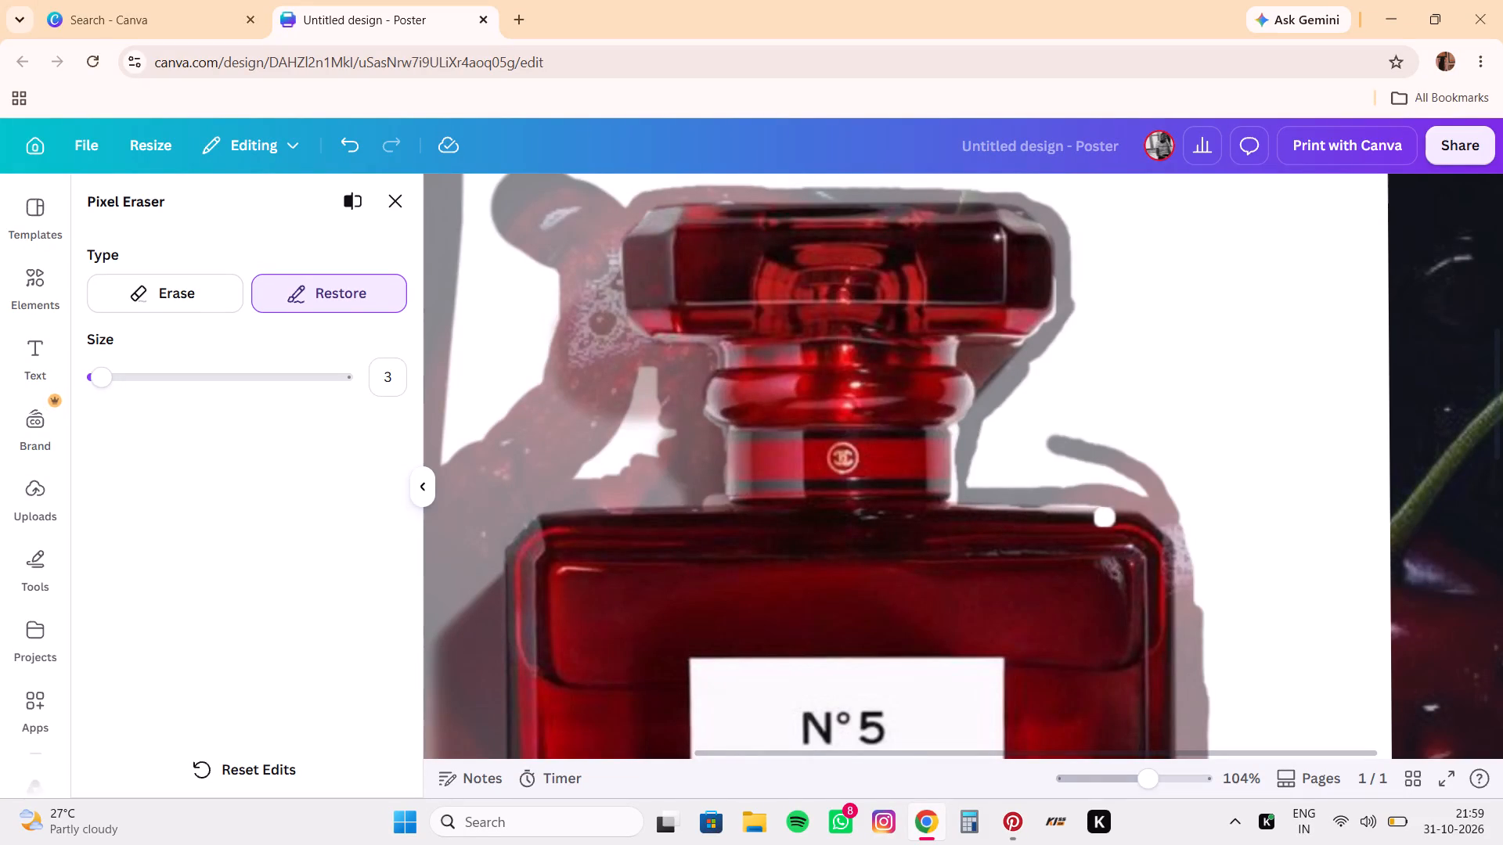
{"action": "left_click_drag", "start_coordinate": [1106, 519], "coordinate": [1140, 527]}
{"action": "left_click_drag", "start_coordinate": [1140, 527], "coordinate": [1130, 526]}
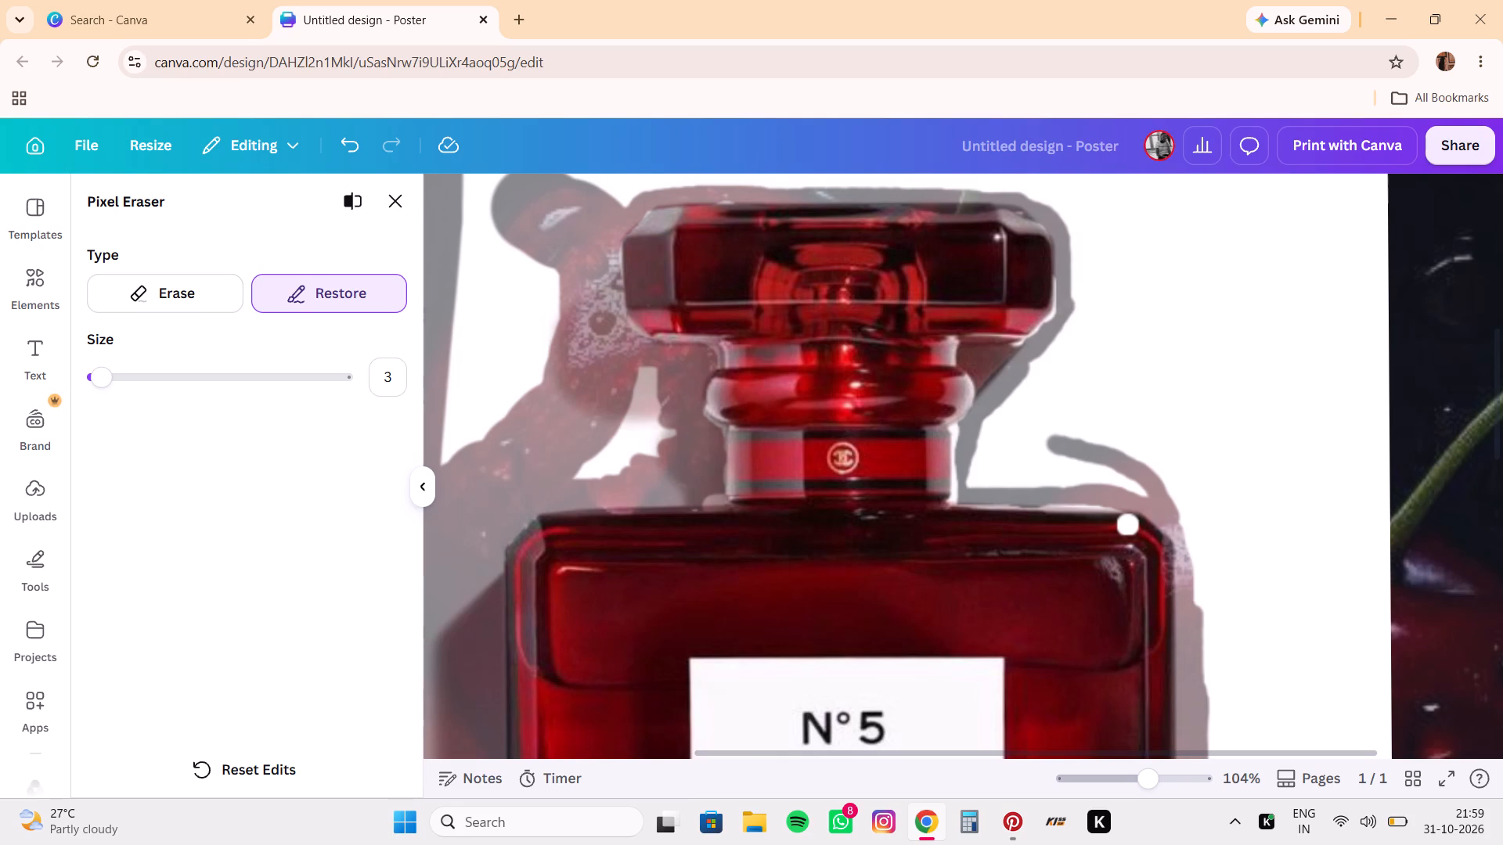
{"action": "left_click_drag", "start_coordinate": [1130, 526], "coordinate": [1156, 570]}
{"action": "left_click_drag", "start_coordinate": [1156, 570], "coordinate": [1155, 589]}
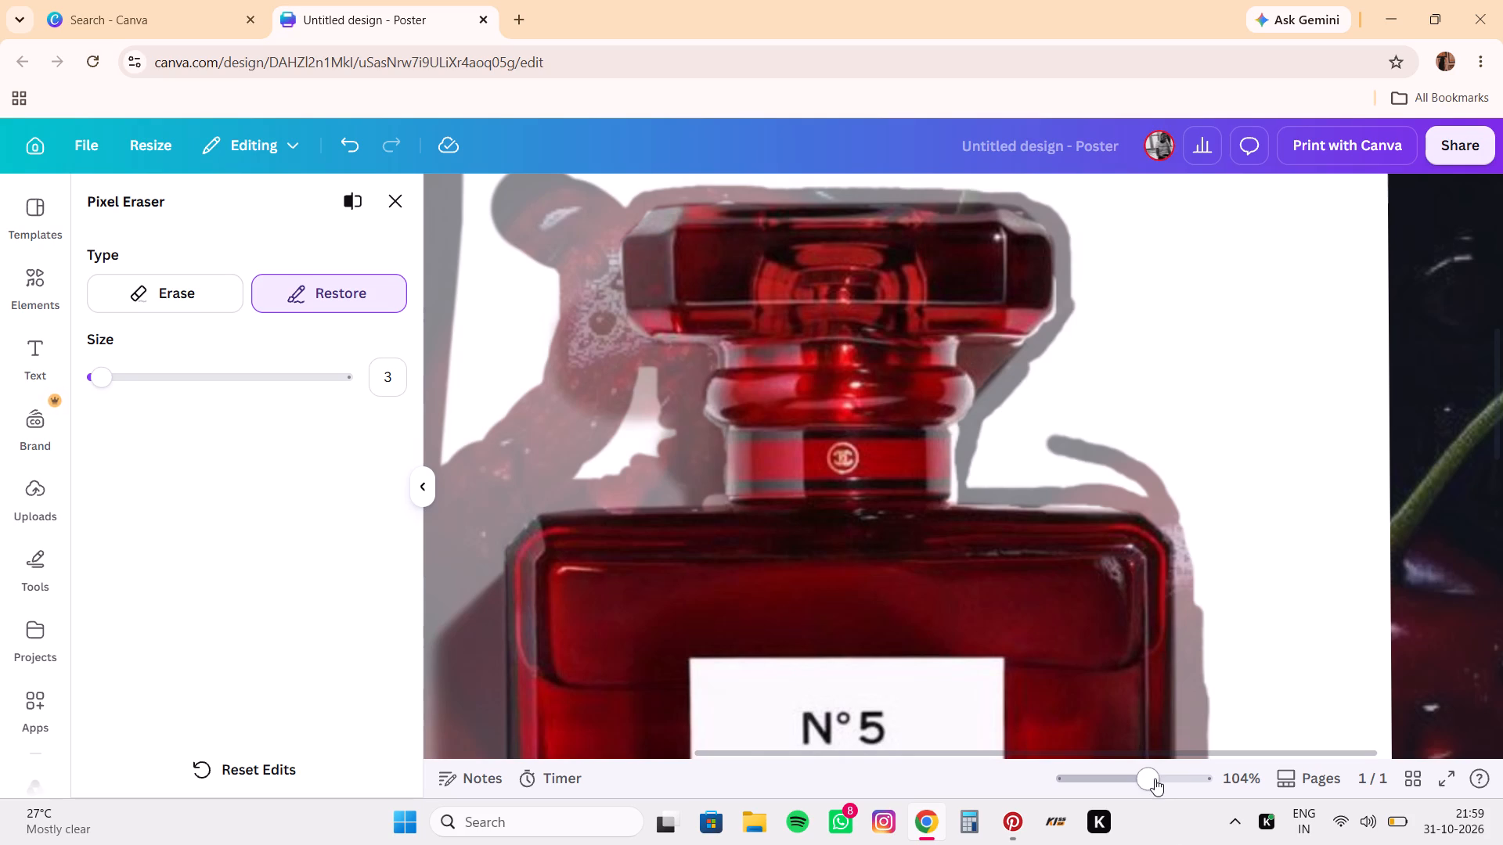
Restore the right half of the cap's top edge up to its upper-right corner.
{"action": "left_click_drag", "start_coordinate": [1149, 778], "coordinate": [1169, 780]}
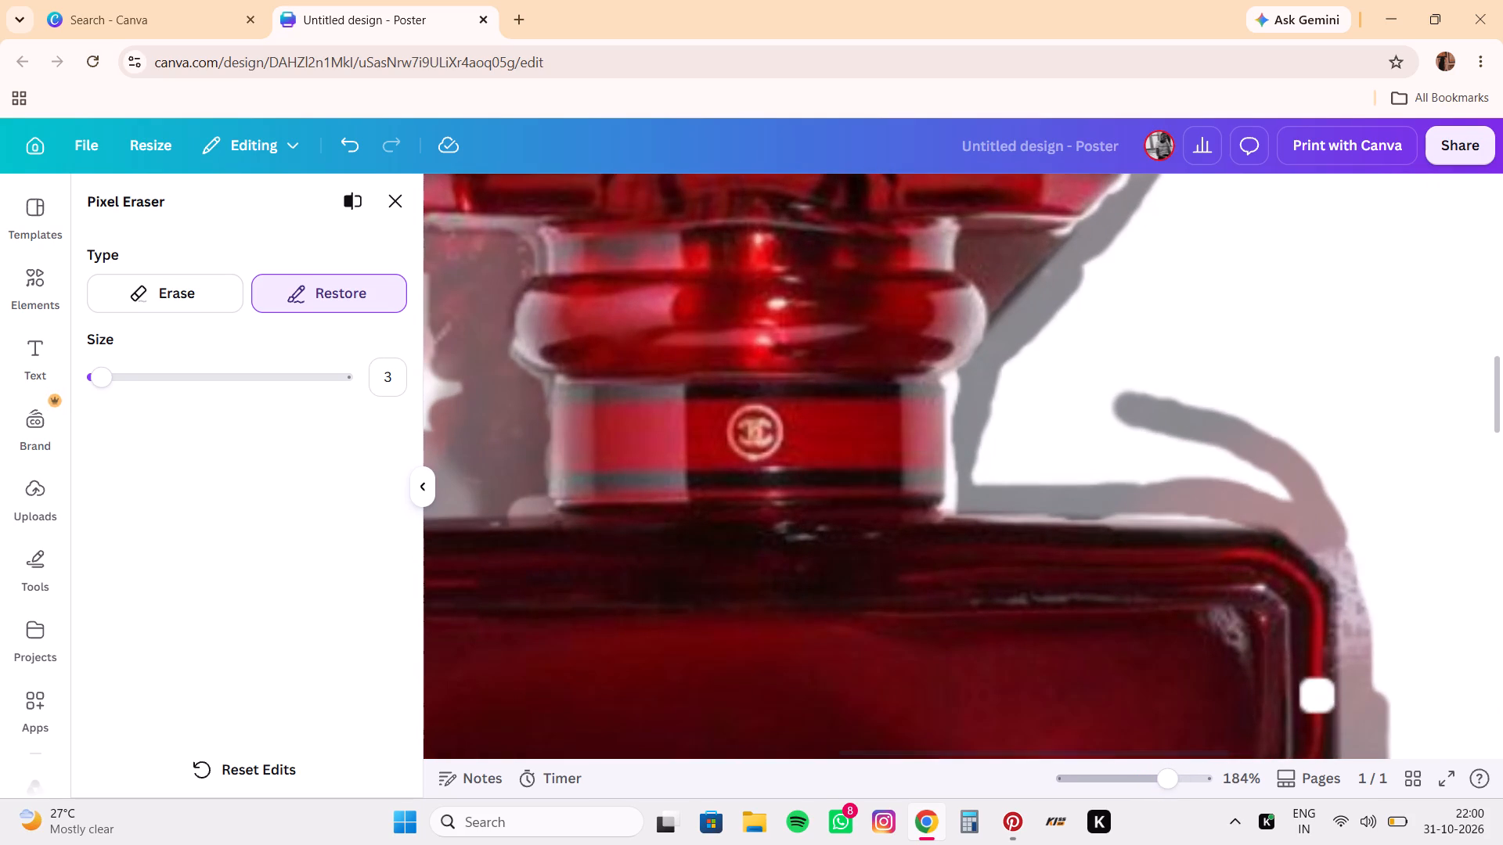
{"action": "left_click", "coordinate": [1142, 777]}
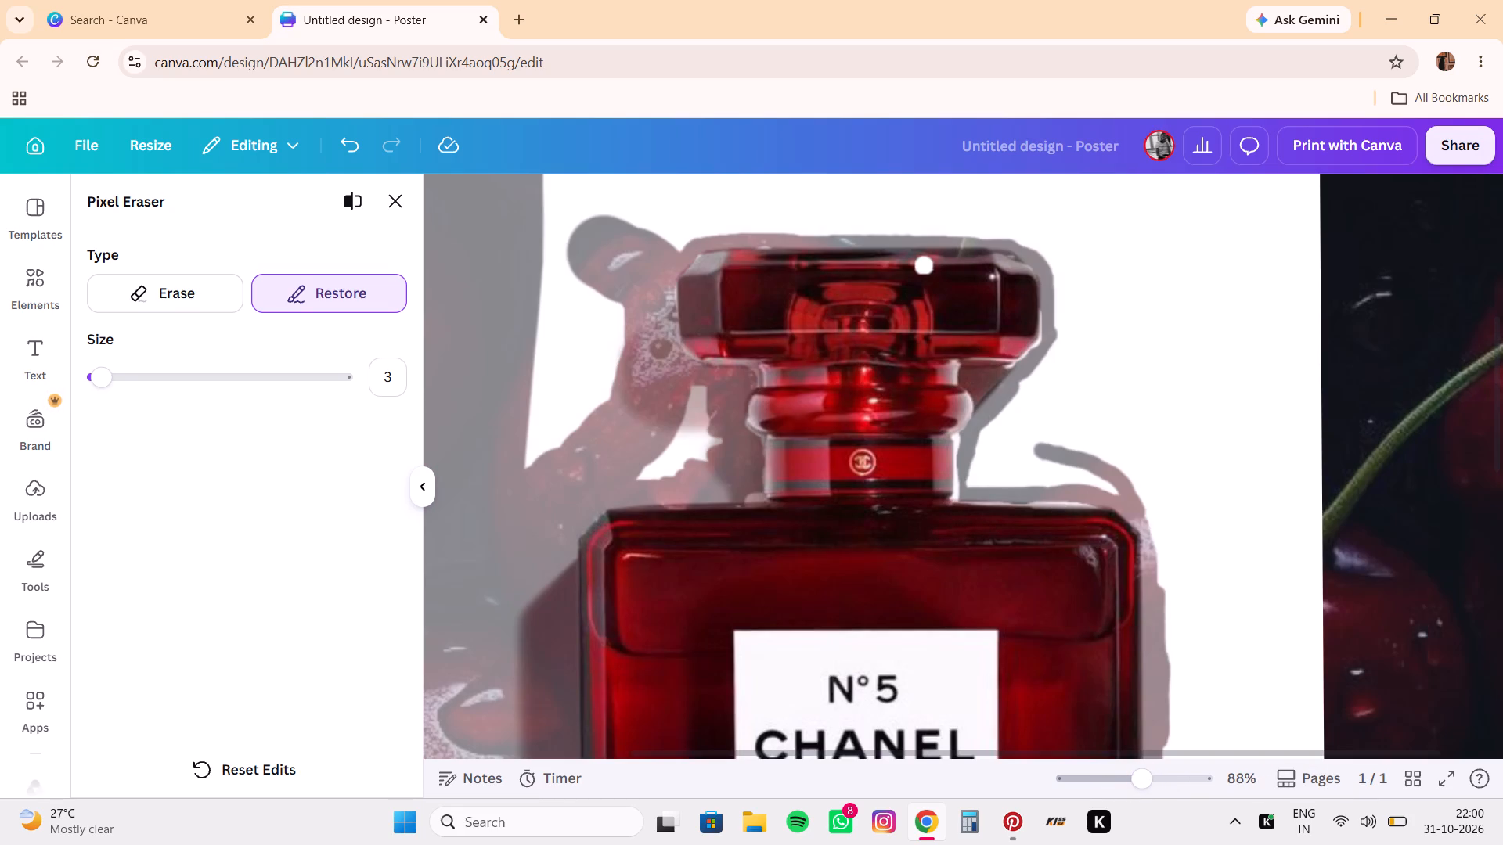
{"action": "left_click_drag", "start_coordinate": [914, 259], "coordinate": [995, 263]}
{"action": "left_click_drag", "start_coordinate": [995, 263], "coordinate": [1007, 261]}
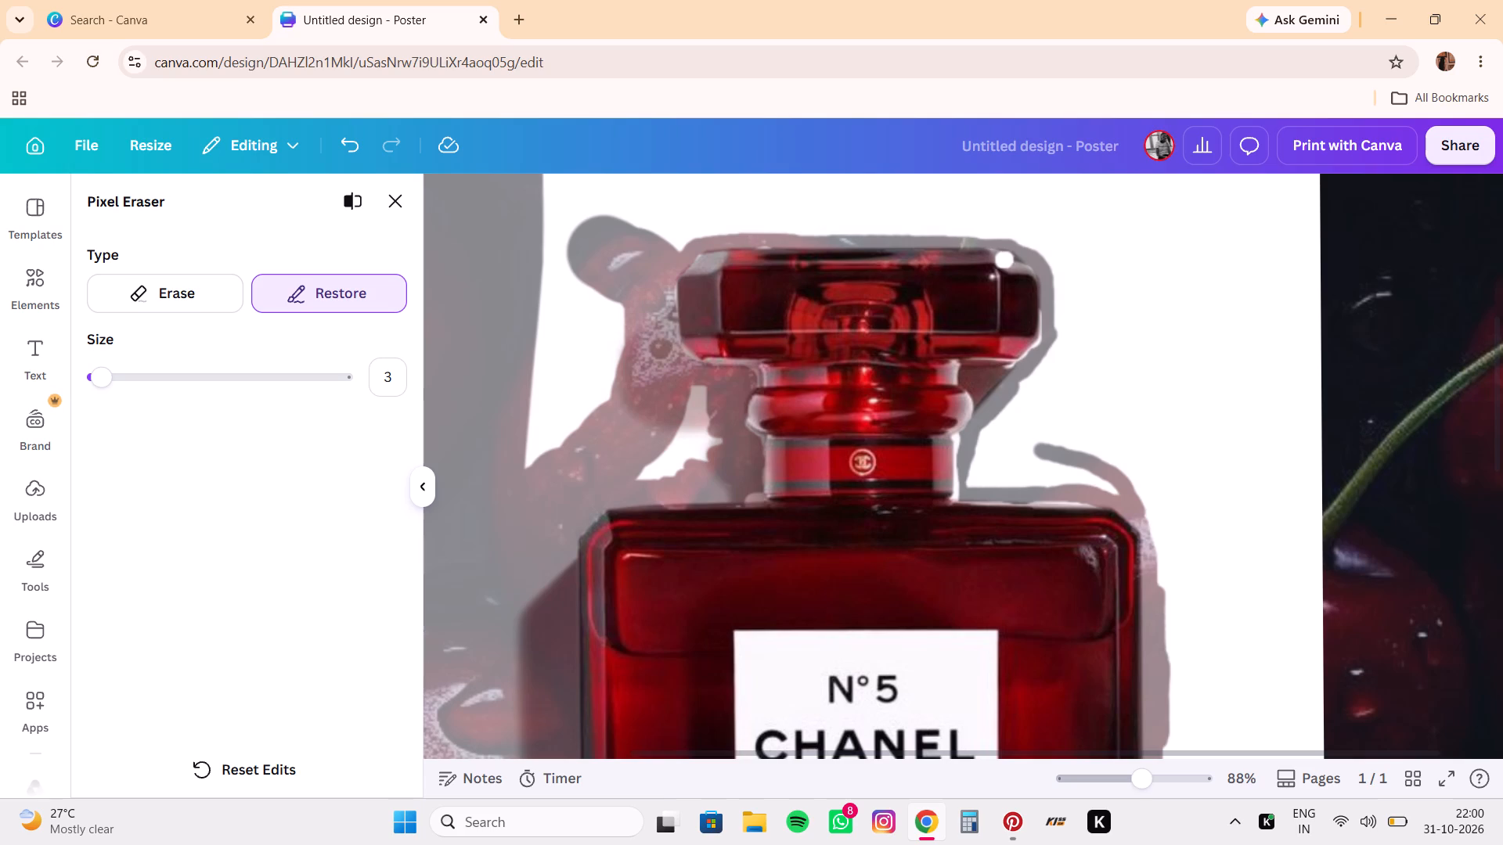
{"action": "left_click_drag", "start_coordinate": [1007, 261], "coordinate": [911, 260]}
{"action": "left_click_drag", "start_coordinate": [911, 260], "coordinate": [882, 261]}
Erase the leftover background along the right side of the bottle's neck, beside the logo band down to the shoulder, with eraser size 3.
{"action": "left_click", "coordinate": [186, 290]}
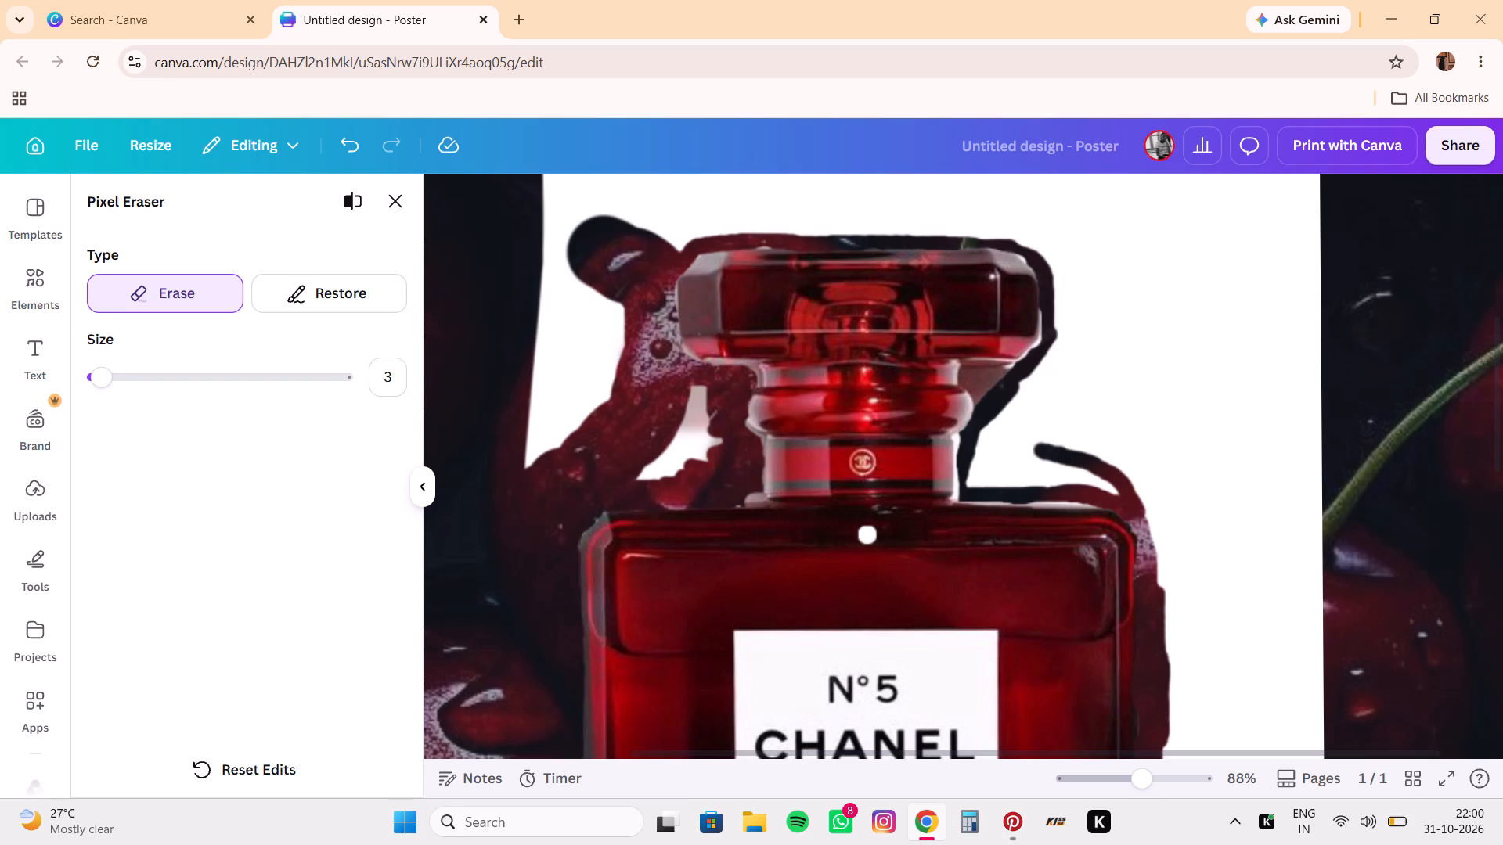
{"action": "left_click", "coordinate": [1165, 771]}
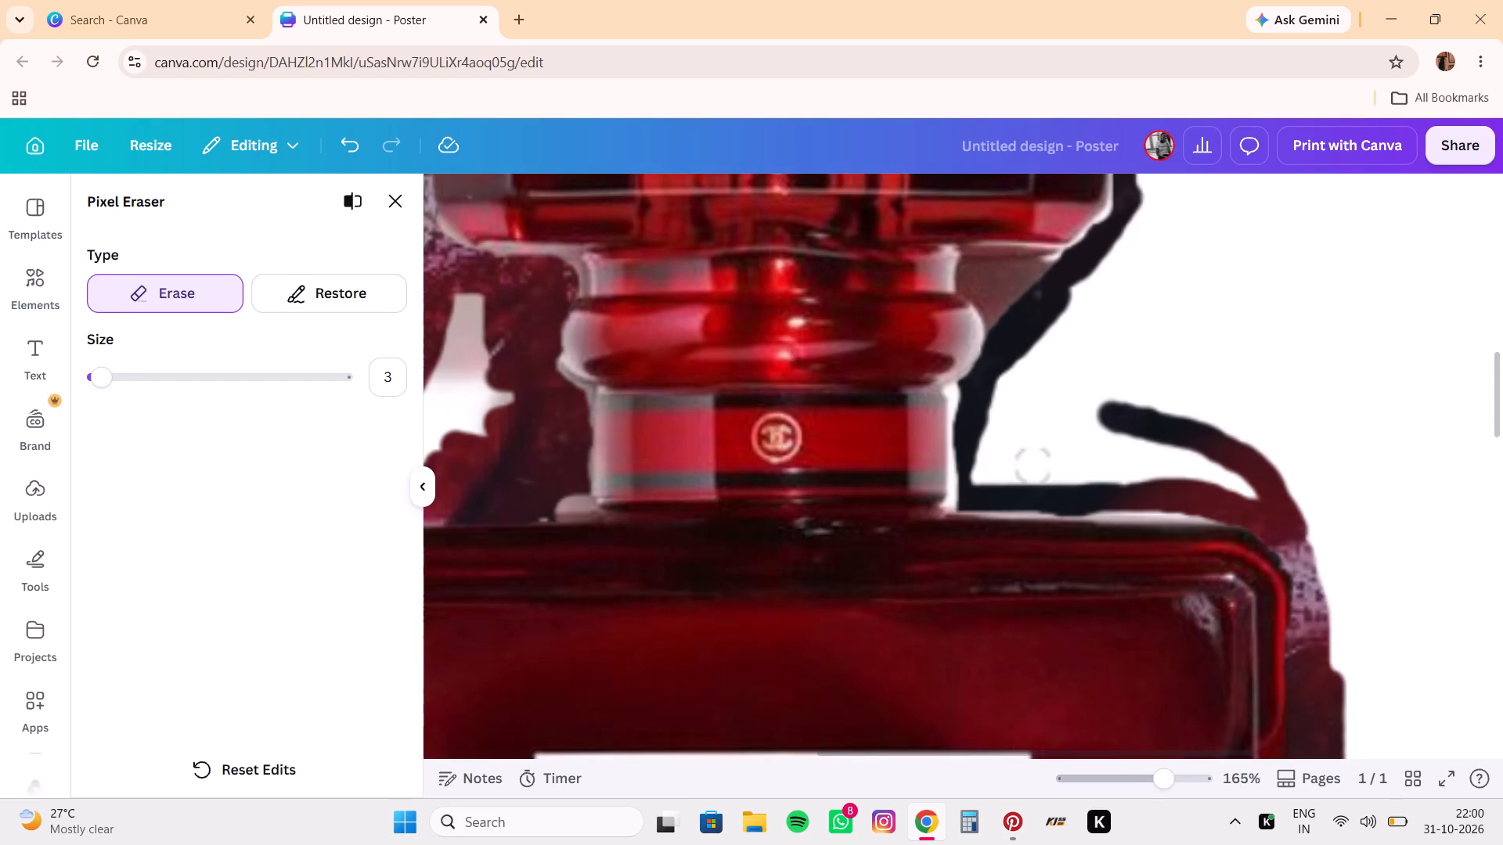
{"action": "left_click_drag", "start_coordinate": [972, 394], "coordinate": [969, 408]}
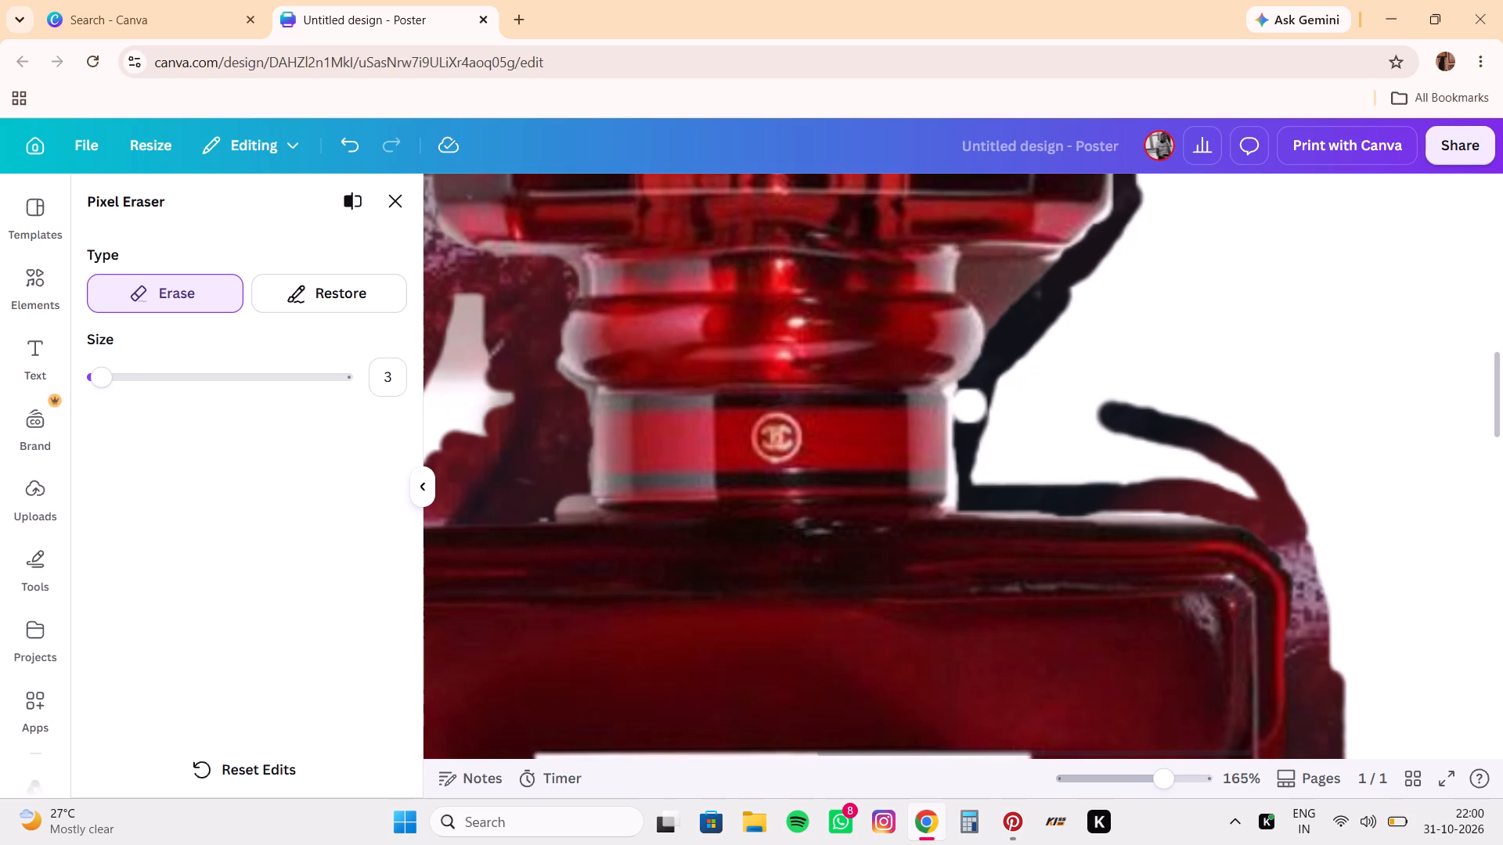
{"action": "left_click_drag", "start_coordinate": [969, 408], "coordinate": [964, 448]}
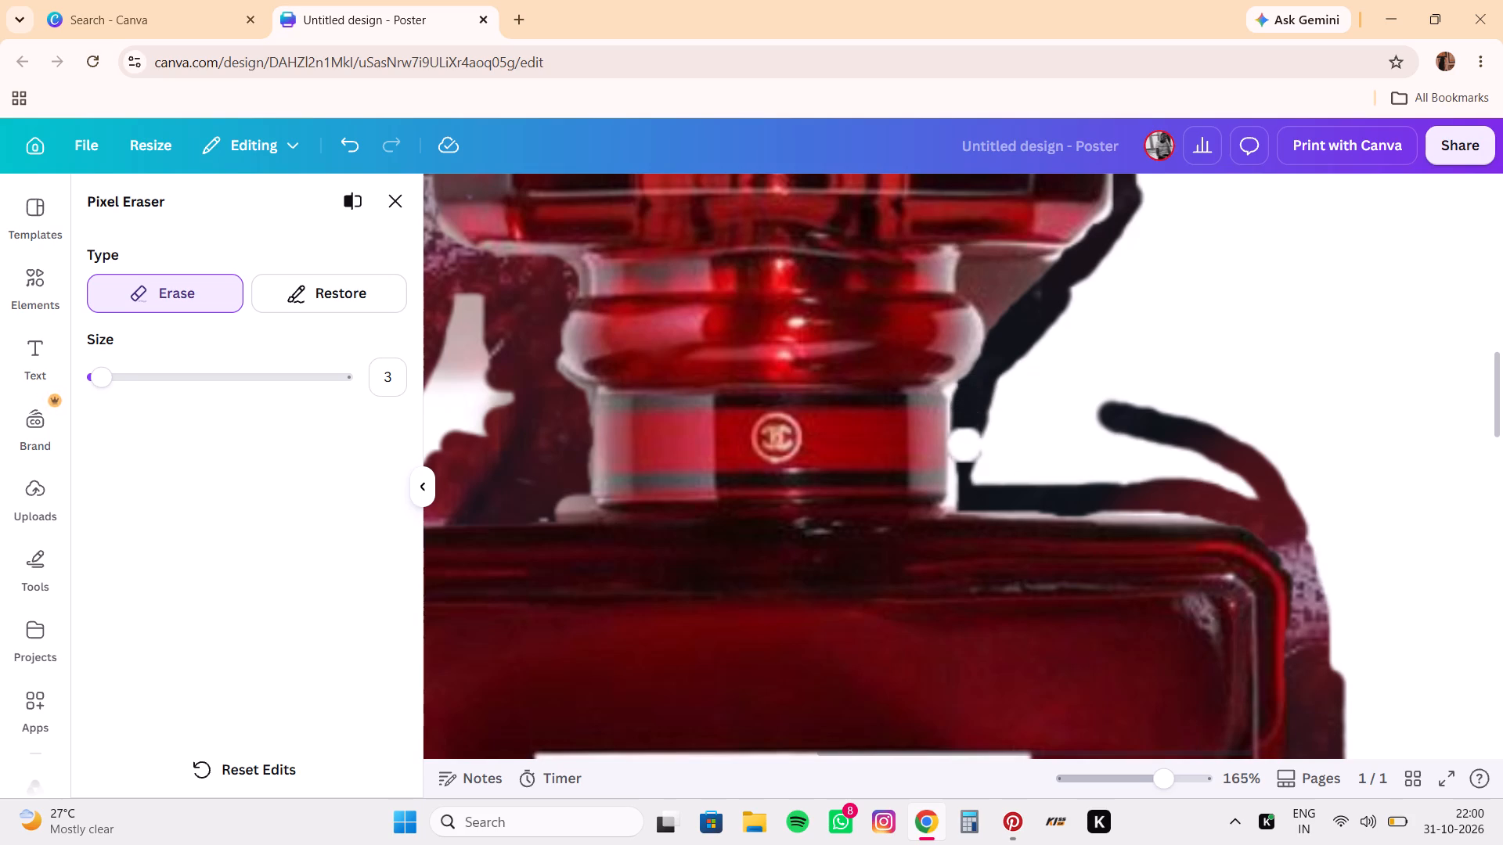
{"action": "left_click_drag", "start_coordinate": [964, 448], "coordinate": [965, 483]}
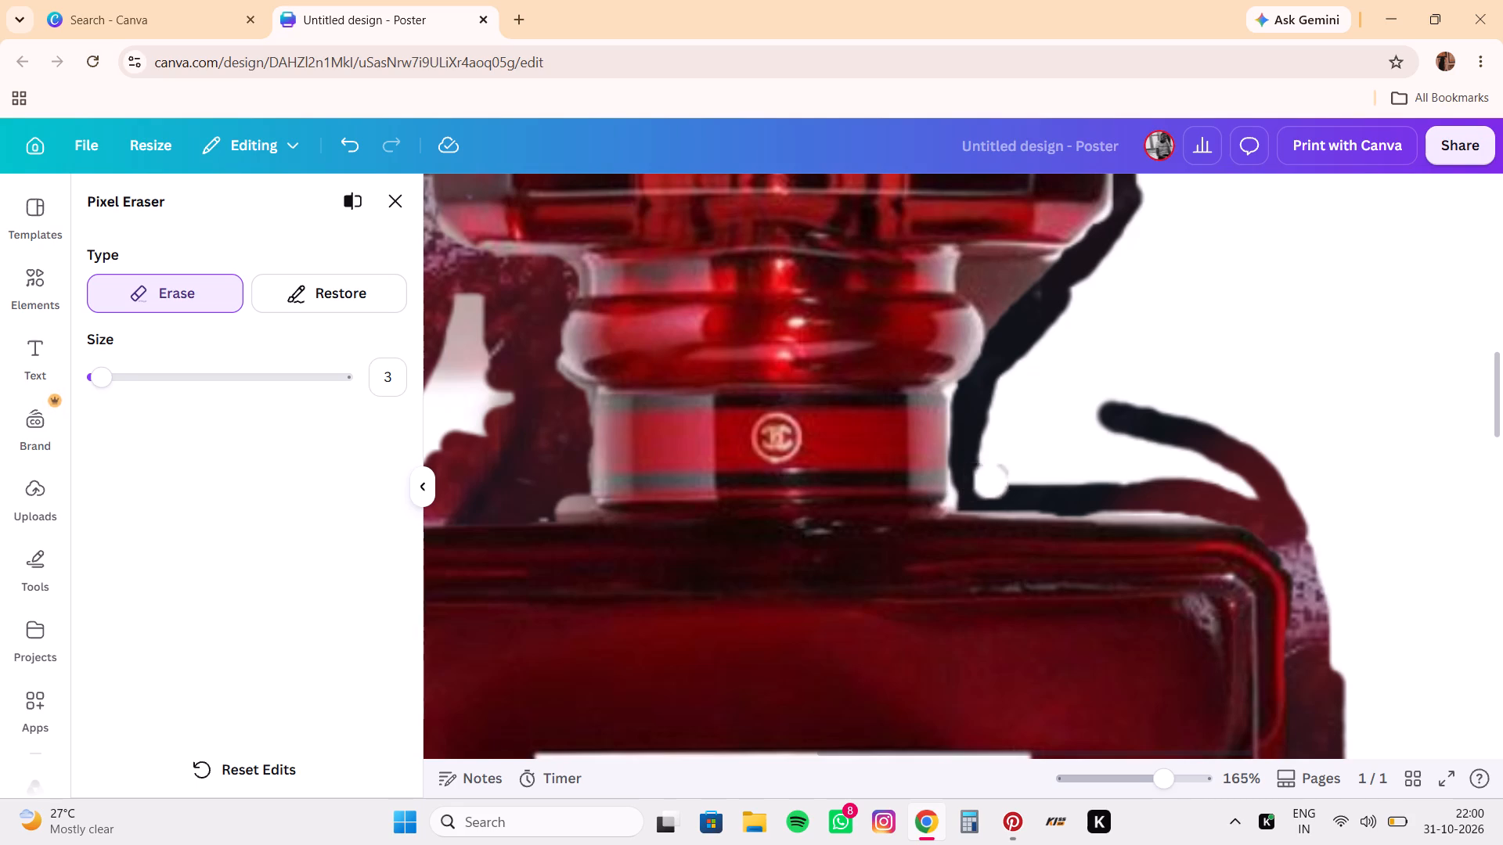
{"action": "left_click_drag", "start_coordinate": [991, 434], "coordinate": [994, 421]}
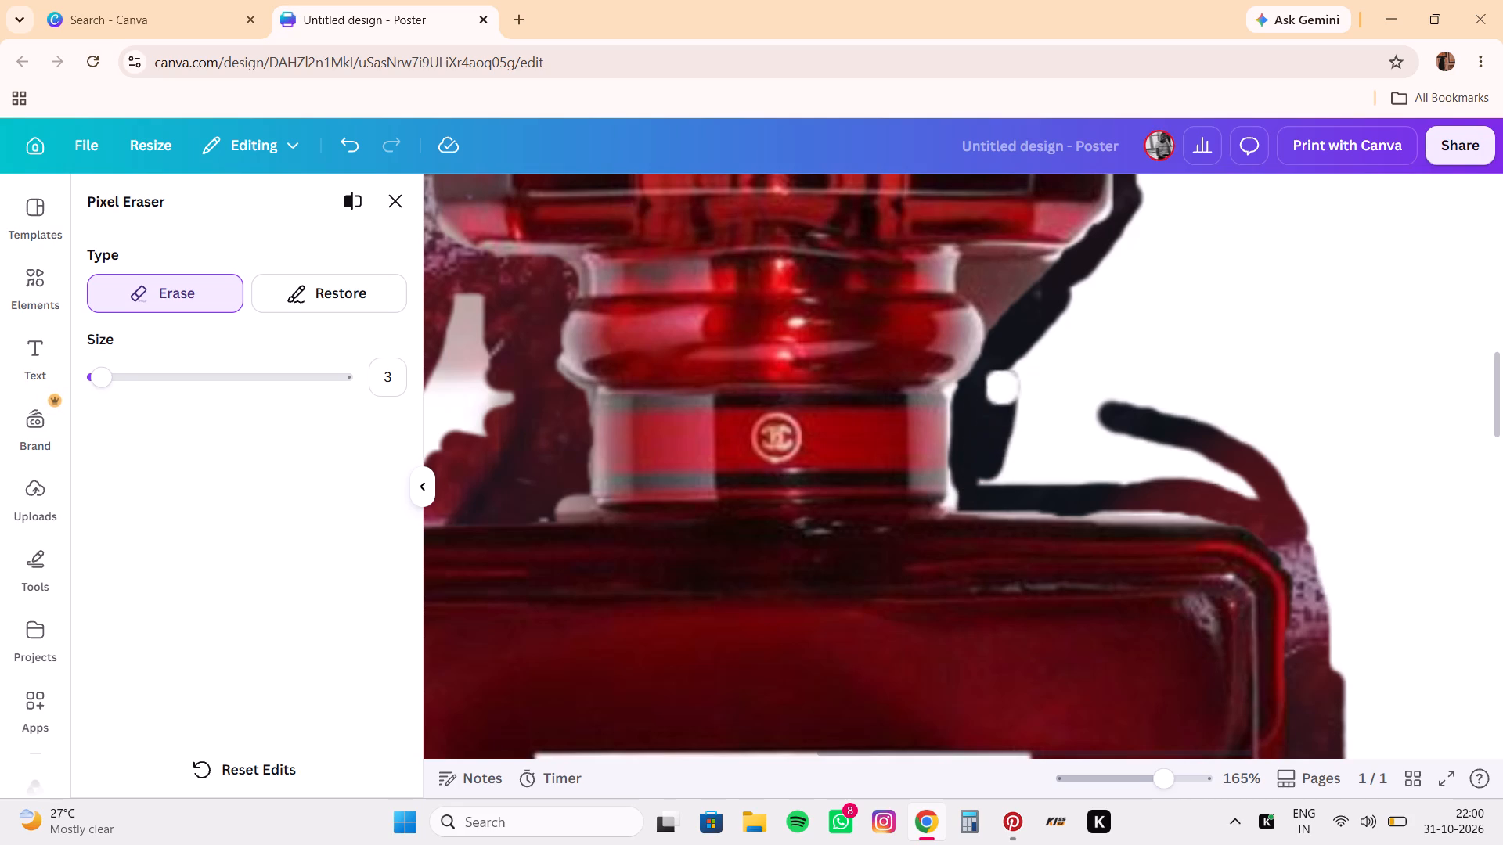
{"action": "left_click_drag", "start_coordinate": [994, 421], "coordinate": [946, 498]}
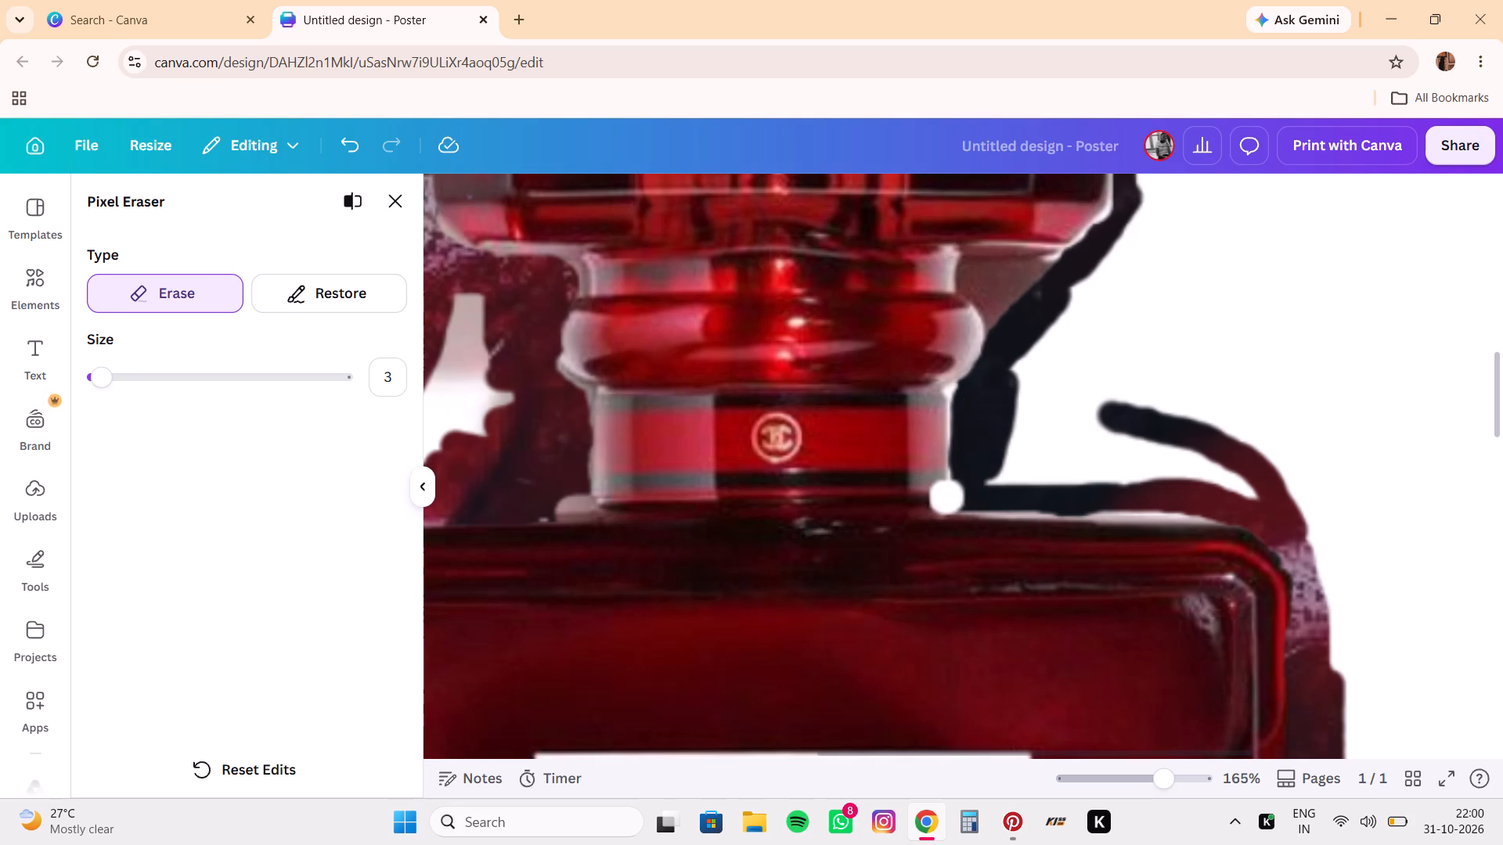
{"action": "left_click_drag", "start_coordinate": [946, 498], "coordinate": [964, 469]}
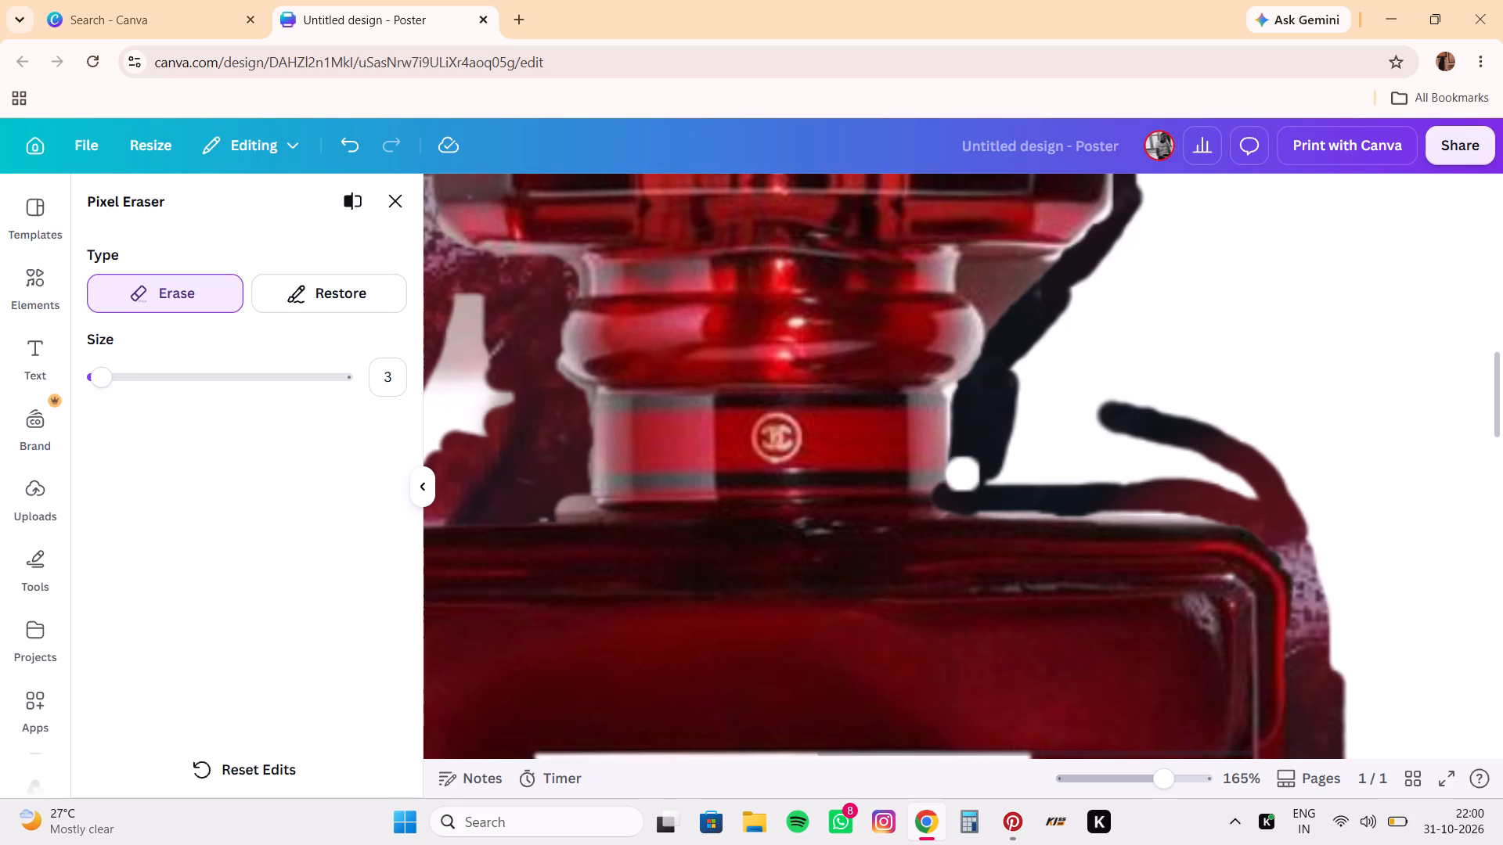
{"action": "left_click_drag", "start_coordinate": [964, 469], "coordinate": [968, 397]}
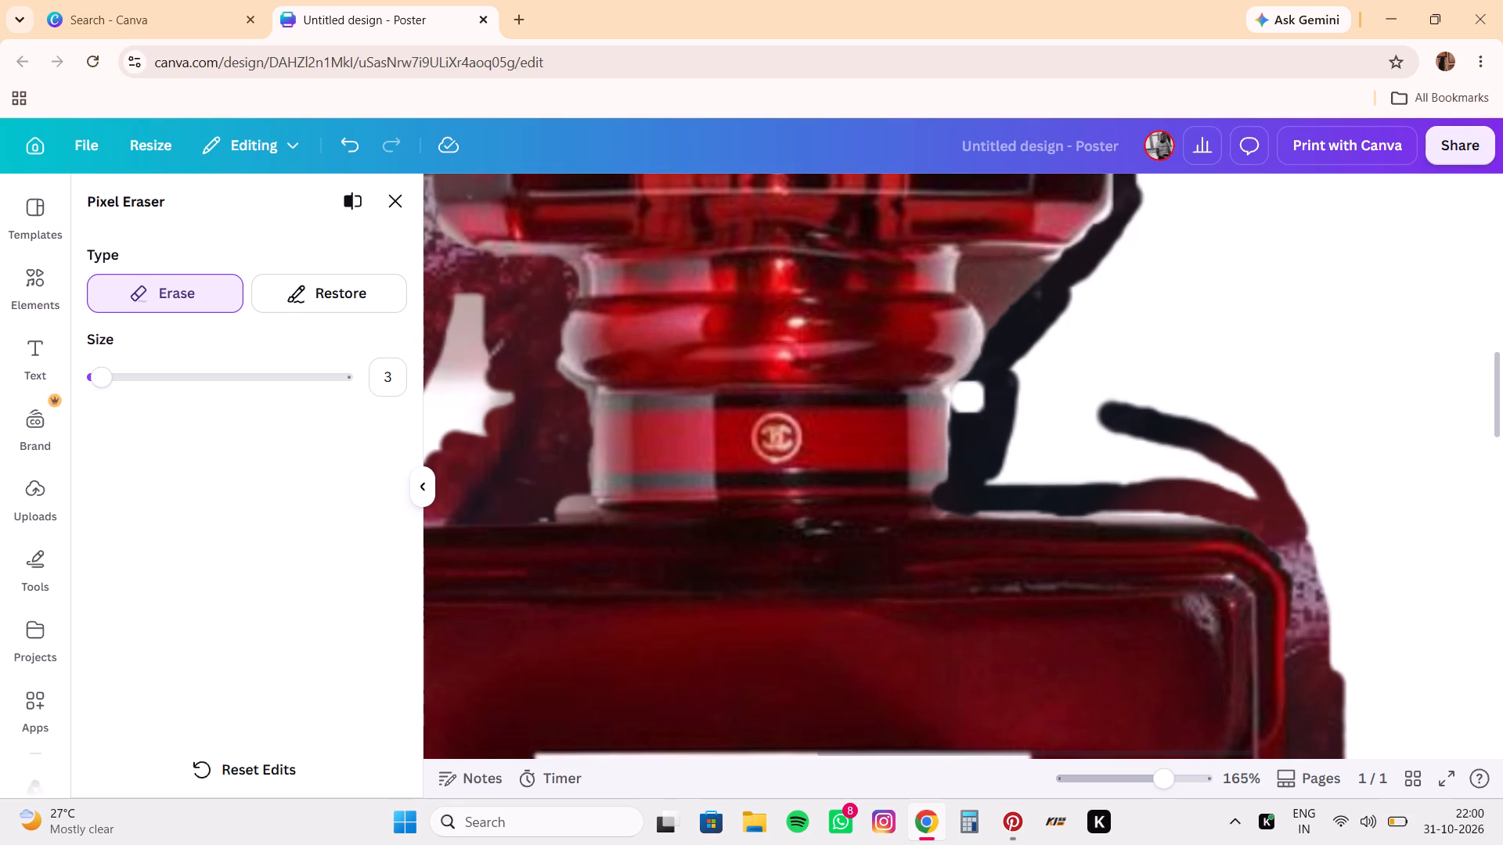
{"action": "left_click_drag", "start_coordinate": [968, 397], "coordinate": [963, 455]}
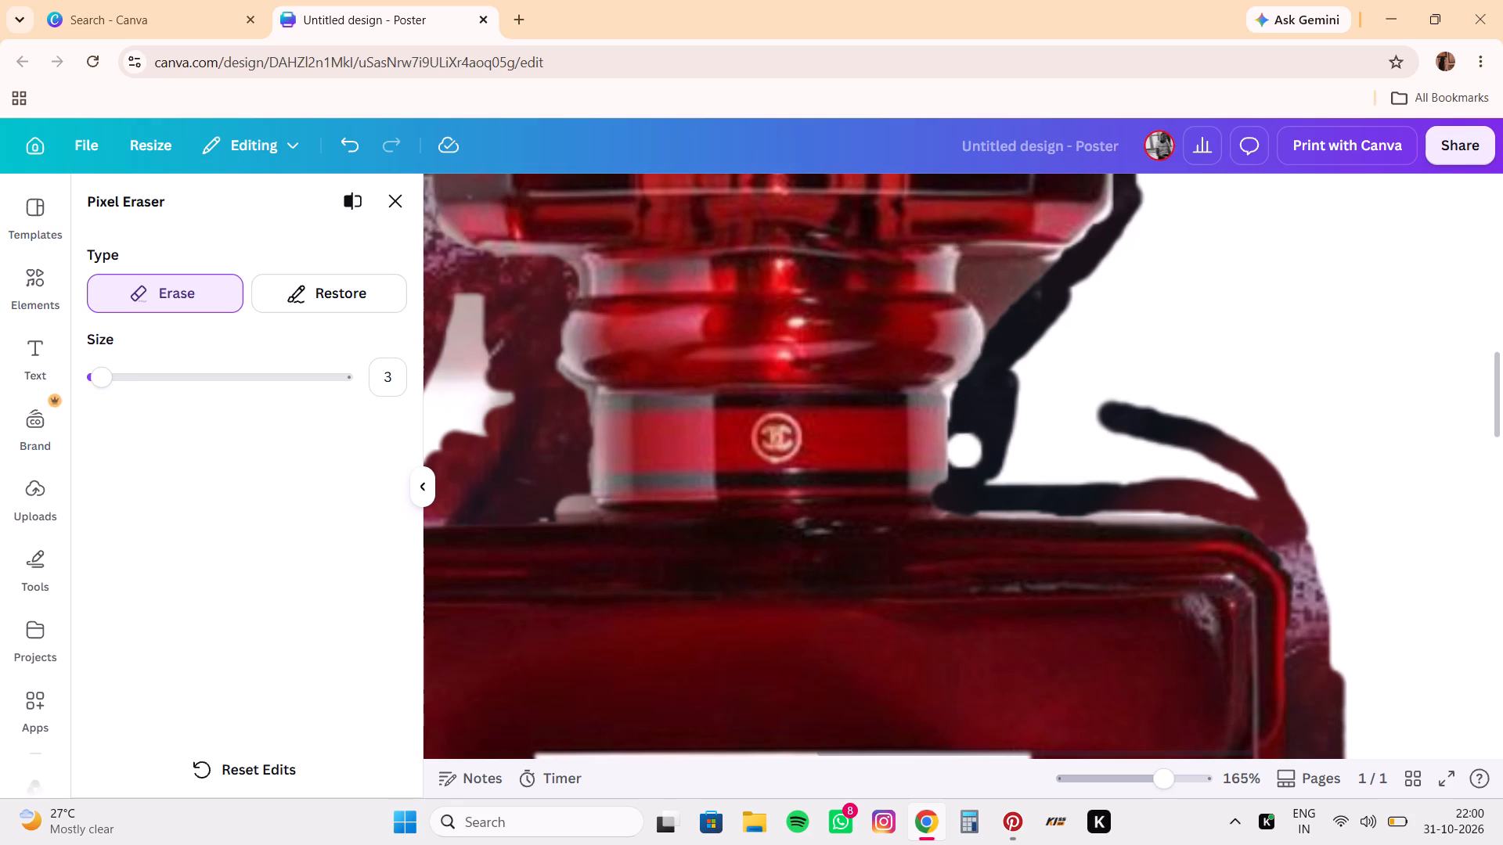
{"action": "left_click_drag", "start_coordinate": [963, 455], "coordinate": [959, 397]}
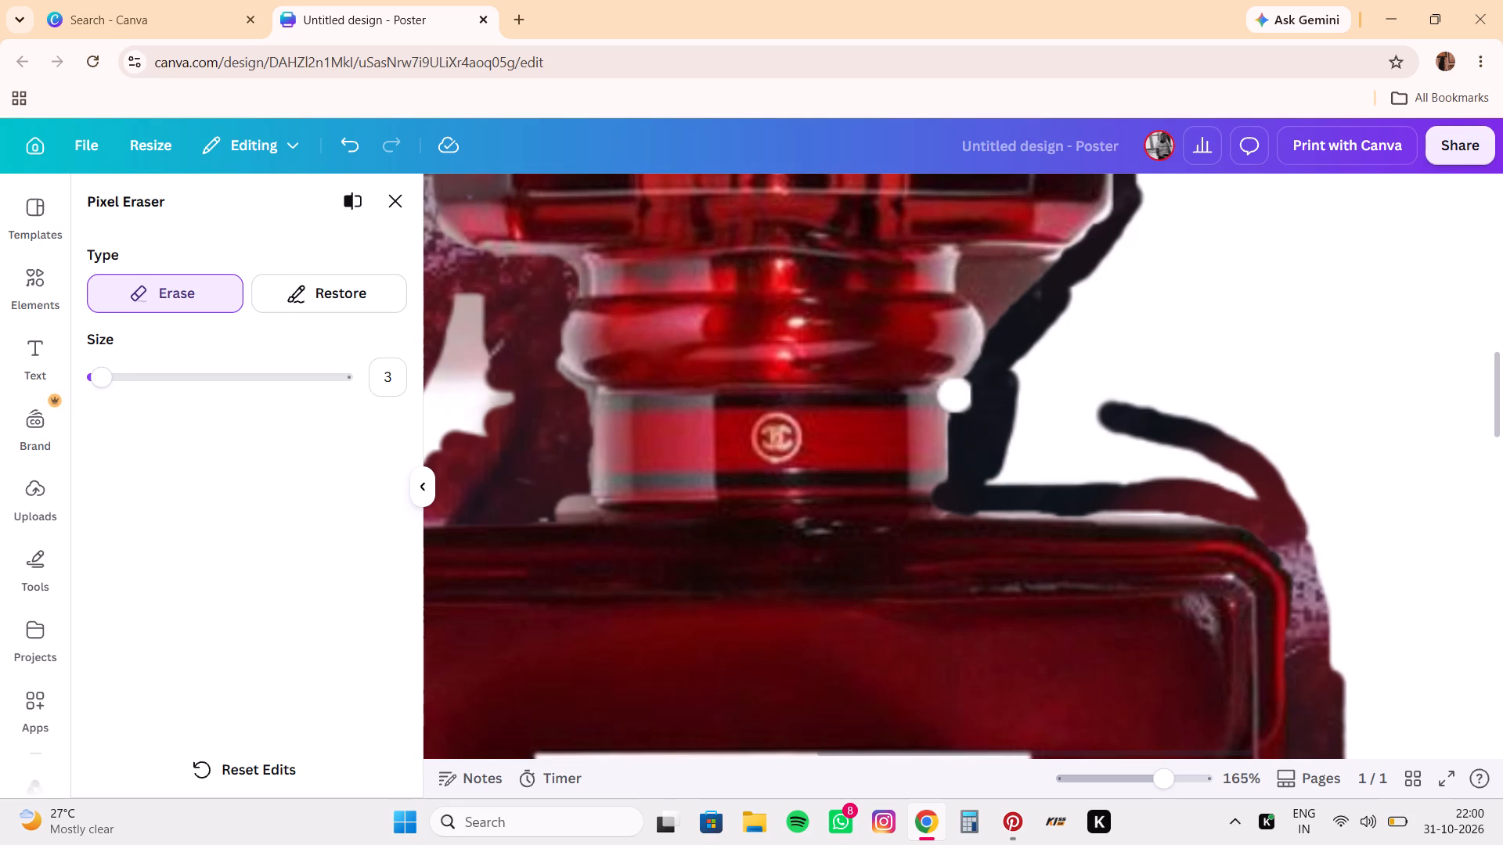
{"action": "left_click_drag", "start_coordinate": [959, 397], "coordinate": [966, 473]}
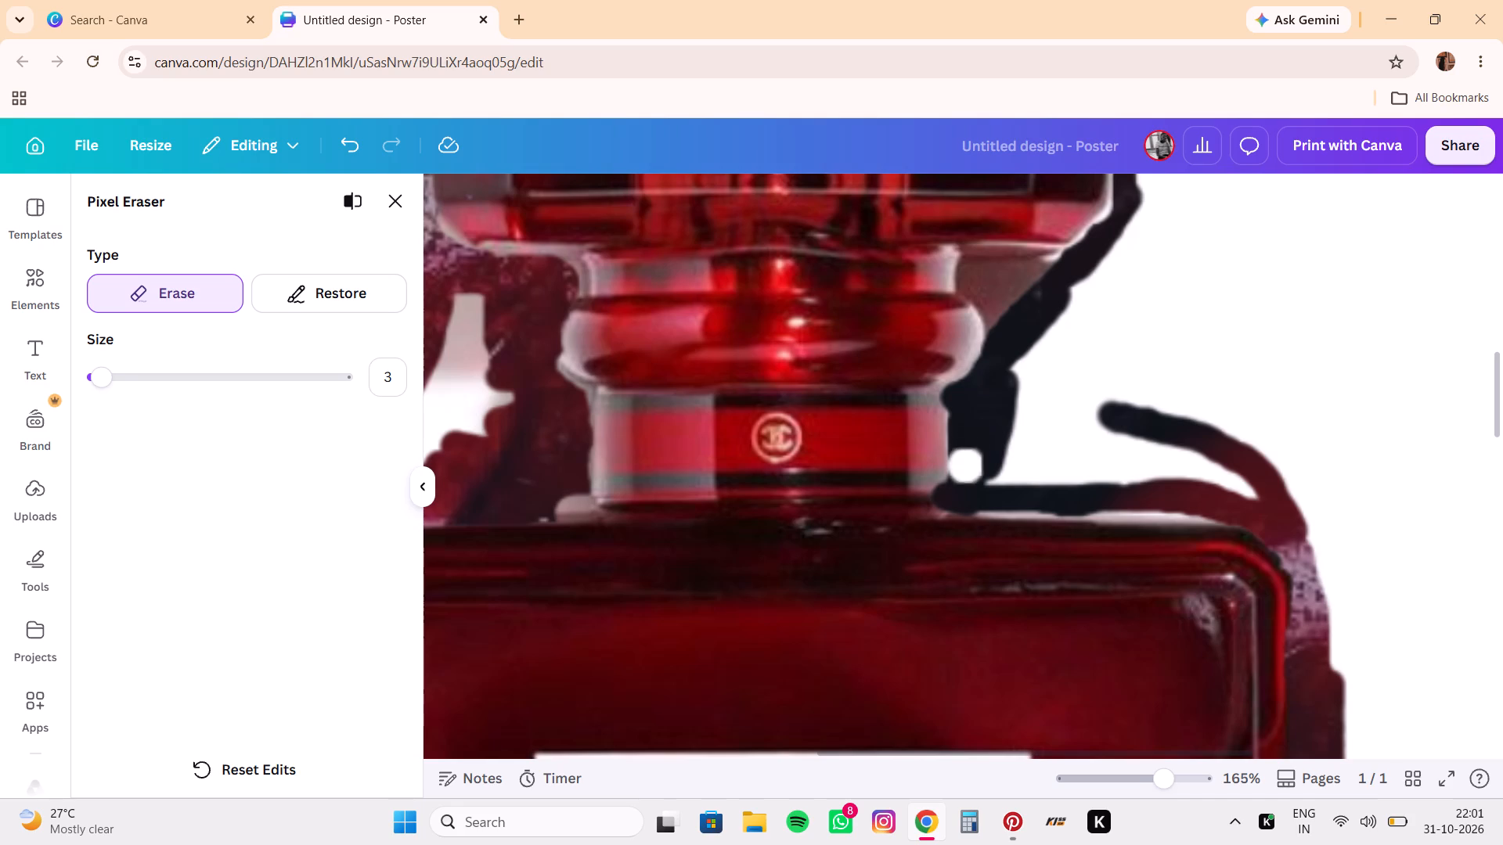
{"action": "left_click_drag", "start_coordinate": [966, 473], "coordinate": [1048, 377]}
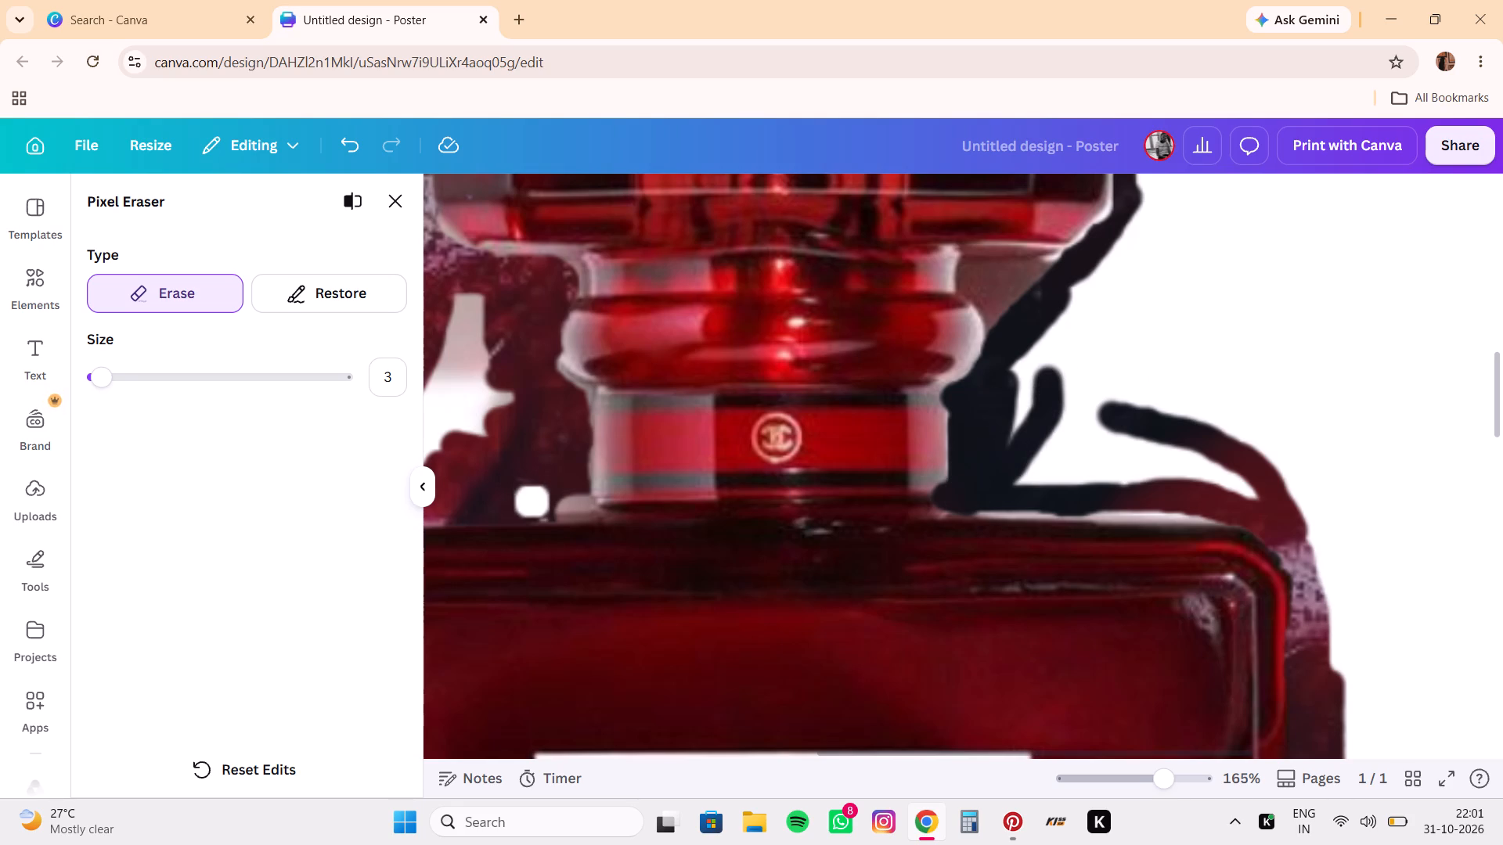
Erase the leftover background in the corner between the left base of the bottle's neck and the shoulder.
{"action": "left_click_drag", "start_coordinate": [533, 503], "coordinate": [536, 505]}
{"action": "left_click_drag", "start_coordinate": [536, 505], "coordinate": [540, 506]}
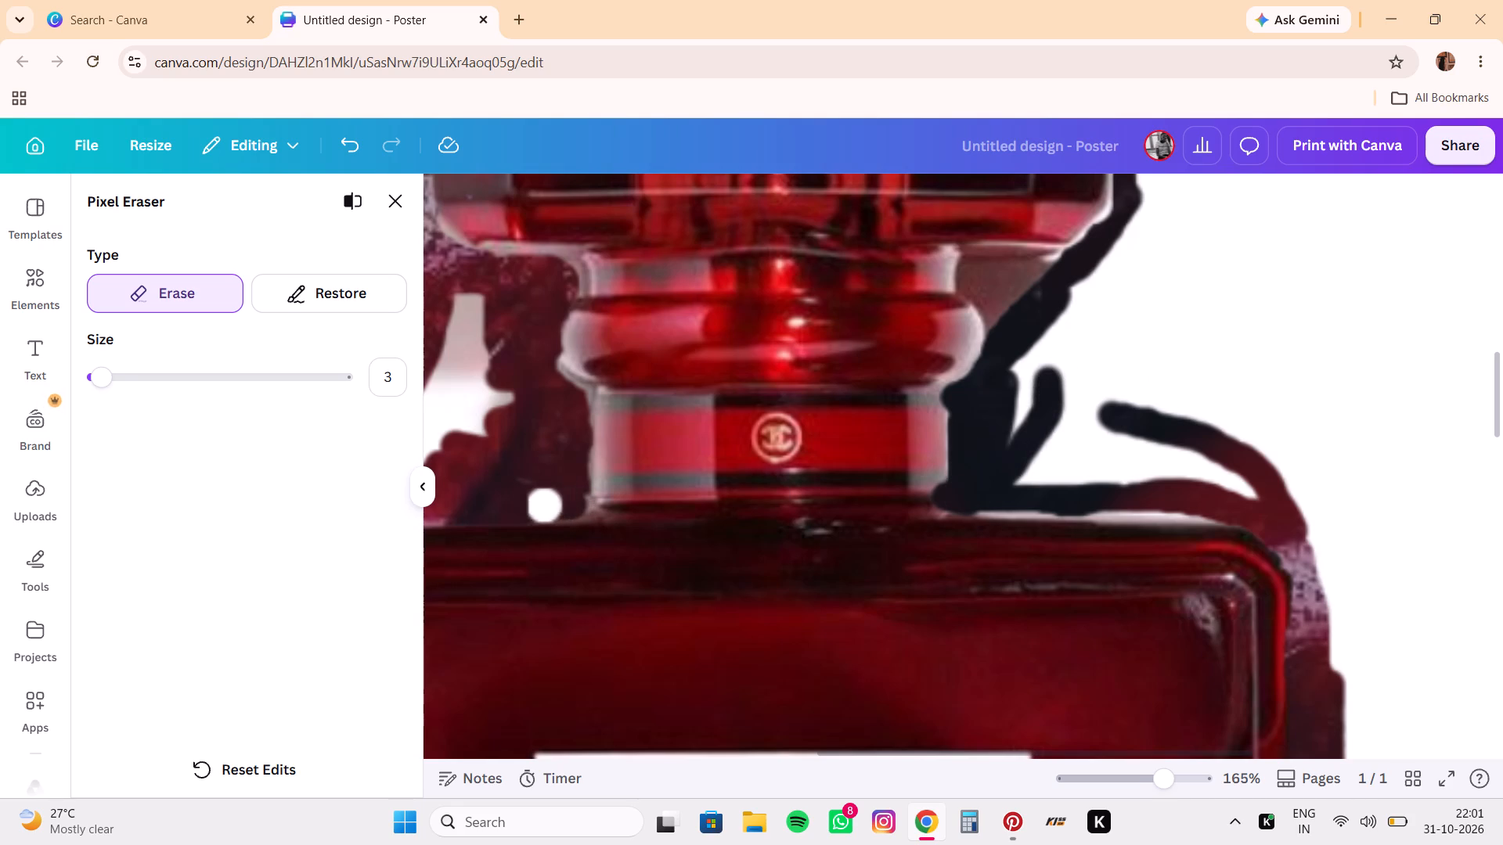
{"action": "left_click_drag", "start_coordinate": [540, 506], "coordinate": [573, 497]}
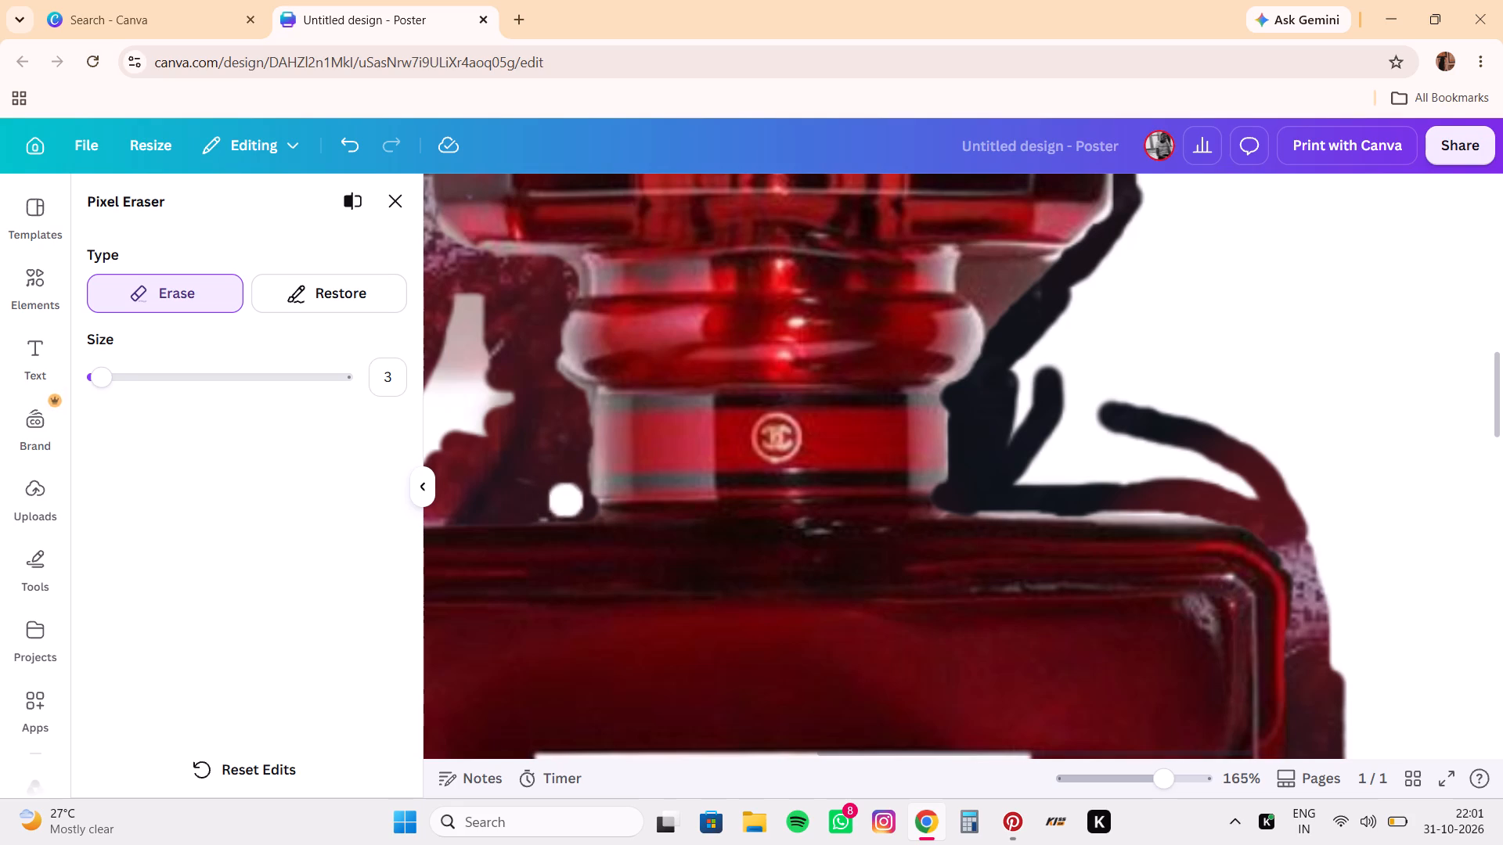
{"action": "left_click_drag", "start_coordinate": [573, 497], "coordinate": [579, 472]}
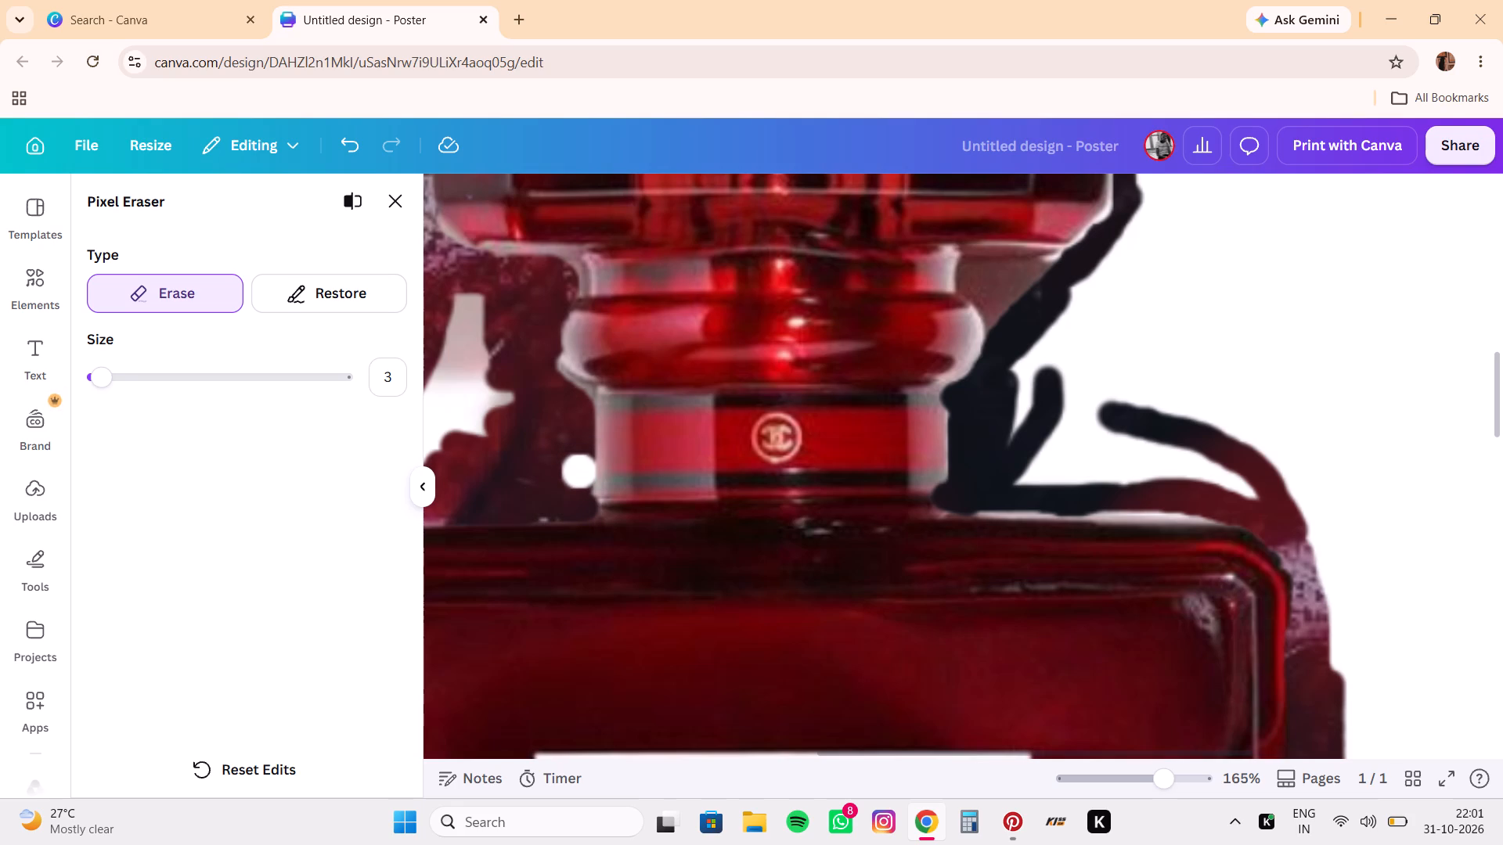
{"action": "left_click_drag", "start_coordinate": [579, 472], "coordinate": [571, 505]}
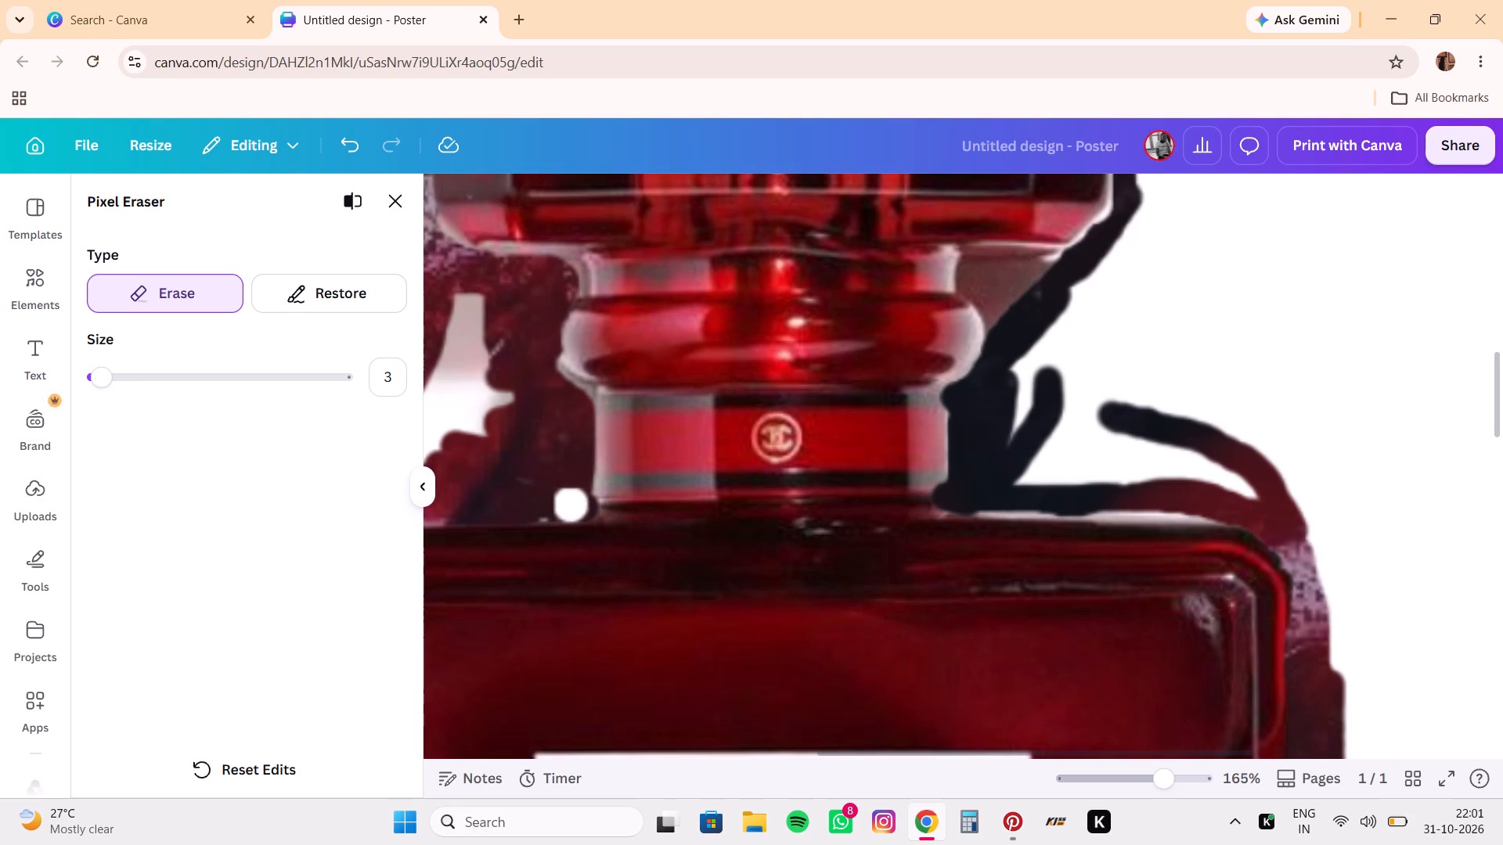
{"action": "left_click_drag", "start_coordinate": [571, 505], "coordinate": [590, 505]}
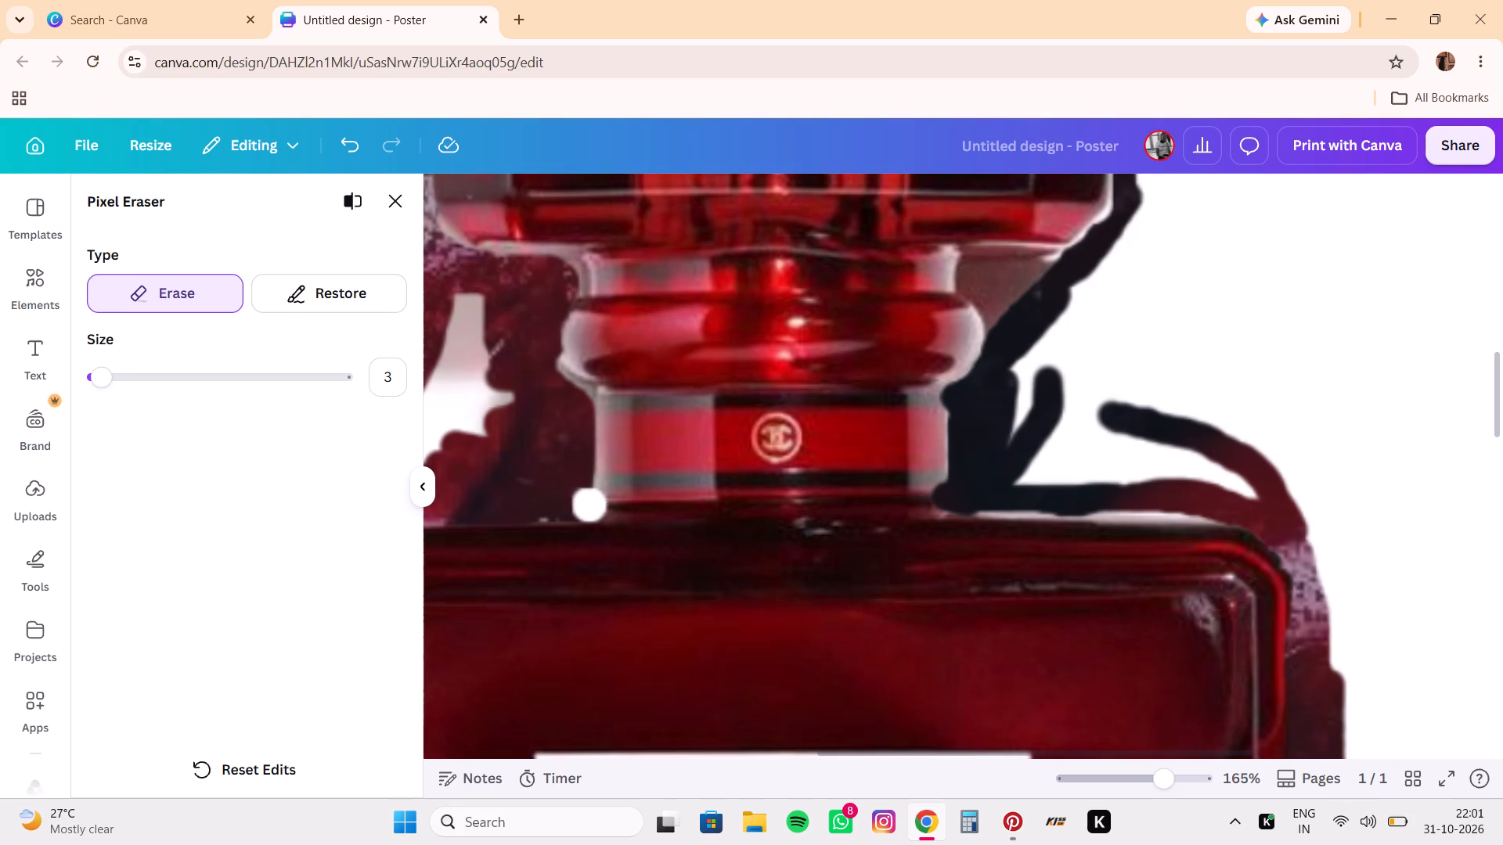
{"action": "left_click_drag", "start_coordinate": [590, 505], "coordinate": [547, 504]}
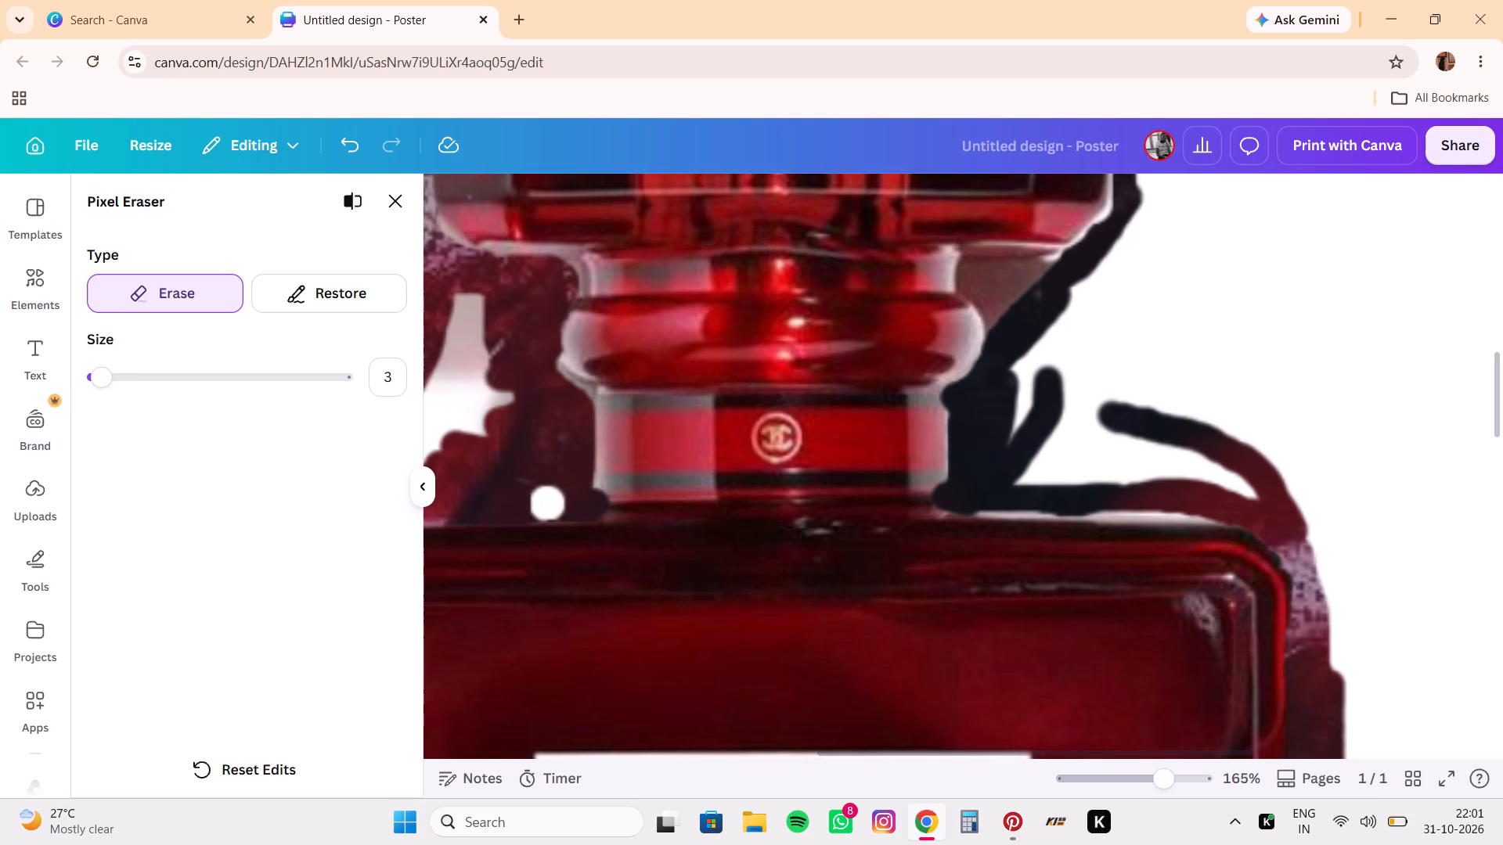
Erase the leftover background left of the bottle's neck, from the logo band up along the rounded collar, including the pale patch beside it.
{"action": "left_click_drag", "start_coordinate": [547, 504], "coordinate": [535, 333]}
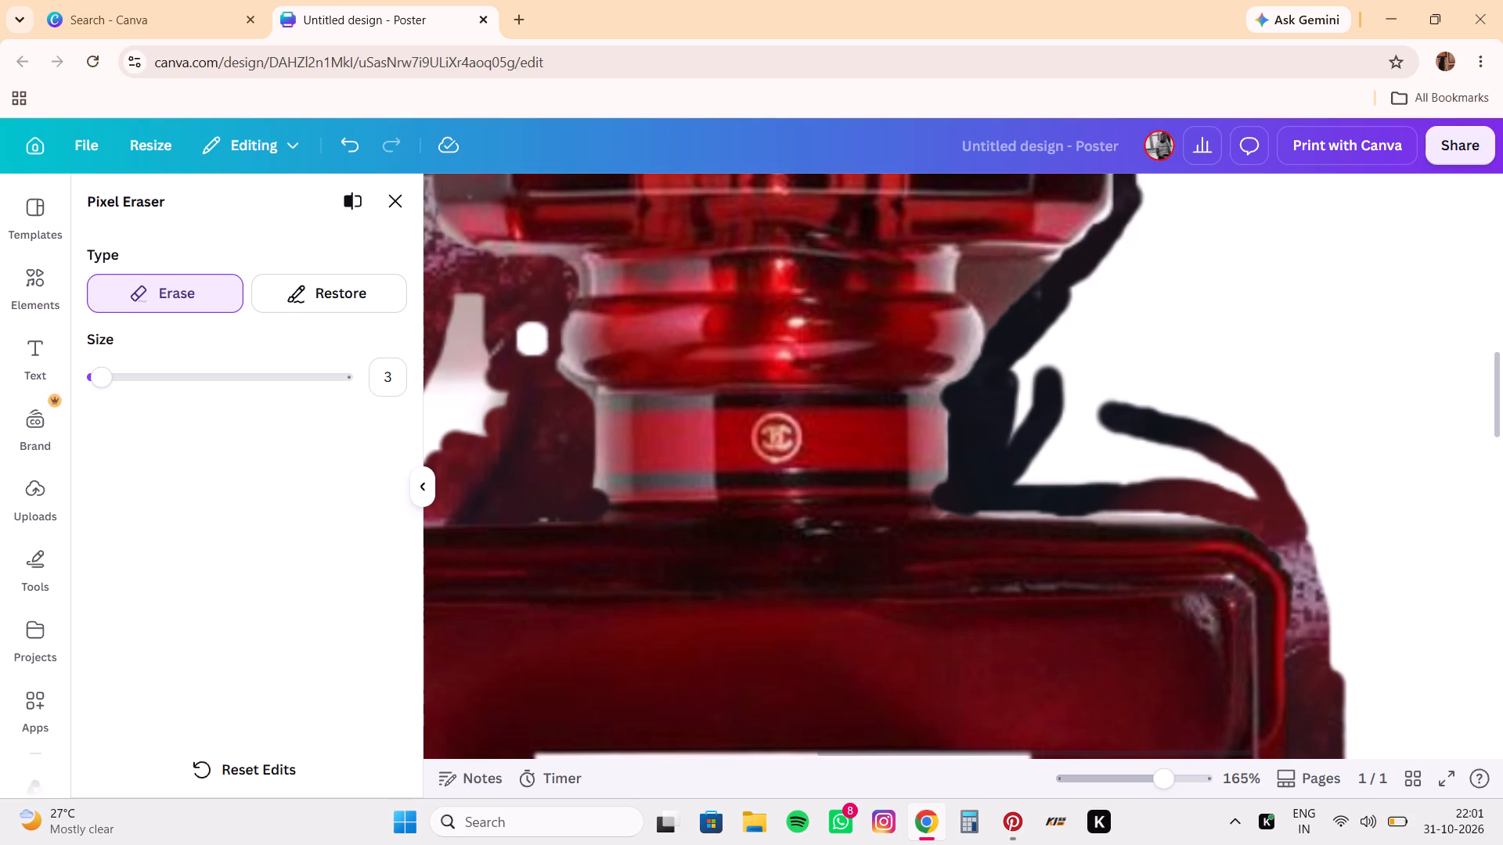
{"action": "left_click_drag", "start_coordinate": [535, 333], "coordinate": [537, 311]}
{"action": "left_click", "coordinate": [473, 340]}
{"action": "left_click_drag", "start_coordinate": [473, 340], "coordinate": [499, 370]}
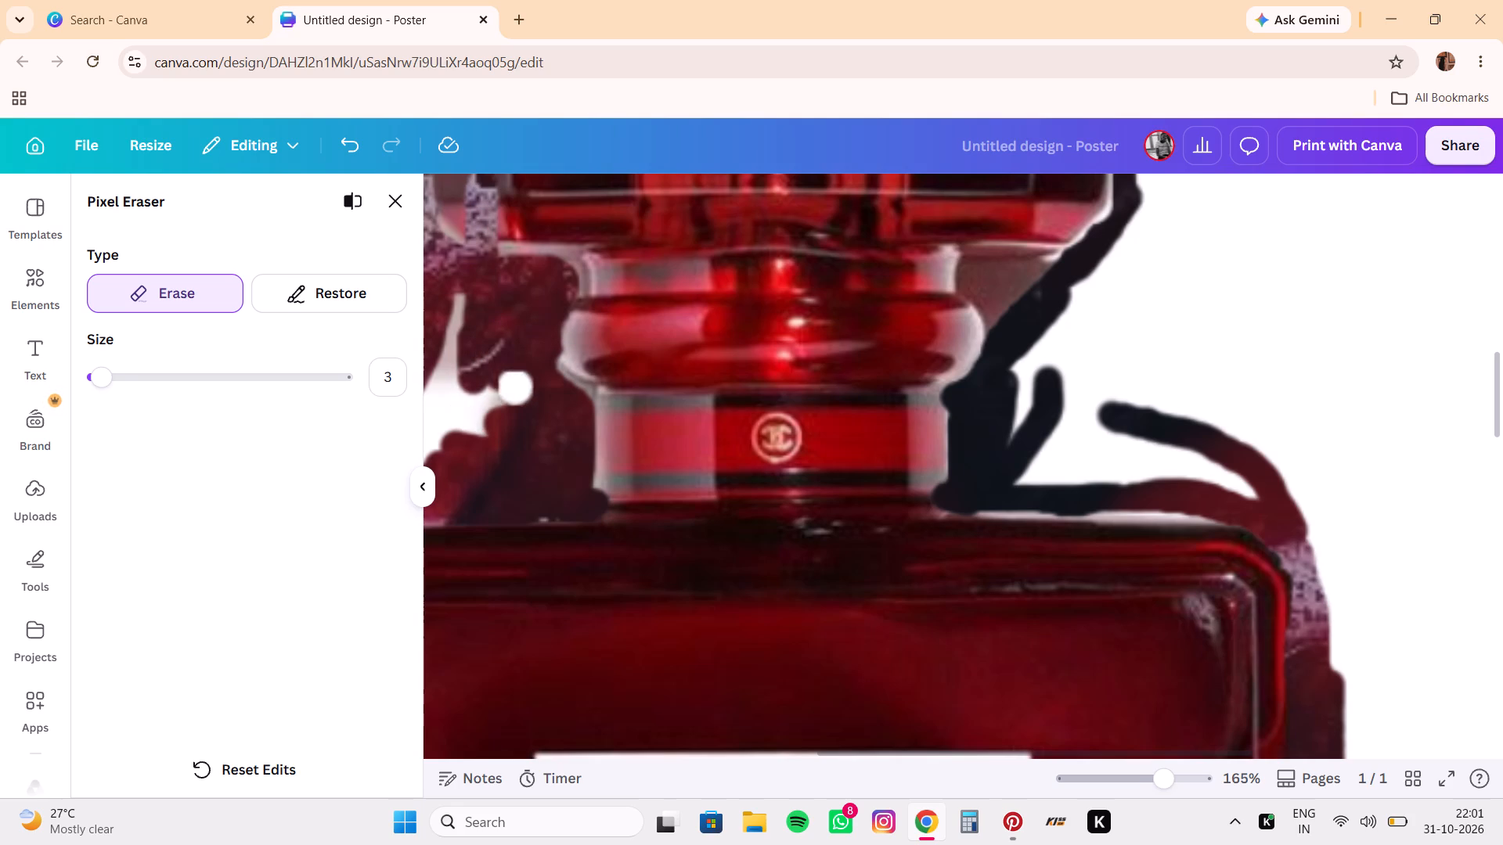
{"action": "left_click_drag", "start_coordinate": [546, 363], "coordinate": [549, 379]}
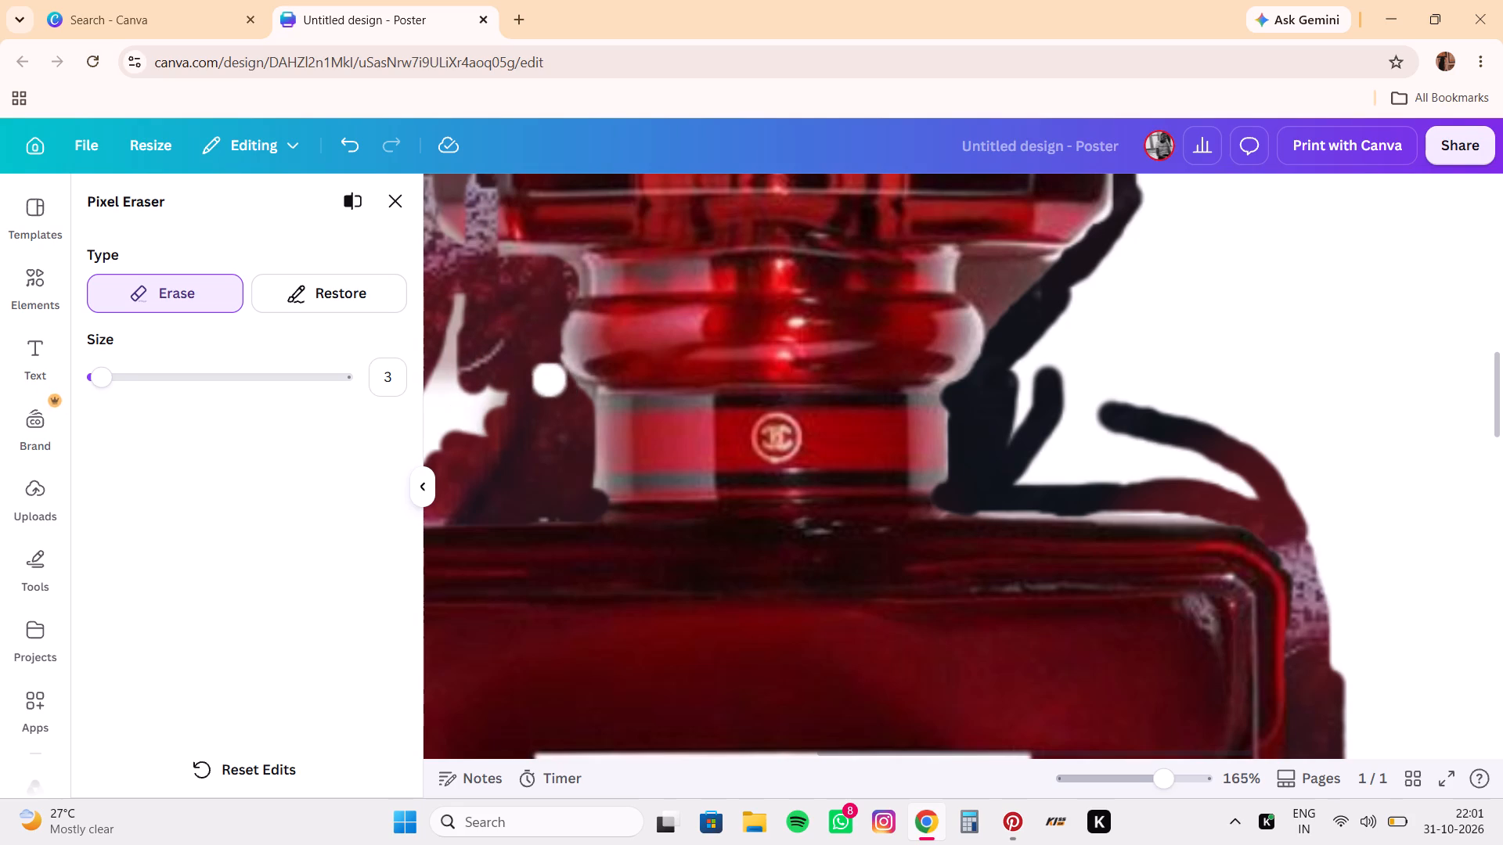
{"action": "left_click_drag", "start_coordinate": [549, 379], "coordinate": [542, 354]}
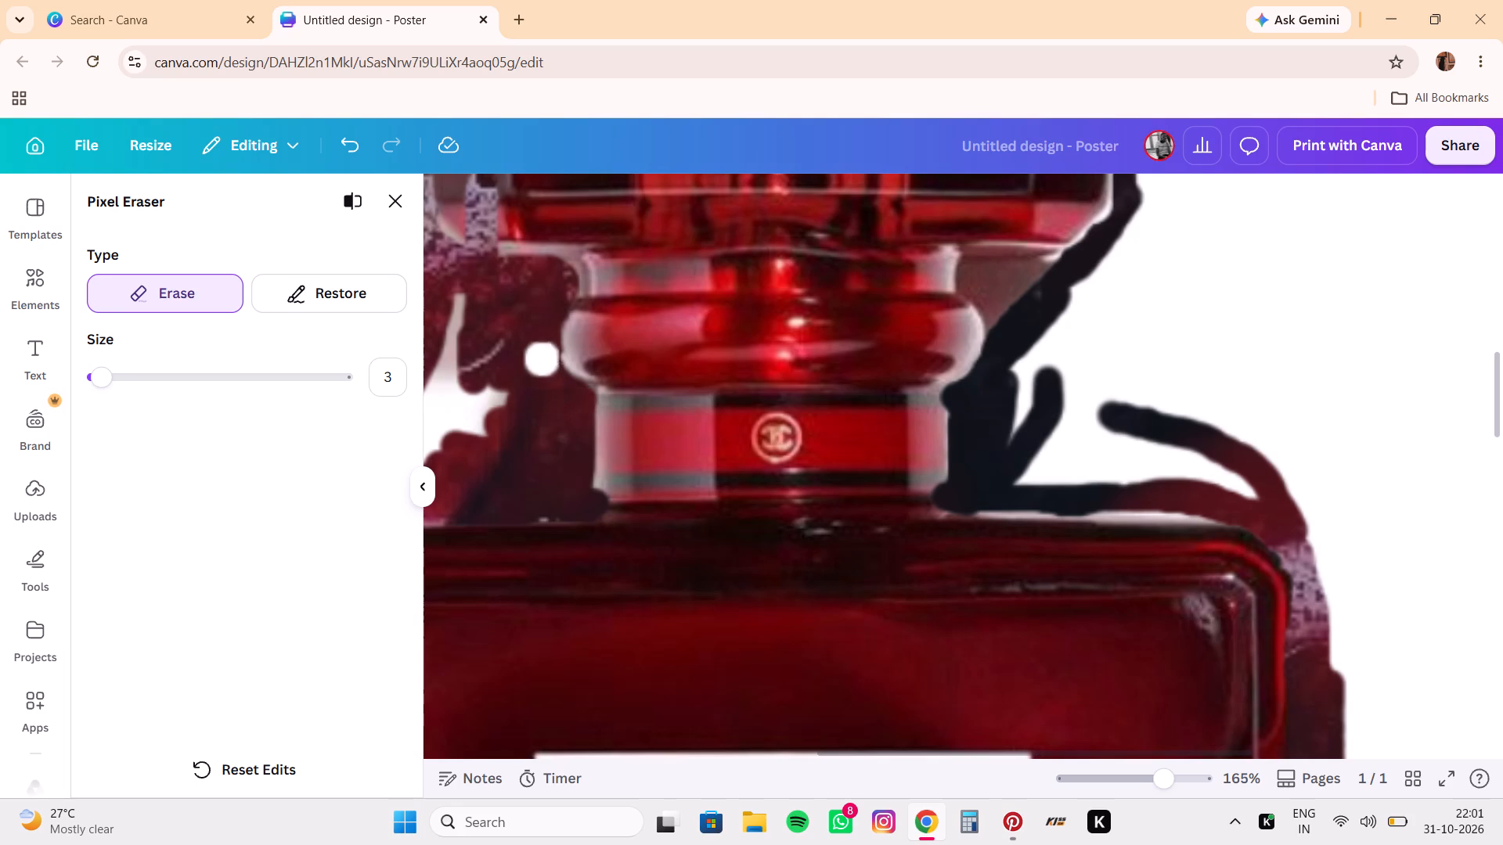
{"action": "left_click_drag", "start_coordinate": [542, 354], "coordinate": [557, 419]}
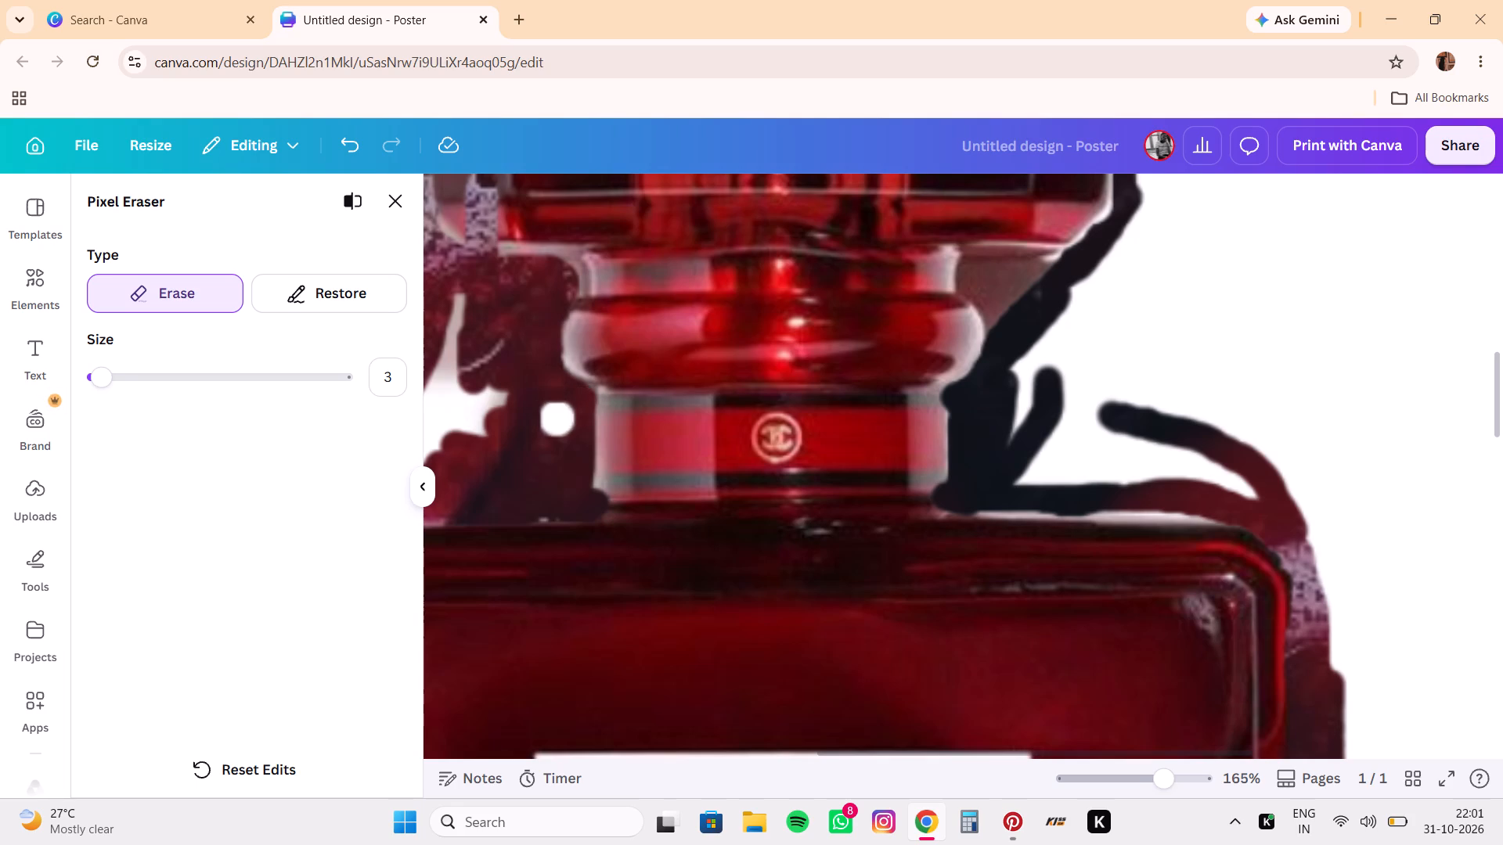
{"action": "left_click_drag", "start_coordinate": [557, 419], "coordinate": [500, 315]}
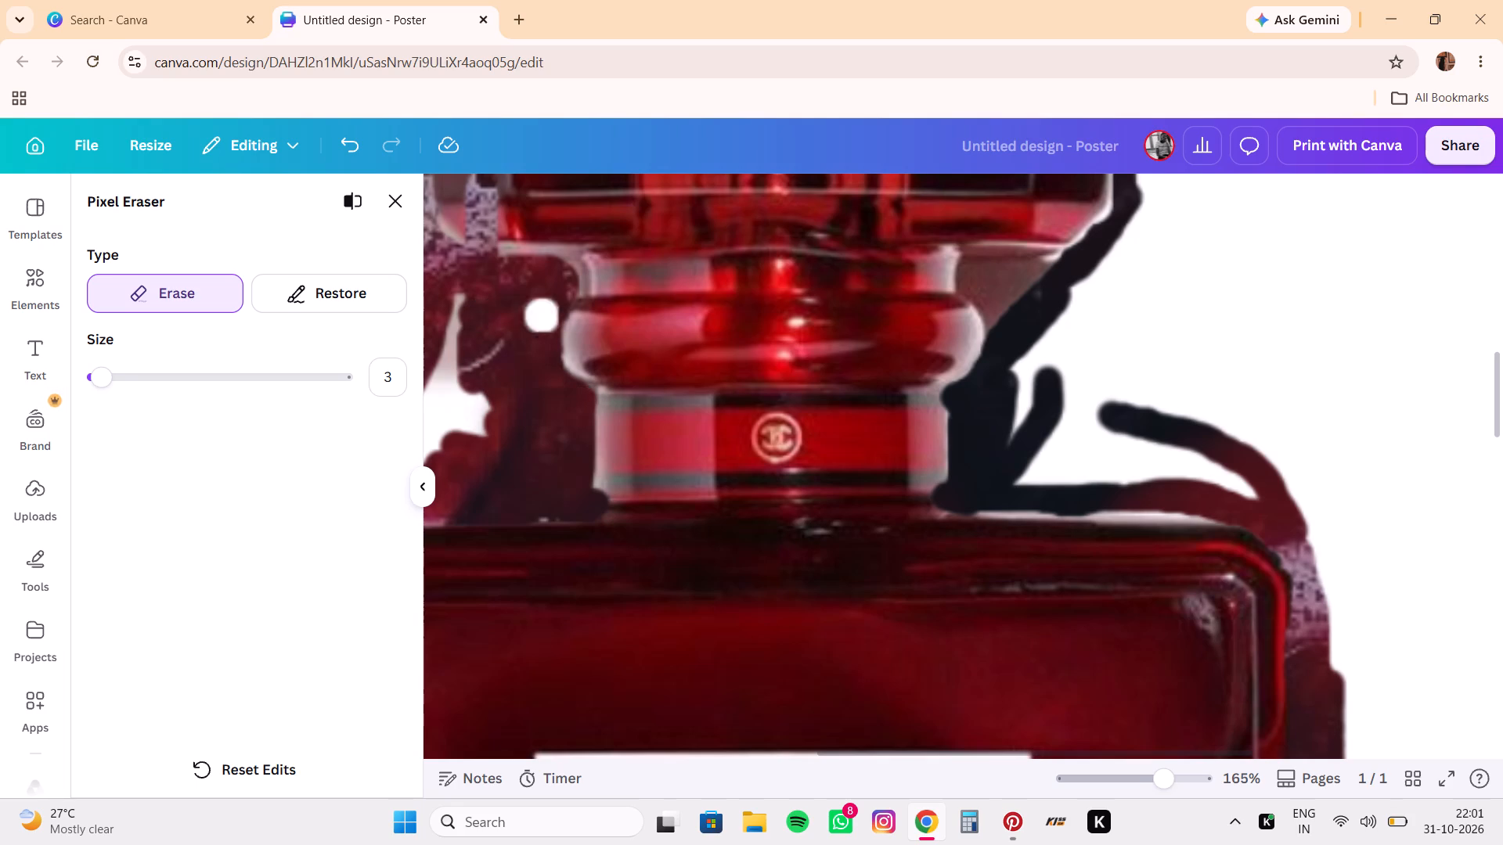
Erase the leftover background beneath the cap's right overhang, along the upper neck and rounded collar, and outward from the bottle.
{"action": "scroll", "coordinate": [1110, 328], "scroll_direction": "up", "scroll_amount": 2}
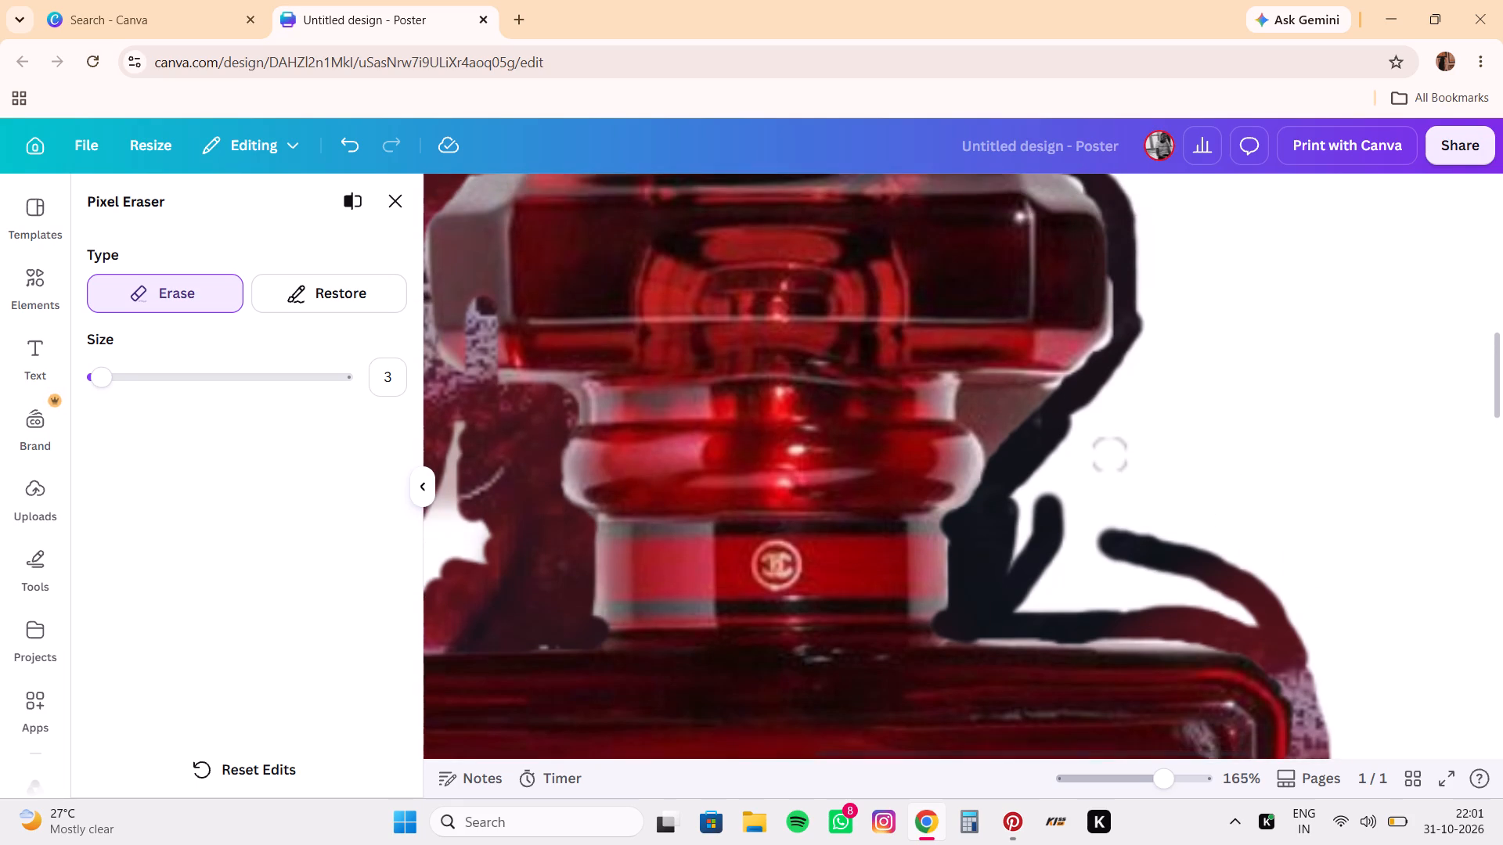
{"action": "scroll", "coordinate": [1110, 328], "scroll_direction": "up", "scroll_amount": 2}
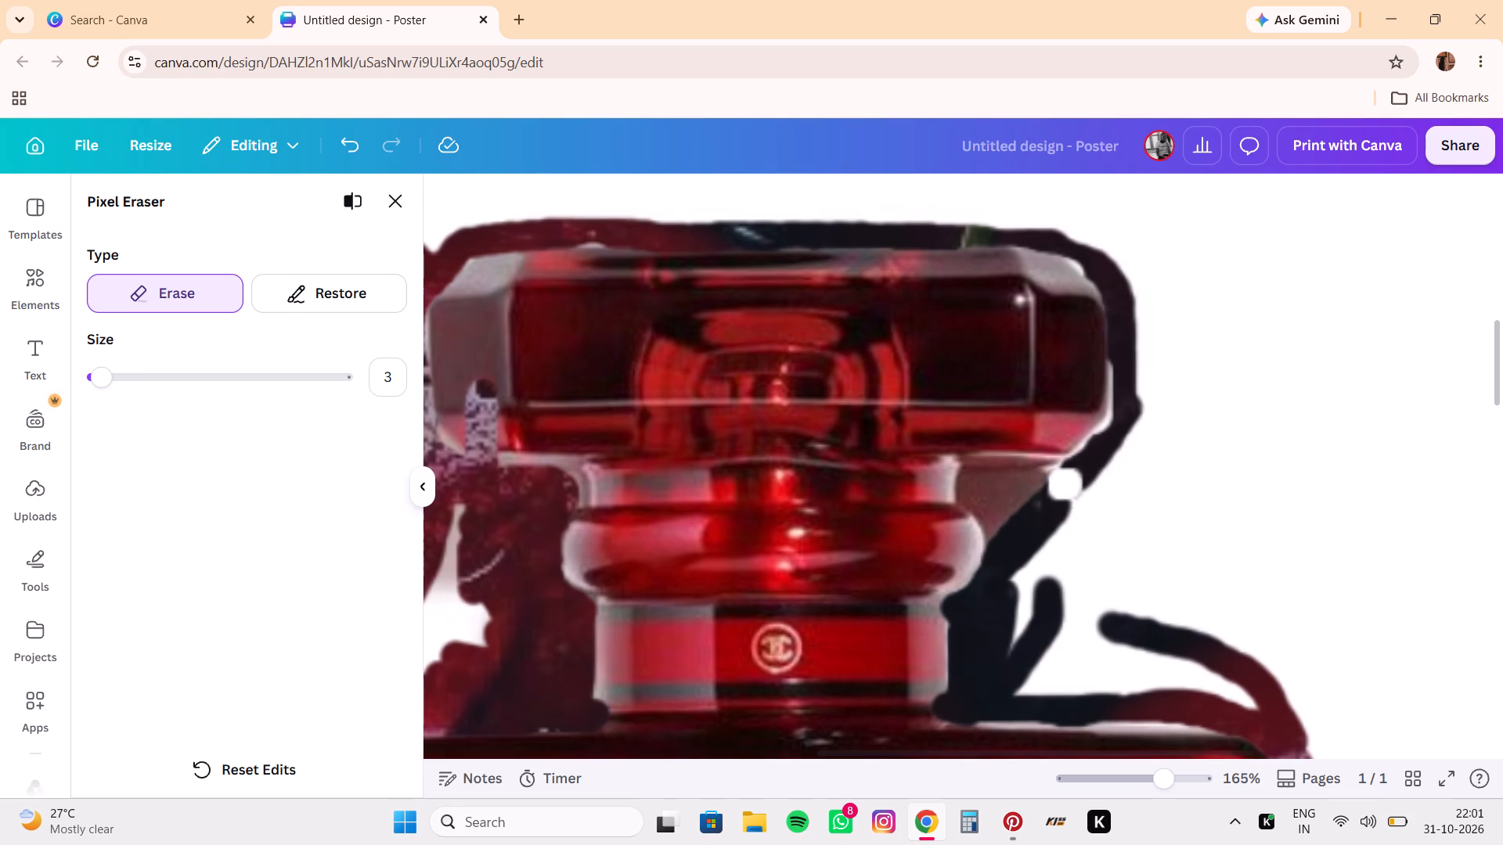
{"action": "left_click_drag", "start_coordinate": [1056, 476], "coordinate": [983, 479]}
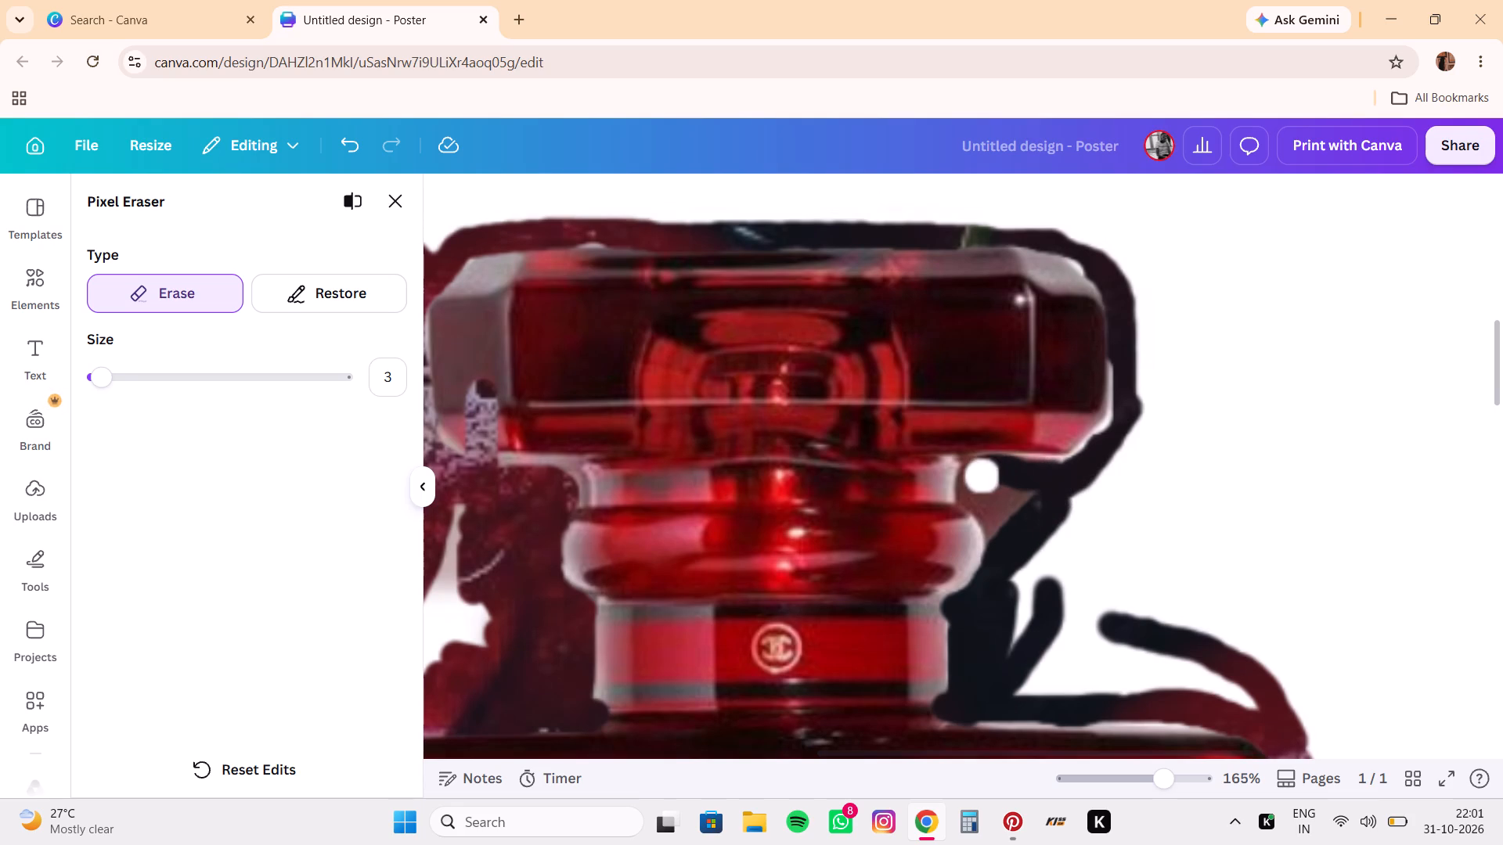
{"action": "left_click_drag", "start_coordinate": [983, 479], "coordinate": [1021, 504]}
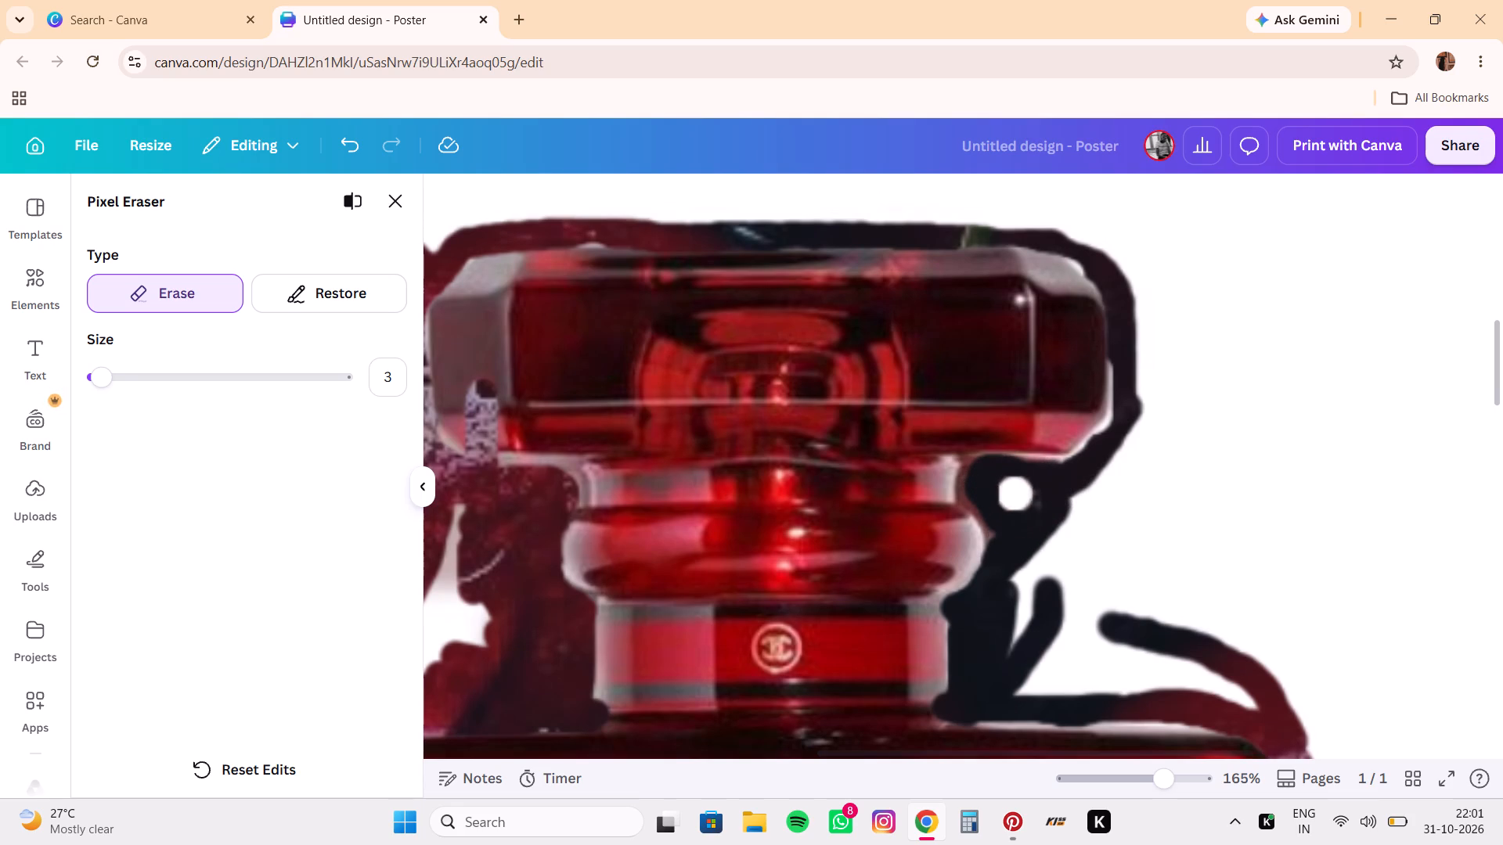
{"action": "left_click_drag", "start_coordinate": [1021, 504], "coordinate": [992, 466]}
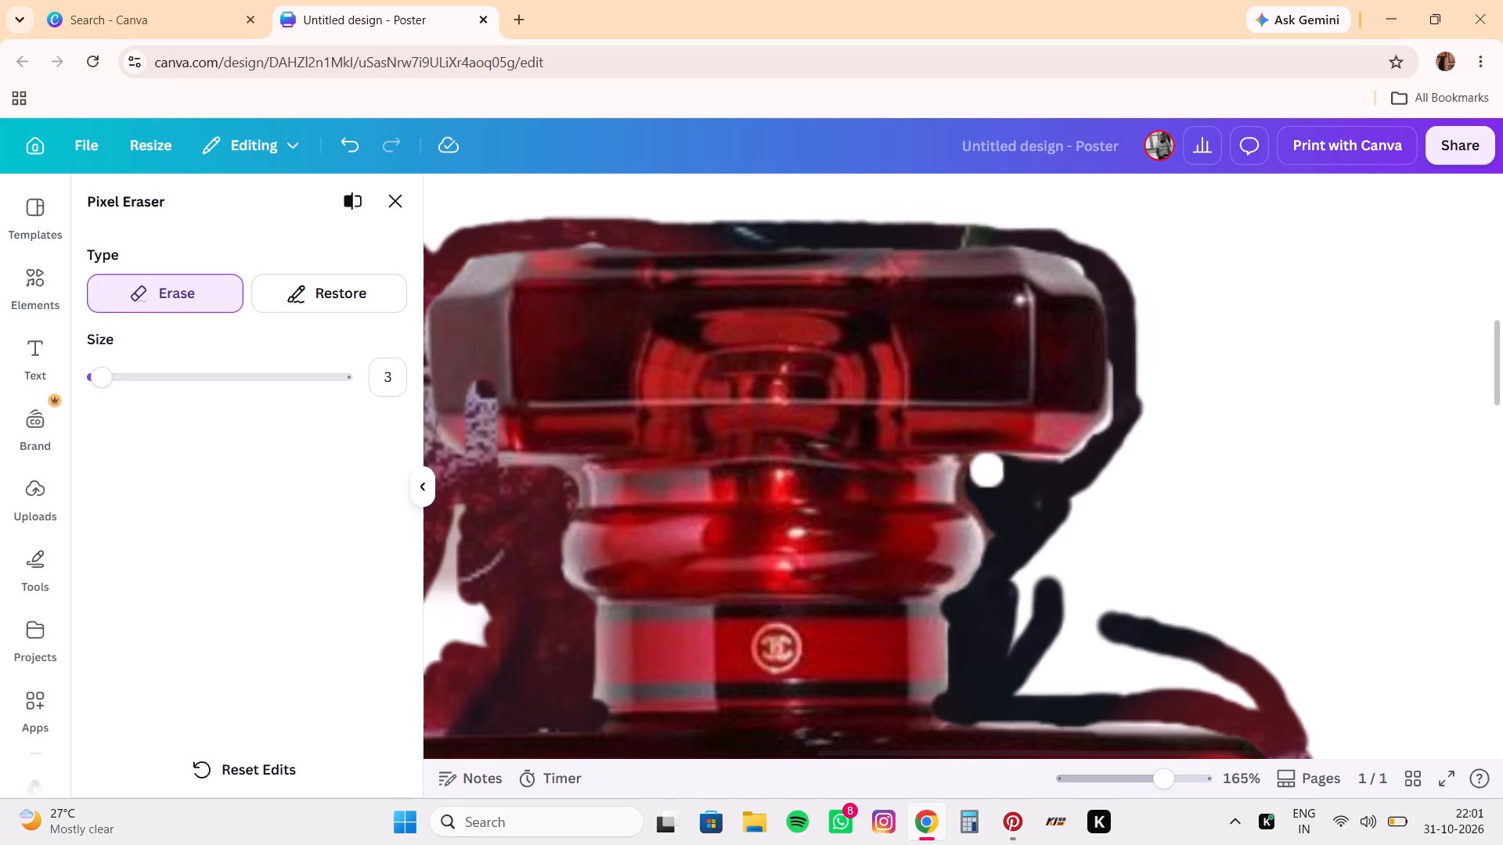
{"action": "left_click_drag", "start_coordinate": [988, 471], "coordinate": [978, 479]}
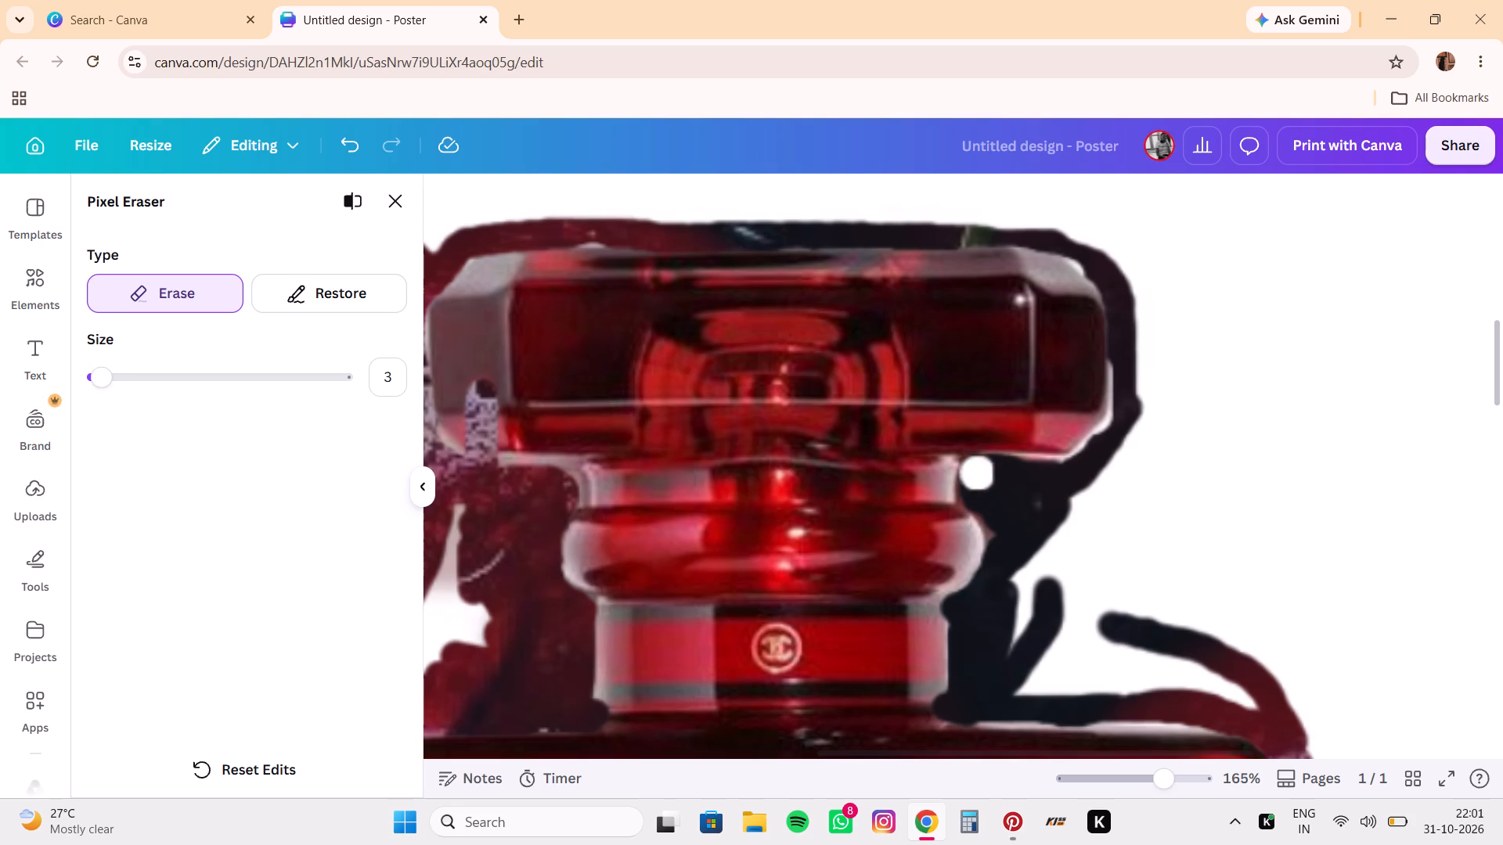
{"action": "left_click_drag", "start_coordinate": [978, 479], "coordinate": [1023, 572]}
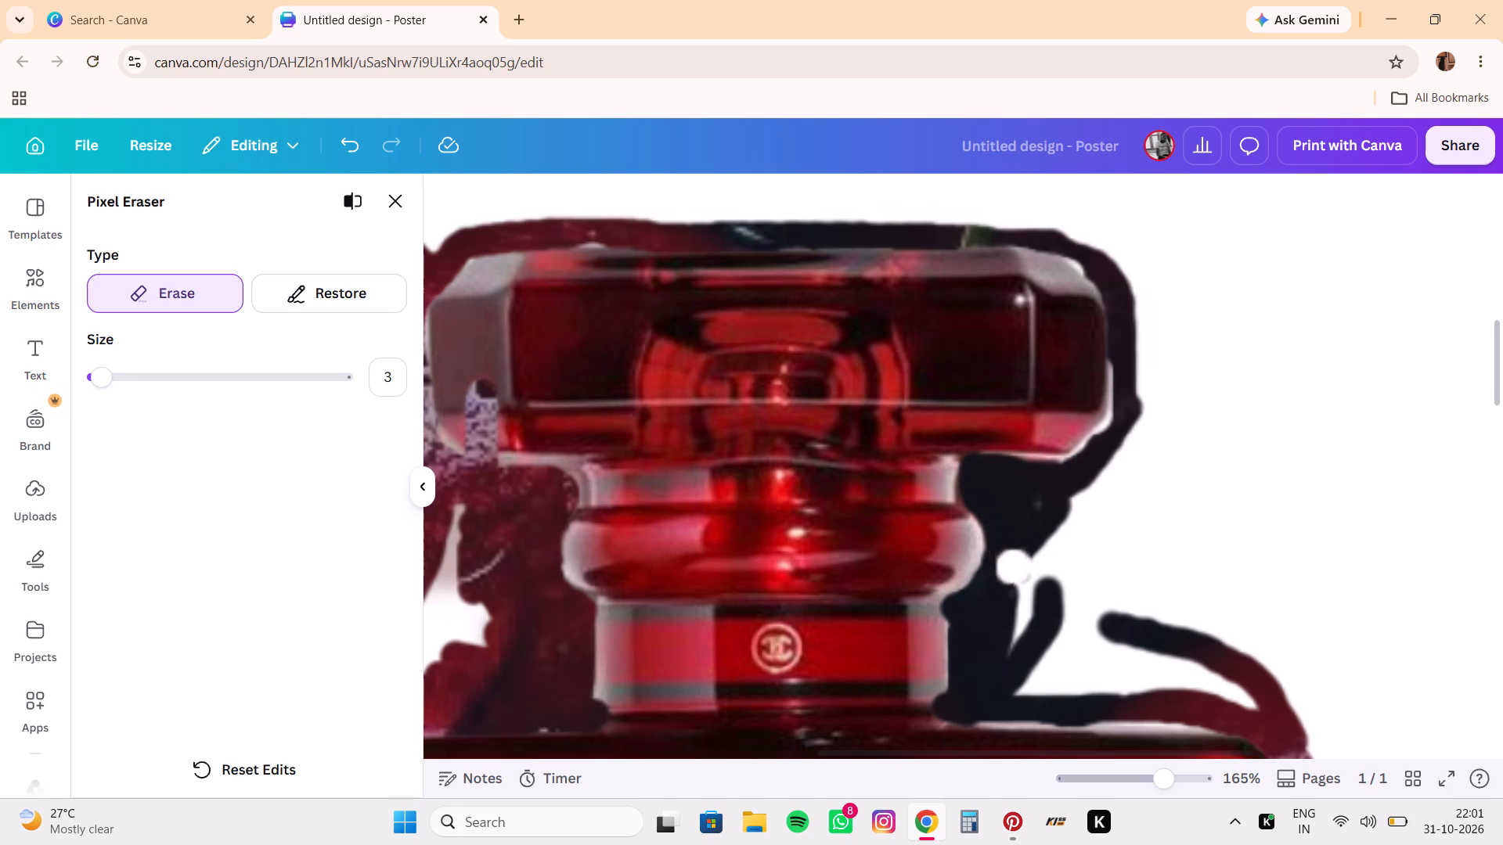
{"action": "left_click_drag", "start_coordinate": [1023, 572], "coordinate": [1210, 527]}
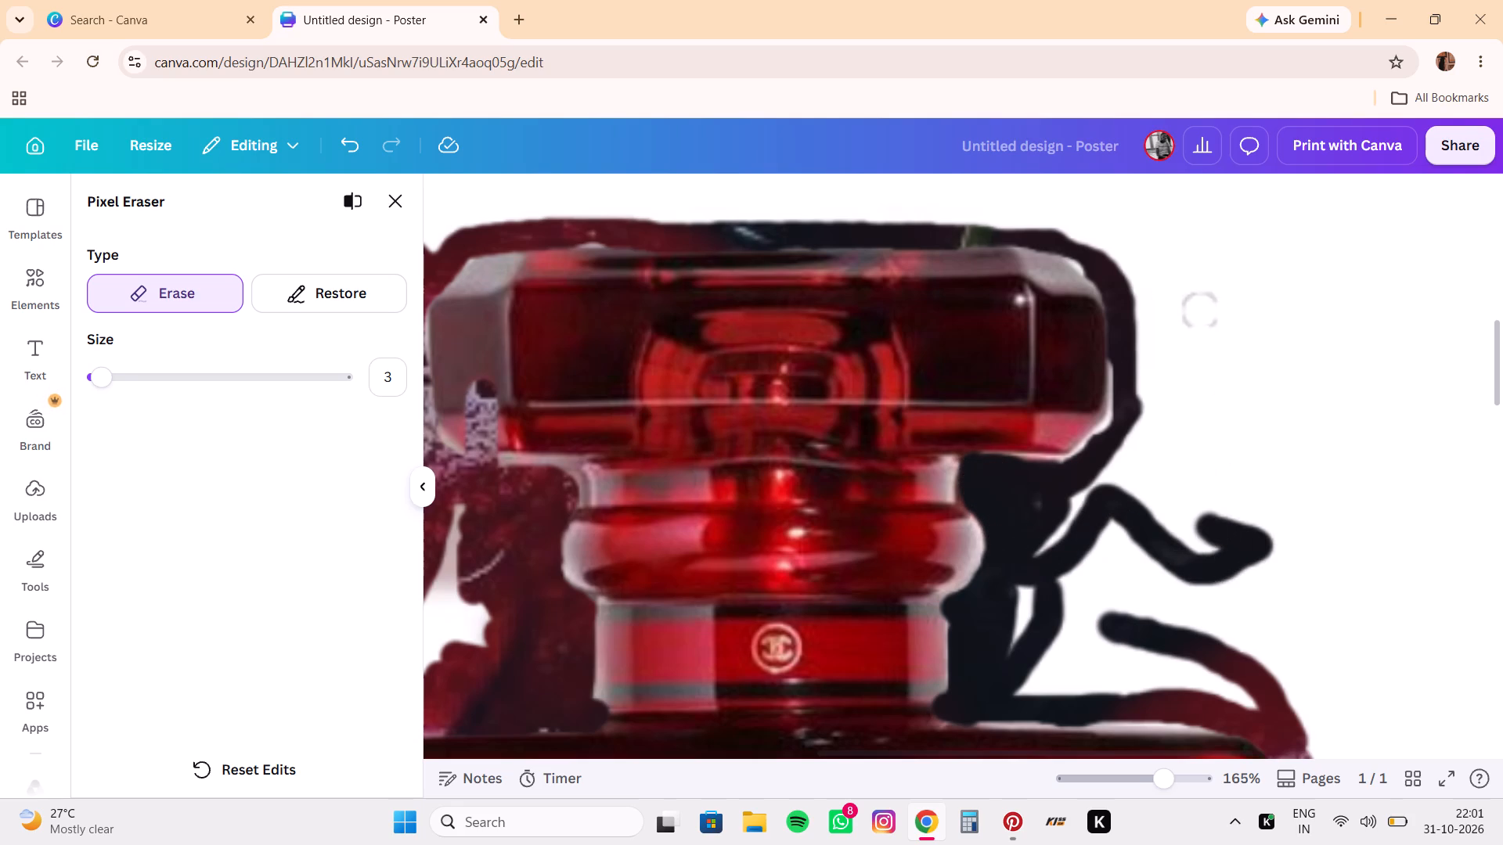
Erase the leftover dark background around the cap's lower right corner and beneath its right overhang to the bottle's neck, with eraser size 3.
{"action": "left_click_drag", "start_coordinate": [1126, 358], "coordinate": [1111, 430]}
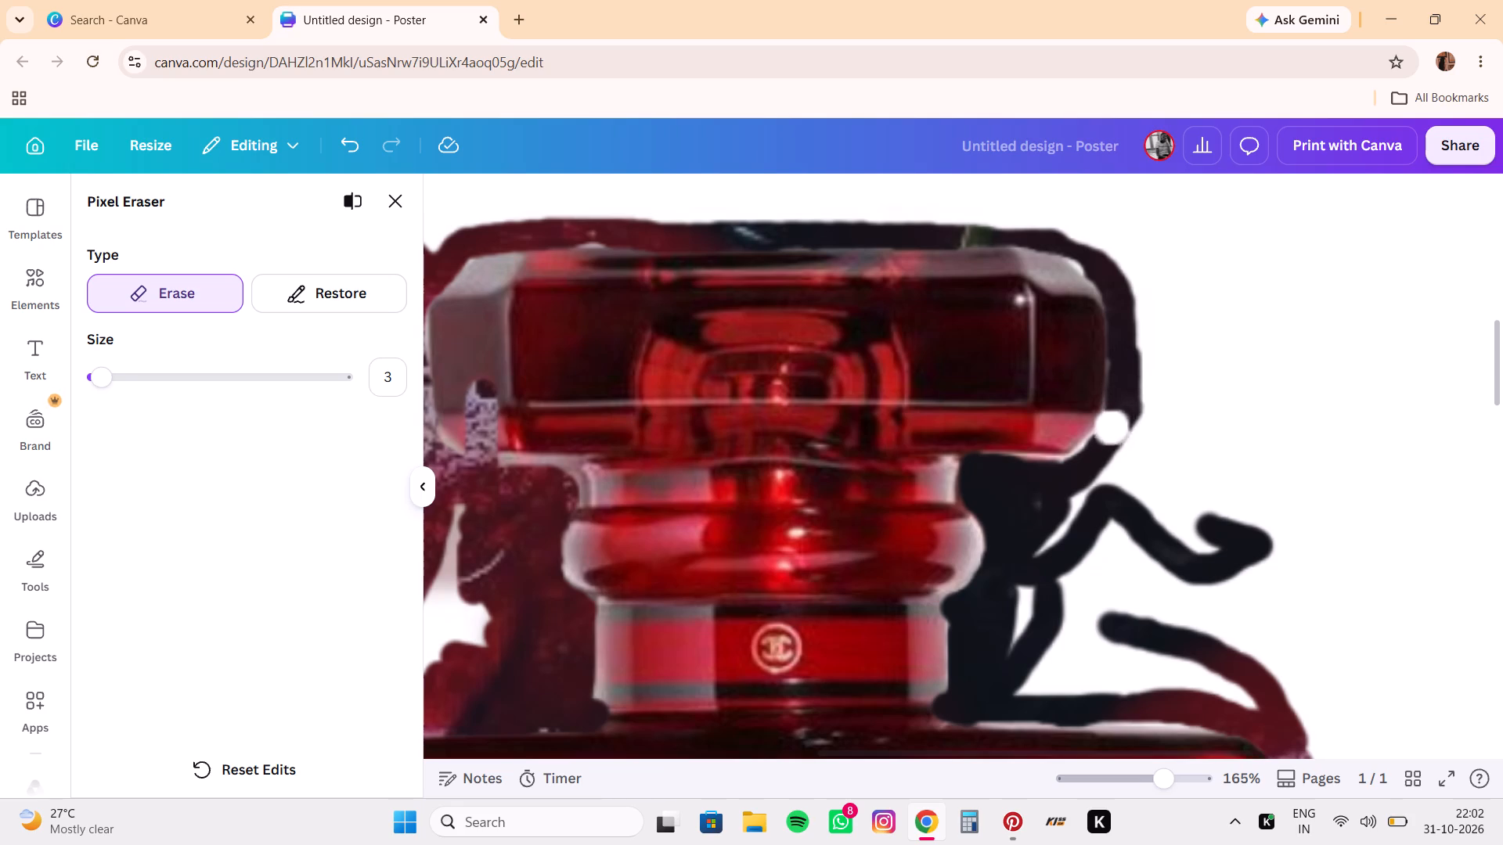
{"action": "left_click_drag", "start_coordinate": [1111, 430], "coordinate": [1089, 460]}
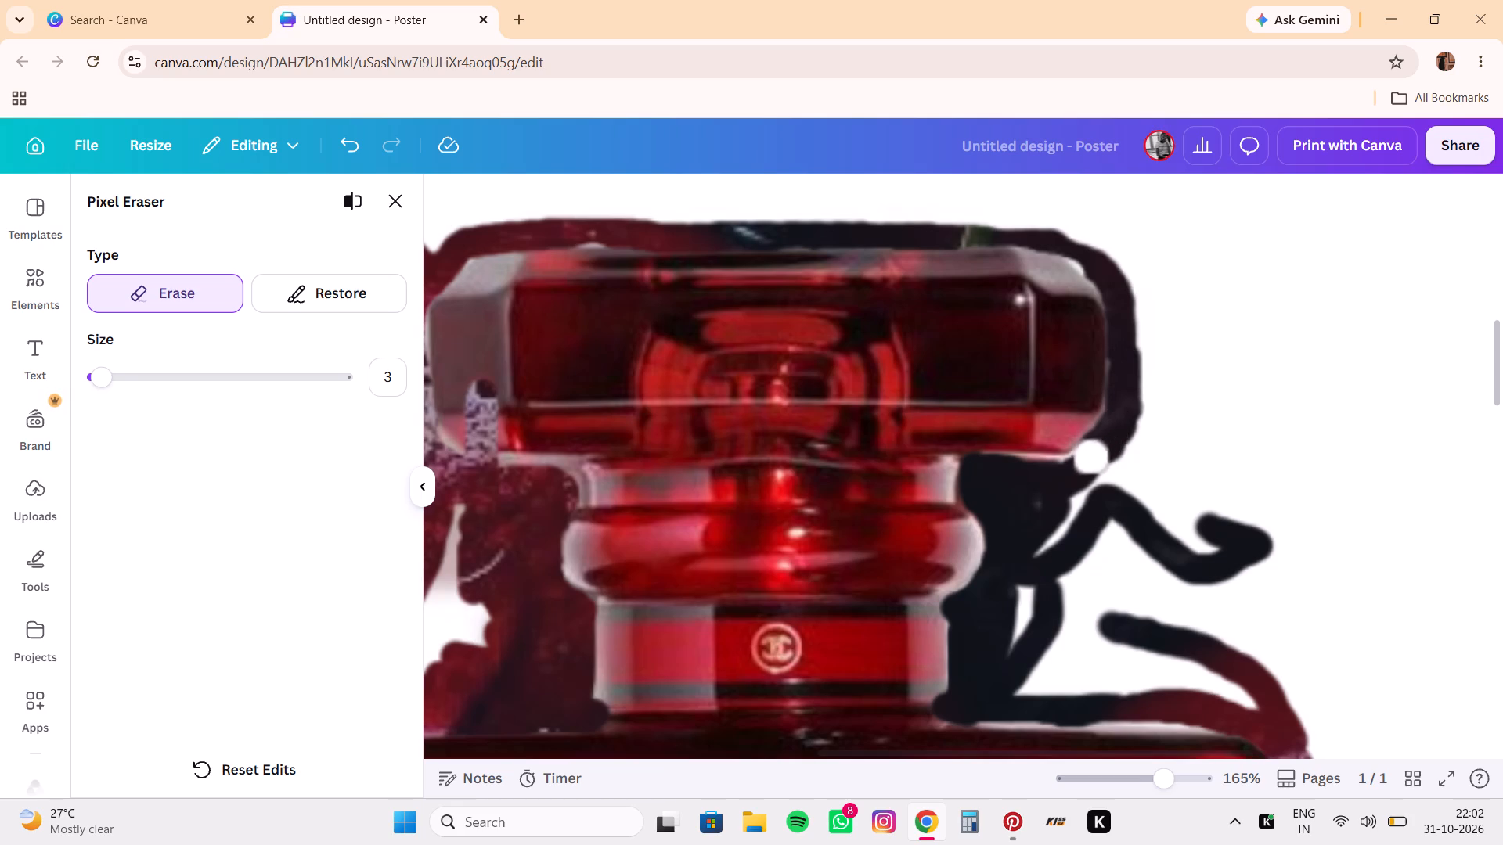
{"action": "left_click_drag", "start_coordinate": [1089, 460], "coordinate": [1087, 463]}
{"action": "left_click_drag", "start_coordinate": [1087, 463], "coordinate": [986, 469]}
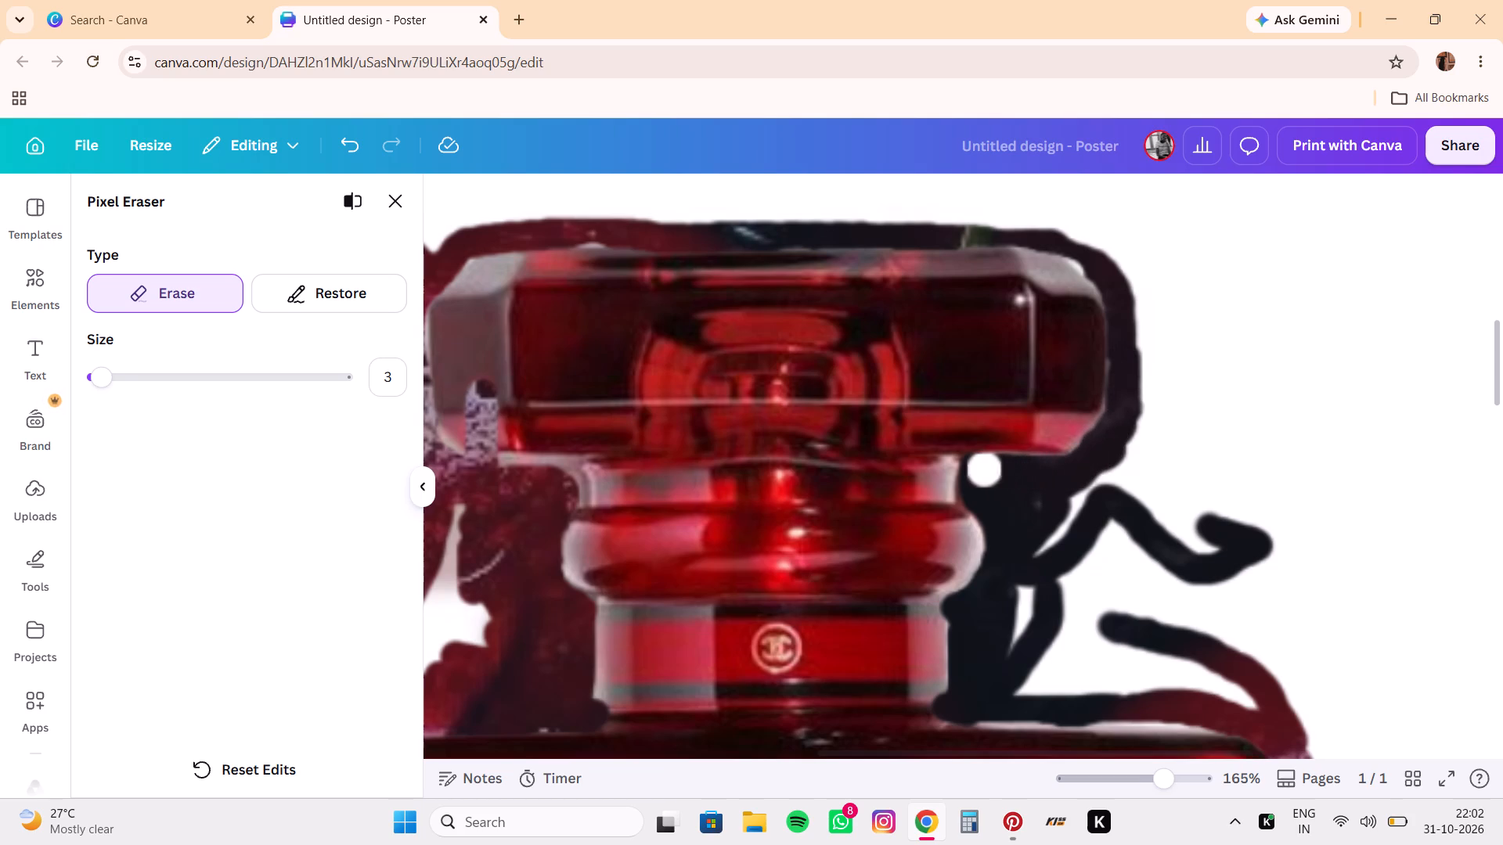
{"action": "left_click_drag", "start_coordinate": [986, 469], "coordinate": [1023, 468]}
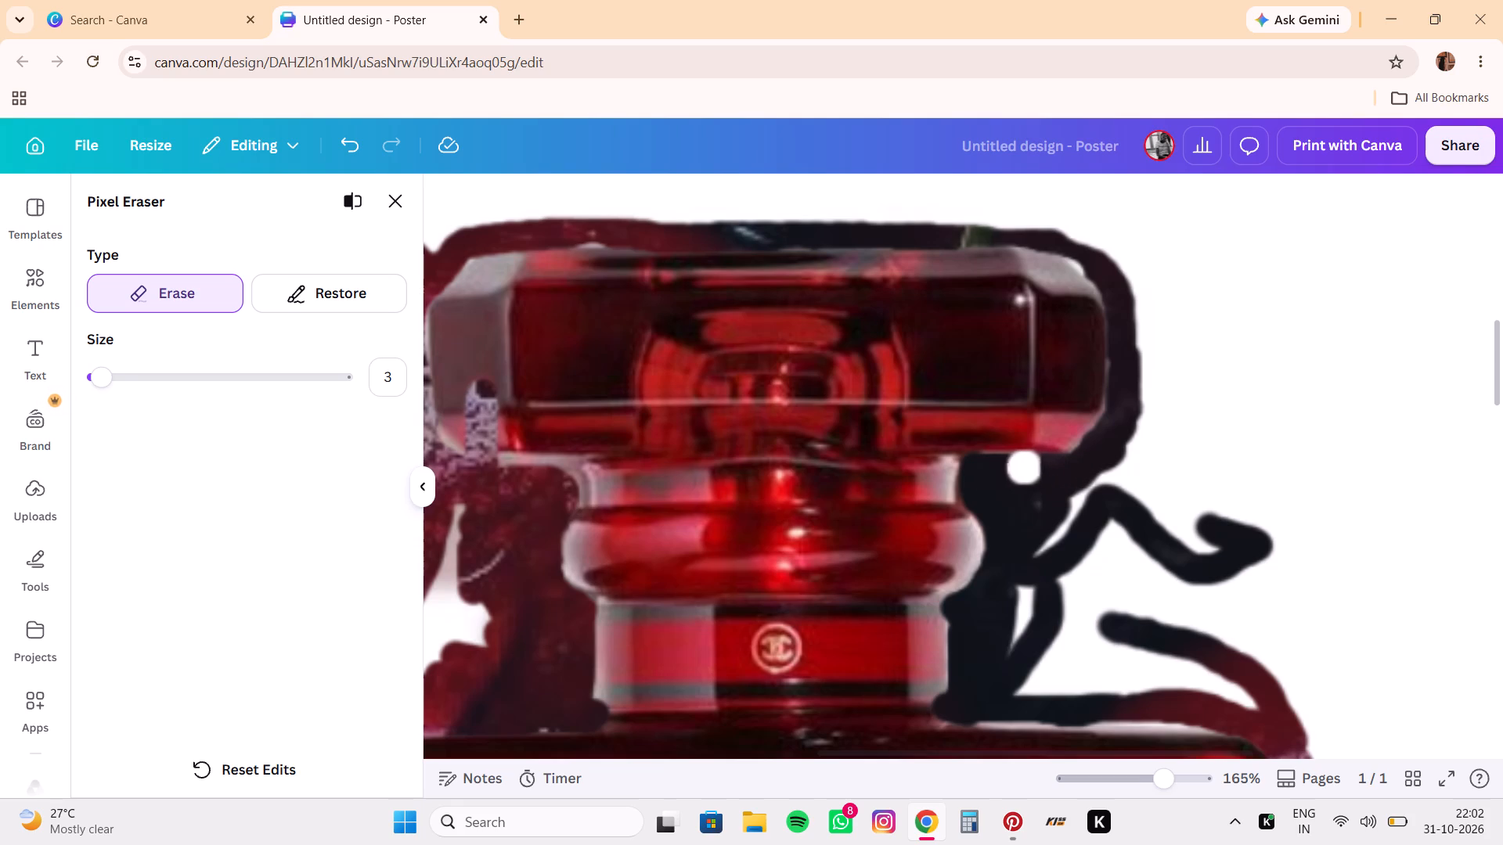
{"action": "left_click_drag", "start_coordinate": [1023, 468], "coordinate": [1098, 462]}
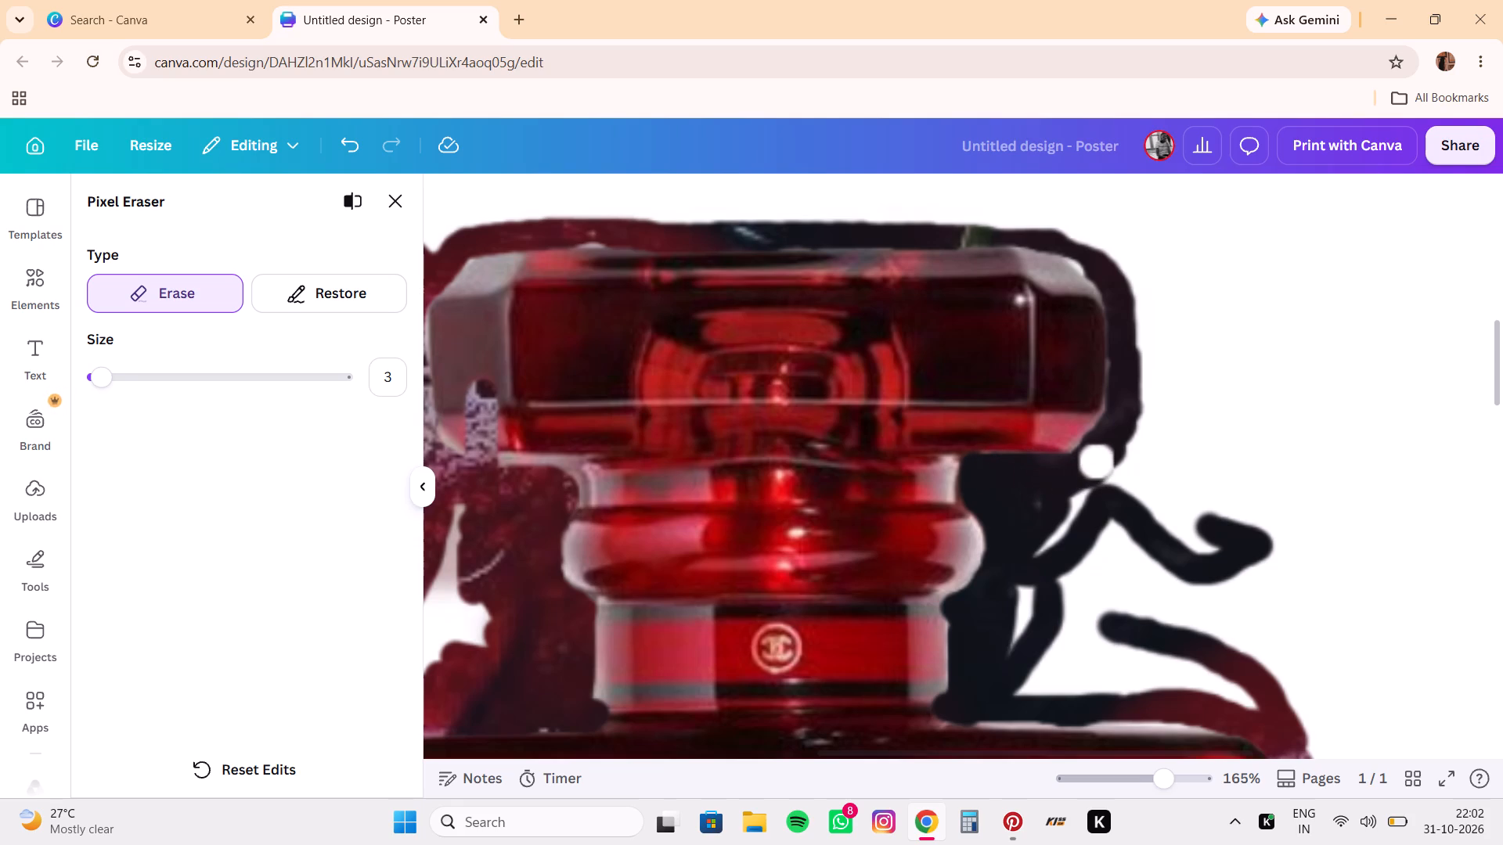
{"action": "left_click_drag", "start_coordinate": [1098, 462], "coordinate": [1099, 462]}
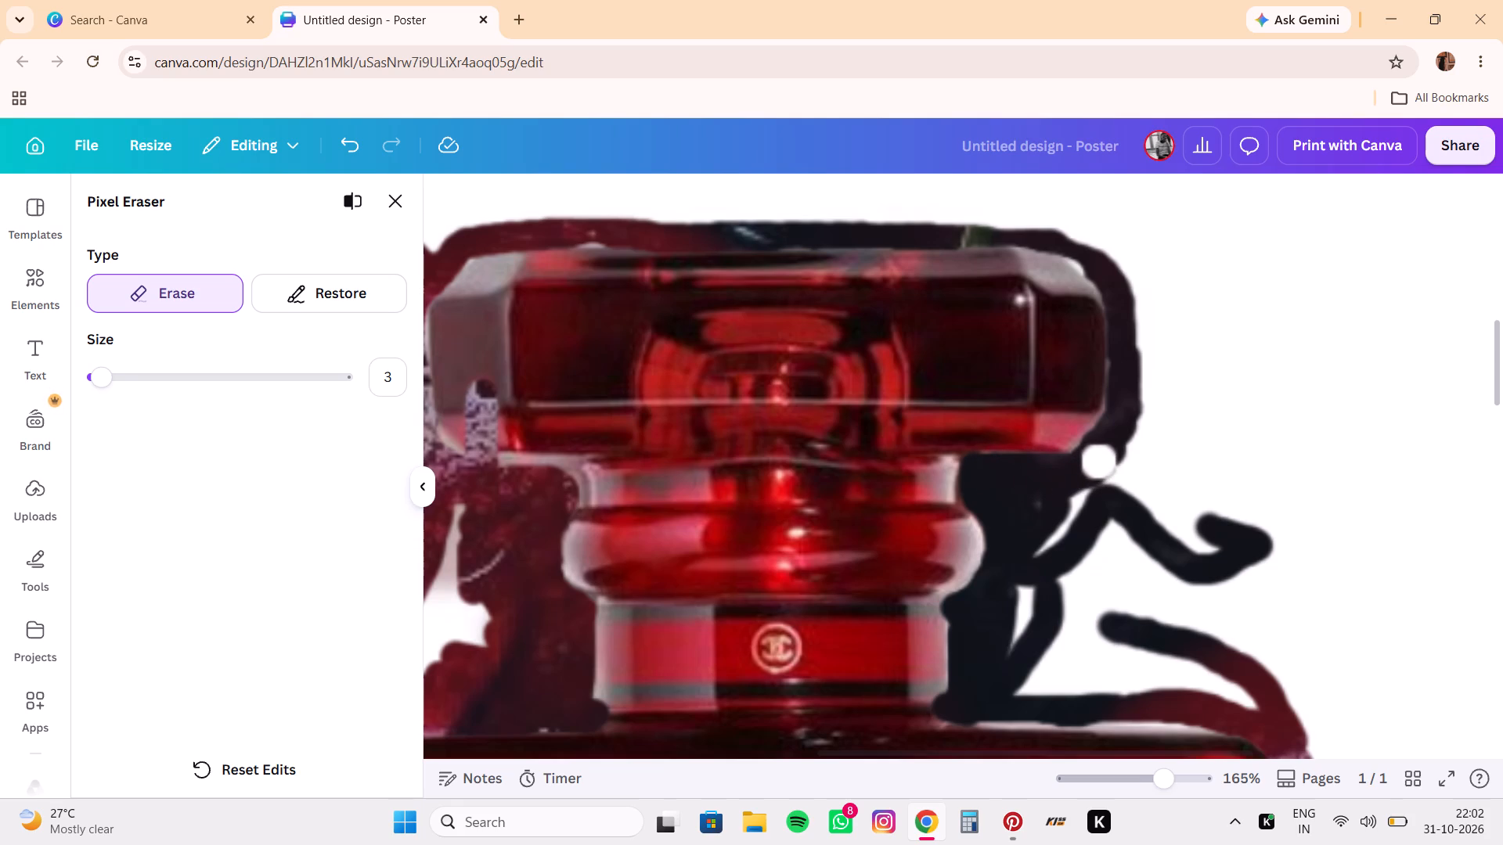
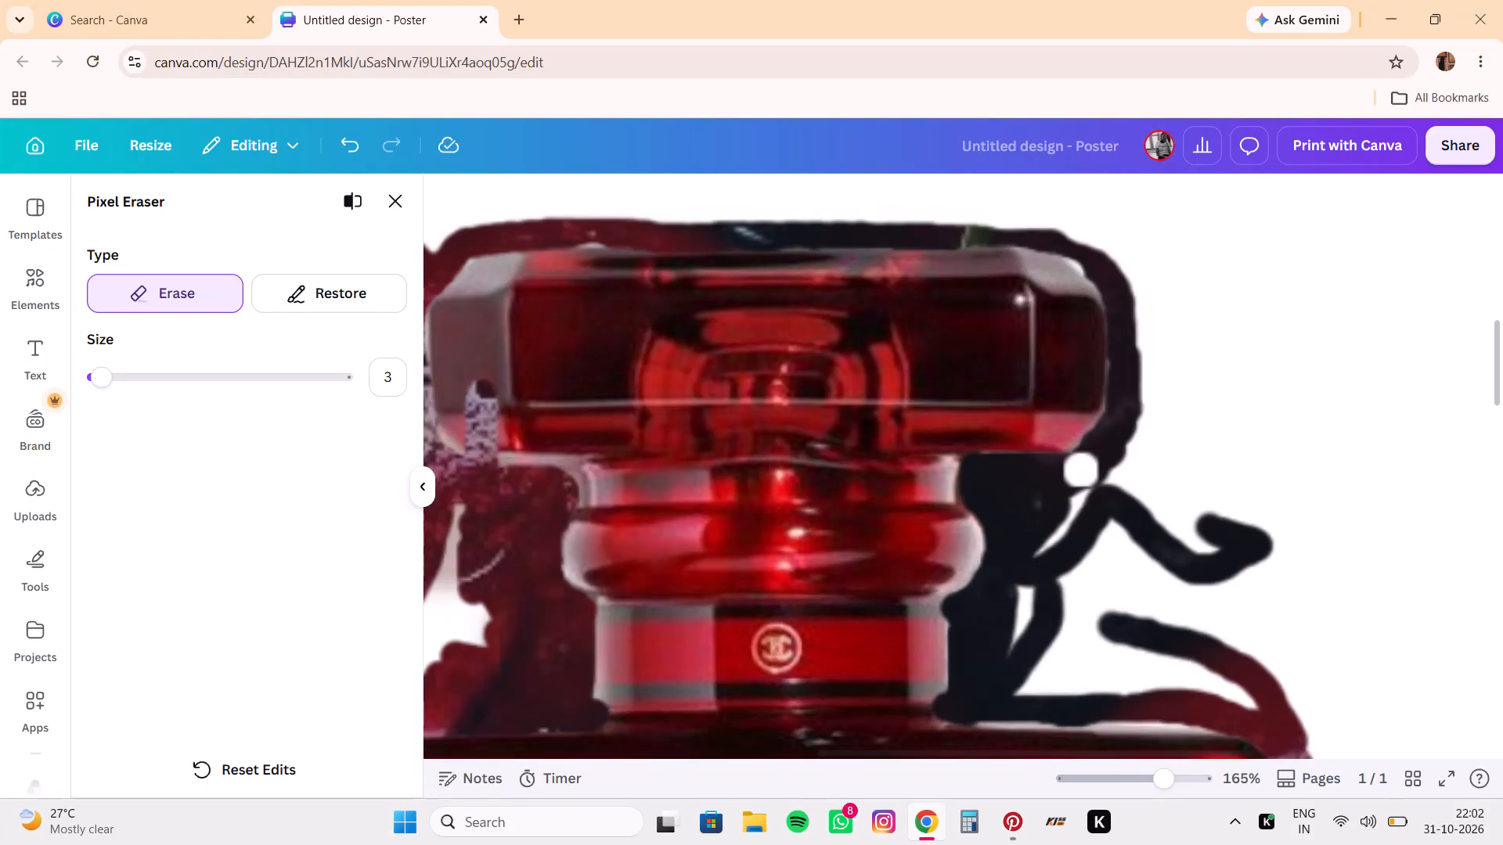
Erase the remaining dark background around the cap's lower right corner and up along its right side with eraser size 3.
{"action": "left_click_drag", "start_coordinate": [1082, 471], "coordinate": [1089, 469]}
{"action": "left_click_drag", "start_coordinate": [1089, 469], "coordinate": [1103, 446]}
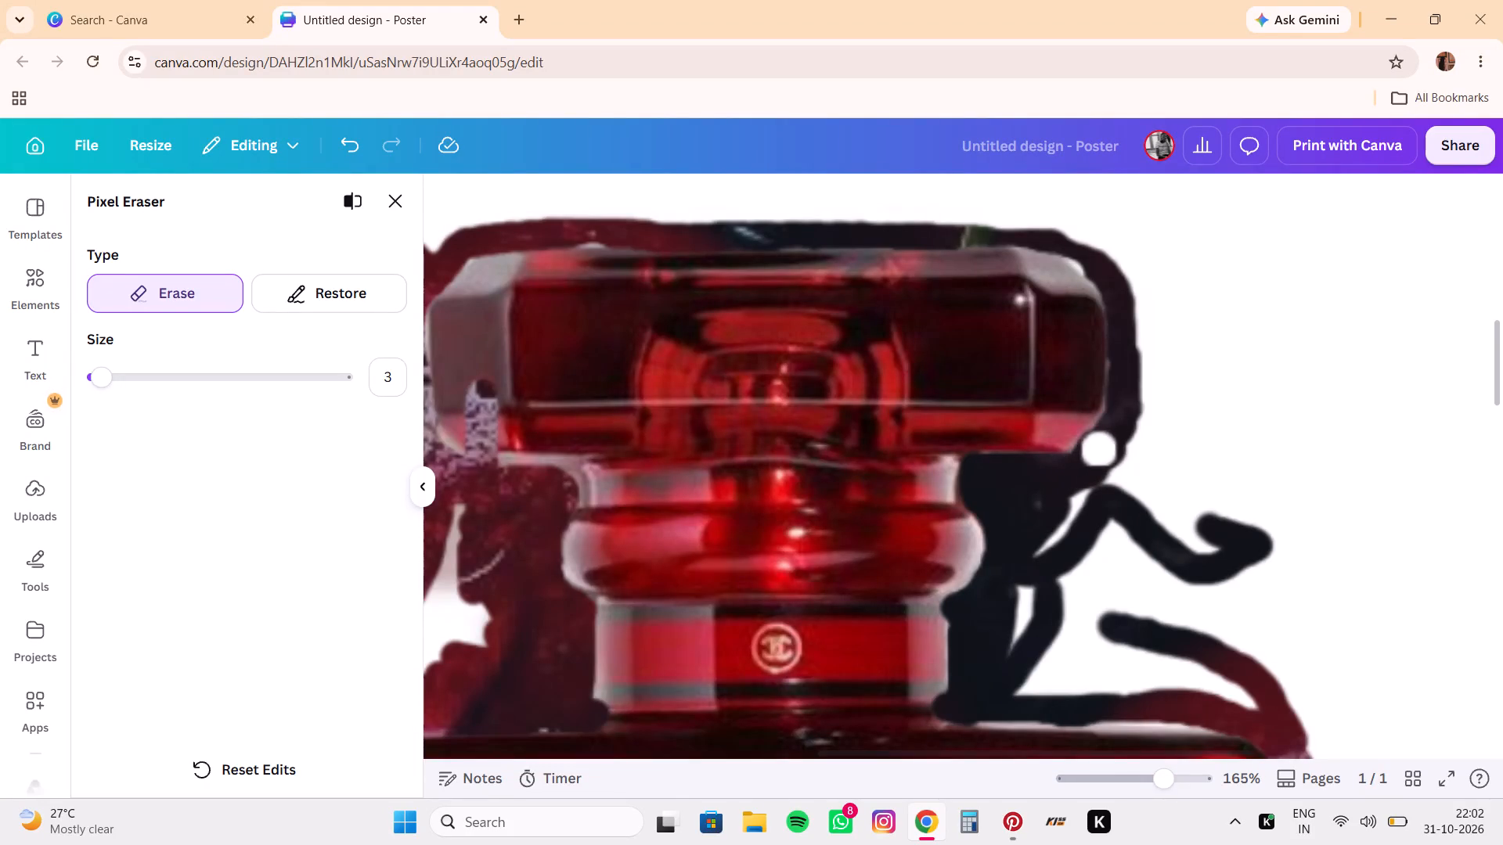
{"action": "left_click_drag", "start_coordinate": [1103, 446], "coordinate": [1121, 361]}
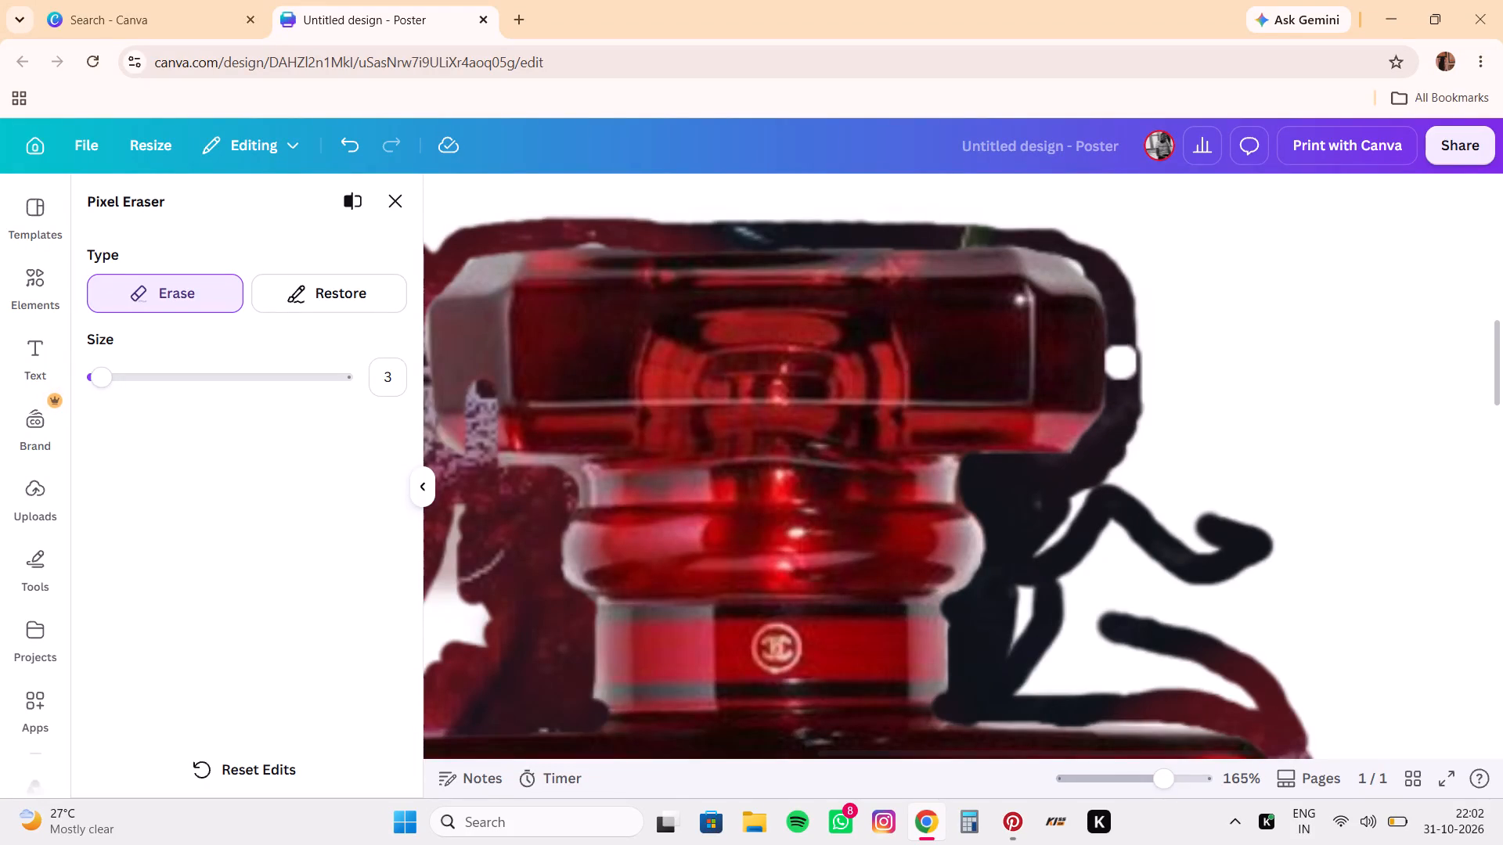
{"action": "left_click_drag", "start_coordinate": [1121, 361], "coordinate": [1094, 447]}
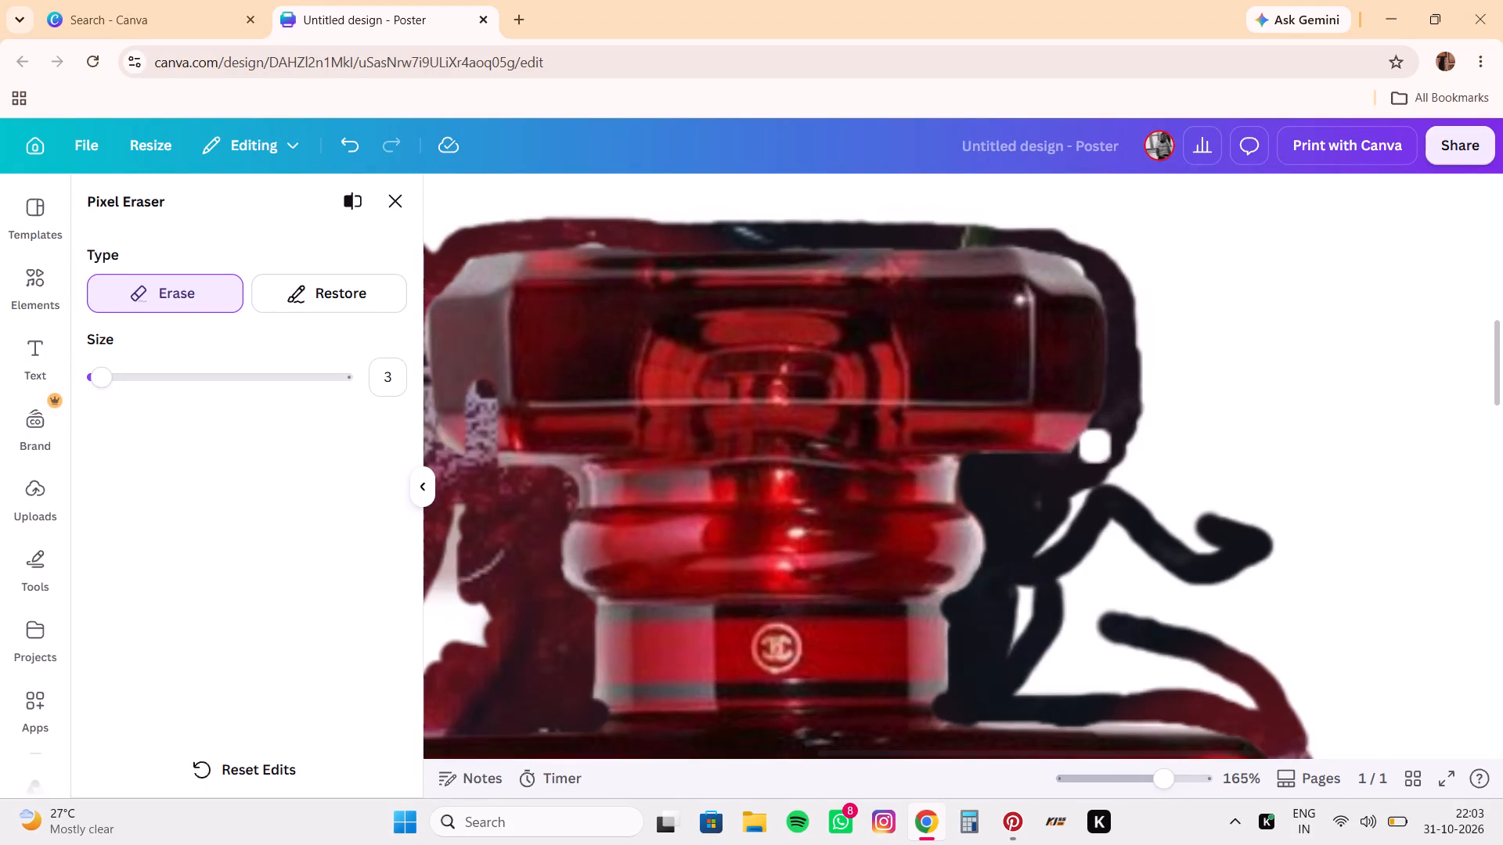
{"action": "left_click_drag", "start_coordinate": [1094, 447], "coordinate": [1092, 454]}
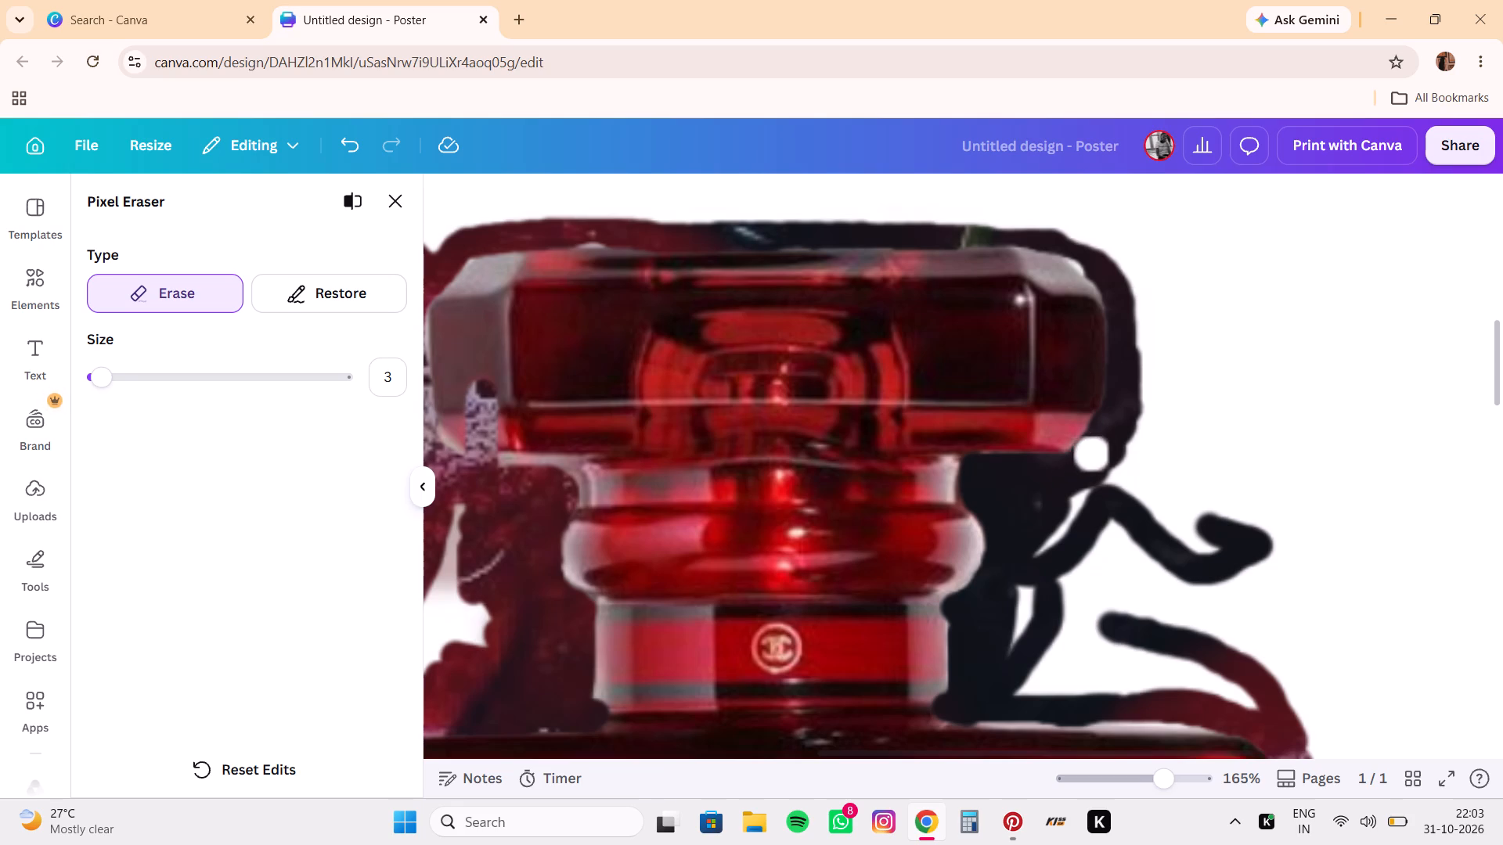
{"action": "left_click_drag", "start_coordinate": [1092, 454], "coordinate": [1094, 447]}
{"action": "left_click_drag", "start_coordinate": [1094, 447], "coordinate": [1092, 510]}
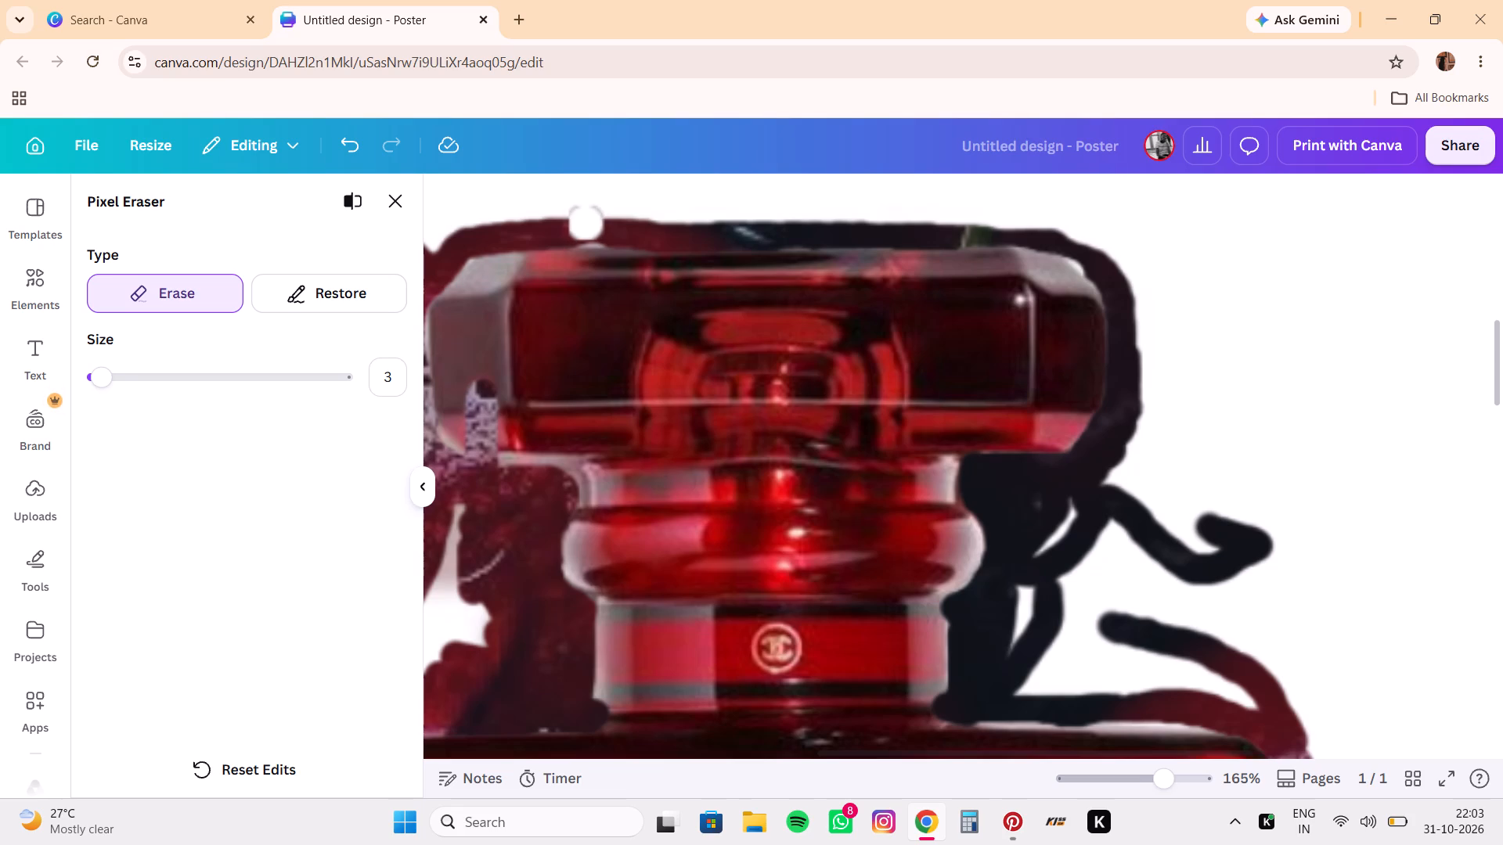
Erase the leftover background along the cap's top edge, around its upper right corner and down outside its right side.
{"action": "left_click_drag", "start_coordinate": [578, 231], "coordinate": [723, 210]}
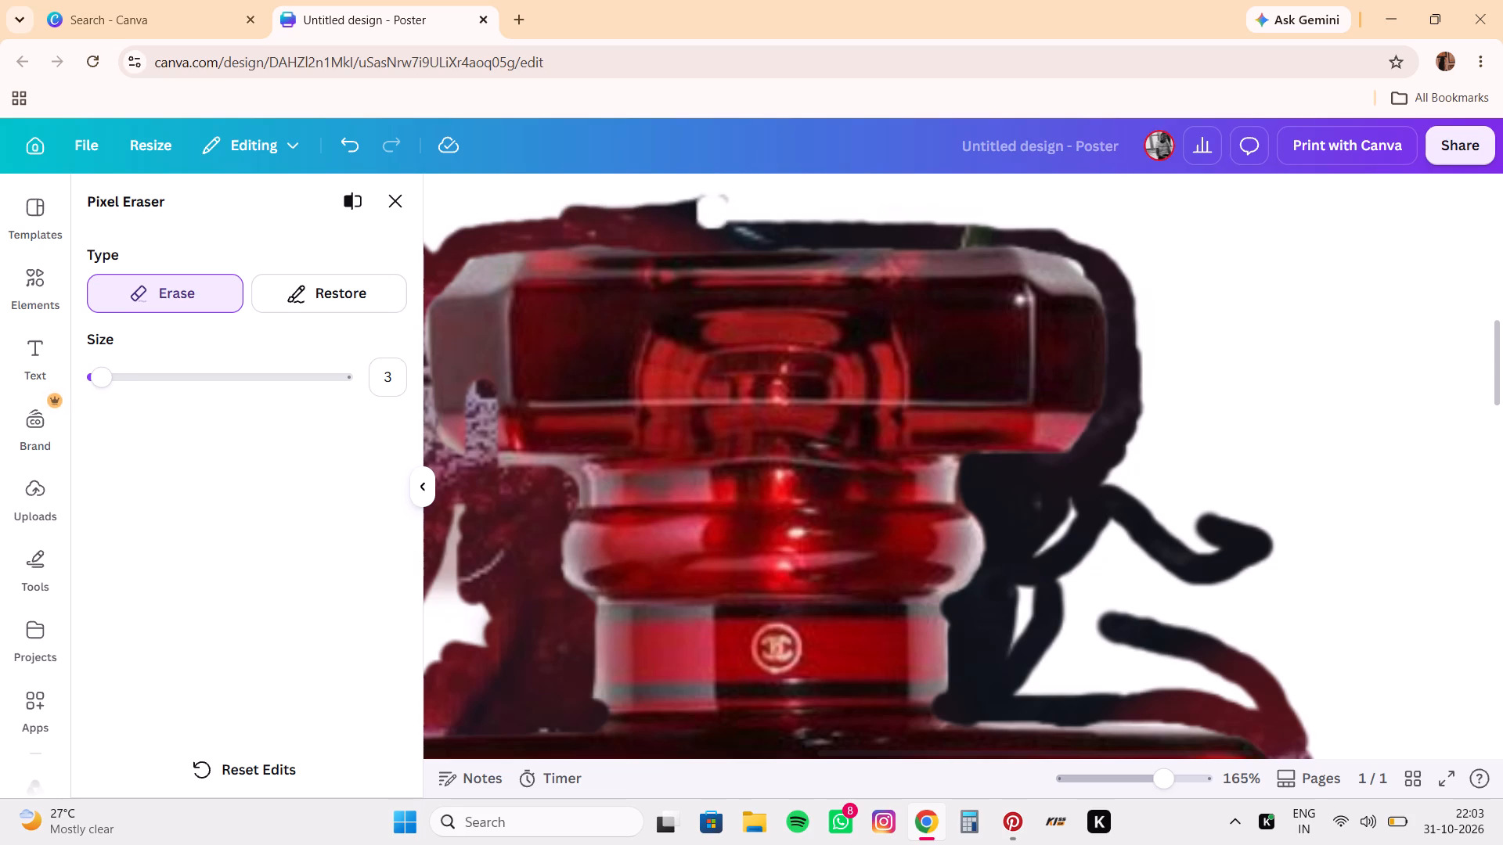
{"action": "left_click_drag", "start_coordinate": [723, 210], "coordinate": [999, 224]}
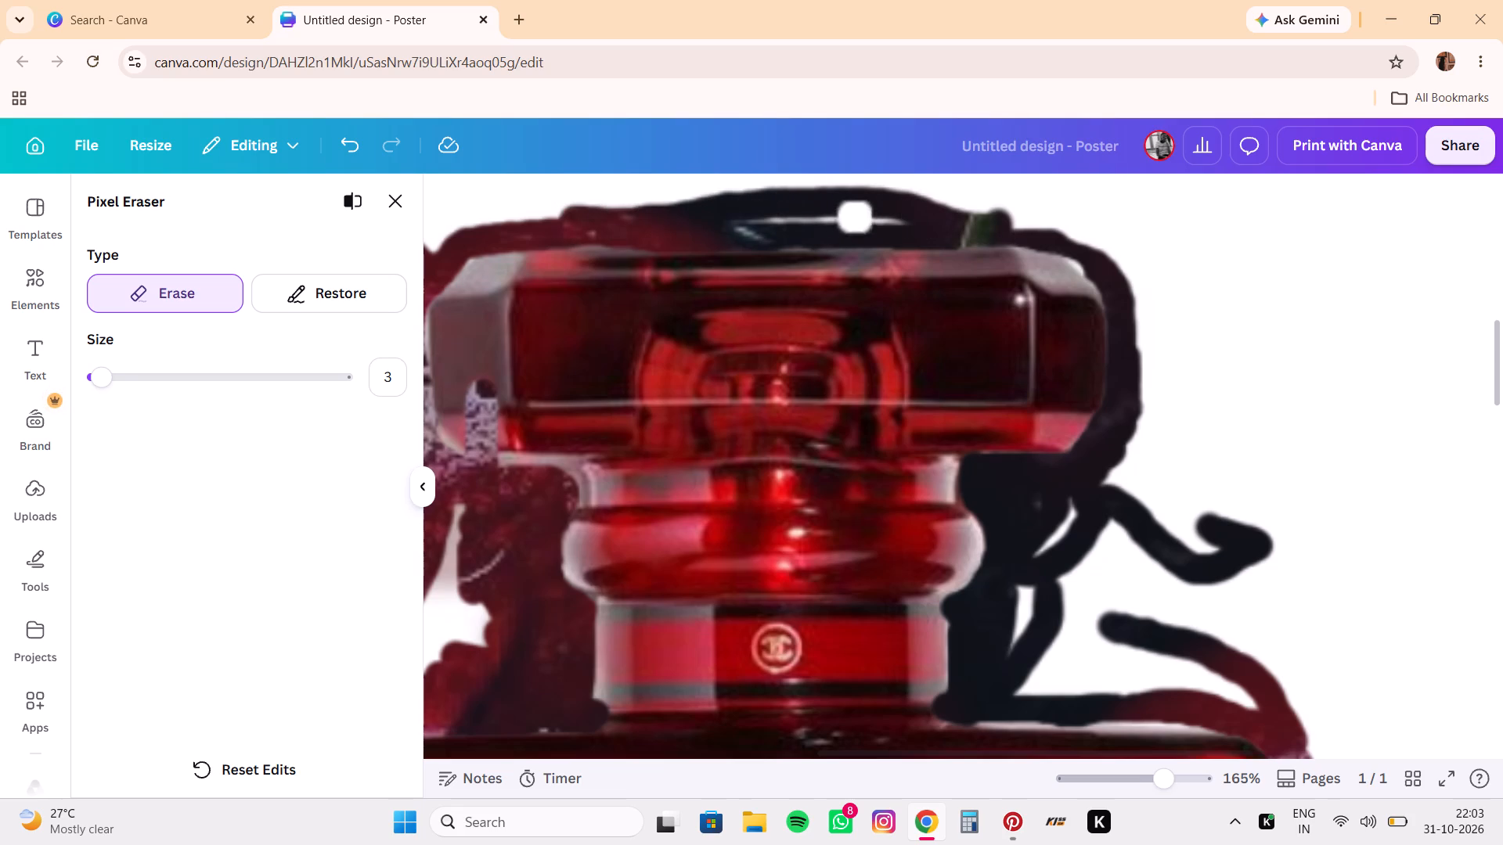
{"action": "left_click_drag", "start_coordinate": [804, 214], "coordinate": [925, 229]}
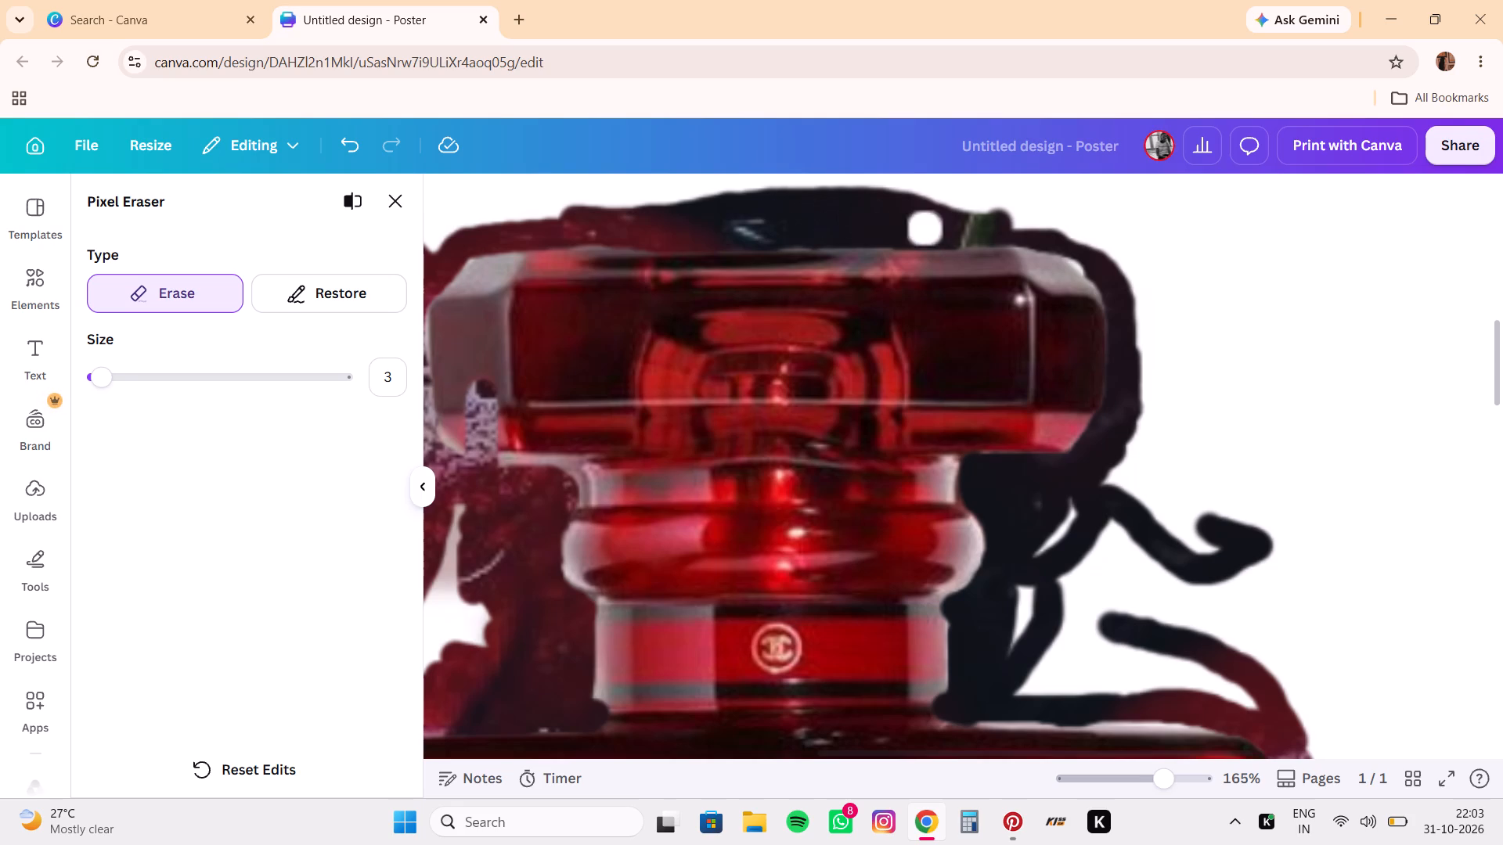
{"action": "left_click_drag", "start_coordinate": [925, 229], "coordinate": [781, 236]}
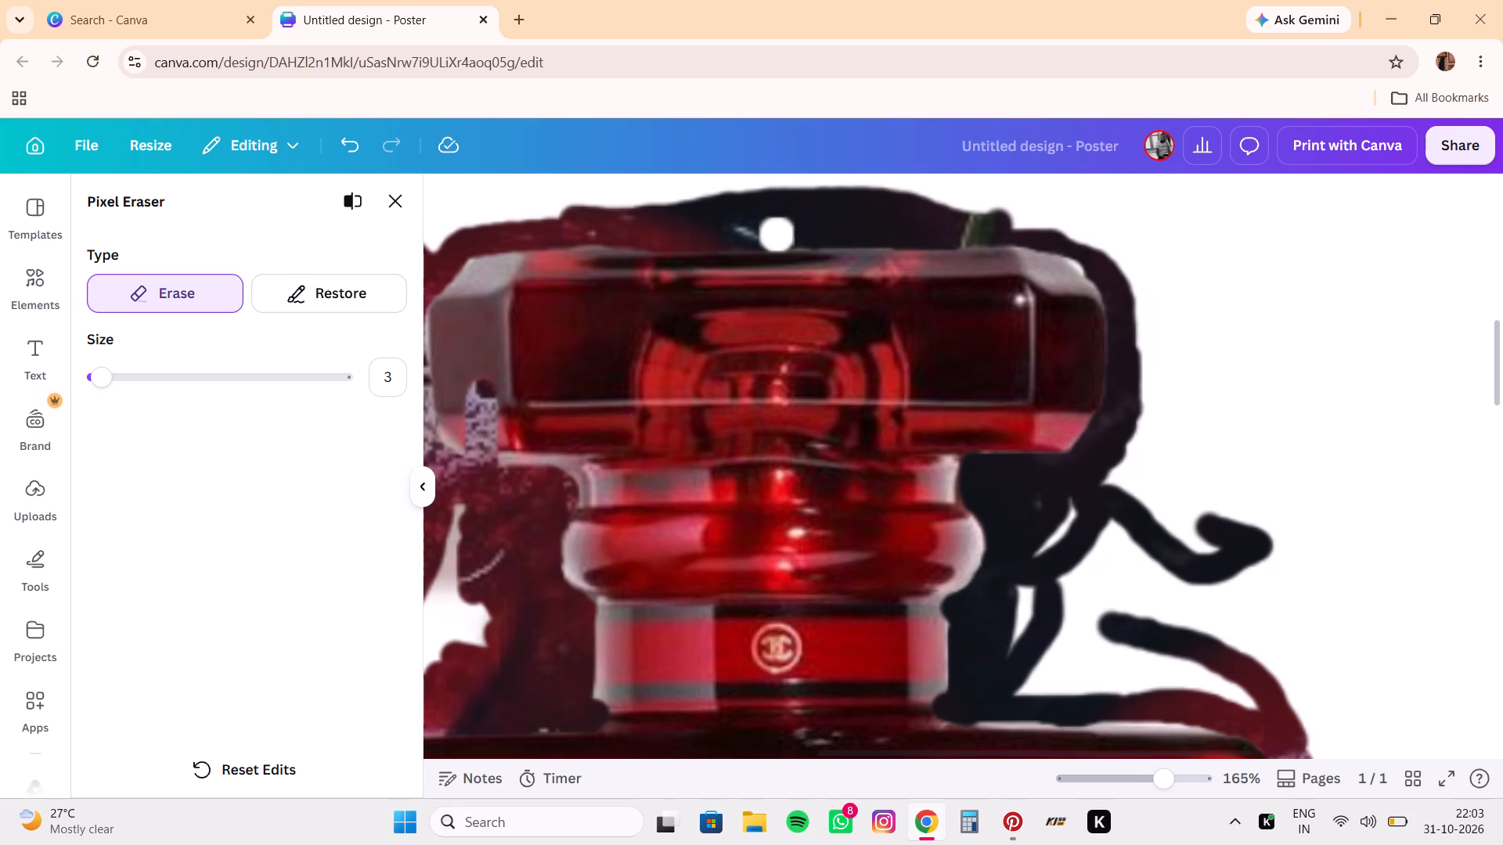
{"action": "left_click_drag", "start_coordinate": [781, 236], "coordinate": [813, 232]}
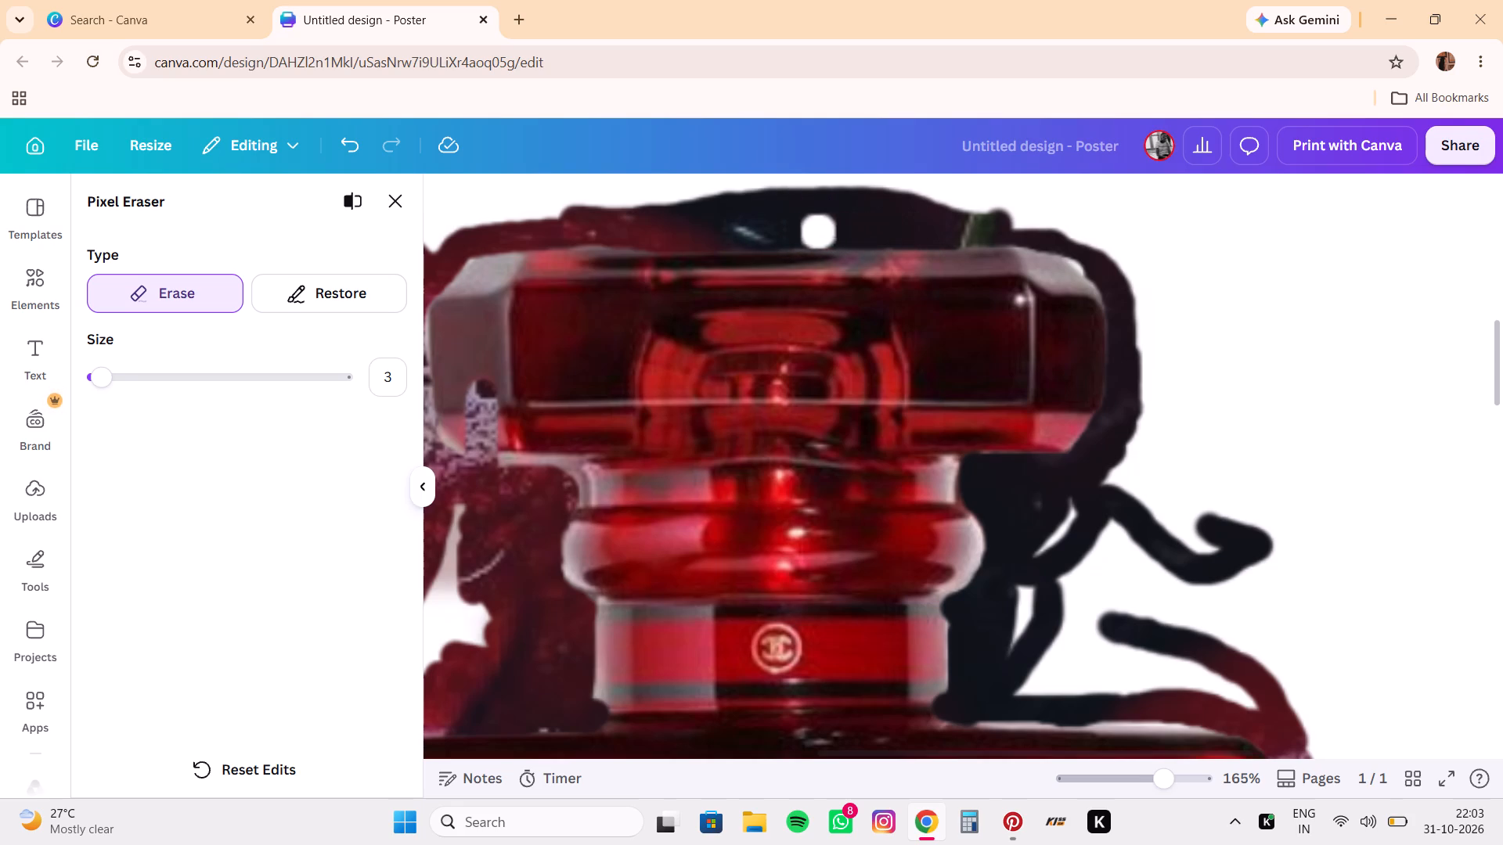
{"action": "left_click_drag", "start_coordinate": [813, 232], "coordinate": [957, 216]}
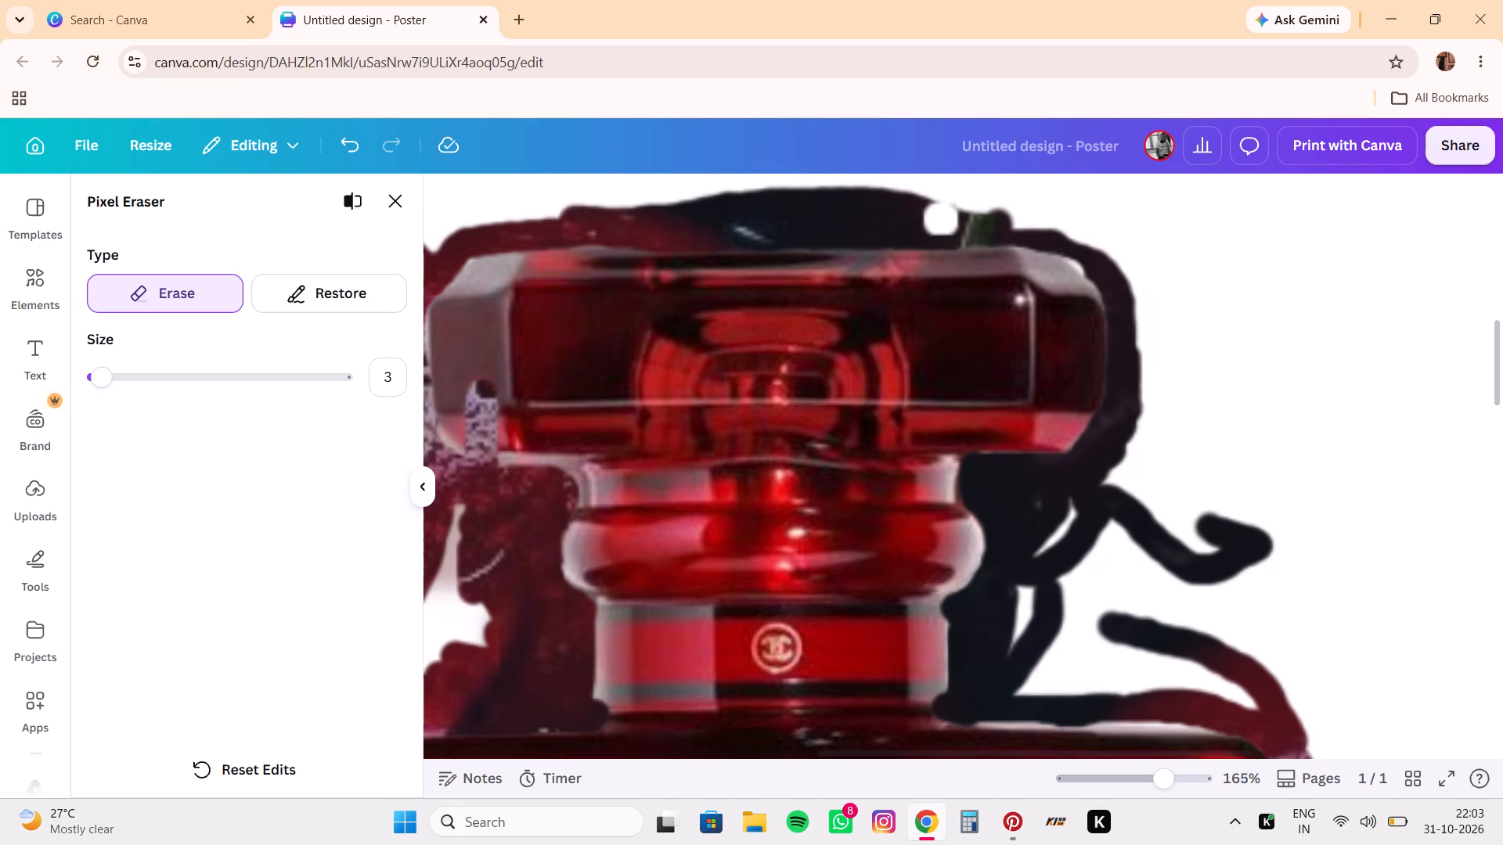
{"action": "left_click_drag", "start_coordinate": [957, 216], "coordinate": [1026, 228]}
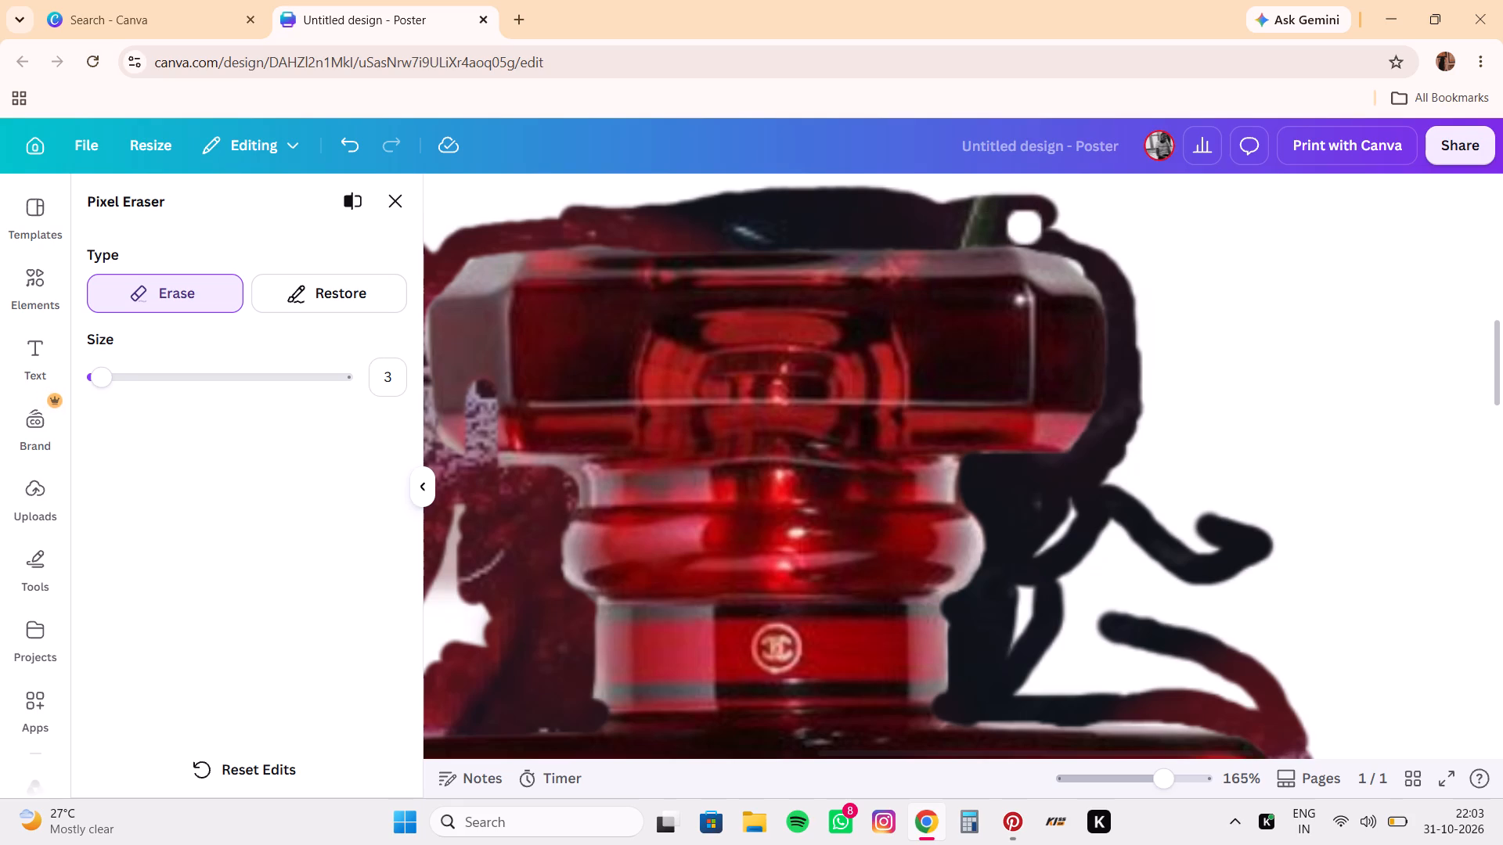
{"action": "left_click_drag", "start_coordinate": [1026, 228], "coordinate": [1102, 272]}
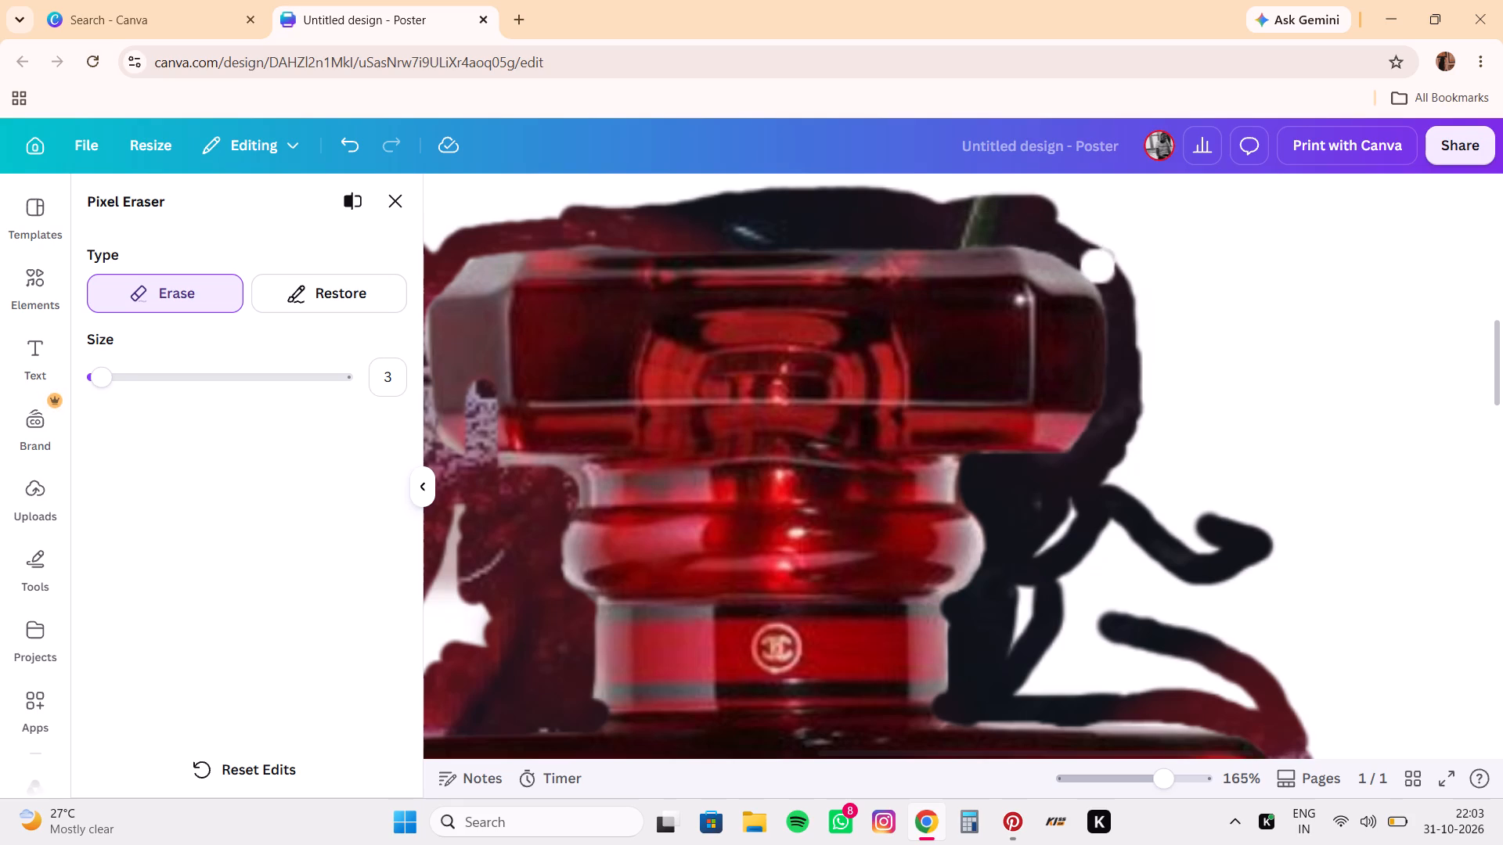
{"action": "left_click_drag", "start_coordinate": [1102, 272], "coordinate": [1085, 243]}
{"action": "left_click_drag", "start_coordinate": [1085, 243], "coordinate": [1177, 474]}
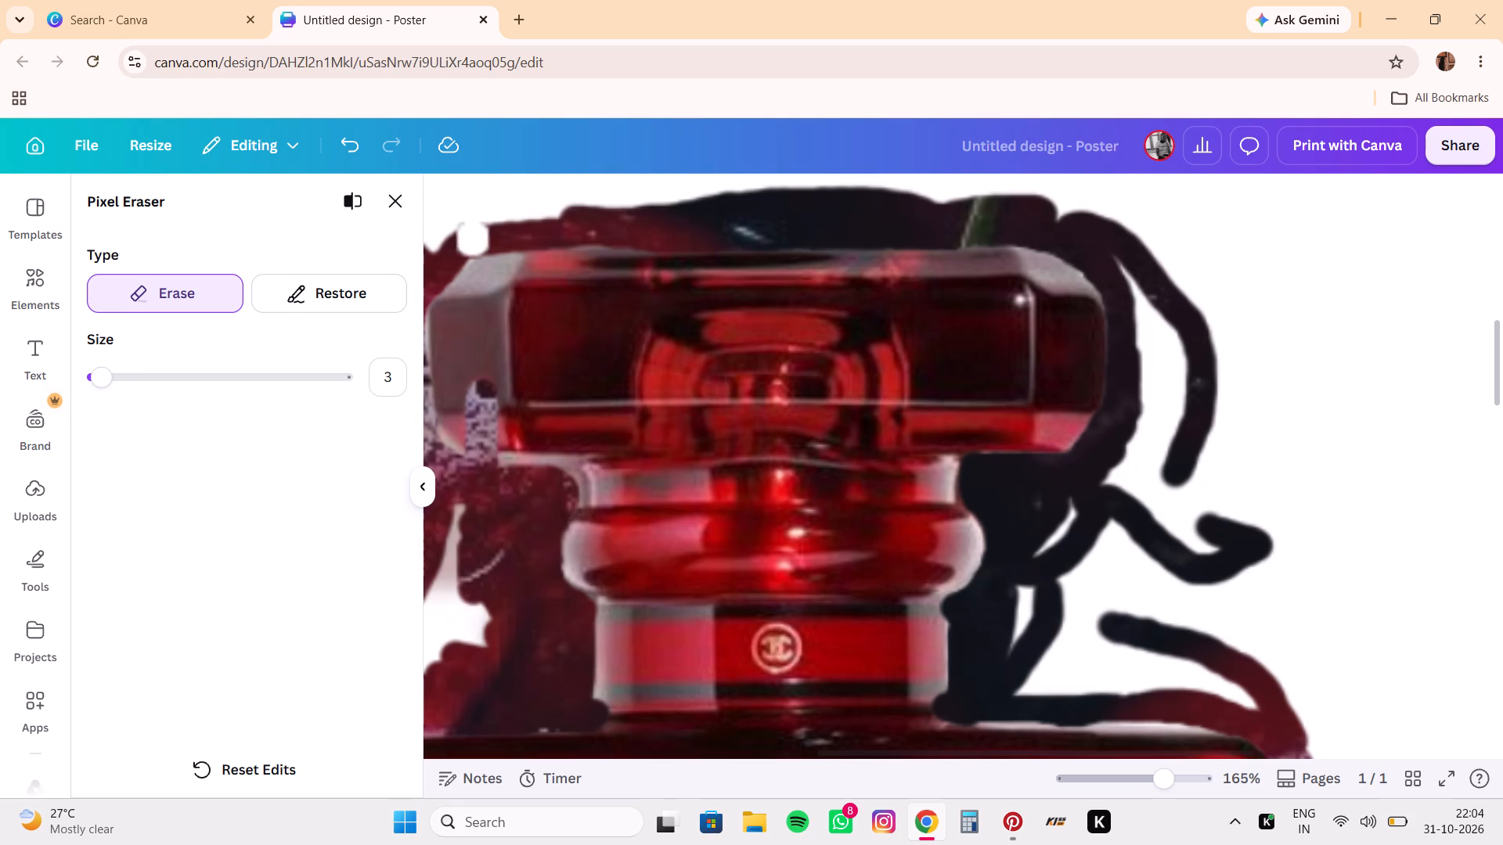
Restore the mistakenly erased parts of the cap's lower left corner with brush size 3.
{"action": "scroll", "coordinate": [460, 568], "scroll_direction": "right", "scroll_amount": 1}
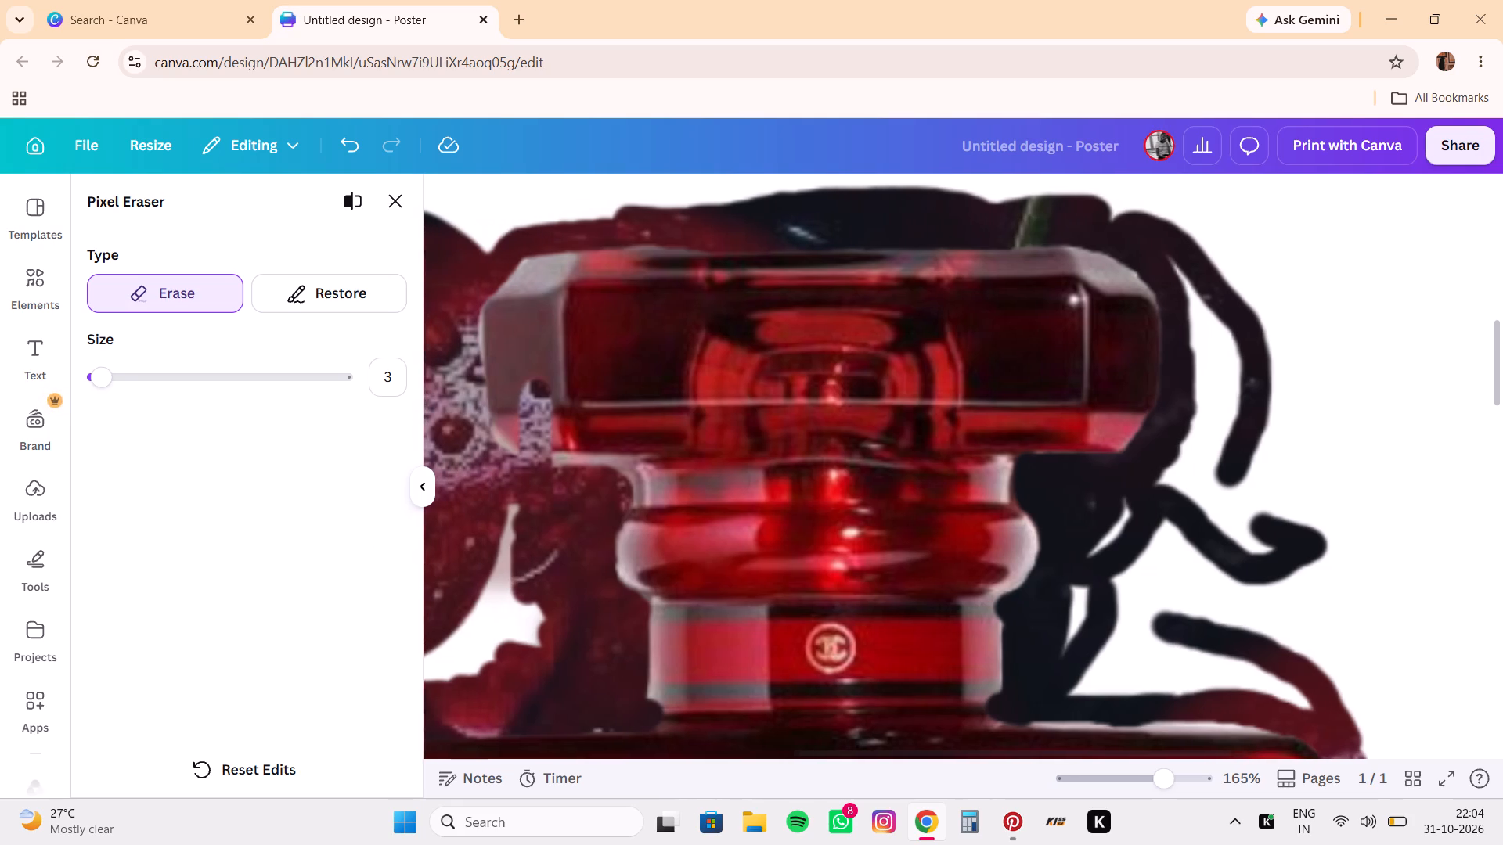
{"action": "scroll", "coordinate": [460, 568], "scroll_direction": "right", "scroll_amount": 1}
{"action": "left_click", "coordinate": [307, 303]}
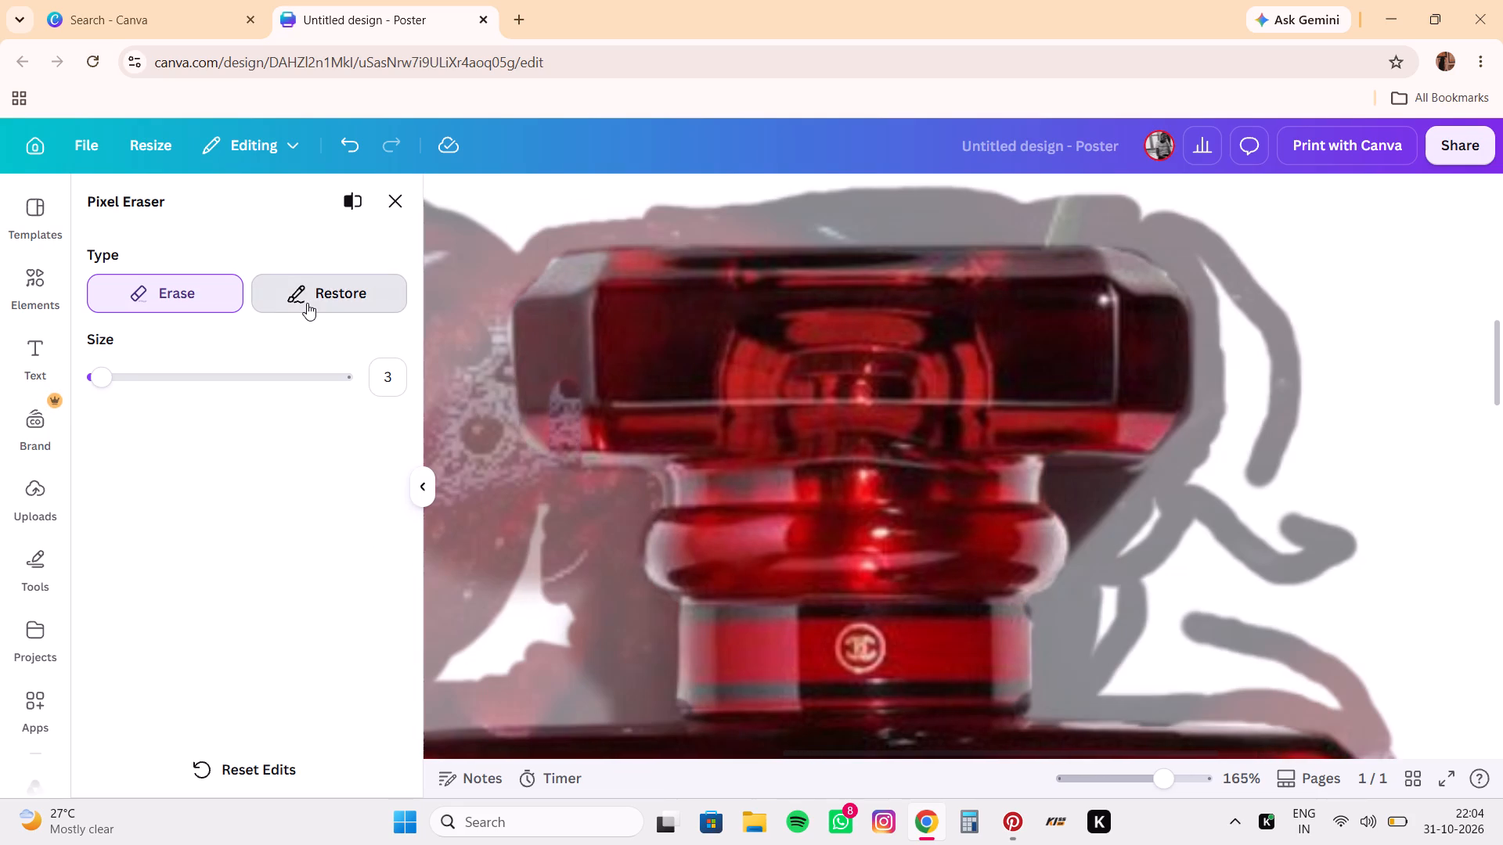
{"action": "left_click_drag", "start_coordinate": [572, 383], "coordinate": [567, 430]}
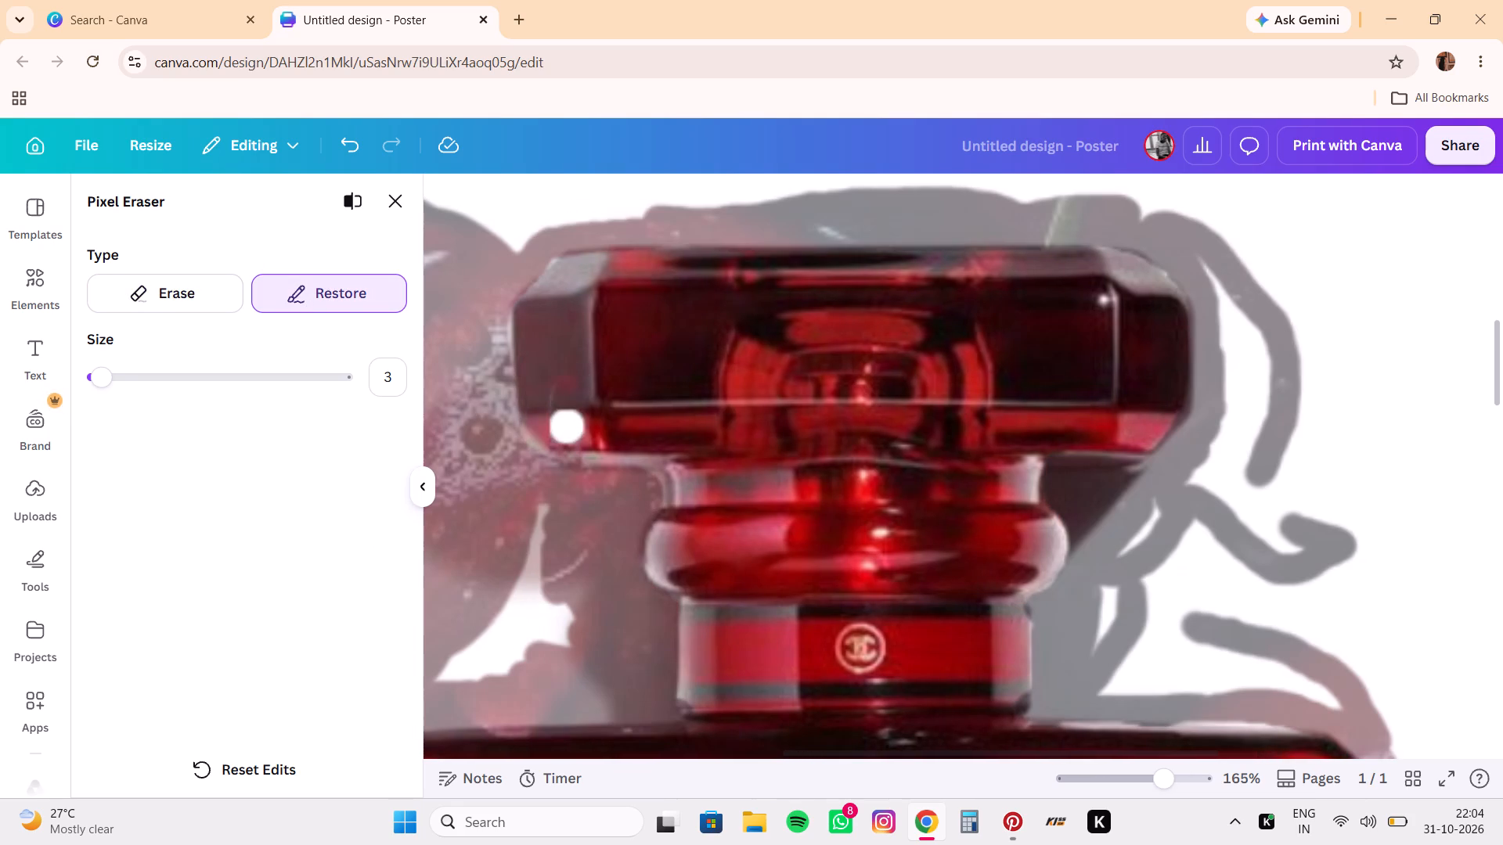
{"action": "left_click_drag", "start_coordinate": [567, 430], "coordinate": [538, 419]}
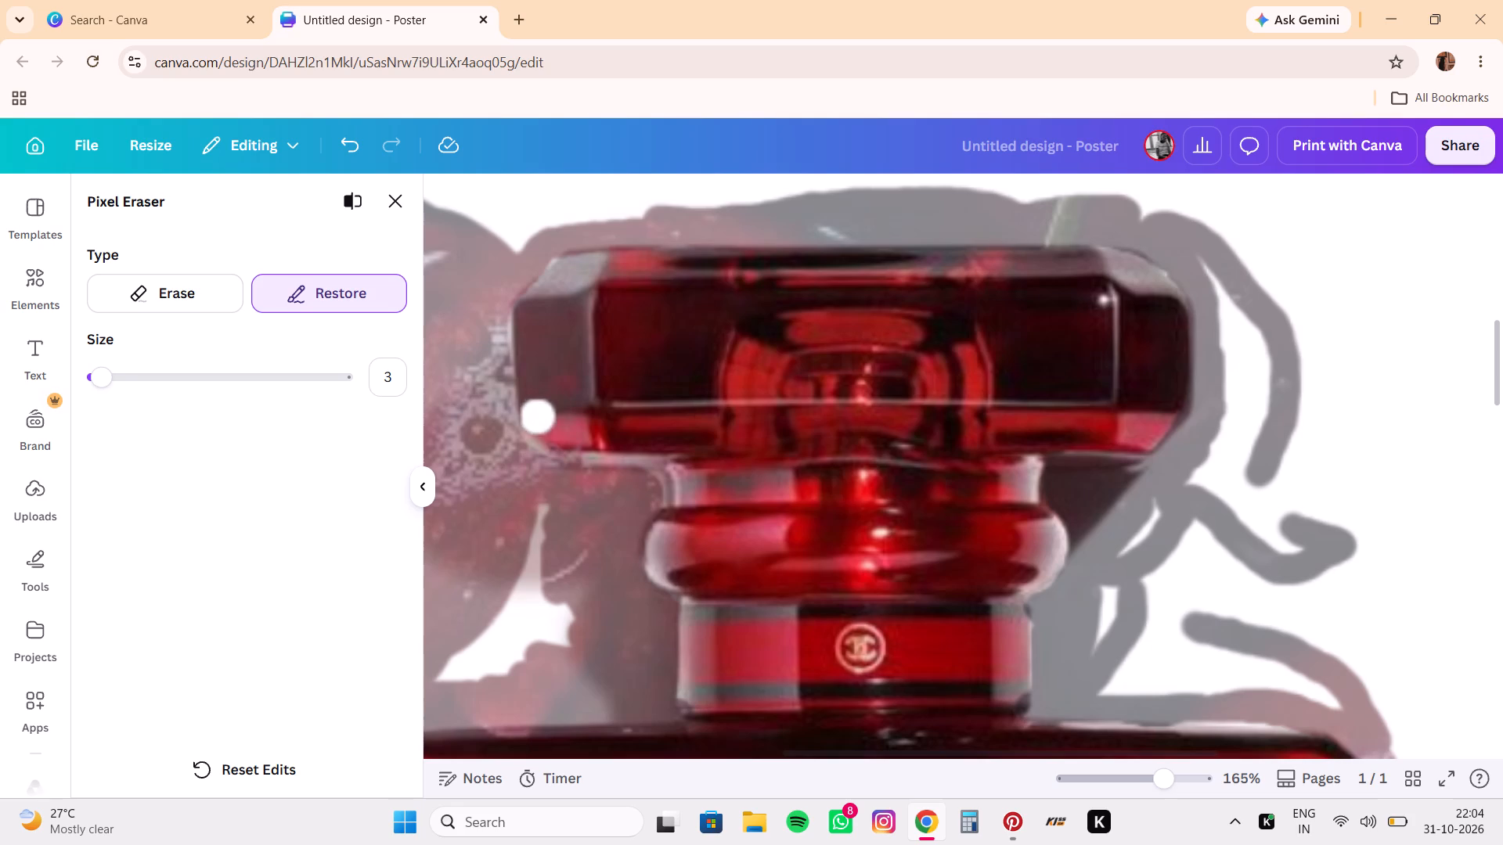
{"action": "left_click_drag", "start_coordinate": [538, 419], "coordinate": [560, 440]}
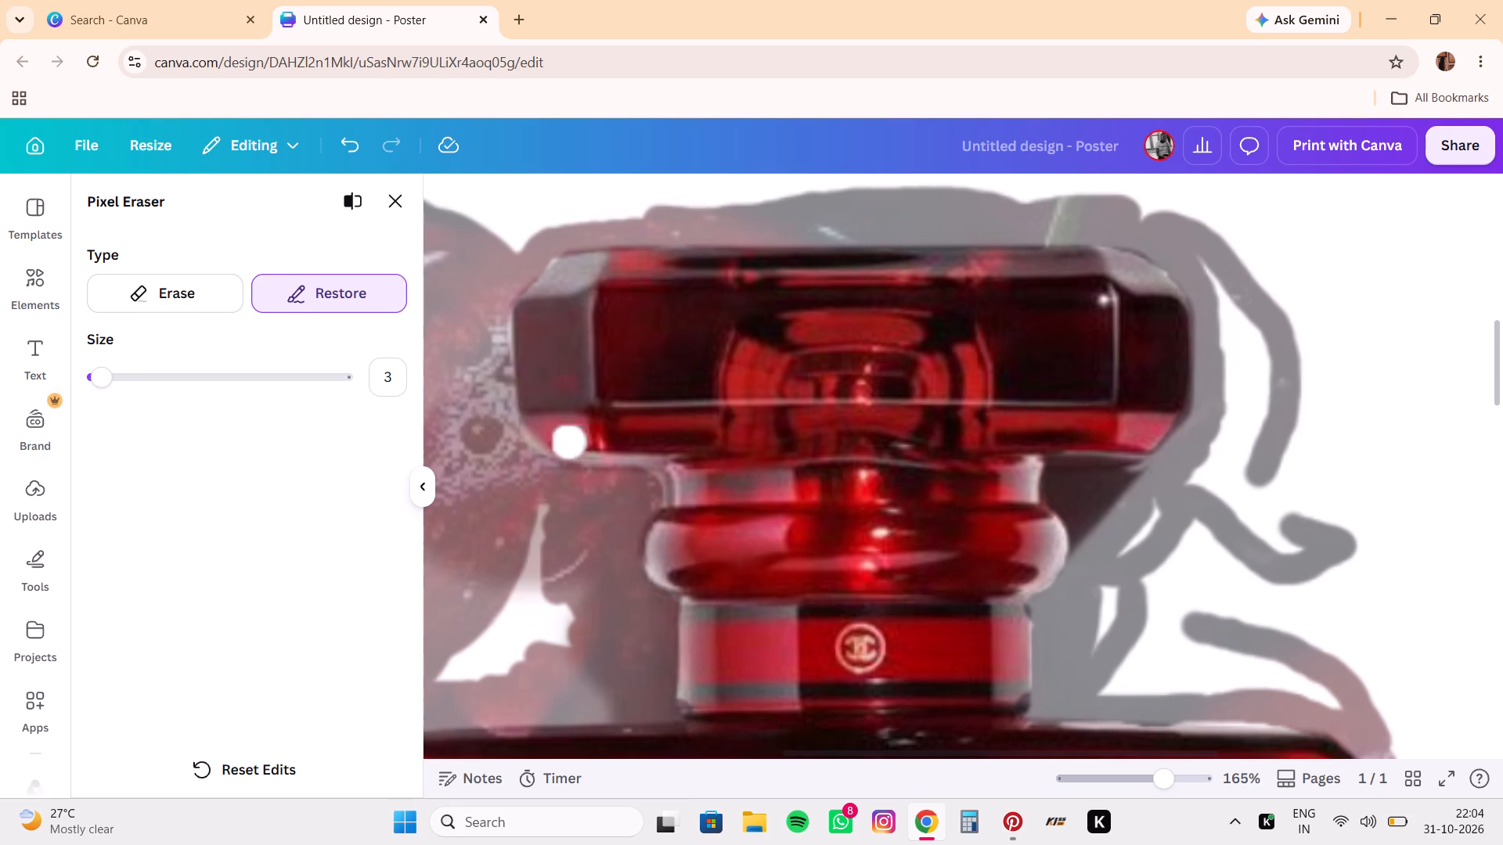
{"action": "left_click_drag", "start_coordinate": [560, 440], "coordinate": [562, 435]}
{"action": "left_click_drag", "start_coordinate": [562, 435], "coordinate": [549, 429]}
Erase the leftover background around the cap's lower left corner and beneath its left overhang to the bottle's neck, with eraser size 3.
{"action": "left_click", "coordinate": [213, 304]}
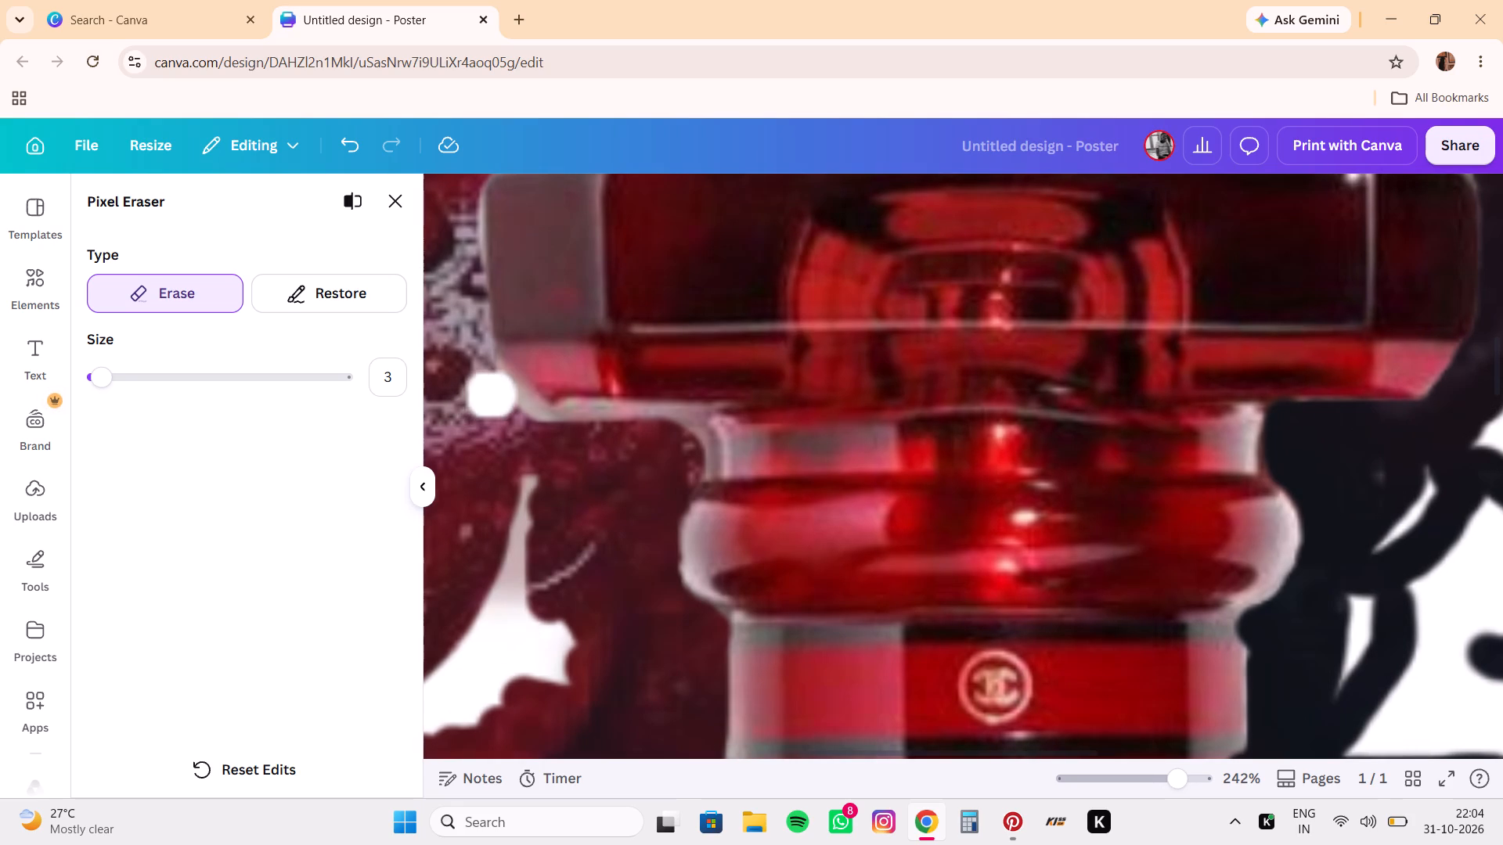
{"action": "left_click_drag", "start_coordinate": [496, 393], "coordinate": [520, 418]}
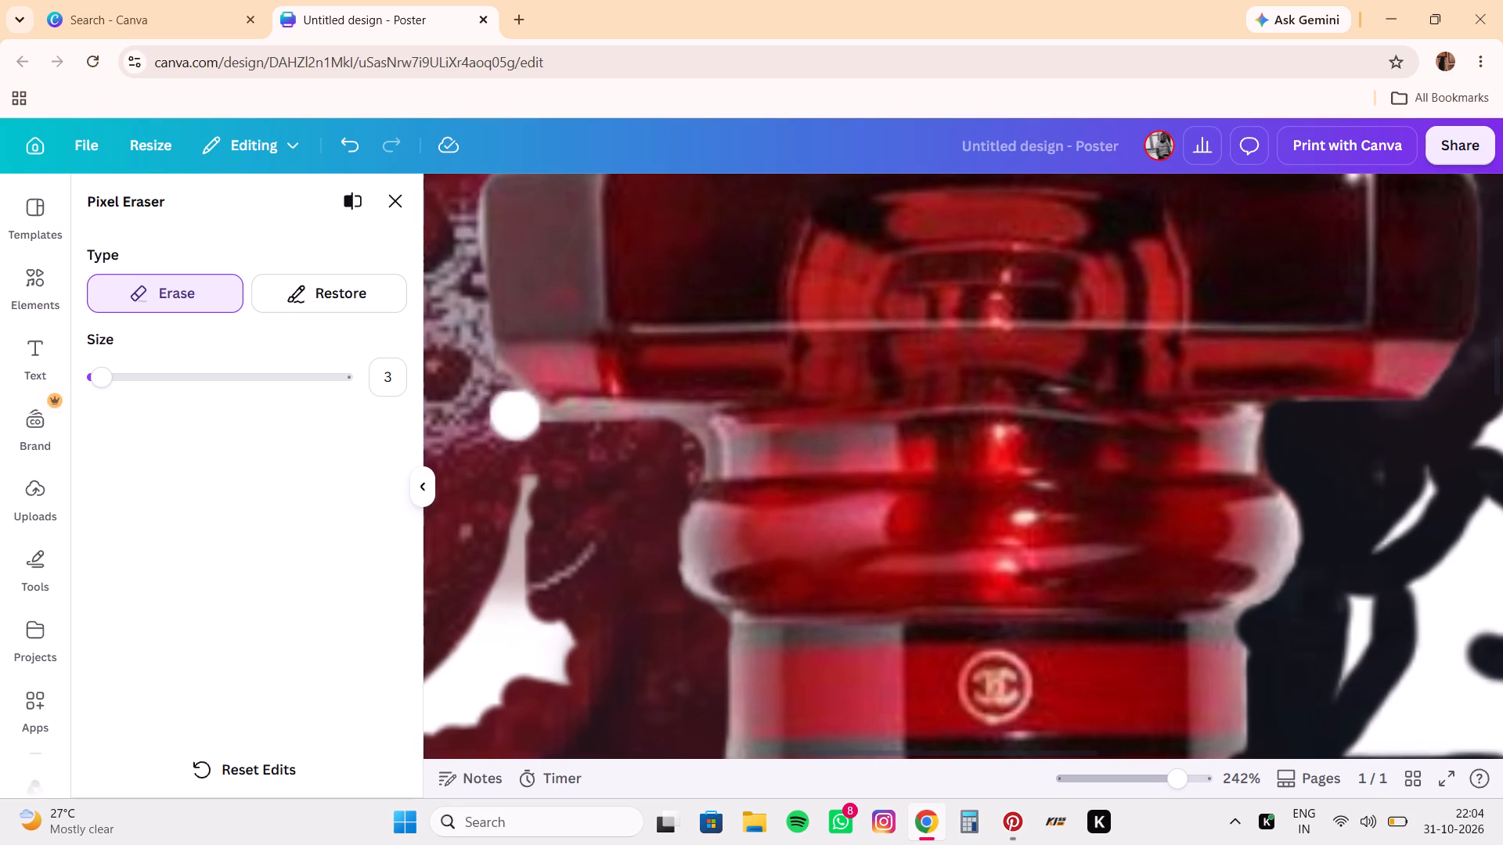
{"action": "left_click_drag", "start_coordinate": [520, 418], "coordinate": [658, 429]}
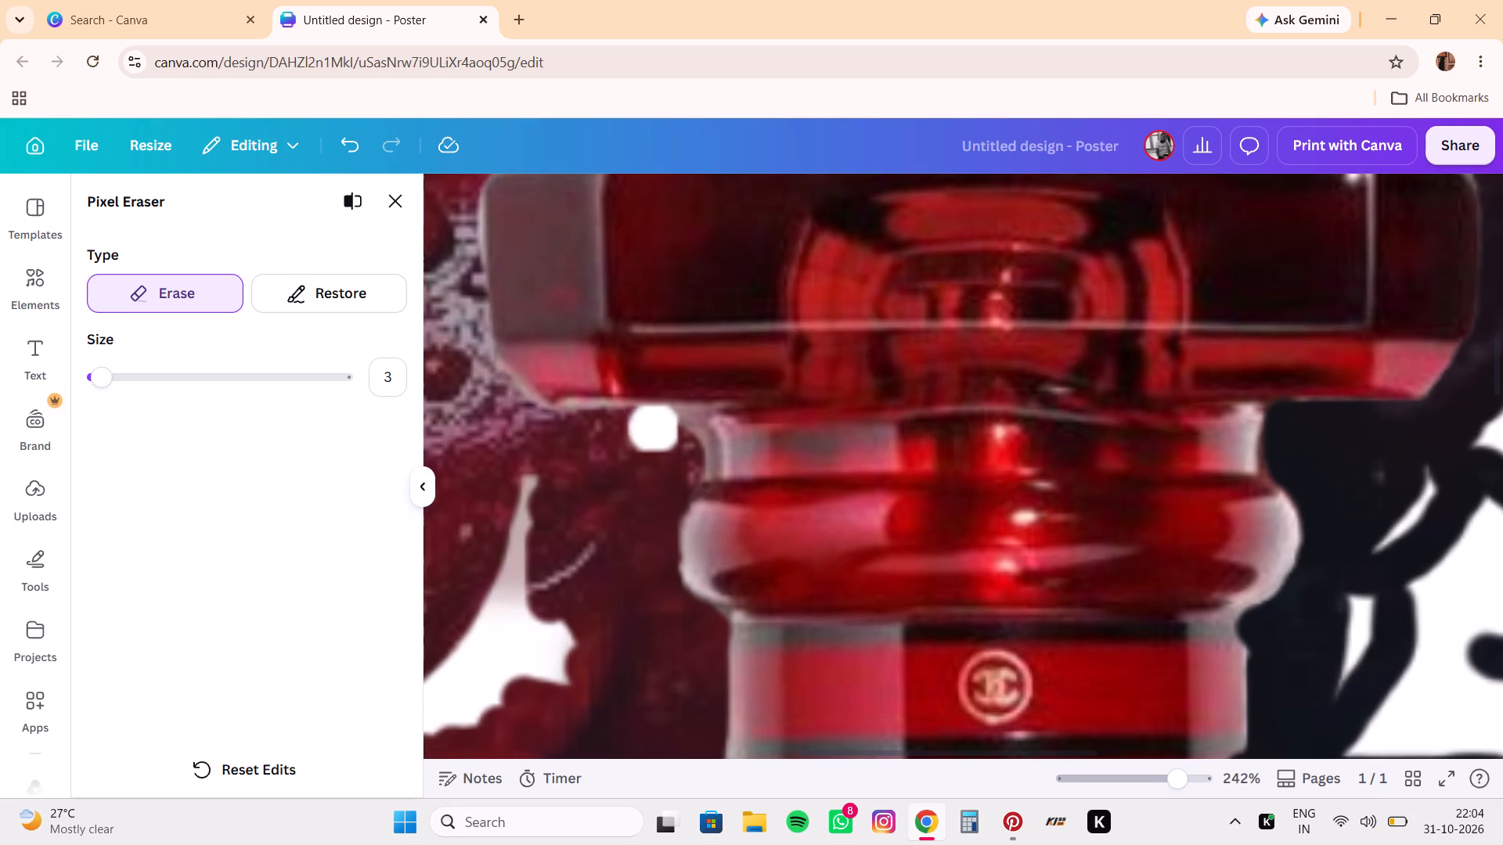
{"action": "left_click_drag", "start_coordinate": [658, 429], "coordinate": [665, 483]}
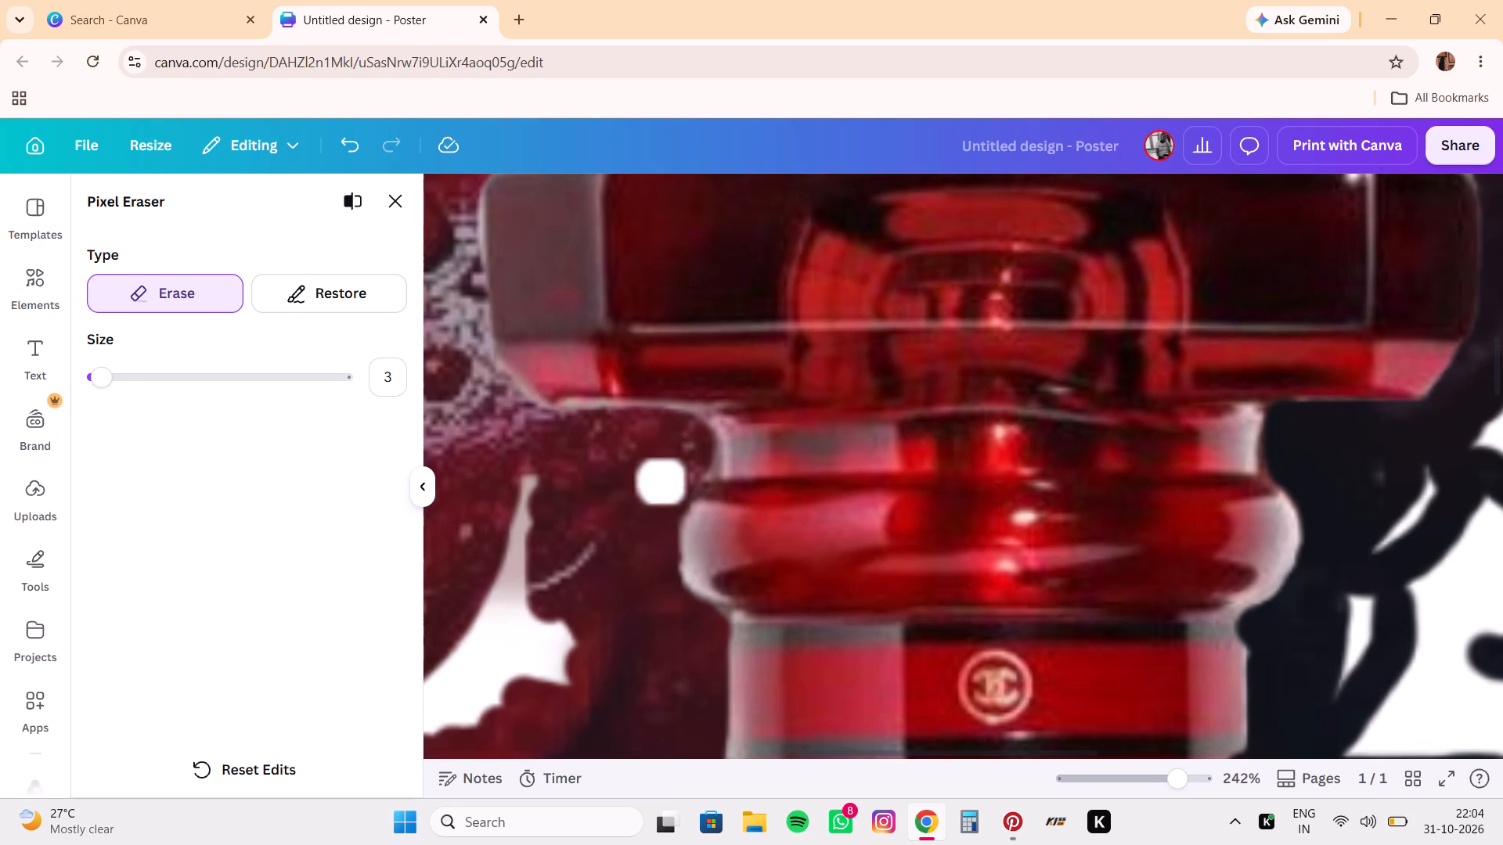
{"action": "left_click_drag", "start_coordinate": [665, 483], "coordinate": [618, 426]}
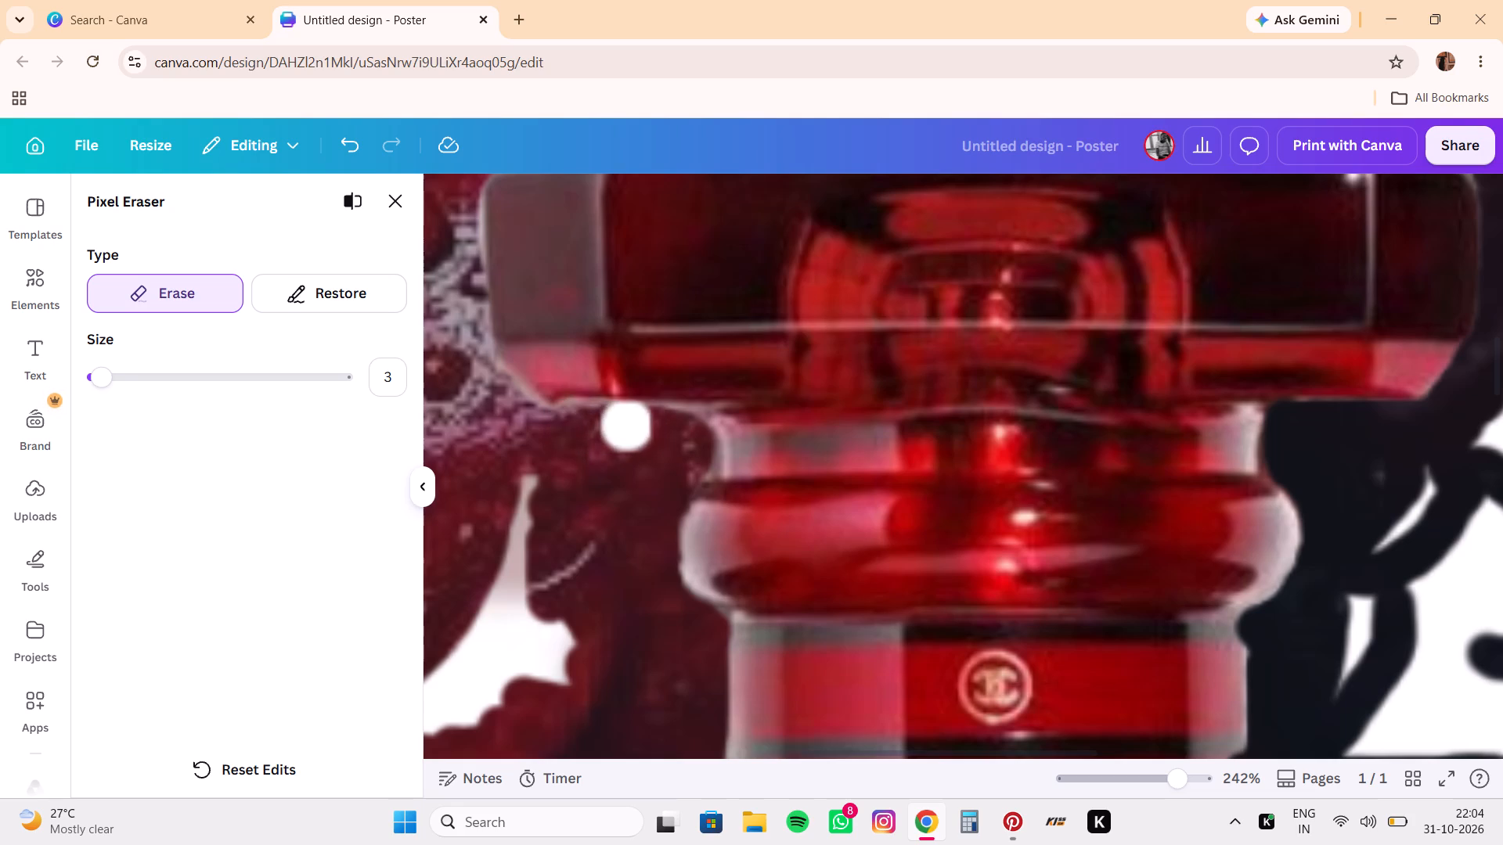
{"action": "left_click_drag", "start_coordinate": [618, 426], "coordinate": [488, 384]}
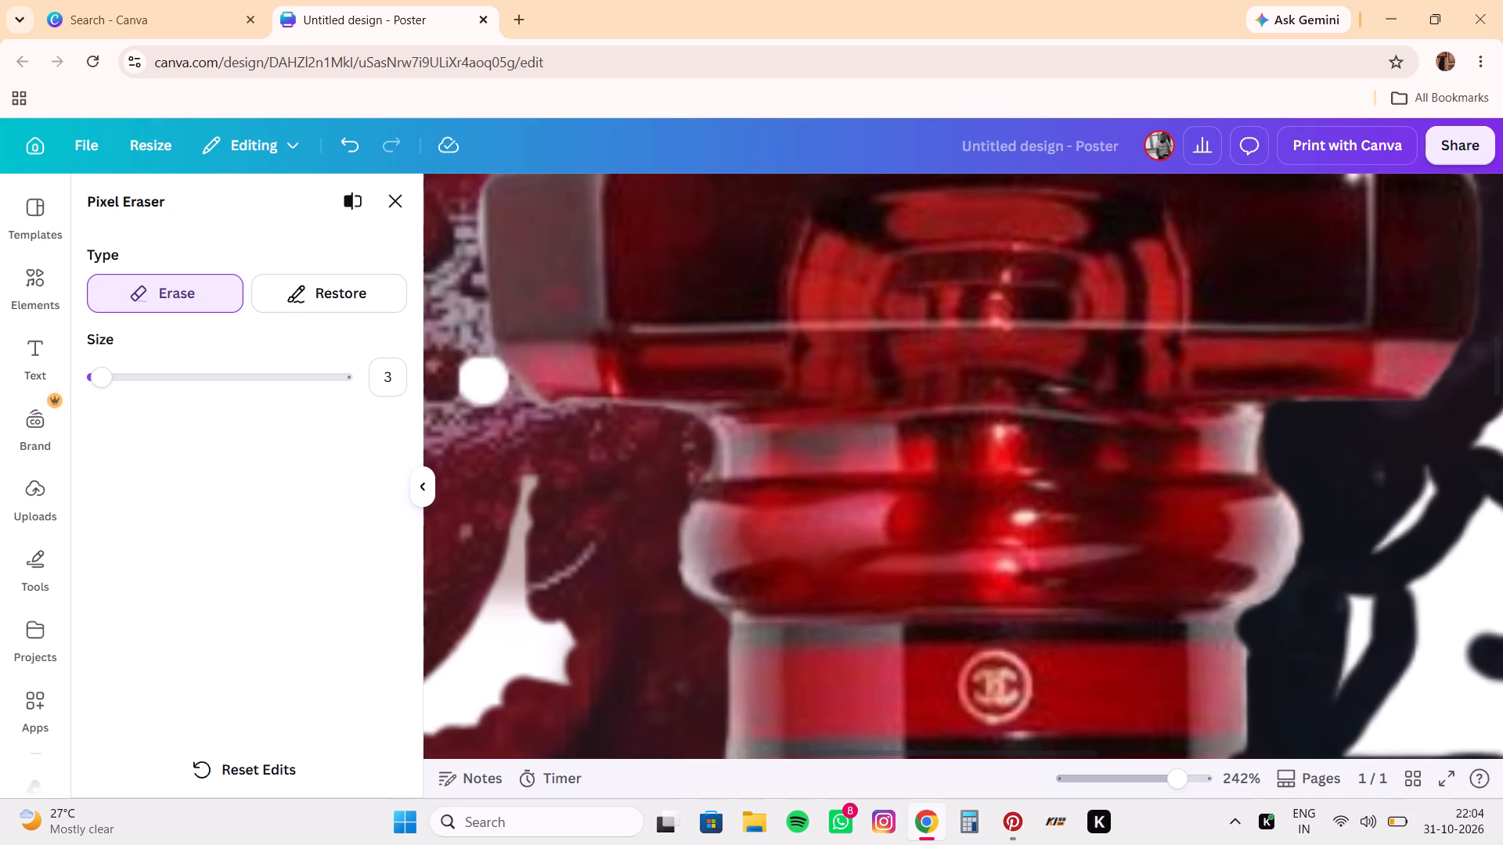
{"action": "left_click_drag", "start_coordinate": [488, 384], "coordinate": [535, 421]}
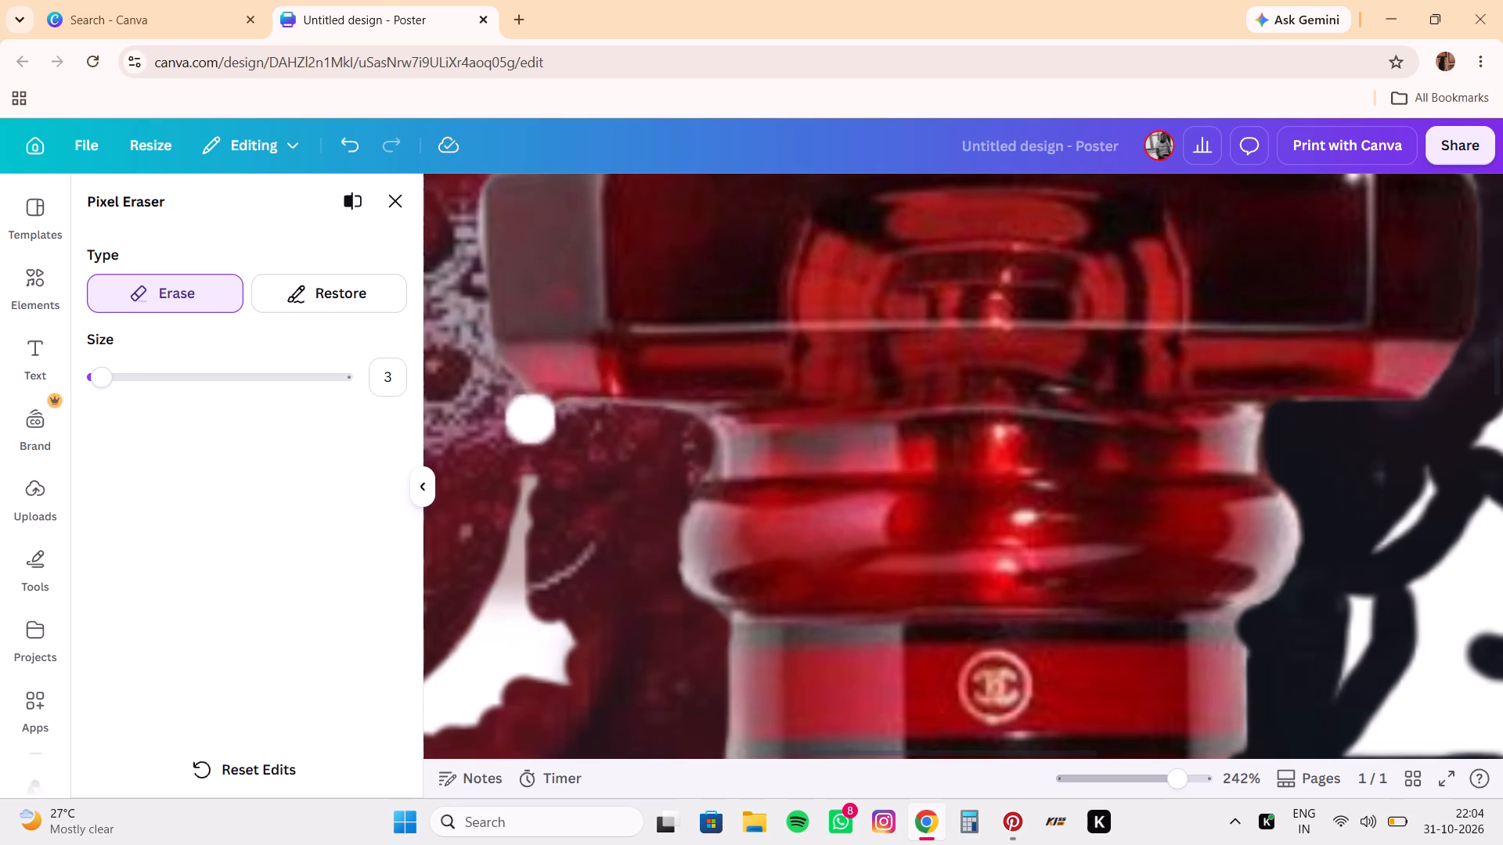
{"action": "left_click_drag", "start_coordinate": [535, 421], "coordinate": [687, 440]}
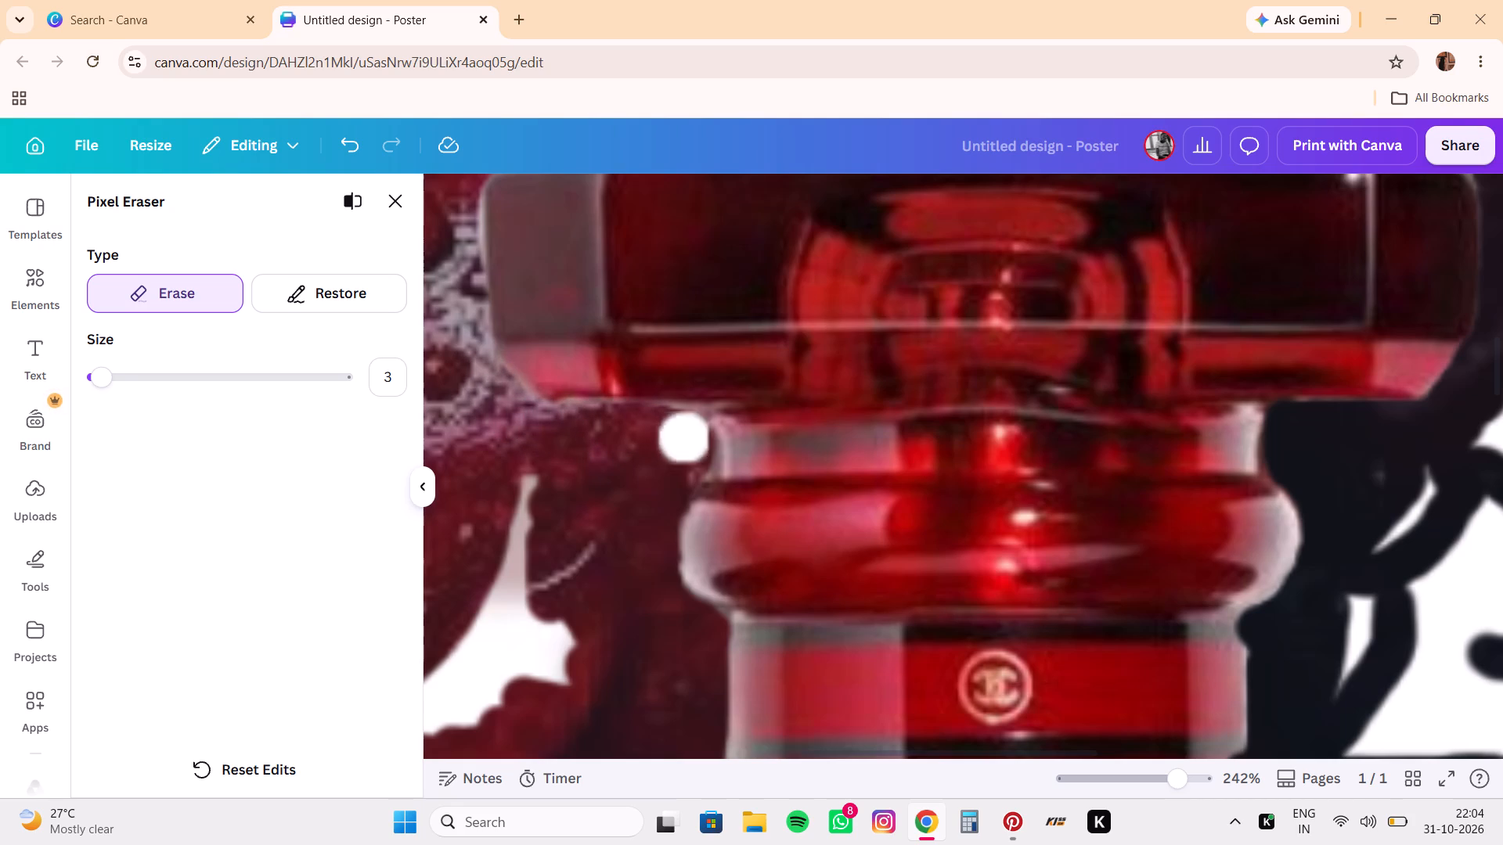
{"action": "left_click_drag", "start_coordinate": [687, 440], "coordinate": [521, 418]}
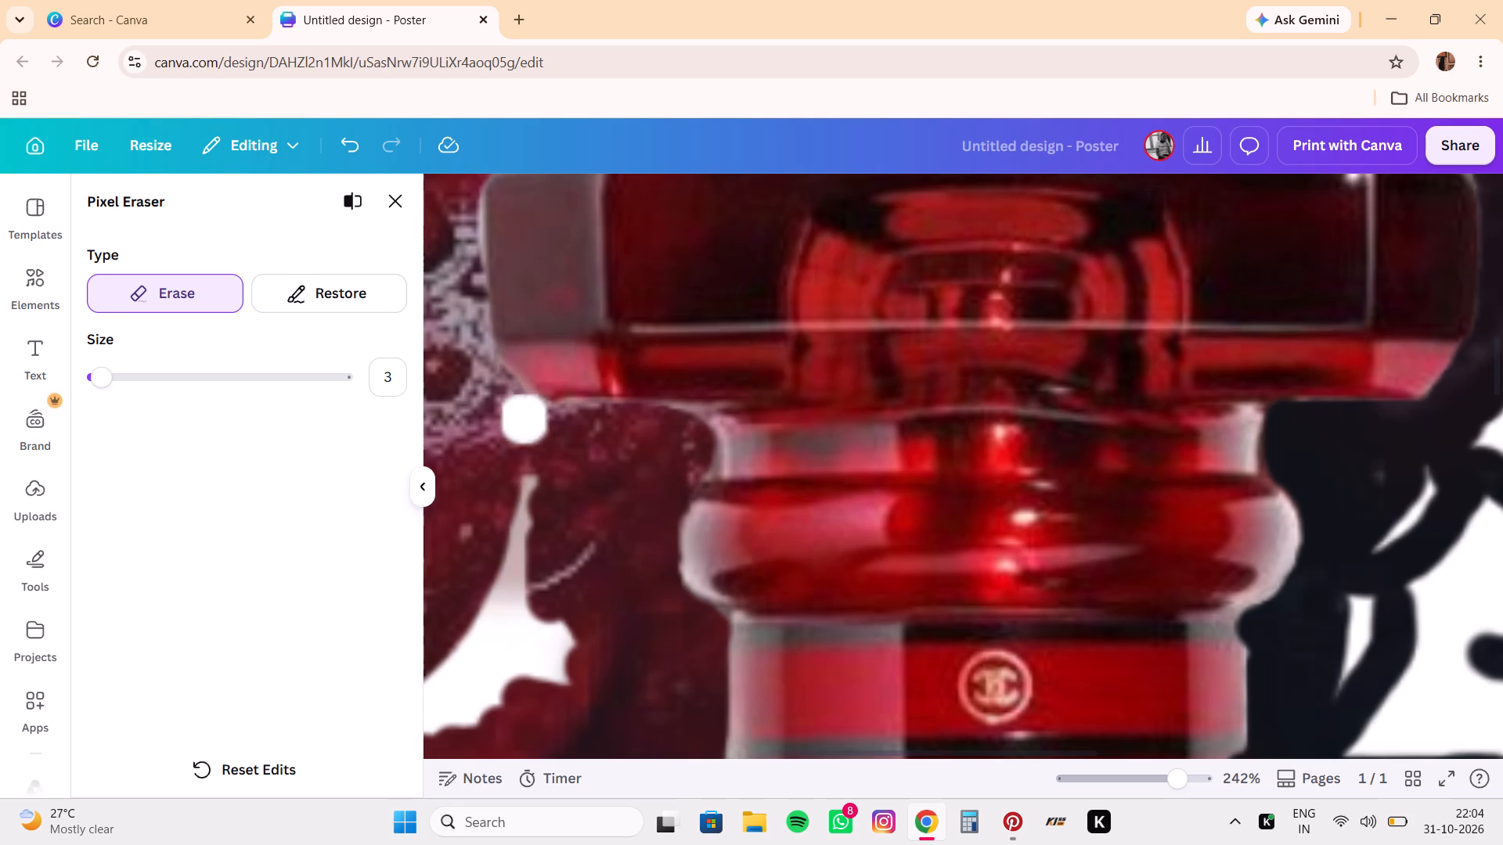
{"action": "left_click_drag", "start_coordinate": [521, 418], "coordinate": [523, 415]}
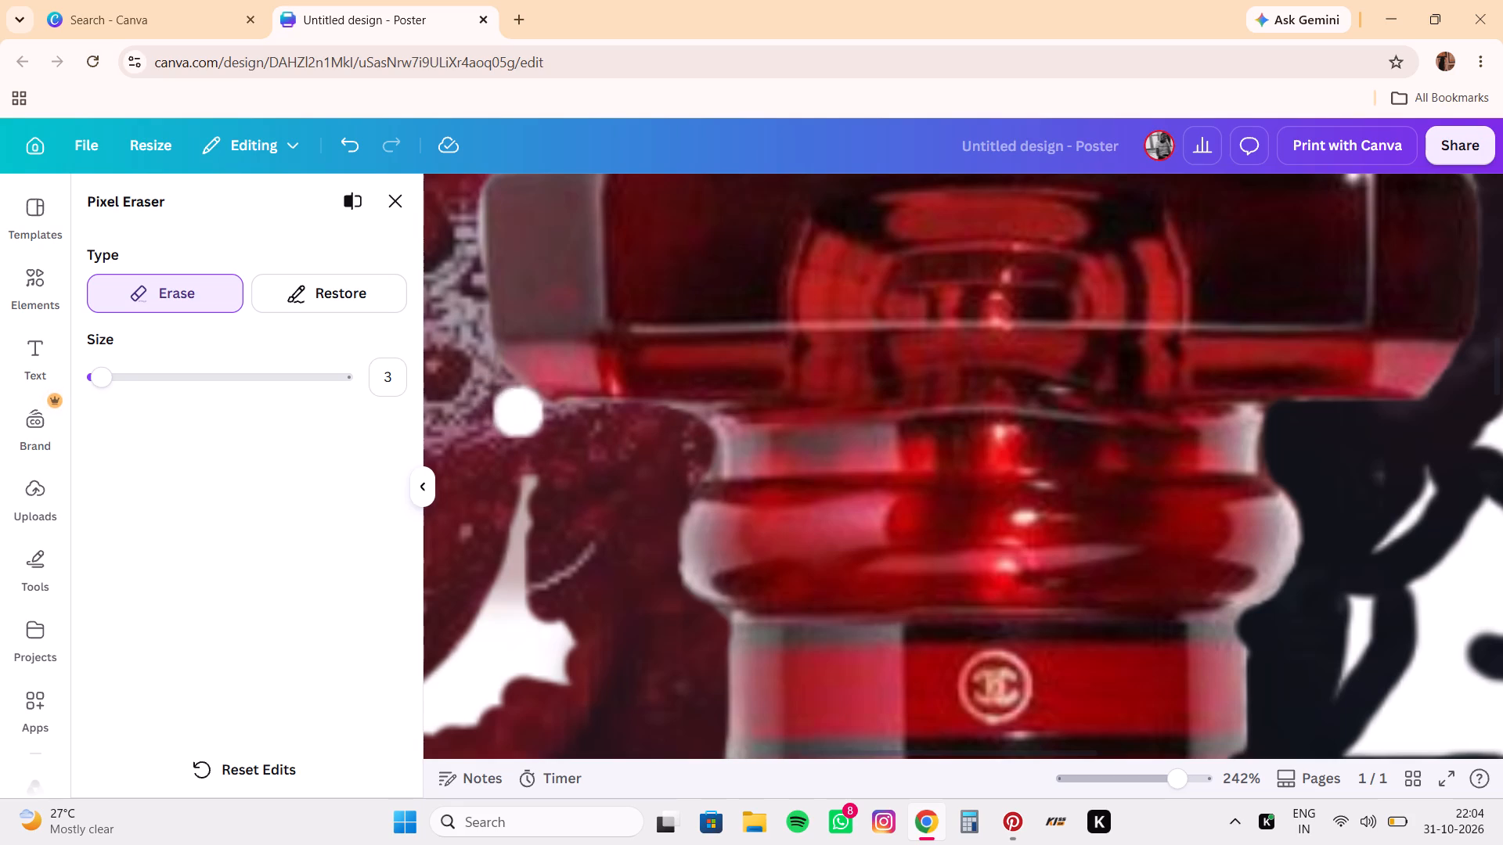
{"action": "left_click_drag", "start_coordinate": [523, 415], "coordinate": [543, 421]}
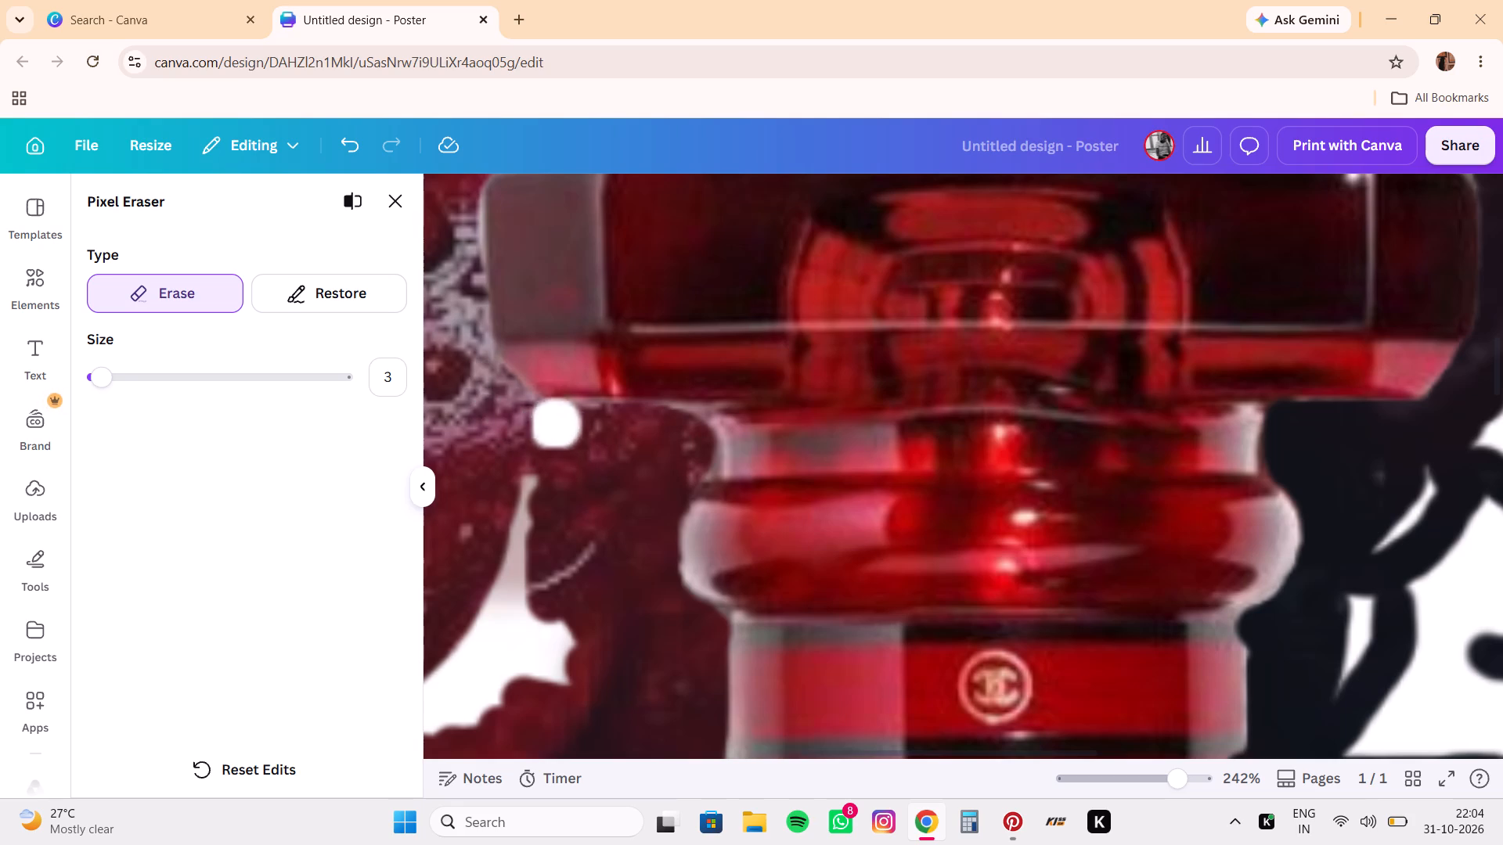
{"action": "left_click_drag", "start_coordinate": [543, 421], "coordinate": [564, 420]}
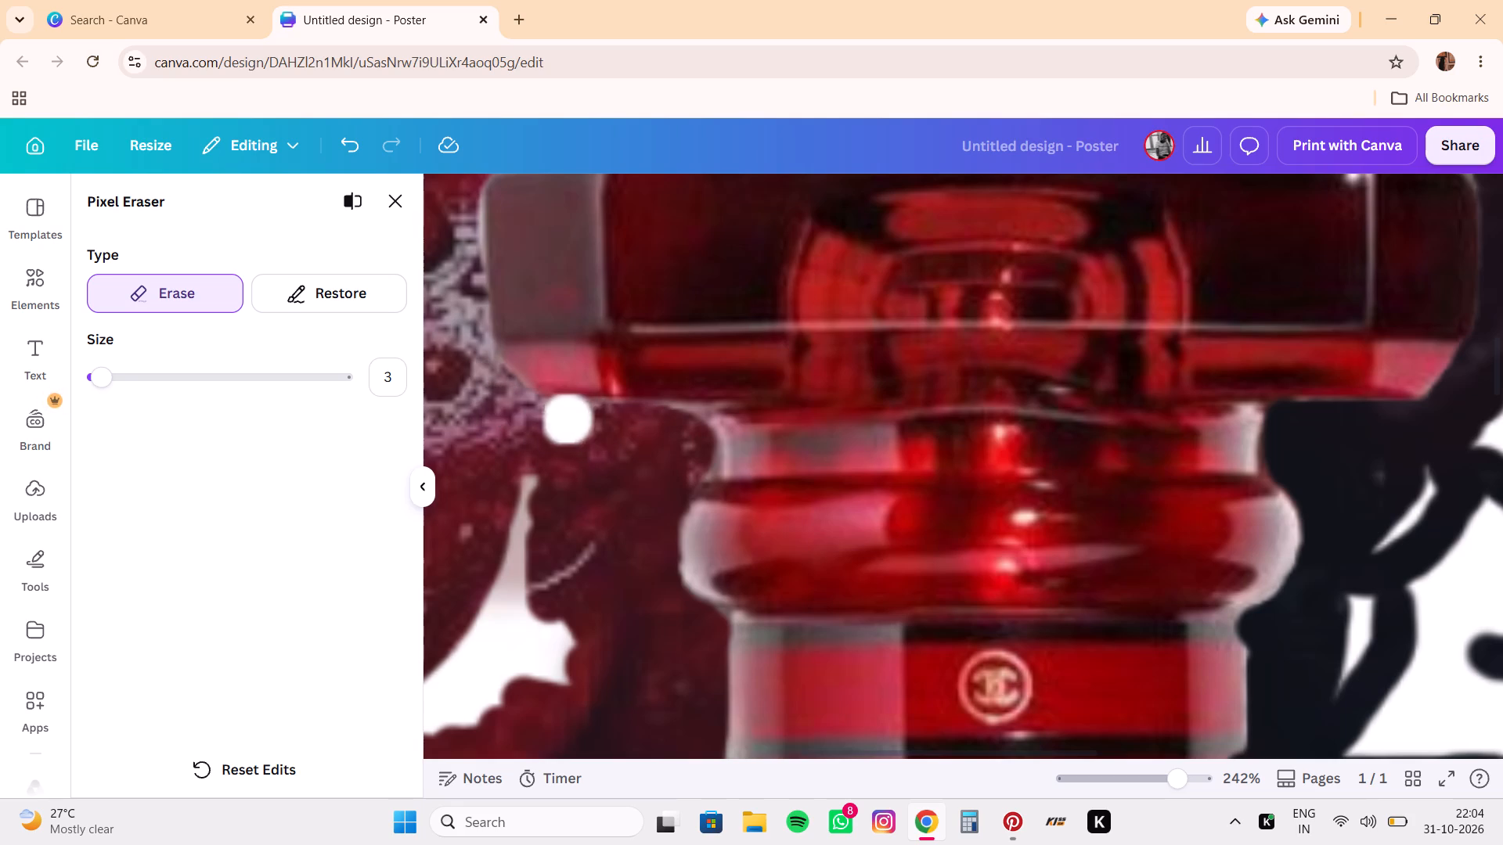
{"action": "left_click_drag", "start_coordinate": [564, 420], "coordinate": [696, 440]}
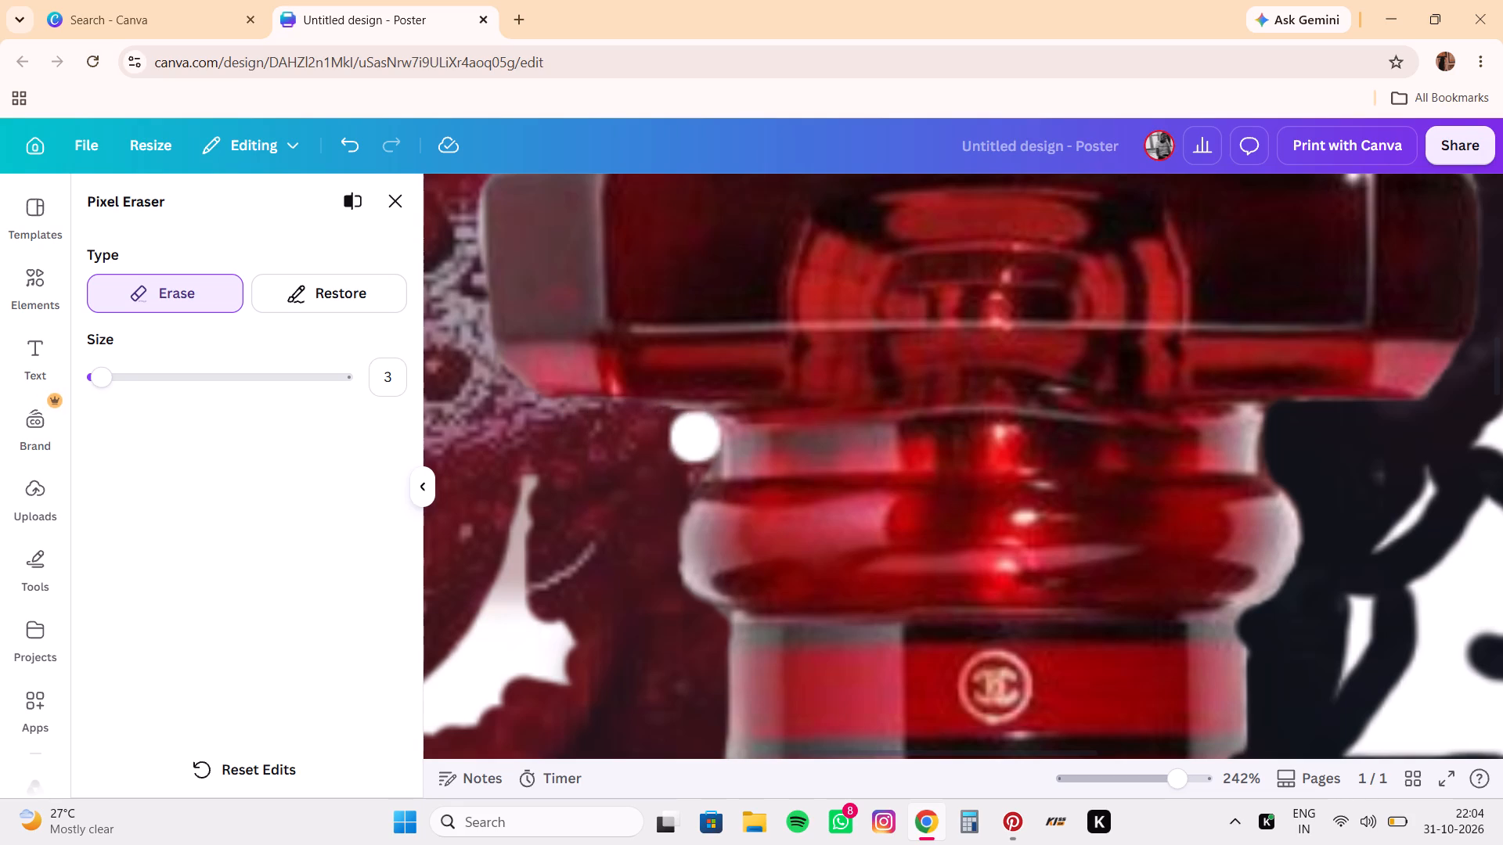
{"action": "left_click_drag", "start_coordinate": [696, 440], "coordinate": [676, 457]}
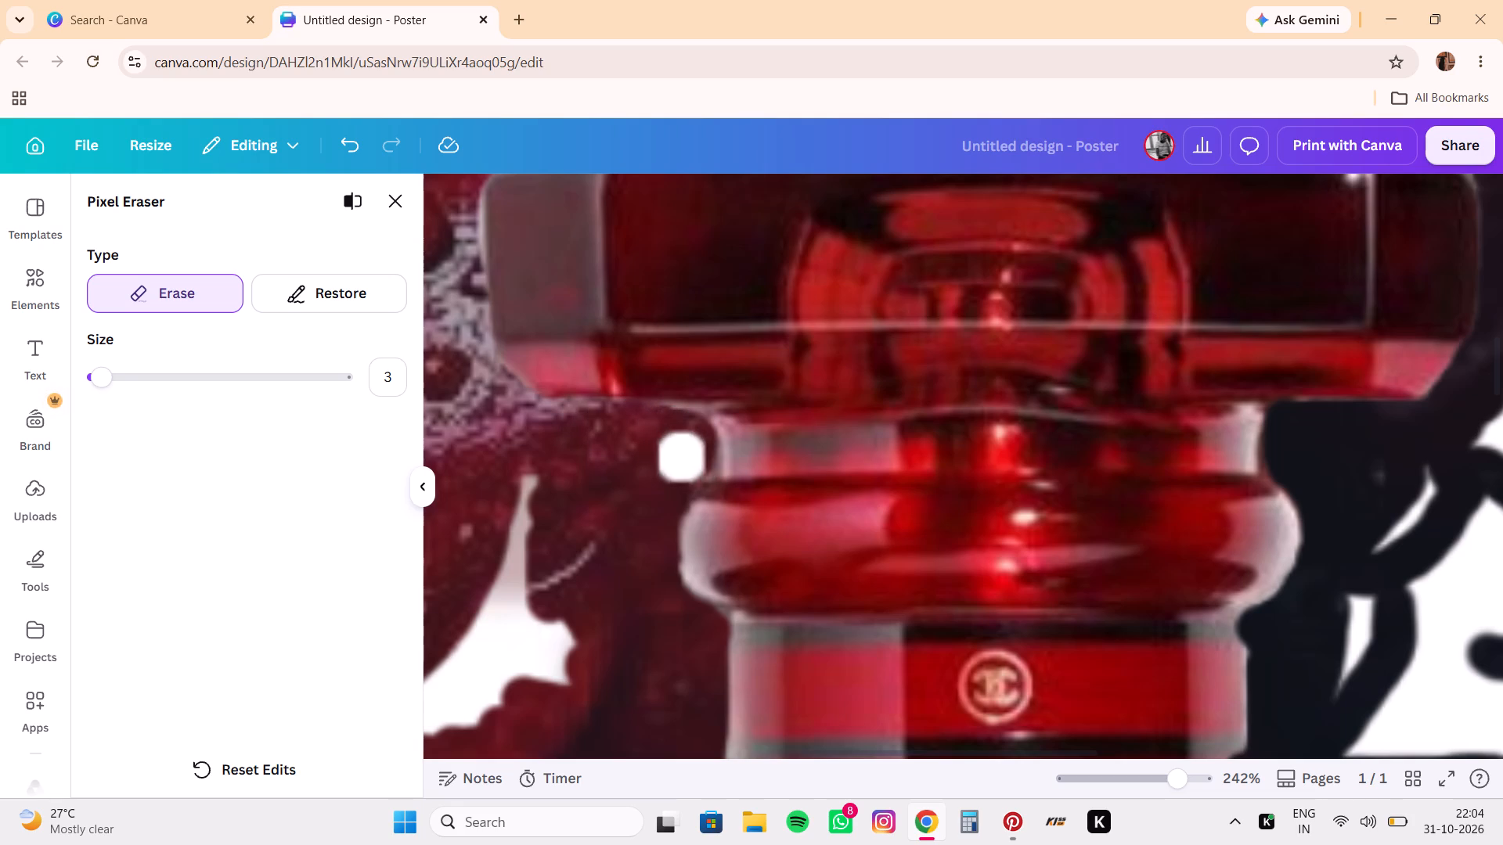
{"action": "left_click_drag", "start_coordinate": [676, 457], "coordinate": [538, 496]}
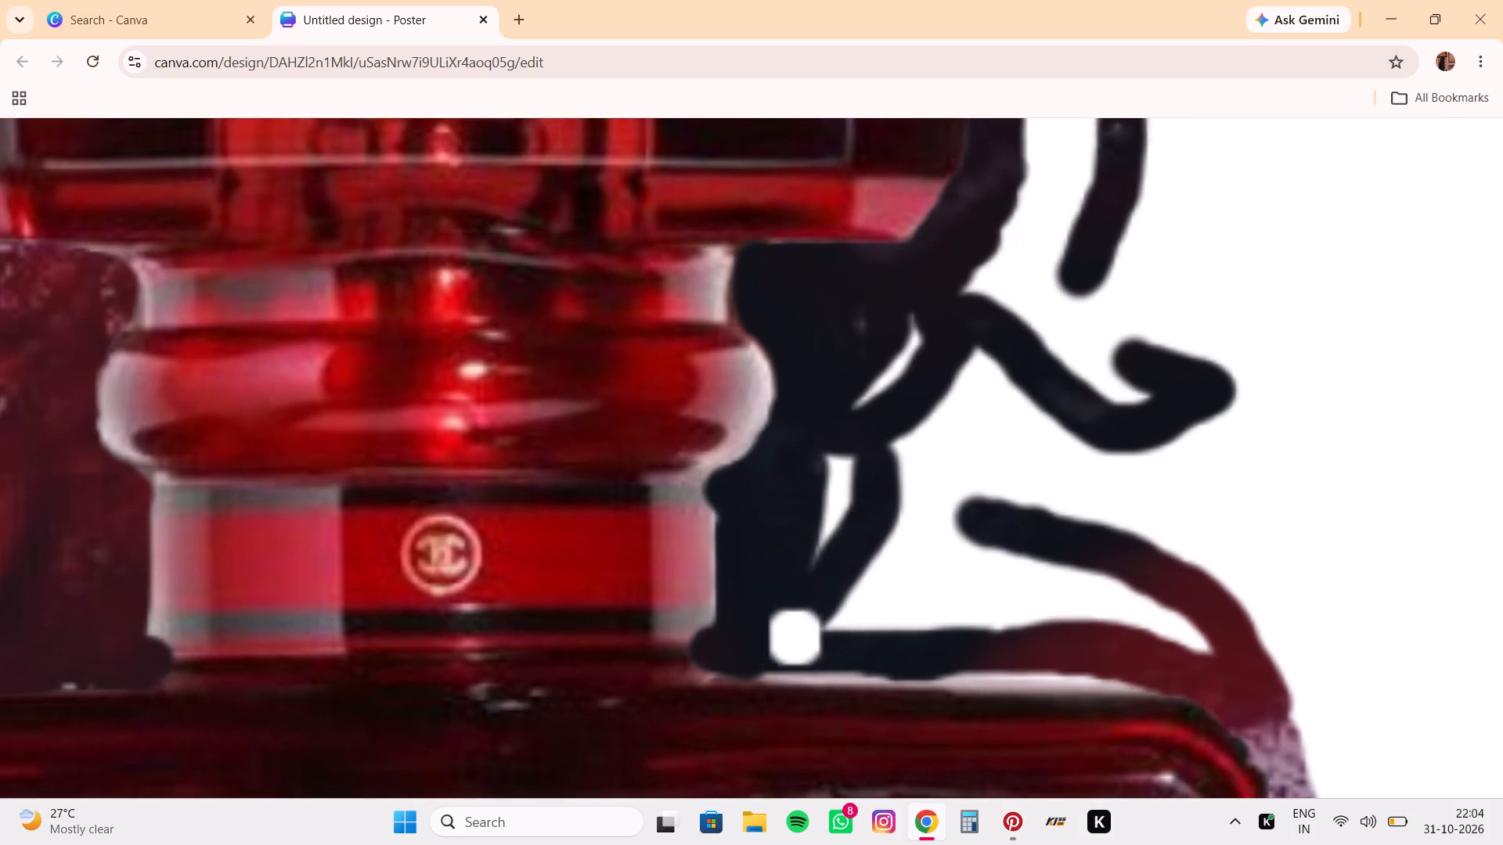
Erase the leftover background along the top edge of the bottle's right shoulder, from the base of the neck outward to the corner.
{"action": "left_click_drag", "start_coordinate": [772, 650], "coordinate": [780, 656]}
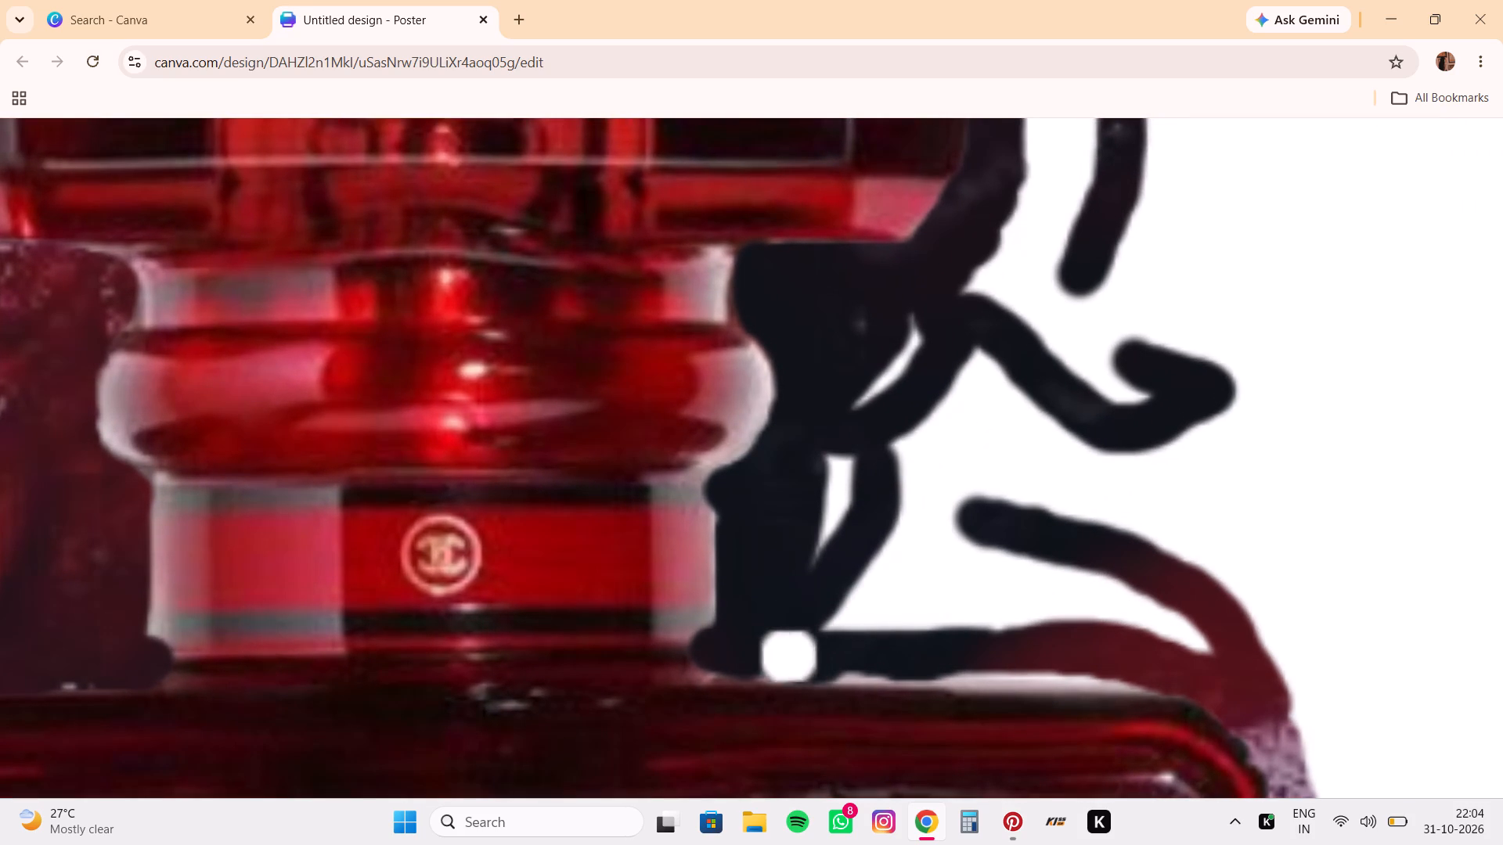
{"action": "left_click_drag", "start_coordinate": [780, 656], "coordinate": [885, 662]}
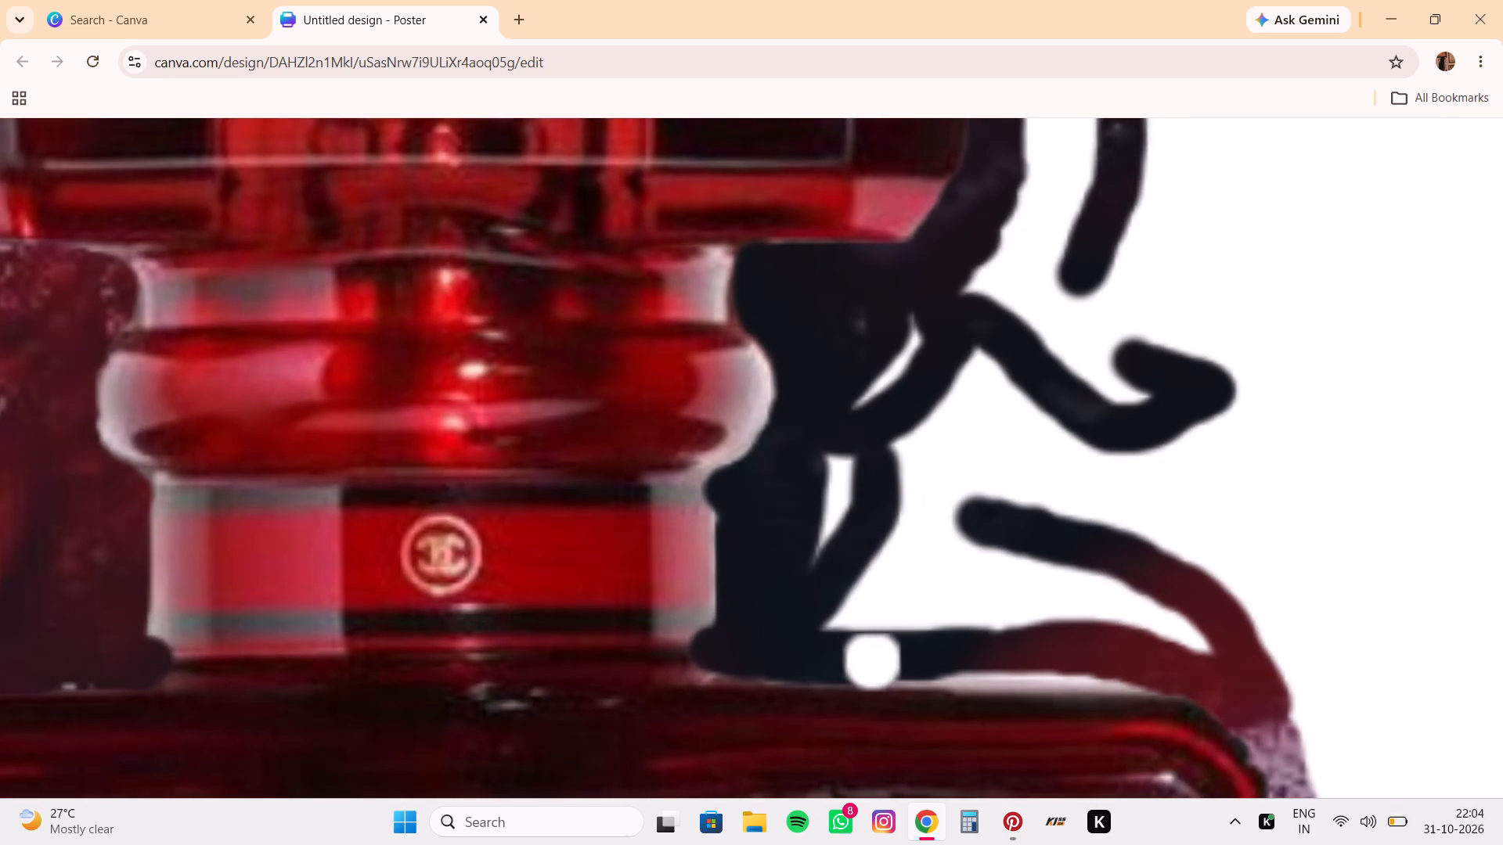
{"action": "left_click_drag", "start_coordinate": [885, 662], "coordinate": [1124, 680]}
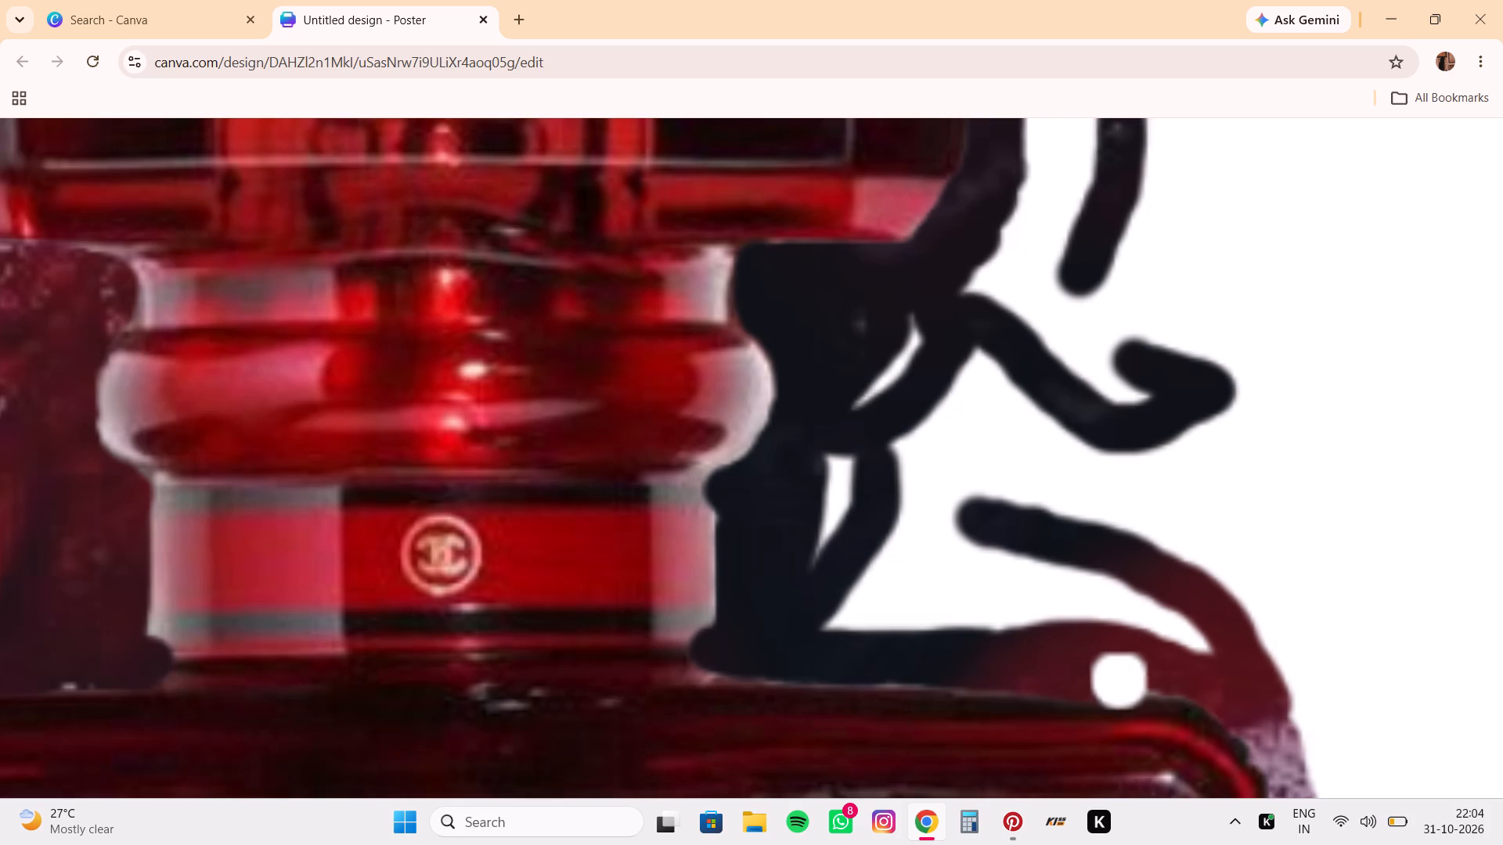
{"action": "left_click_drag", "start_coordinate": [1124, 680], "coordinate": [916, 663]}
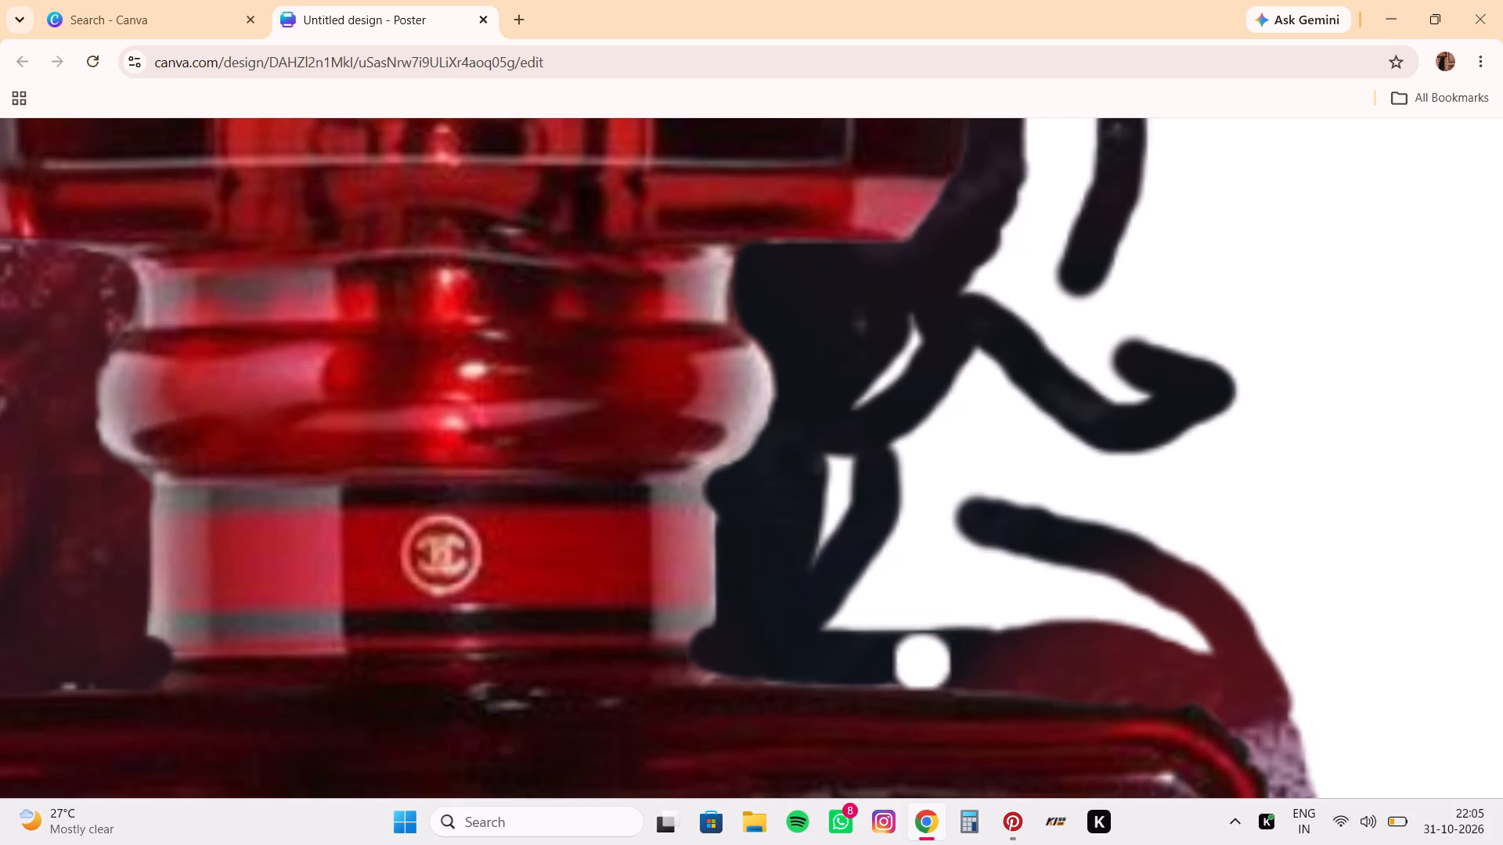
{"action": "left_click_drag", "start_coordinate": [916, 663], "coordinate": [741, 663]}
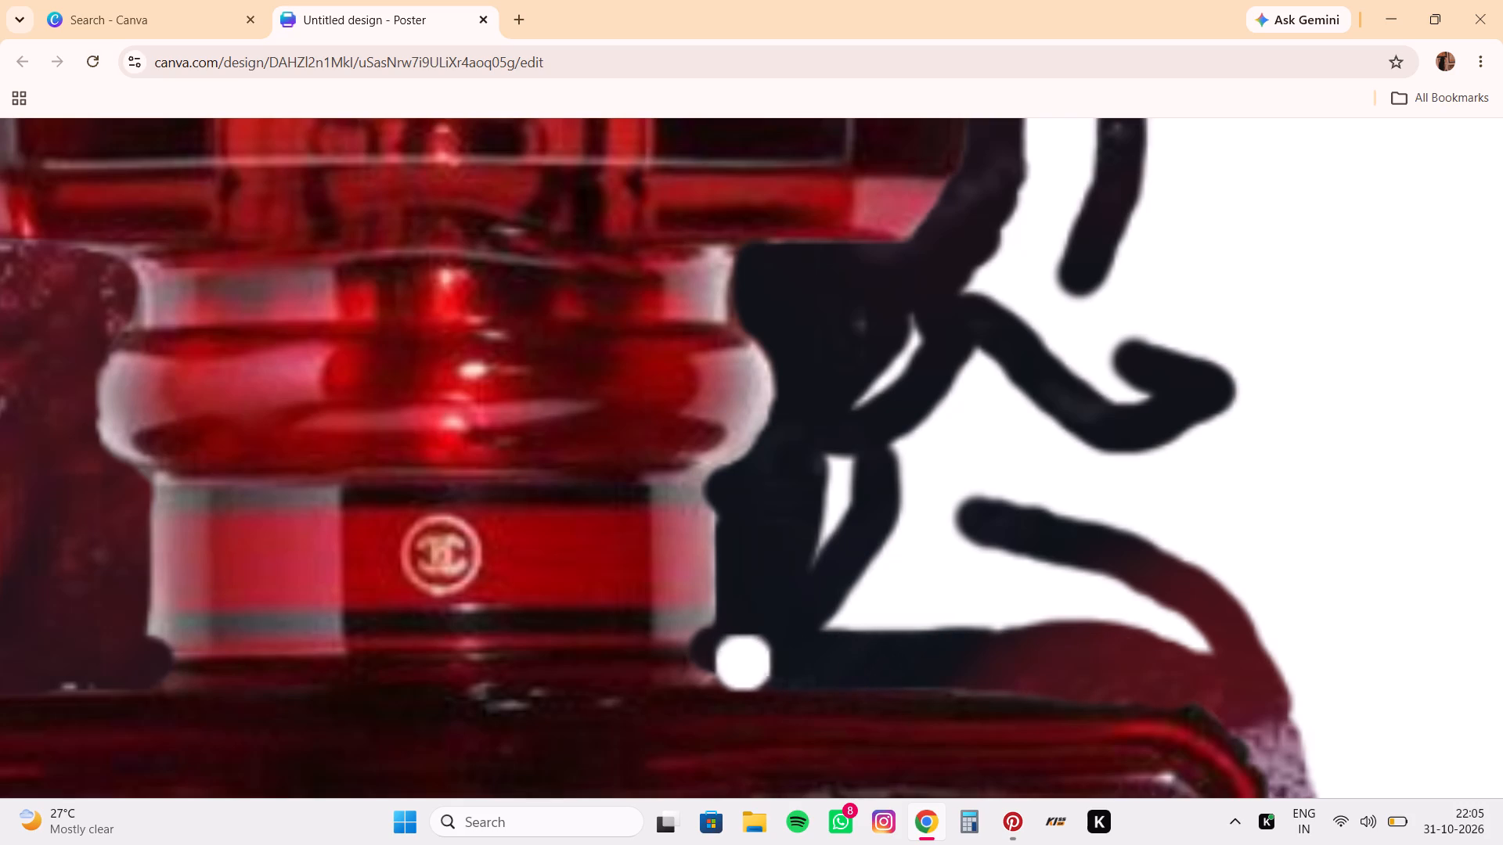
{"action": "left_click_drag", "start_coordinate": [741, 663], "coordinate": [1138, 663]}
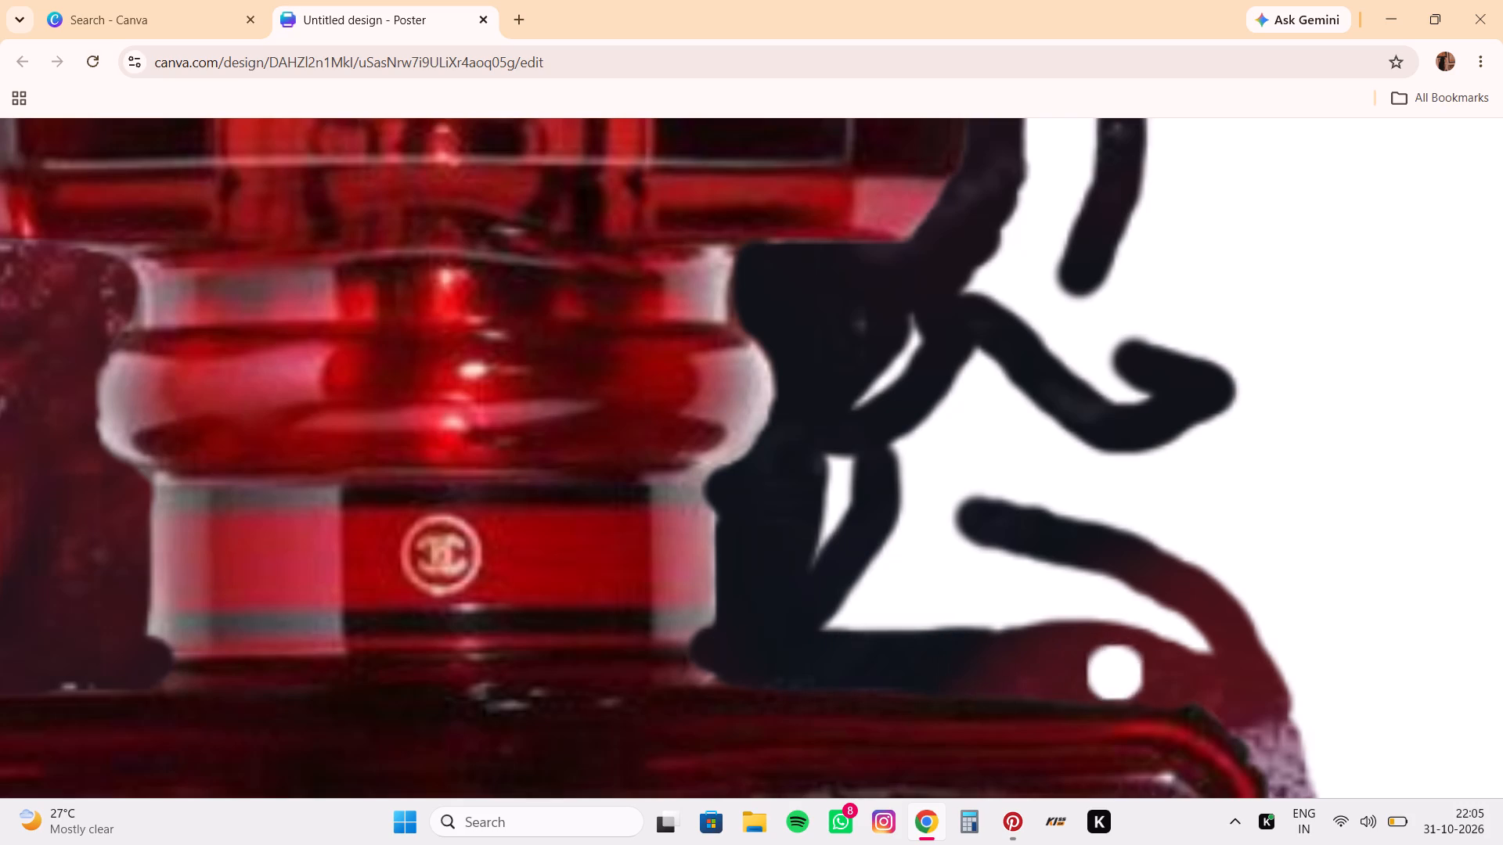
{"action": "left_click_drag", "start_coordinate": [1138, 663], "coordinate": [1145, 659]}
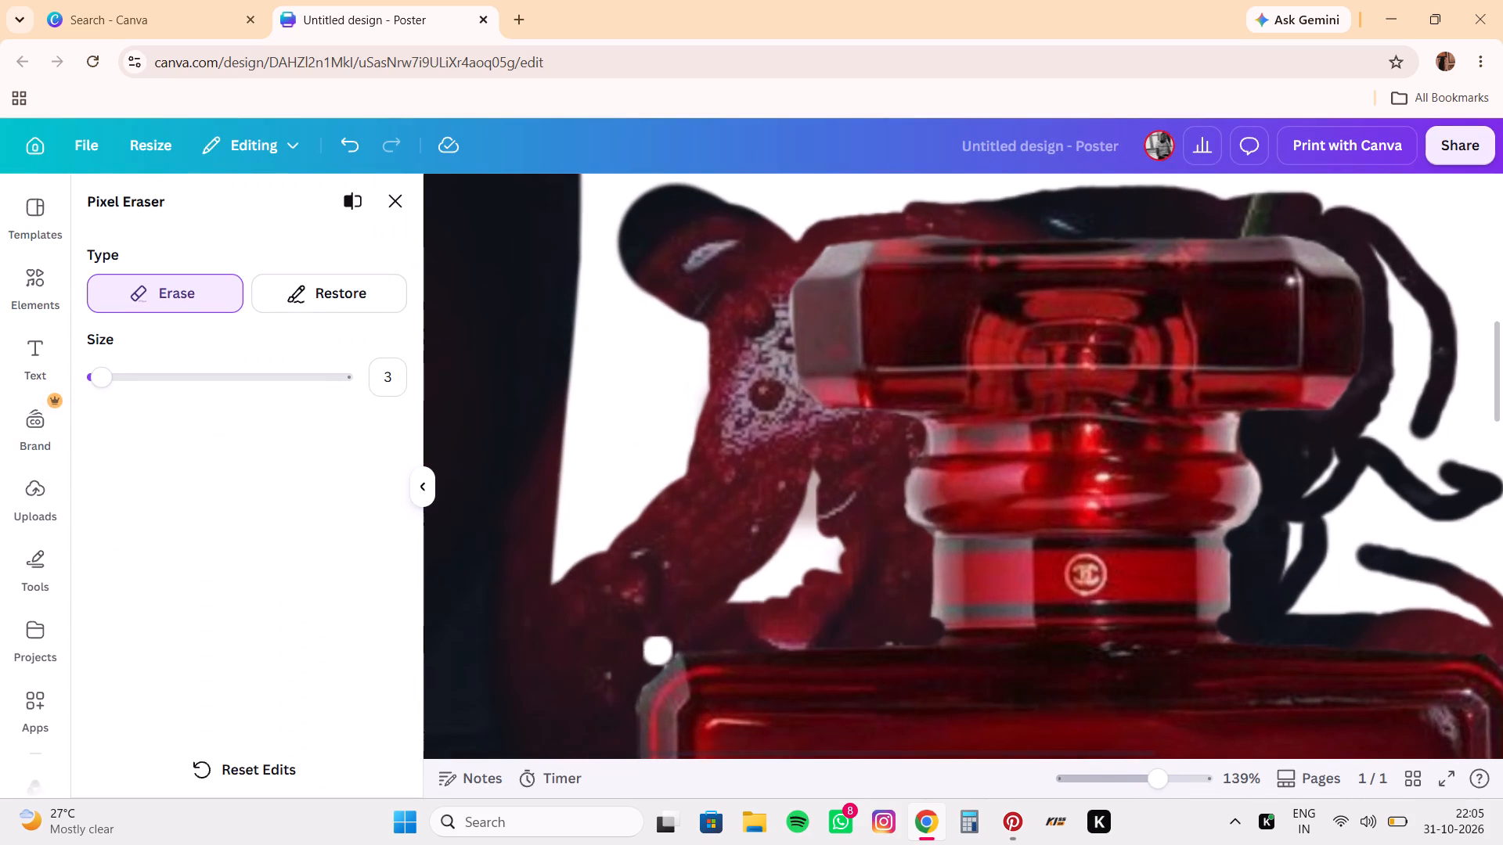
Erase the leftover background just outside the upper left corner of the bottle's shoulder with eraser size 3.
{"action": "left_click_drag", "start_coordinate": [661, 650], "coordinate": [653, 666]}
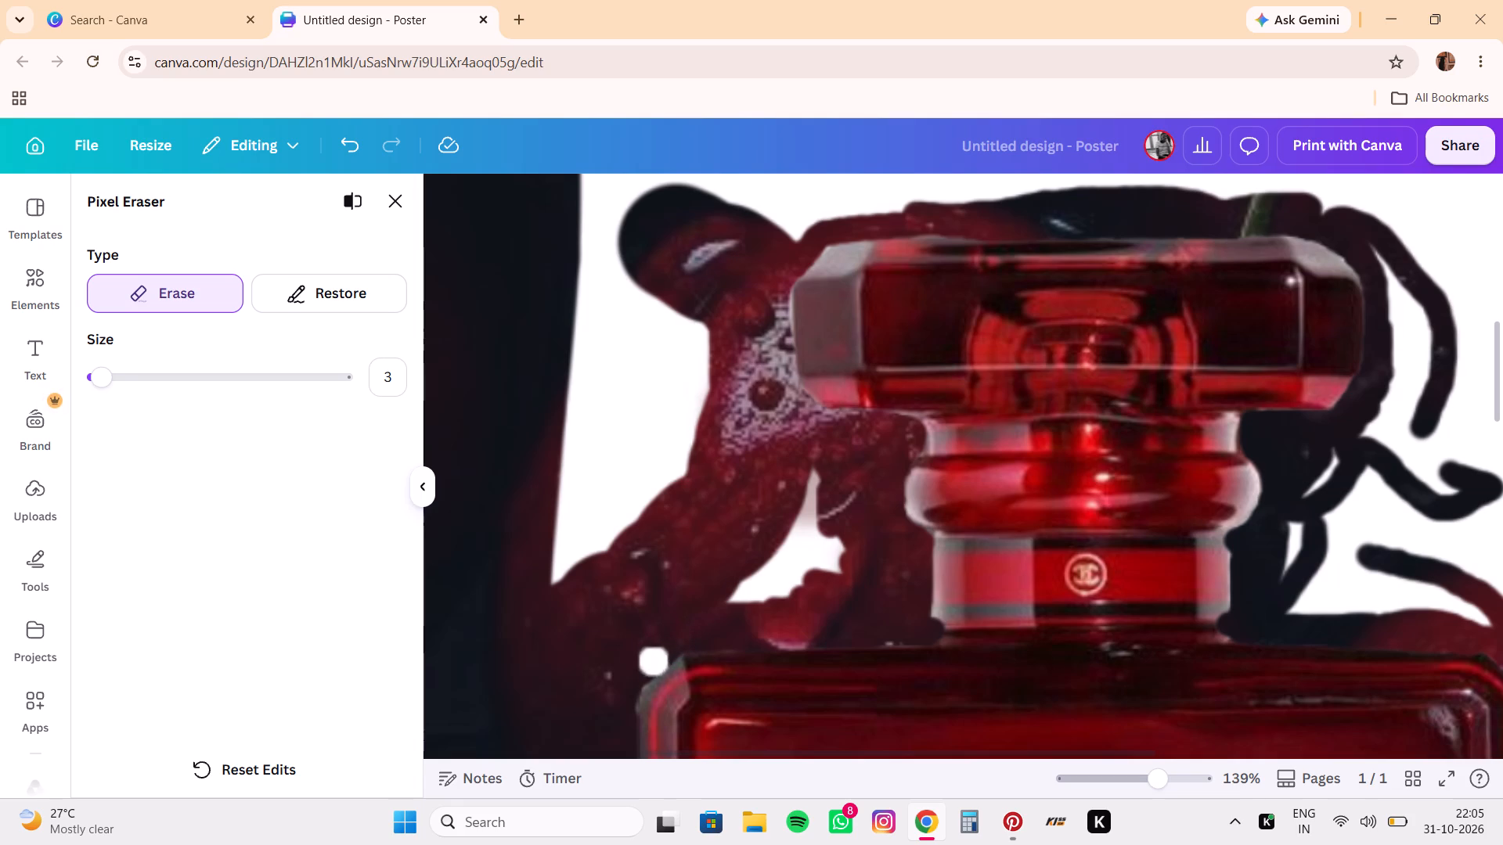
{"action": "left_click_drag", "start_coordinate": [653, 666], "coordinate": [665, 595]}
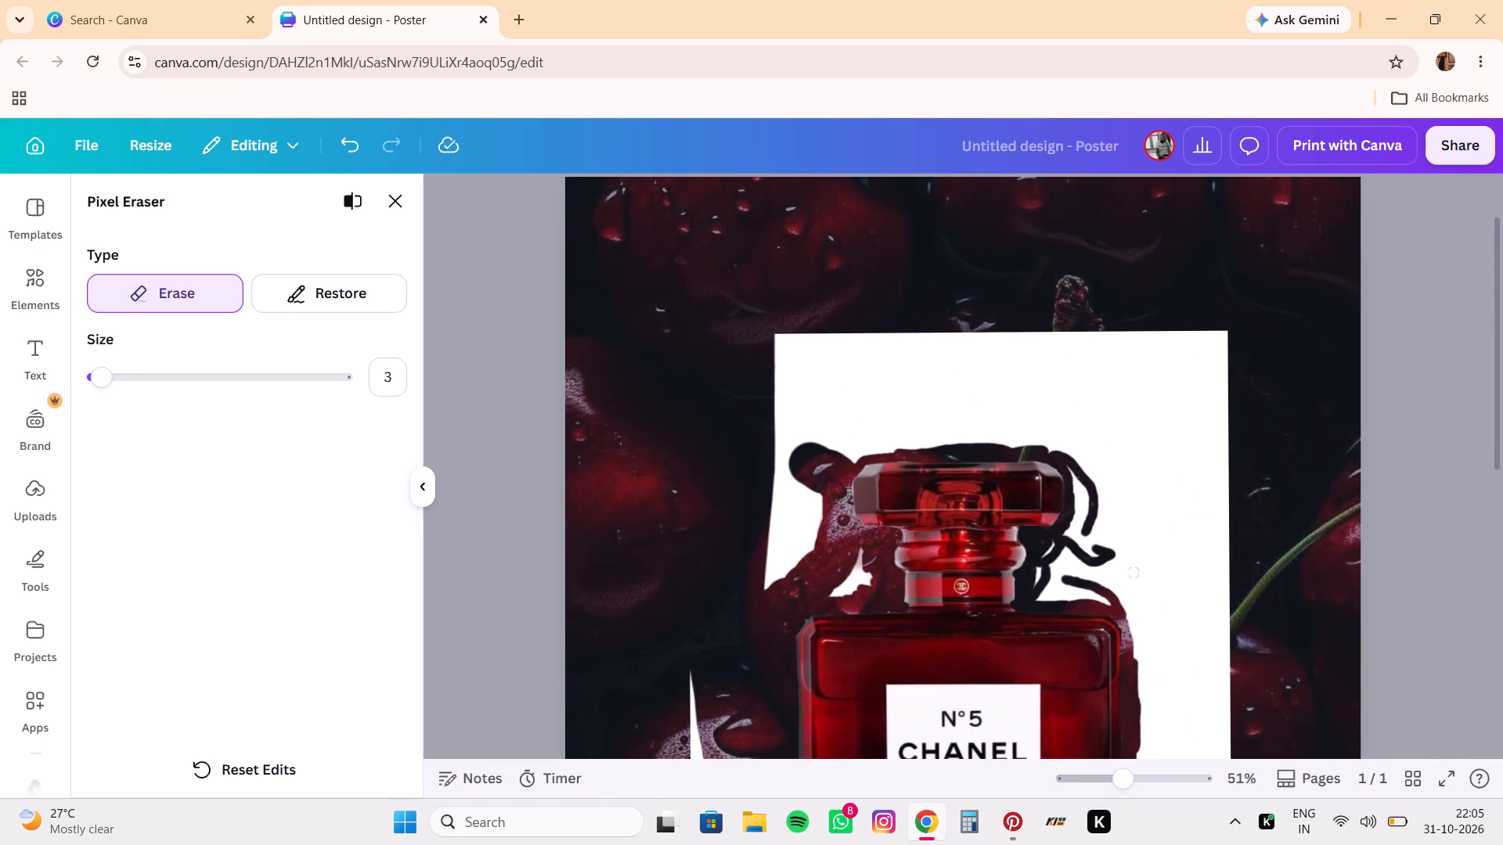
Restore a short strip along the bottle's right edge, level with the lower half of the label, with brush size 3.
{"action": "scroll", "coordinate": [1146, 571], "scroll_direction": "down", "scroll_amount": 4}
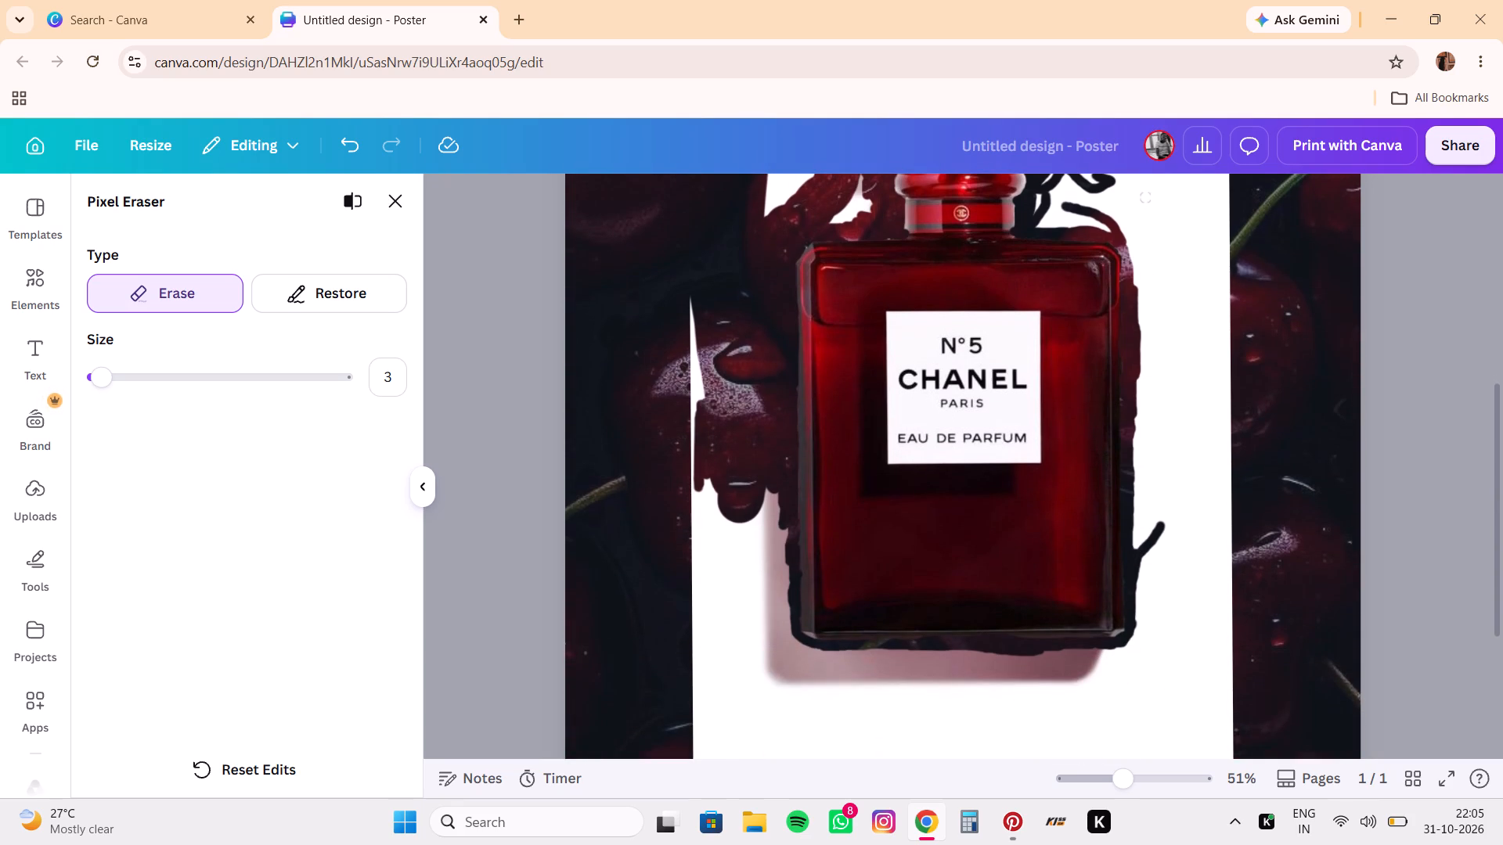
{"action": "scroll", "coordinate": [1146, 571], "scroll_direction": "down", "scroll_amount": 3}
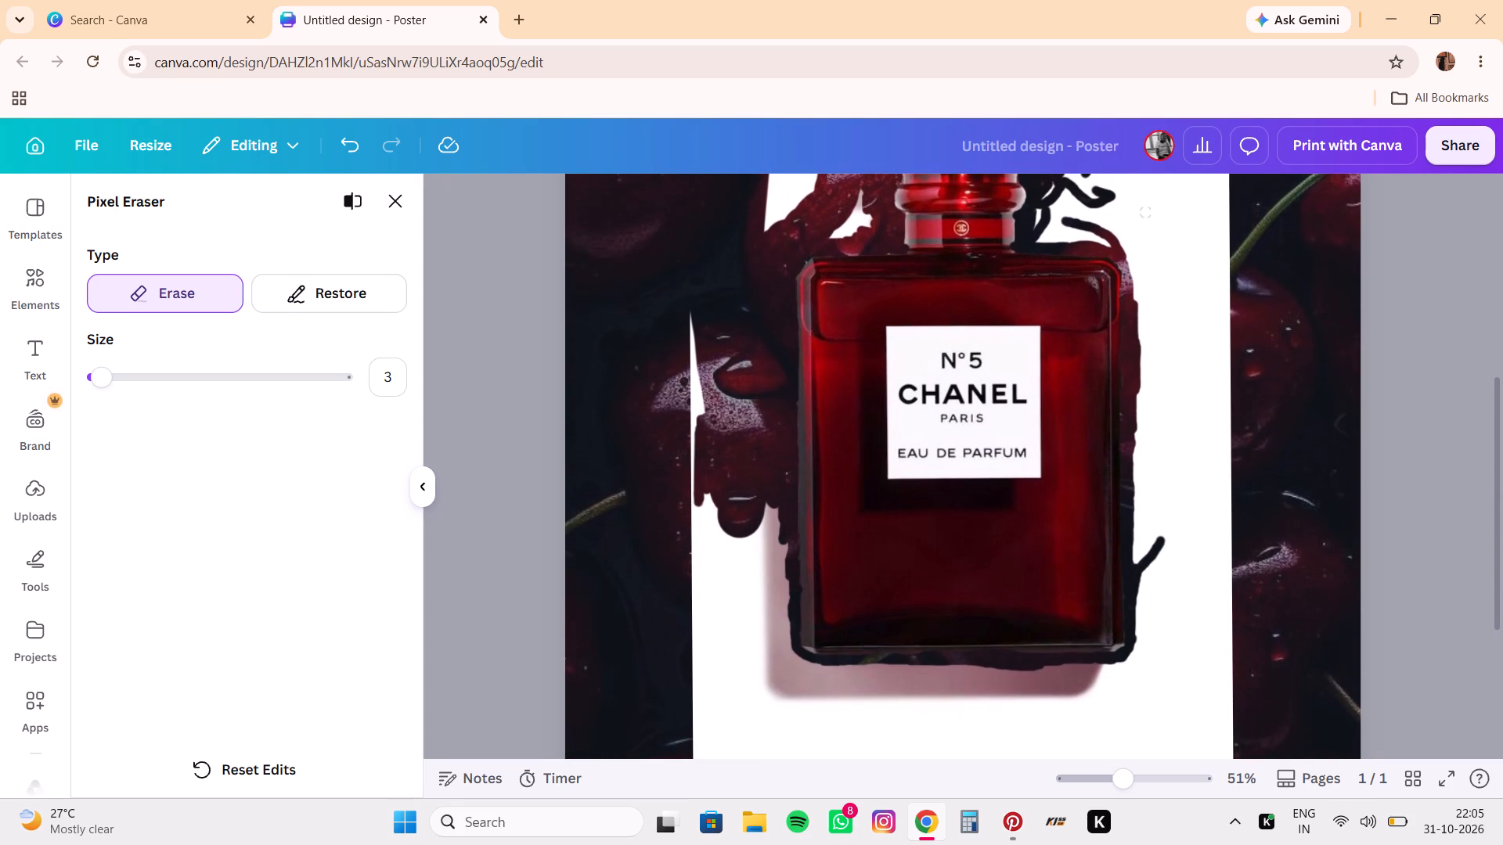
{"action": "scroll", "coordinate": [1146, 571], "scroll_direction": "down", "scroll_amount": 1}
{"action": "left_click", "coordinate": [357, 288]}
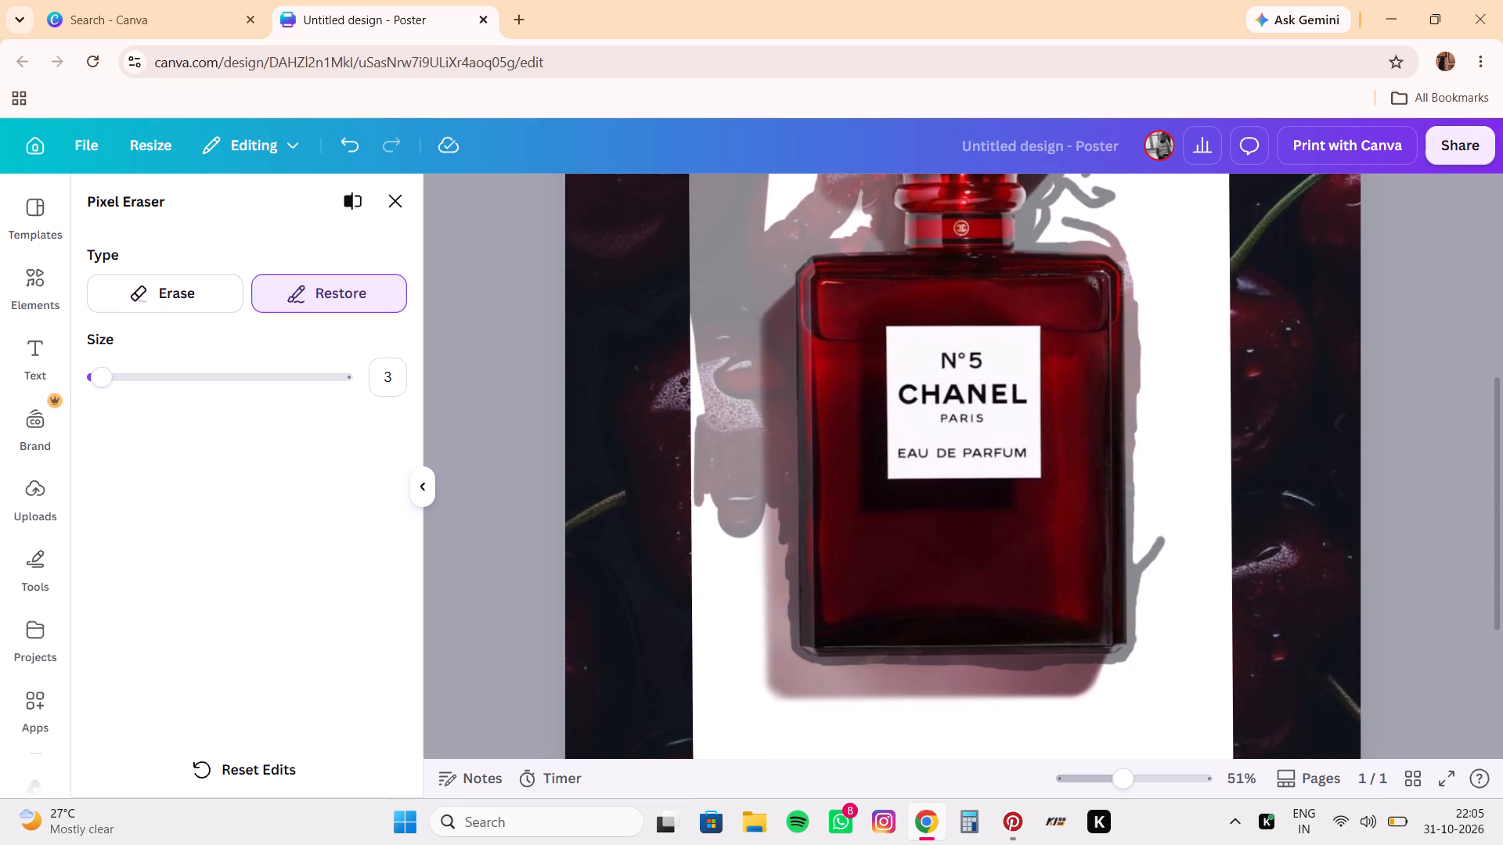
{"action": "left_click", "coordinate": [1126, 776]}
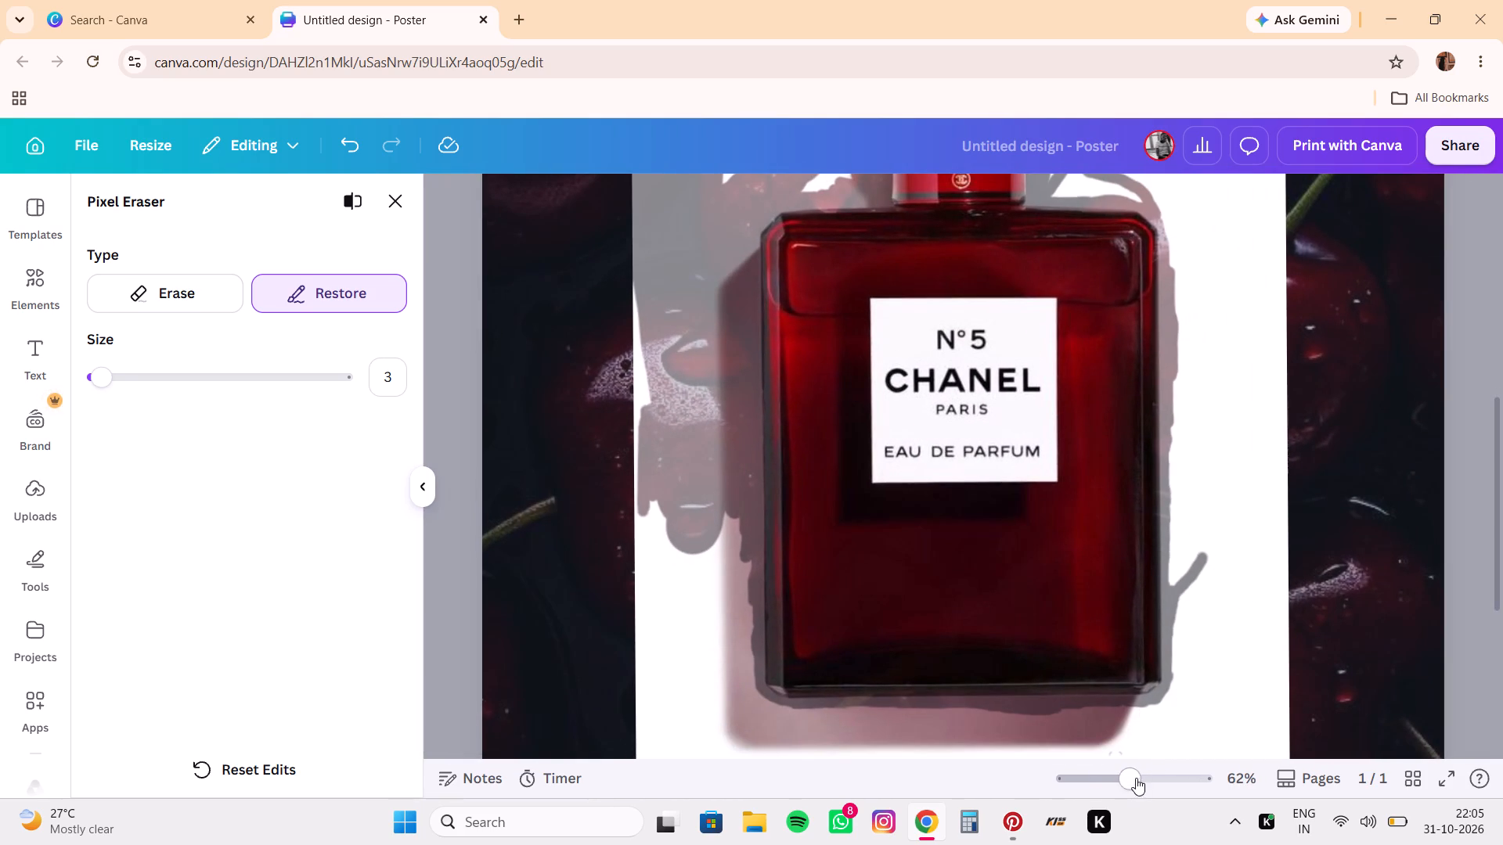
{"action": "left_click_drag", "start_coordinate": [1132, 774], "coordinate": [1151, 770]}
{"action": "scroll", "coordinate": [1171, 487], "scroll_direction": "left", "scroll_amount": 1}
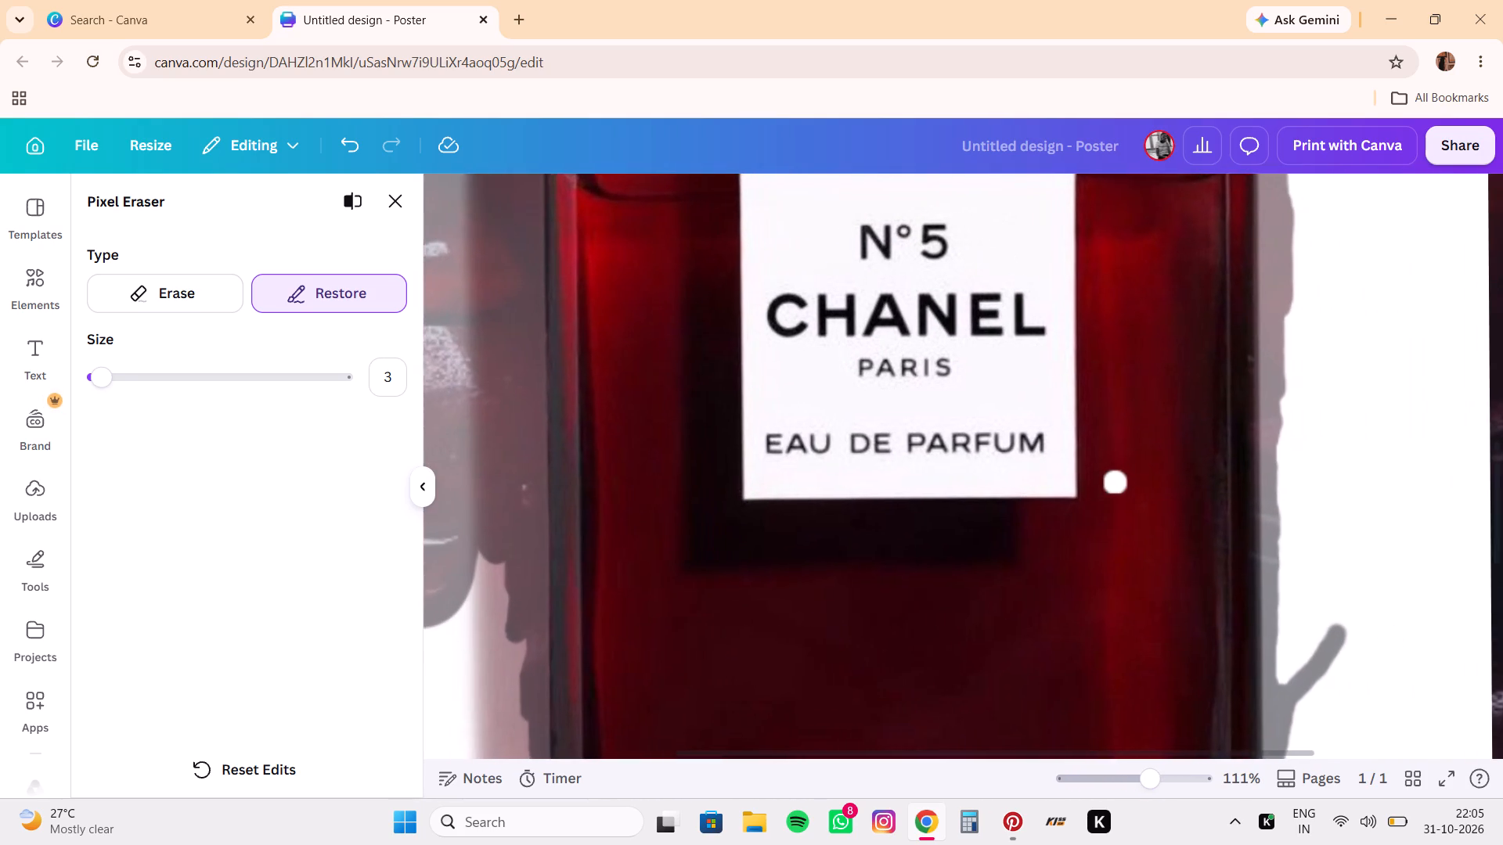
{"action": "scroll", "coordinate": [1171, 487], "scroll_direction": "left", "scroll_amount": 2}
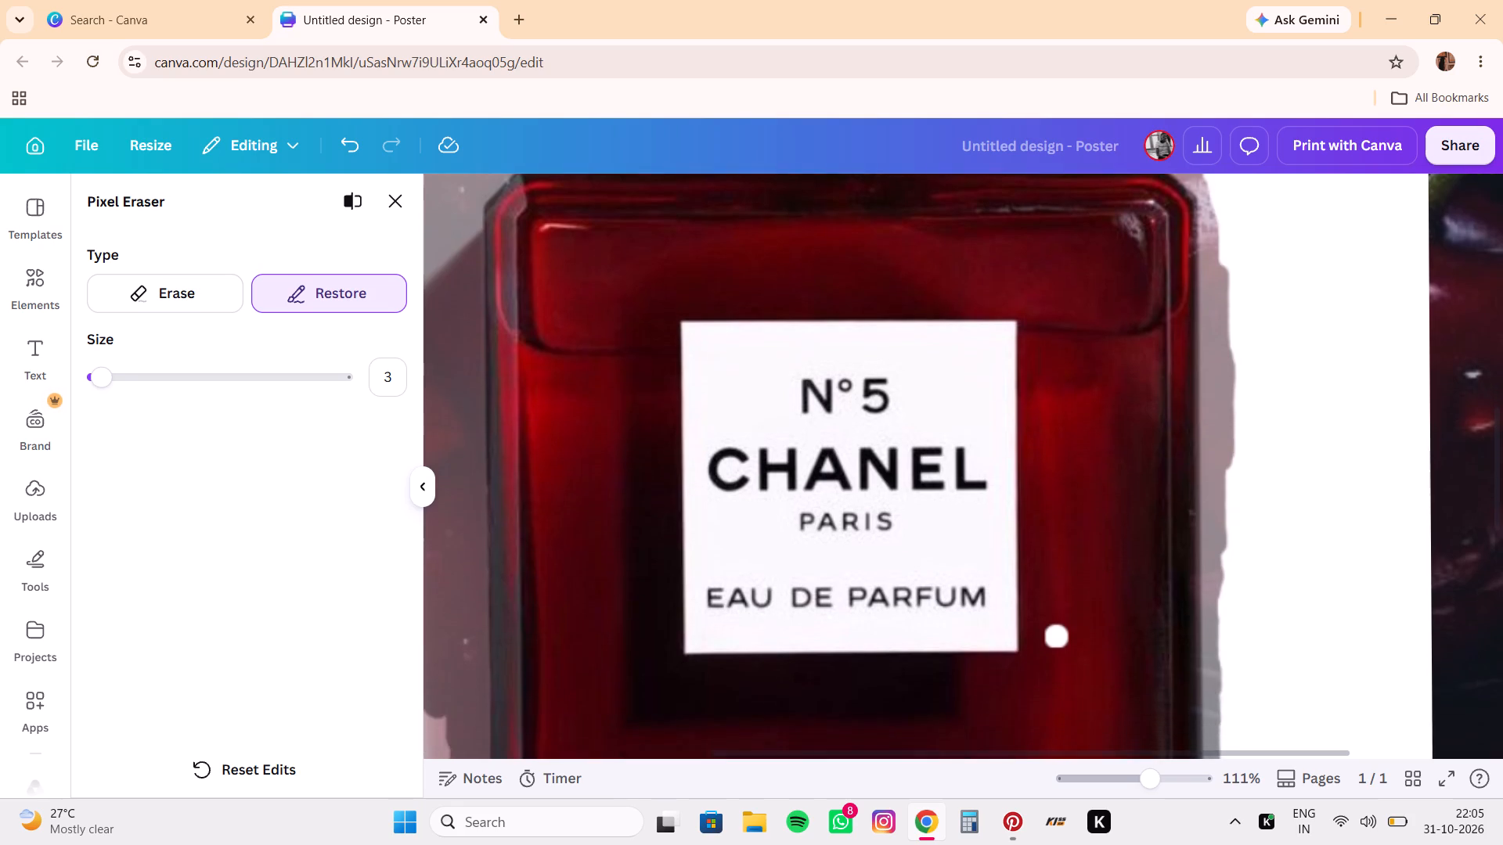
{"action": "scroll", "coordinate": [1171, 487], "scroll_direction": "left", "scroll_amount": 2}
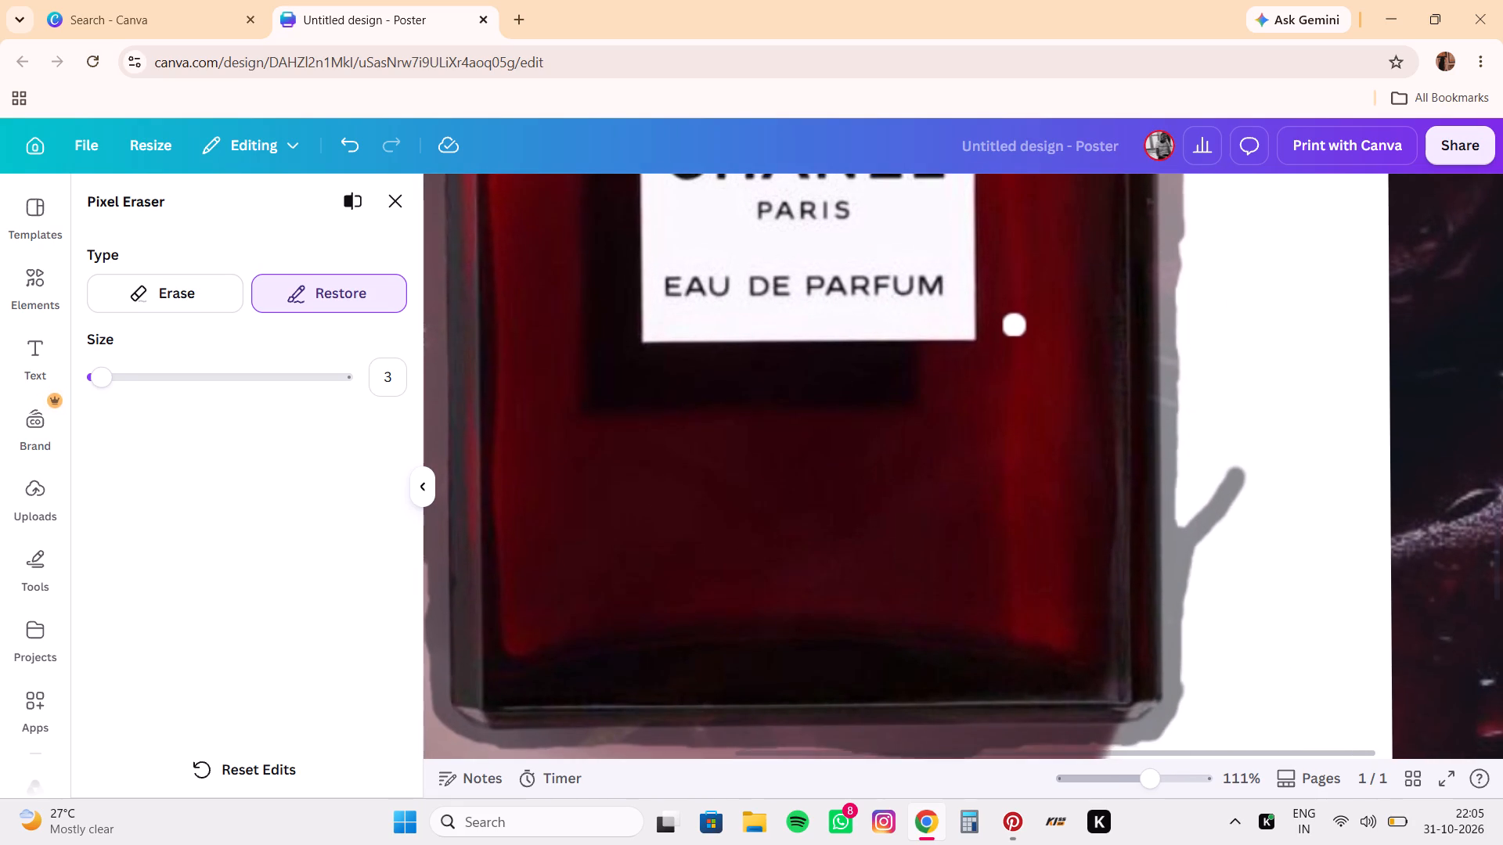
{"action": "scroll", "coordinate": [1171, 487], "scroll_direction": "left", "scroll_amount": 1}
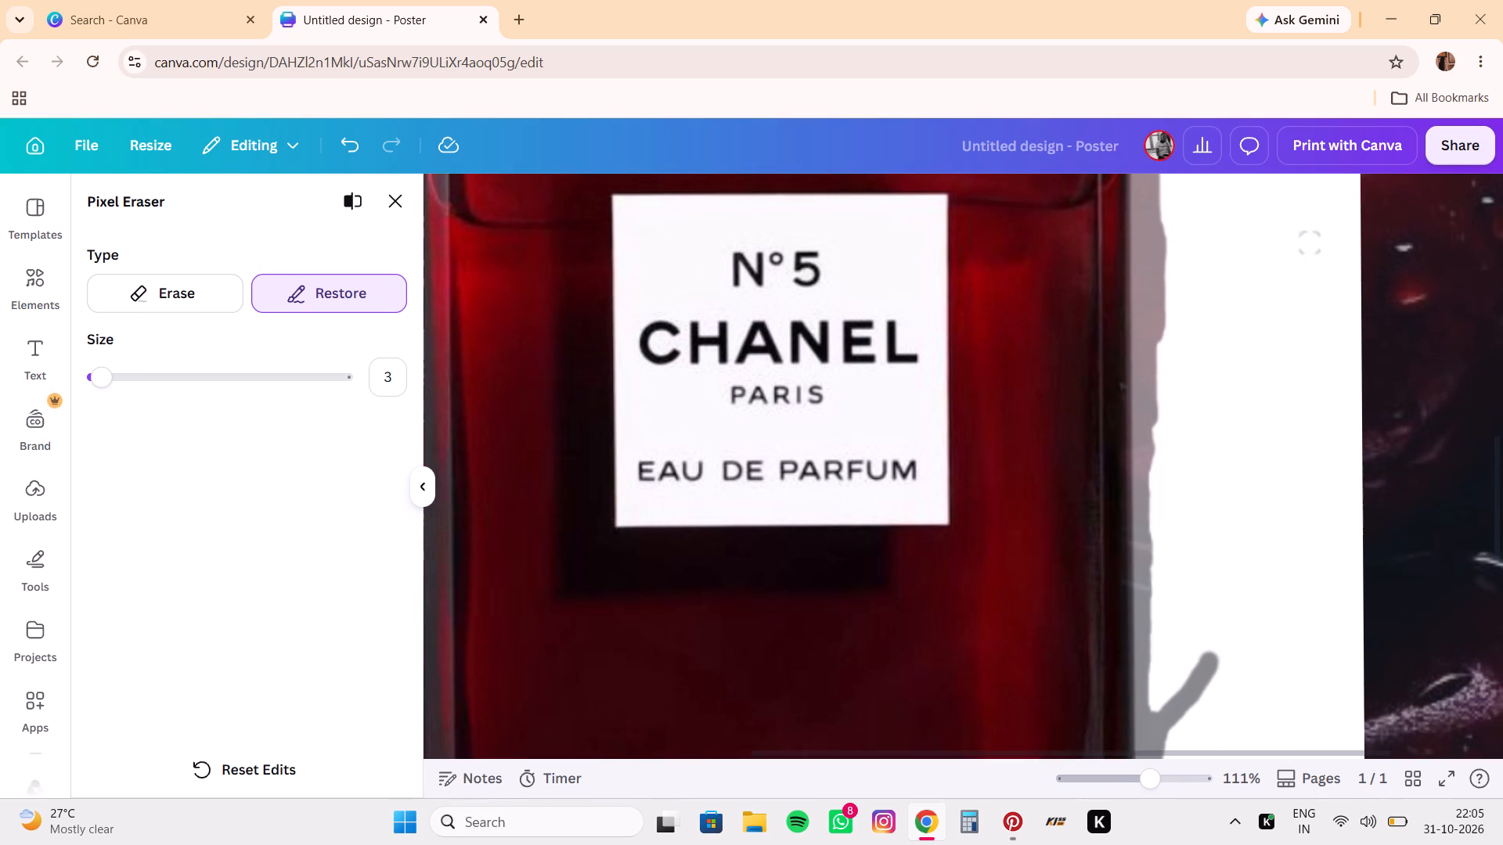
{"action": "left_click_drag", "start_coordinate": [1123, 379], "coordinate": [1126, 441]}
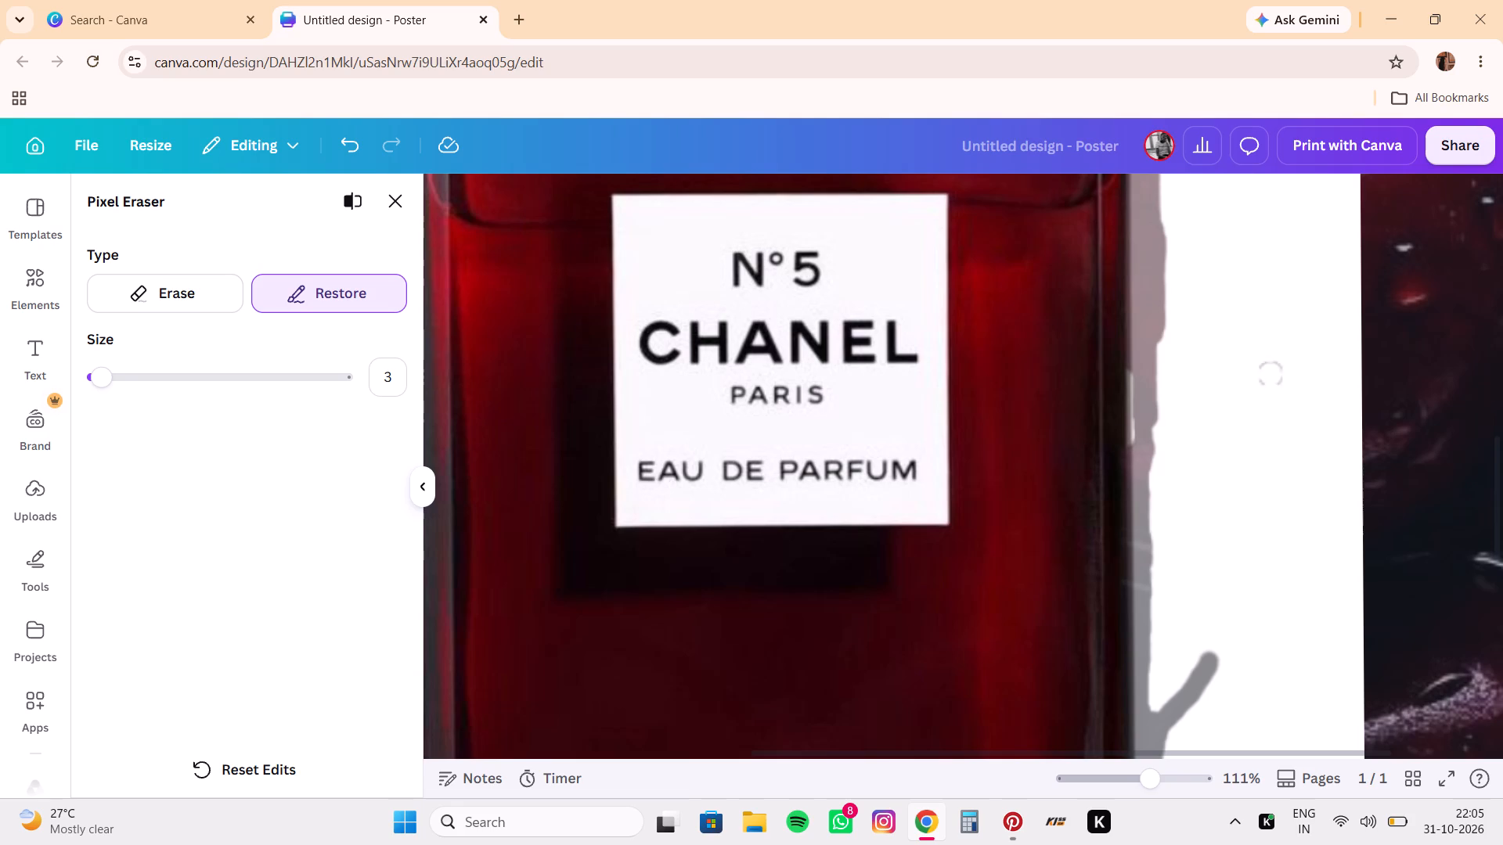
Erase the pale strip just outside the bottle's right edge, level with the lower half of the label, with eraser size 3.
{"action": "left_click", "coordinate": [180, 307]}
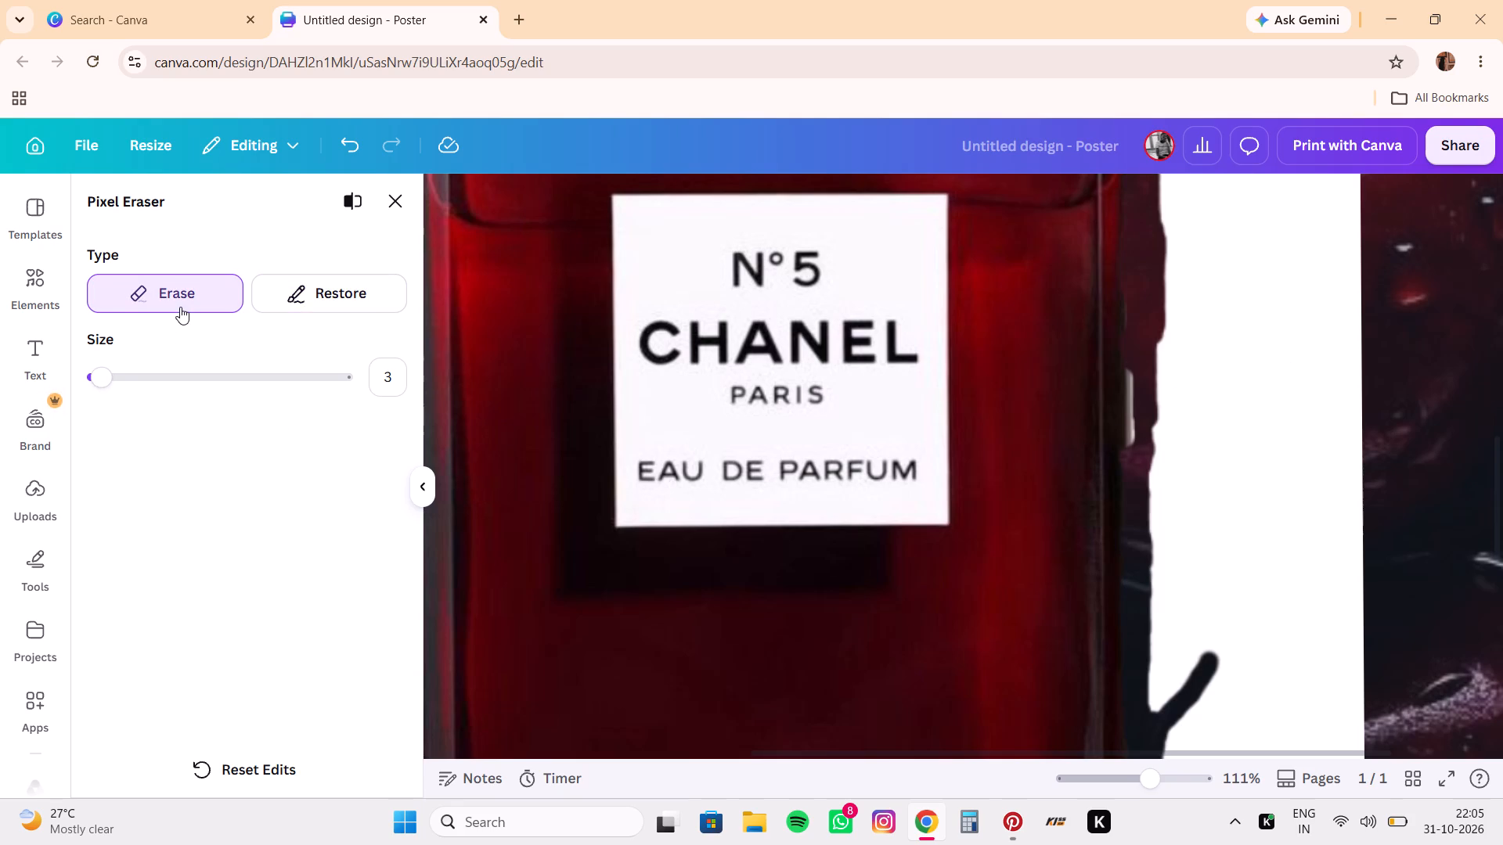
{"action": "left_click", "coordinate": [305, 309]}
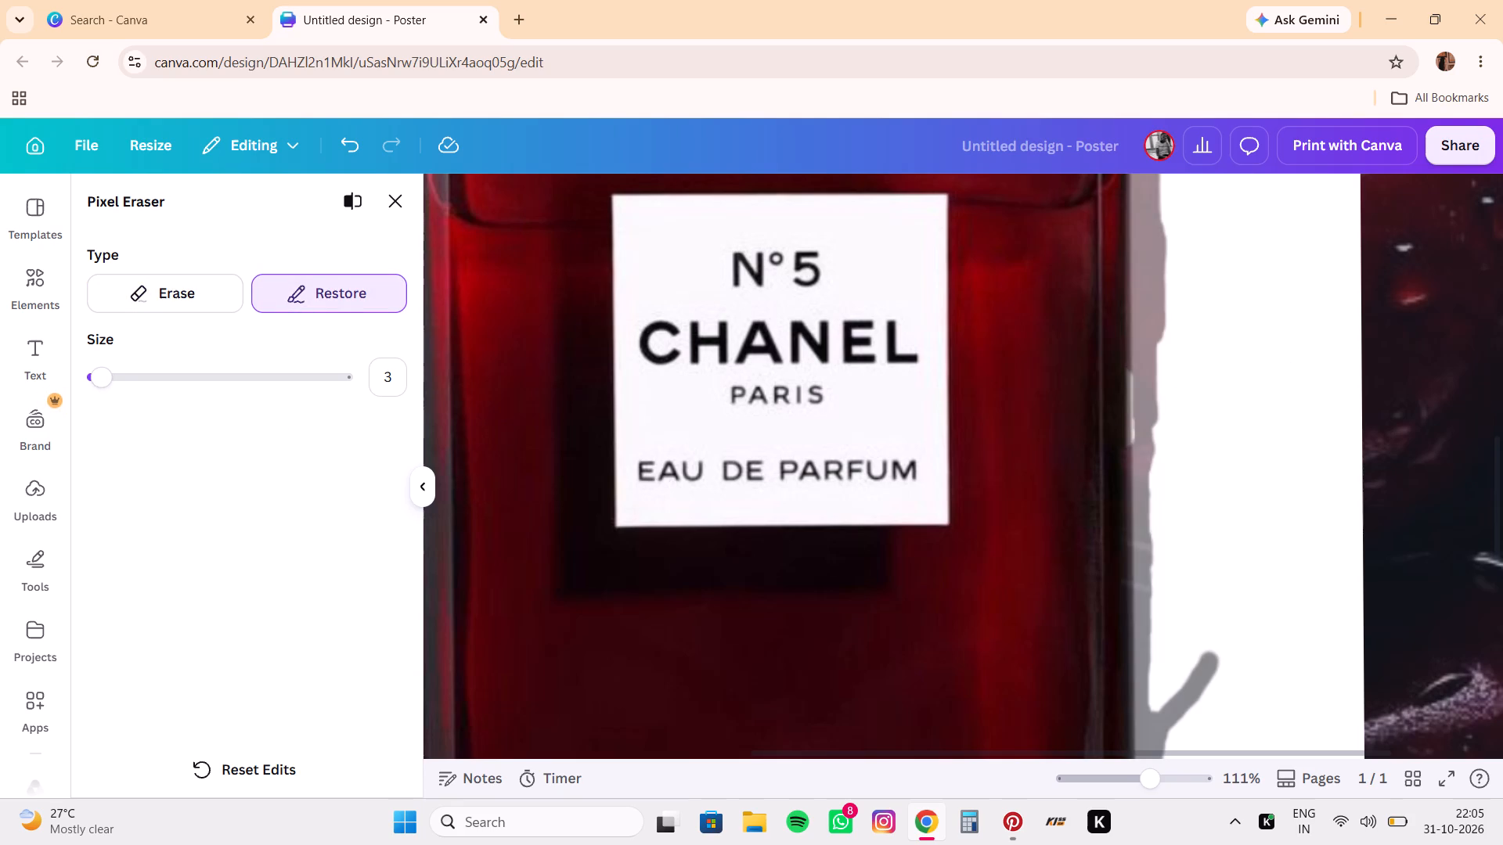
{"action": "left_click", "coordinate": [119, 318]}
{"action": "left_click", "coordinate": [126, 299]}
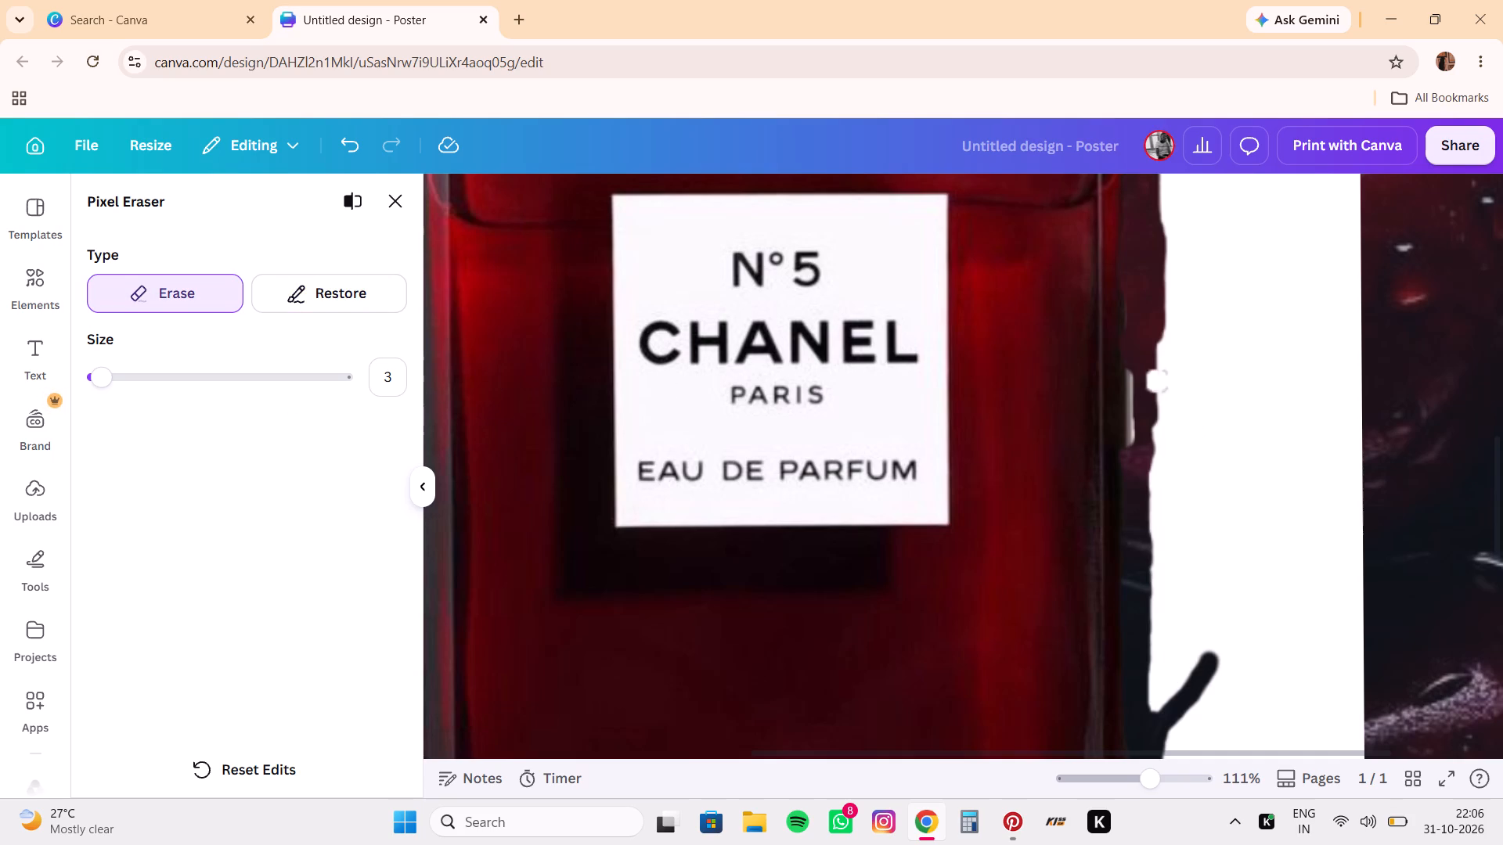
{"action": "left_click_drag", "start_coordinate": [1134, 371], "coordinate": [1134, 455]}
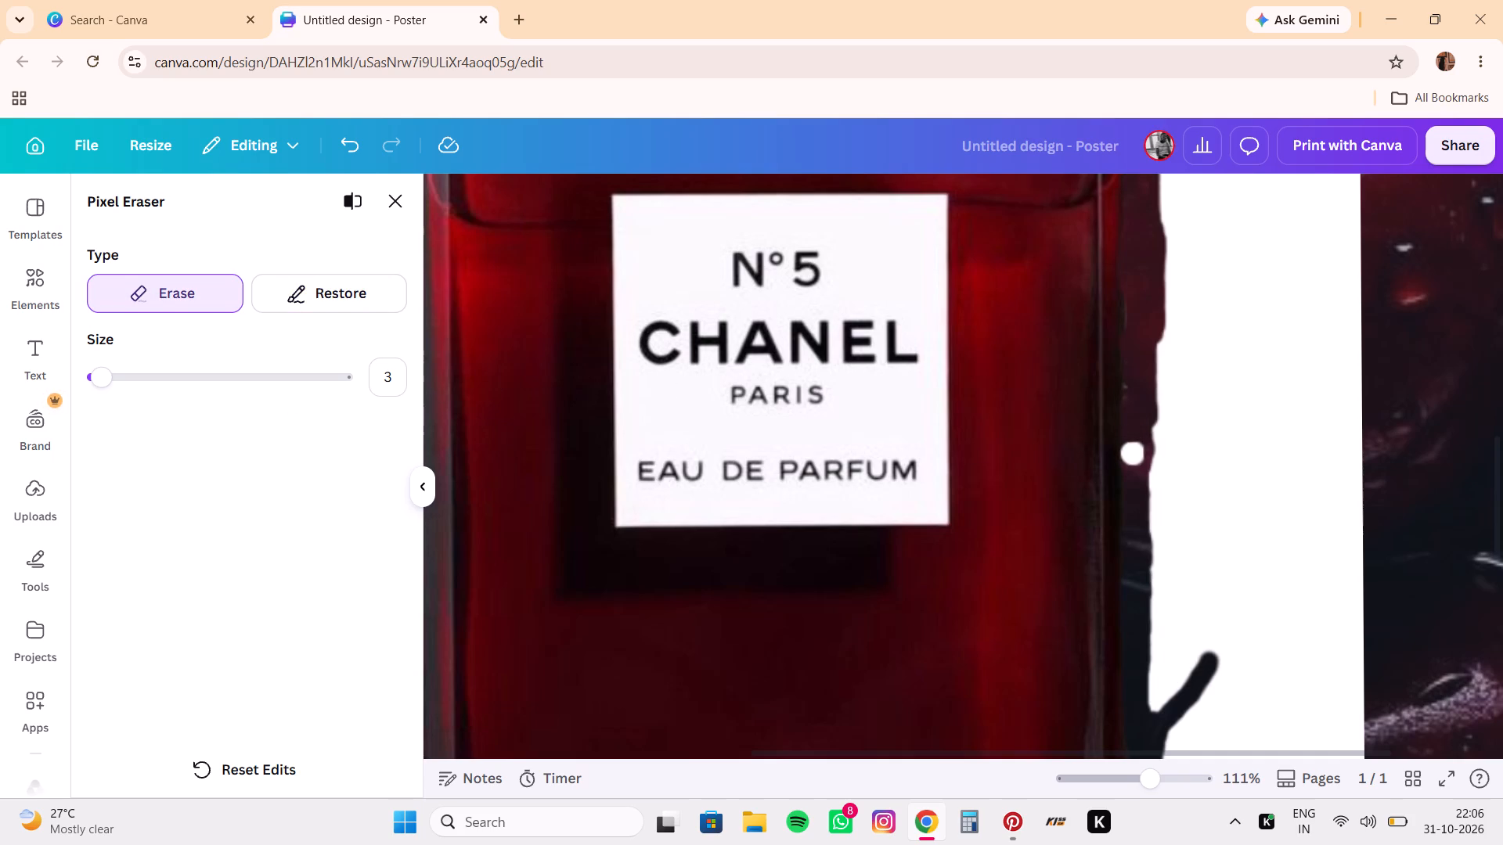
Restore the bottle's right side along the full height of the label with brush size 3.
{"action": "left_click", "coordinate": [345, 291]}
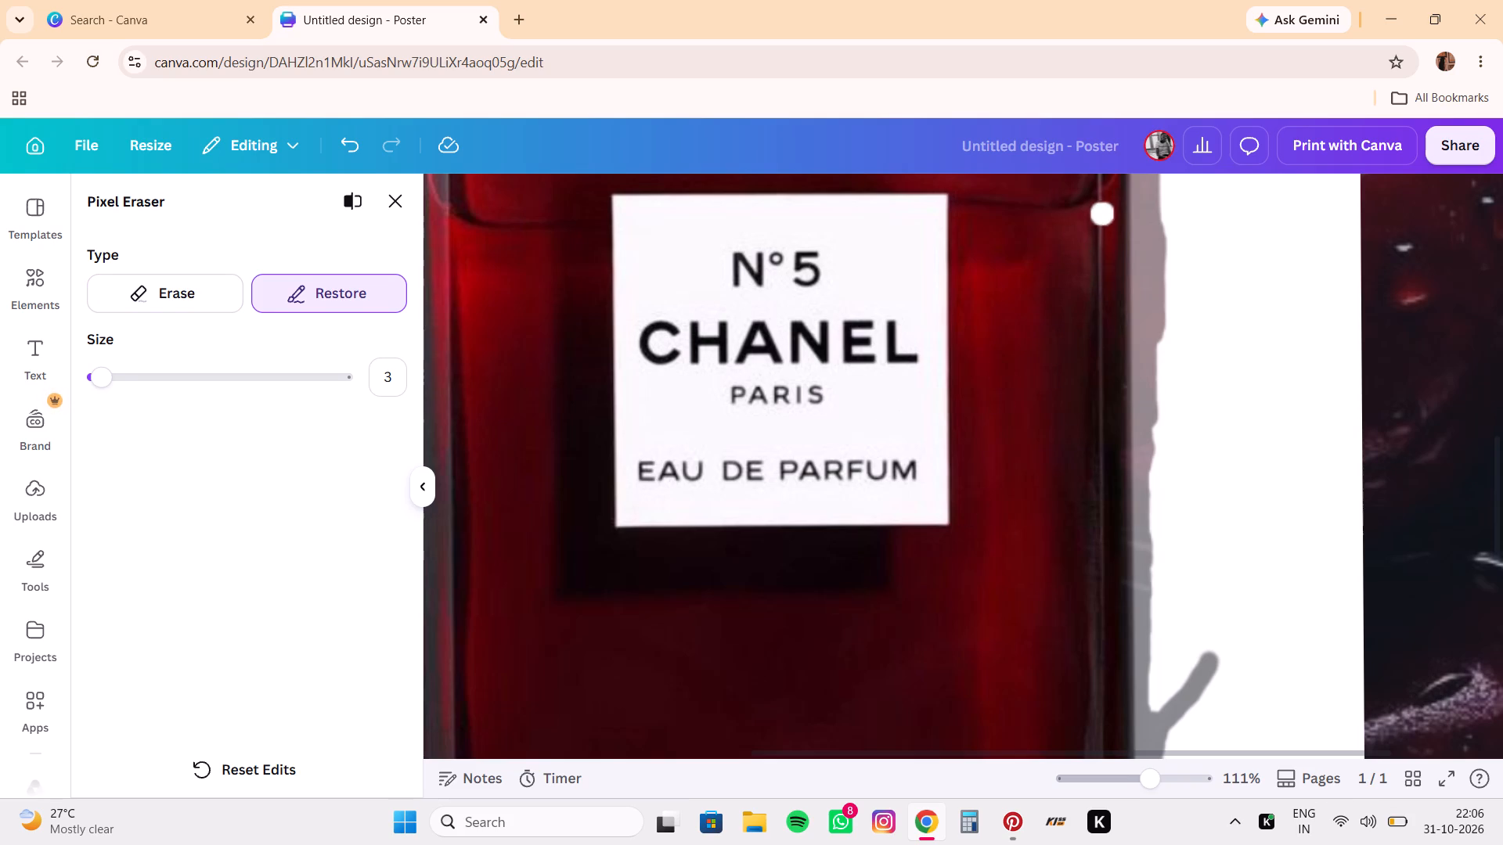
{"action": "left_click_drag", "start_coordinate": [1110, 228], "coordinate": [1106, 344]}
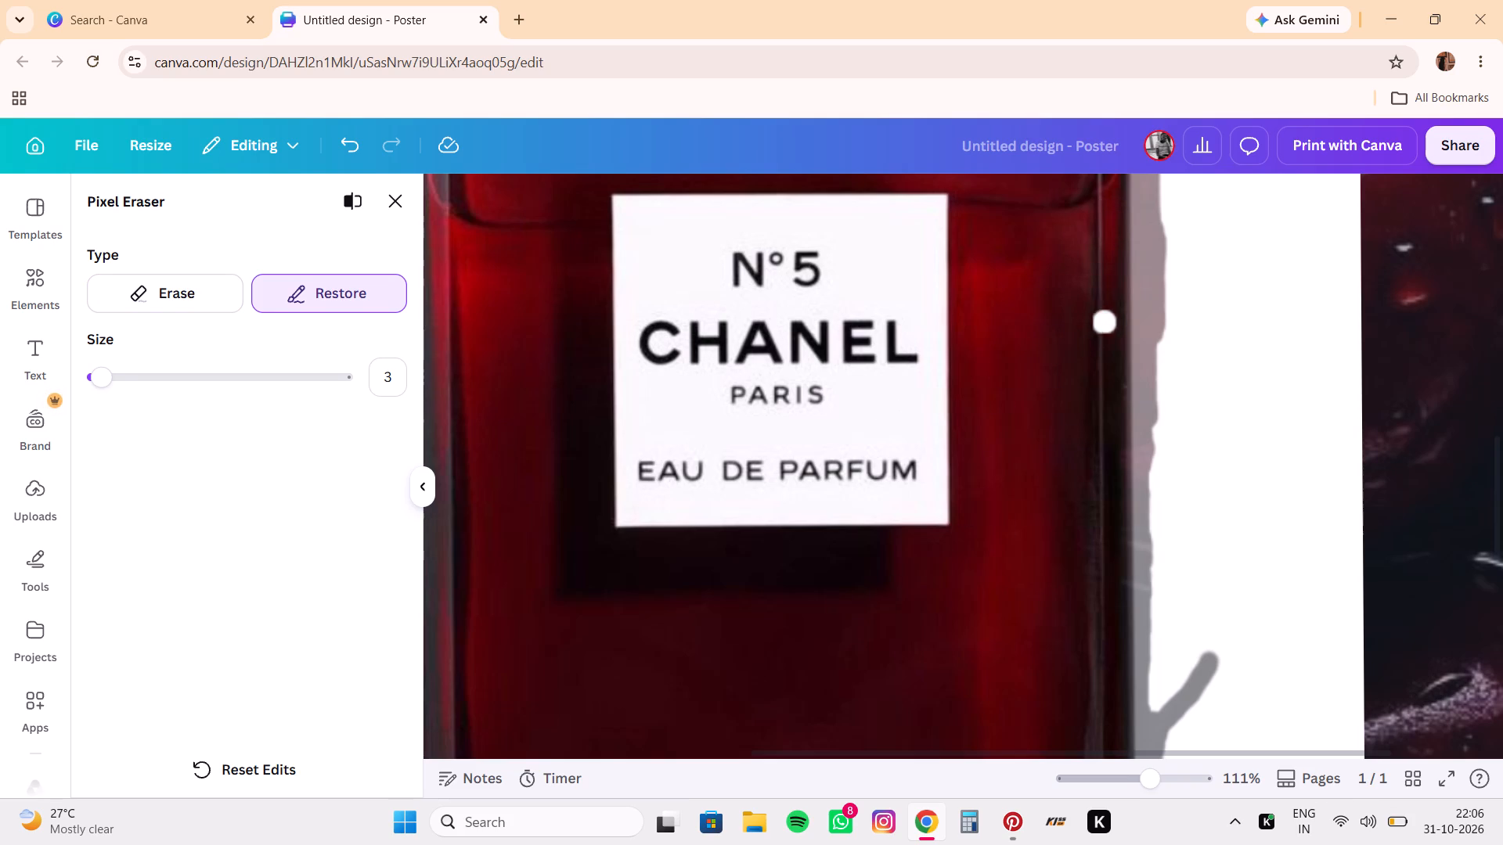
{"action": "left_click_drag", "start_coordinate": [1106, 344], "coordinate": [1112, 506]}
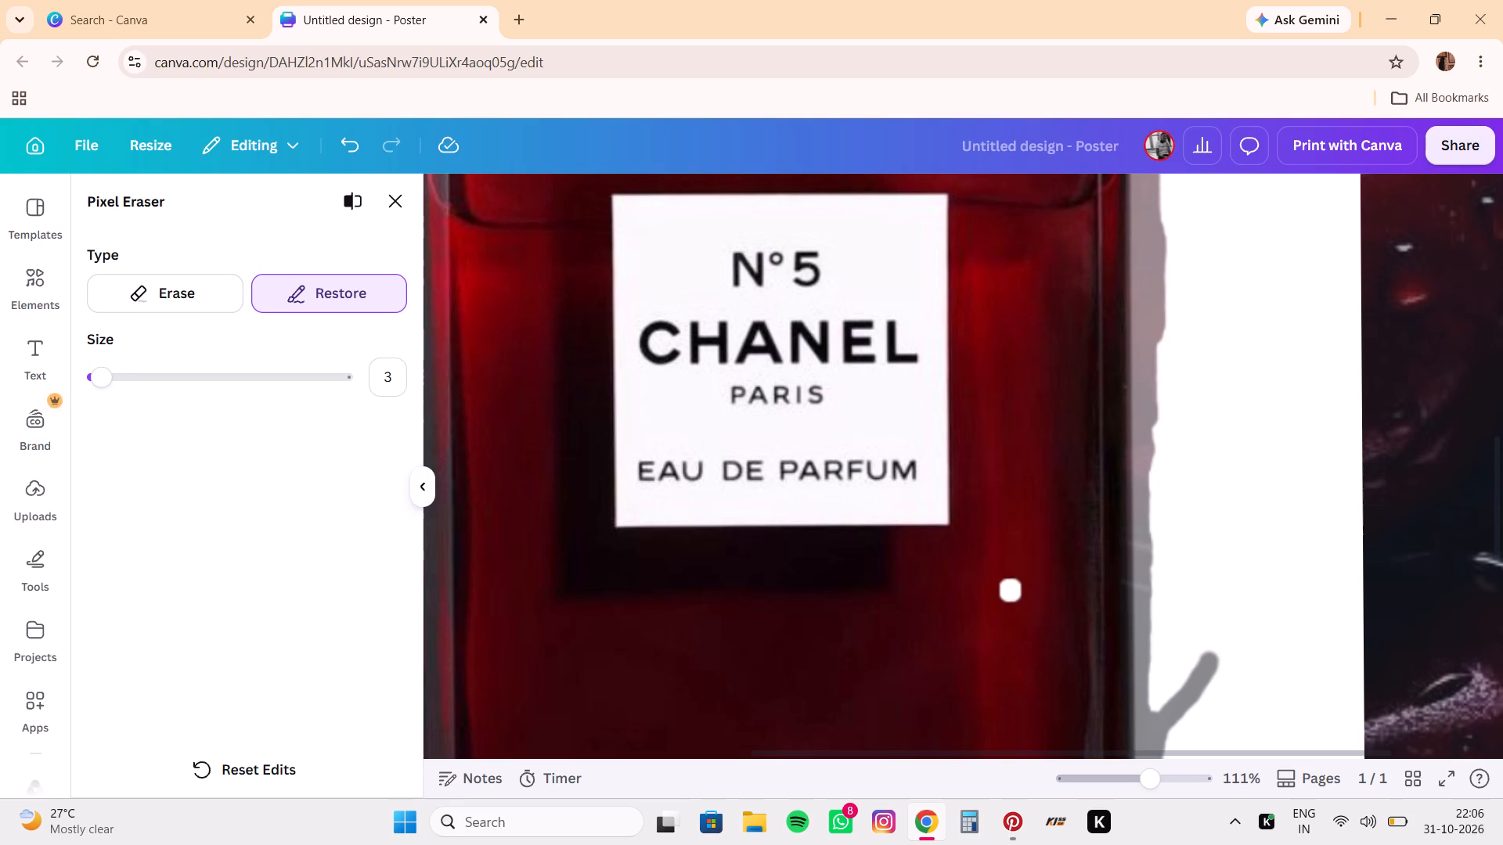
Restore the bottle's bottom edge from near the lower right corner to past the middle, with brush size 3.
{"action": "scroll", "coordinate": [1011, 591], "scroll_direction": "down", "scroll_amount": 2}
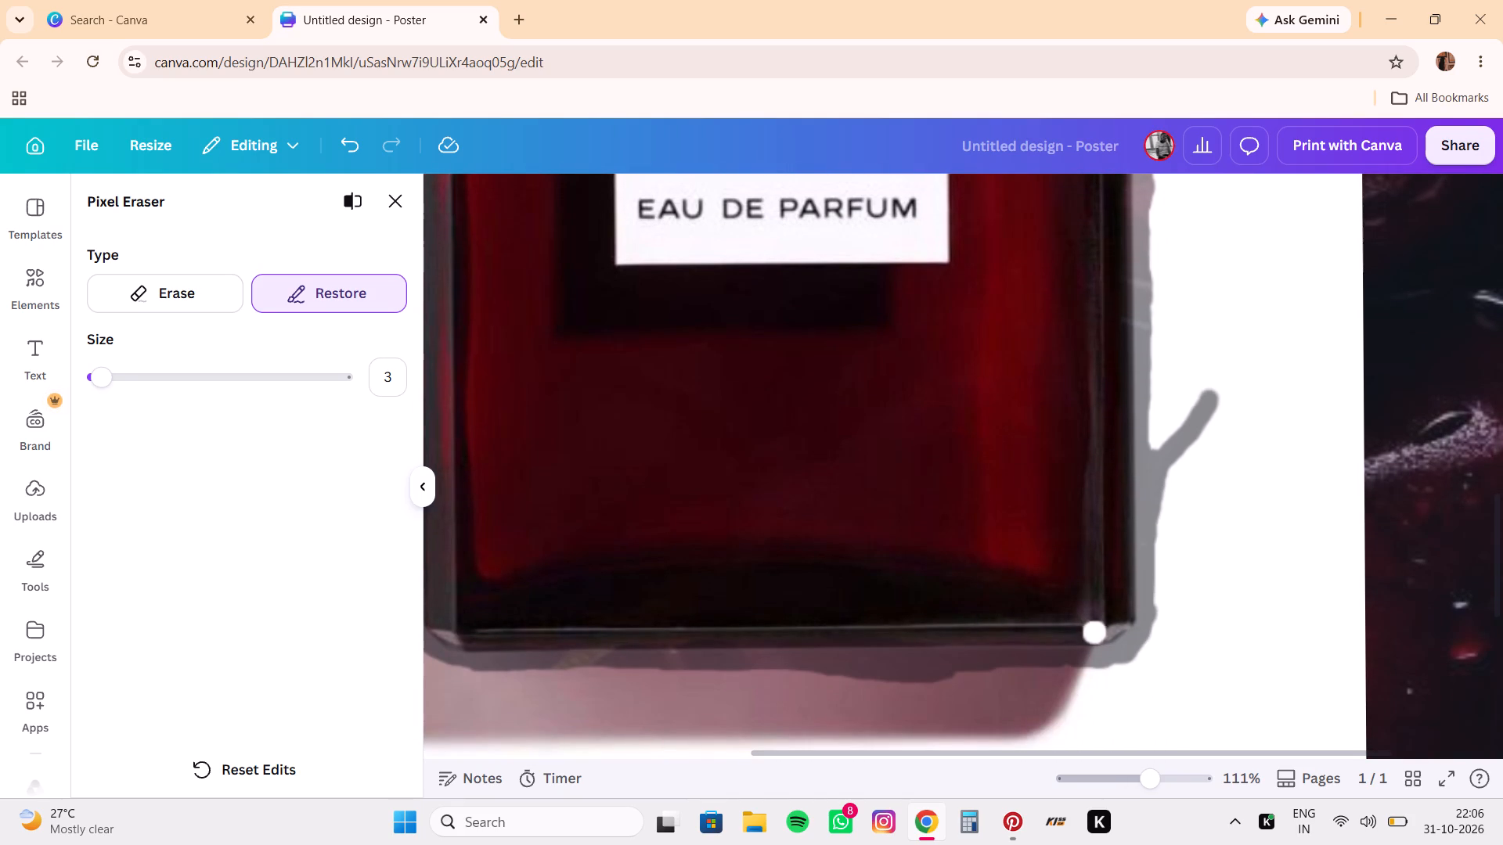
{"action": "left_click_drag", "start_coordinate": [1090, 634], "coordinate": [961, 634]}
{"action": "left_click_drag", "start_coordinate": [961, 634], "coordinate": [899, 631]}
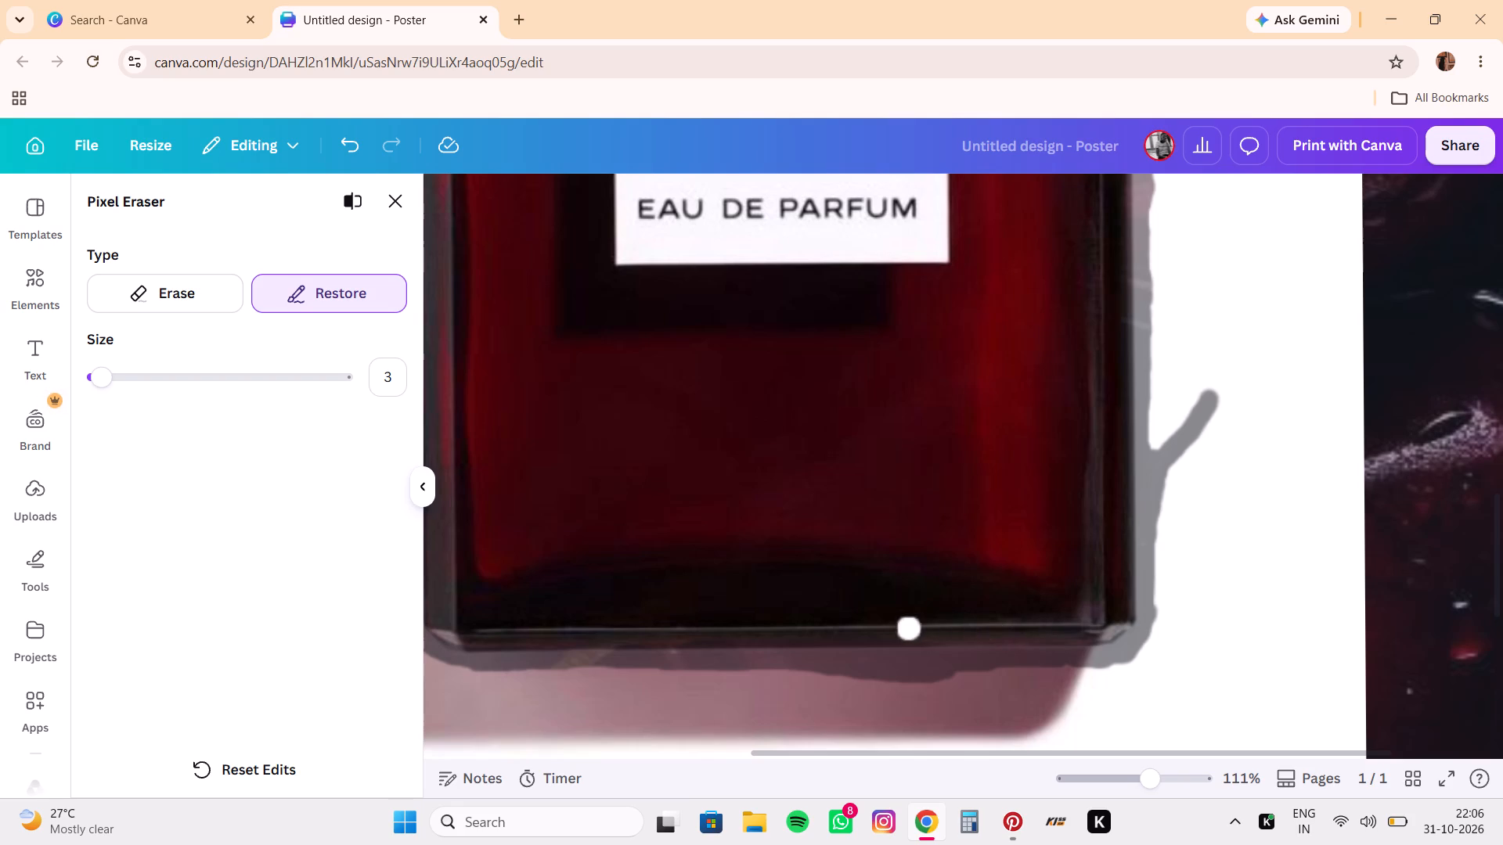
{"action": "left_click_drag", "start_coordinate": [899, 631], "coordinate": [730, 635]}
Restore the bottle's left edge from the height of the label's text down toward the base, with brush size 3.
{"action": "scroll", "coordinate": [616, 588], "scroll_direction": "right", "scroll_amount": 2}
{"action": "scroll", "coordinate": [616, 588], "scroll_direction": "up", "scroll_amount": 1}
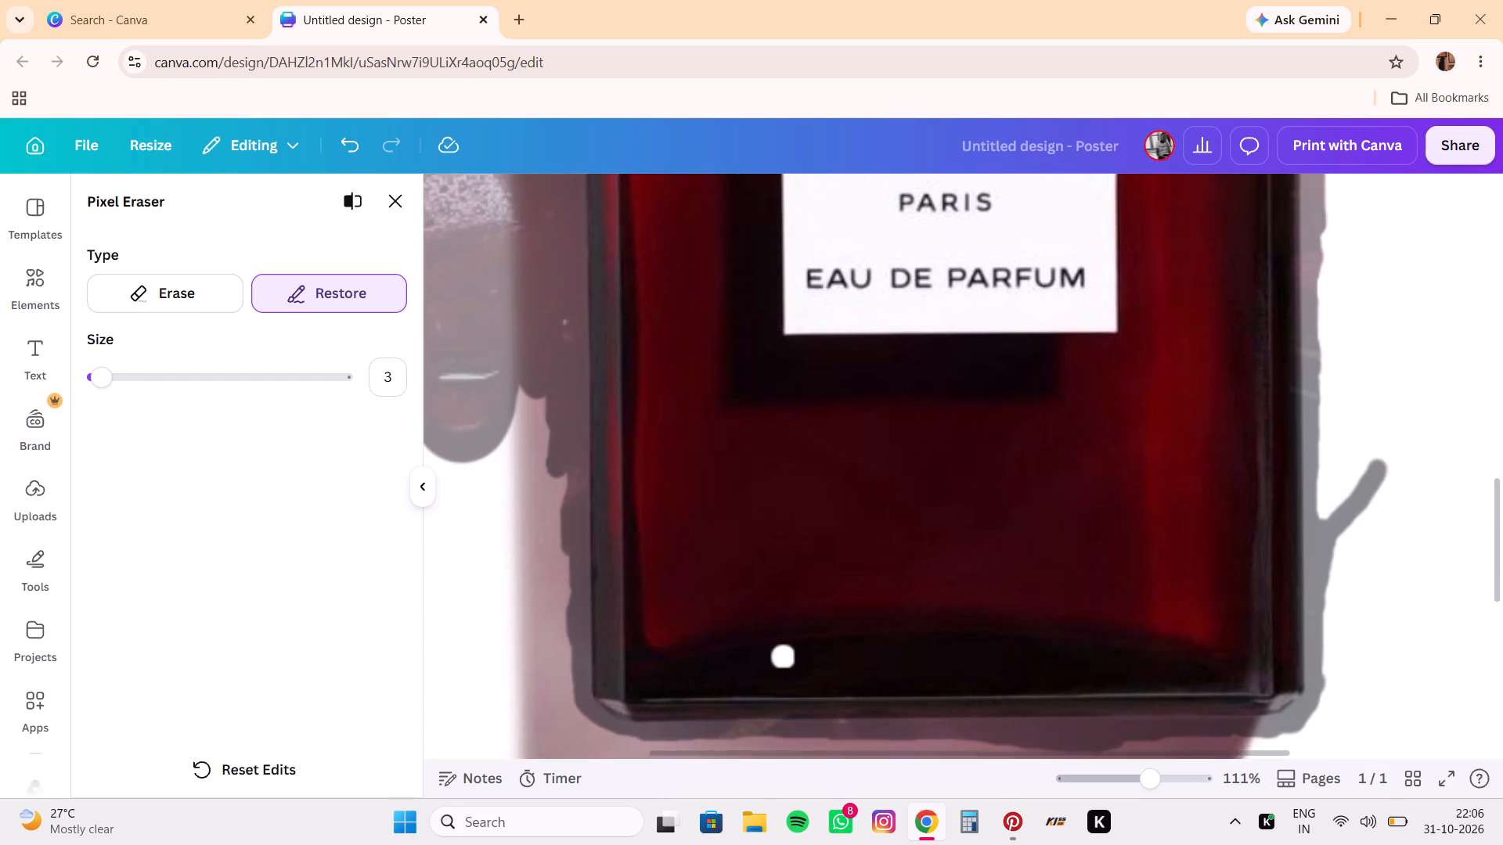
{"action": "scroll", "coordinate": [616, 588], "scroll_direction": "up", "scroll_amount": 1}
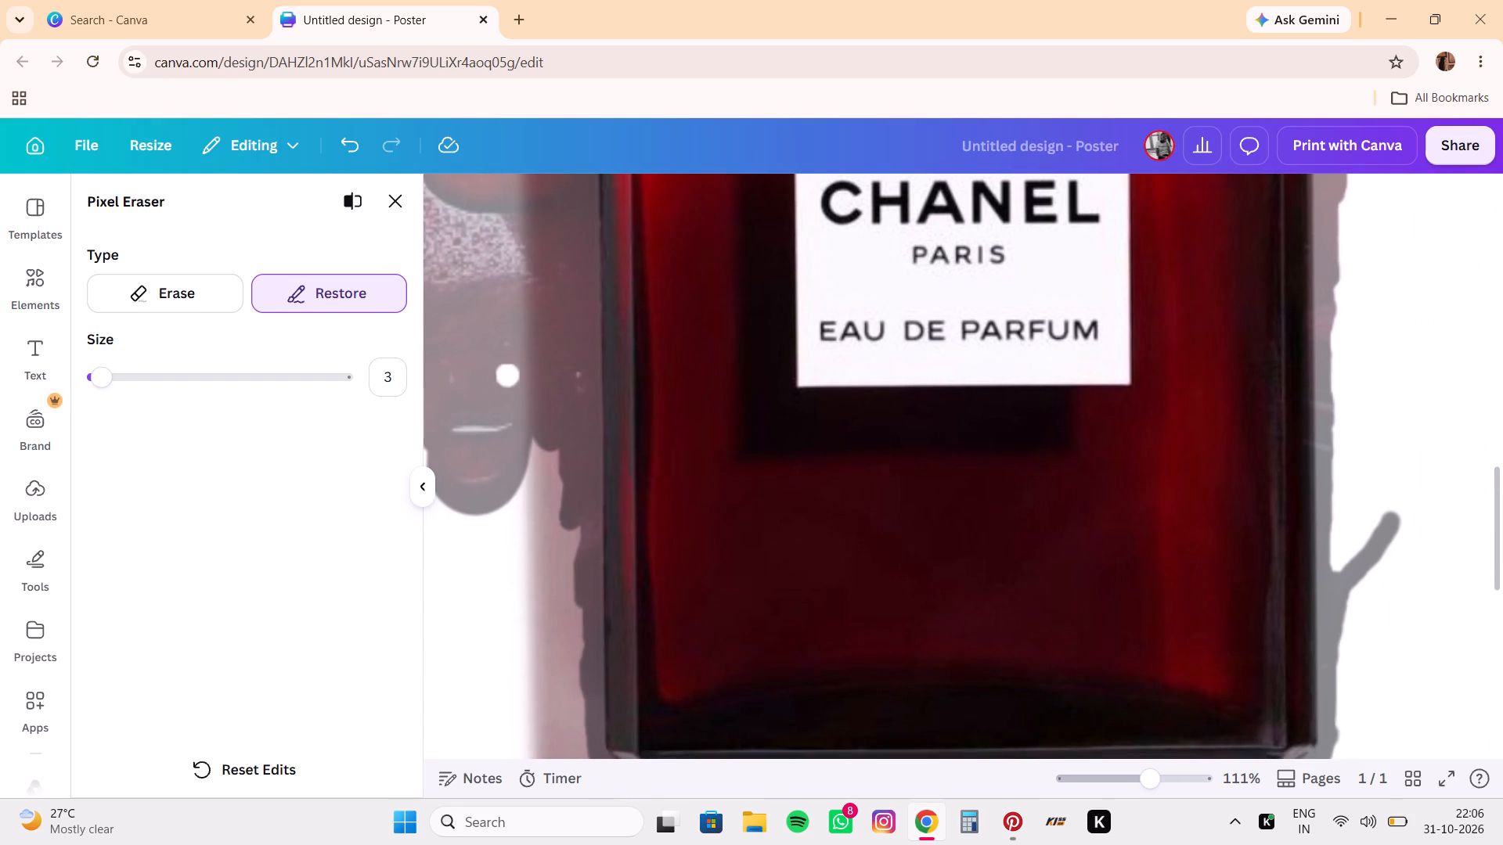
{"action": "left_click_drag", "start_coordinate": [618, 392], "coordinate": [621, 535]}
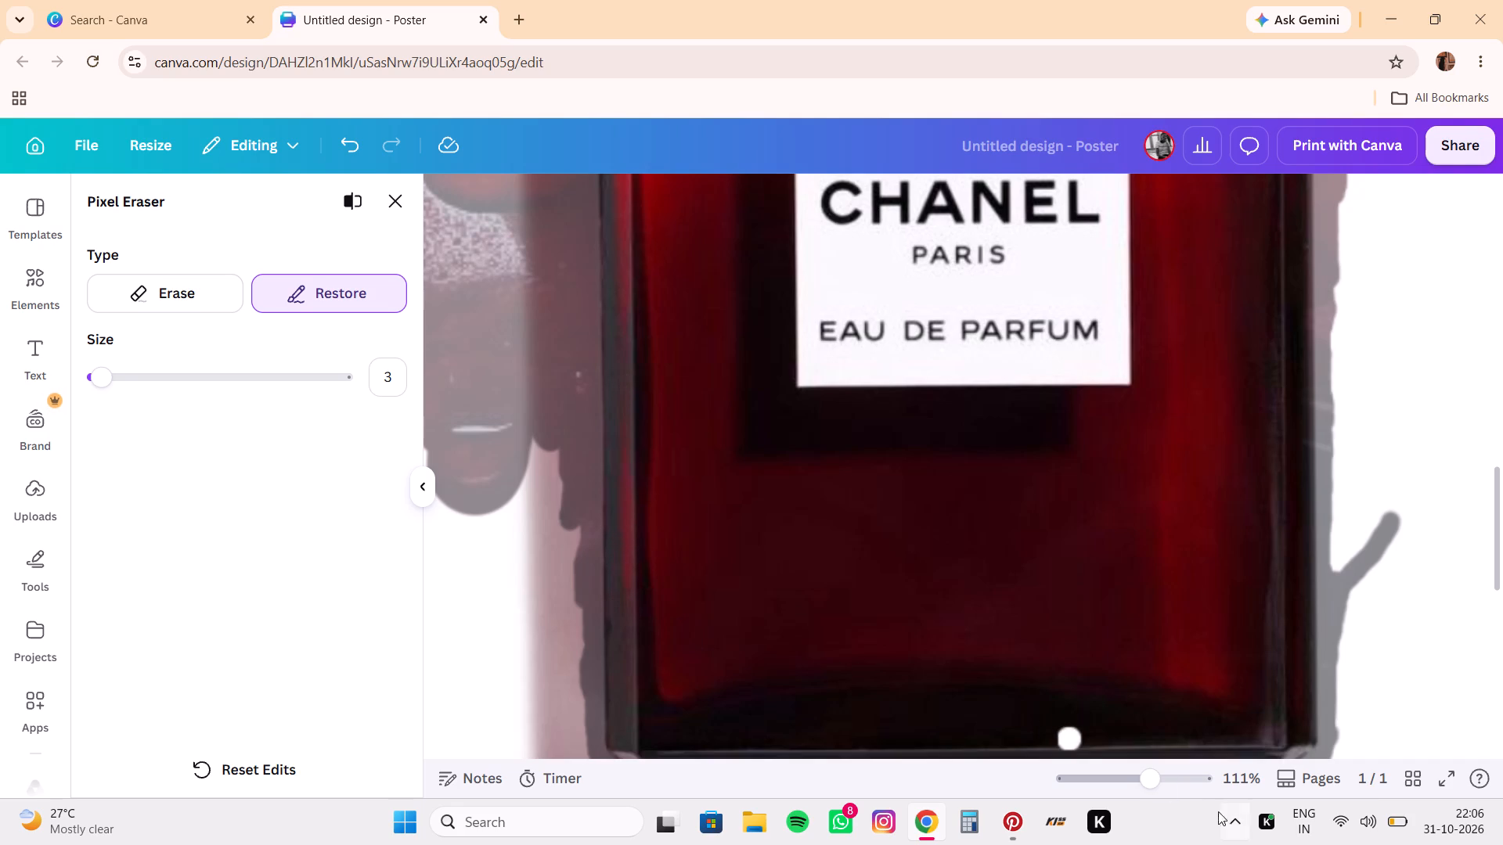
{"action": "left_click", "coordinate": [1153, 778]}
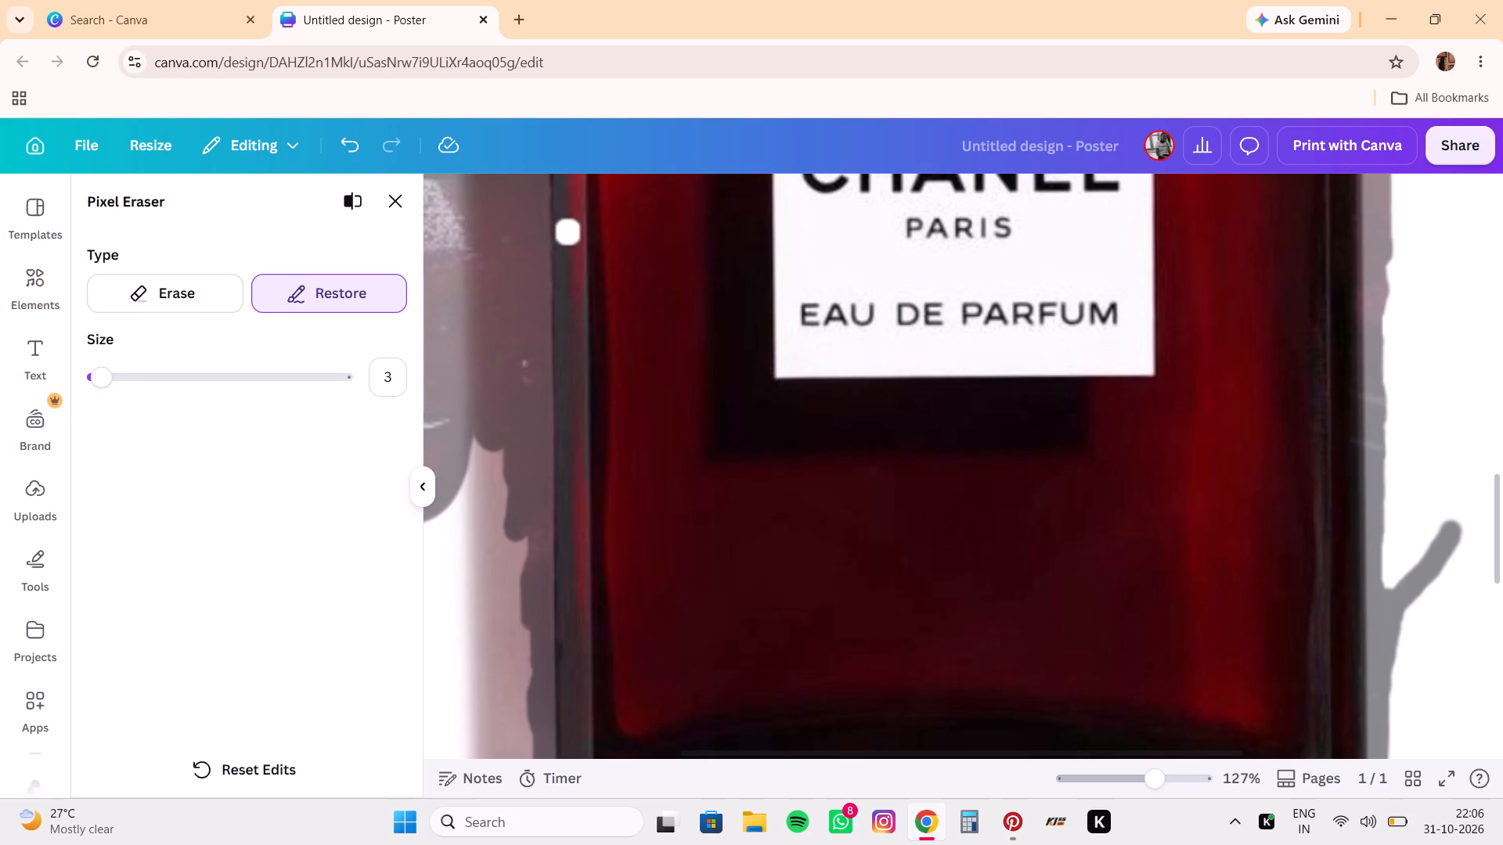
{"action": "left_click_drag", "start_coordinate": [565, 187], "coordinate": [565, 211]}
{"action": "left_click_drag", "start_coordinate": [565, 211], "coordinate": [568, 316]}
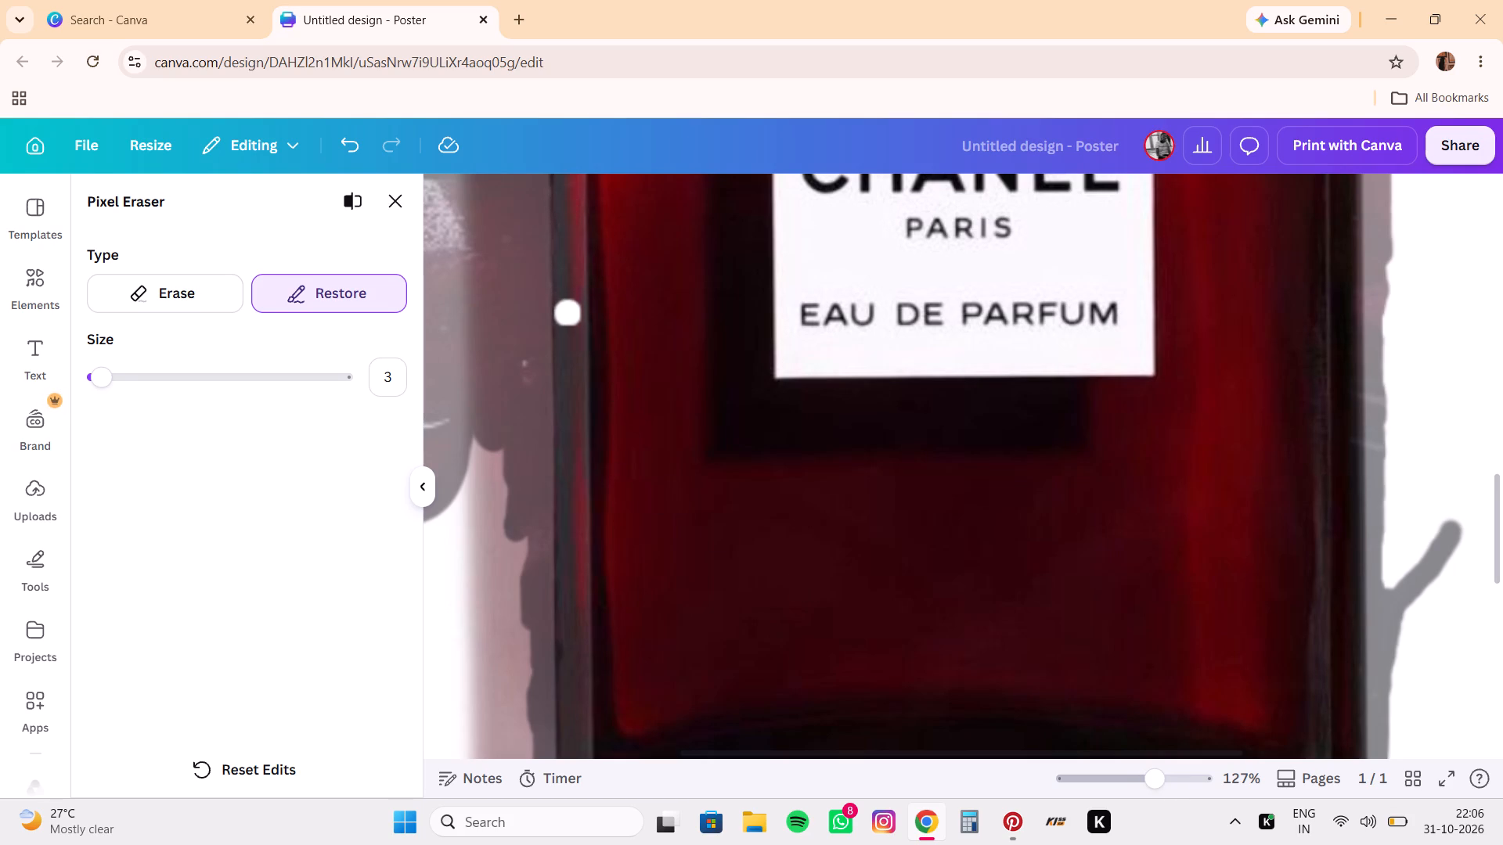
{"action": "left_click_drag", "start_coordinate": [568, 316], "coordinate": [571, 410]}
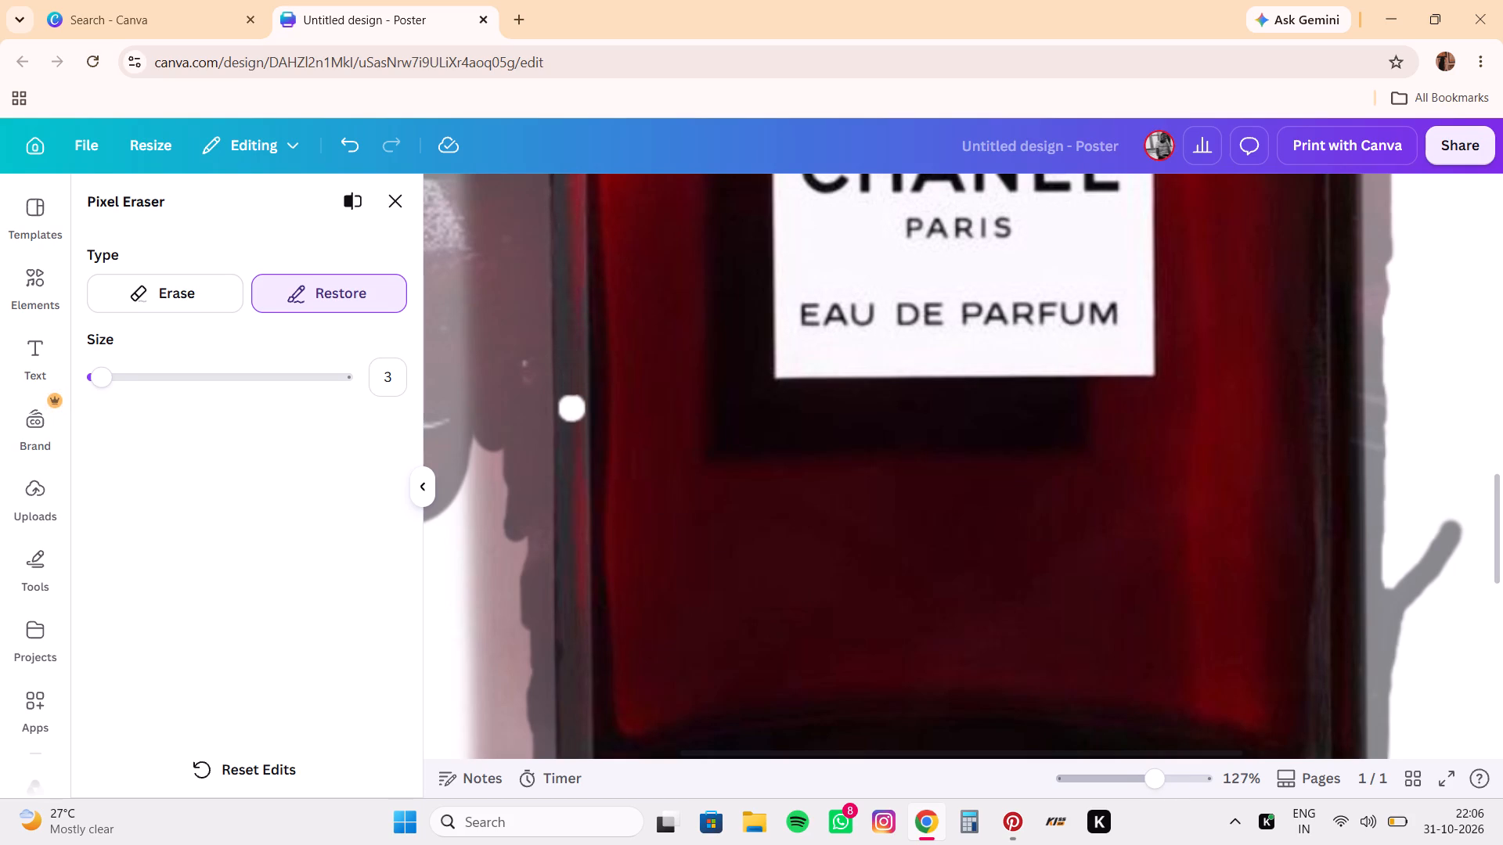
{"action": "left_click_drag", "start_coordinate": [571, 410], "coordinate": [564, 271]}
{"action": "left_click_drag", "start_coordinate": [564, 271], "coordinate": [567, 348]}
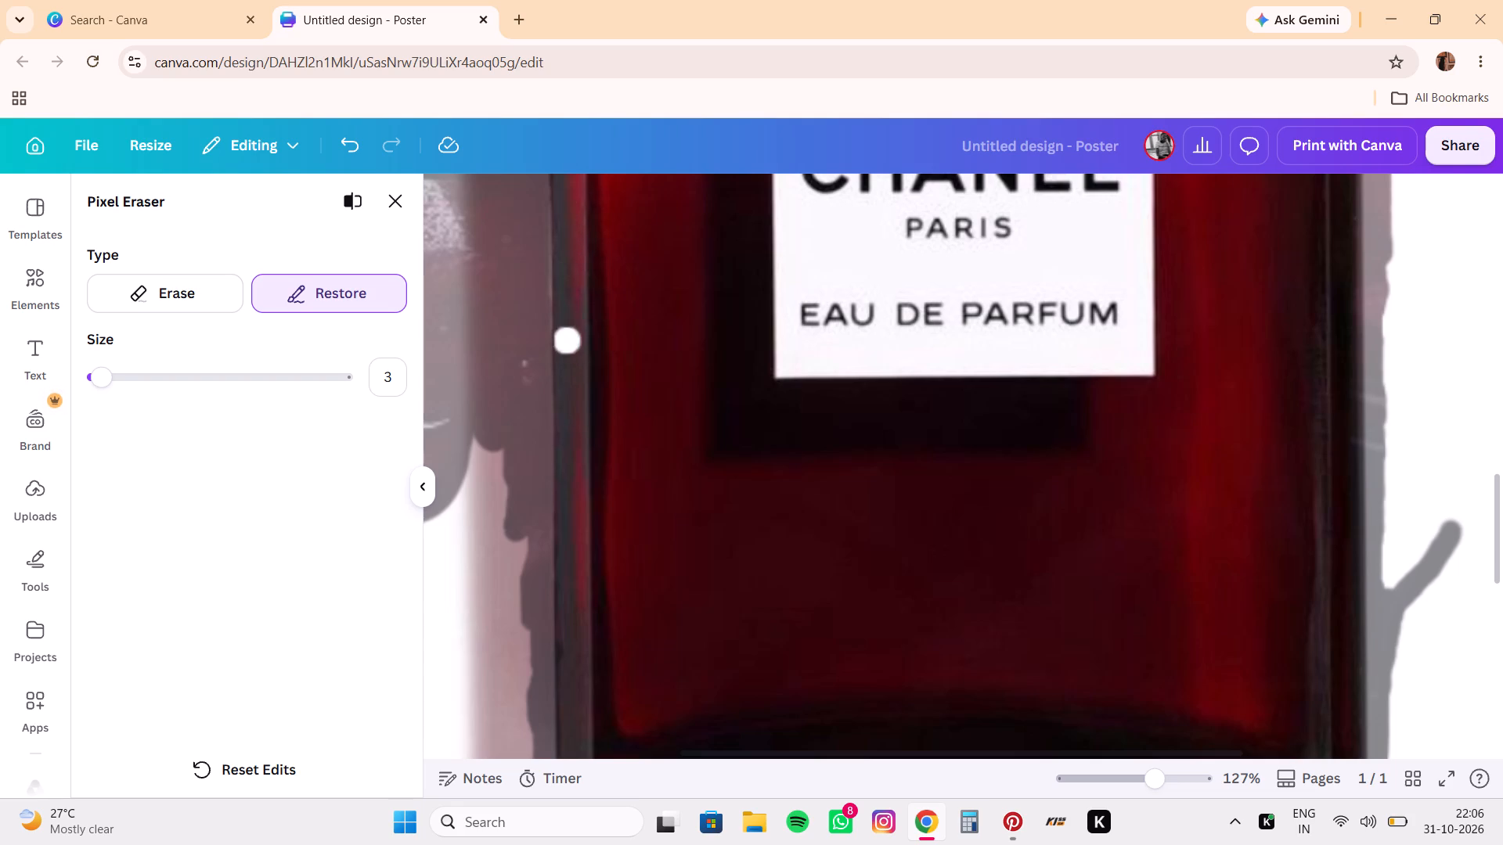
{"action": "left_click_drag", "start_coordinate": [567, 348], "coordinate": [571, 499]}
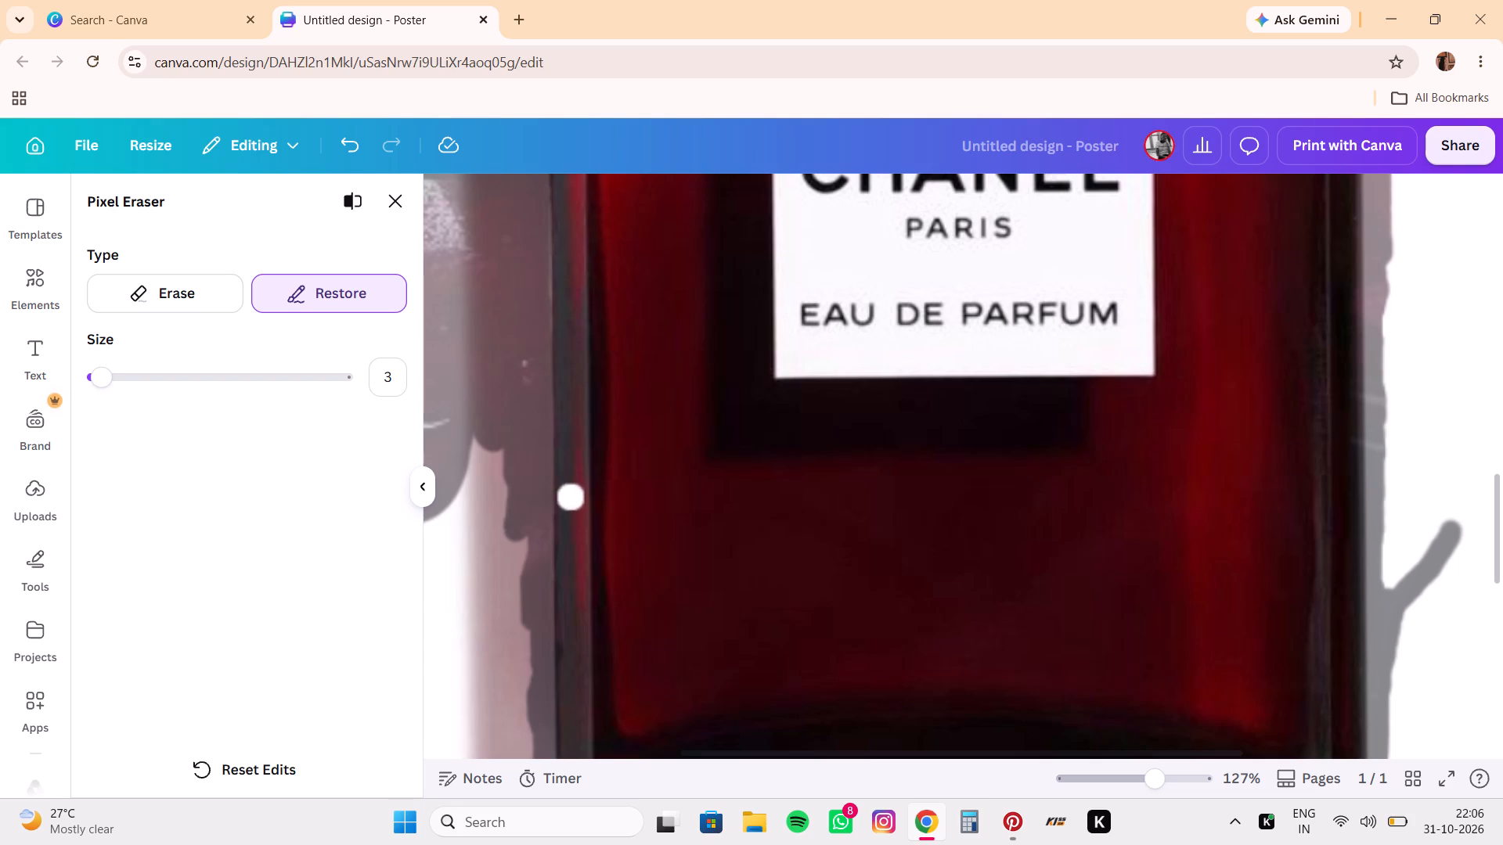
{"action": "left_click_drag", "start_coordinate": [571, 499], "coordinate": [572, 517]}
{"action": "left_click_drag", "start_coordinate": [568, 516], "coordinate": [568, 557]}
{"action": "left_click_drag", "start_coordinate": [568, 557], "coordinate": [569, 679]}
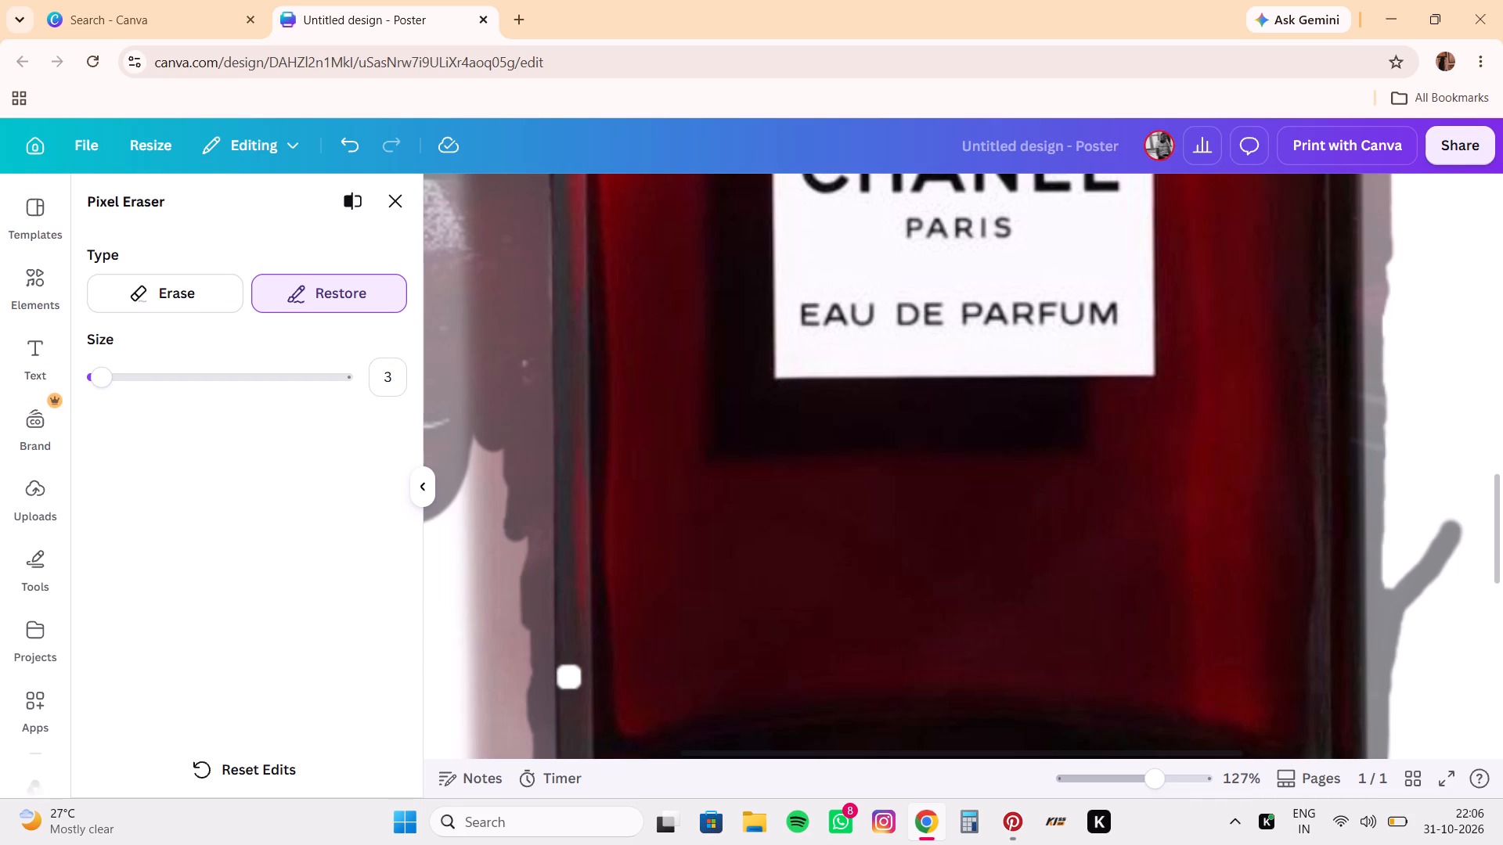
Restore the bottle's lower left corner and continue along the bottom edge toward the lower right, with brush size 3.
{"action": "scroll", "coordinate": [648, 608], "scroll_direction": "down", "scroll_amount": 3}
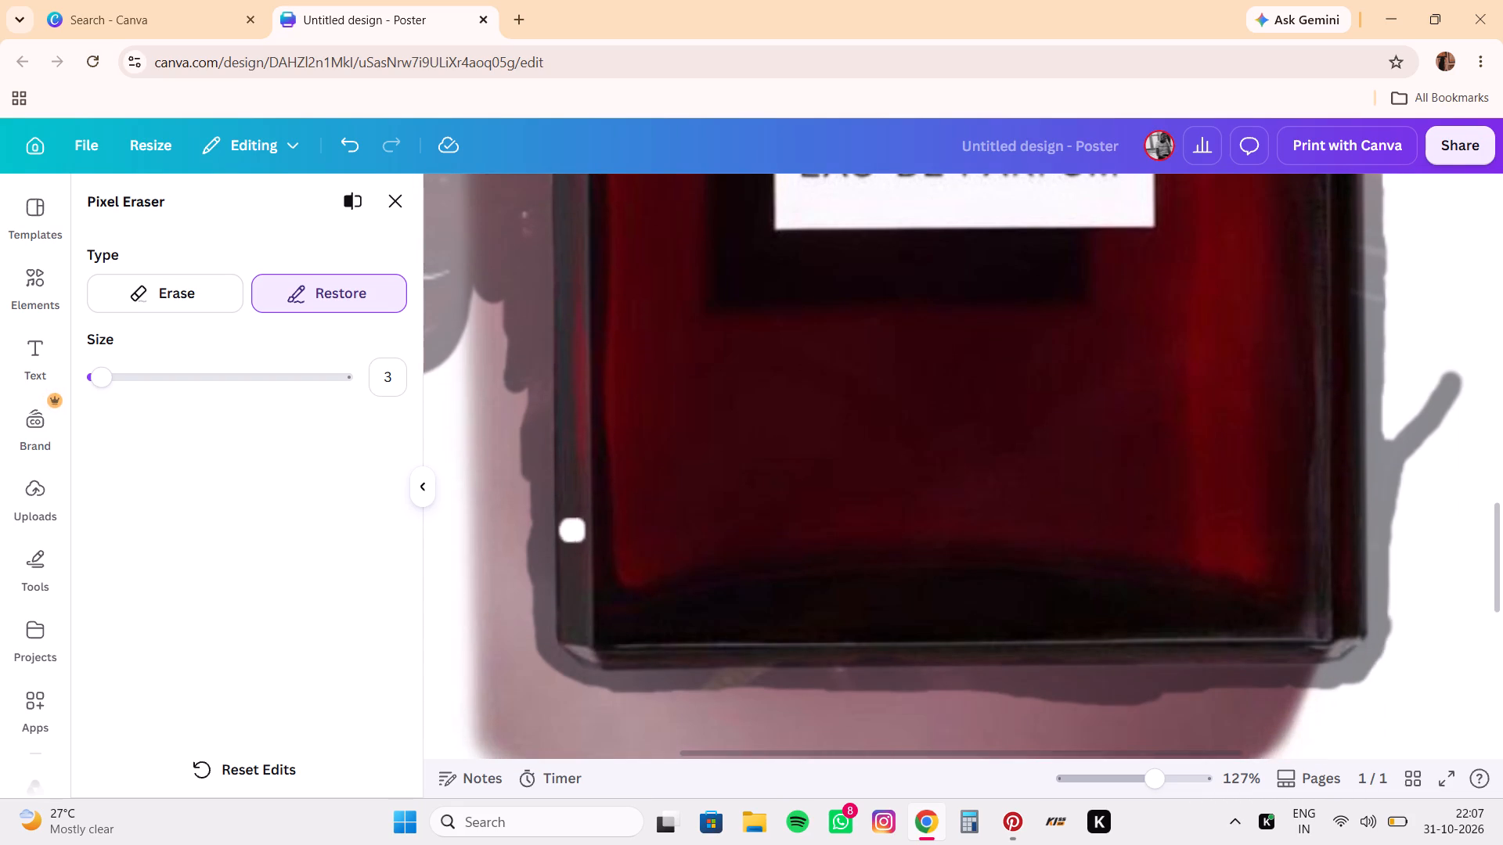
{"action": "left_click_drag", "start_coordinate": [570, 534], "coordinate": [575, 626]}
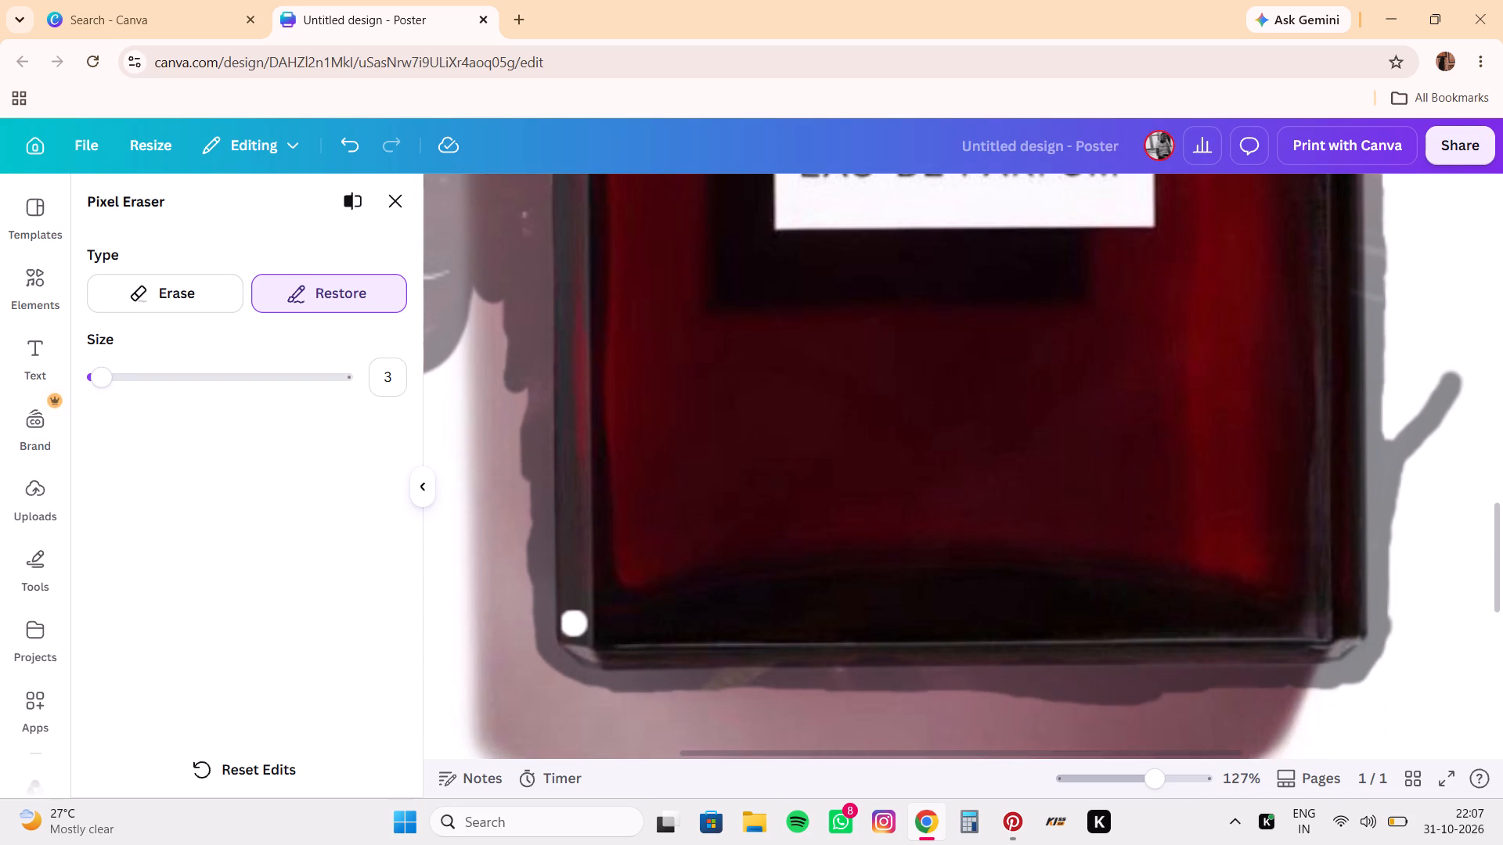
{"action": "left_click_drag", "start_coordinate": [575, 626], "coordinate": [609, 655]}
{"action": "left_click_drag", "start_coordinate": [609, 655], "coordinate": [615, 656]}
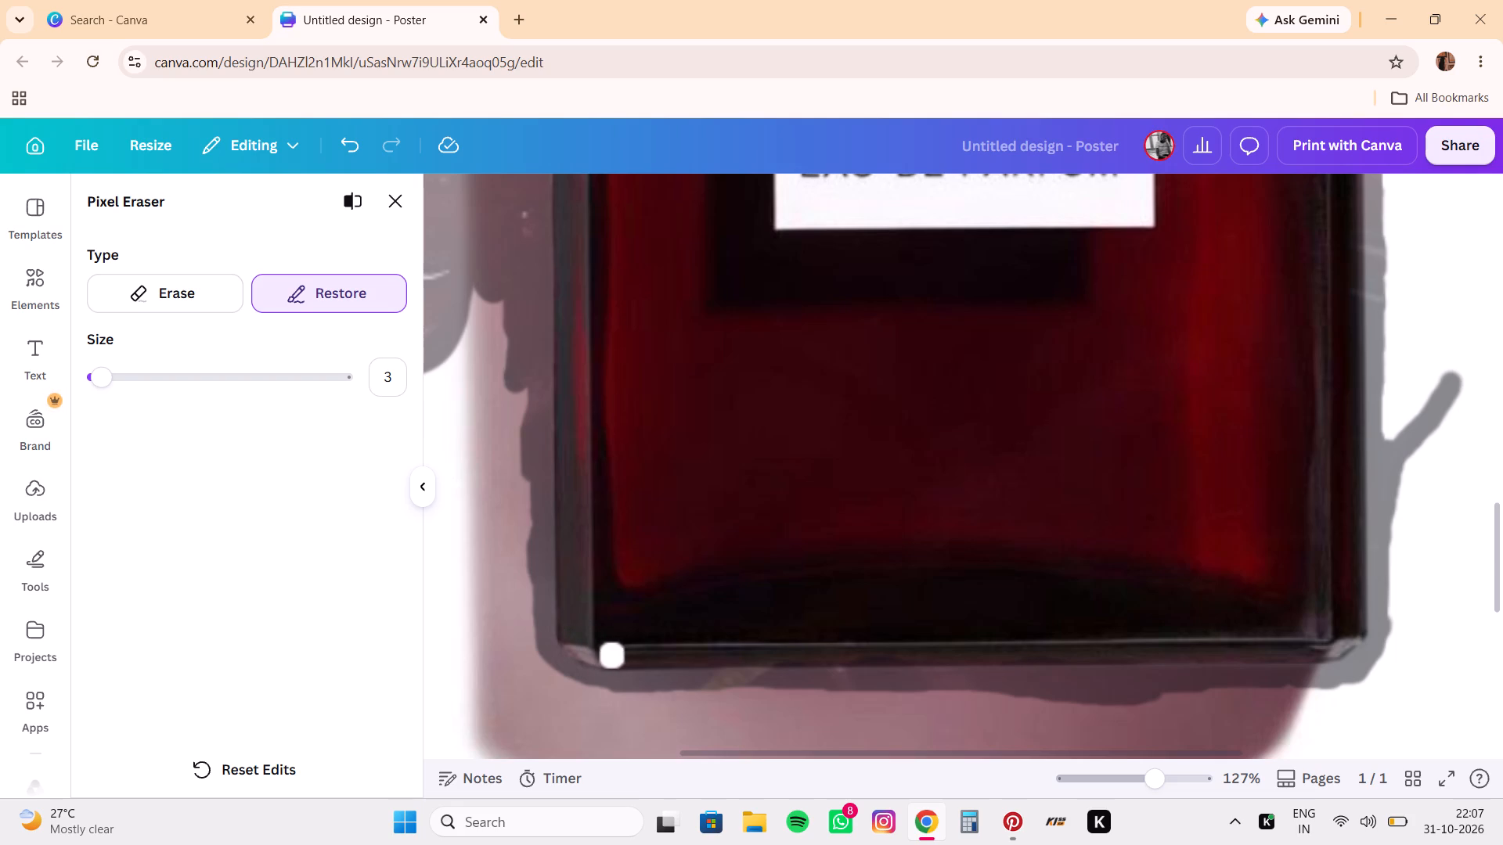
{"action": "left_click_drag", "start_coordinate": [615, 656], "coordinate": [770, 656]}
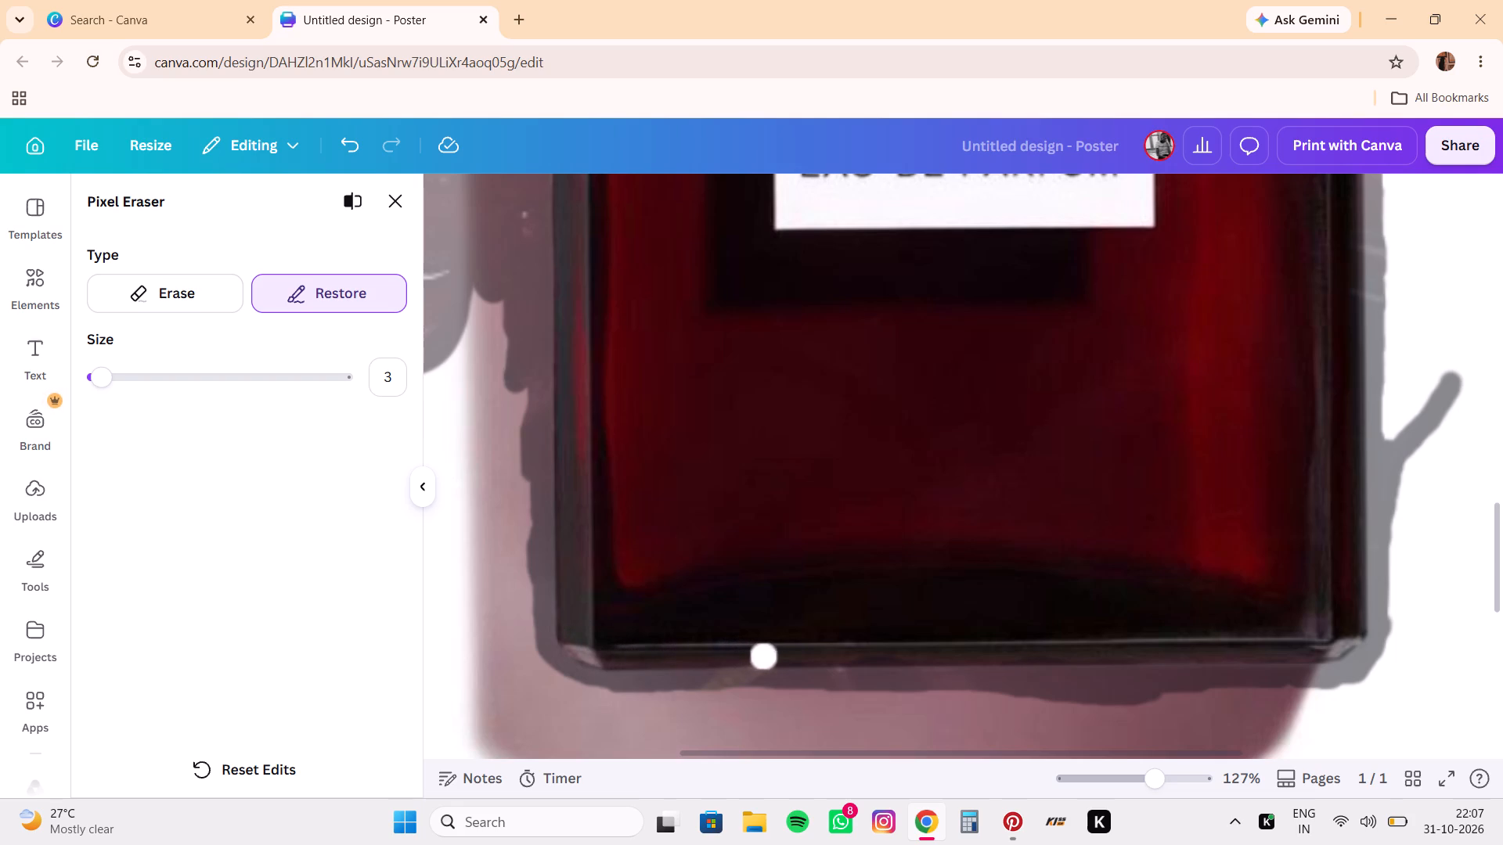
{"action": "left_click_drag", "start_coordinate": [770, 656], "coordinate": [838, 655]}
{"action": "scroll", "coordinate": [858, 574], "scroll_direction": "left", "scroll_amount": 1}
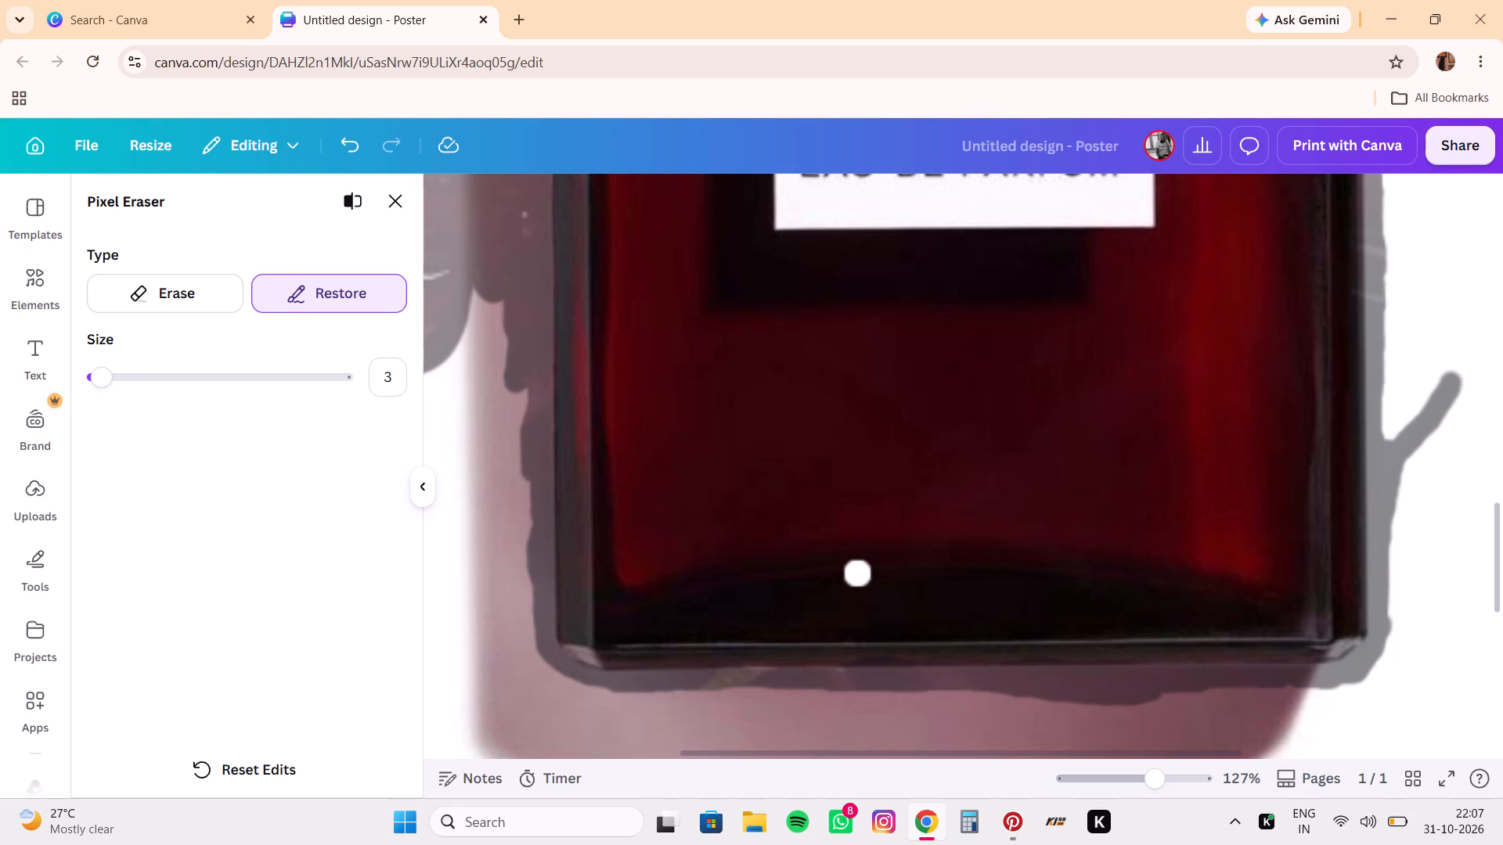
{"action": "scroll", "coordinate": [858, 574], "scroll_direction": "left", "scroll_amount": 2}
{"action": "left_click_drag", "start_coordinate": [719, 654], "coordinate": [834, 652]}
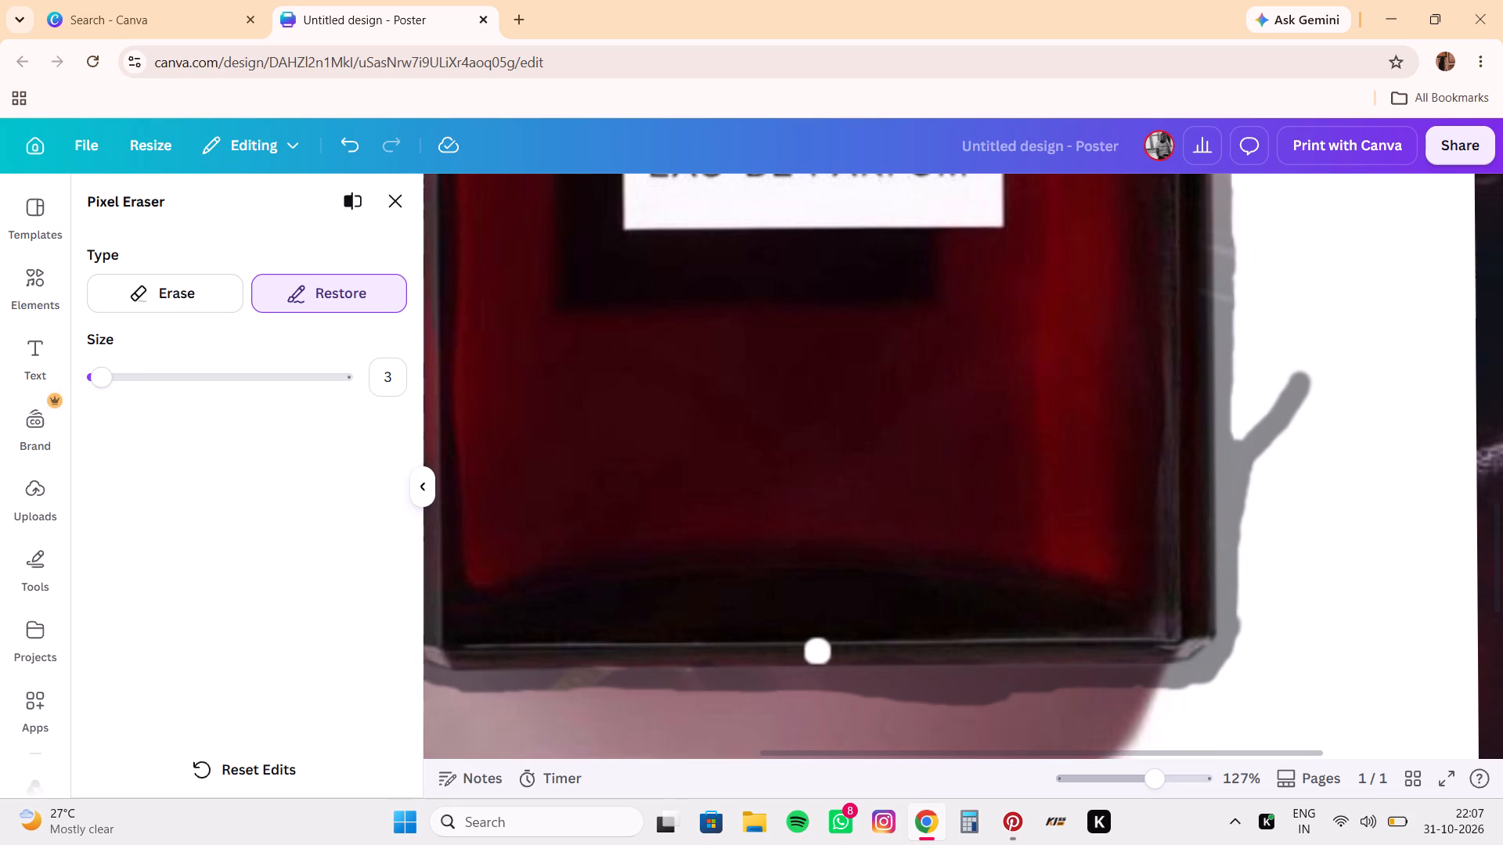
{"action": "left_click_drag", "start_coordinate": [834, 652], "coordinate": [968, 656]}
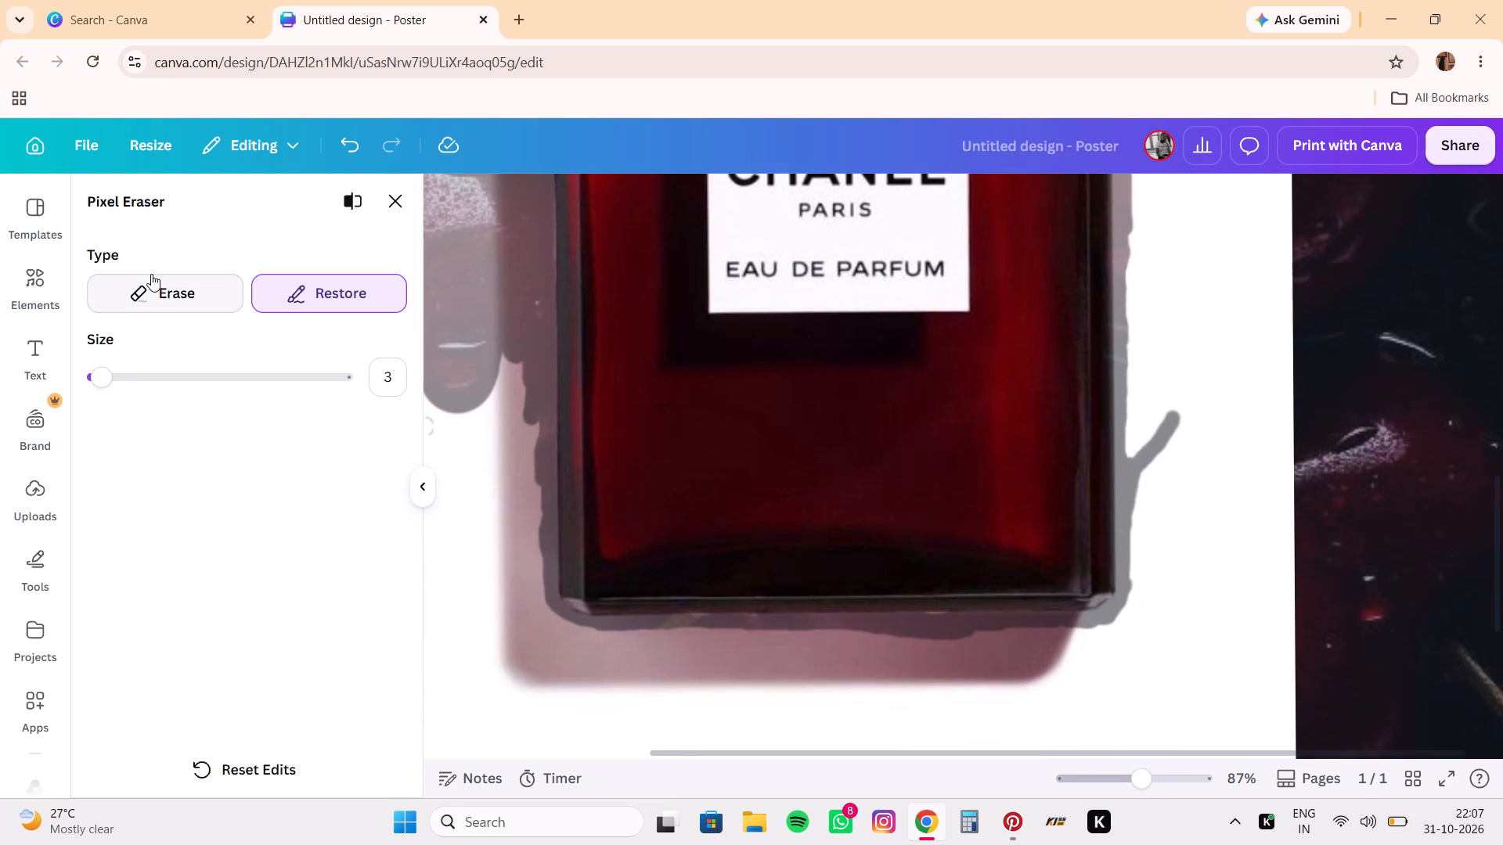
Erase the leftover background along the bottle's left edge beside the label's CHANEL and EAU DE PARFUM text, with brush size 3.
{"action": "left_click", "coordinate": [151, 274]}
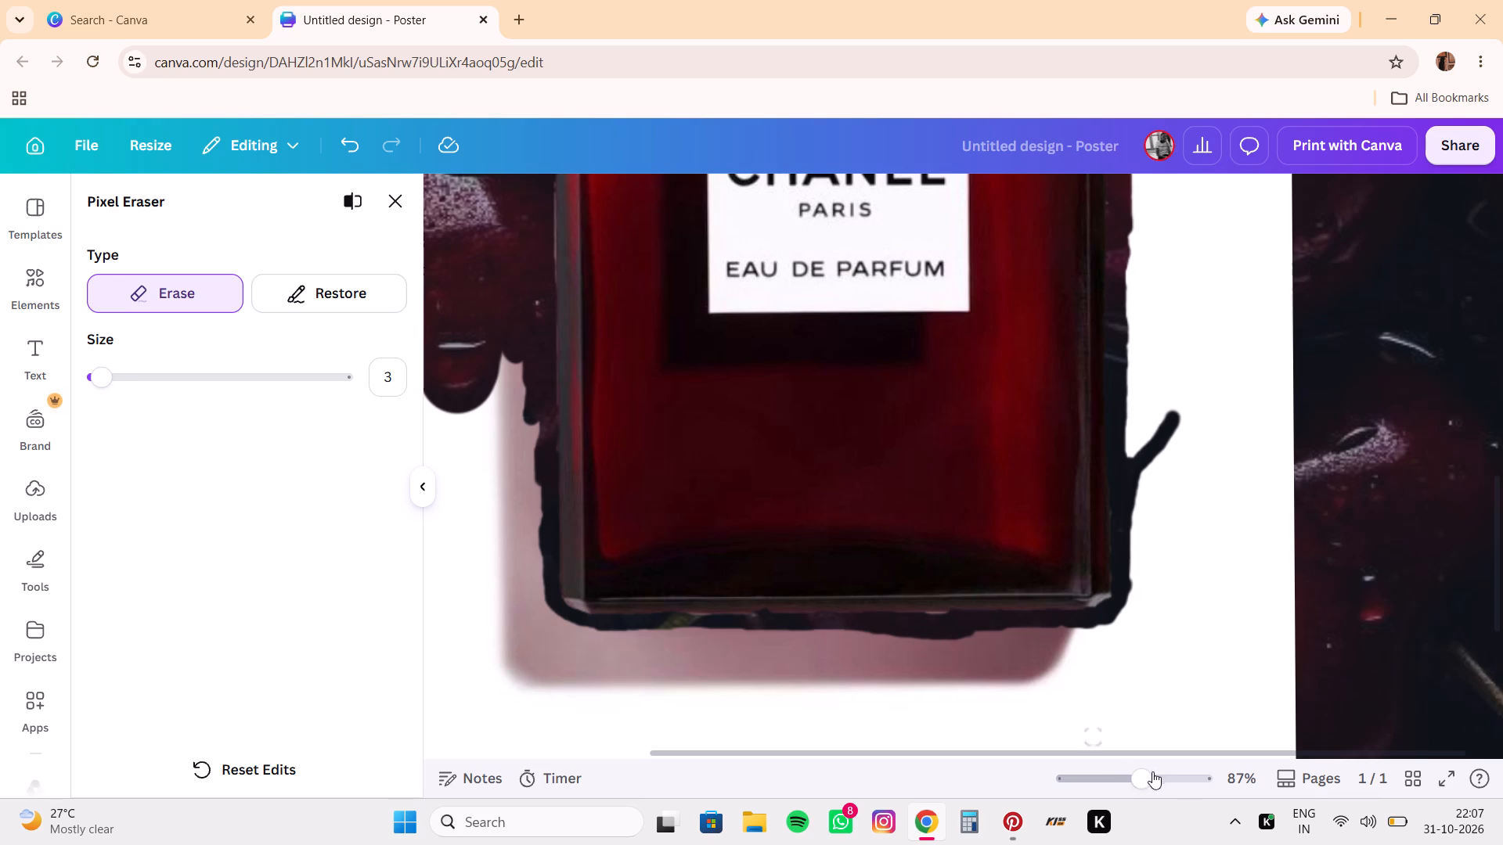
{"action": "left_click_drag", "start_coordinate": [1148, 786], "coordinate": [1171, 786]}
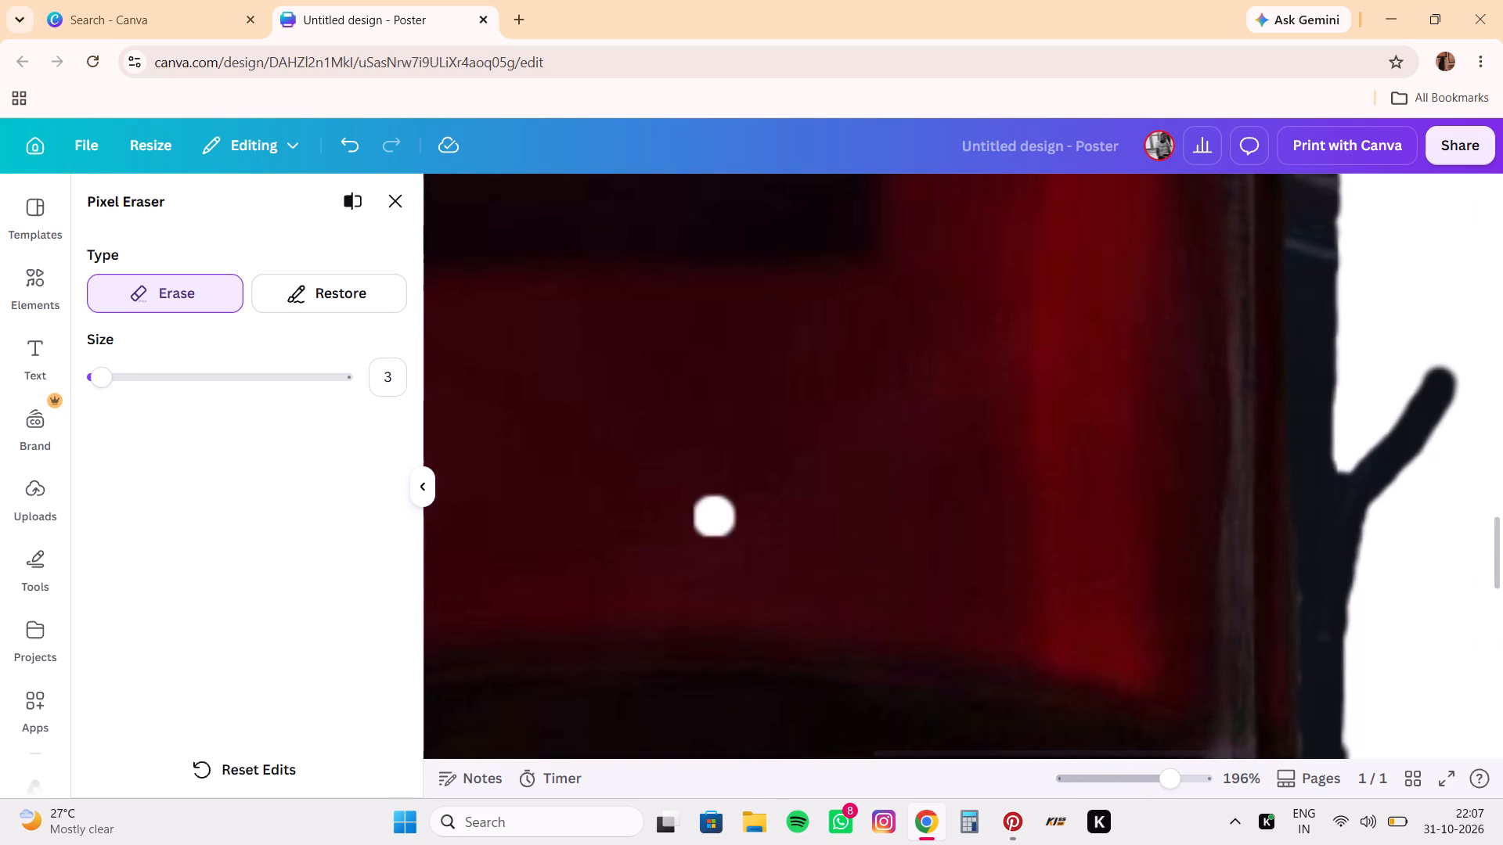
{"action": "scroll", "coordinate": [601, 473], "scroll_direction": "right", "scroll_amount": 7}
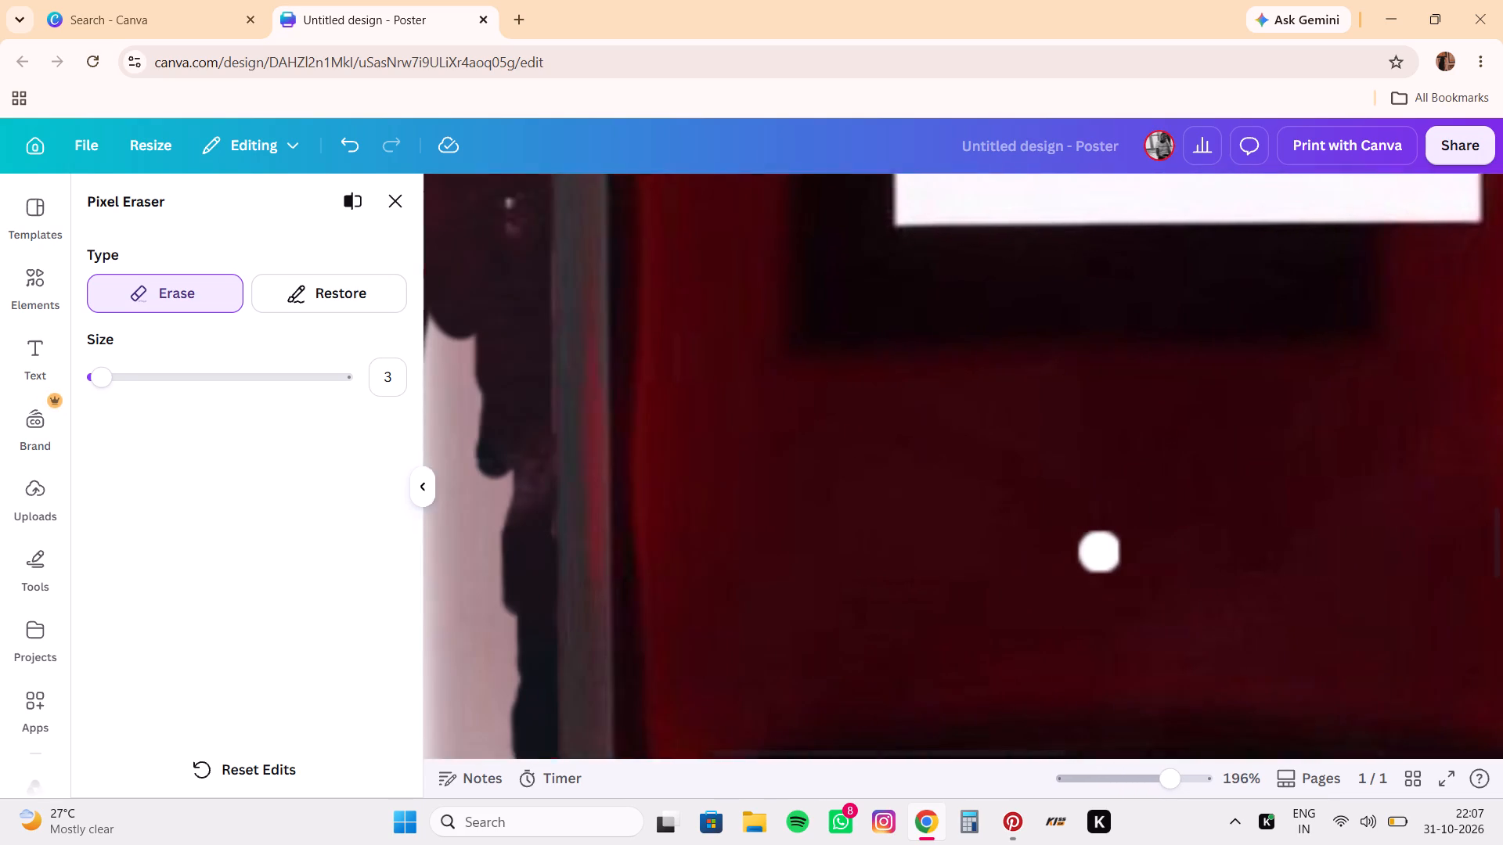
{"action": "scroll", "coordinate": [601, 473], "scroll_direction": "right", "scroll_amount": 1}
{"action": "scroll", "coordinate": [872, 437], "scroll_direction": "up", "scroll_amount": 1}
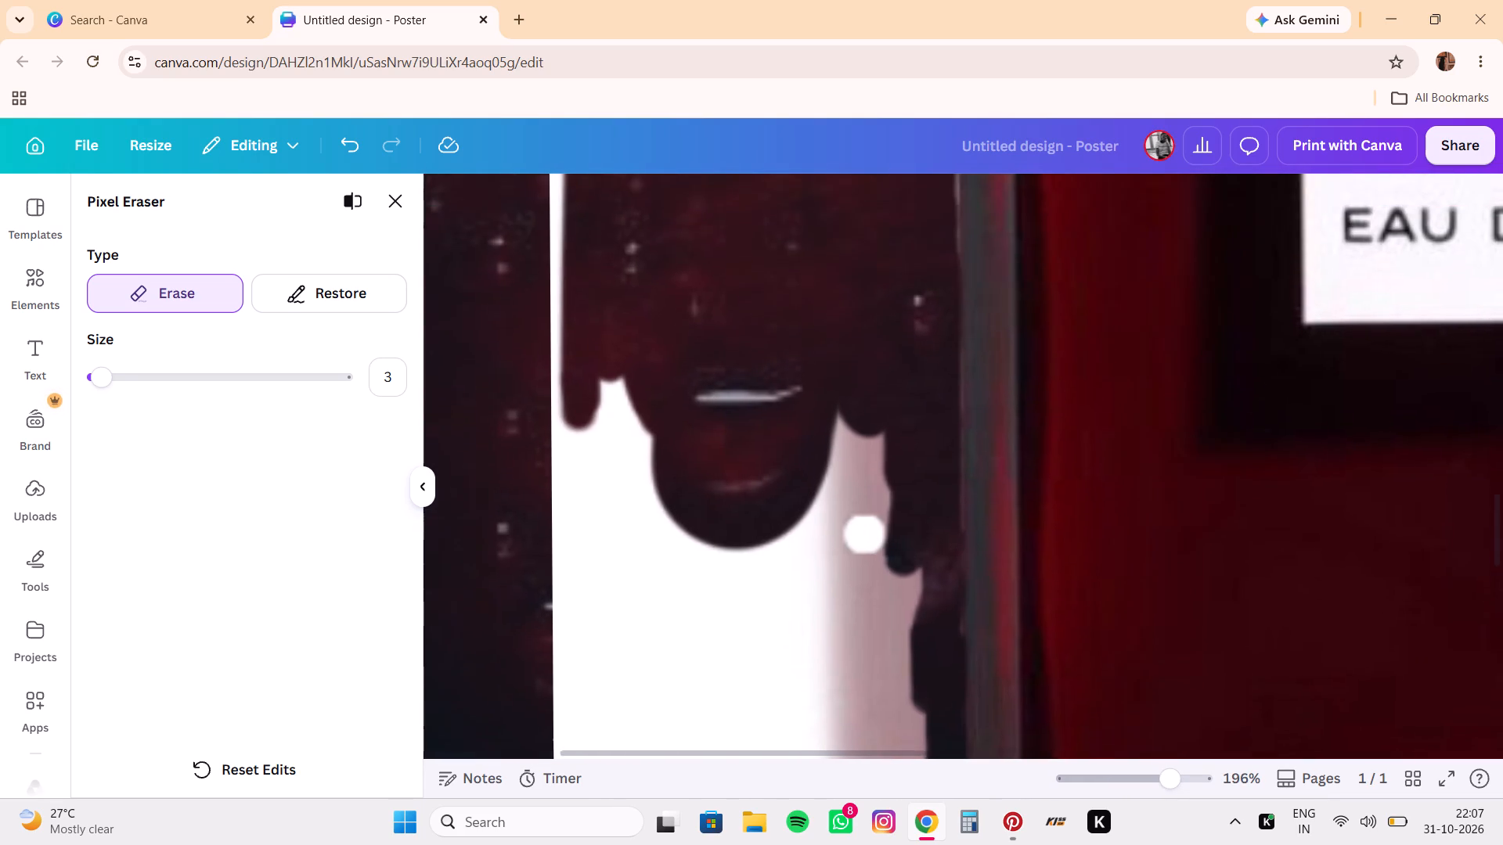
{"action": "scroll", "coordinate": [872, 437], "scroll_direction": "up", "scroll_amount": 3}
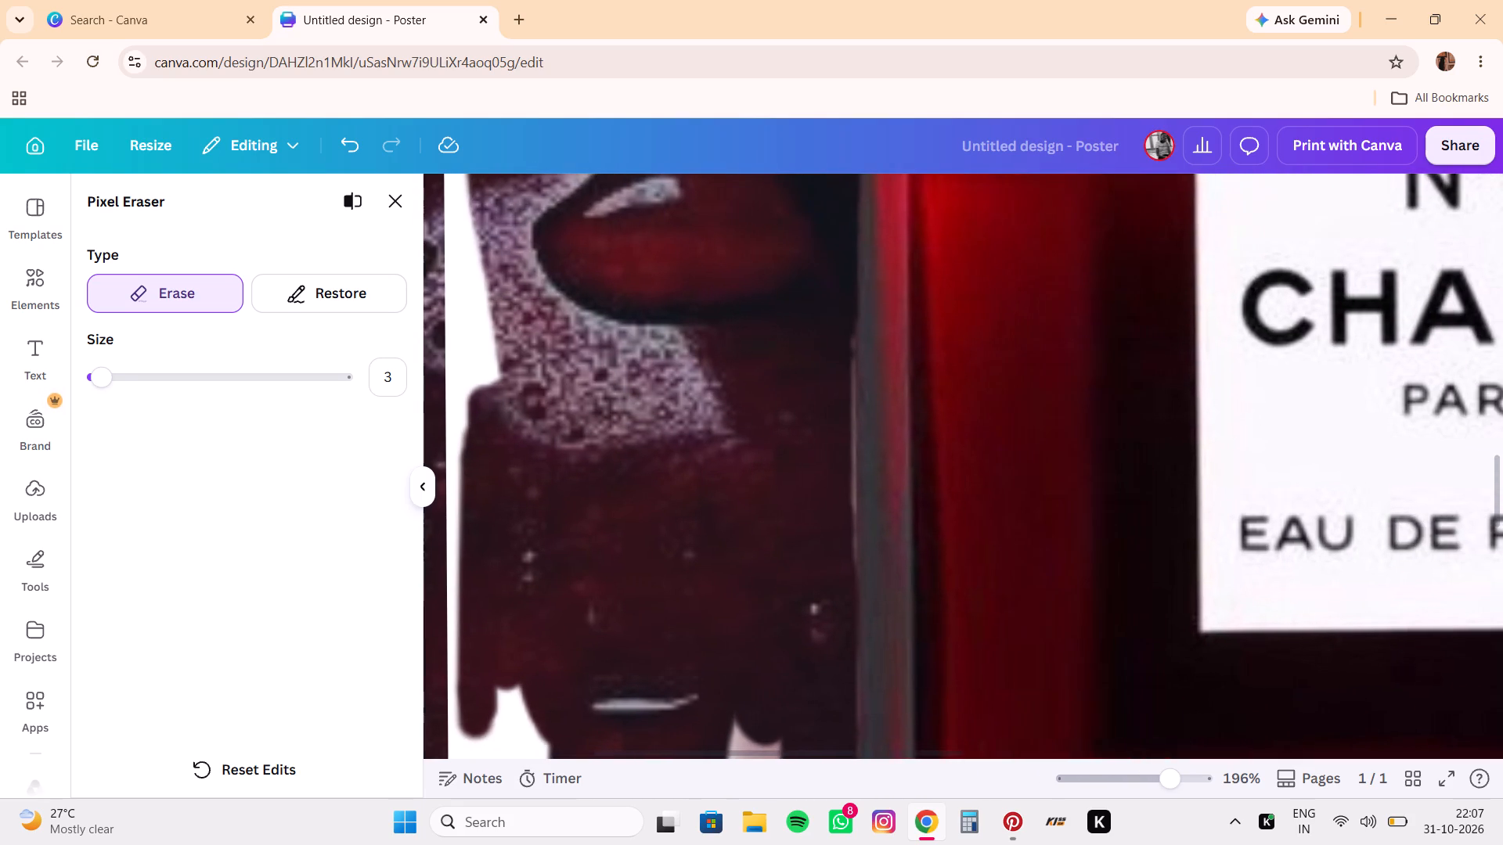
{"action": "scroll", "coordinate": [872, 437], "scroll_direction": "up", "scroll_amount": 1}
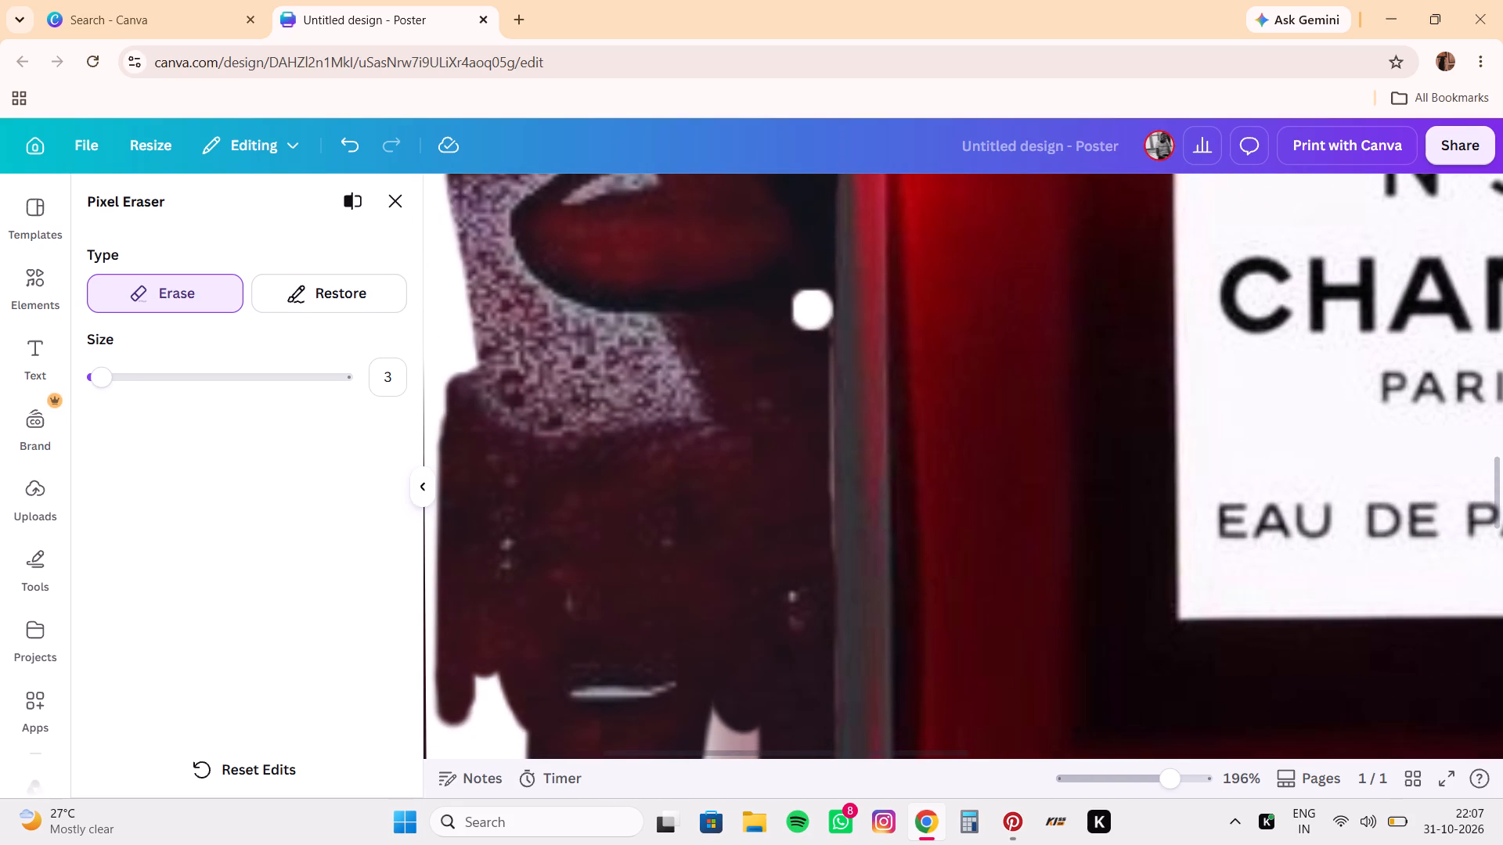
{"action": "left_click_drag", "start_coordinate": [815, 322], "coordinate": [817, 354]}
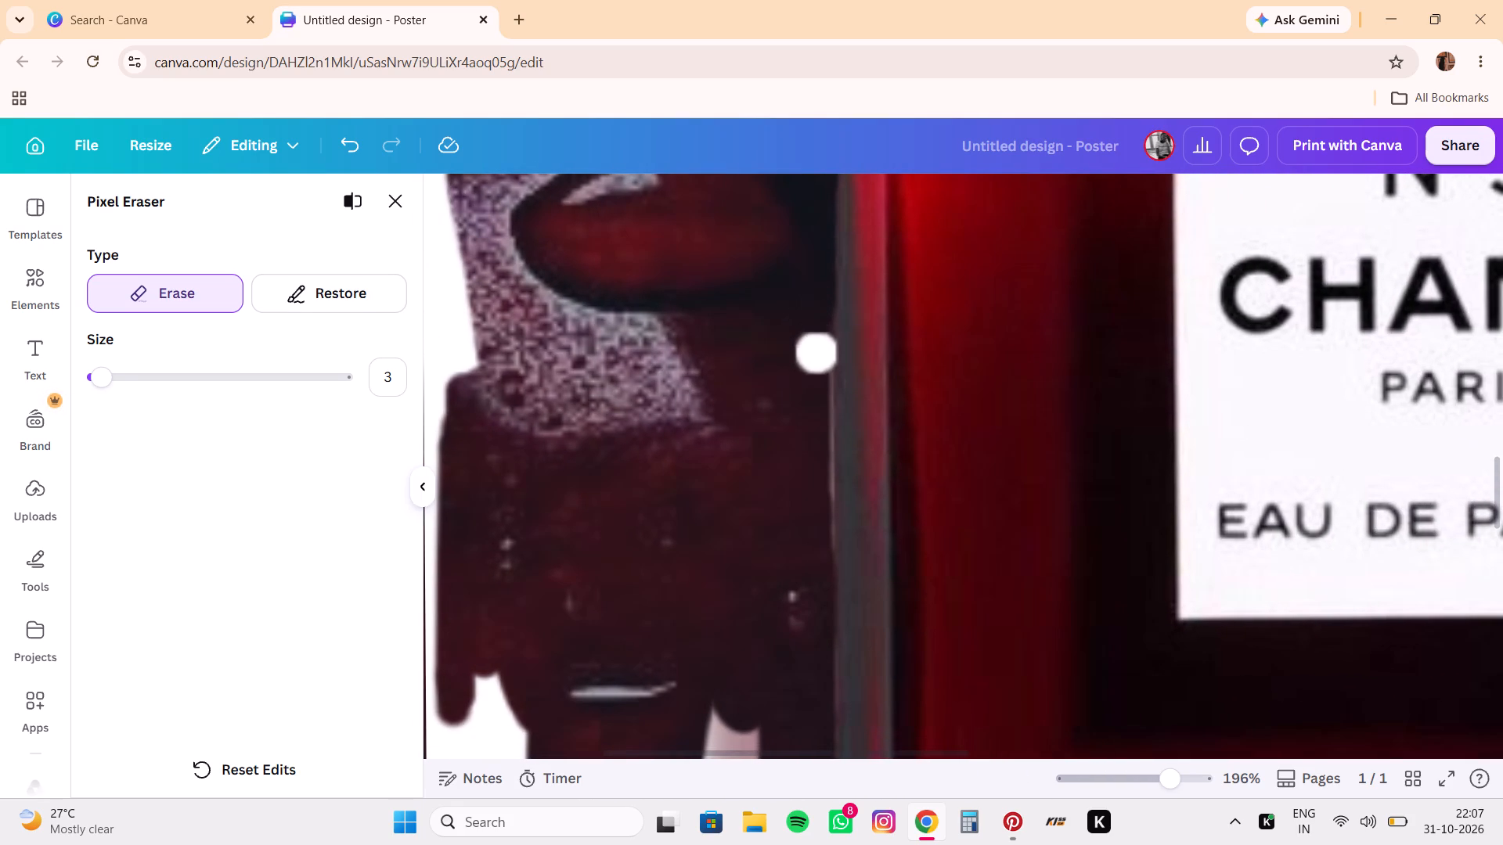
{"action": "left_click_drag", "start_coordinate": [817, 354], "coordinate": [815, 446]}
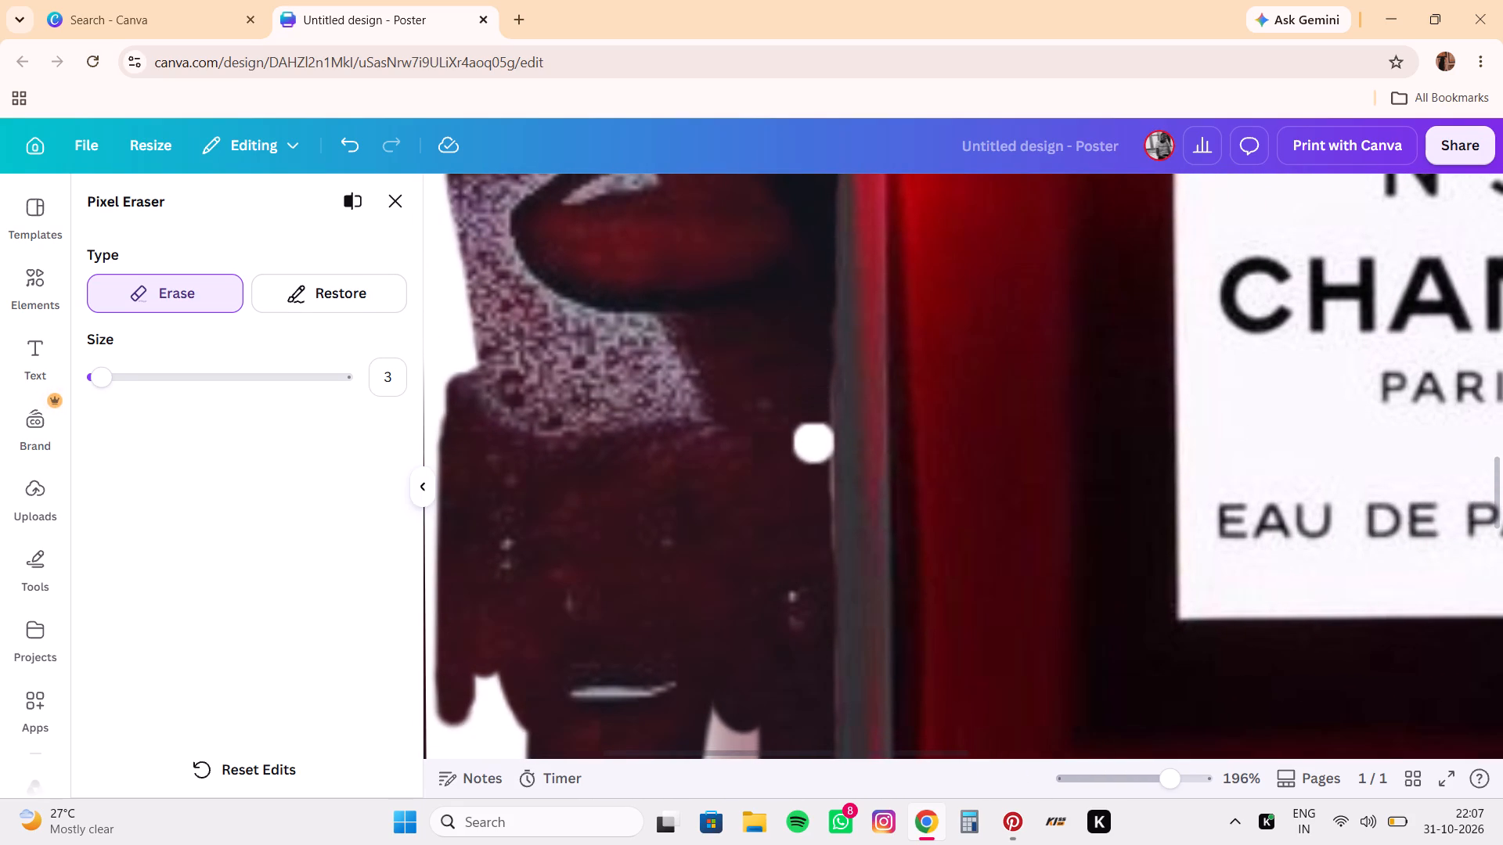
{"action": "left_click_drag", "start_coordinate": [815, 446], "coordinate": [813, 484]}
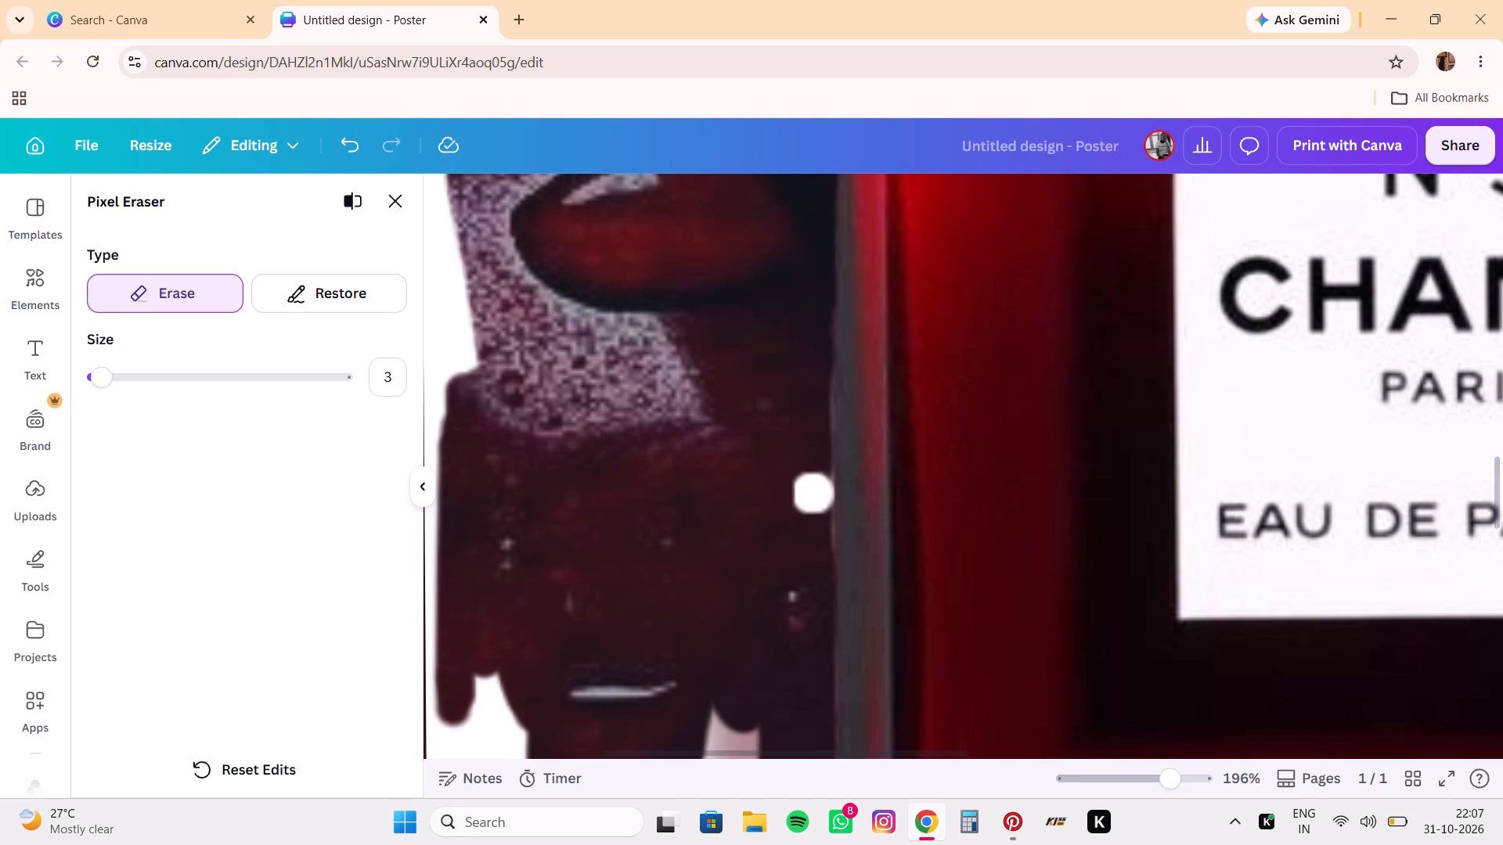
{"action": "left_click_drag", "start_coordinate": [813, 484], "coordinate": [816, 423]}
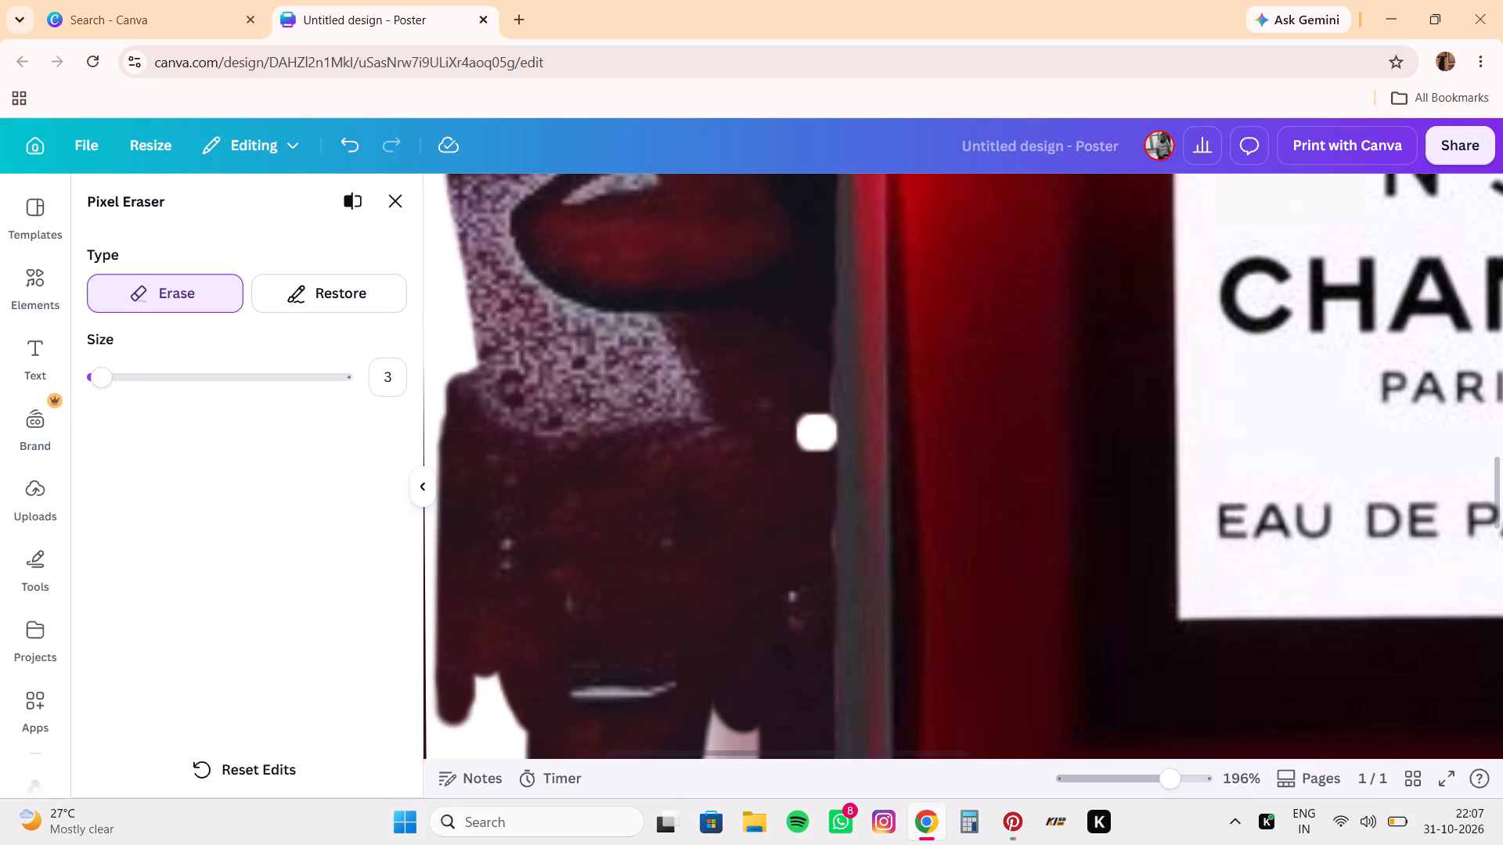
{"action": "left_click_drag", "start_coordinate": [816, 423], "coordinate": [817, 419]}
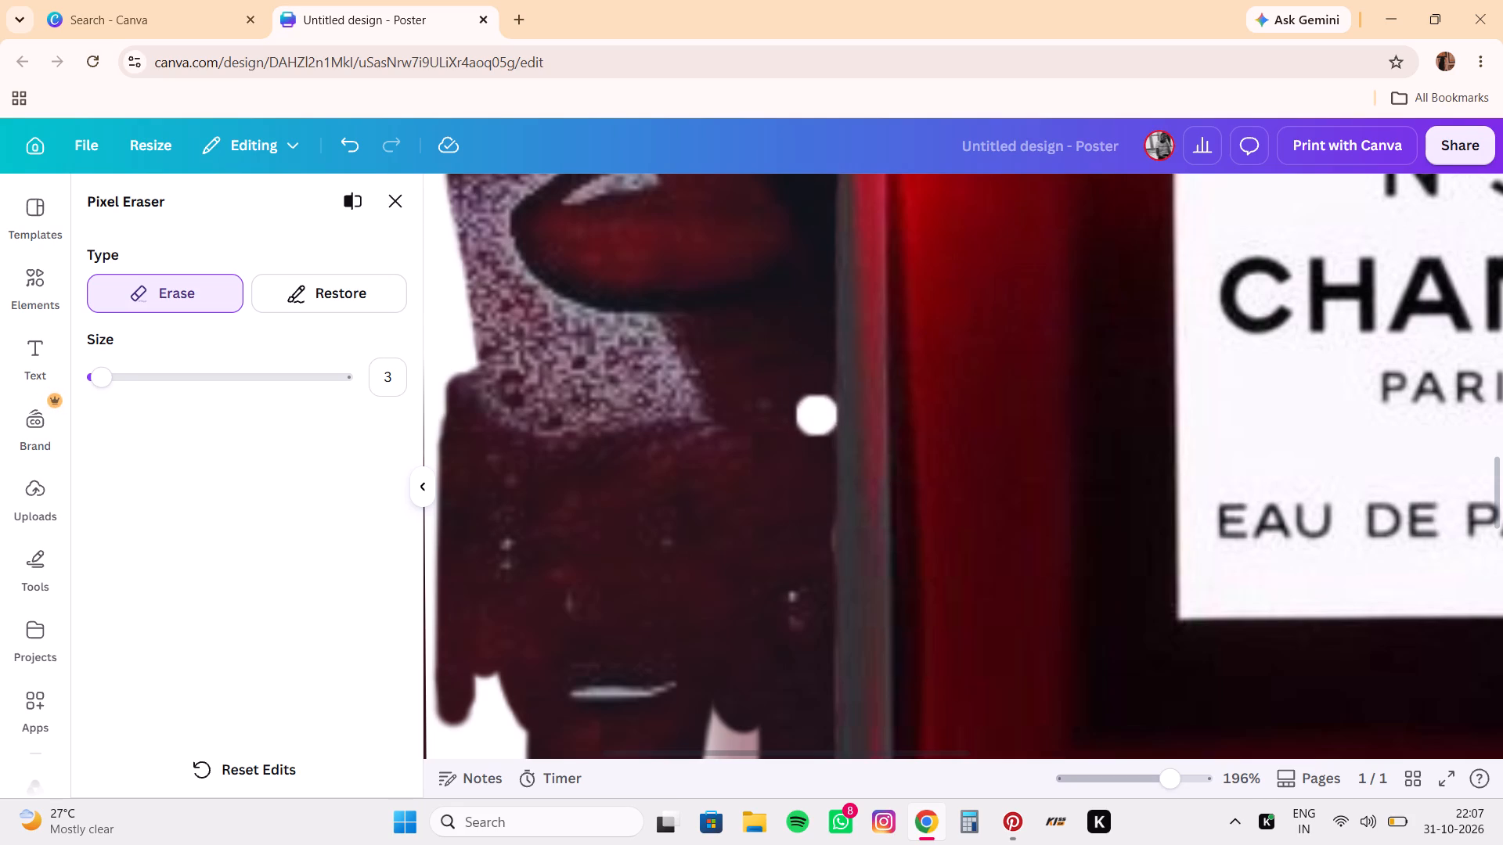
{"action": "left_click_drag", "start_coordinate": [817, 419], "coordinate": [817, 551]}
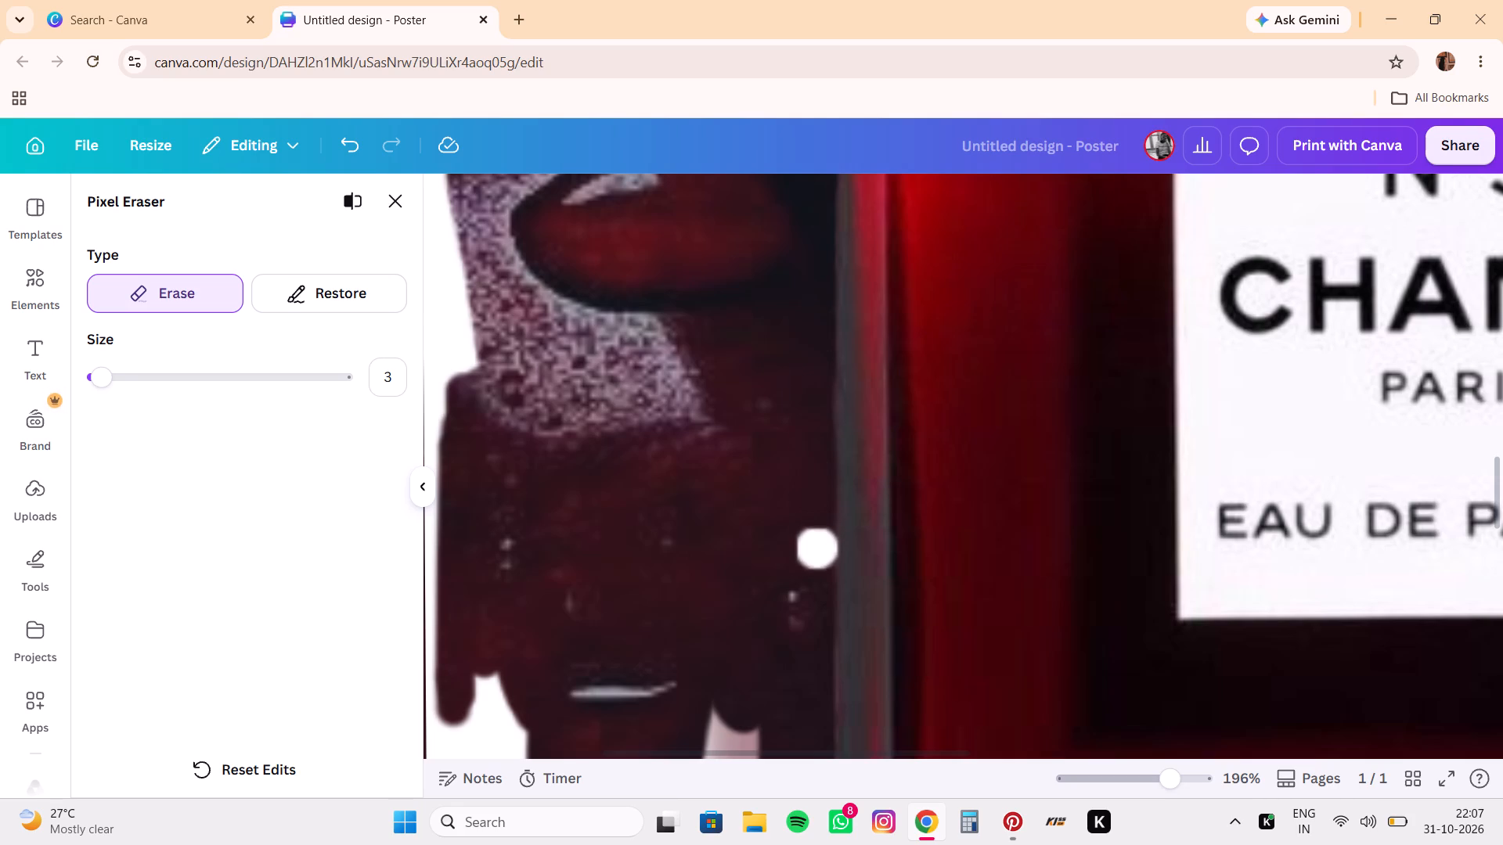
{"action": "left_click_drag", "start_coordinate": [817, 551], "coordinate": [814, 574]}
Continue erasing down the bottle's left edge from the label's lower border, sweeping outward across the leftover shadow, with brush size 3.
{"action": "scroll", "coordinate": [681, 544], "scroll_direction": "down", "scroll_amount": 3}
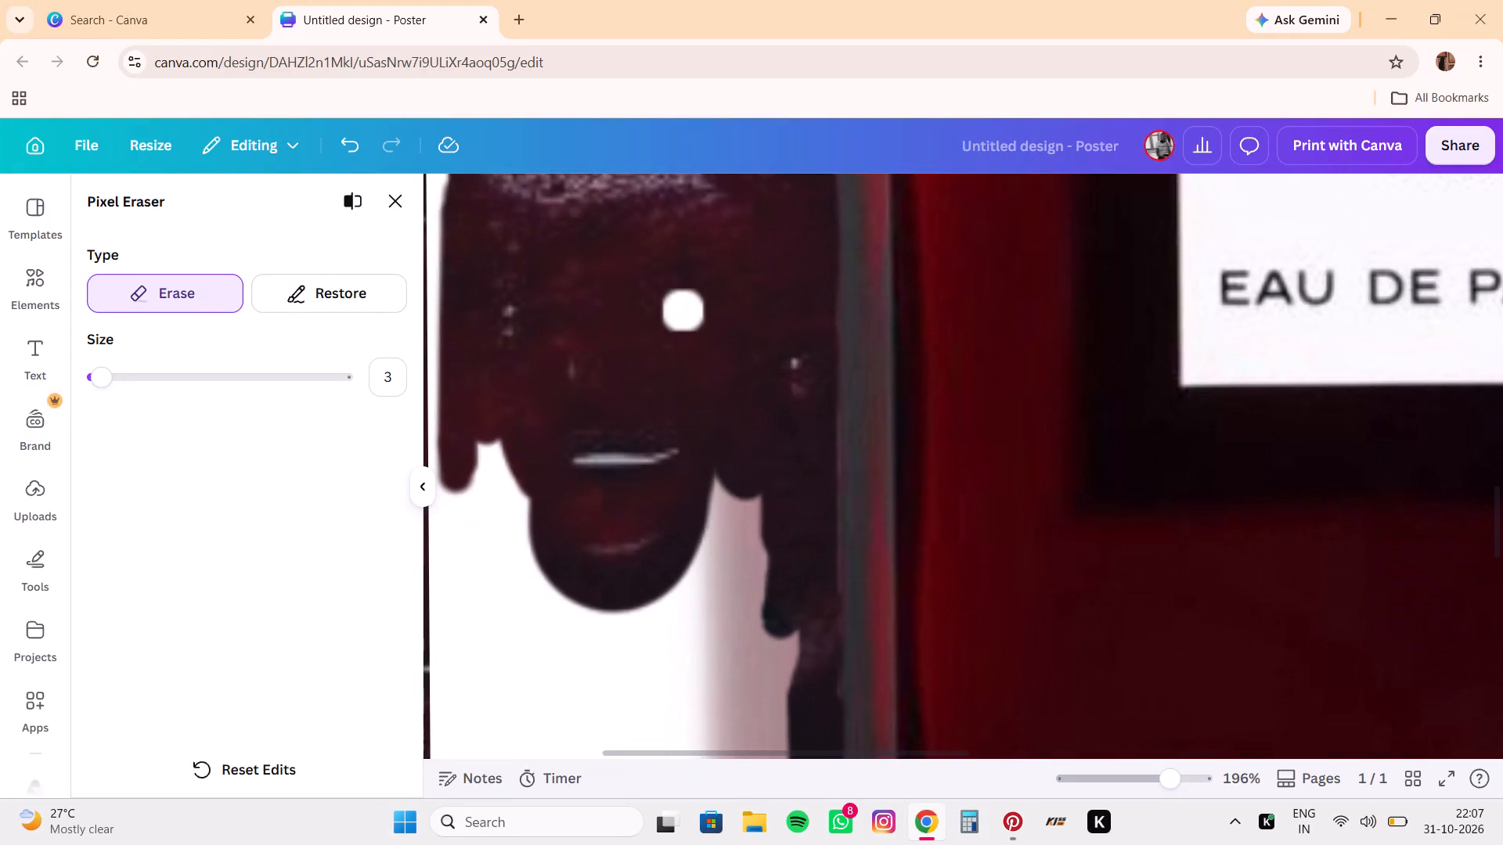
{"action": "left_click_drag", "start_coordinate": [820, 378], "coordinate": [819, 424]}
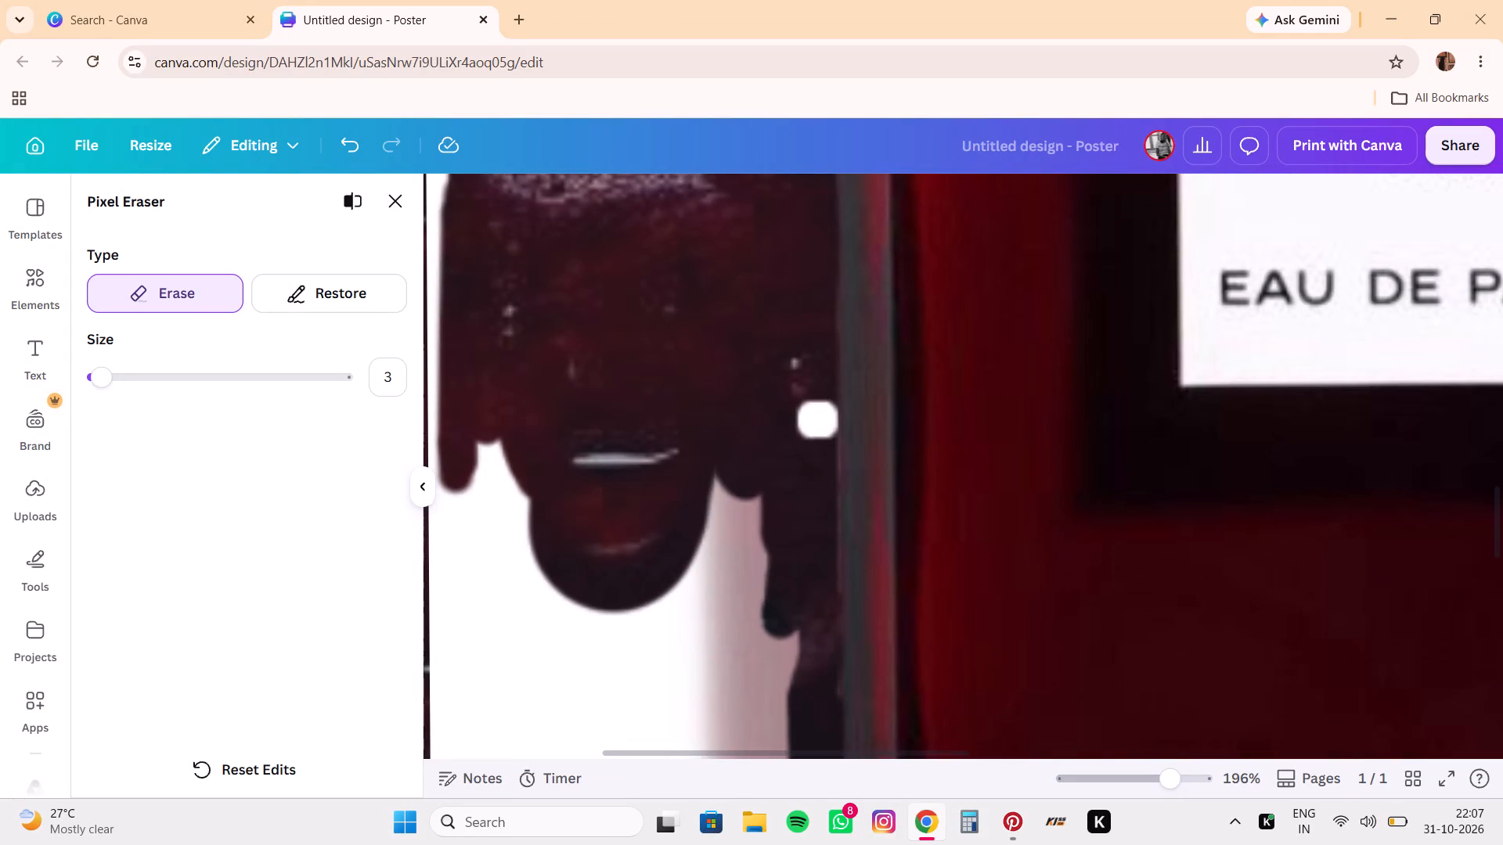
{"action": "left_click_drag", "start_coordinate": [819, 424], "coordinate": [823, 476]}
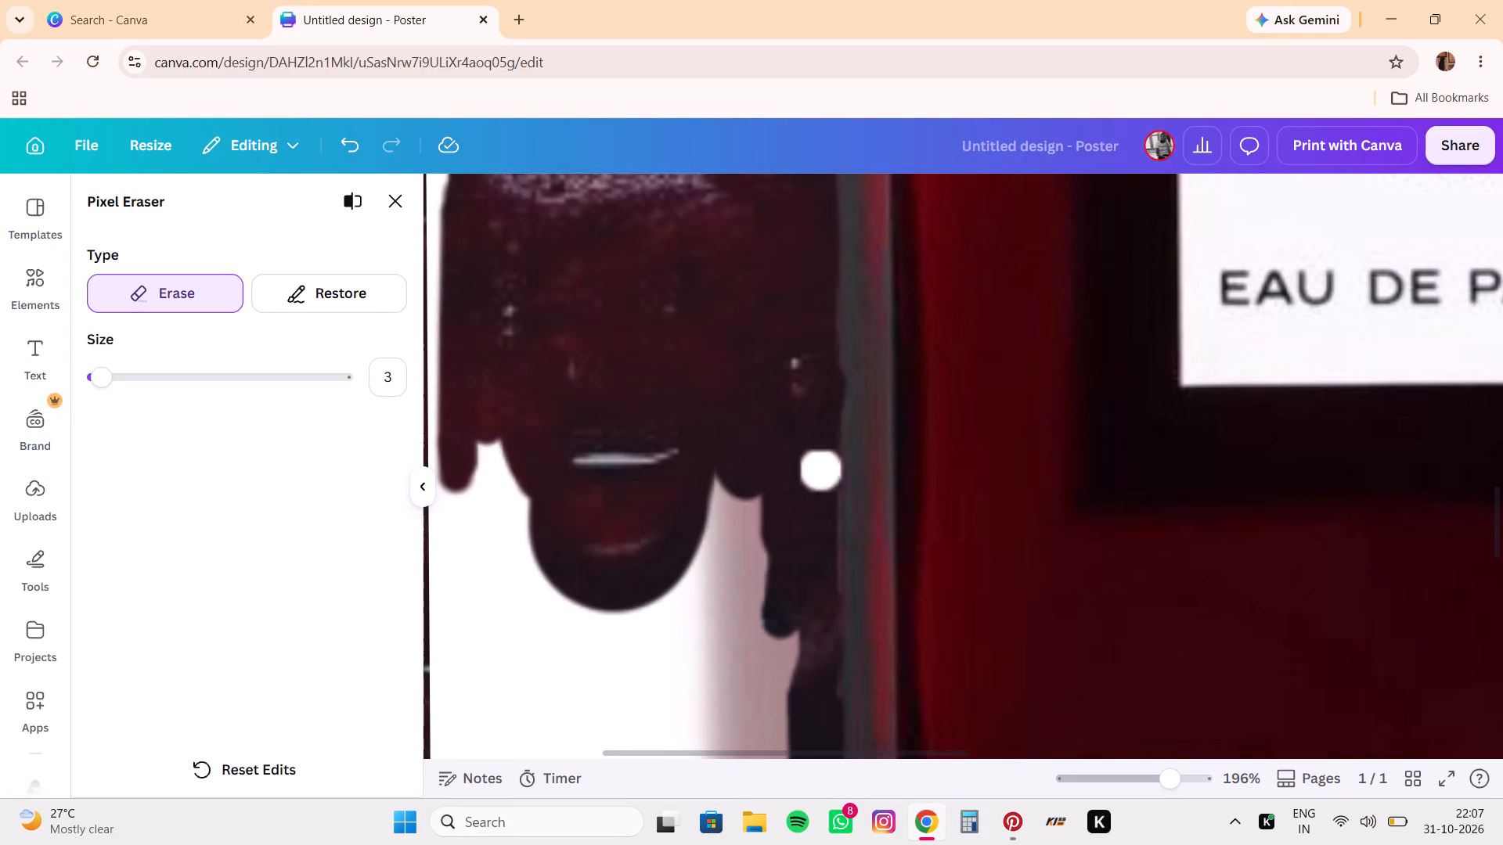
{"action": "left_click_drag", "start_coordinate": [823, 476], "coordinate": [652, 599]}
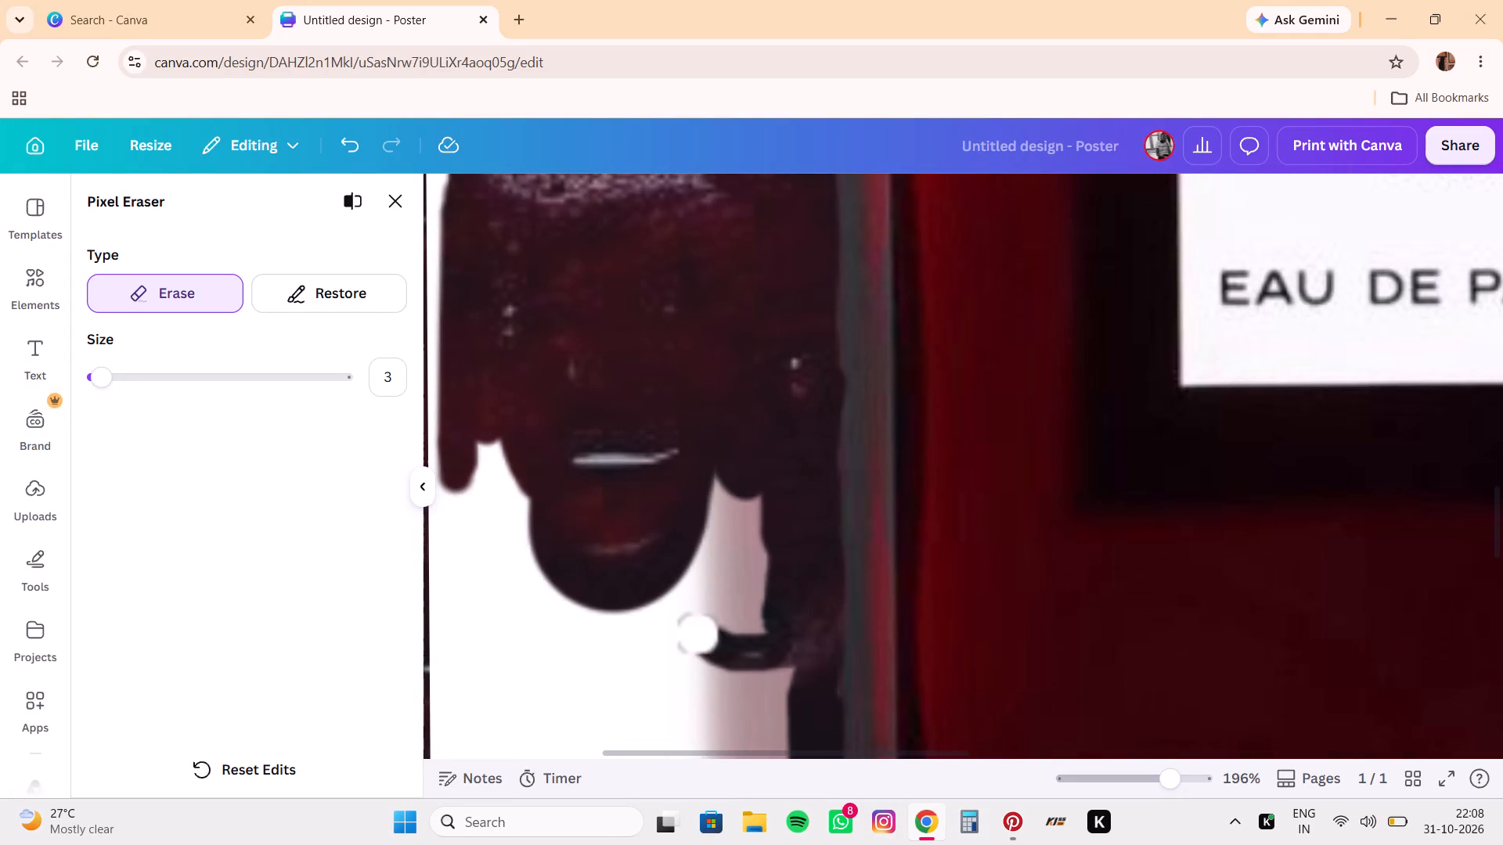
{"action": "left_click_drag", "start_coordinate": [652, 599], "coordinate": [546, 475]}
Restore a spot on the bottle's left edge level with the label's lower border, with brush size 3.
{"action": "left_click", "coordinate": [314, 297]}
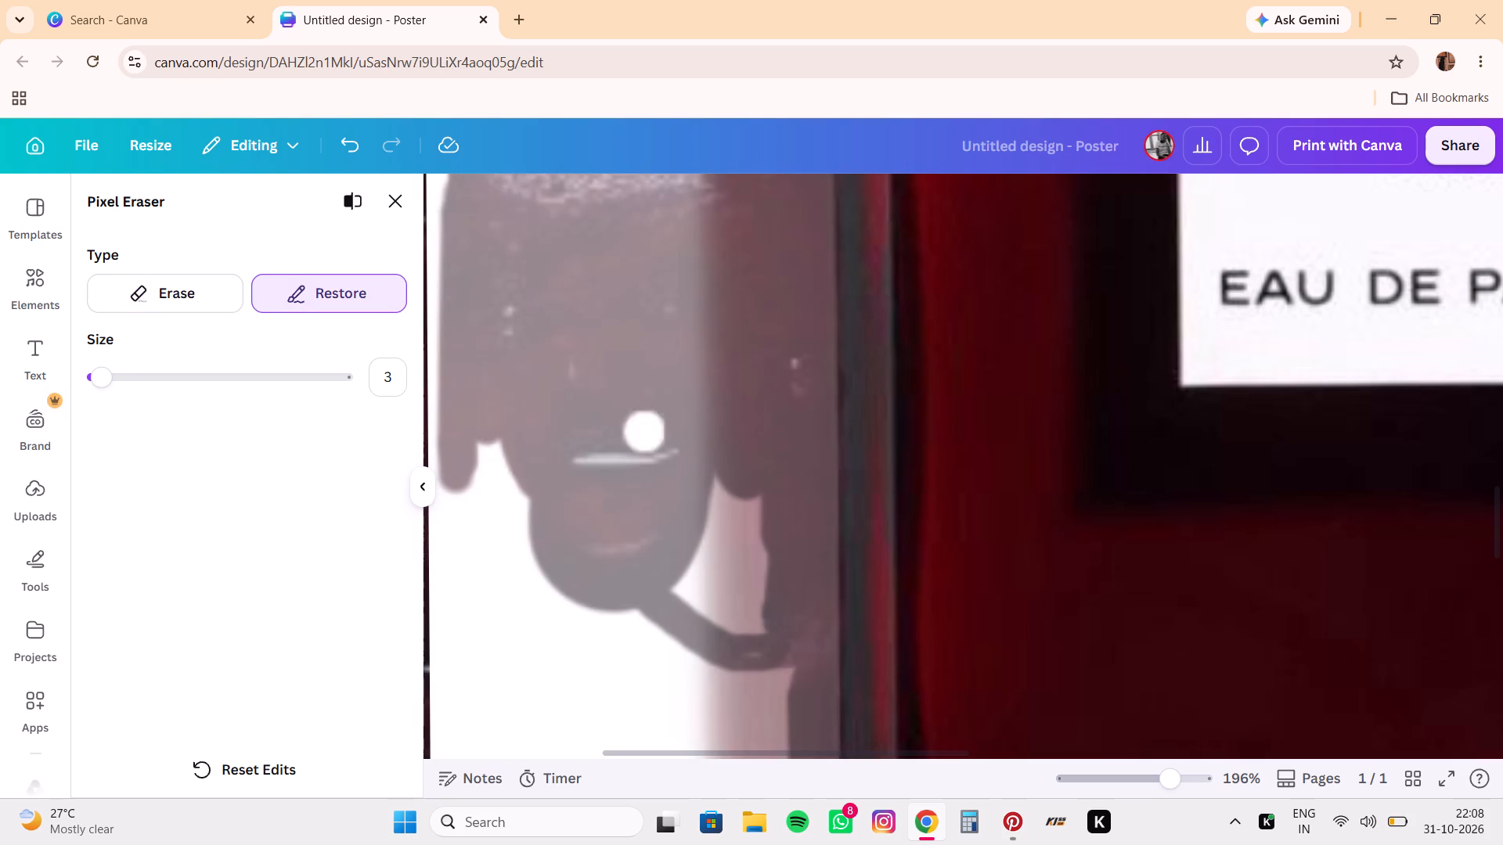
{"action": "left_click", "coordinate": [861, 376]}
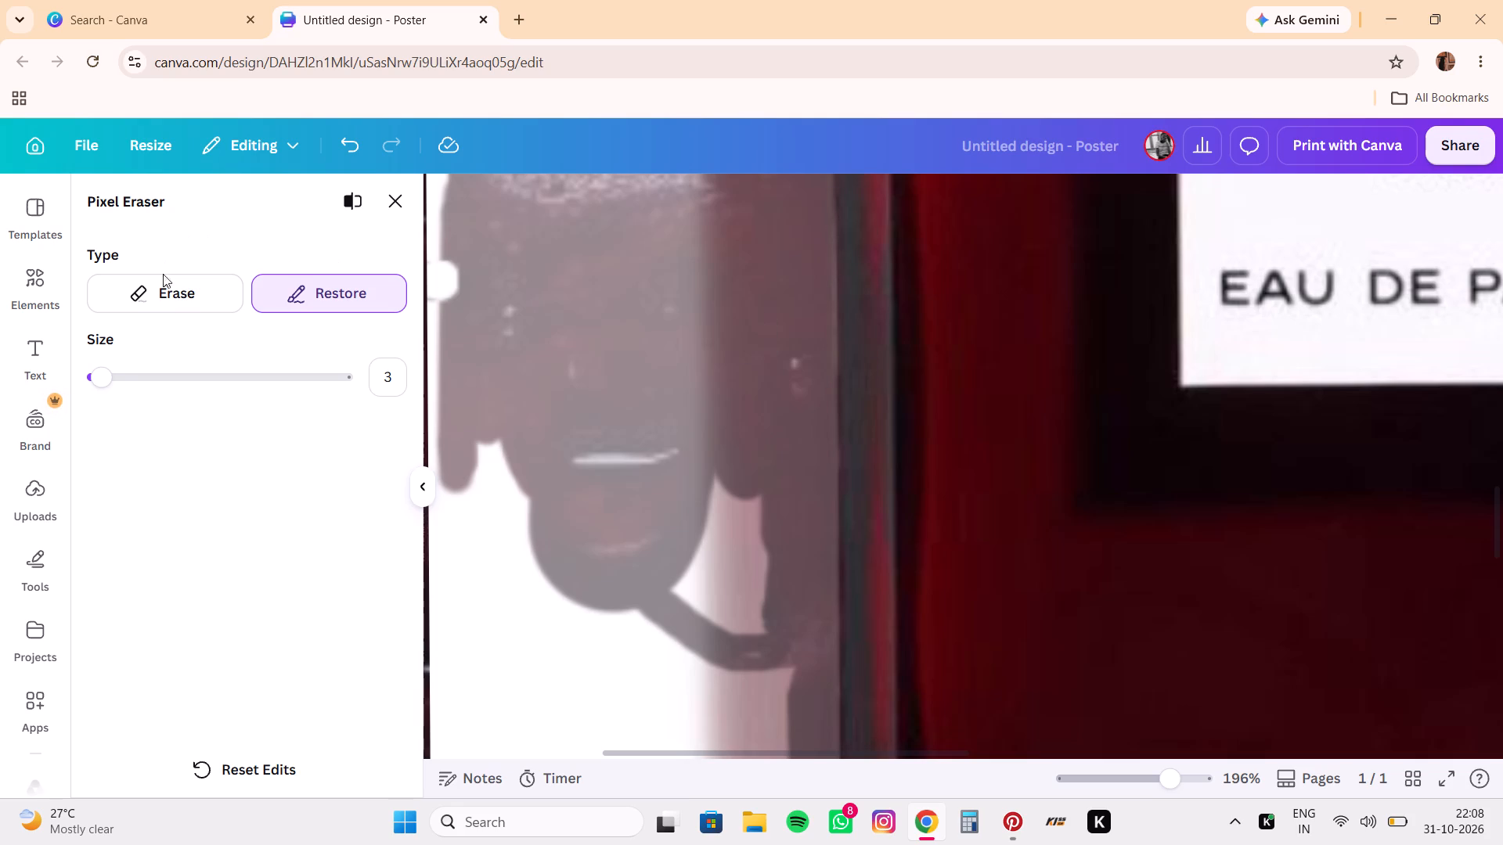
Erase closely along the bottle's left edge from above the EAU DE PARFUM text to the label's lower border, with brush size 1.
{"action": "left_click", "coordinate": [164, 307]}
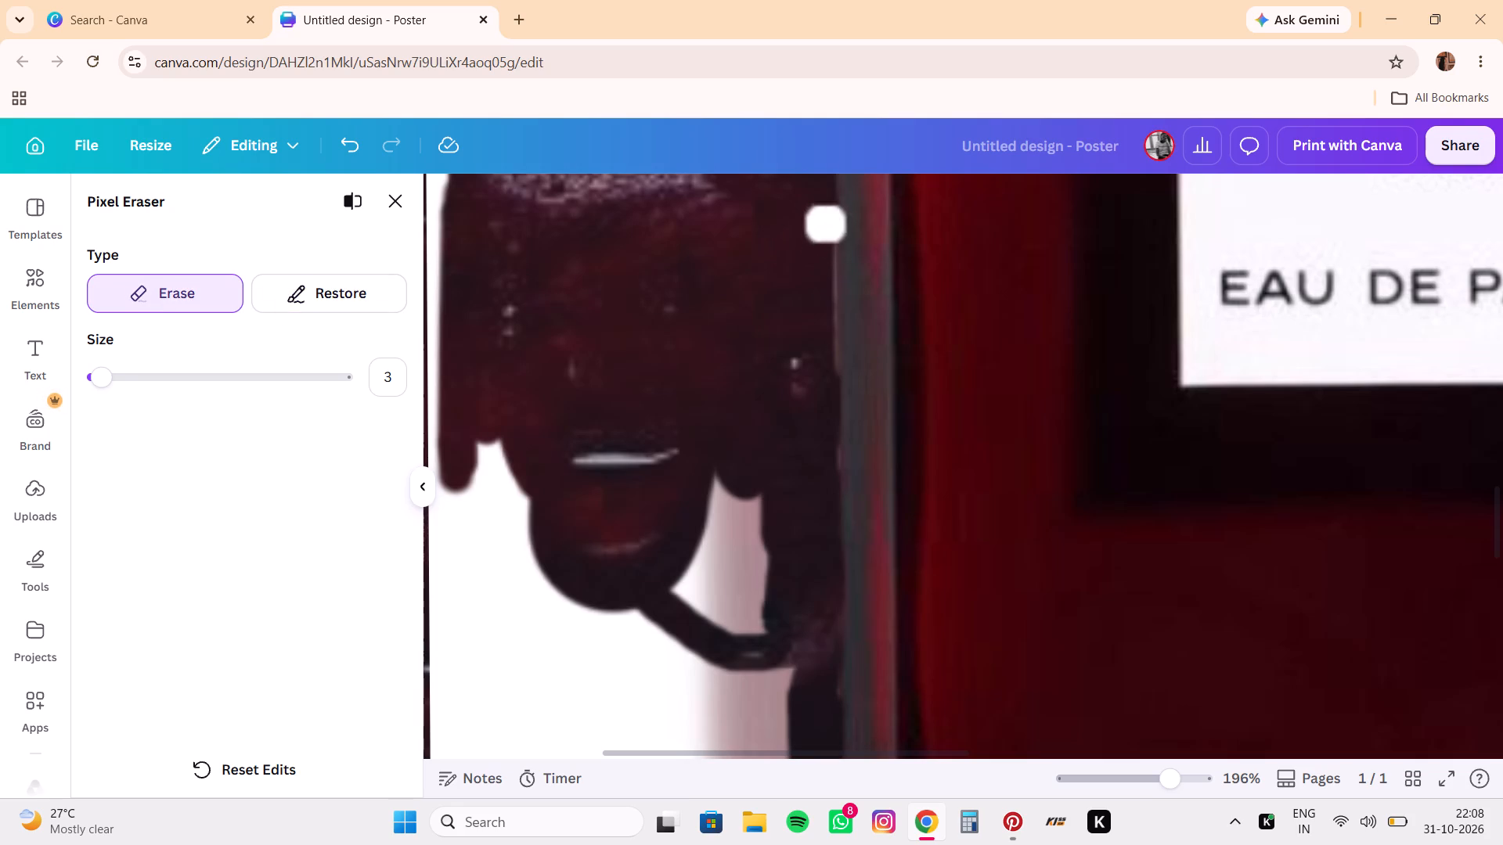
{"action": "left_click_drag", "start_coordinate": [110, 385], "coordinate": [77, 381]}
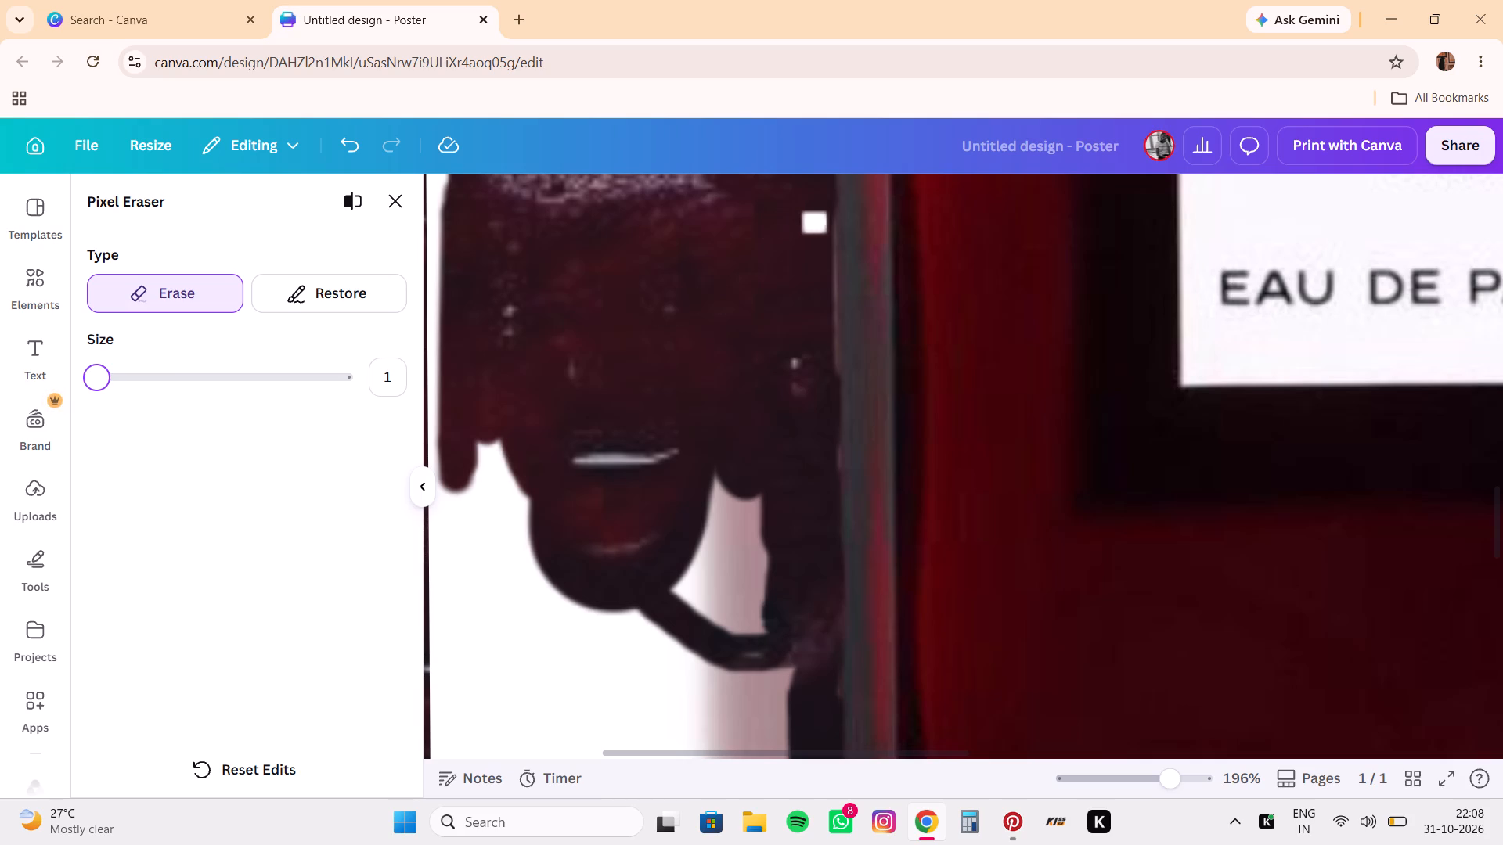
{"action": "left_click_drag", "start_coordinate": [822, 222], "coordinate": [825, 248]}
{"action": "left_click_drag", "start_coordinate": [825, 248], "coordinate": [826, 286]}
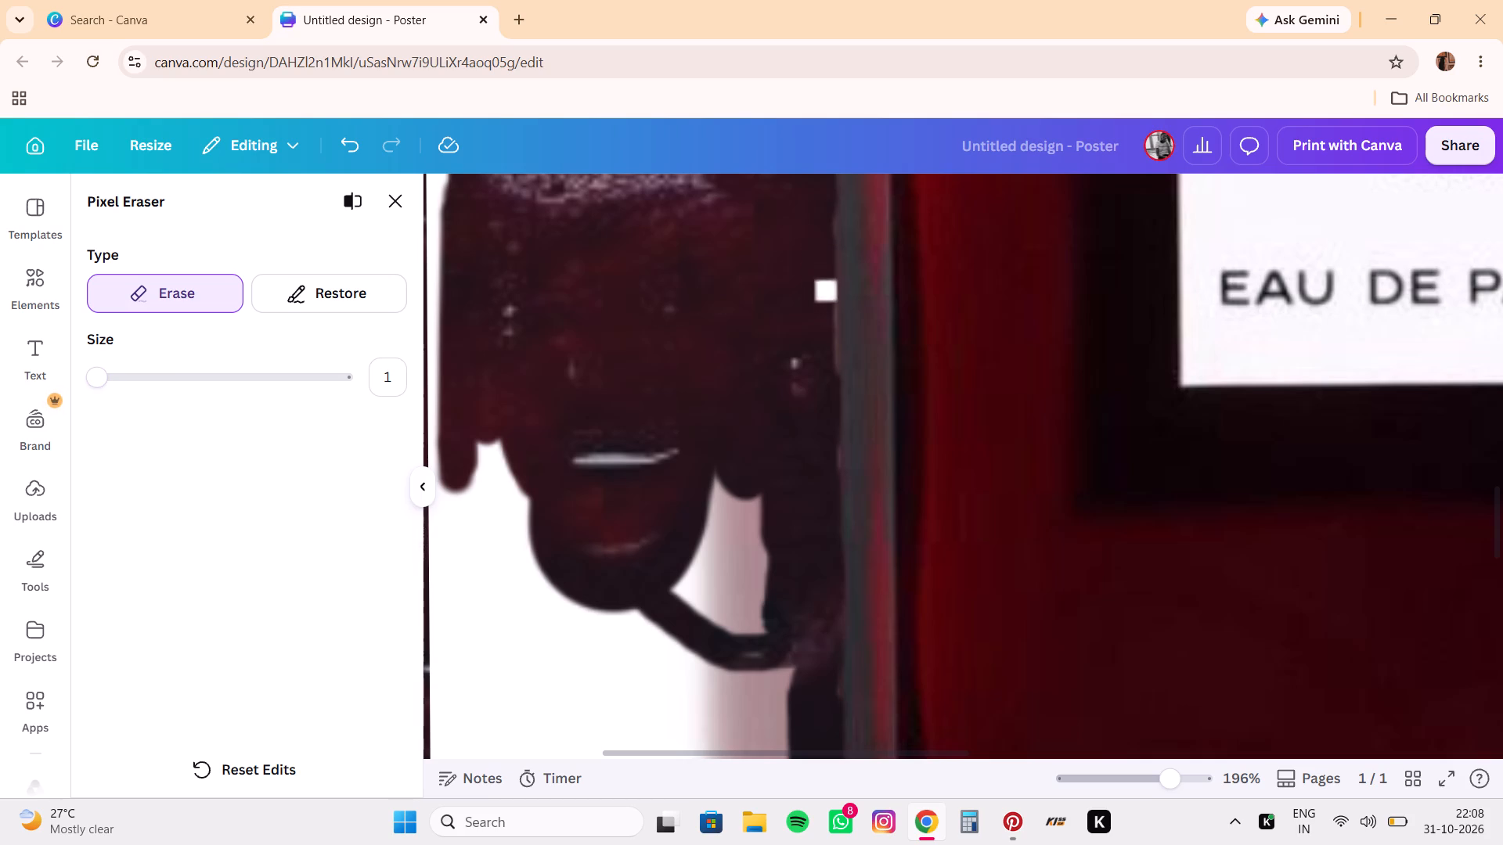
{"action": "left_click_drag", "start_coordinate": [826, 286], "coordinate": [833, 391]}
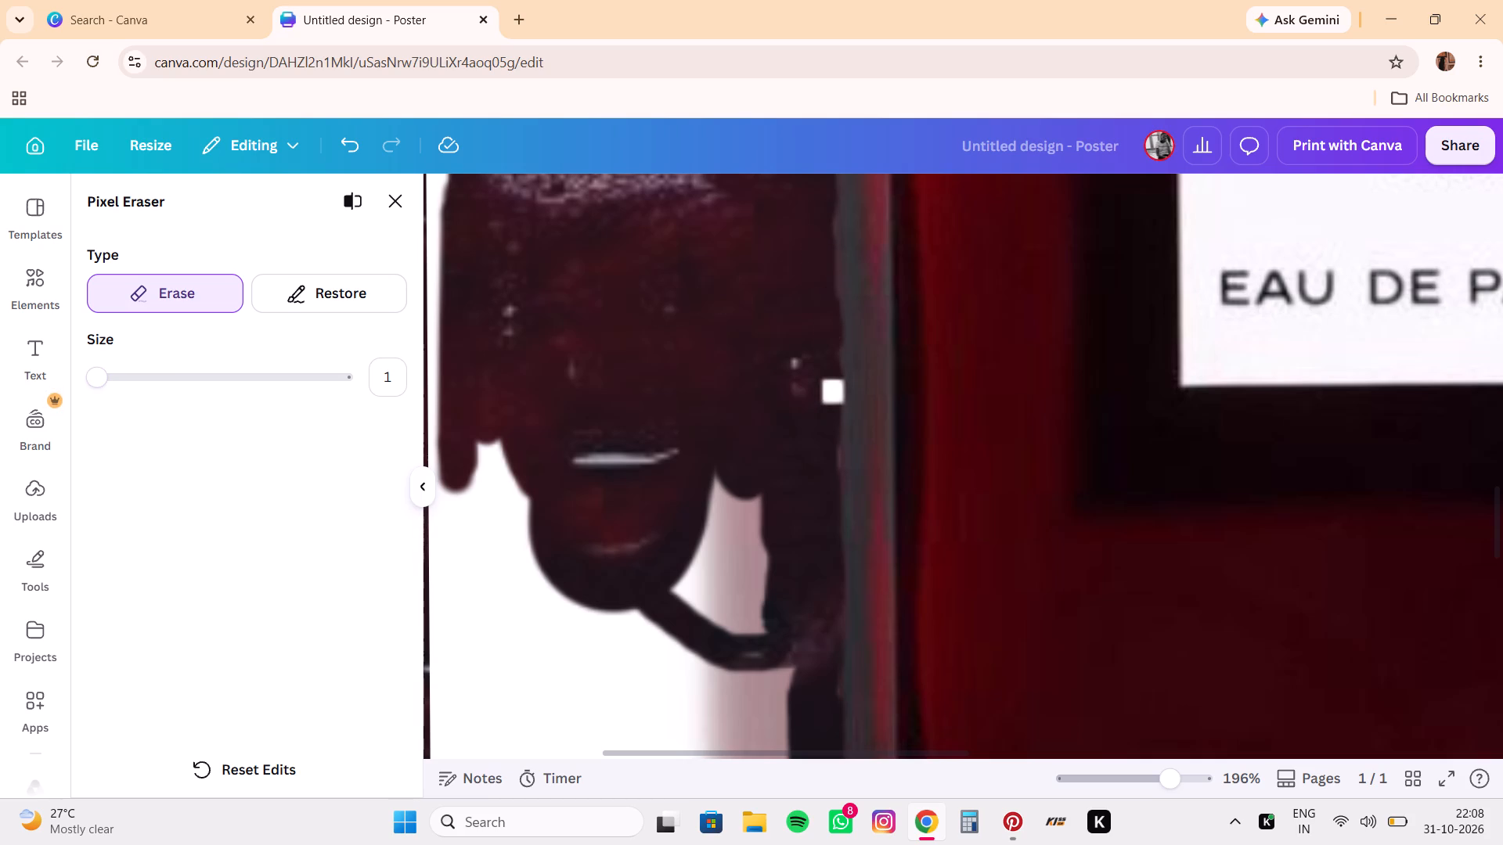
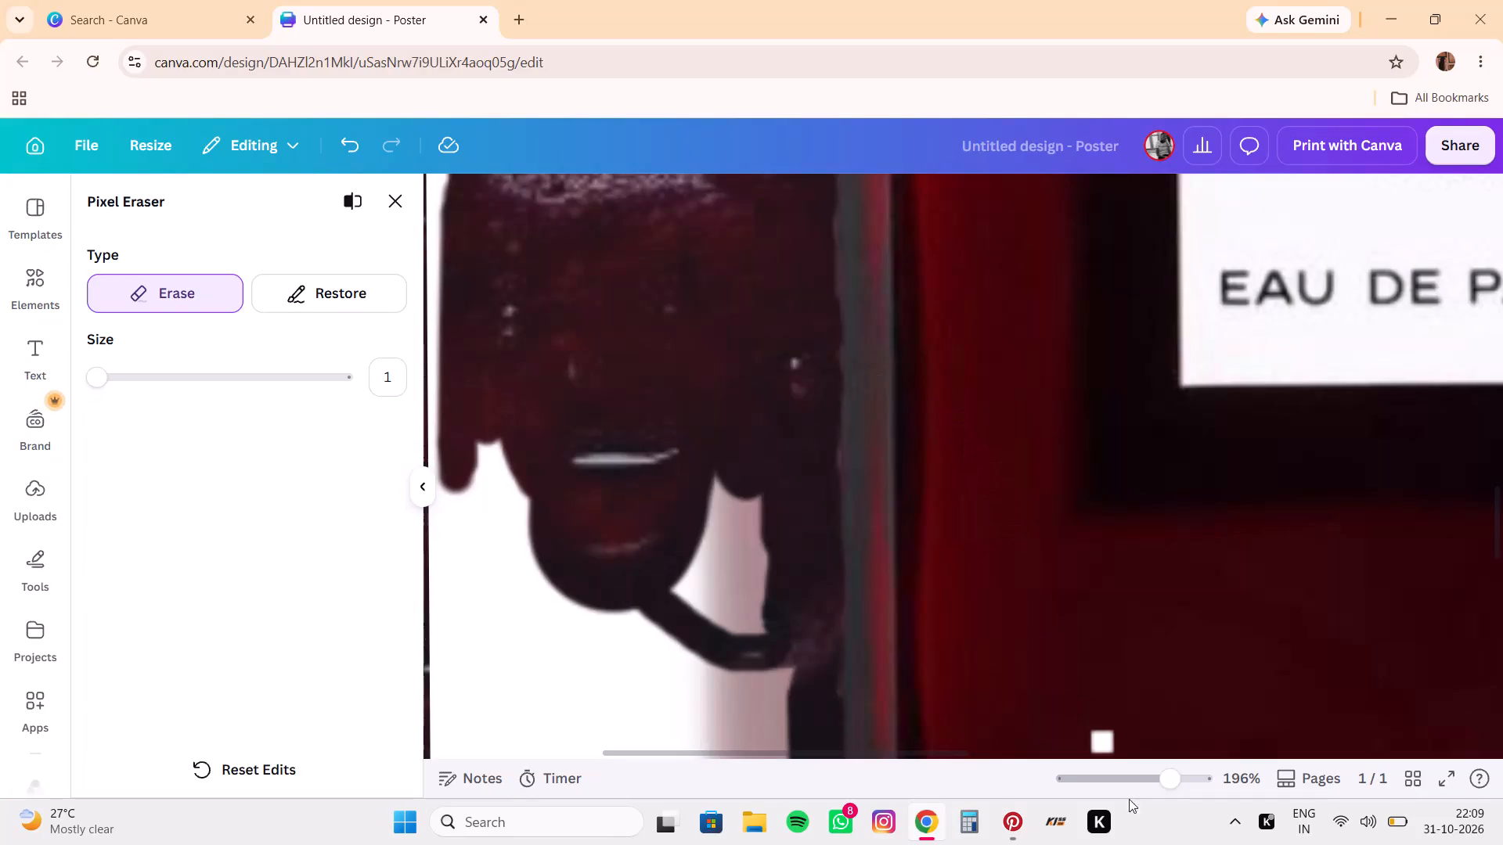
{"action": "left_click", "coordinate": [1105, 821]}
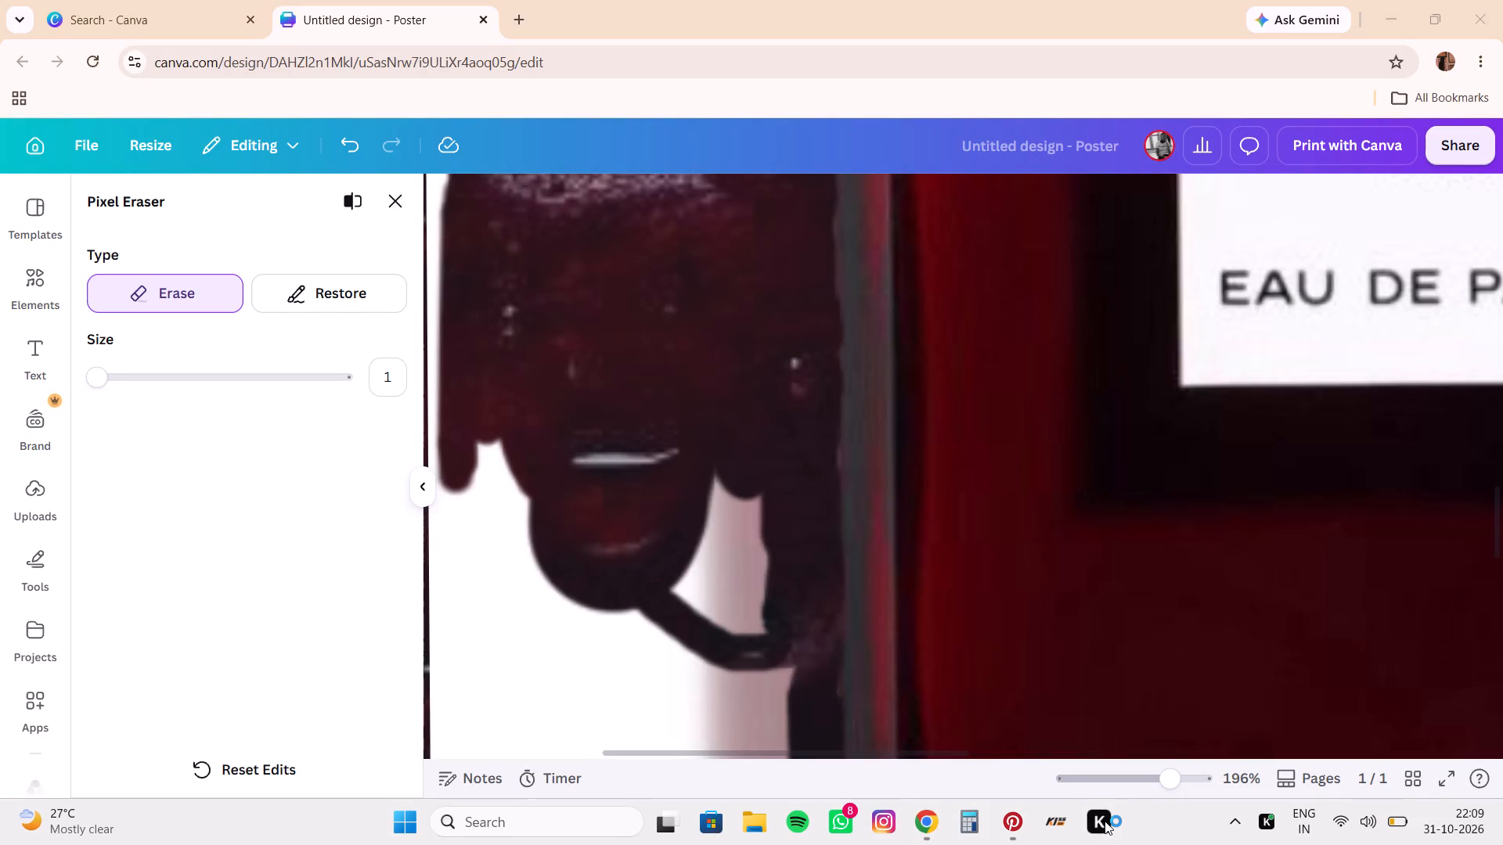
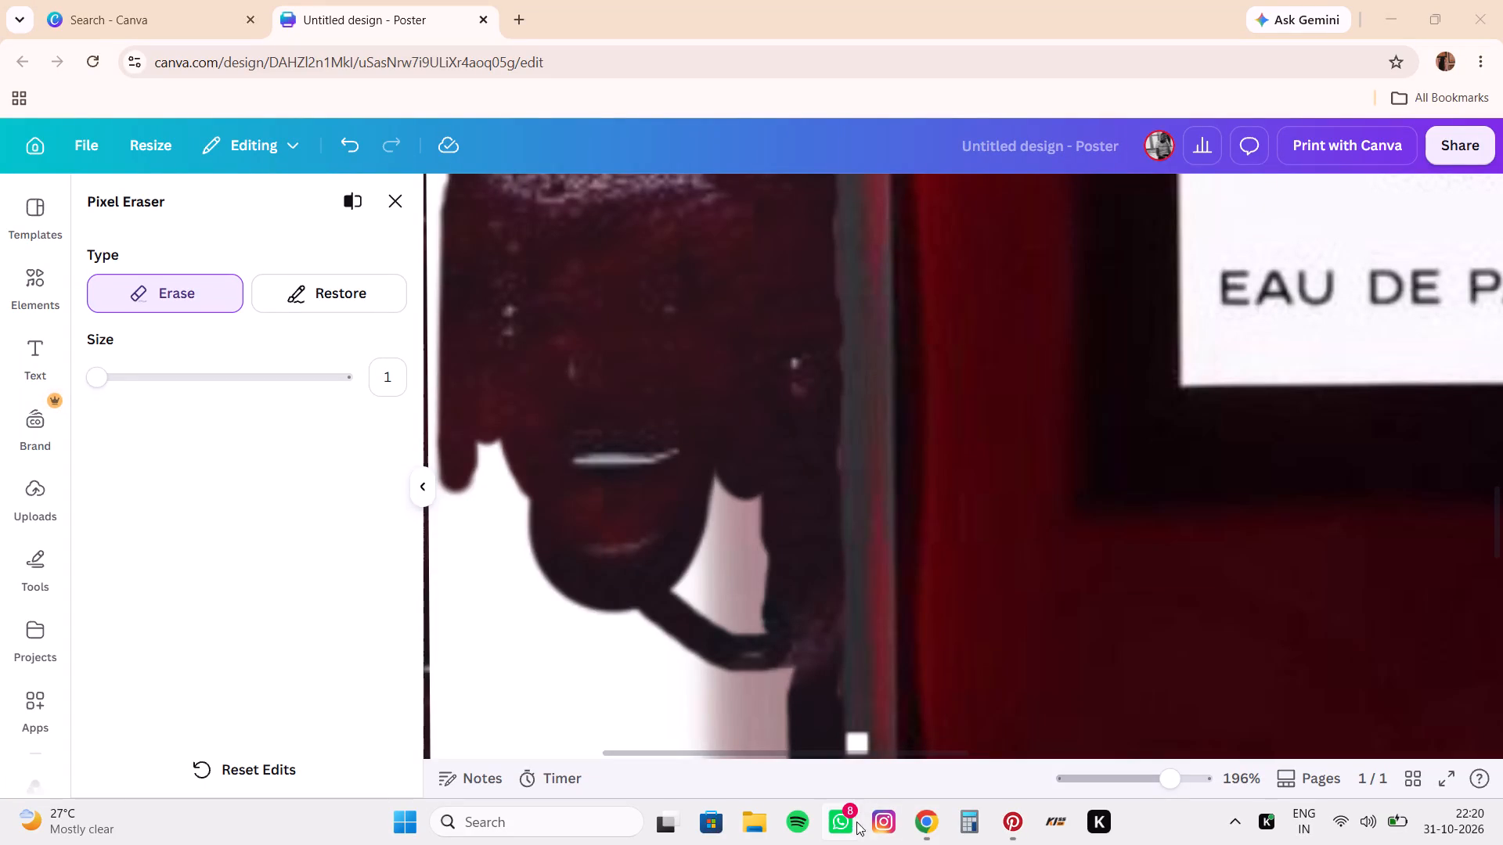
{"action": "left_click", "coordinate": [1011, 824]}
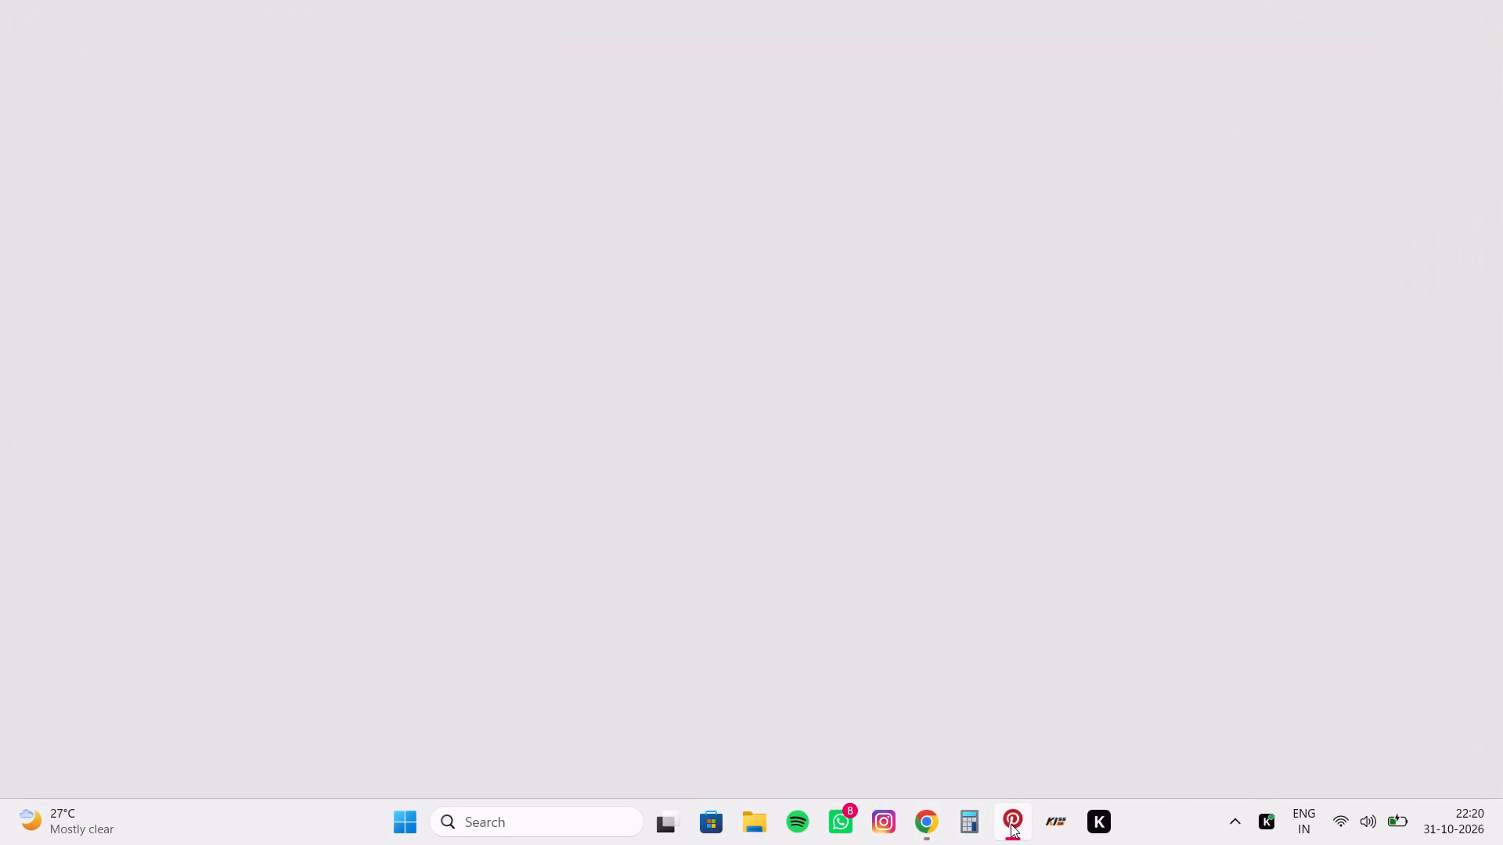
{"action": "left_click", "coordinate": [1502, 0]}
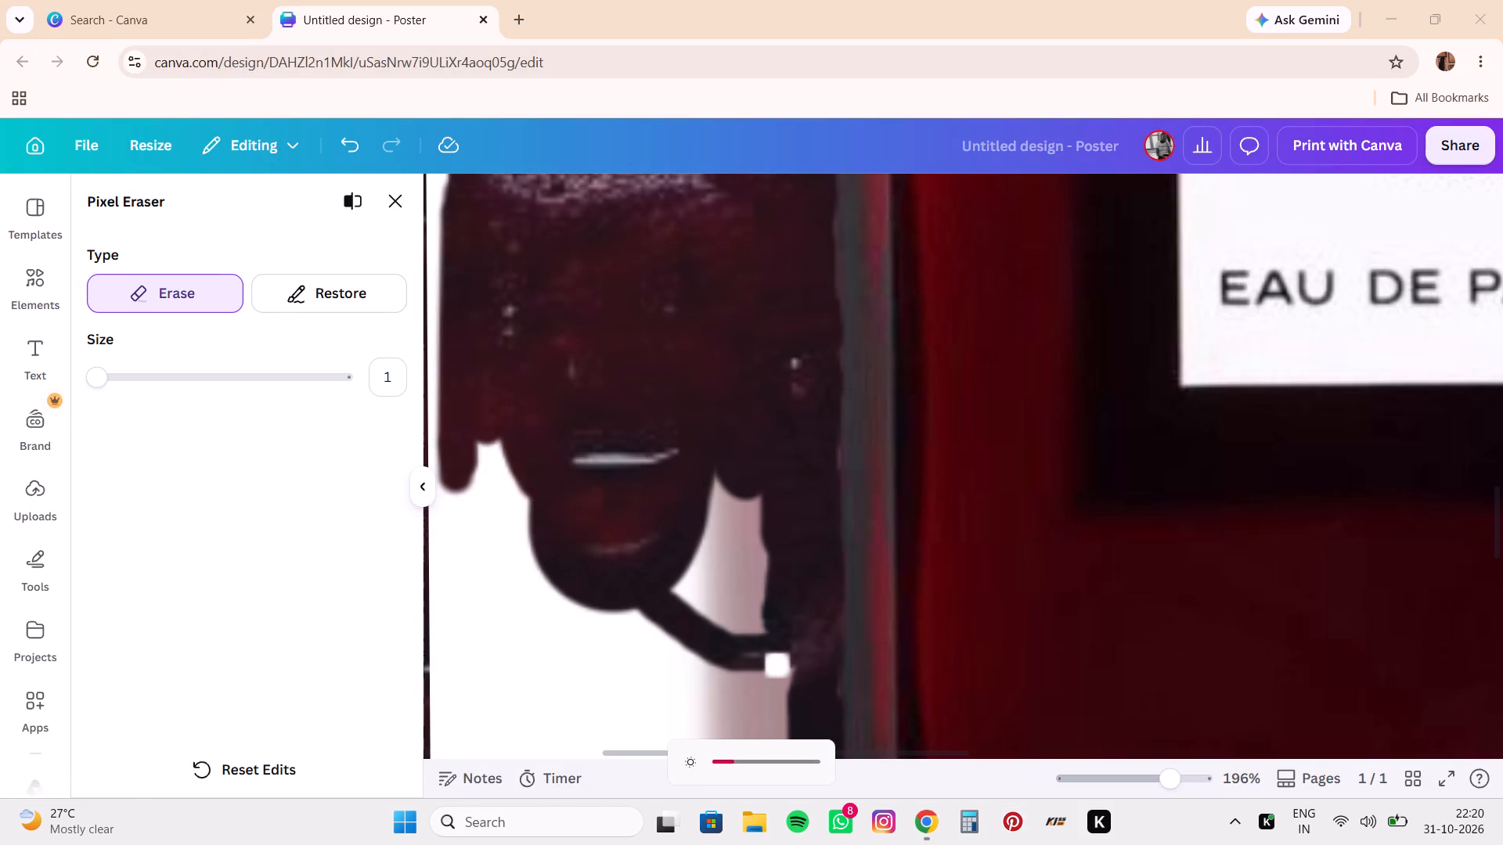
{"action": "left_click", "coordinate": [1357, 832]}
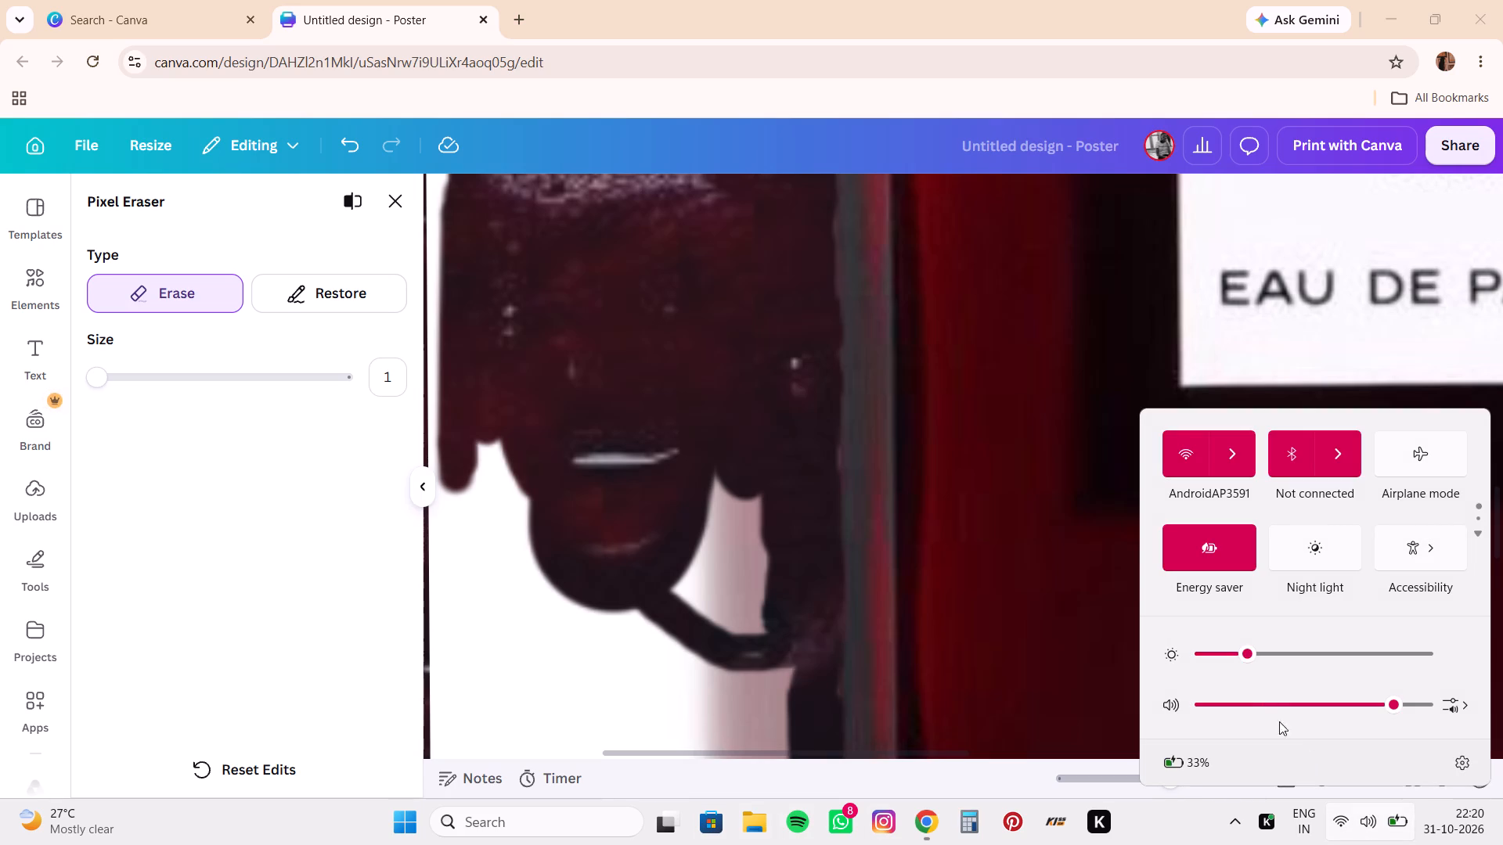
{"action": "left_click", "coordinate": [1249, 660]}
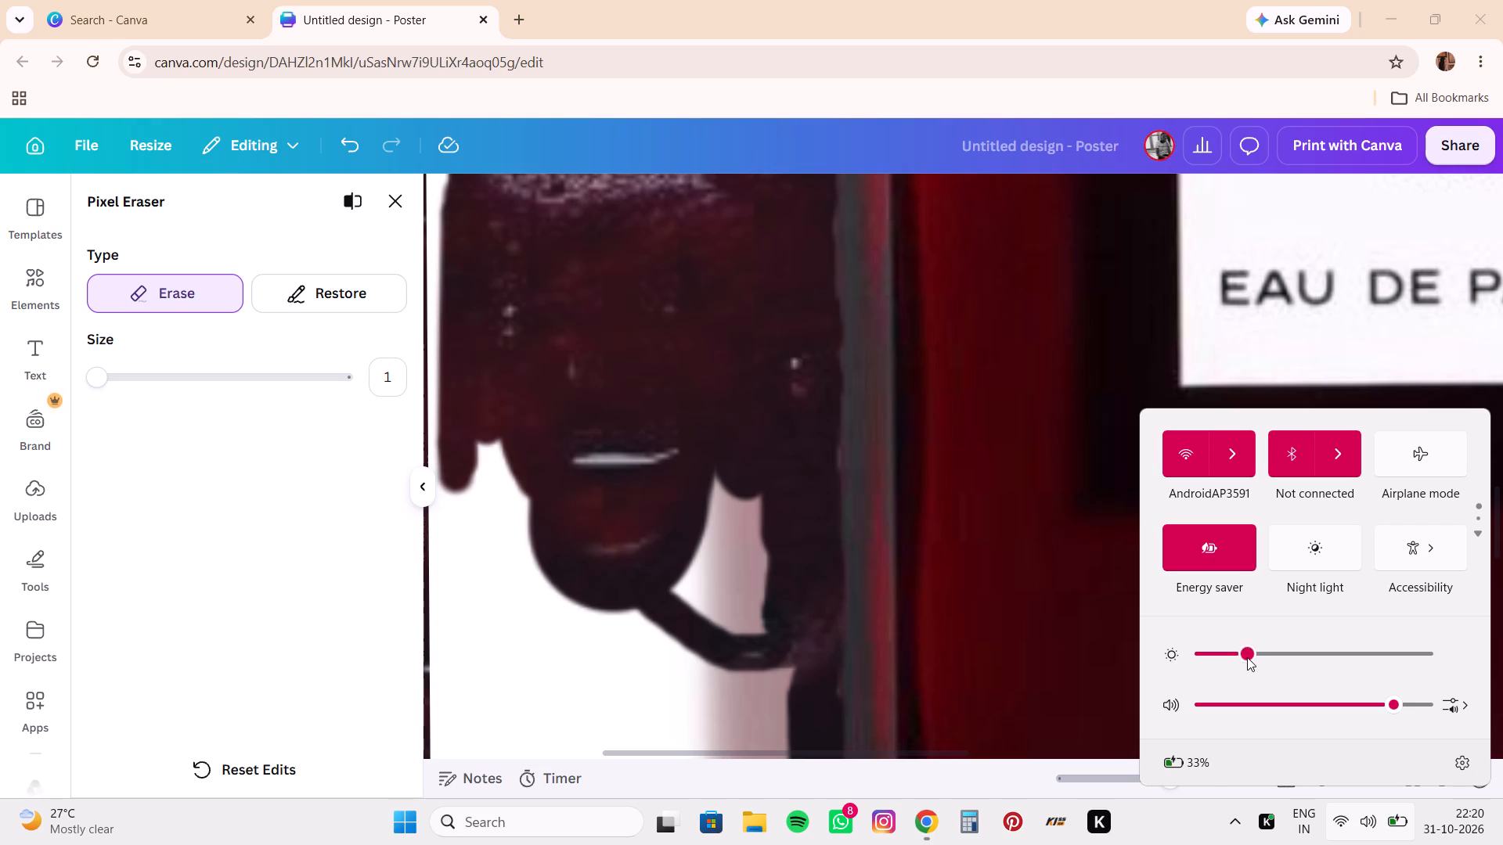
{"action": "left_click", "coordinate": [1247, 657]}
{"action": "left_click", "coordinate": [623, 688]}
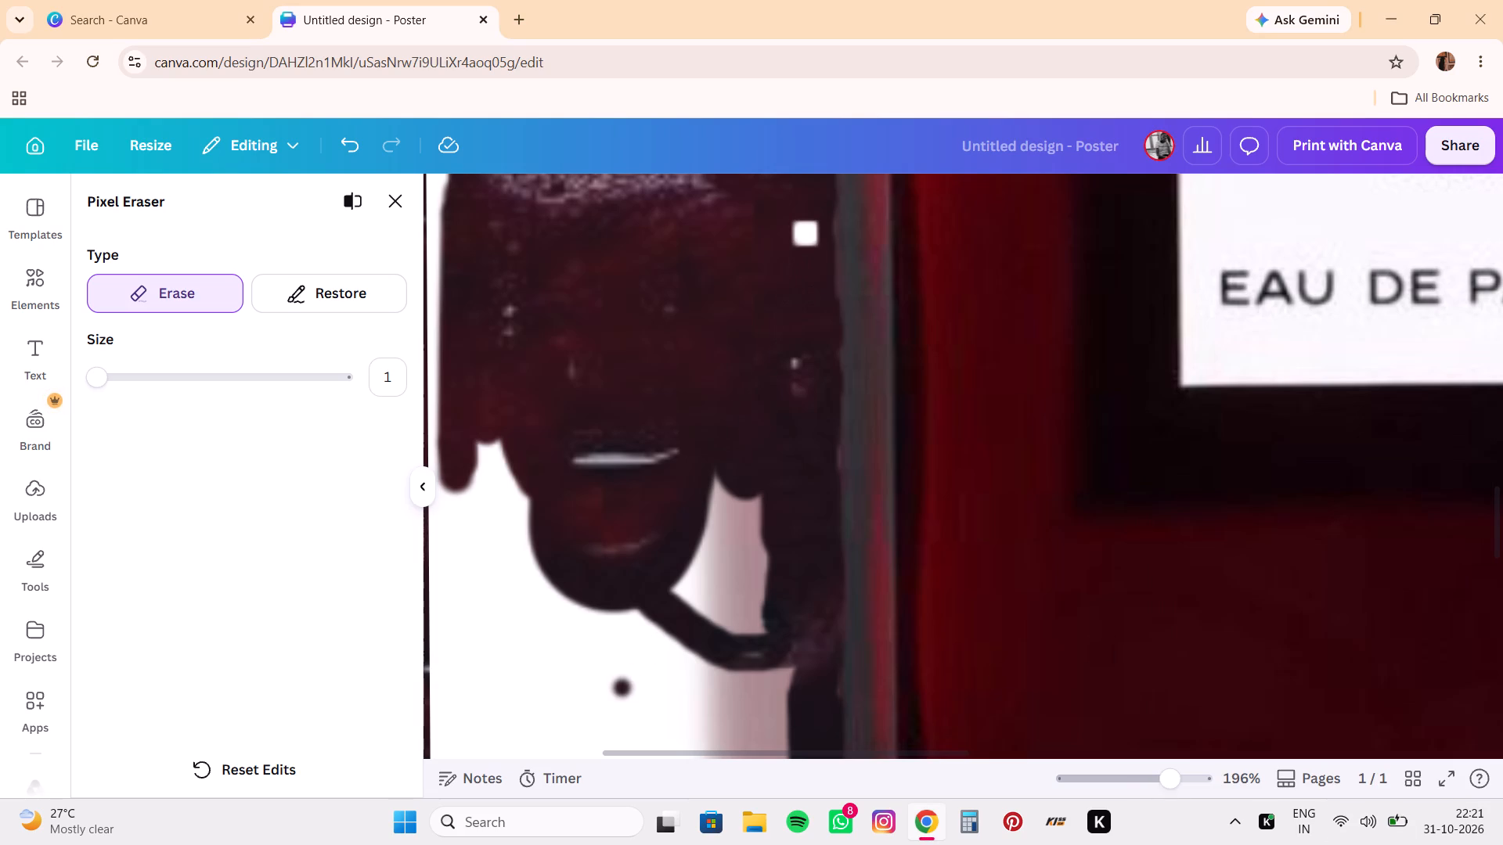
Erase the leftover strip along the bottle's left edge, level with and just above the EAU DE PARFUM text, with brush size 1.
{"action": "left_click_drag", "start_coordinate": [823, 213], "coordinate": [826, 304]}
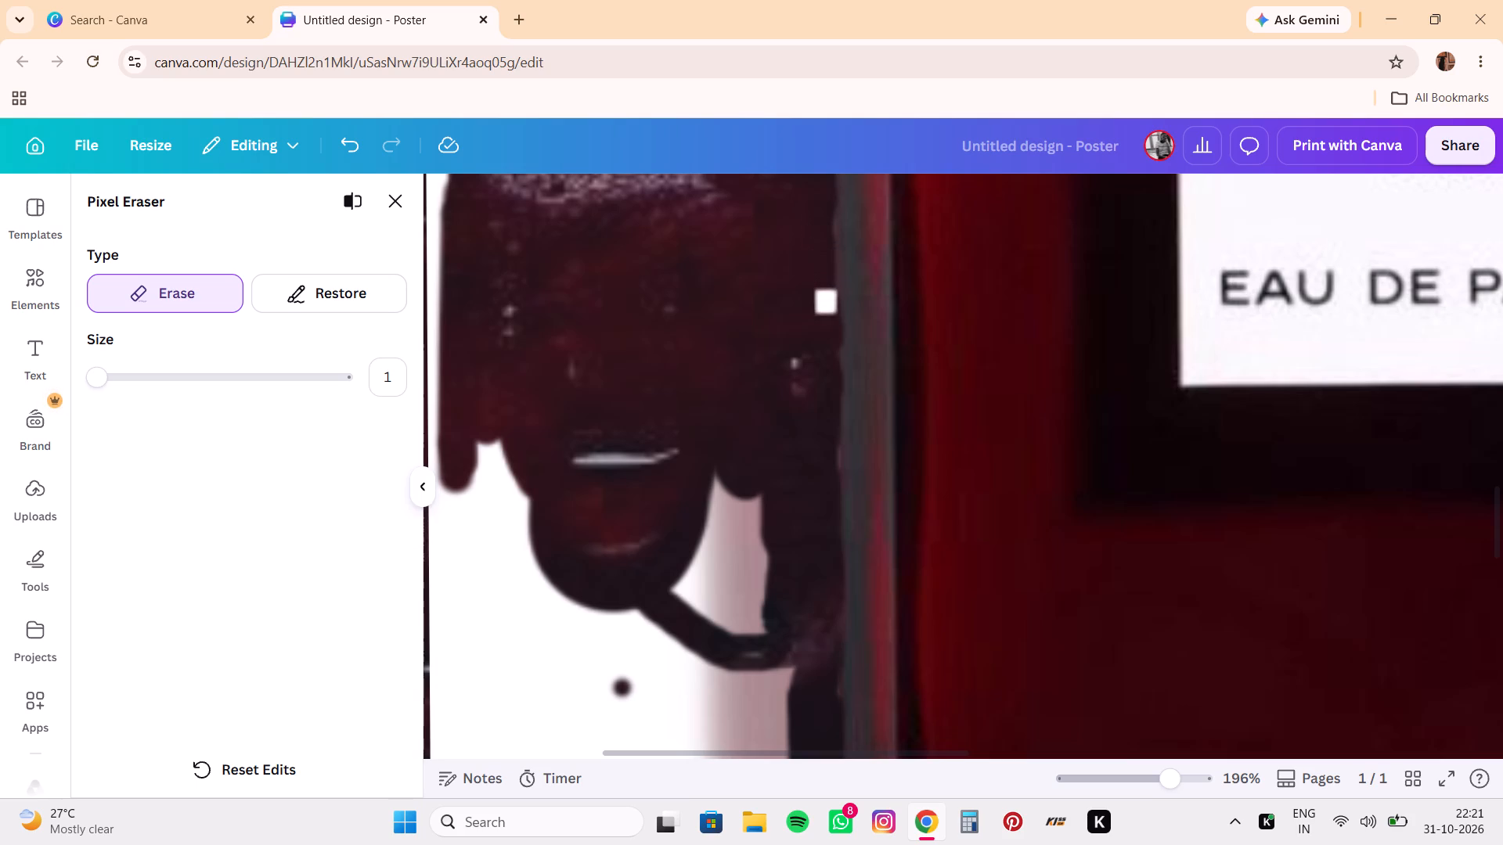
{"action": "left_click_drag", "start_coordinate": [826, 304], "coordinate": [825, 276]}
{"action": "left_click_drag", "start_coordinate": [825, 276], "coordinate": [833, 205]}
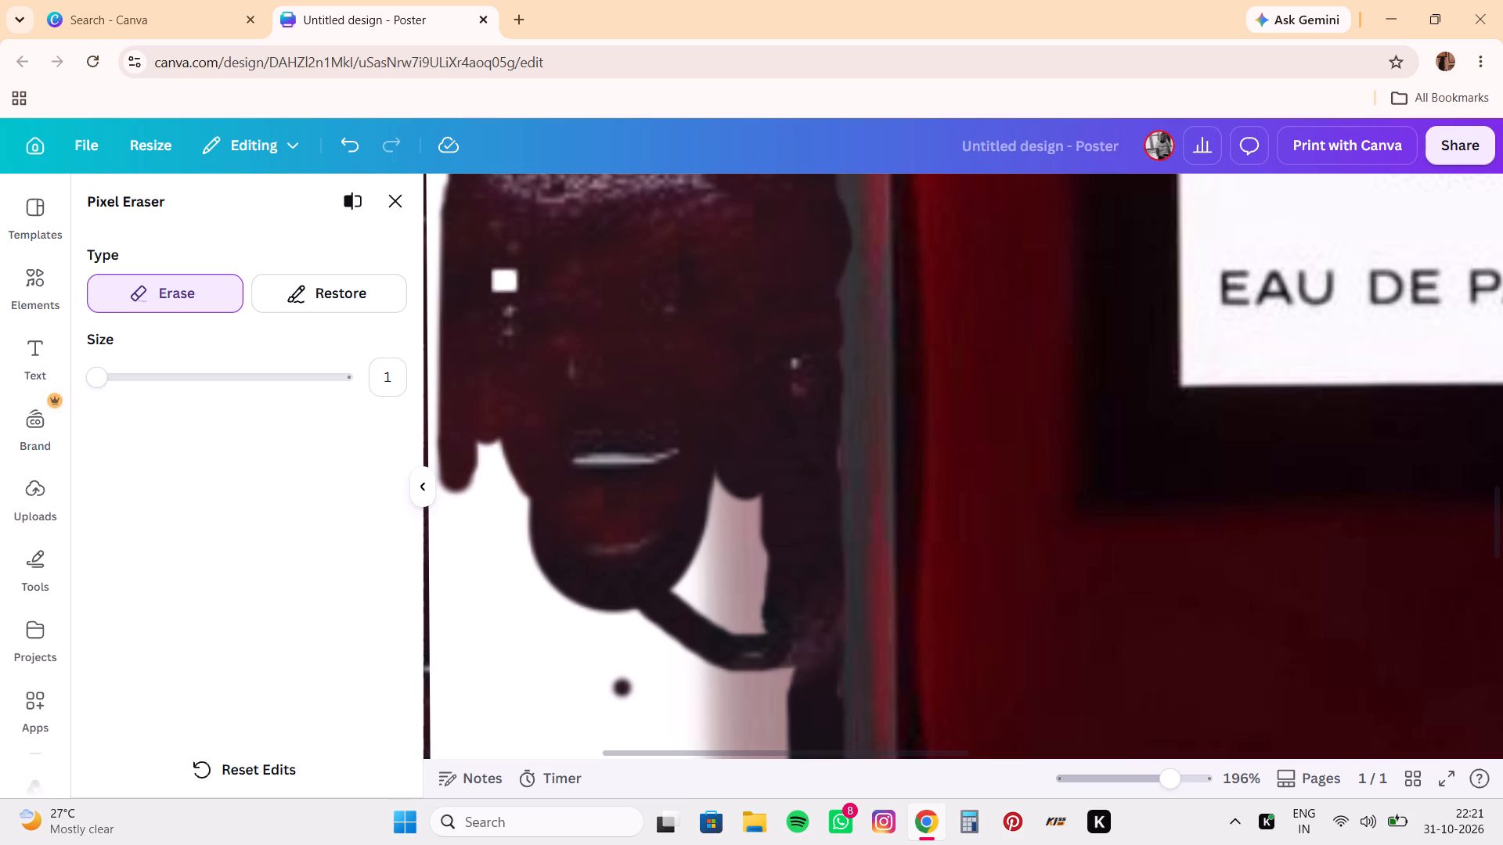
Restore the bottle's left glass edge beside the EAU DE PARFUM line, down to just below the label, with the size 1 brush.
{"action": "left_click", "coordinate": [364, 297]}
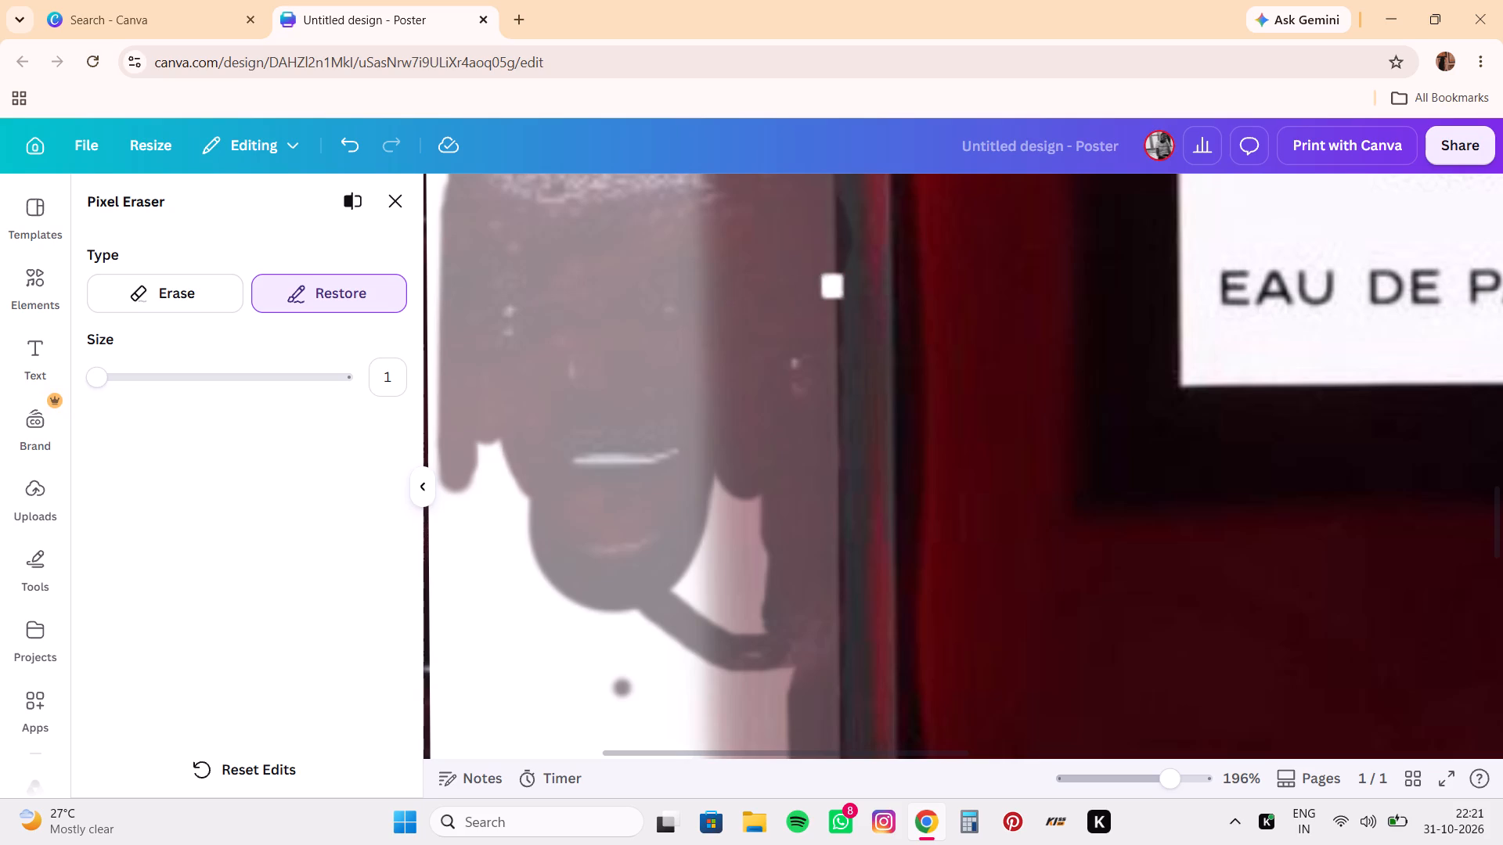
{"action": "left_click_drag", "start_coordinate": [848, 199], "coordinate": [844, 238]}
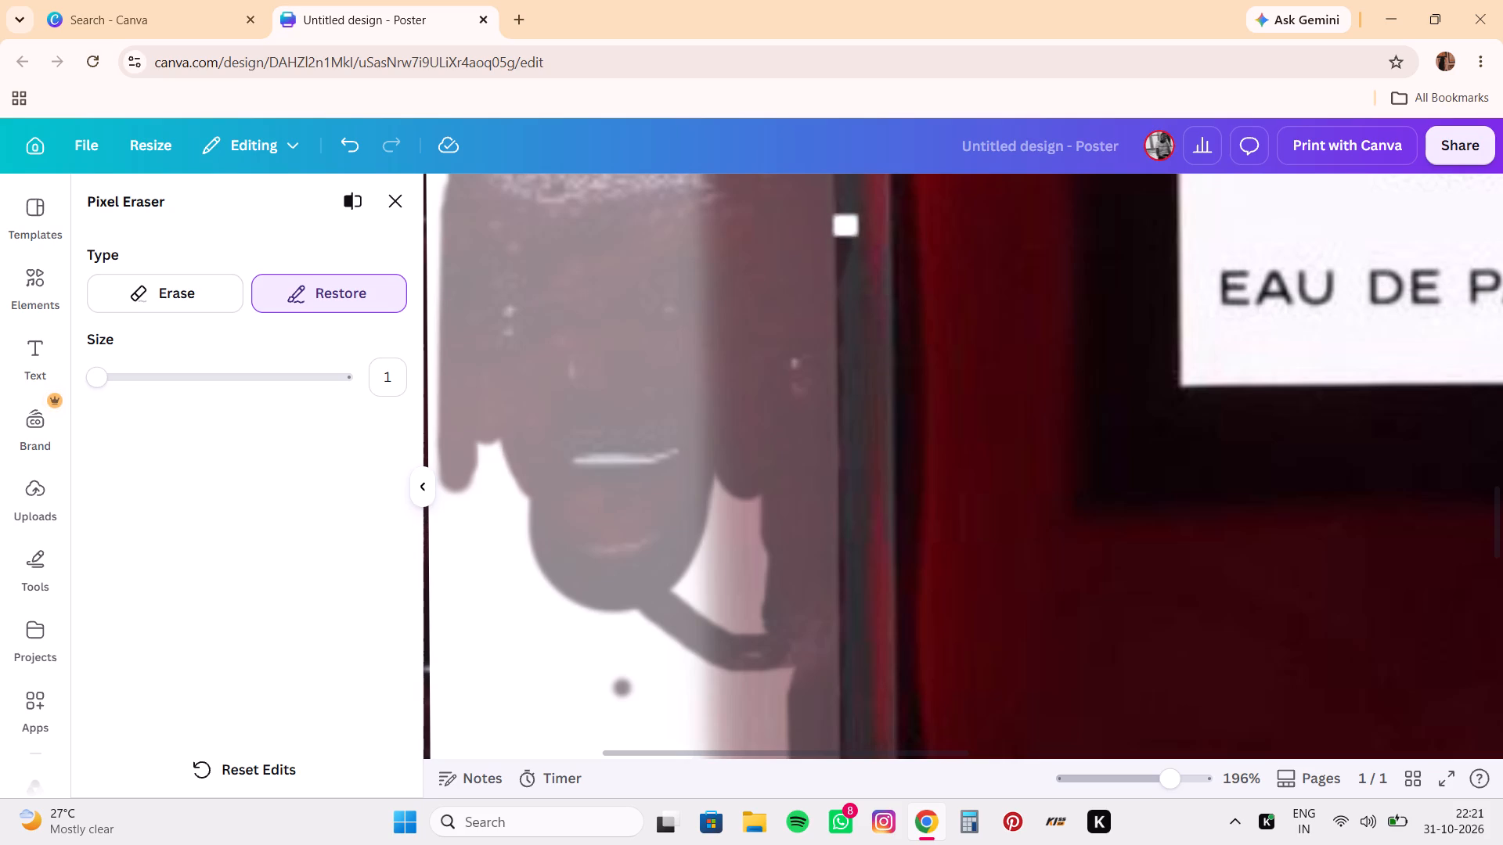
{"action": "left_click_drag", "start_coordinate": [844, 238], "coordinate": [842, 327]}
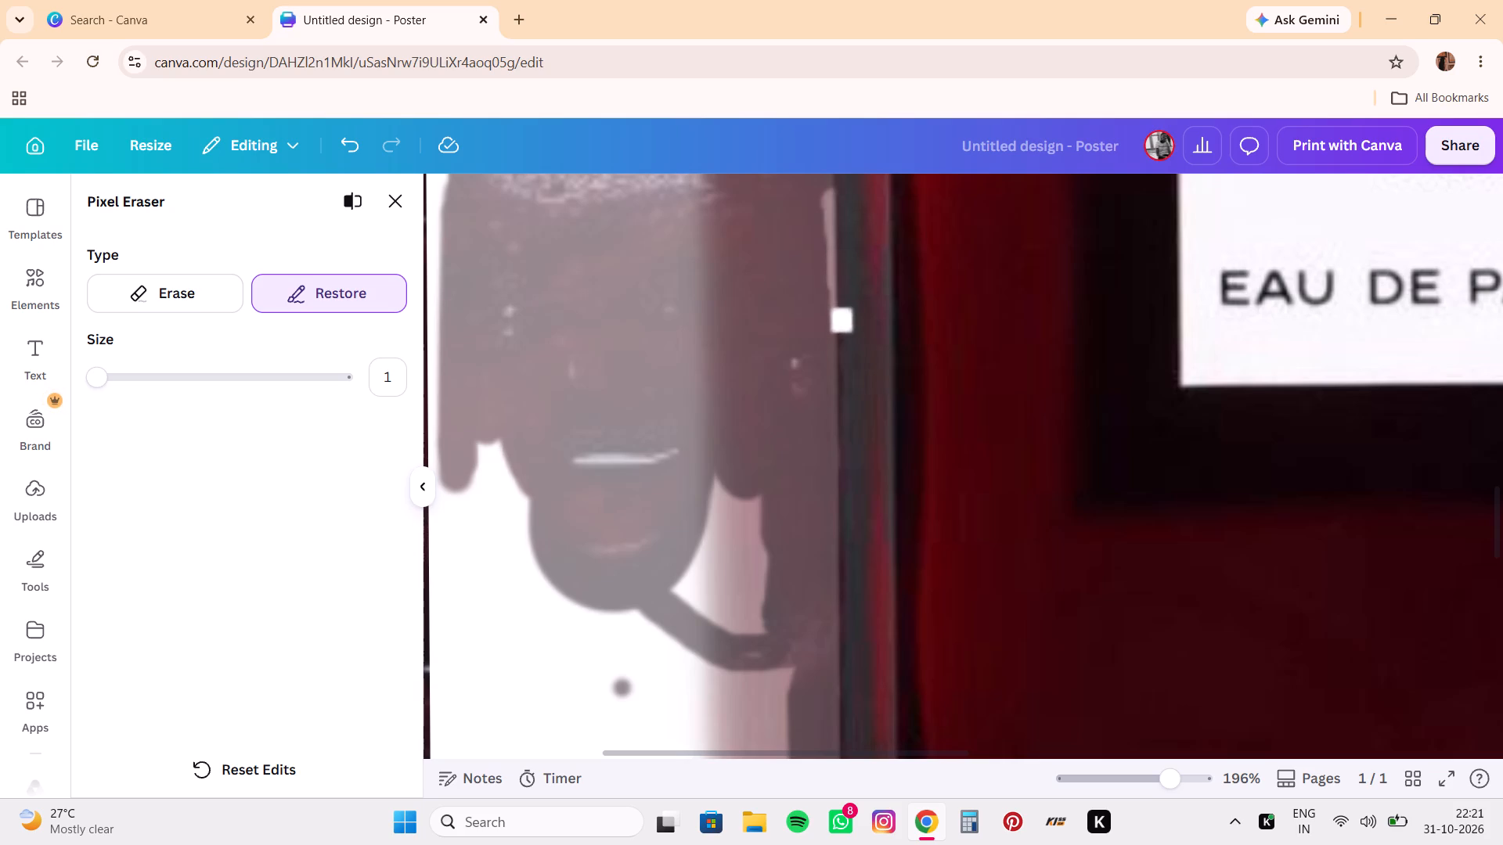
{"action": "left_click_drag", "start_coordinate": [842, 327], "coordinate": [847, 429]}
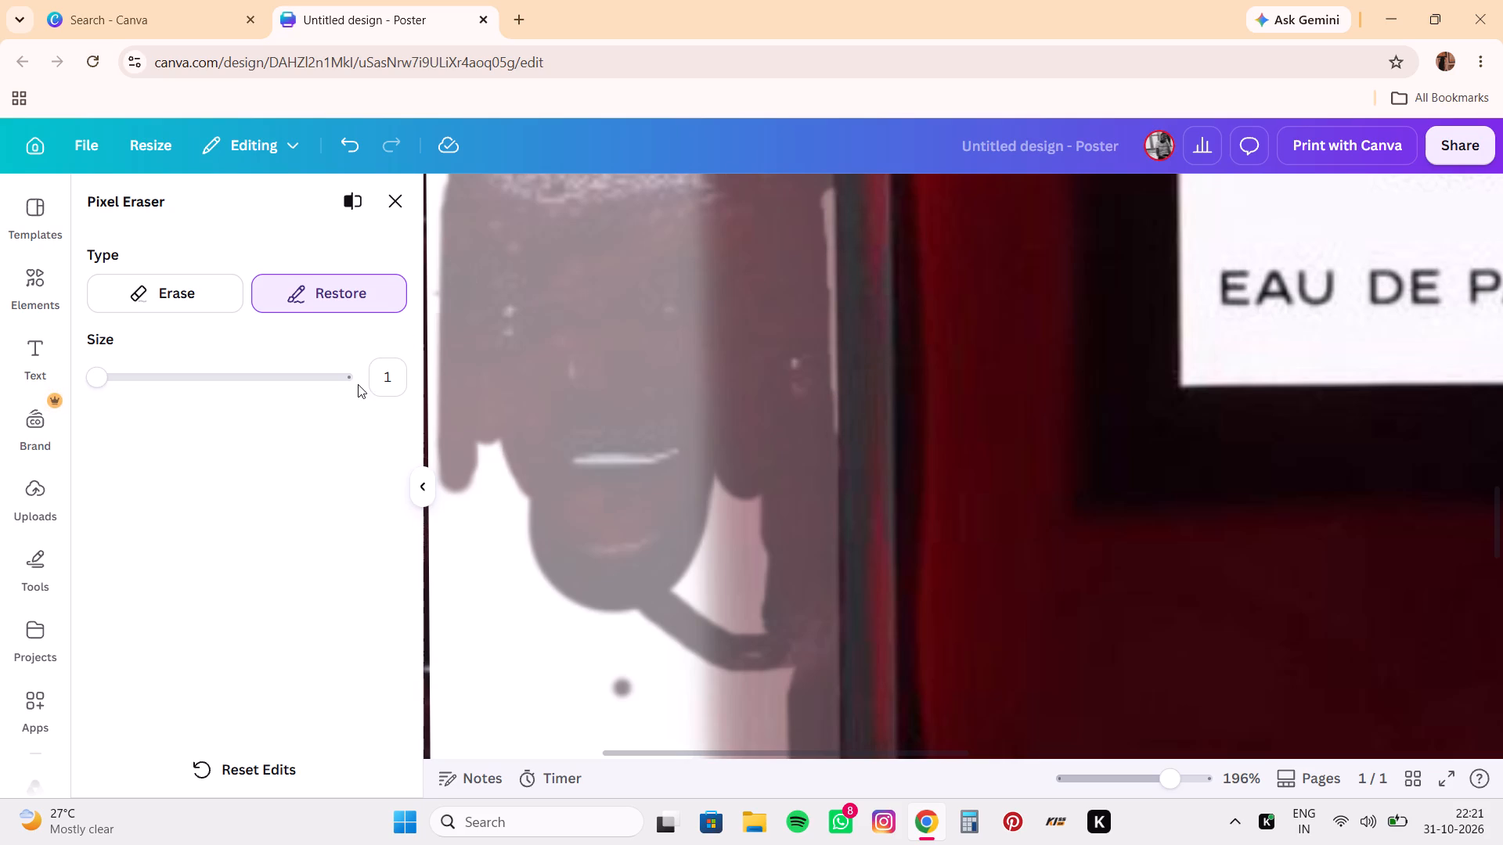
Erase the leftover pale strip and bits just outside the bottle's left edge around the EAU DE PARFUM line, using the size 1 brush.
{"action": "left_click", "coordinate": [227, 289]}
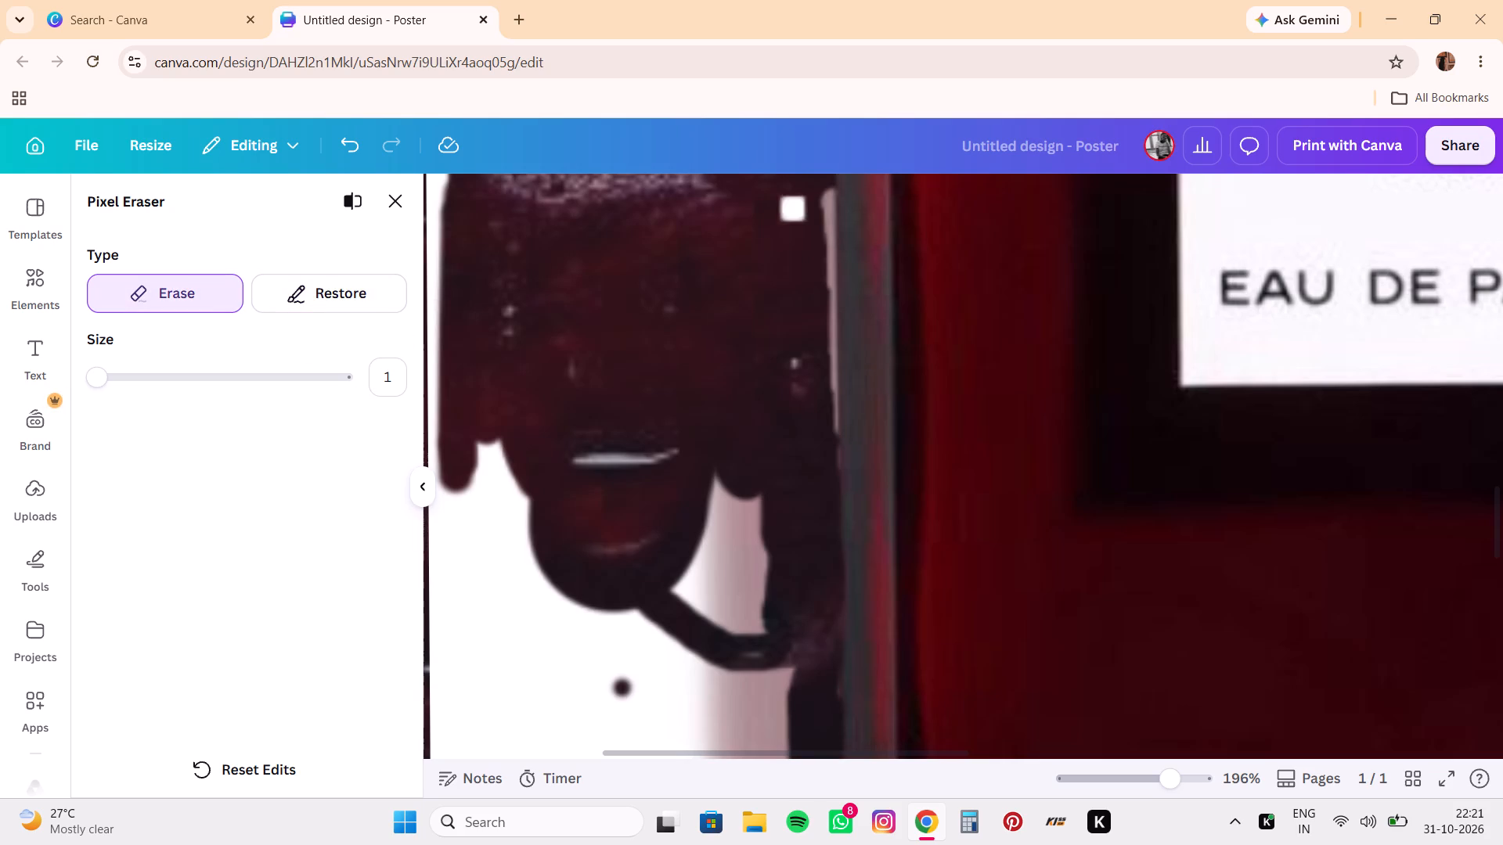
{"action": "left_click_drag", "start_coordinate": [824, 196], "coordinate": [821, 193]}
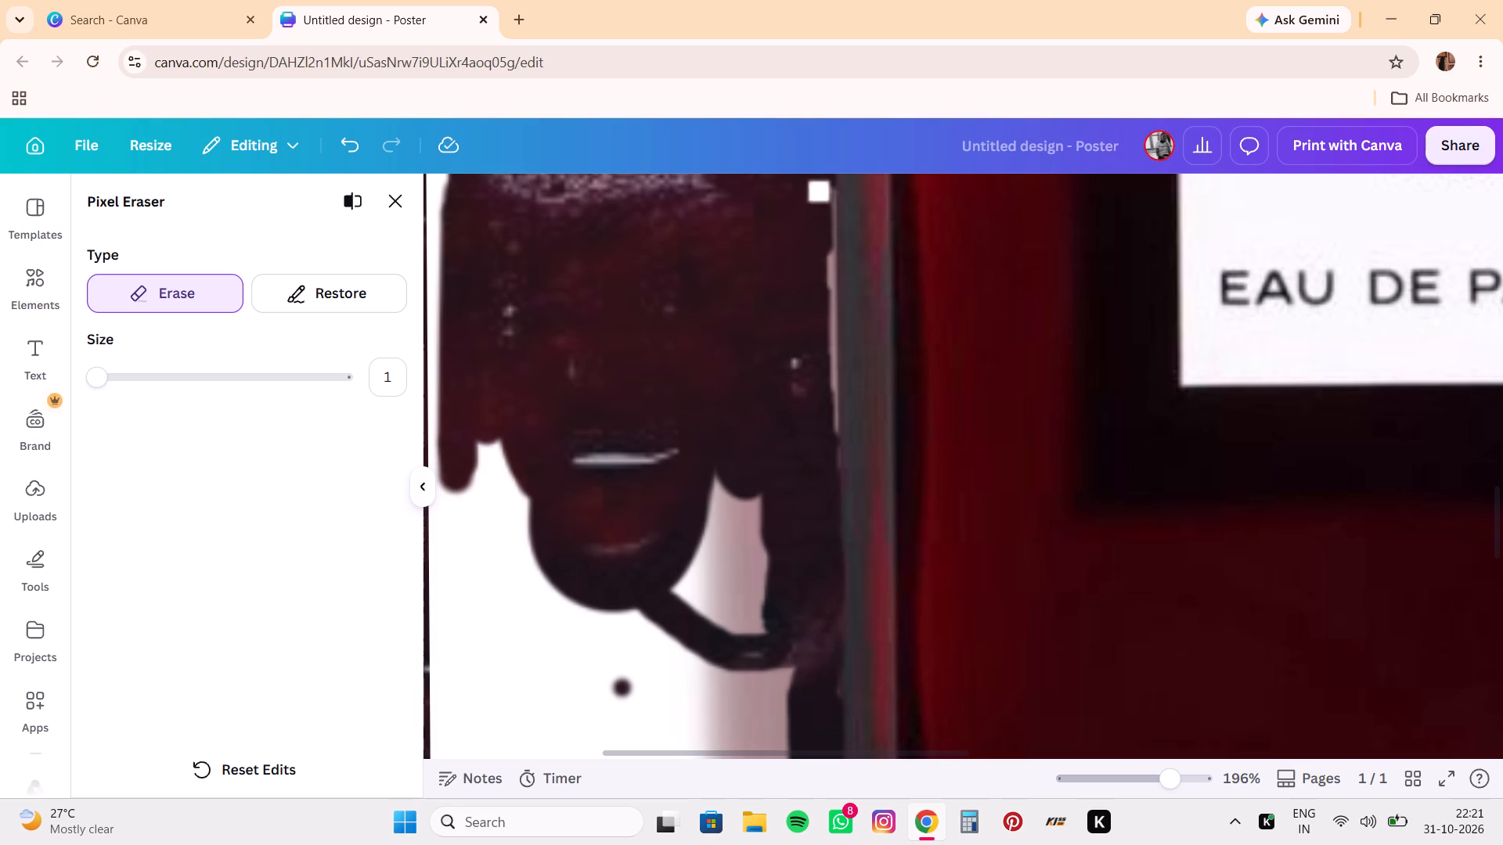
{"action": "left_click_drag", "start_coordinate": [821, 193], "coordinate": [824, 204]}
{"action": "left_click_drag", "start_coordinate": [824, 204], "coordinate": [827, 262]}
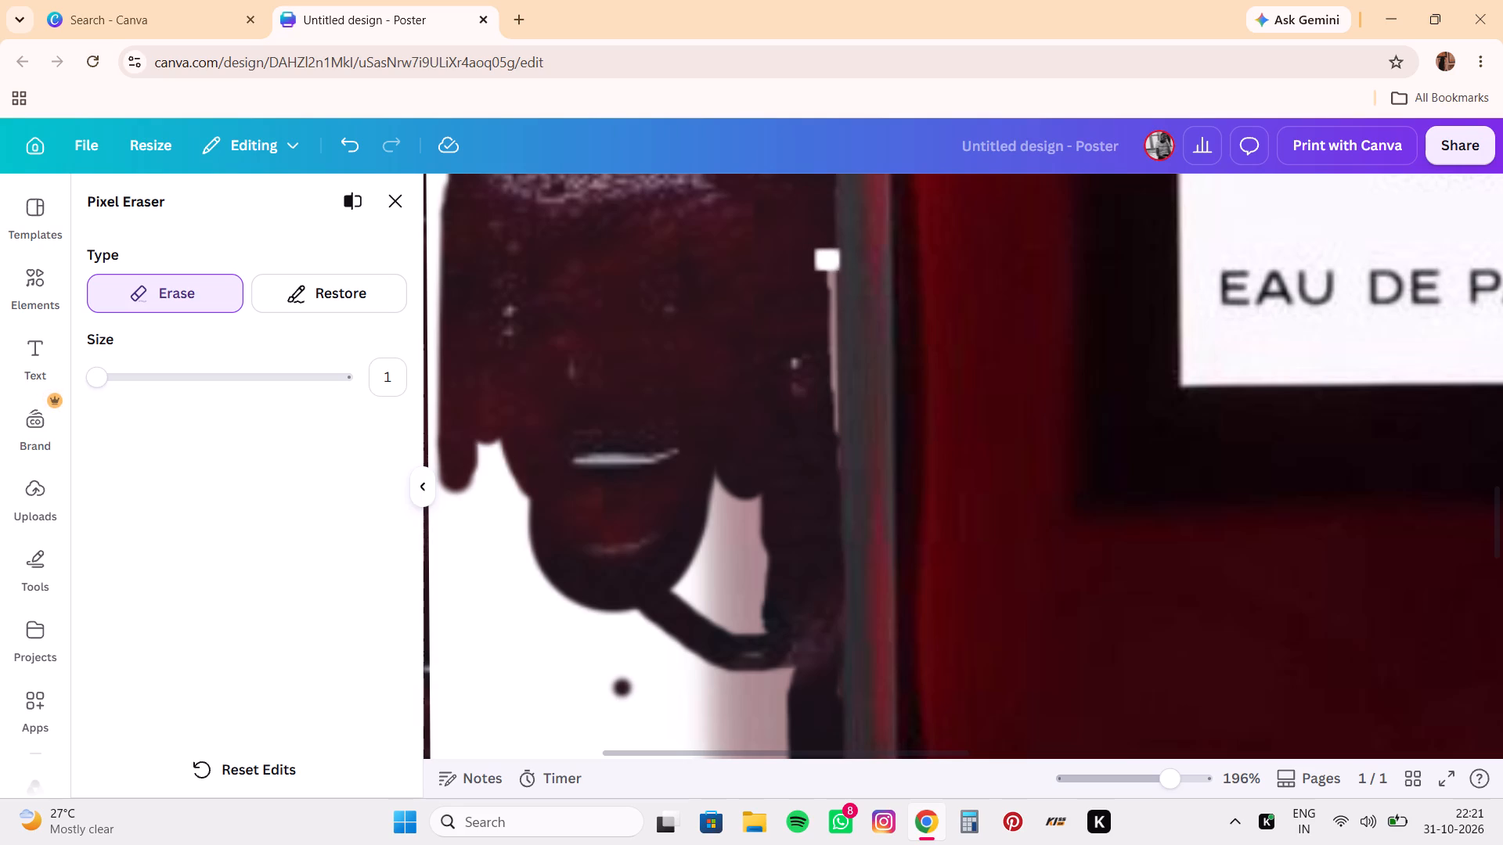
{"action": "left_click_drag", "start_coordinate": [827, 262], "coordinate": [830, 351]}
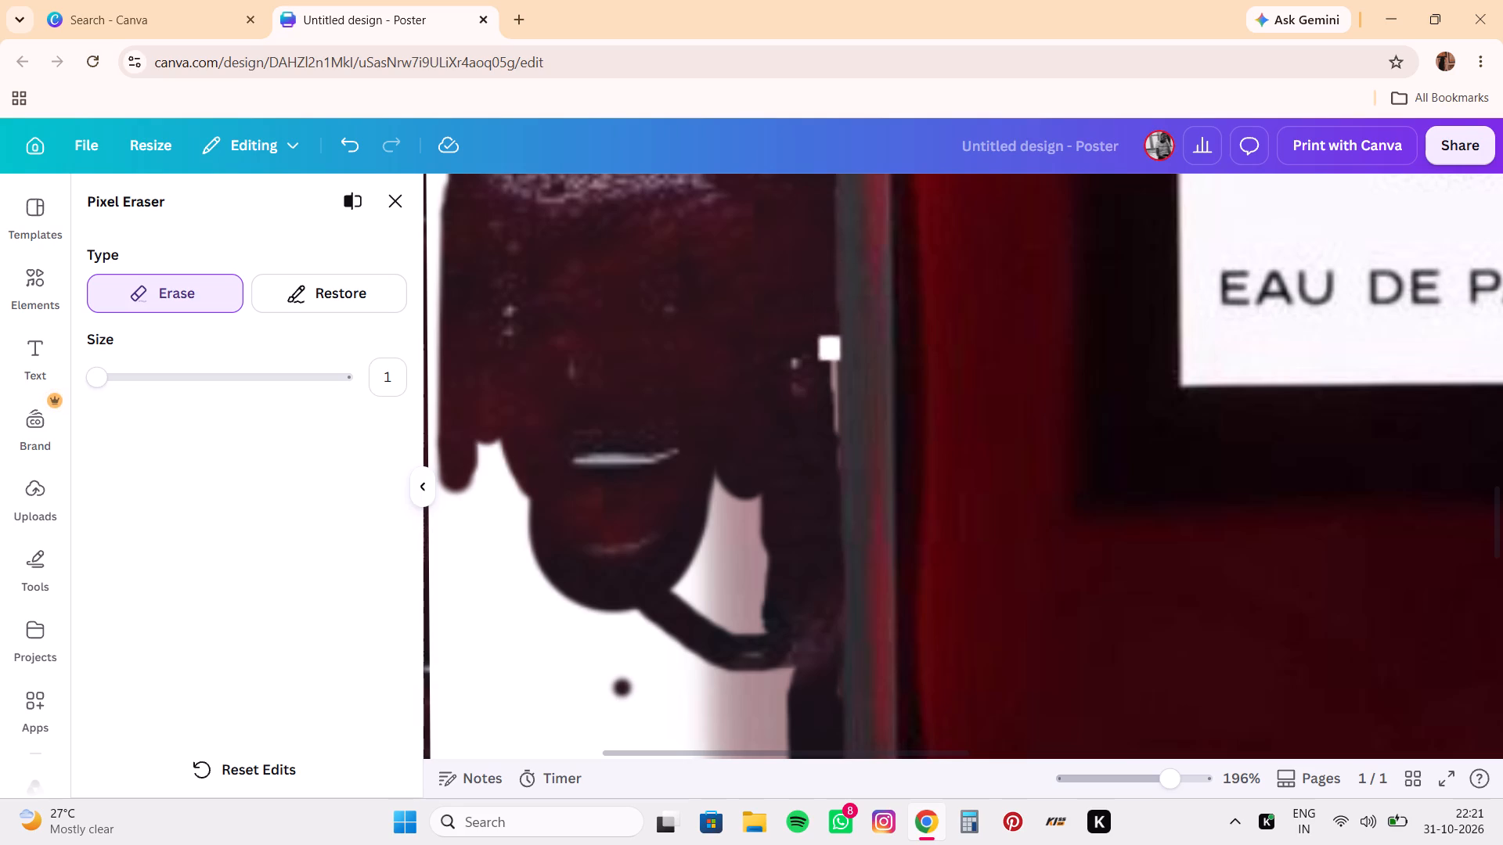
{"action": "left_click_drag", "start_coordinate": [830, 351], "coordinate": [834, 462]}
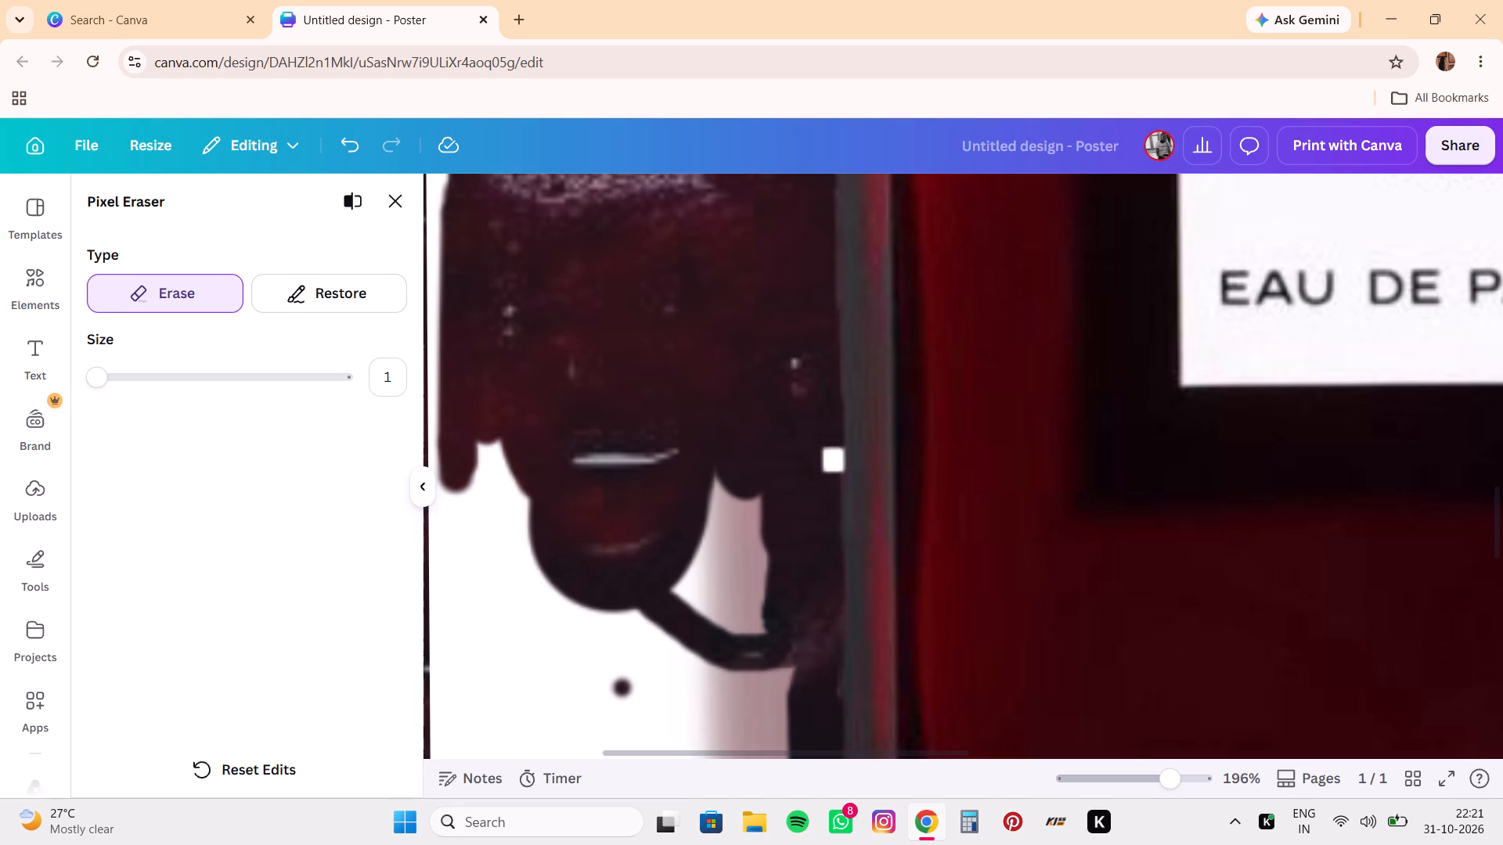
{"action": "left_click_drag", "start_coordinate": [834, 462], "coordinate": [834, 465]}
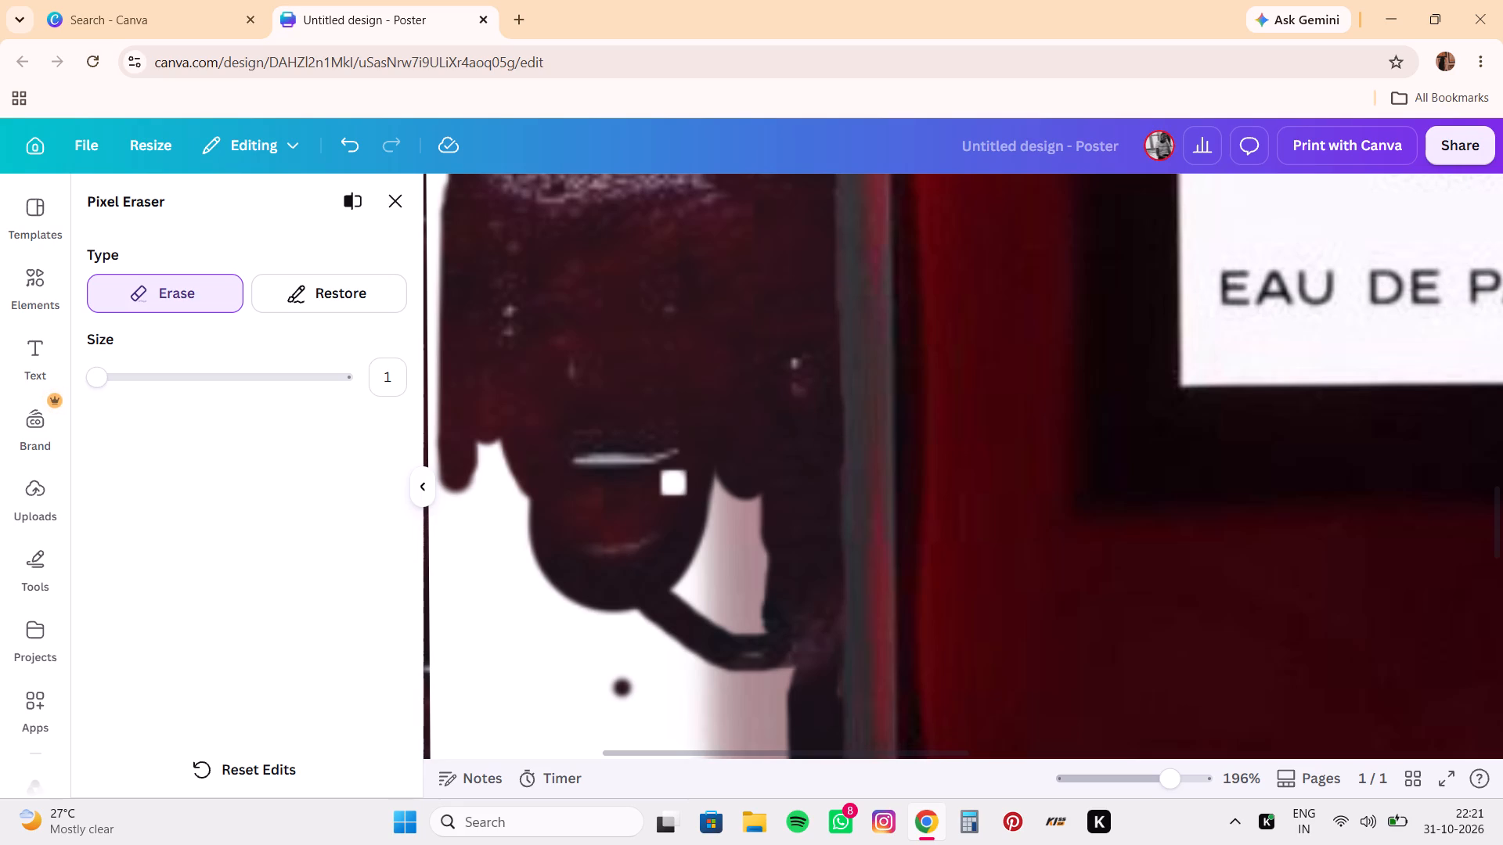
{"action": "left_click_drag", "start_coordinate": [758, 441], "coordinate": [723, 475]}
Restore the bottle's left glass edge from beside the CHANEL lettering down to the label's bottom edge with short size 1 strokes.
{"action": "scroll", "coordinate": [723, 475], "scroll_direction": "up", "scroll_amount": 1}
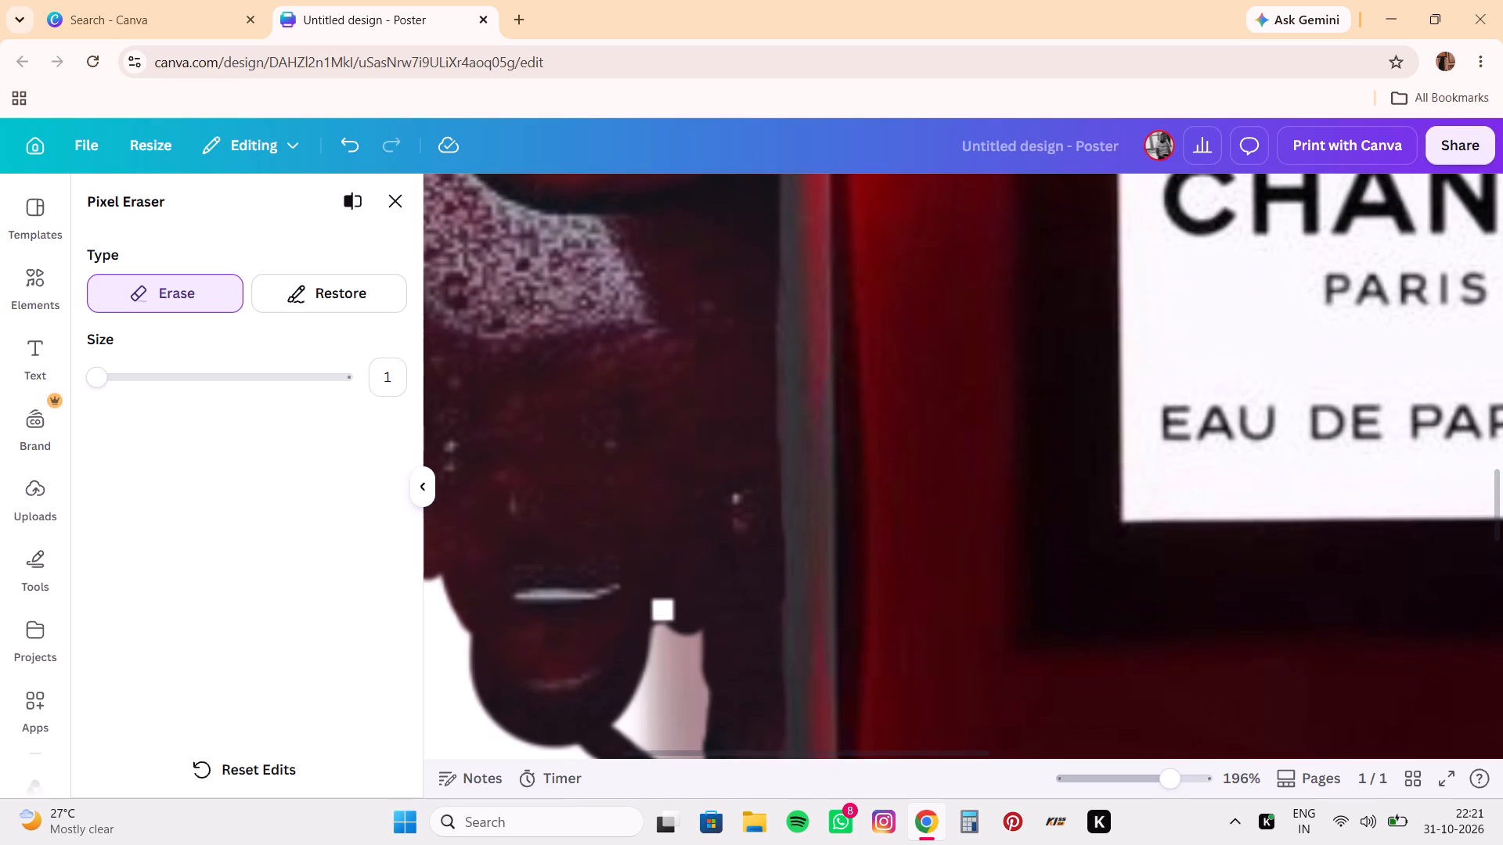
{"action": "scroll", "coordinate": [723, 475], "scroll_direction": "up", "scroll_amount": 1}
{"action": "left_click", "coordinate": [359, 289]}
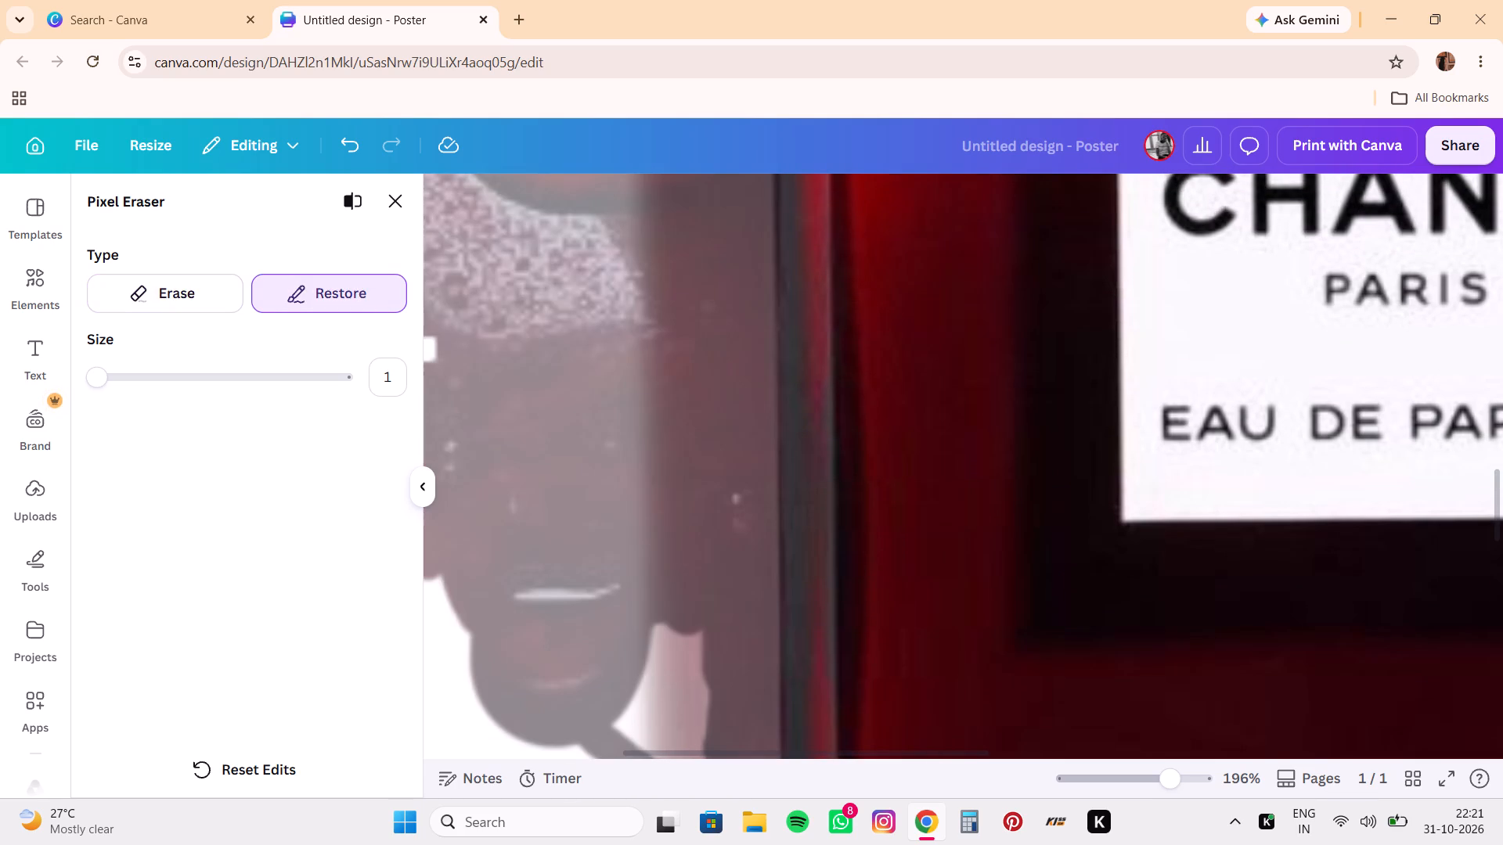
{"action": "left_click", "coordinate": [791, 200]}
{"action": "left_click_drag", "start_coordinate": [788, 197], "coordinate": [789, 222]}
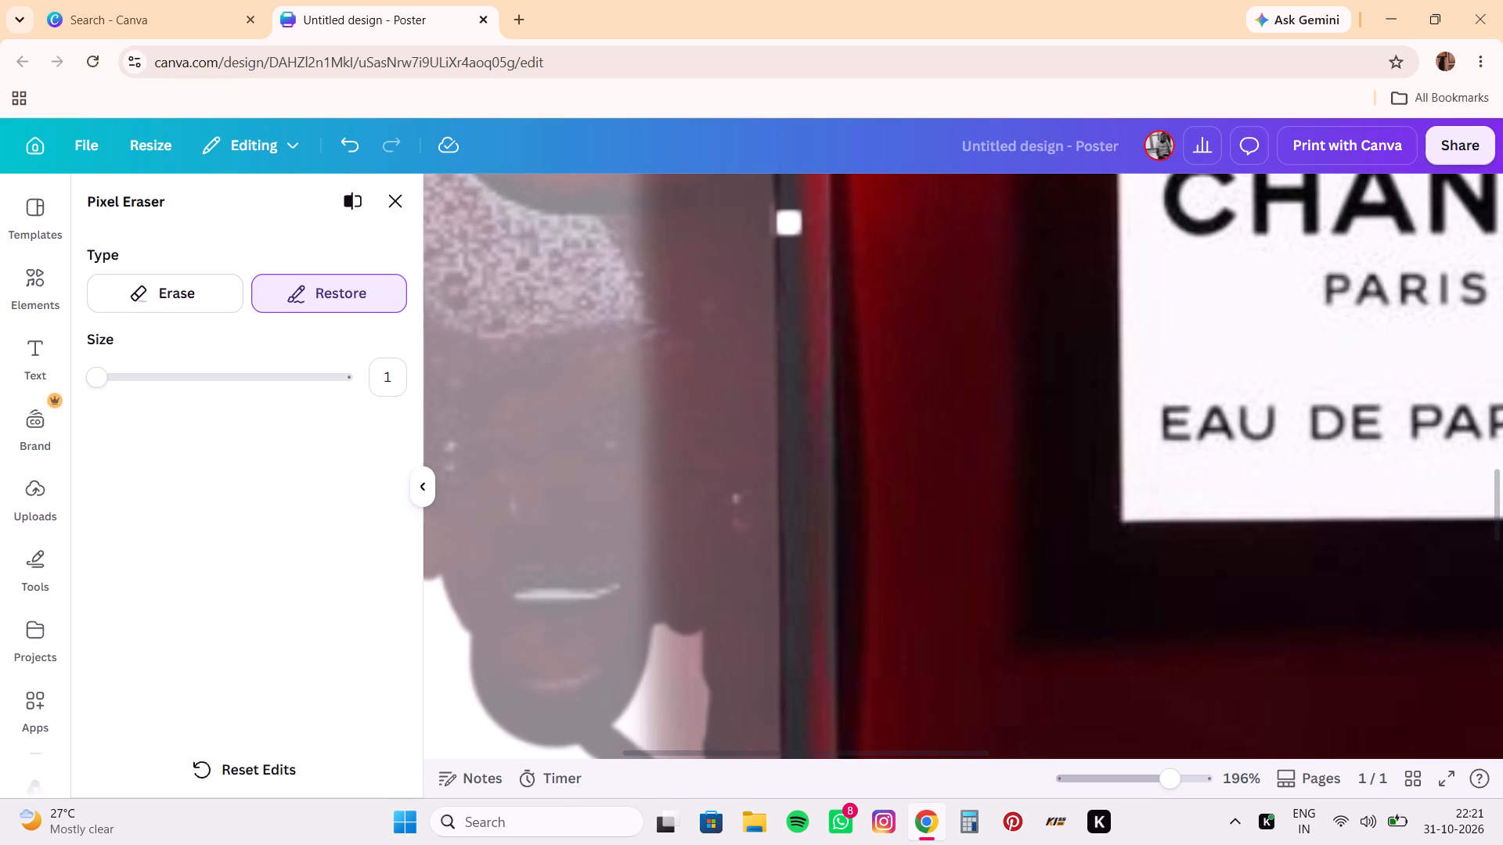
{"action": "left_click_drag", "start_coordinate": [789, 222], "coordinate": [793, 298]}
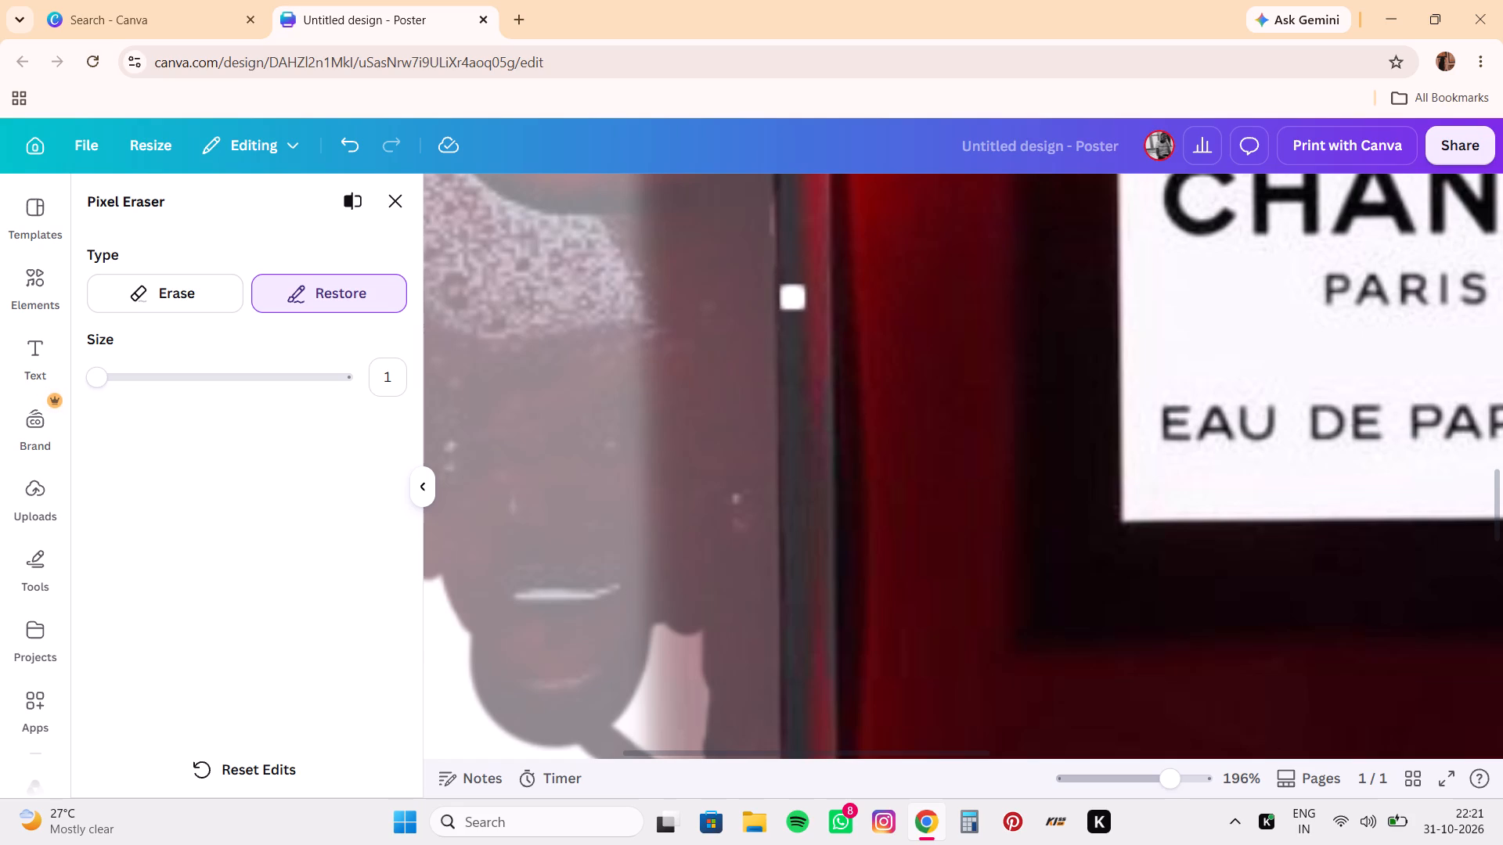
{"action": "left_click_drag", "start_coordinate": [793, 298], "coordinate": [790, 315]}
{"action": "left_click_drag", "start_coordinate": [790, 315], "coordinate": [790, 342]}
{"action": "left_click_drag", "start_coordinate": [790, 342], "coordinate": [790, 343]}
{"action": "left_click_drag", "start_coordinate": [790, 343], "coordinate": [790, 365]}
{"action": "left_click_drag", "start_coordinate": [790, 365], "coordinate": [790, 379]}
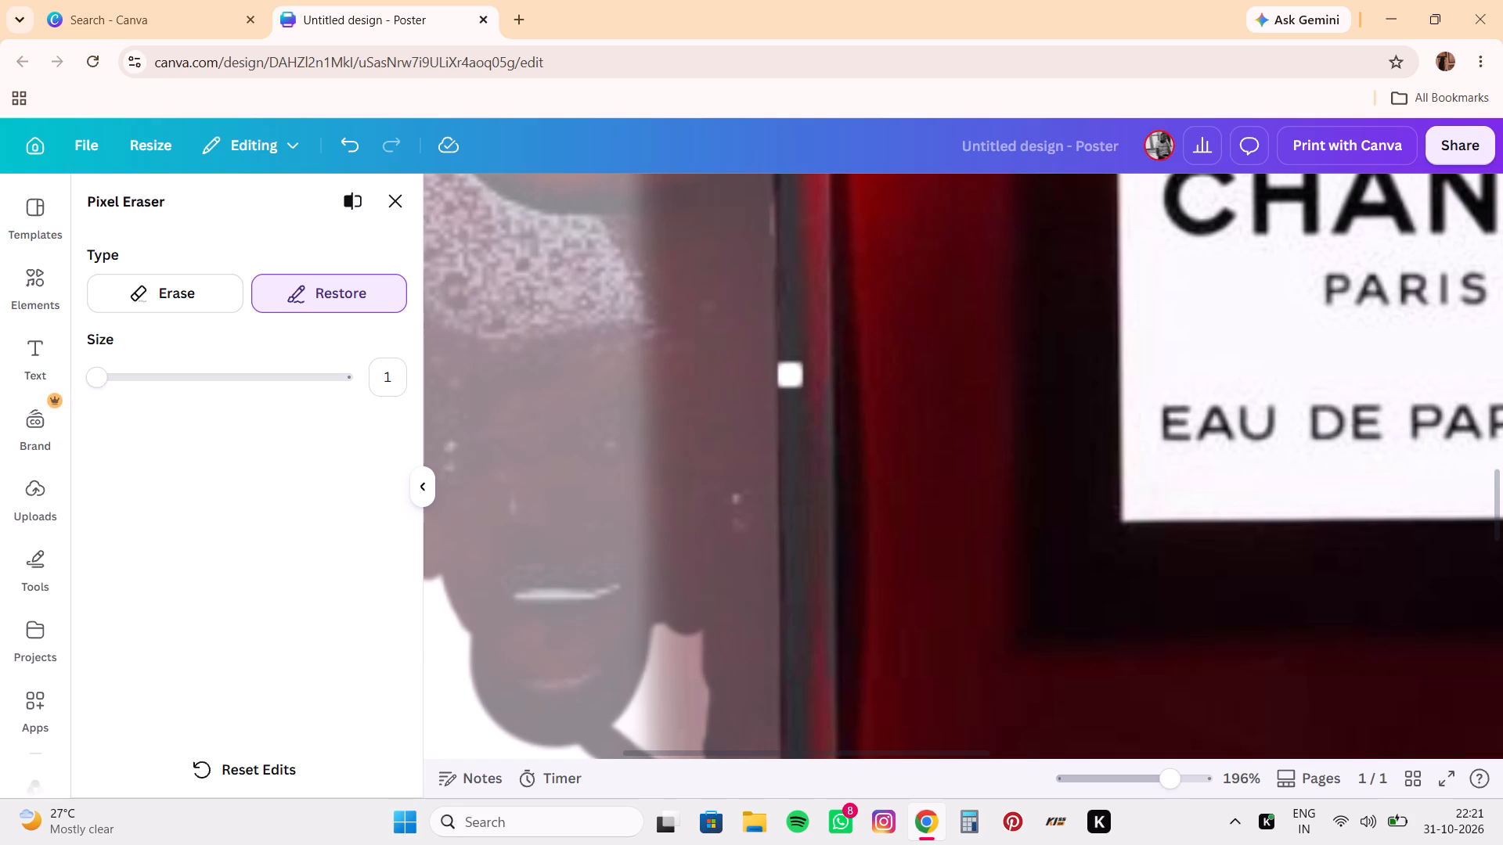
{"action": "left_click_drag", "start_coordinate": [790, 379], "coordinate": [791, 393]}
{"action": "left_click_drag", "start_coordinate": [791, 393], "coordinate": [791, 422]}
{"action": "left_click_drag", "start_coordinate": [791, 422], "coordinate": [791, 451]}
{"action": "left_click_drag", "start_coordinate": [791, 451], "coordinate": [791, 460]}
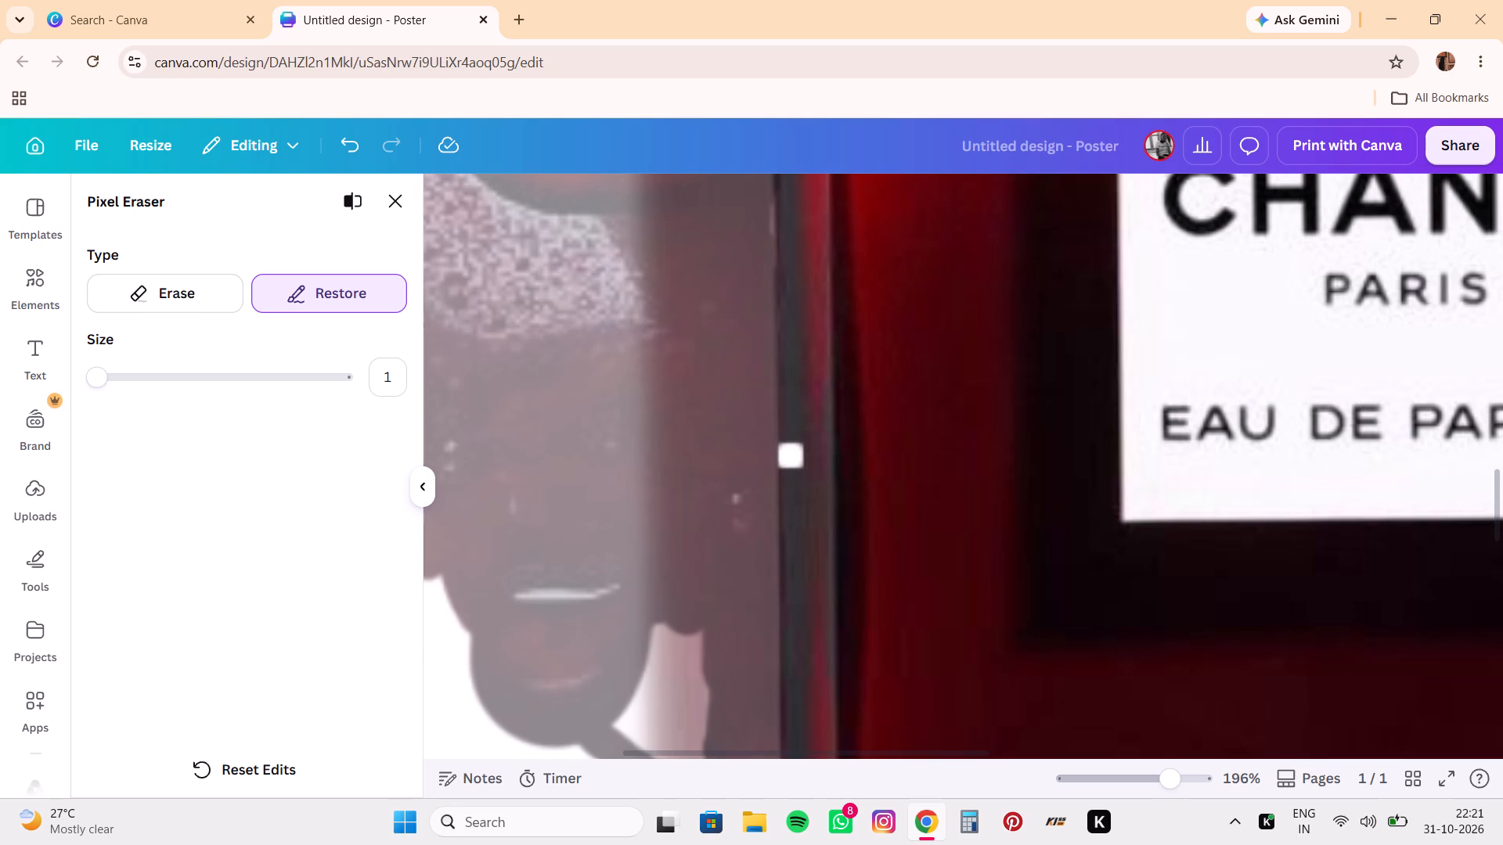
{"action": "left_click_drag", "start_coordinate": [791, 460], "coordinate": [791, 481]}
{"action": "left_click_drag", "start_coordinate": [791, 481], "coordinate": [791, 516]}
{"action": "left_click_drag", "start_coordinate": [791, 516], "coordinate": [795, 536]}
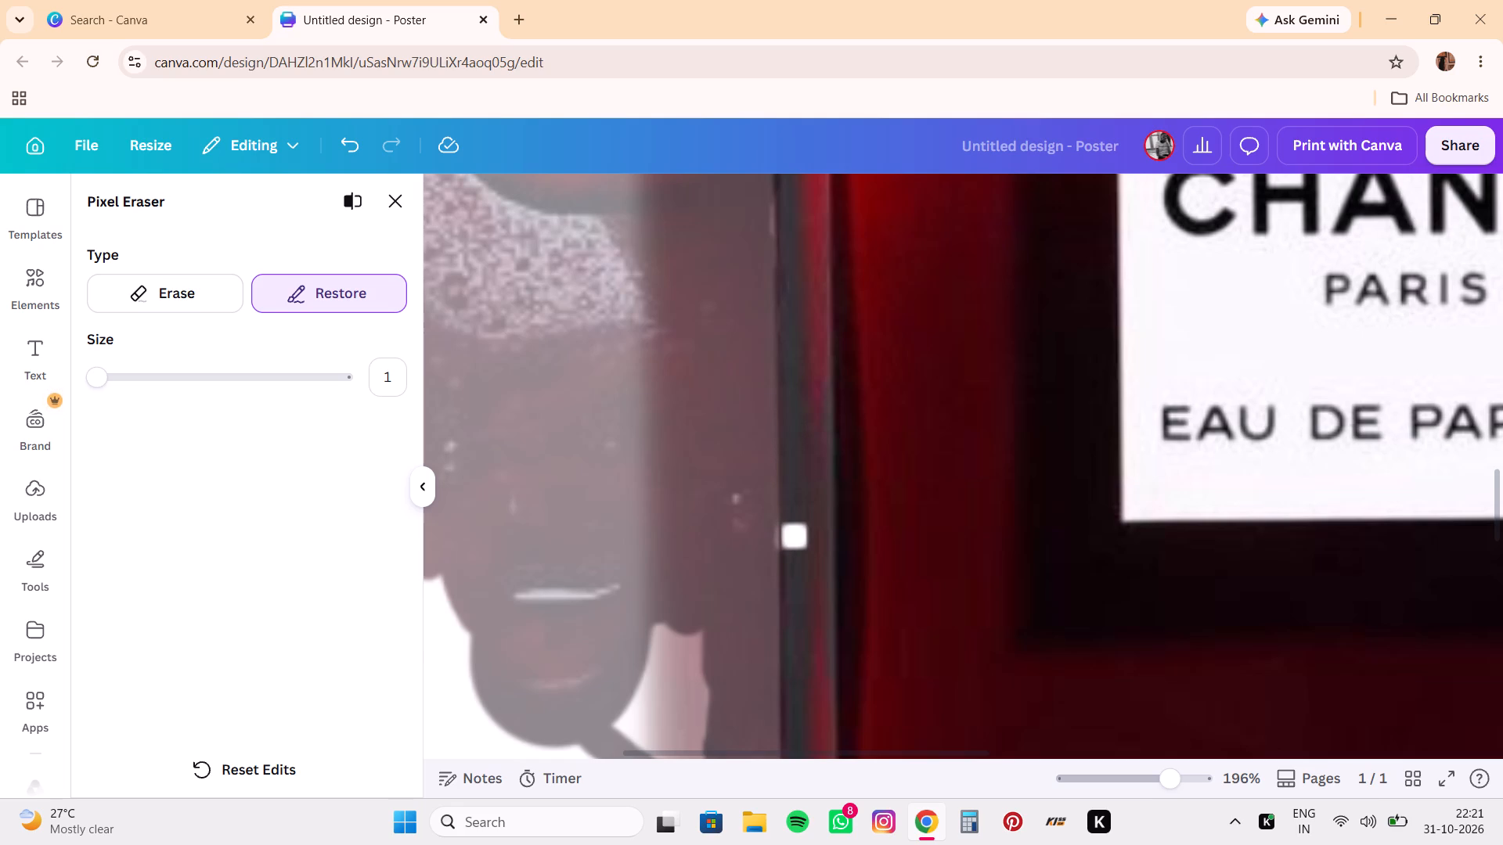
Continue restoring the bottle's left glass edge below the label's bottom edge with short size 1 strokes.
{"action": "left_click_drag", "start_coordinate": [794, 541], "coordinate": [793, 566]}
{"action": "left_click_drag", "start_coordinate": [793, 566], "coordinate": [793, 582]}
{"action": "left_click_drag", "start_coordinate": [793, 582], "coordinate": [793, 596]}
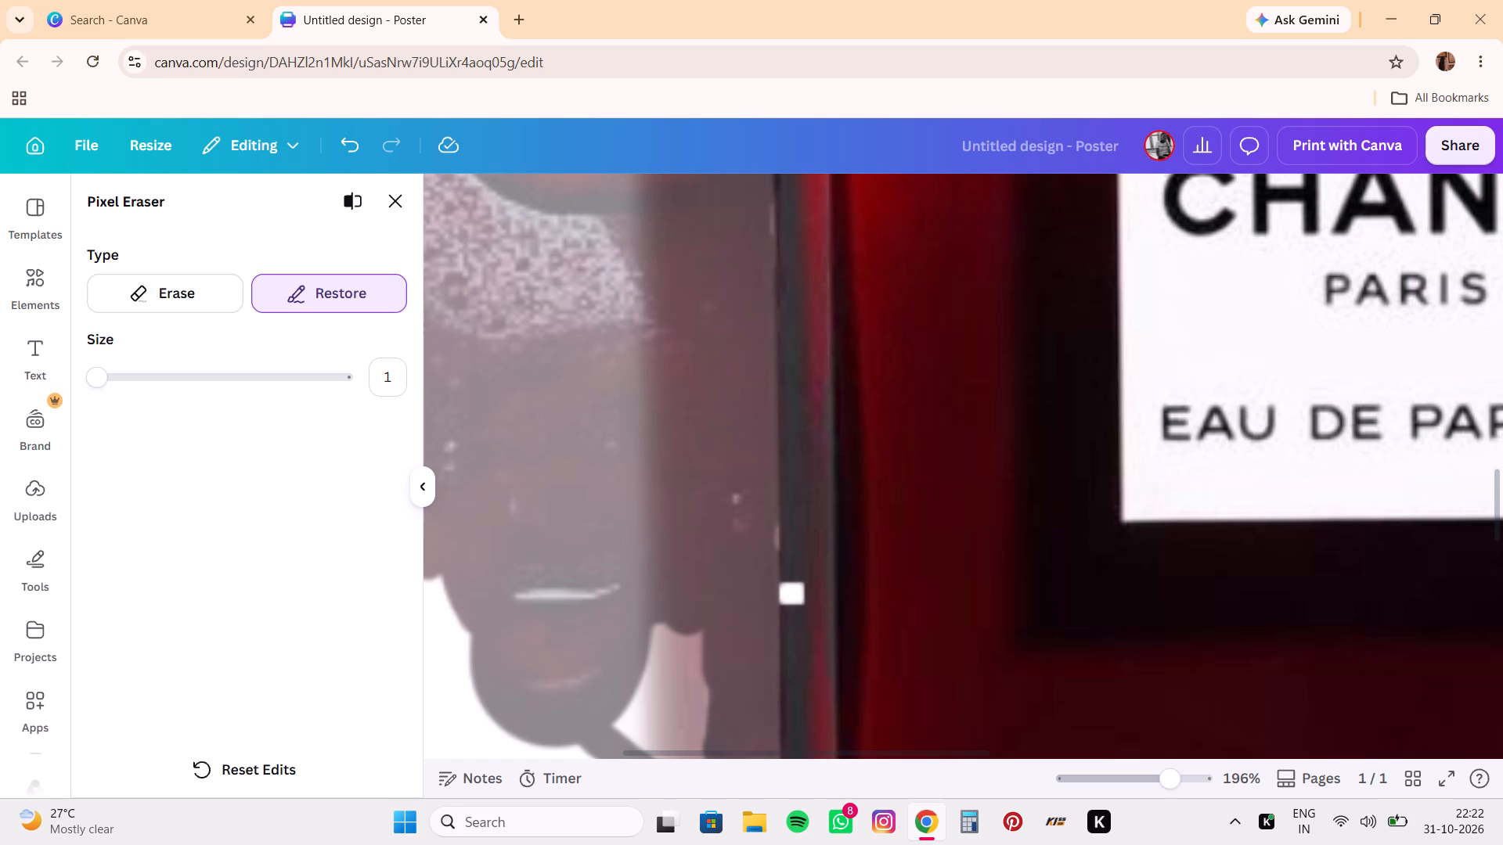
{"action": "left_click_drag", "start_coordinate": [793, 596], "coordinate": [793, 606]}
{"action": "left_click_drag", "start_coordinate": [793, 606], "coordinate": [793, 627]}
{"action": "left_click_drag", "start_coordinate": [793, 627], "coordinate": [793, 647]}
{"action": "left_click_drag", "start_coordinate": [793, 647], "coordinate": [793, 663]}
{"action": "left_click_drag", "start_coordinate": [793, 663], "coordinate": [793, 667]}
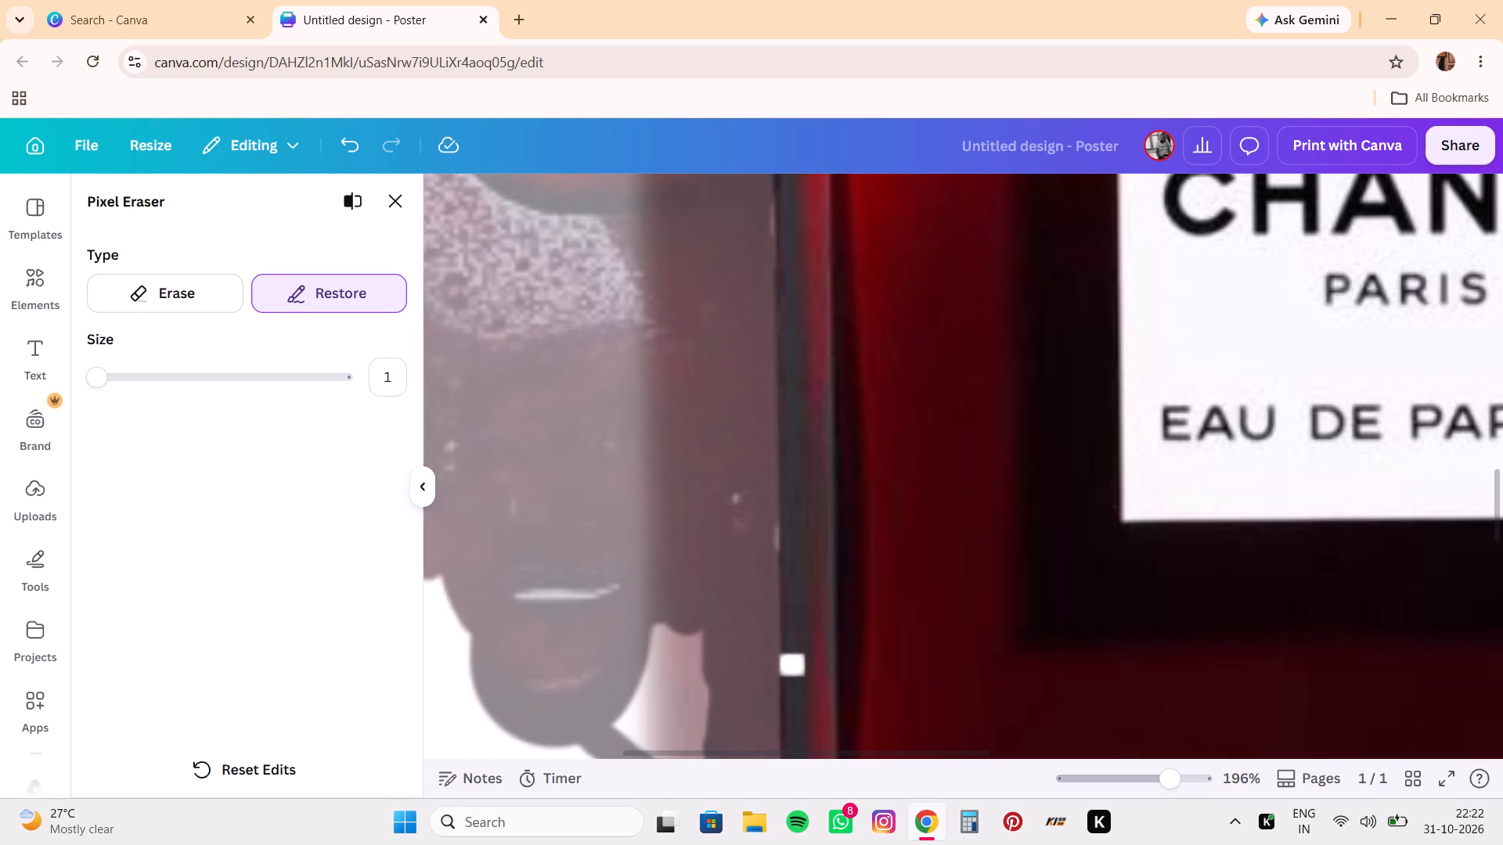
{"action": "left_click_drag", "start_coordinate": [793, 667], "coordinate": [793, 681]}
{"action": "left_click_drag", "start_coordinate": [793, 681], "coordinate": [795, 713]}
{"action": "left_click_drag", "start_coordinate": [795, 689], "coordinate": [794, 720]}
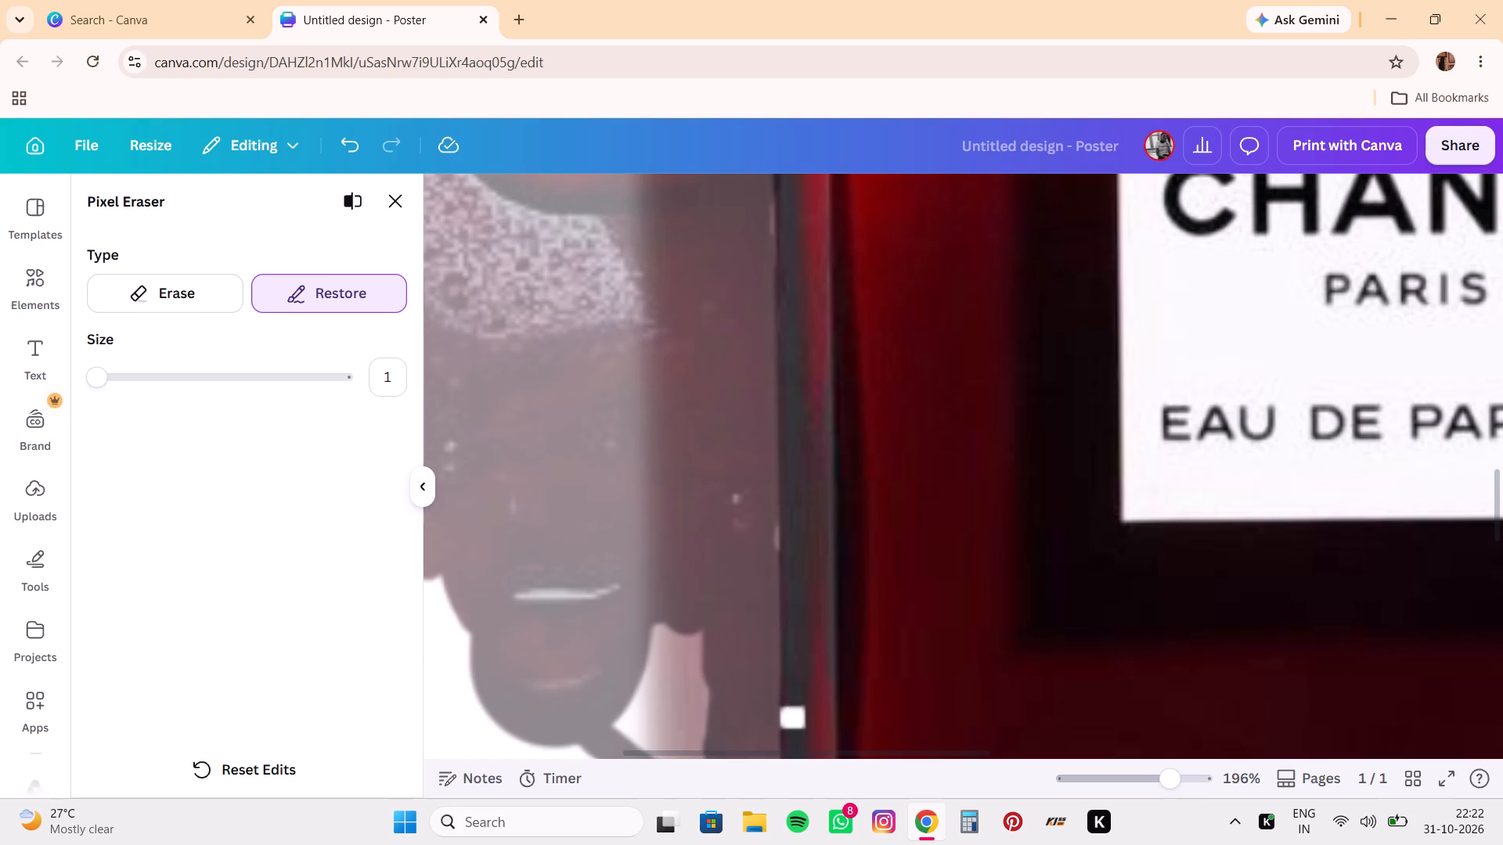
{"action": "left_click_drag", "start_coordinate": [794, 720], "coordinate": [794, 733]}
Erase the leftover pale bits just outside the bottle's left edge beside the CHANEL and PARIS lettering, using the size 1 brush.
{"action": "left_click", "coordinate": [216, 282]}
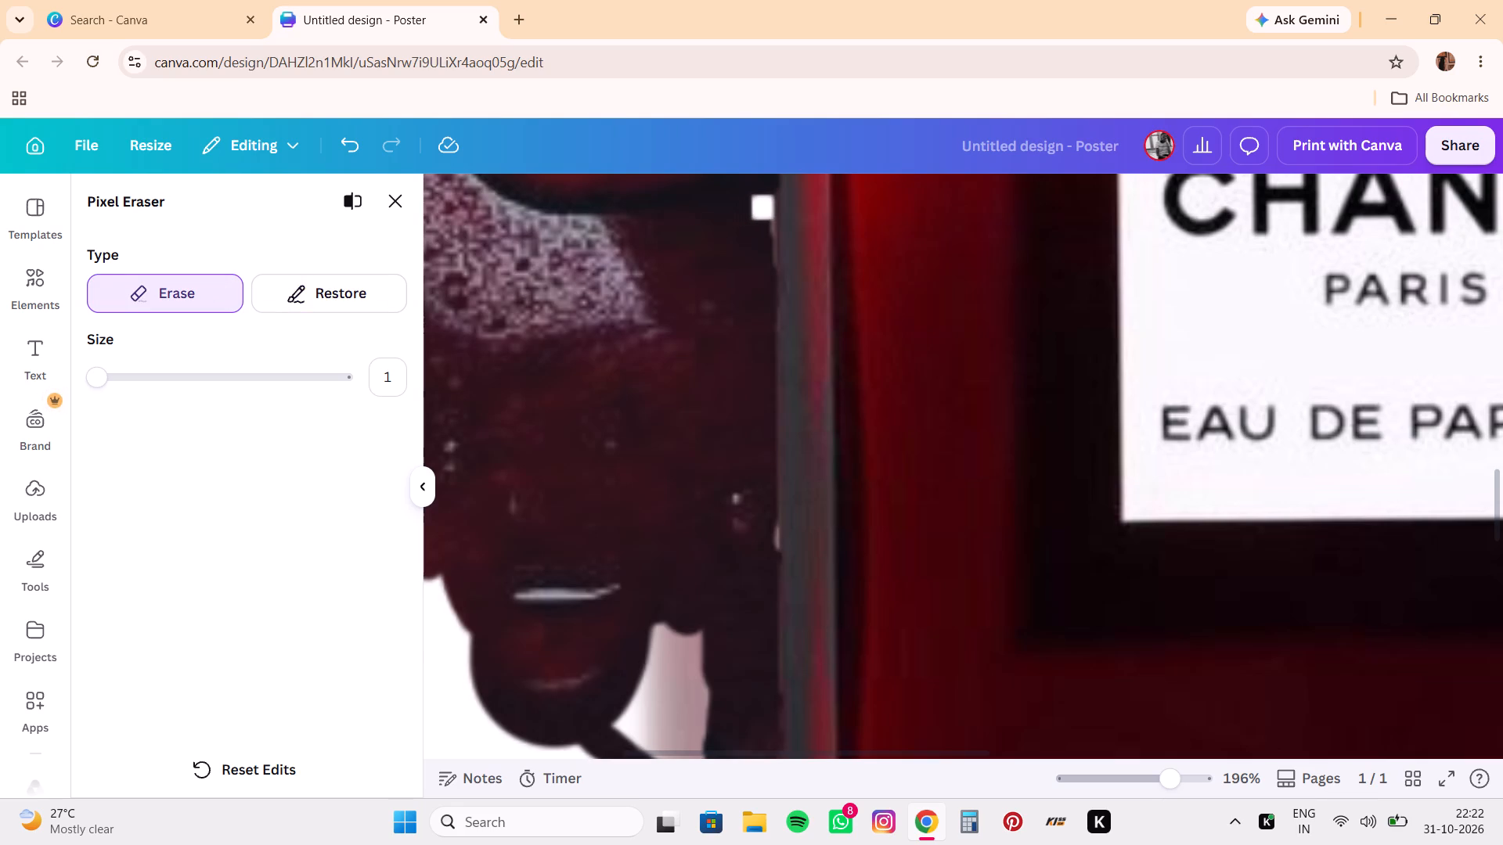
{"action": "left_click_drag", "start_coordinate": [764, 207], "coordinate": [762, 212]}
{"action": "left_click_drag", "start_coordinate": [762, 212], "coordinate": [764, 225]}
{"action": "left_click_drag", "start_coordinate": [764, 225], "coordinate": [764, 249]}
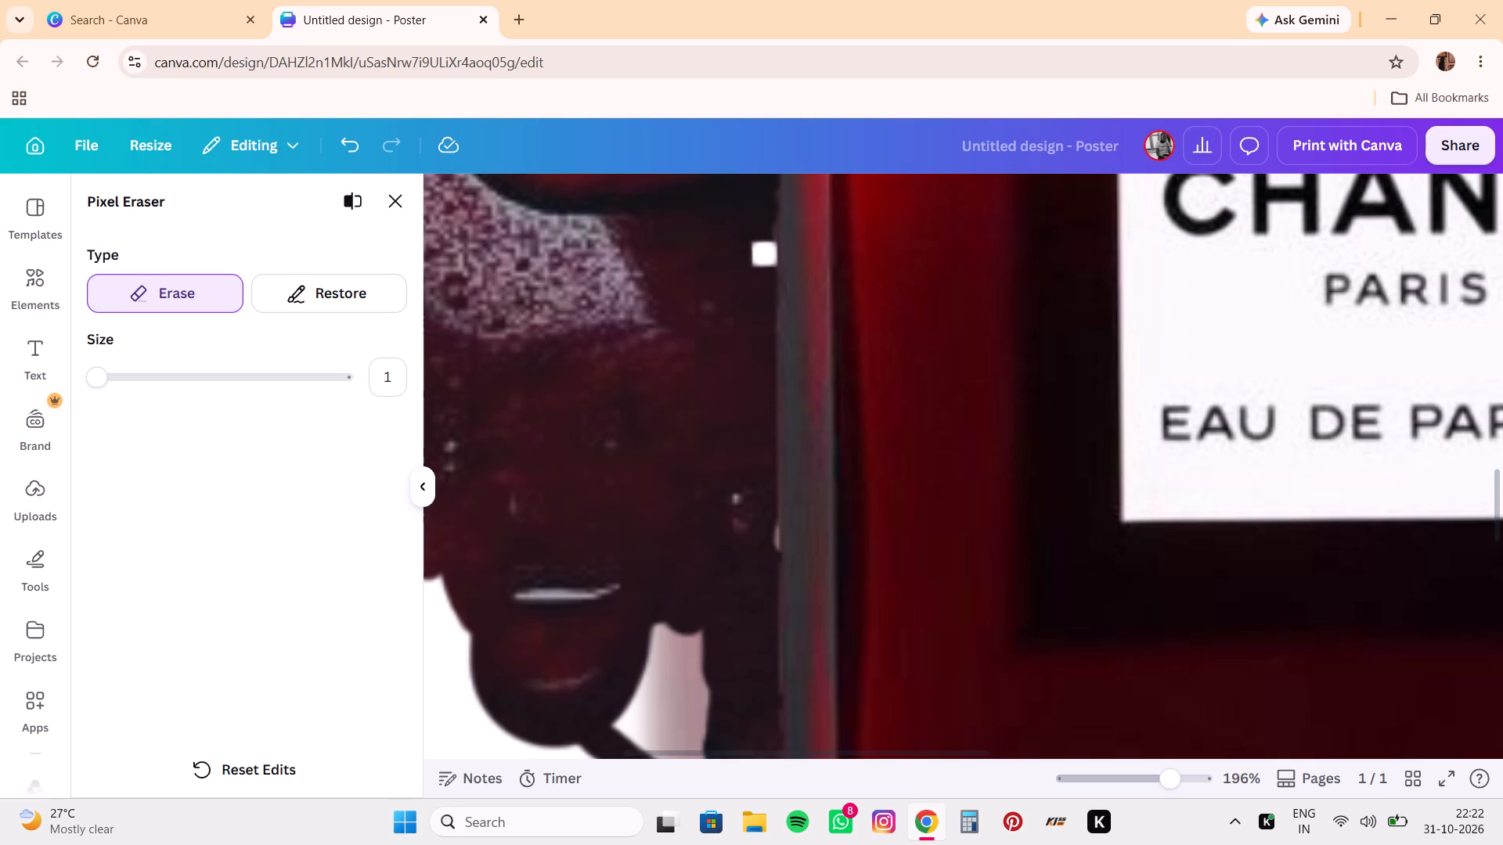
{"action": "left_click_drag", "start_coordinate": [764, 249], "coordinate": [764, 257]}
{"action": "left_click_drag", "start_coordinate": [764, 257], "coordinate": [763, 224]}
{"action": "left_click_drag", "start_coordinate": [763, 224], "coordinate": [756, 260]}
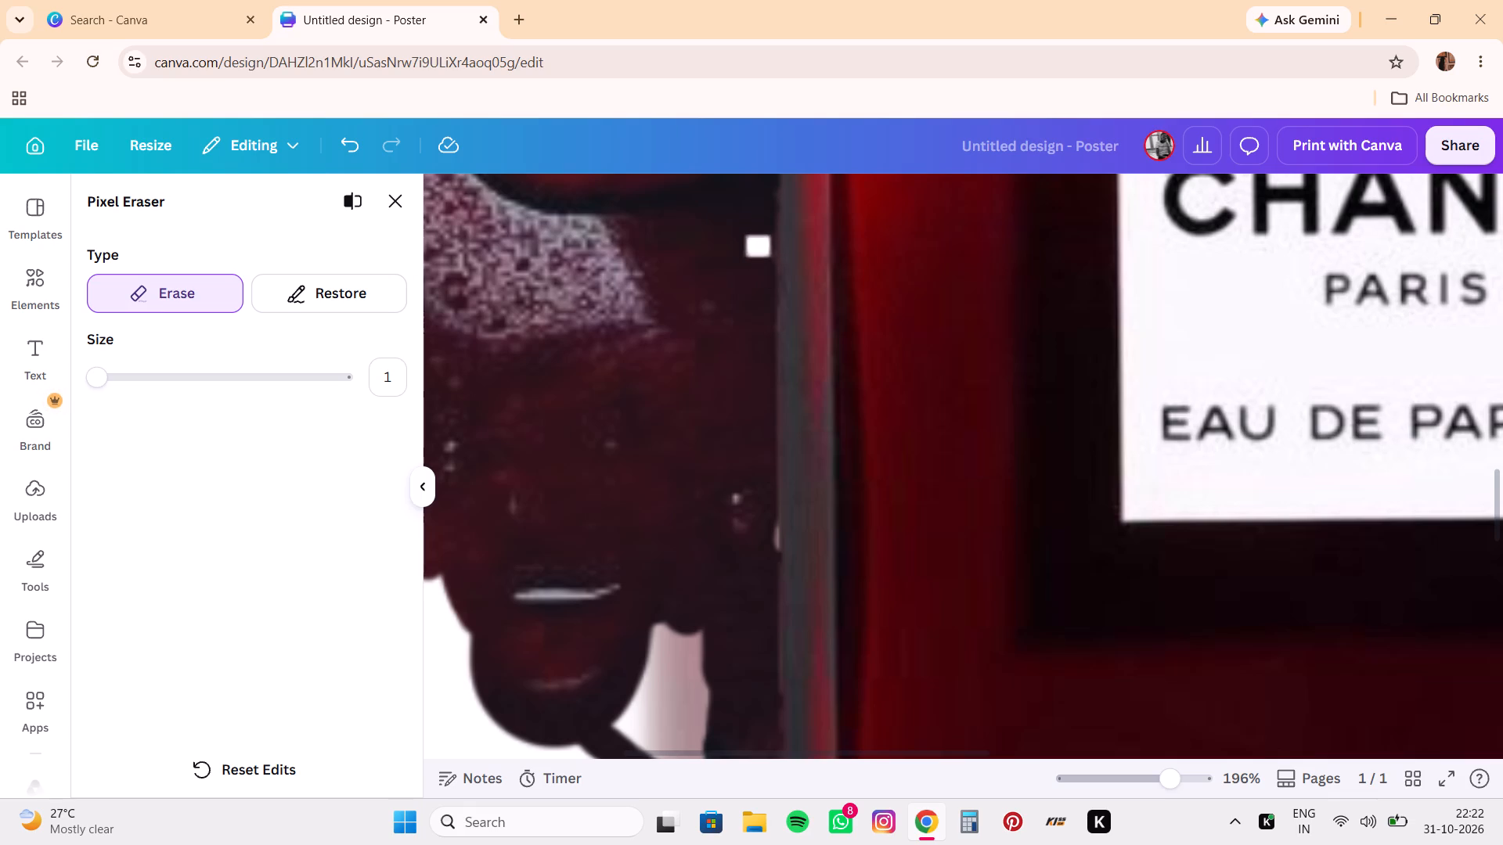
{"action": "left_click_drag", "start_coordinate": [756, 260], "coordinate": [751, 436]}
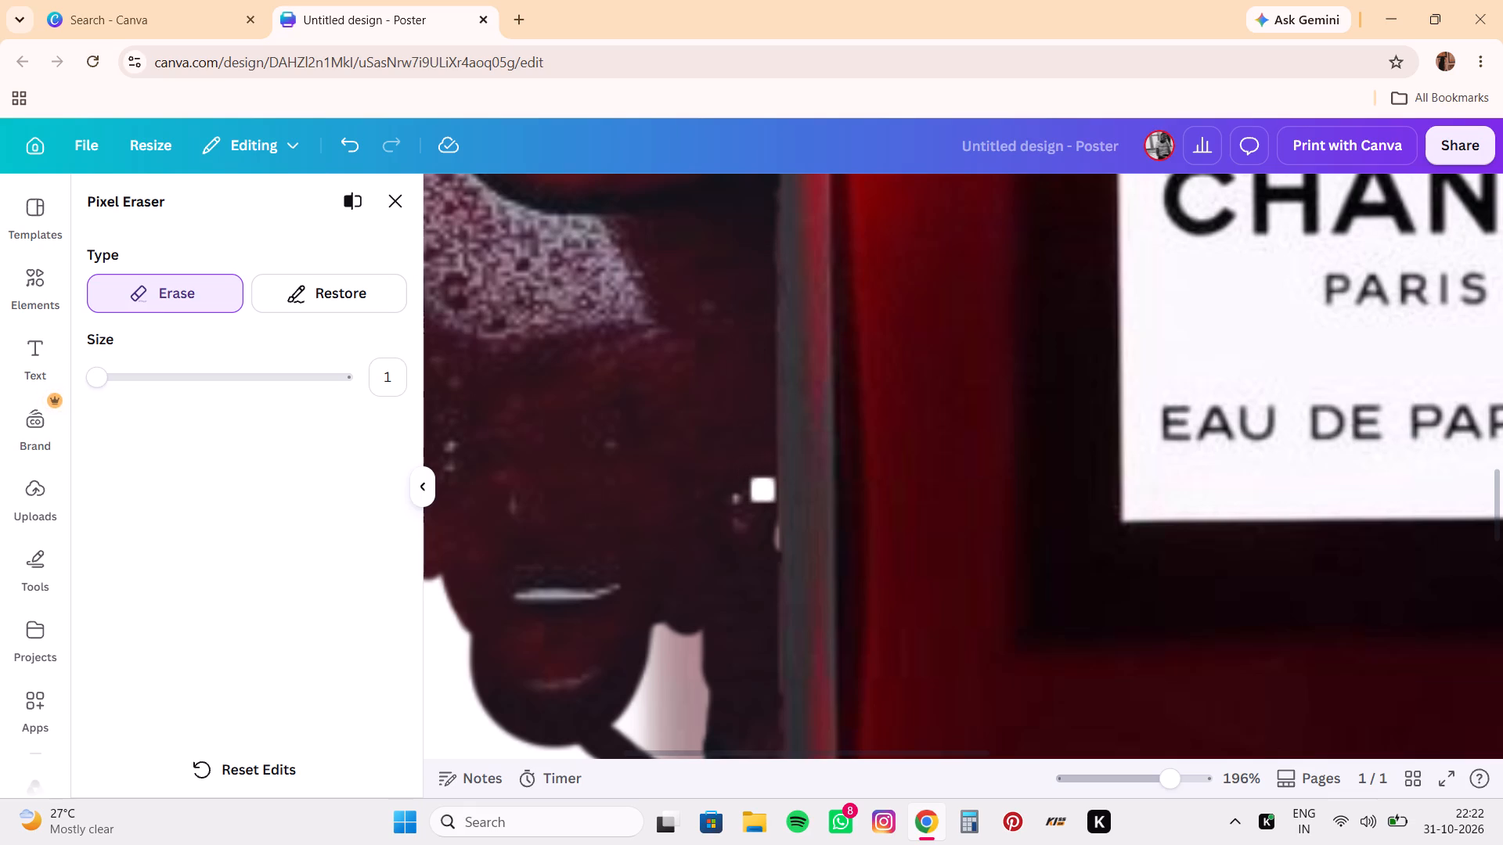
Erase the leftover pale bits just outside the bottle's left edge, around and slightly below the label's bottom edge, with size 1 strokes.
{"action": "left_click", "coordinate": [763, 492]}
{"action": "left_click_drag", "start_coordinate": [763, 492], "coordinate": [767, 530]}
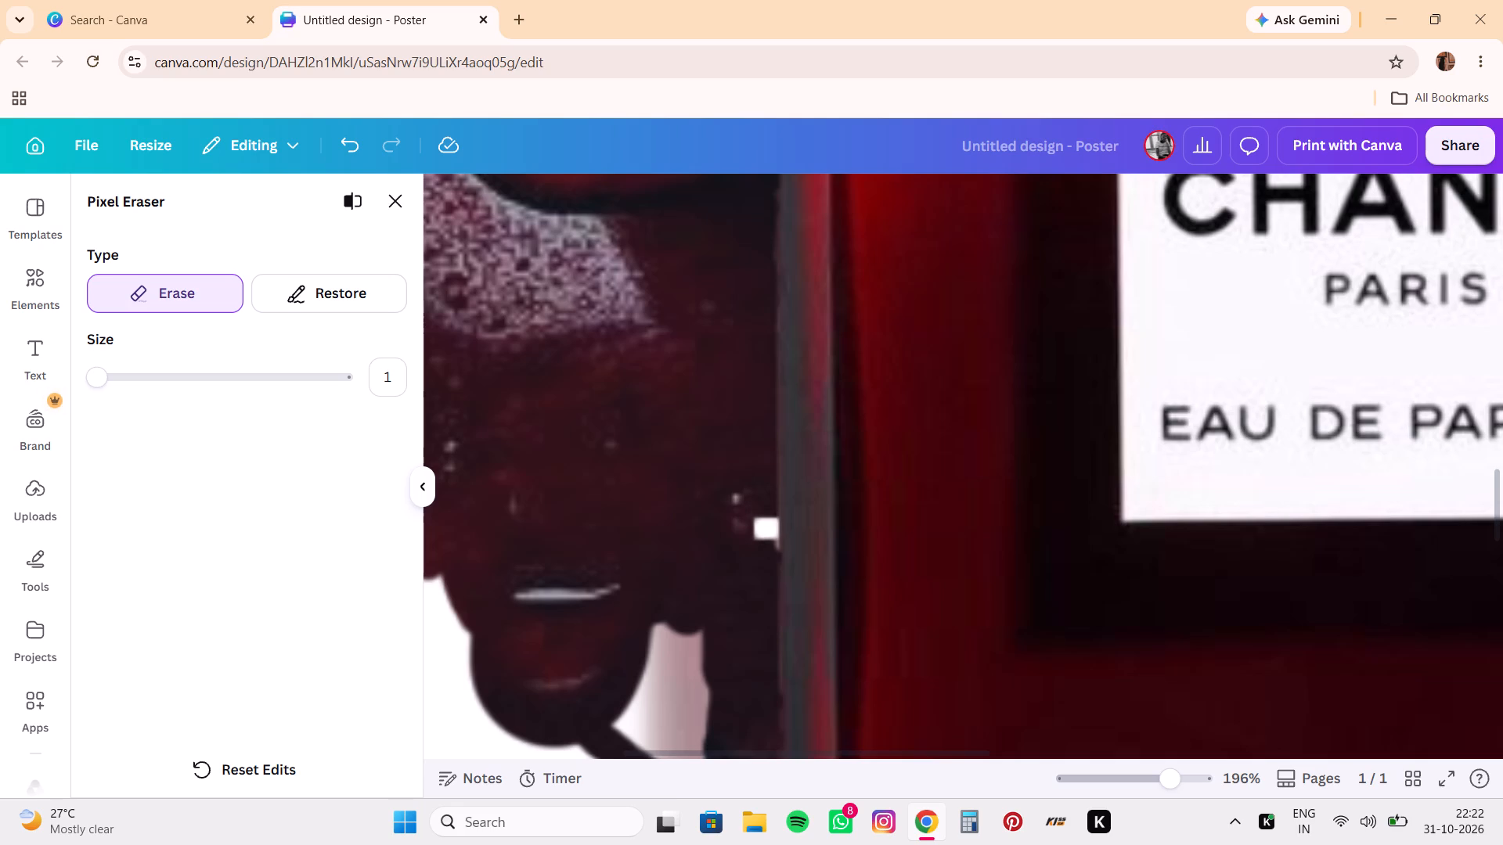
{"action": "left_click_drag", "start_coordinate": [767, 530], "coordinate": [767, 523]}
{"action": "left_click_drag", "start_coordinate": [767, 523], "coordinate": [768, 550]}
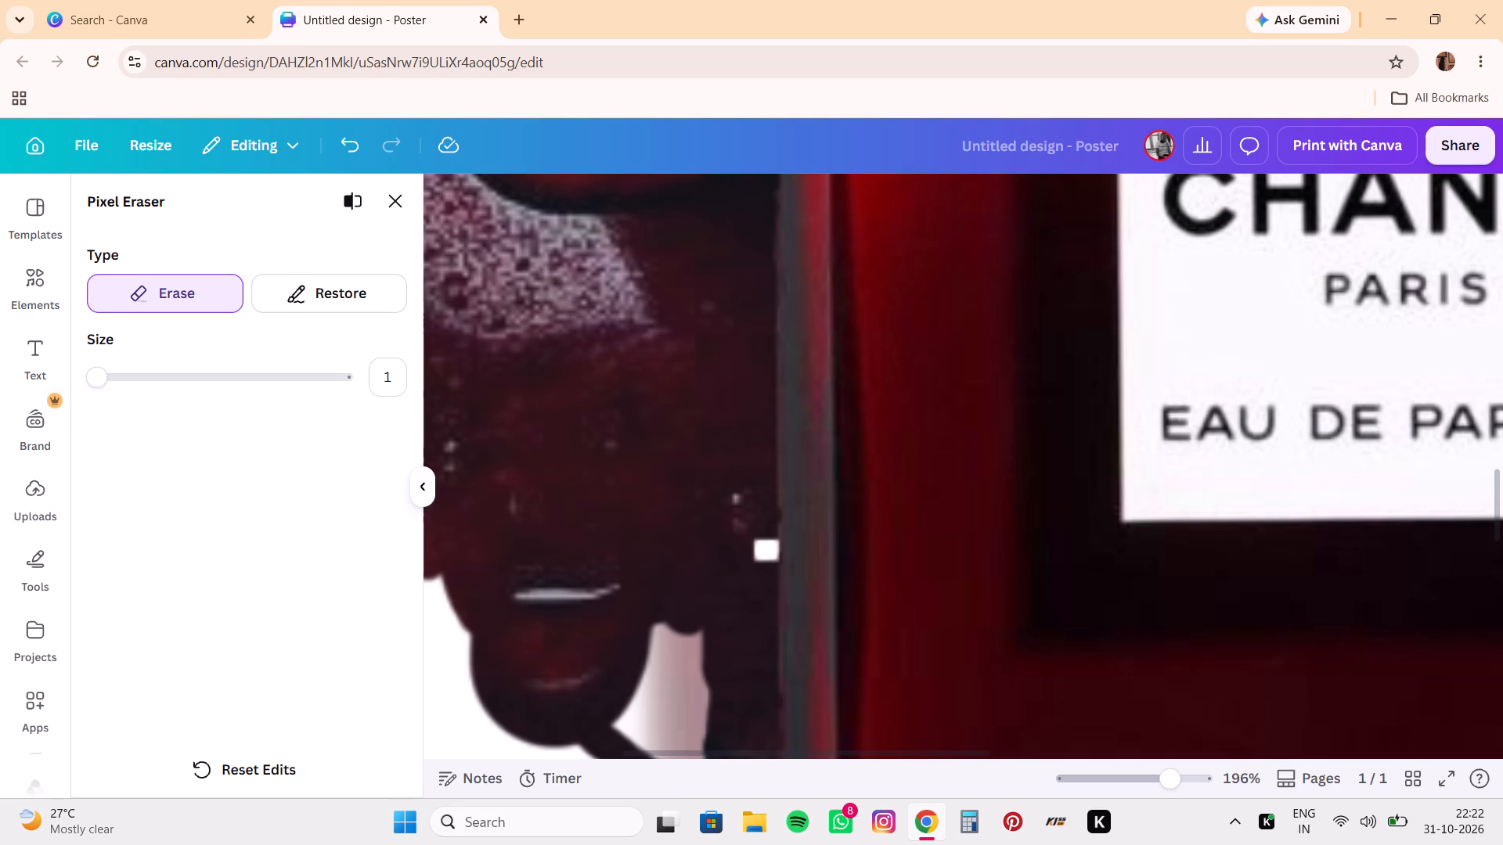
{"action": "left_click_drag", "start_coordinate": [768, 550], "coordinate": [763, 526]}
{"action": "left_click_drag", "start_coordinate": [763, 526], "coordinate": [659, 568]}
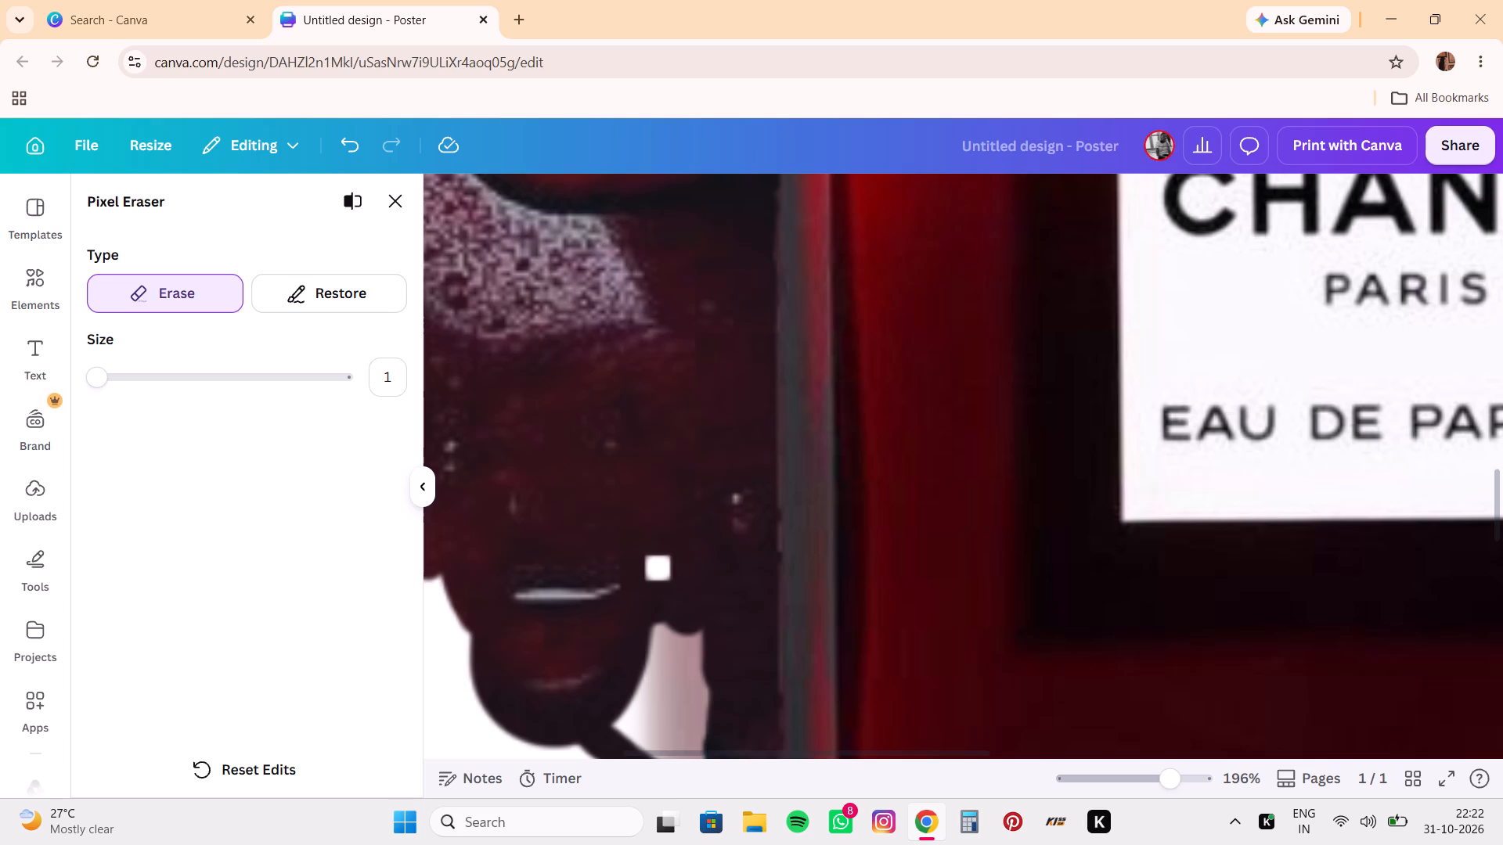
{"action": "left_click", "coordinate": [770, 485]}
{"action": "left_click_drag", "start_coordinate": [770, 485], "coordinate": [768, 535]}
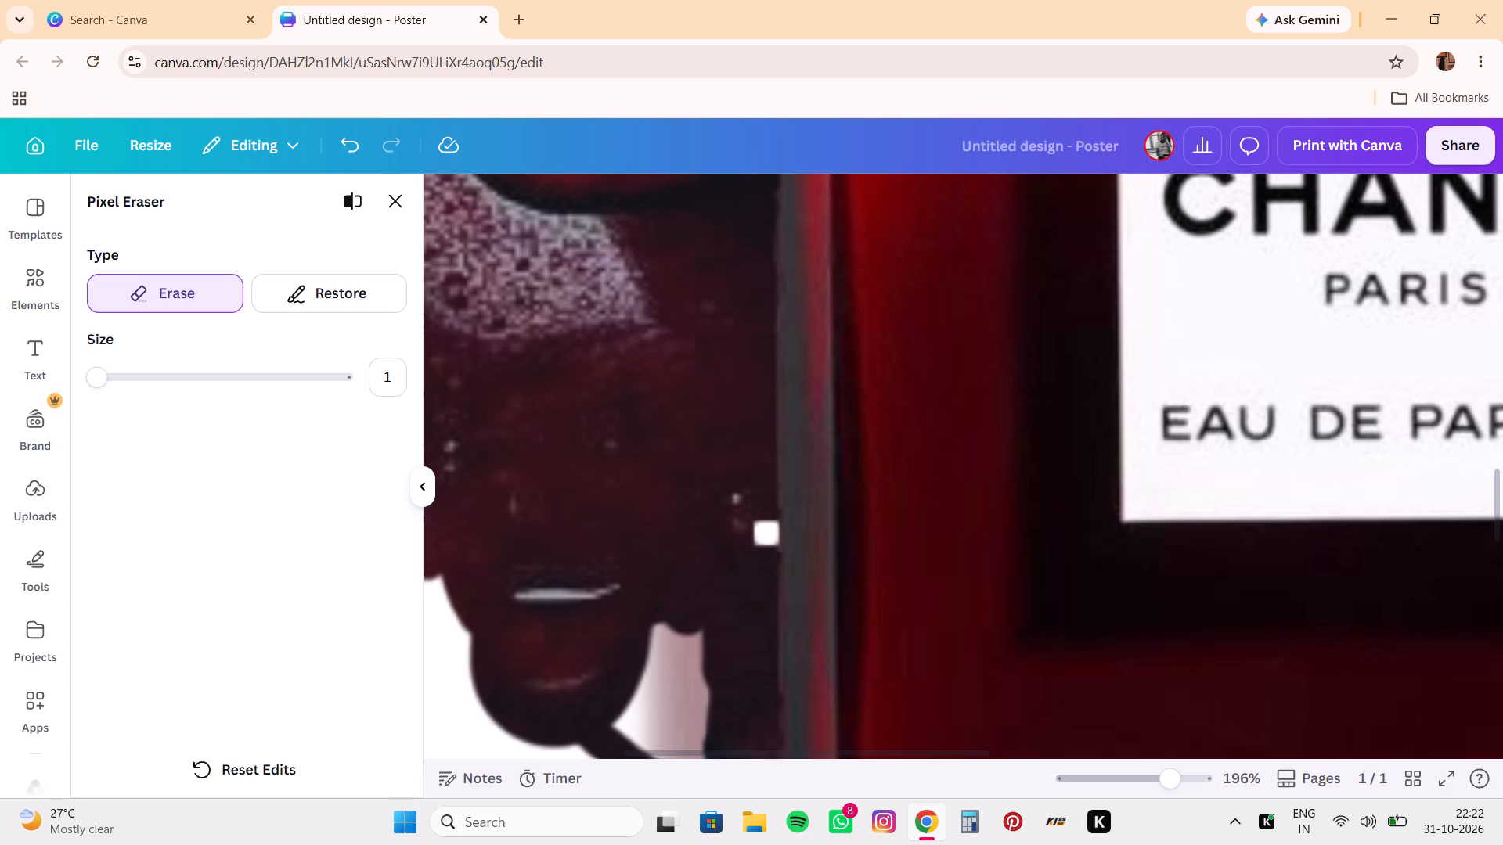
{"action": "left_click_drag", "start_coordinate": [768, 535], "coordinate": [763, 609]}
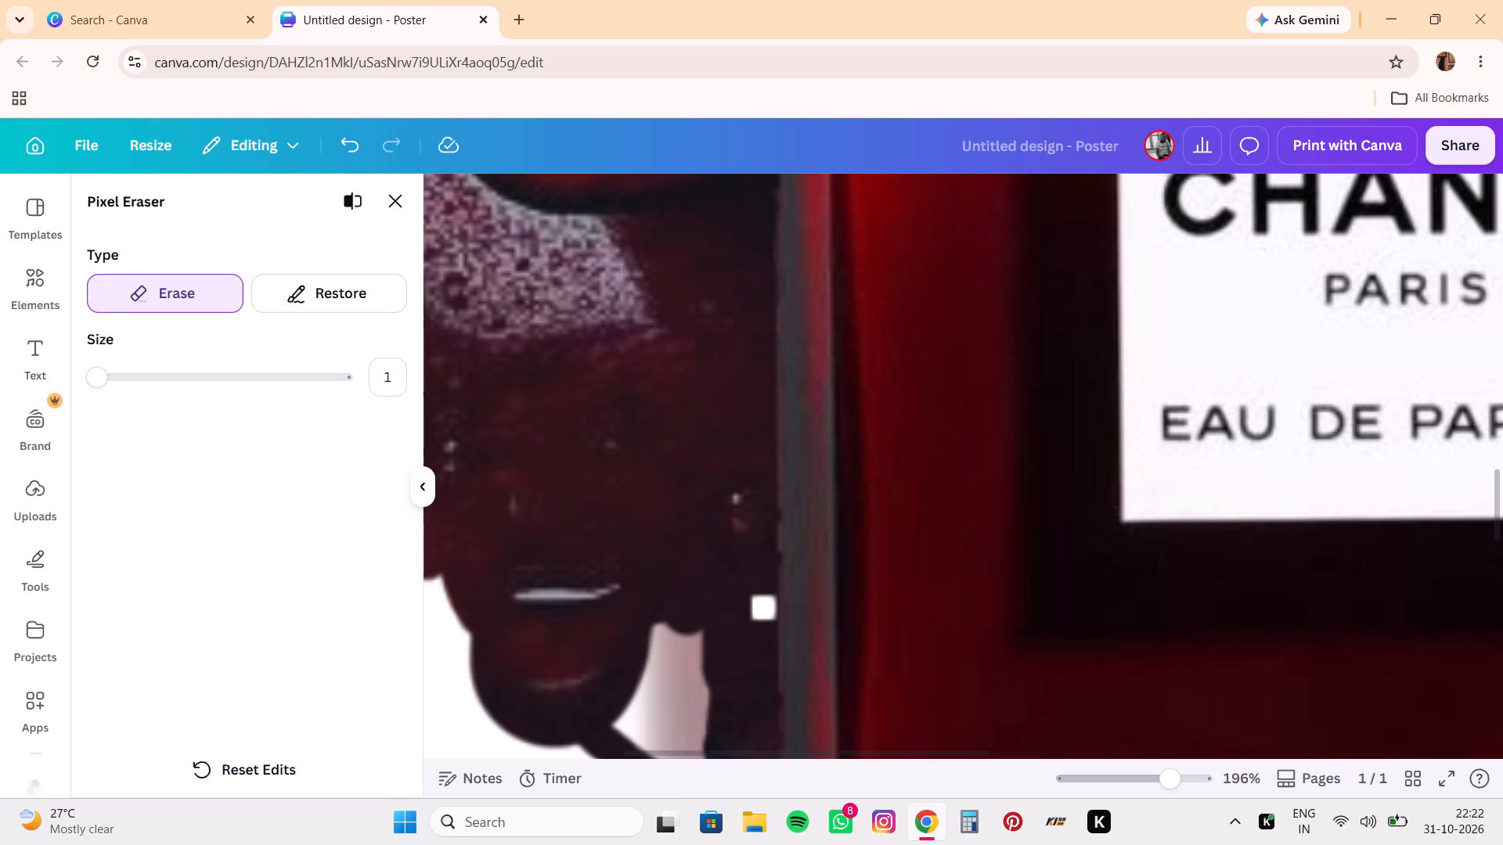
{"action": "left_click_drag", "start_coordinate": [763, 609], "coordinate": [762, 625]}
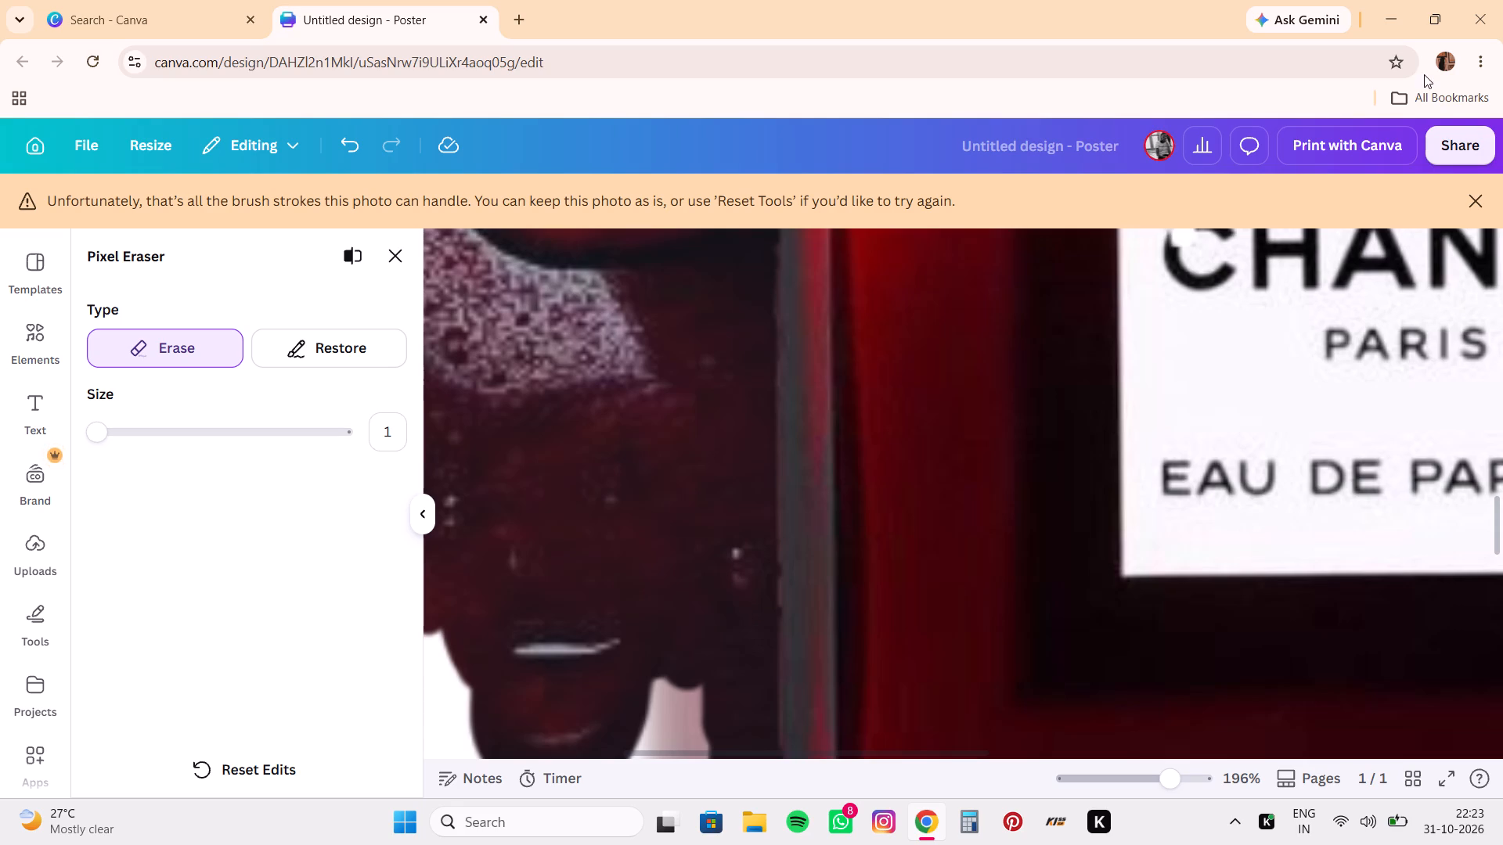
{"action": "left_click", "coordinate": [1454, 205]}
{"action": "left_click", "coordinate": [1467, 206]}
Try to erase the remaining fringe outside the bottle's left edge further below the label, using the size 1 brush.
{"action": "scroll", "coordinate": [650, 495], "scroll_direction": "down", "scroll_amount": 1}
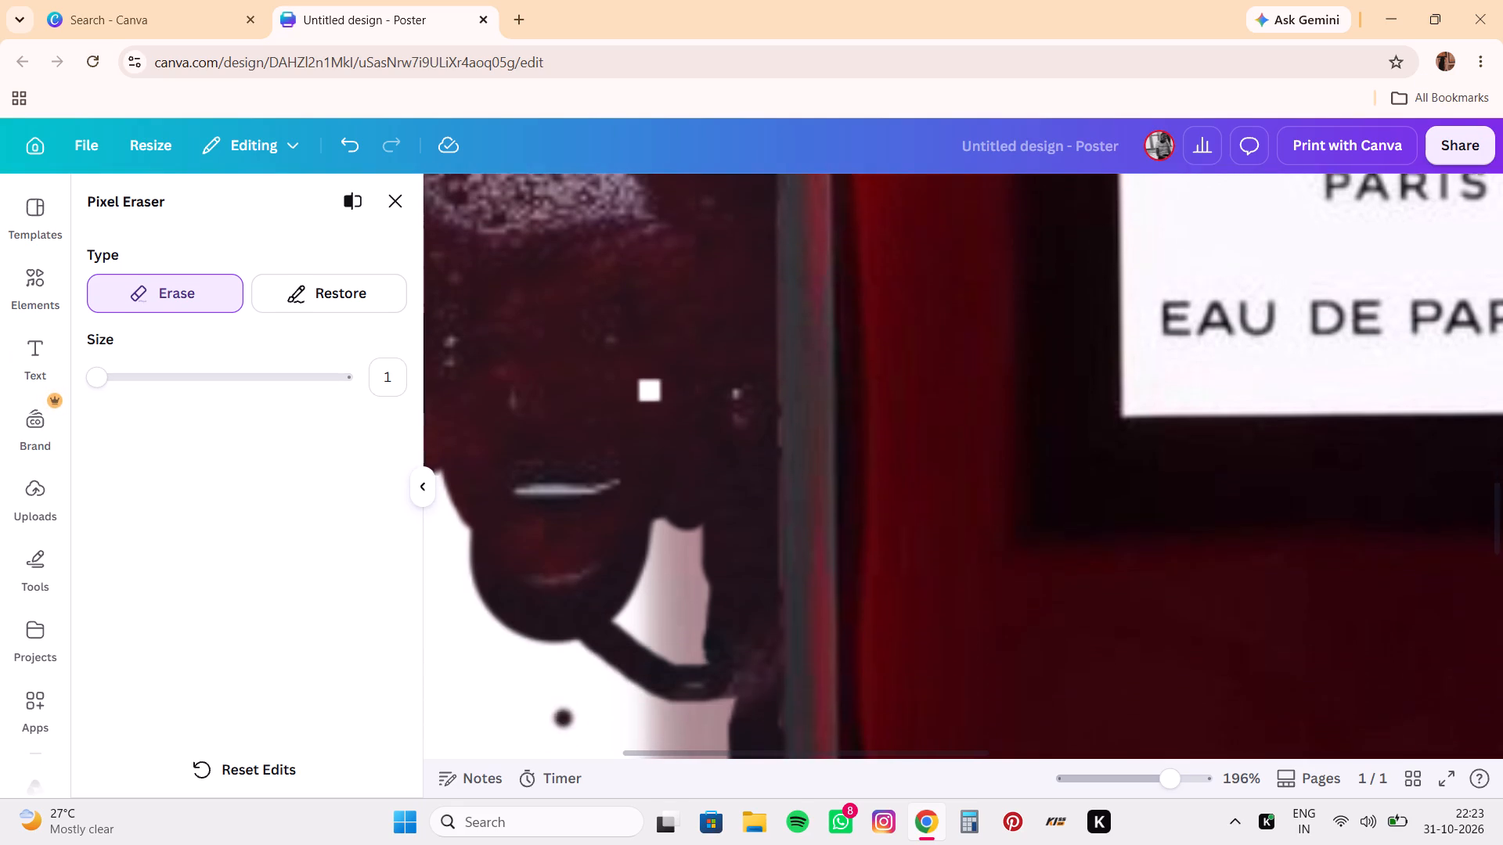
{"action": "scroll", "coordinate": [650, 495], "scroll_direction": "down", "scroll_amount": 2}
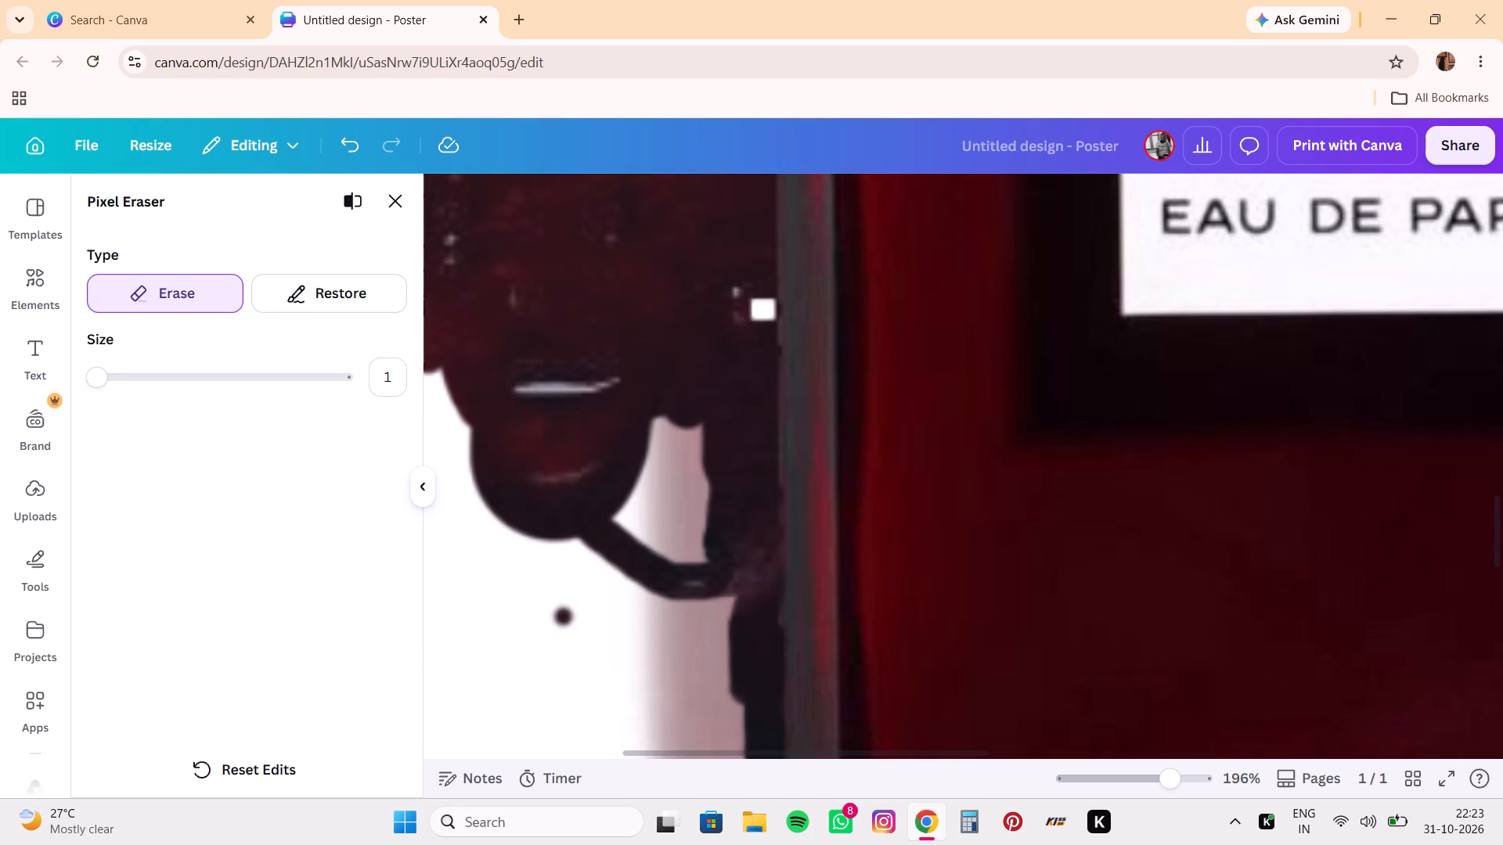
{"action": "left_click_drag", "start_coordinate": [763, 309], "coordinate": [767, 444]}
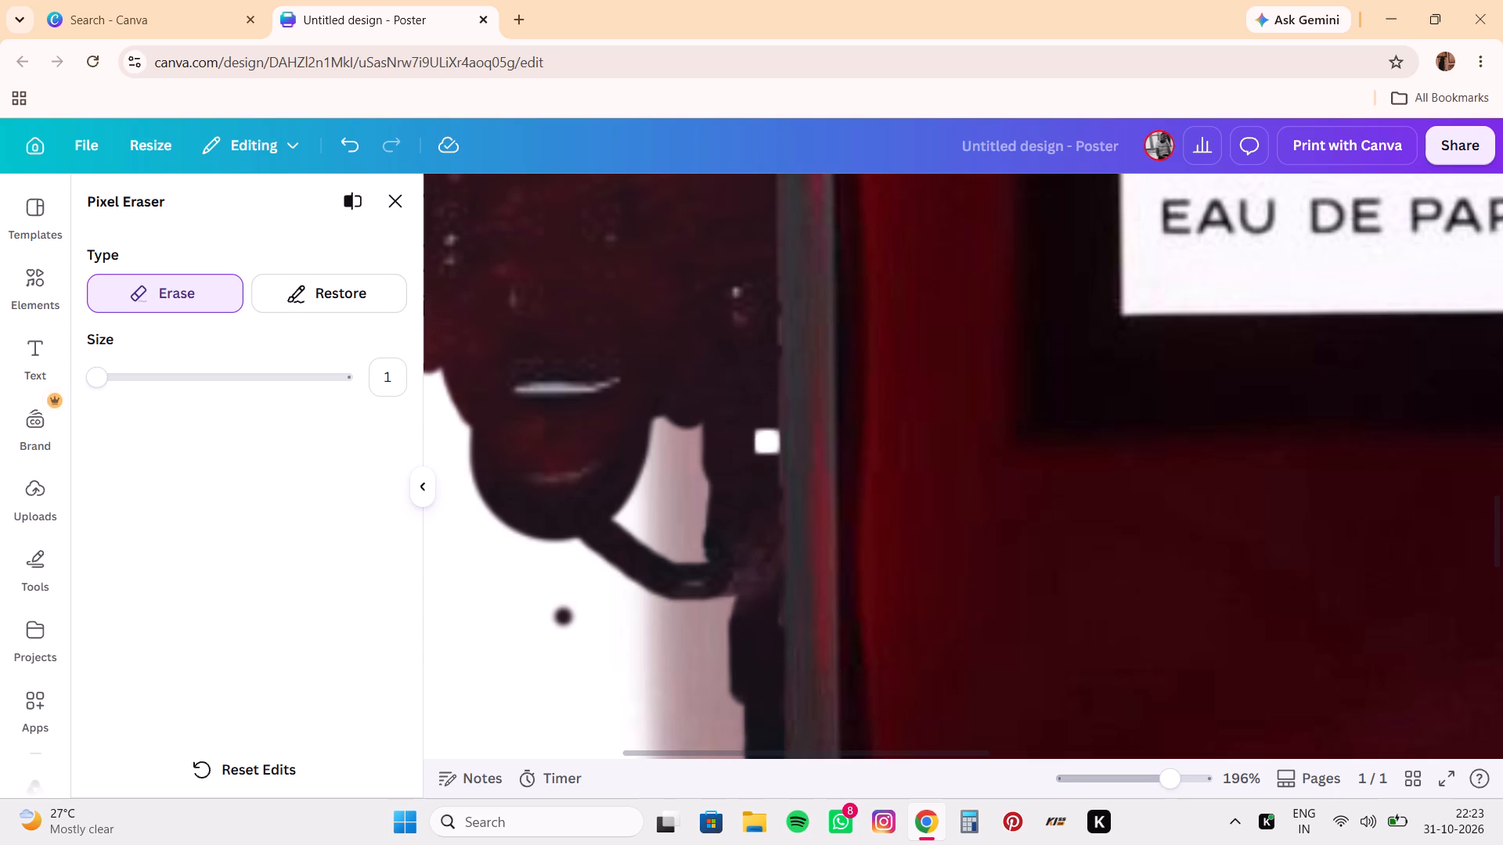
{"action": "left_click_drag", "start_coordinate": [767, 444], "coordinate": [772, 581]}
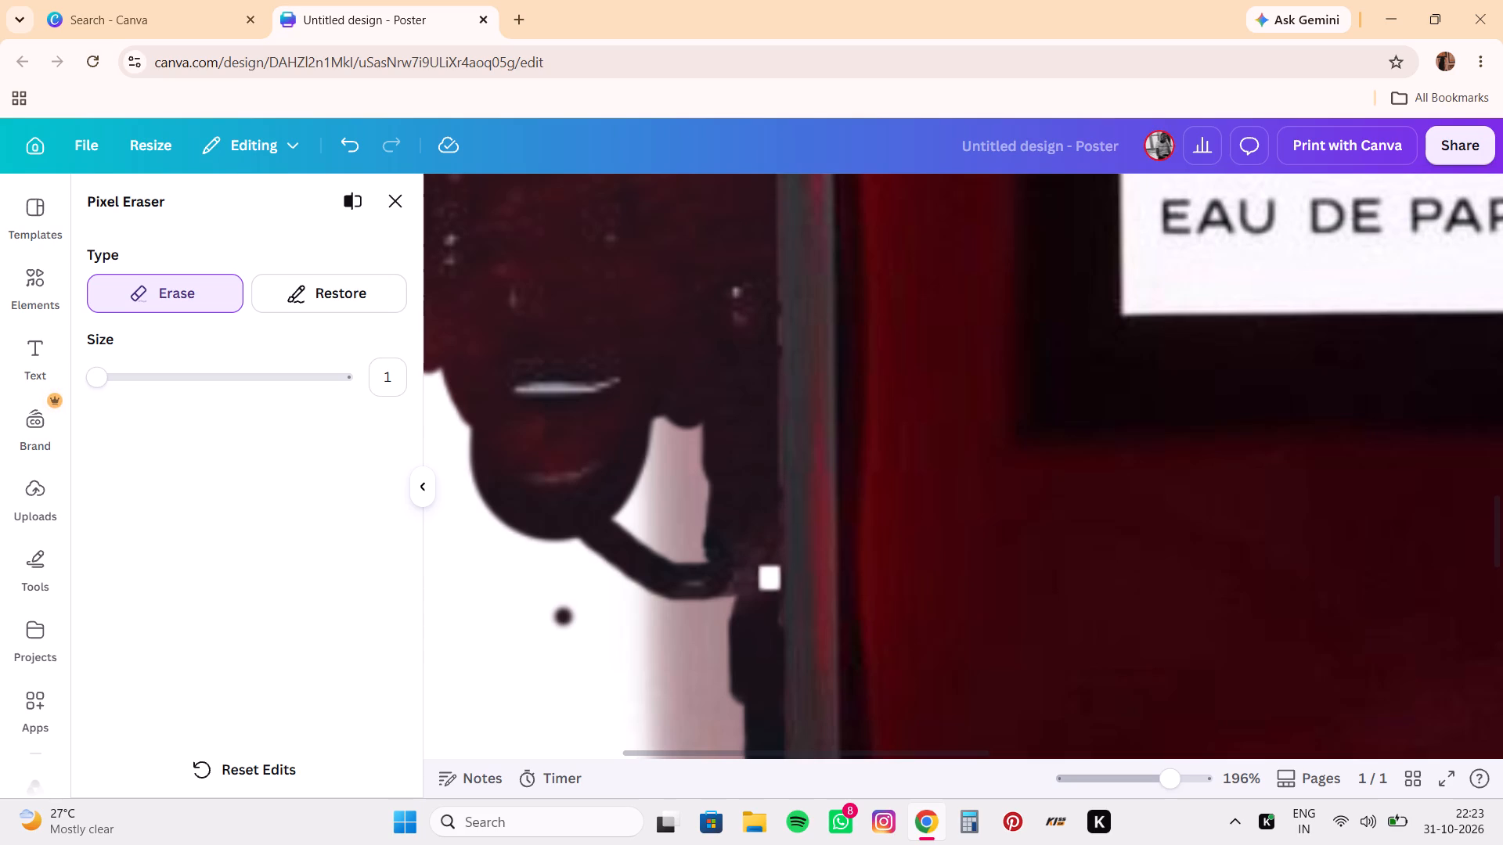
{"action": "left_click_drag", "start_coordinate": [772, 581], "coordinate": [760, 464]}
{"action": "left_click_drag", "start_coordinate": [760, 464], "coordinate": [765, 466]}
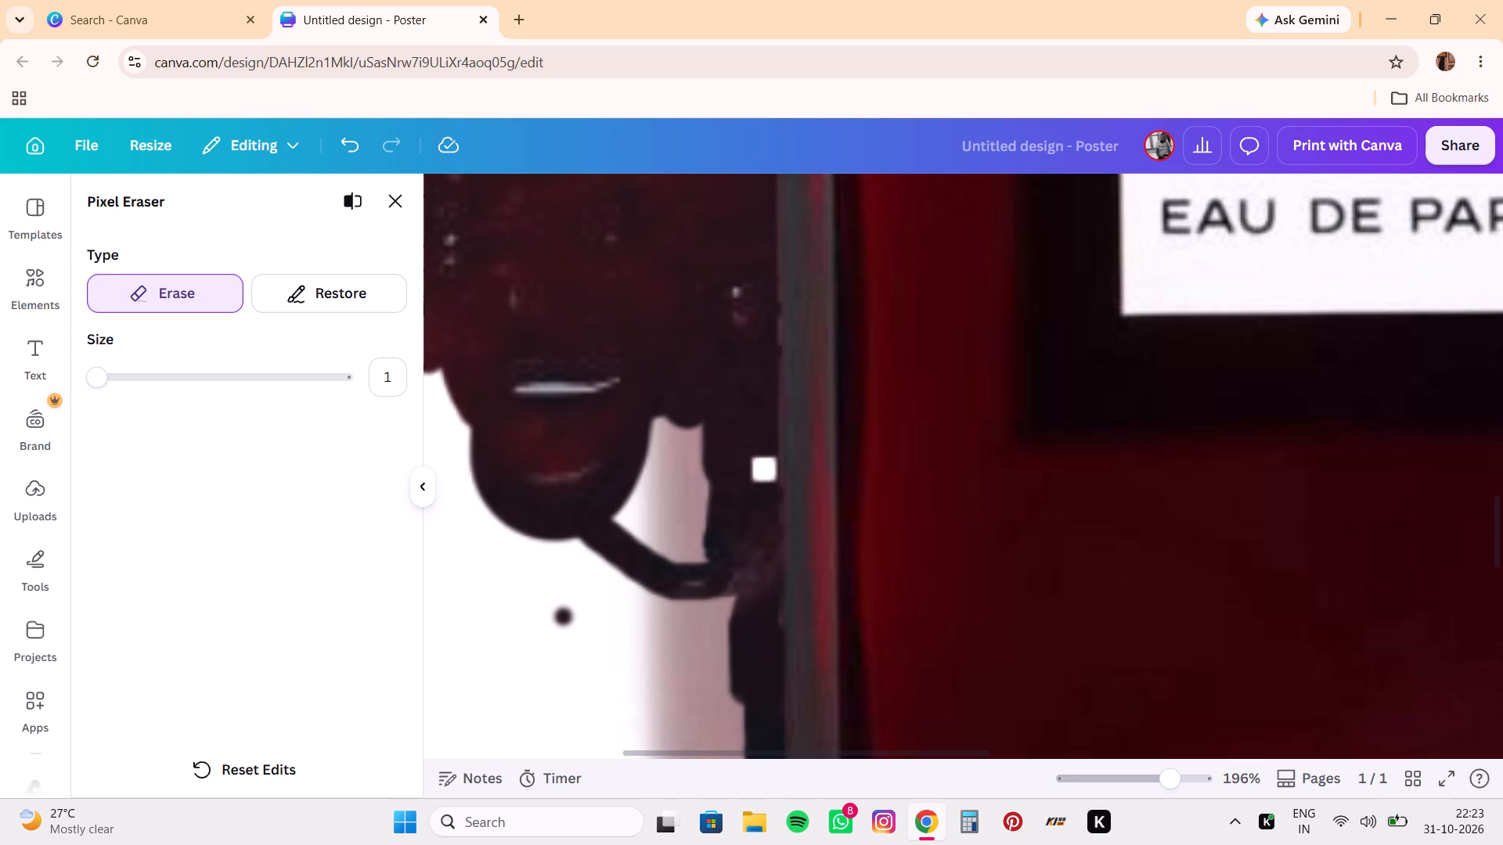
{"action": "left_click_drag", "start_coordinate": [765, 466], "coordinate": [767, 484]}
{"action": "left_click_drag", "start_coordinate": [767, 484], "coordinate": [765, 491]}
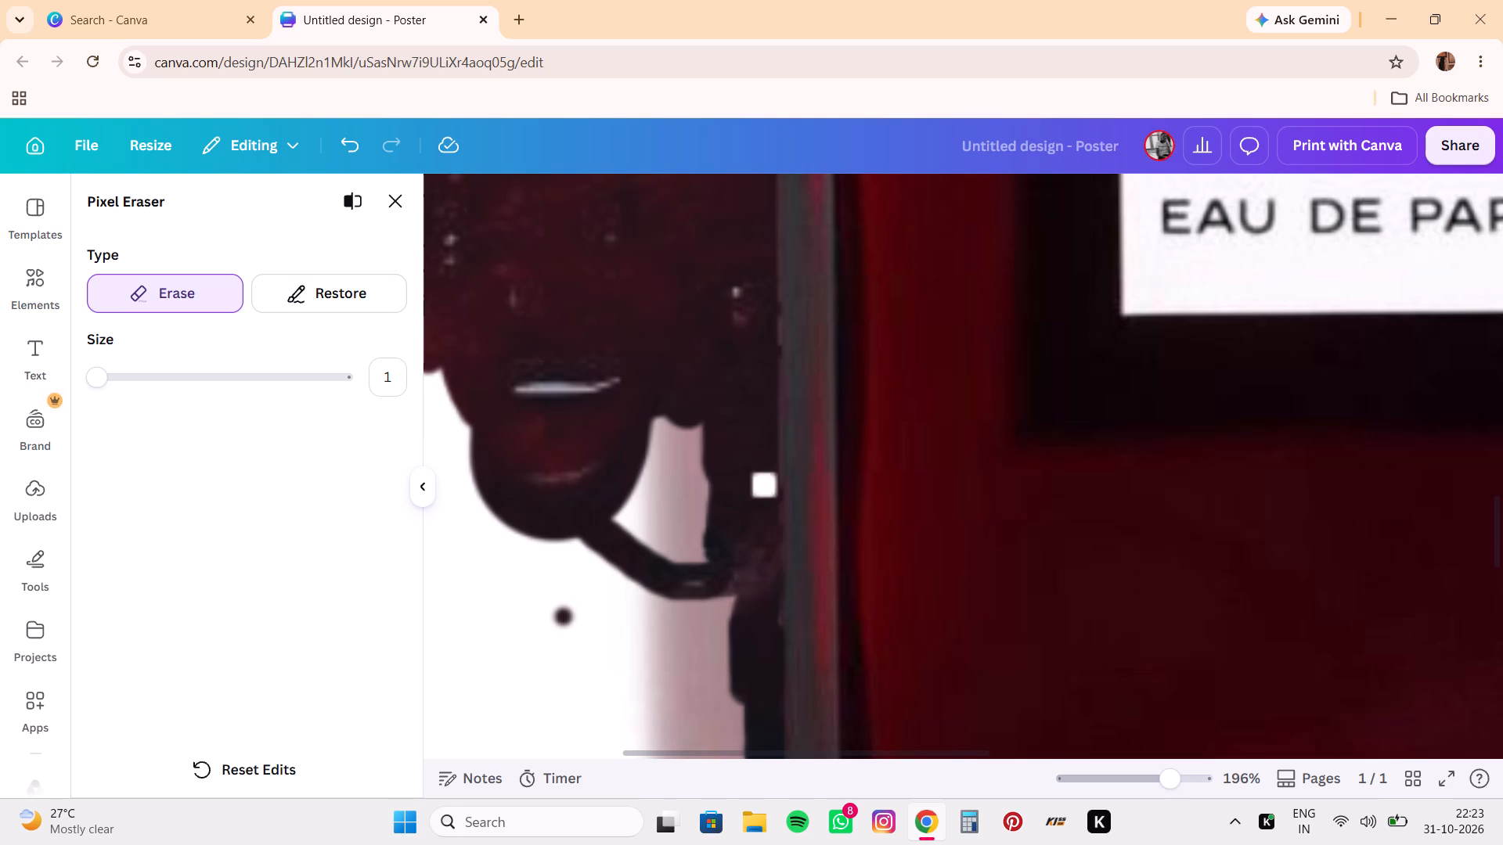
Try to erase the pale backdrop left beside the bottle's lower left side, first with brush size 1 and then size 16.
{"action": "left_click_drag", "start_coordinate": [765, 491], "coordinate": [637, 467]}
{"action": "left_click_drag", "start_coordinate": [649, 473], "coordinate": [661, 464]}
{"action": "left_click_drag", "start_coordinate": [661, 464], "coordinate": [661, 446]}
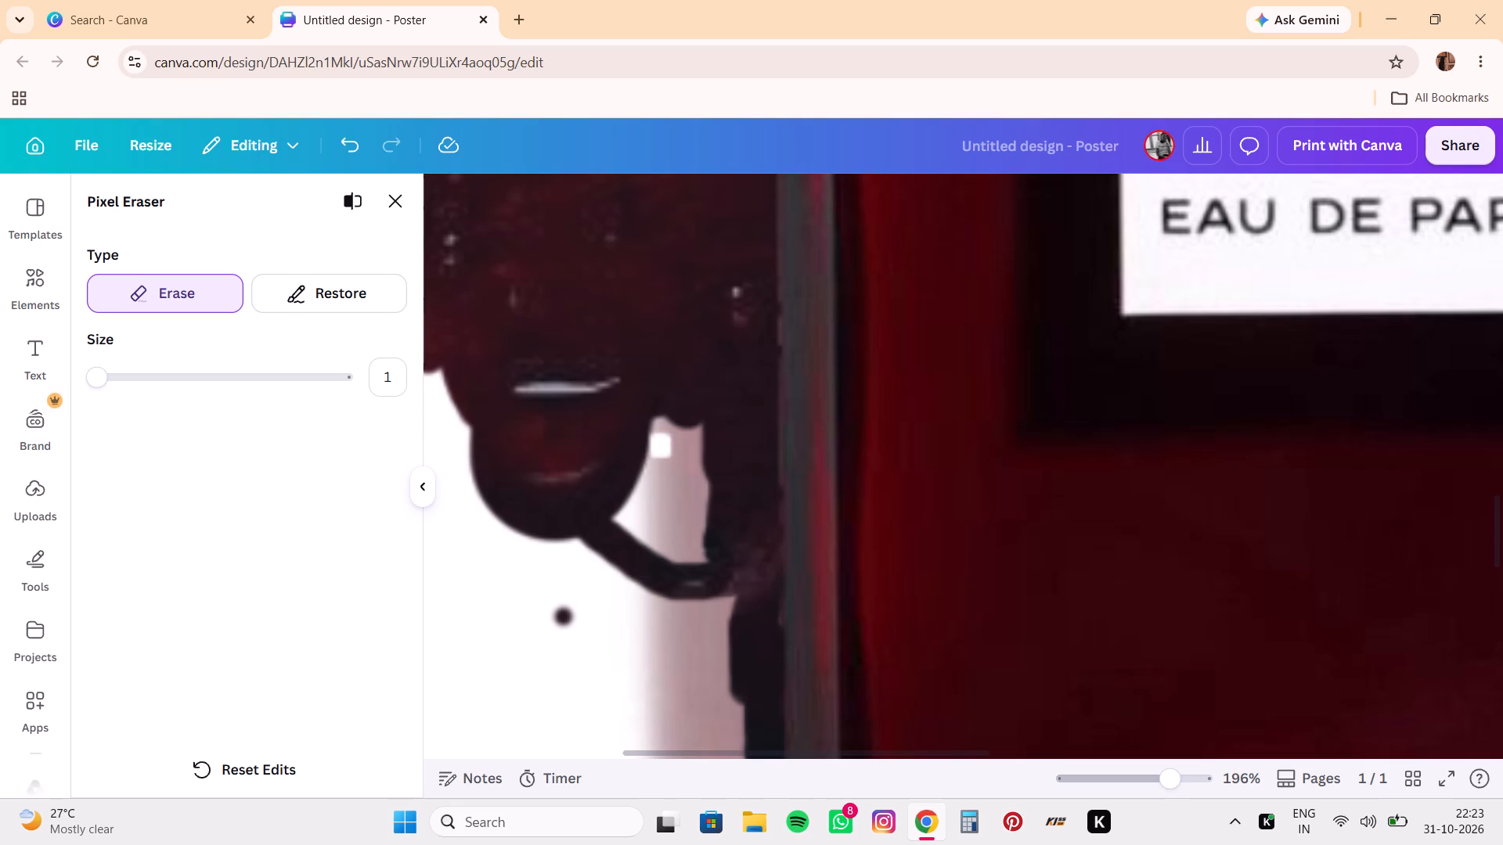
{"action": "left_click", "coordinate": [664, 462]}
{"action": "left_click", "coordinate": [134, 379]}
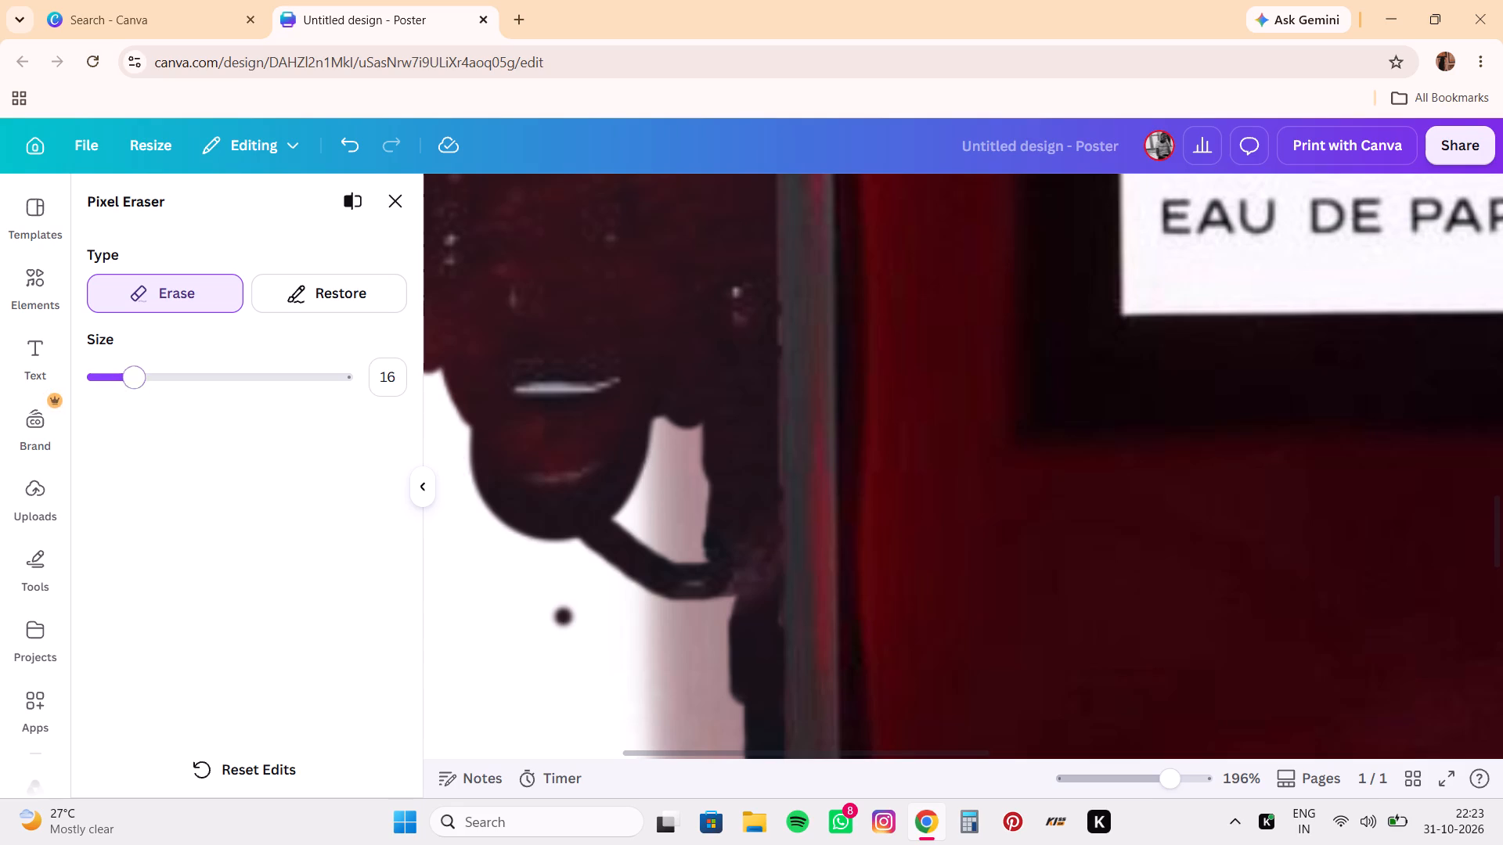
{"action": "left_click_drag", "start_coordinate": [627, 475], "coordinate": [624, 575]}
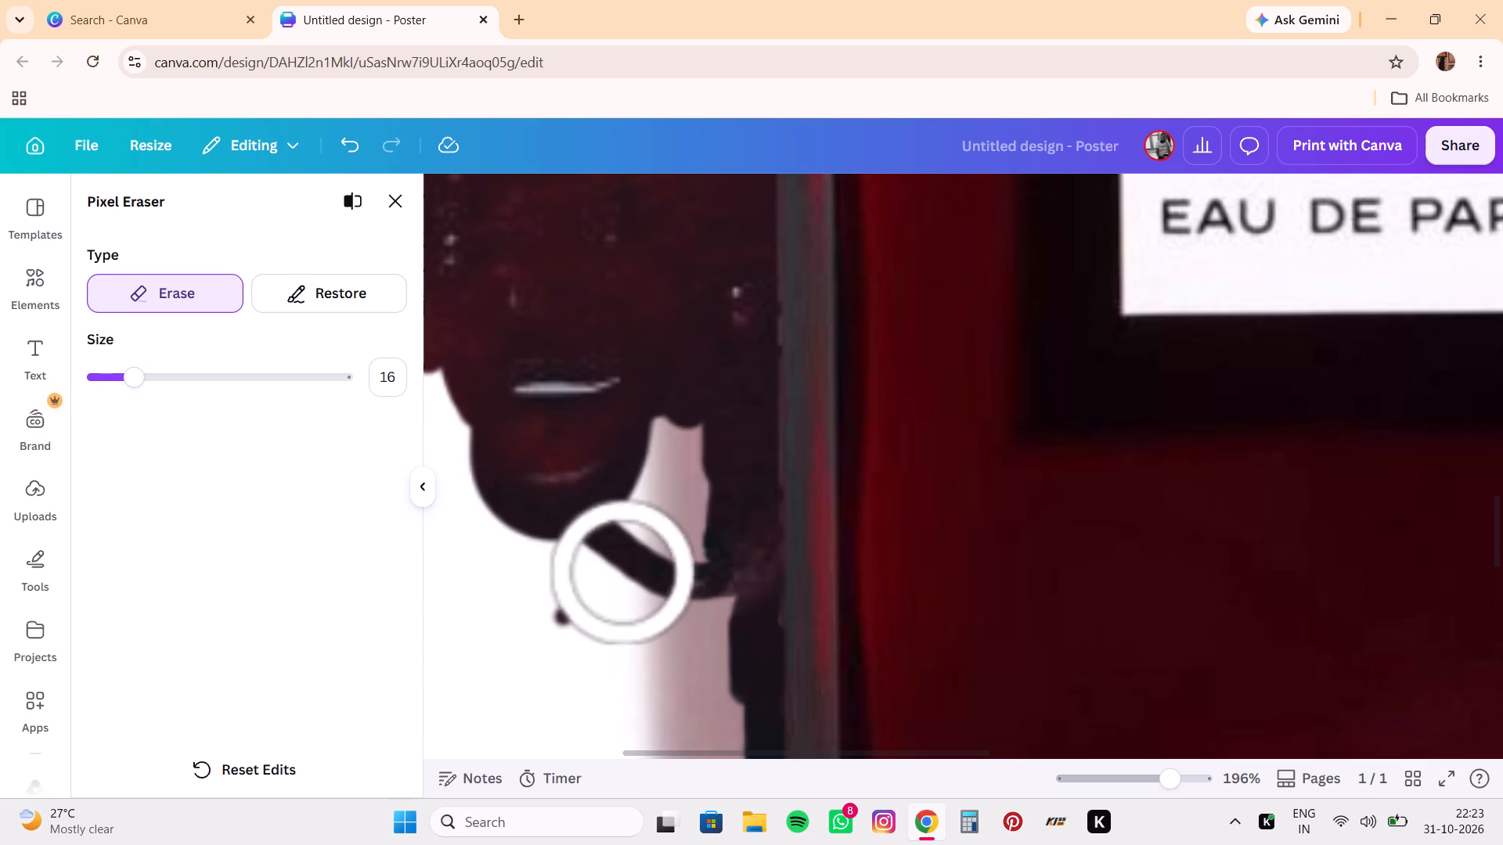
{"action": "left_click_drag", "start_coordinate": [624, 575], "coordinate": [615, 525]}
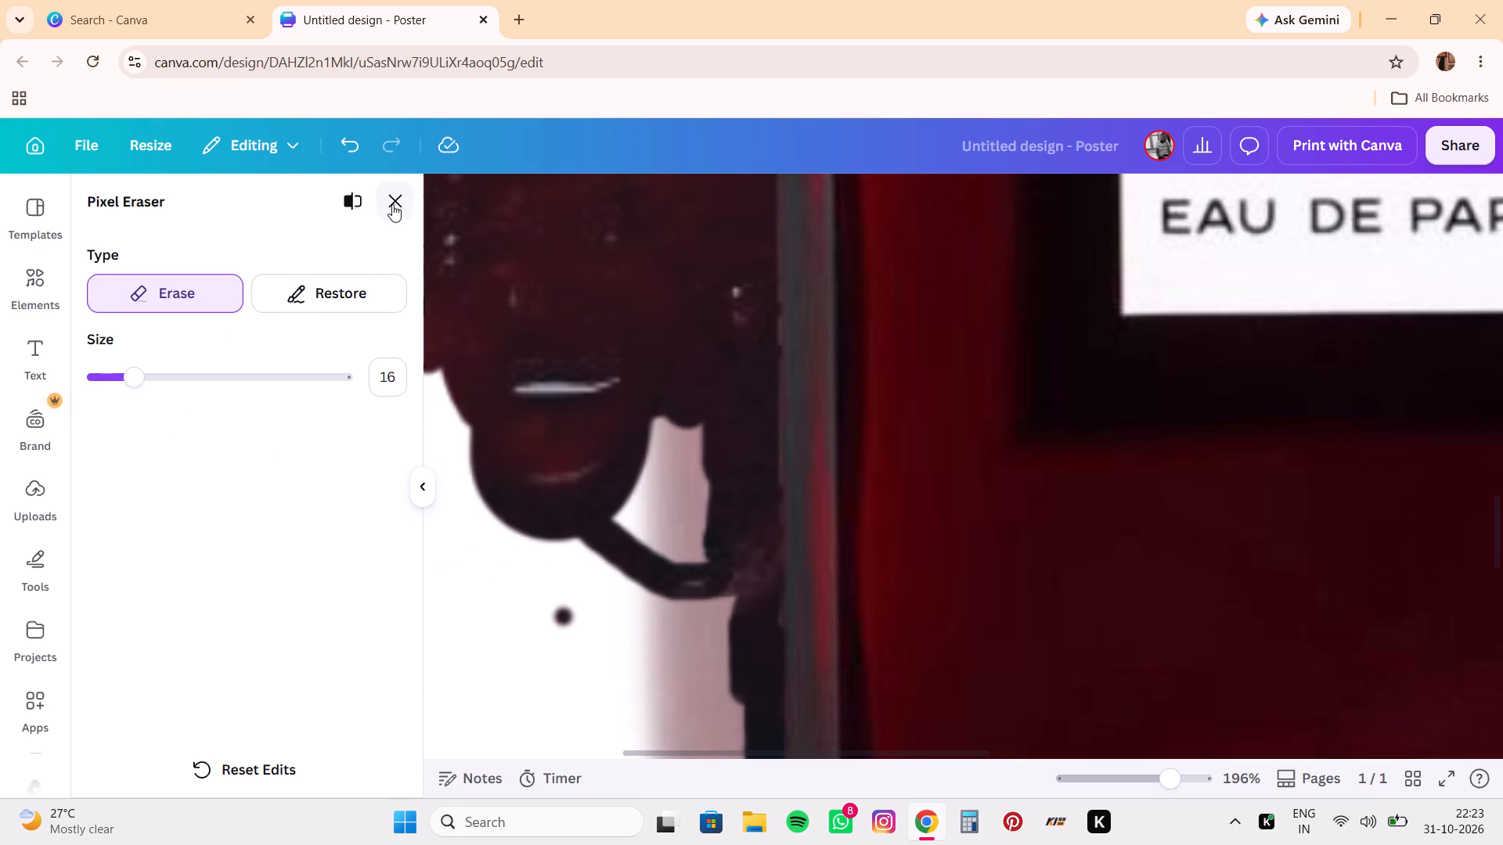
Exit the Pixel Eraser and examine the Chanel perfume bottle cutout against the cherry background, especially around the cap and shoulders.
{"action": "left_click", "coordinate": [391, 203]}
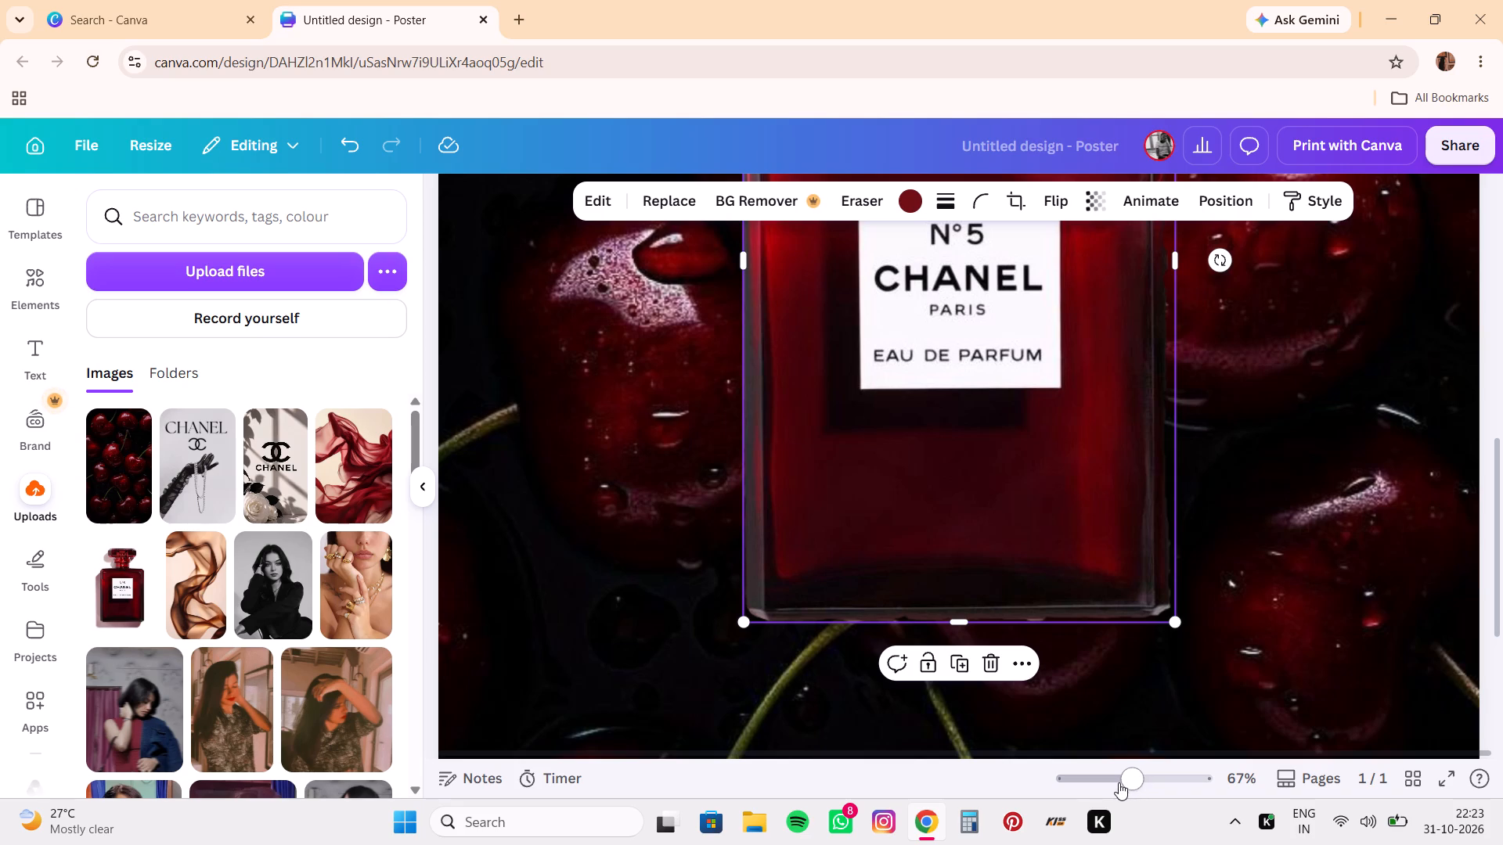
{"action": "left_click", "coordinate": [1104, 779]}
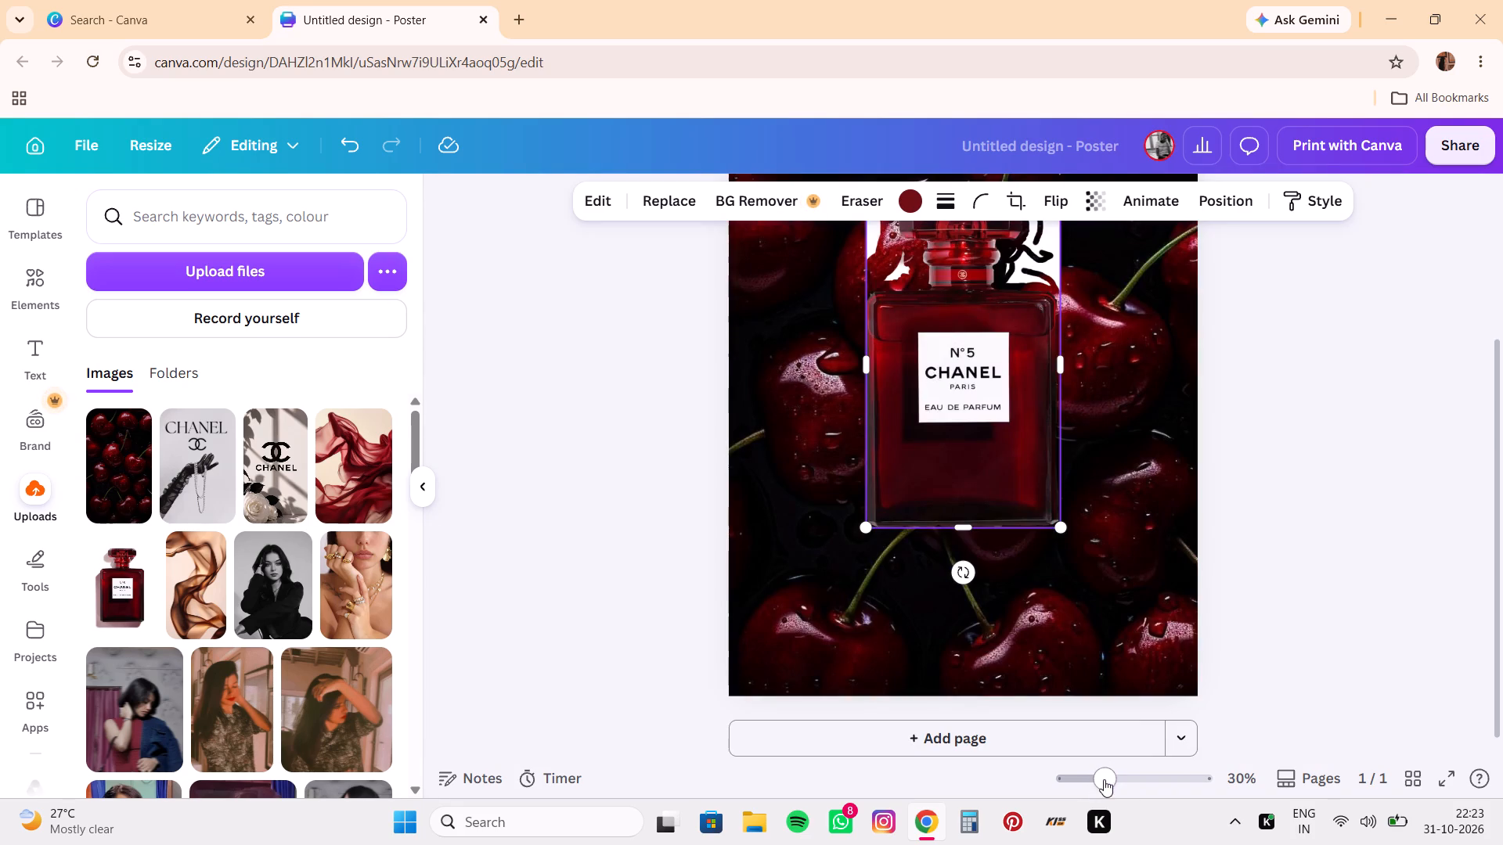
{"action": "scroll", "coordinate": [1136, 445], "scroll_direction": "up", "scroll_amount": 1}
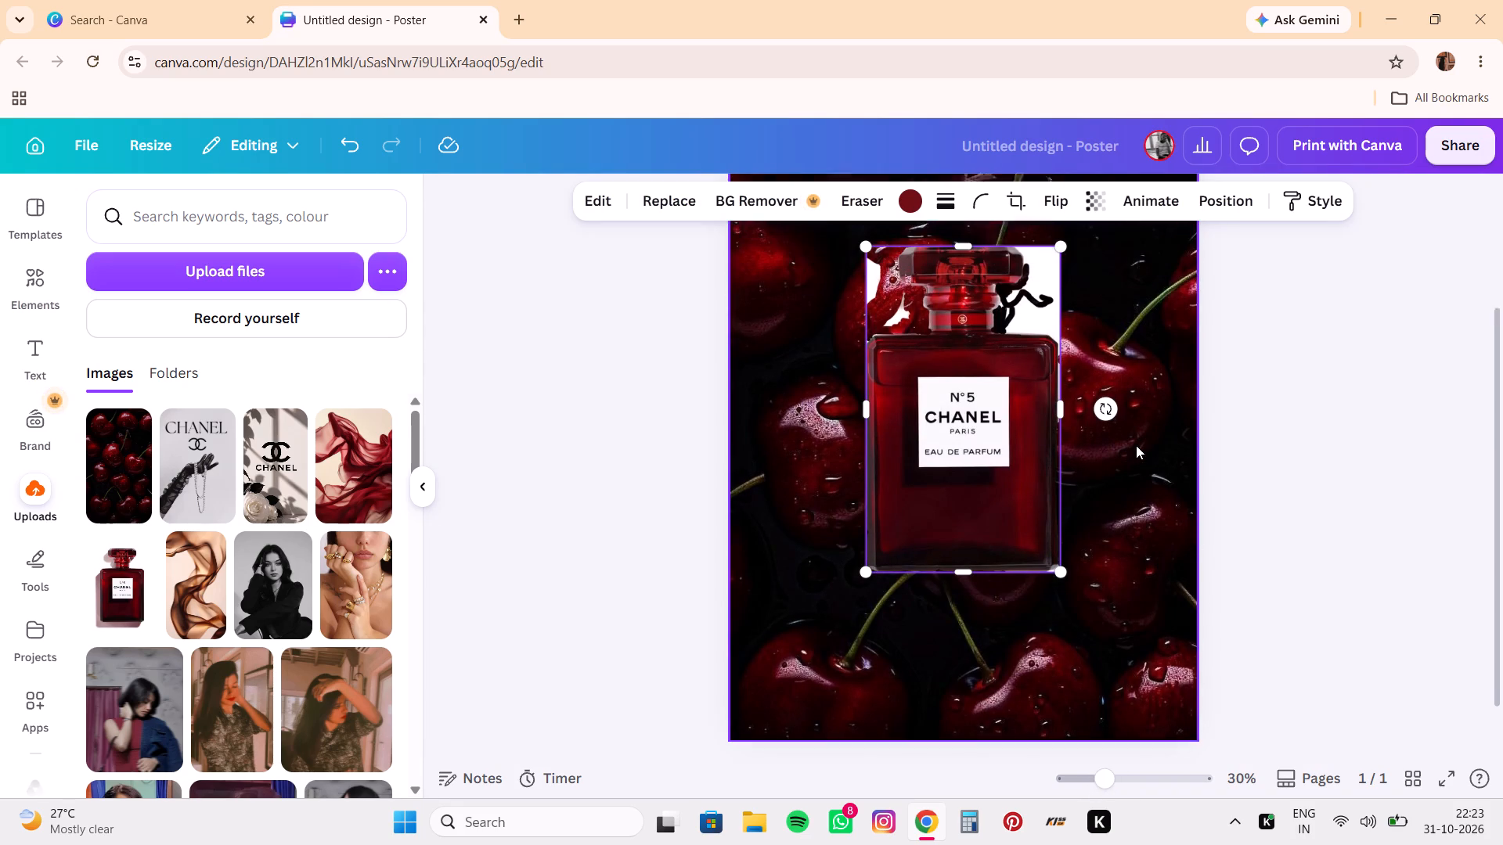
{"action": "scroll", "coordinate": [1136, 445], "scroll_direction": "up", "scroll_amount": 1}
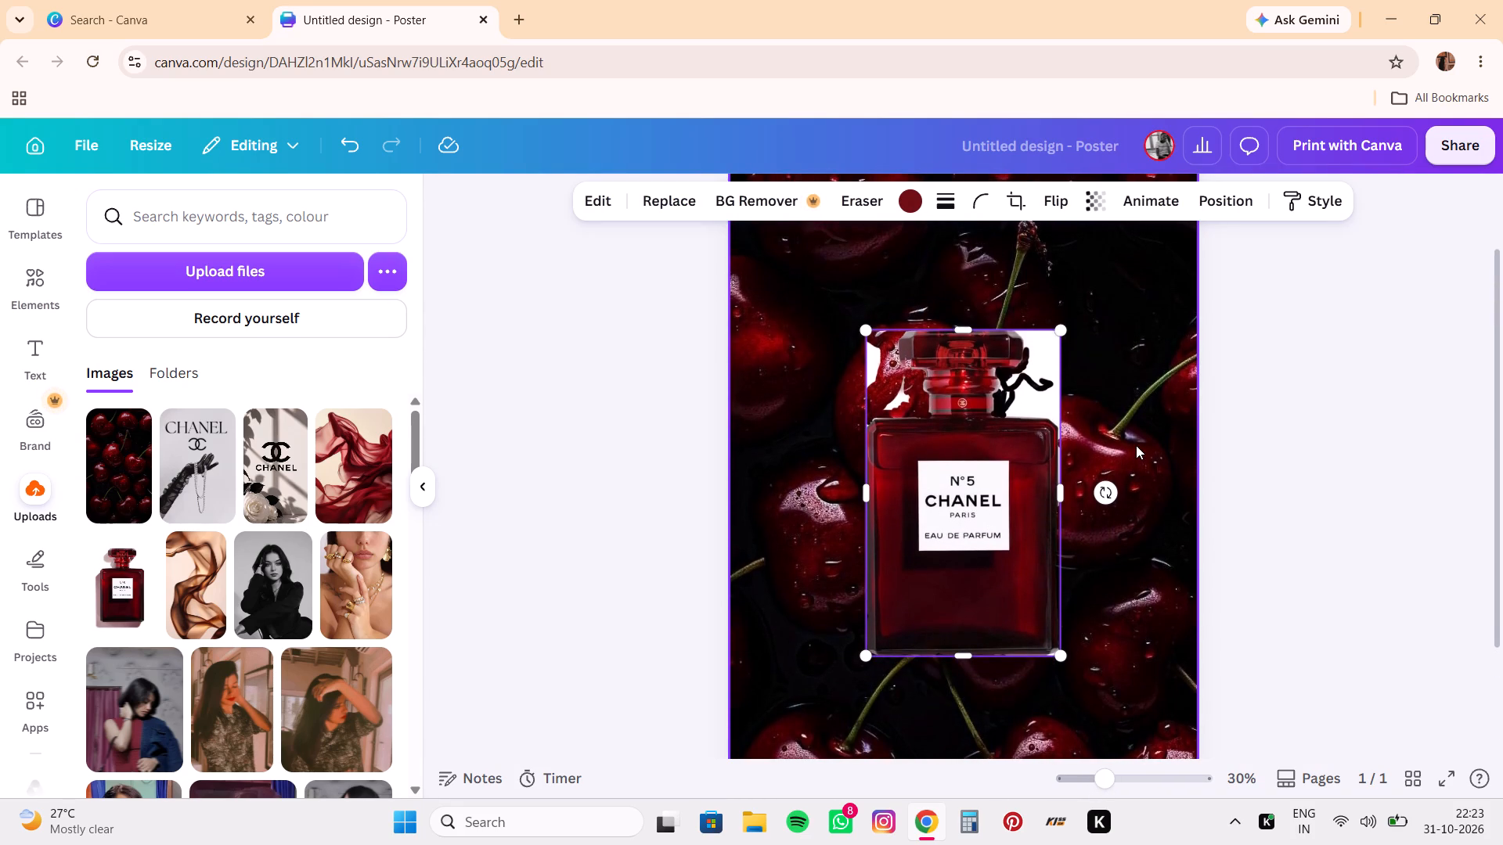
{"action": "scroll", "coordinate": [1136, 445], "scroll_direction": "up", "scroll_amount": 1}
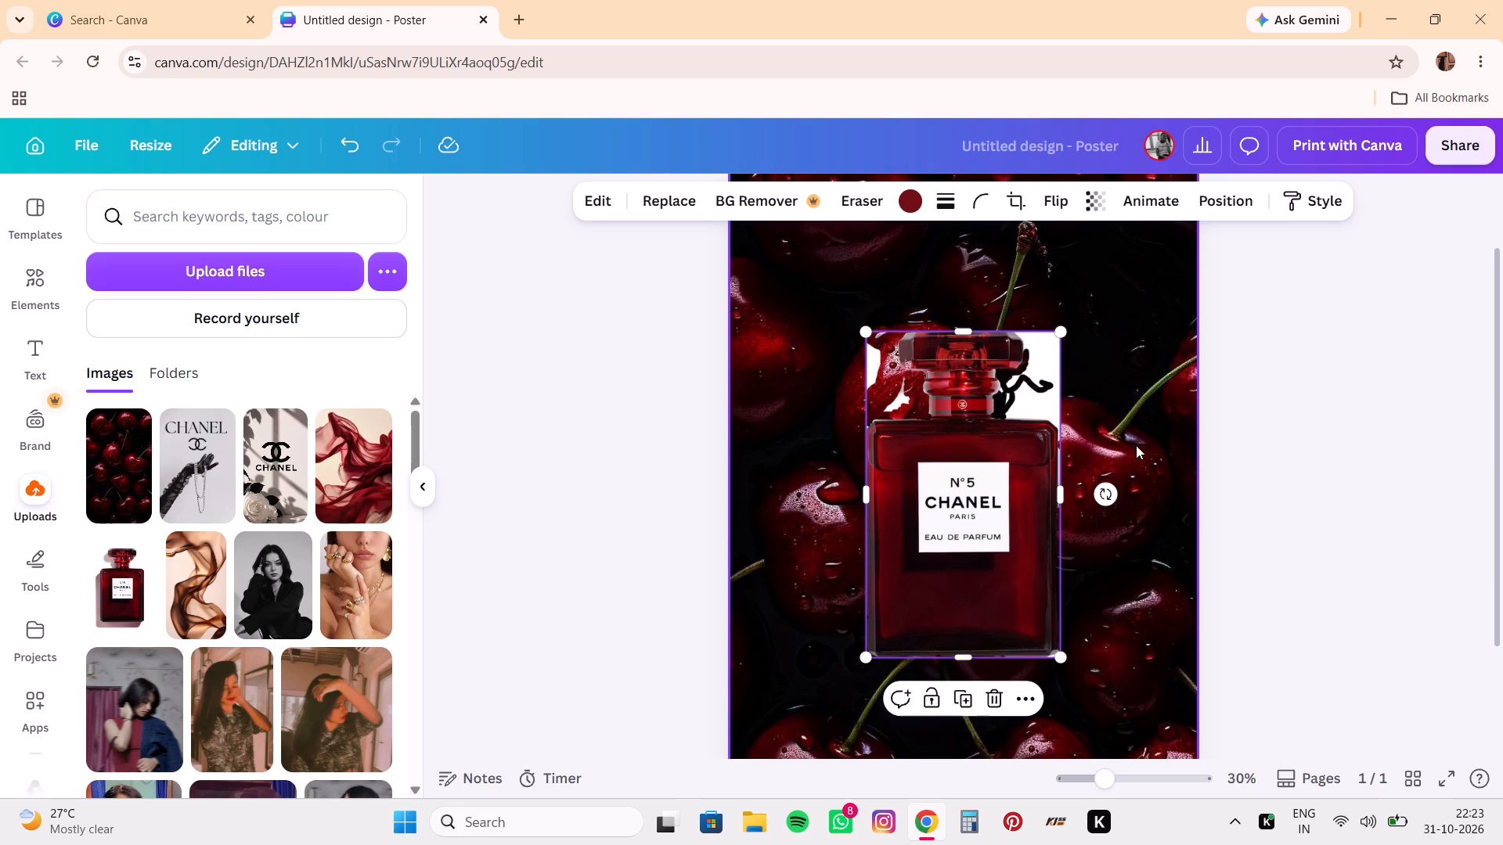
{"action": "left_click", "coordinate": [1127, 771]}
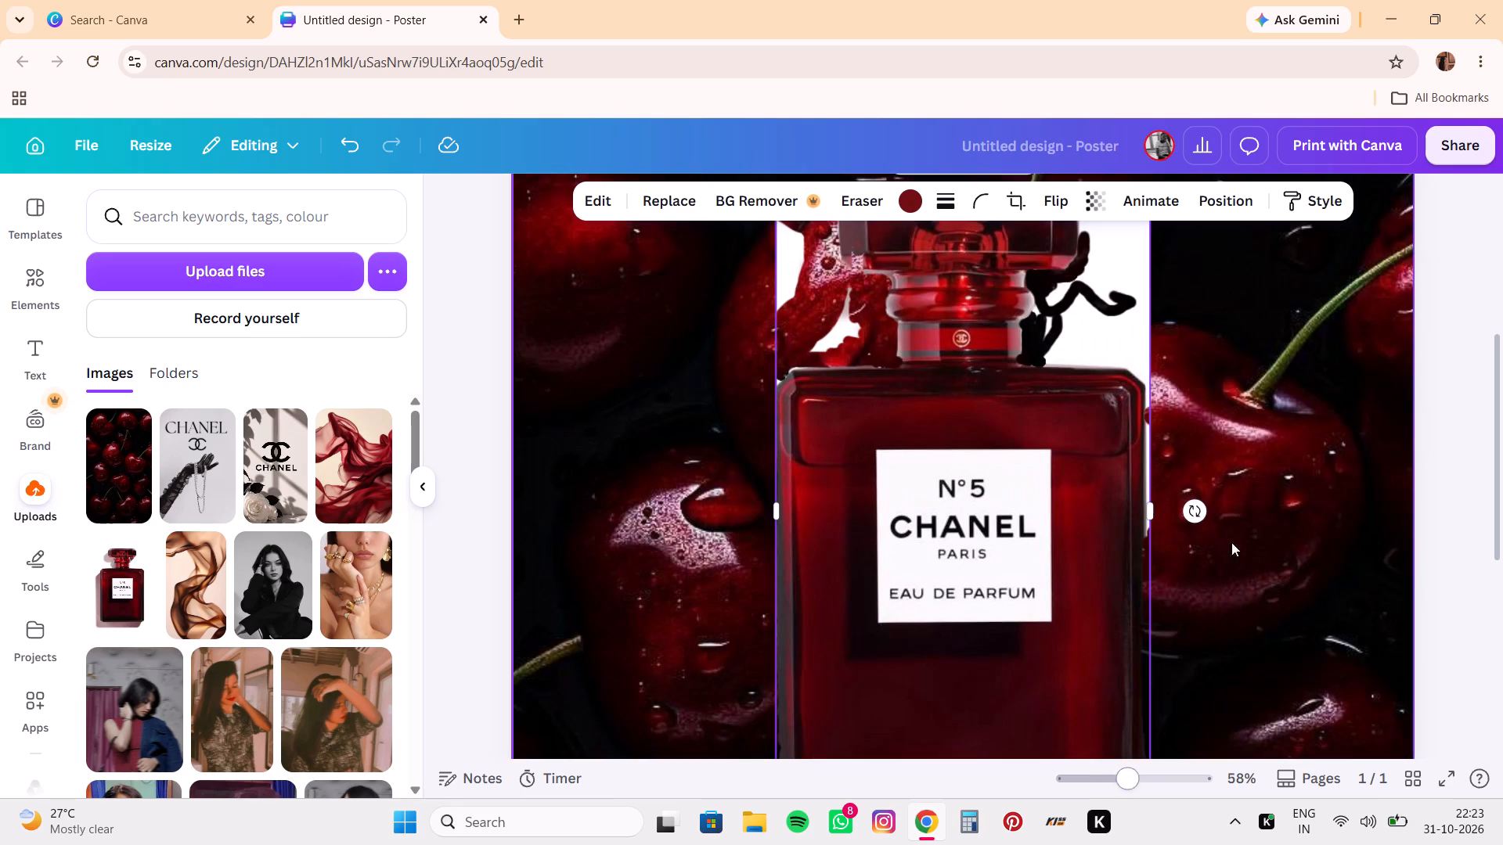
{"action": "scroll", "coordinate": [1251, 419], "scroll_direction": "up", "scroll_amount": 1}
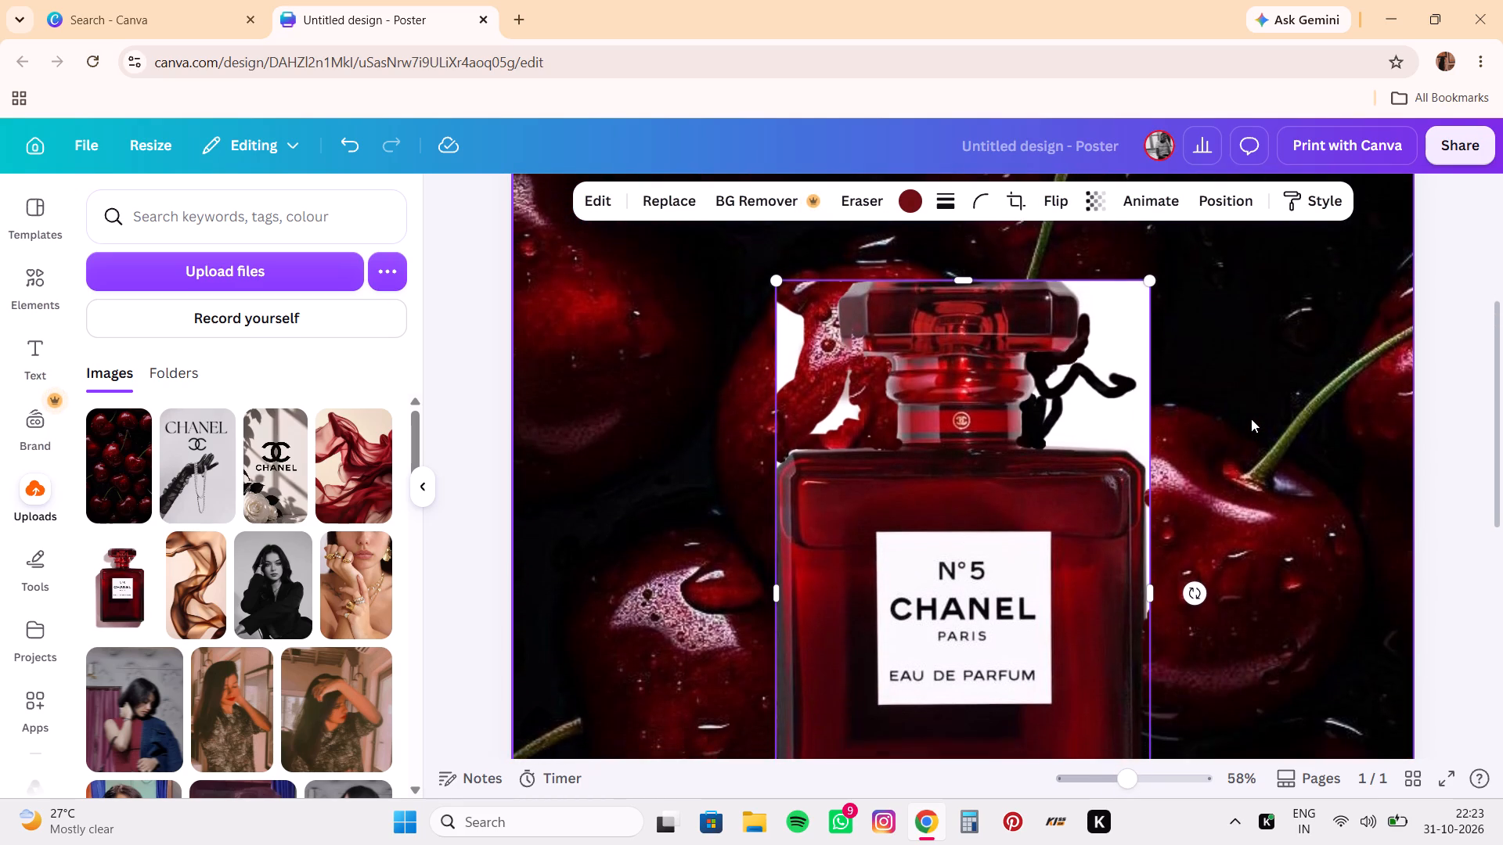
{"action": "scroll", "coordinate": [1251, 419], "scroll_direction": "up", "scroll_amount": 1}
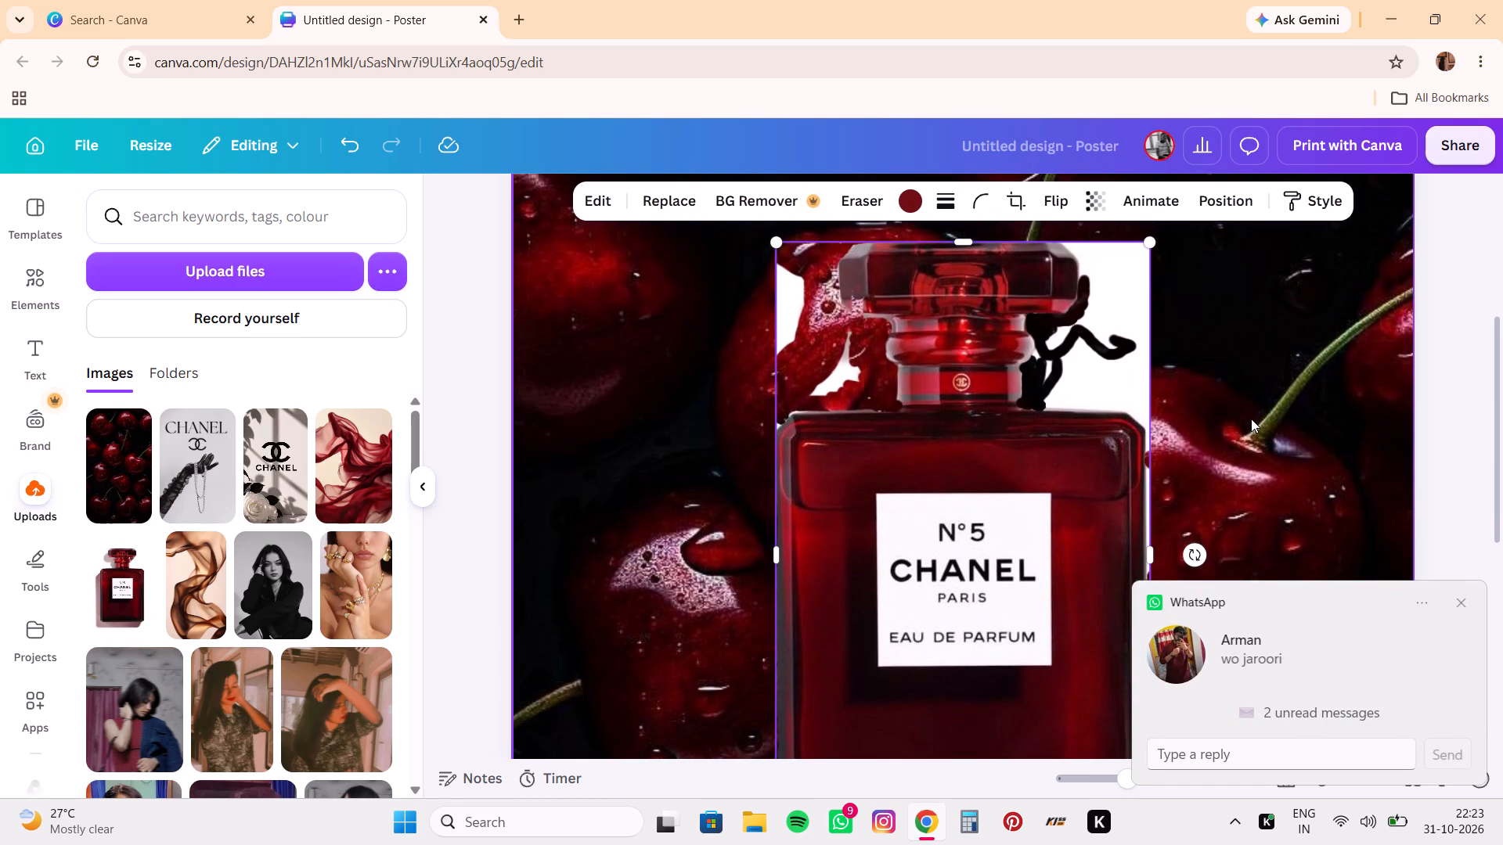
{"action": "scroll", "coordinate": [1251, 419], "scroll_direction": "up", "scroll_amount": 1}
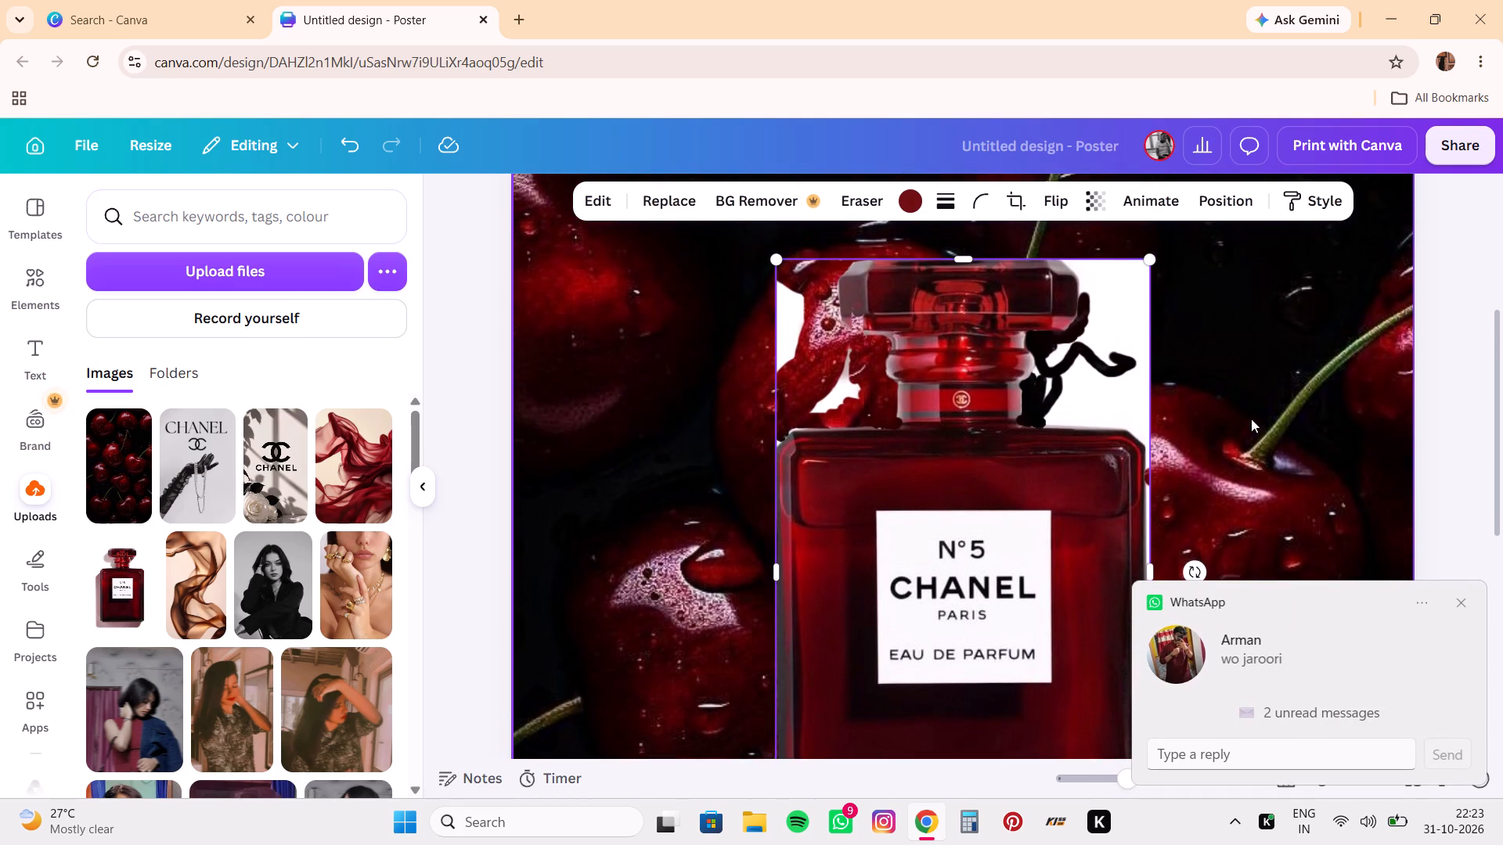
{"action": "scroll", "coordinate": [1251, 419], "scroll_direction": "up", "scroll_amount": 1}
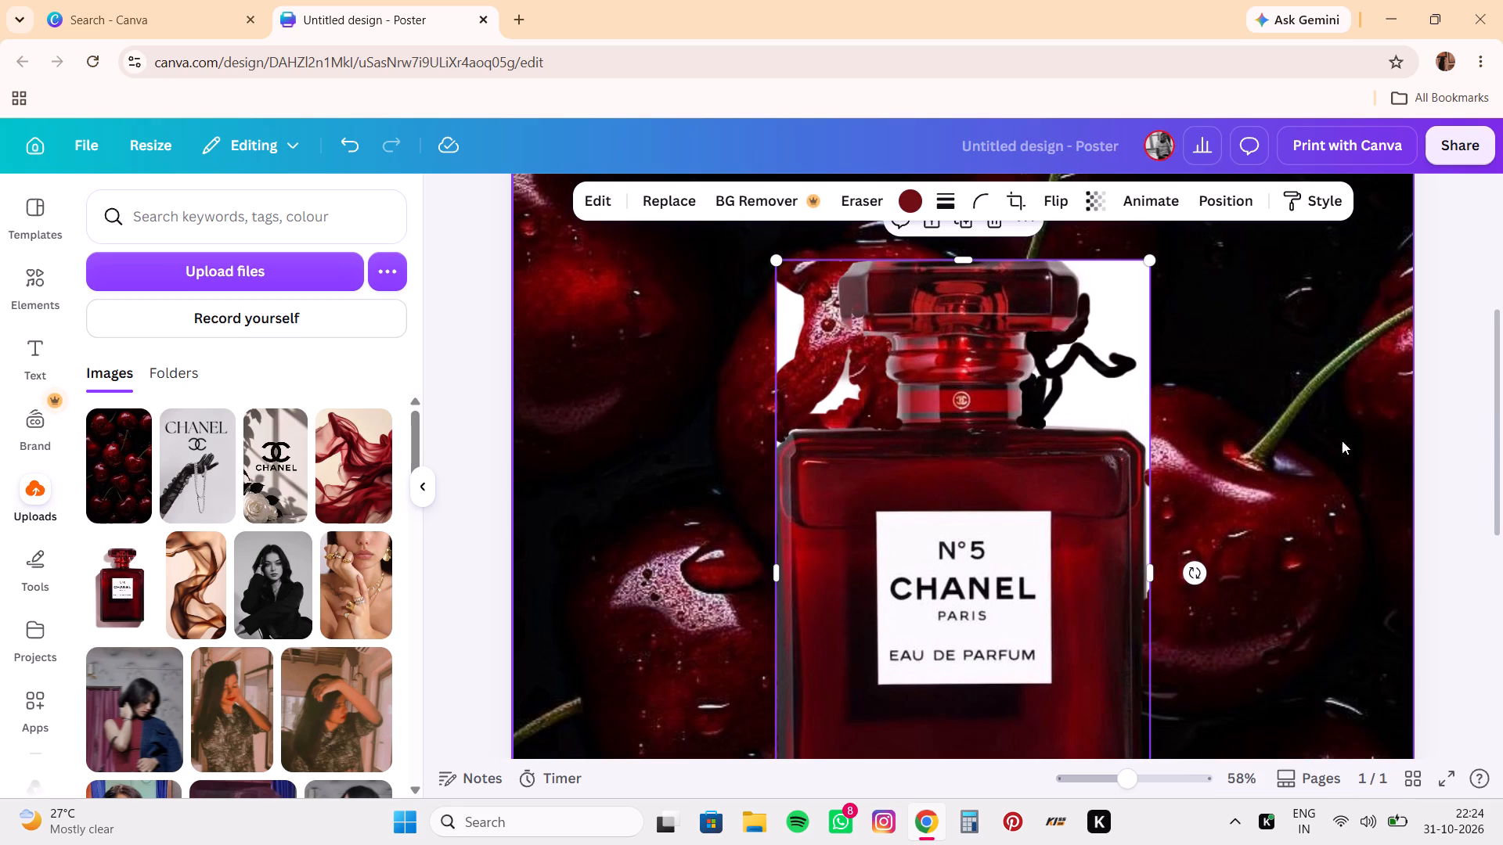
Minimize the browser window to reveal the desktop.
{"action": "left_click", "coordinate": [1395, 23]}
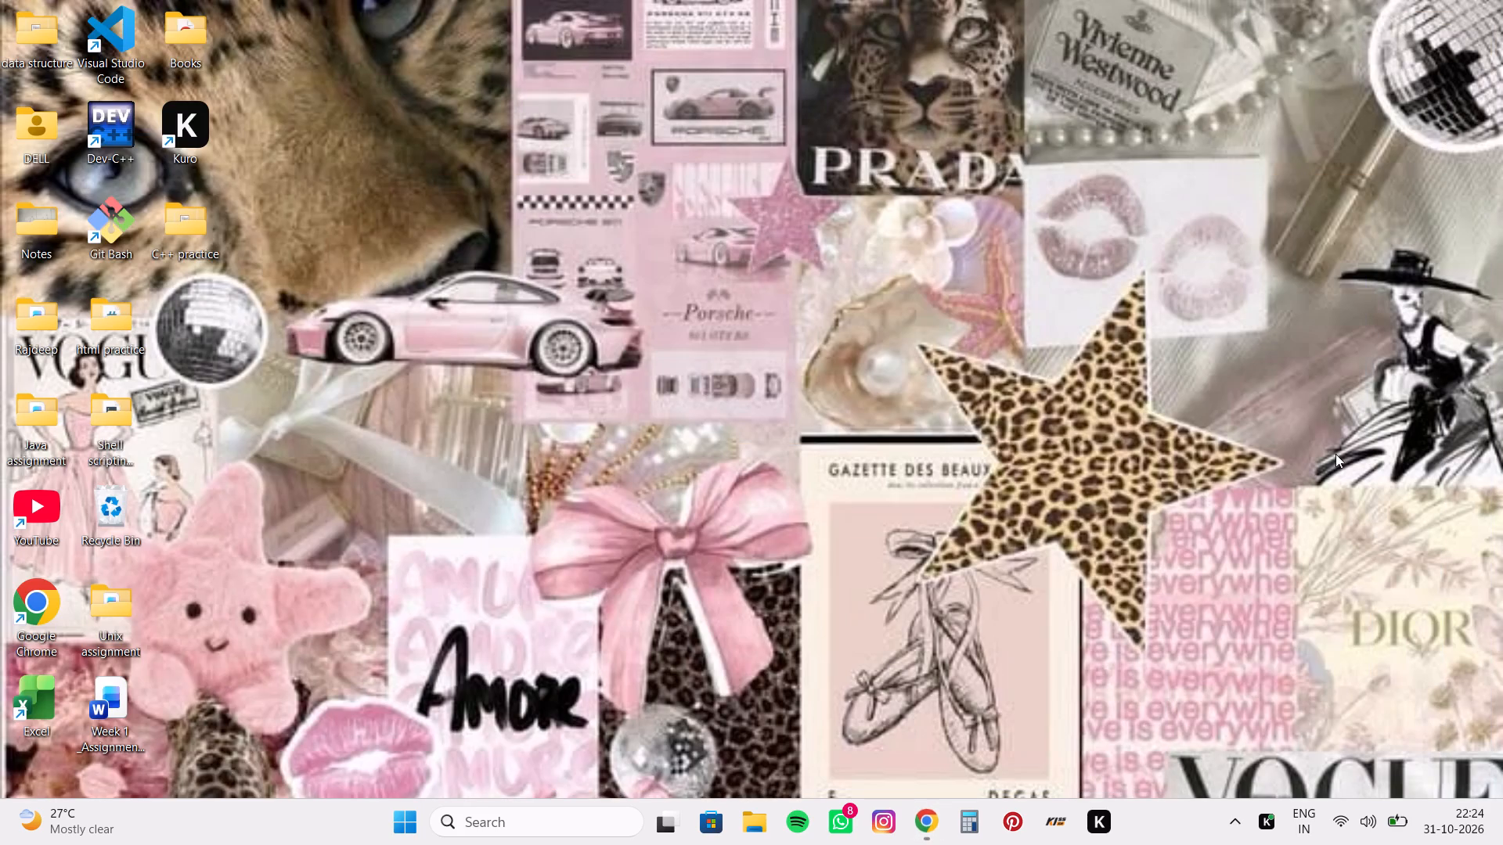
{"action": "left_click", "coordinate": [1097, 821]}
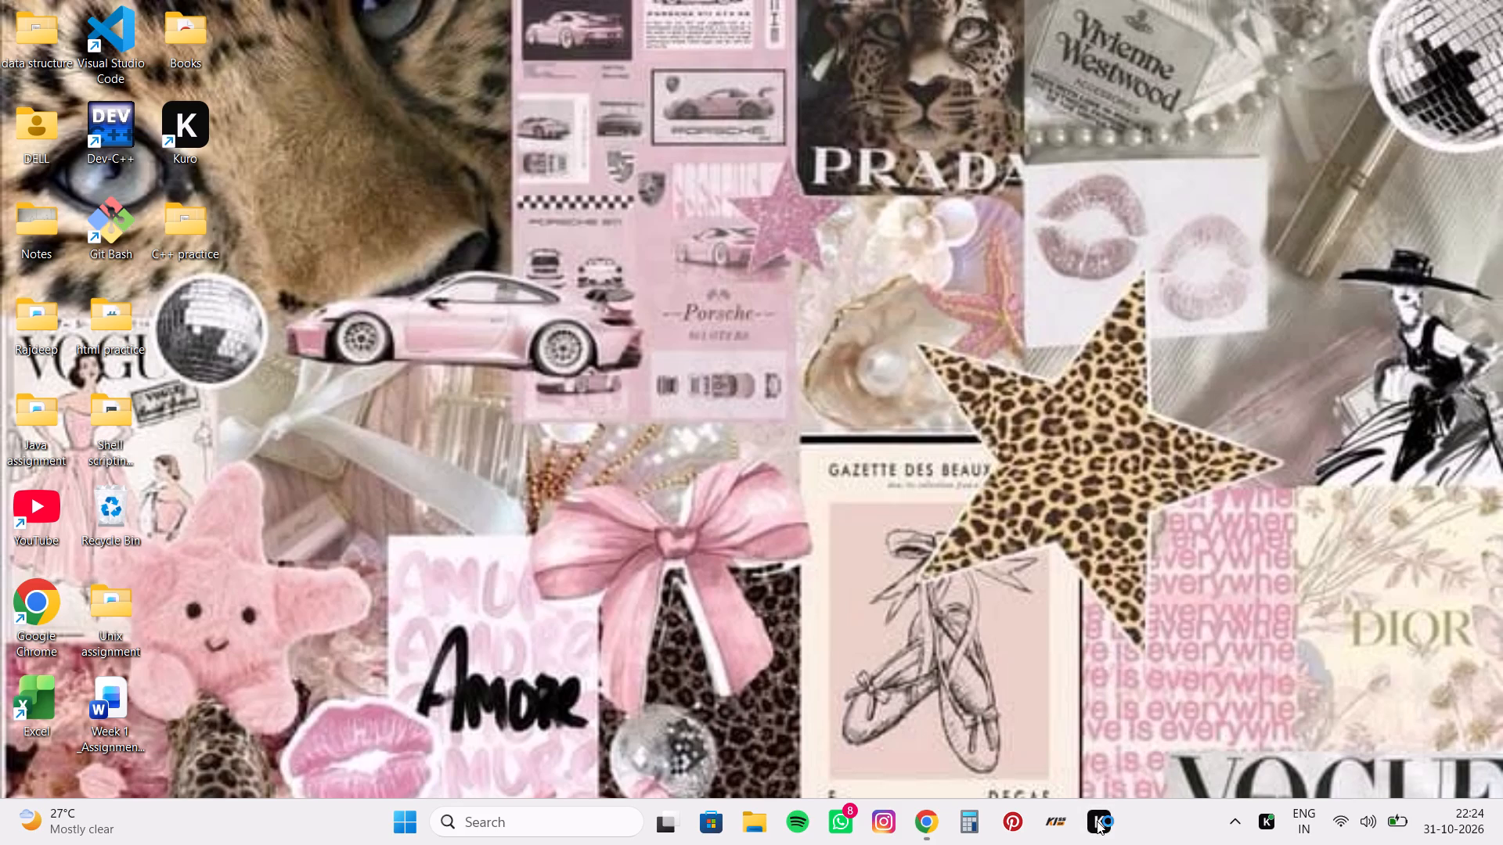
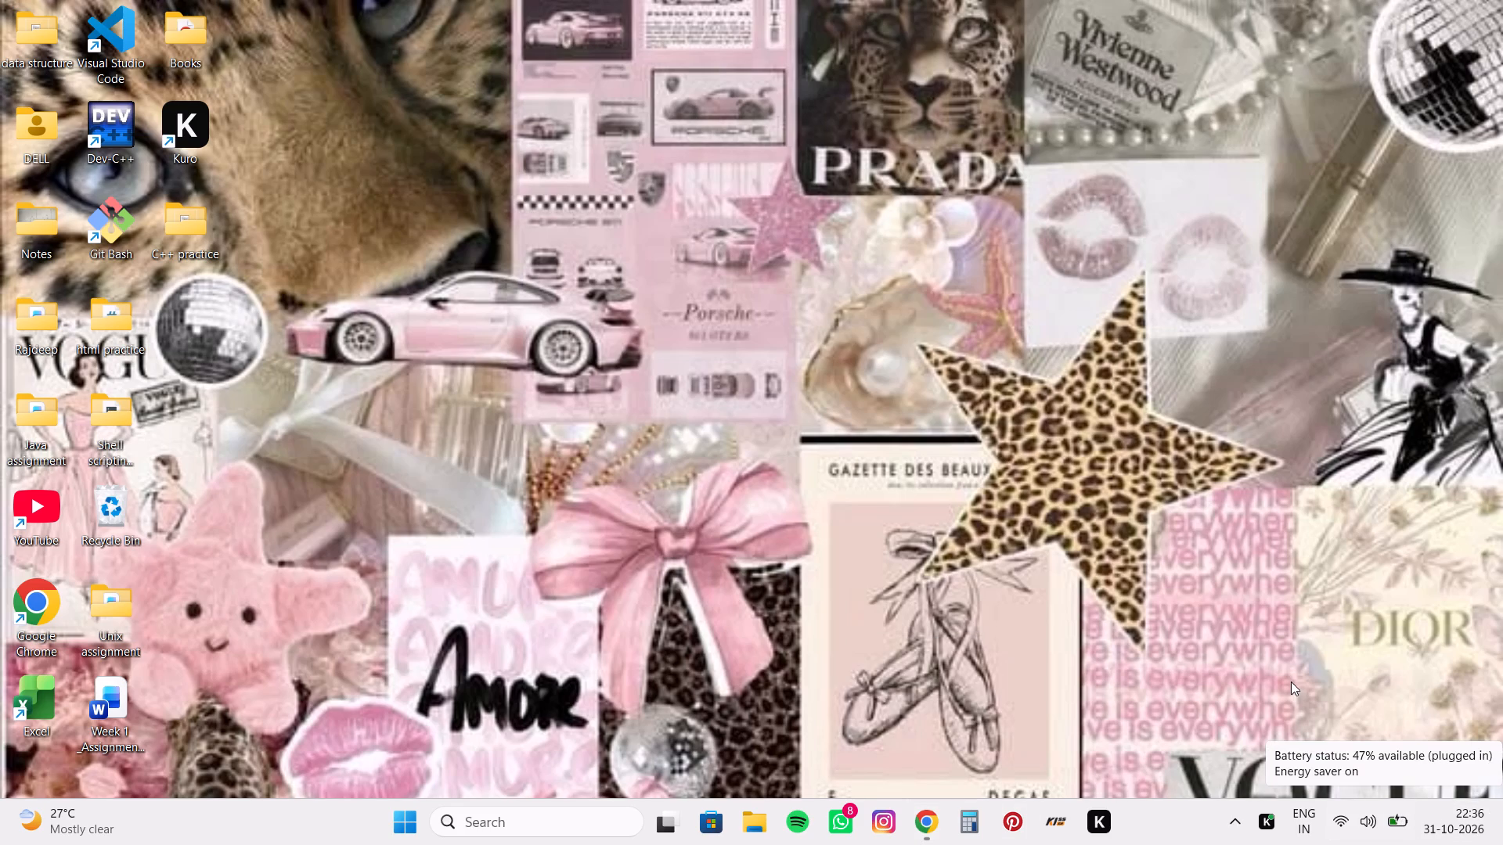
Switch back to Chrome, where the untitled Canva poster with the perfume bottle is open.
{"action": "left_click", "coordinate": [929, 806]}
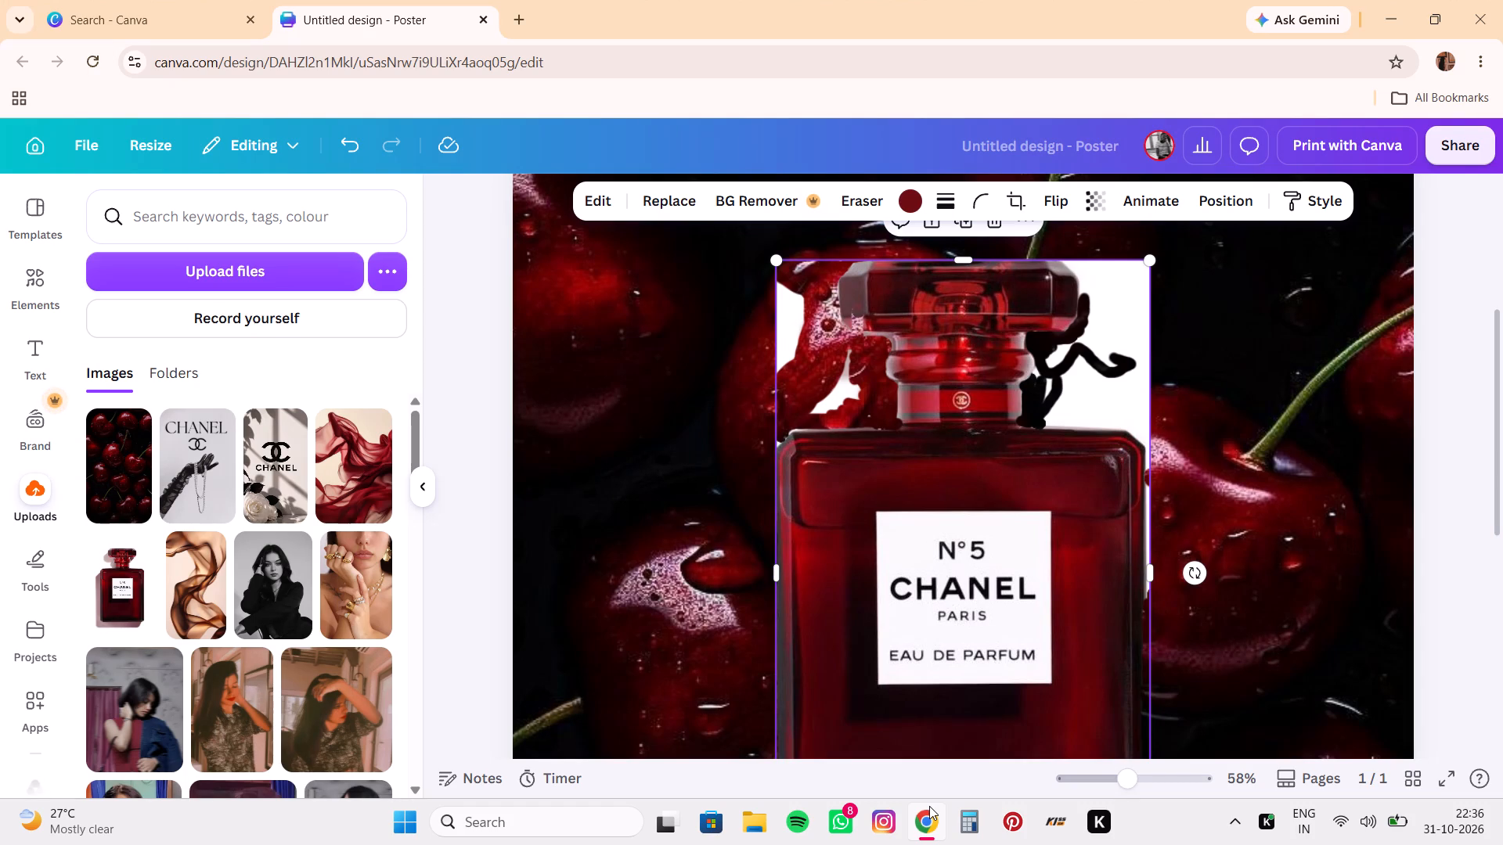
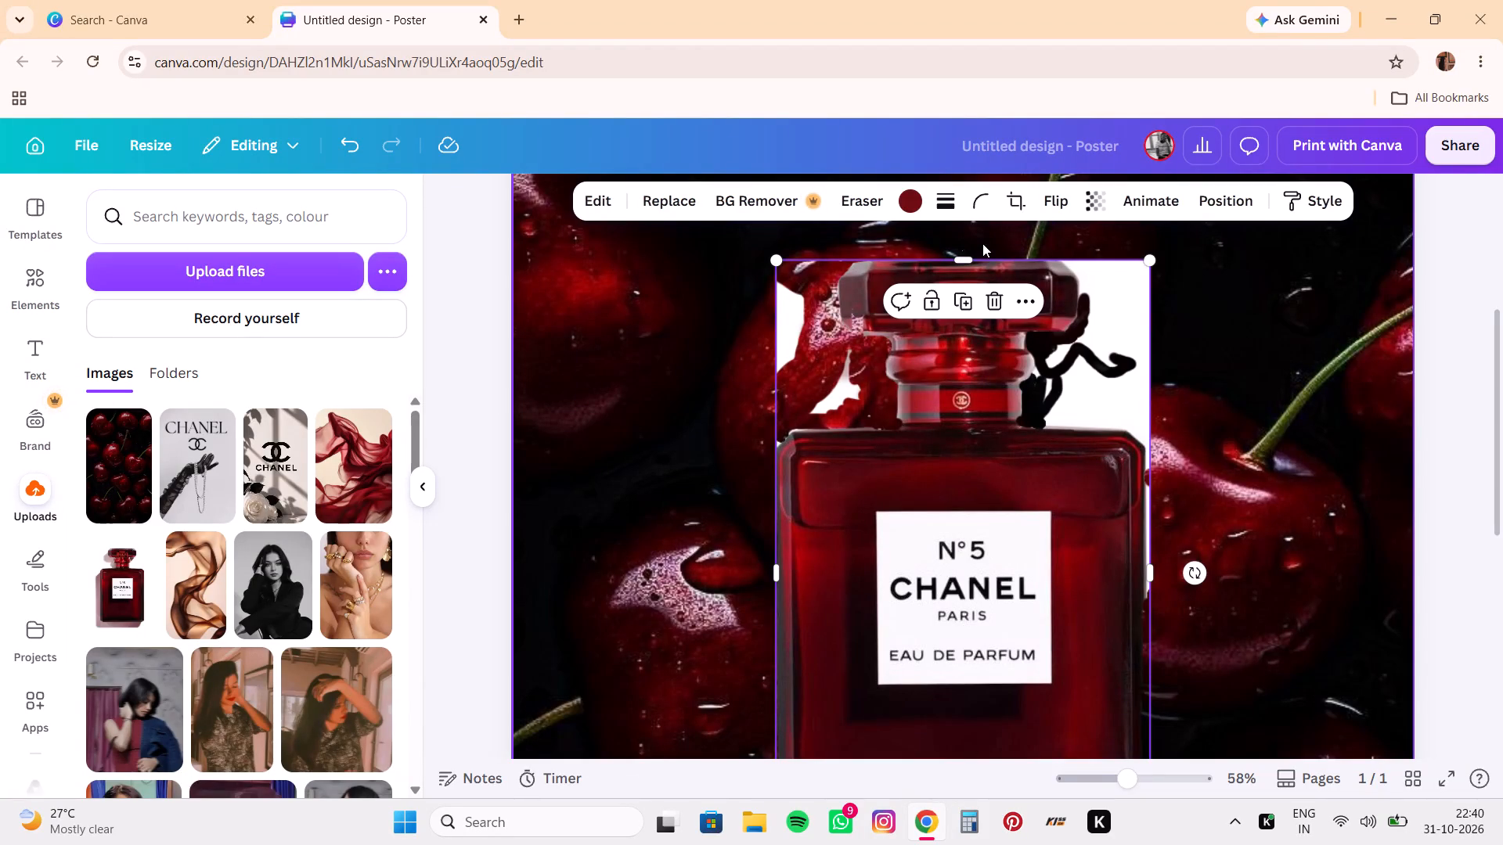
Activate the Pixel Eraser on the Chanel perfume bottle image to continue removing its leftover white backdrop.
{"action": "left_click", "coordinate": [865, 203]}
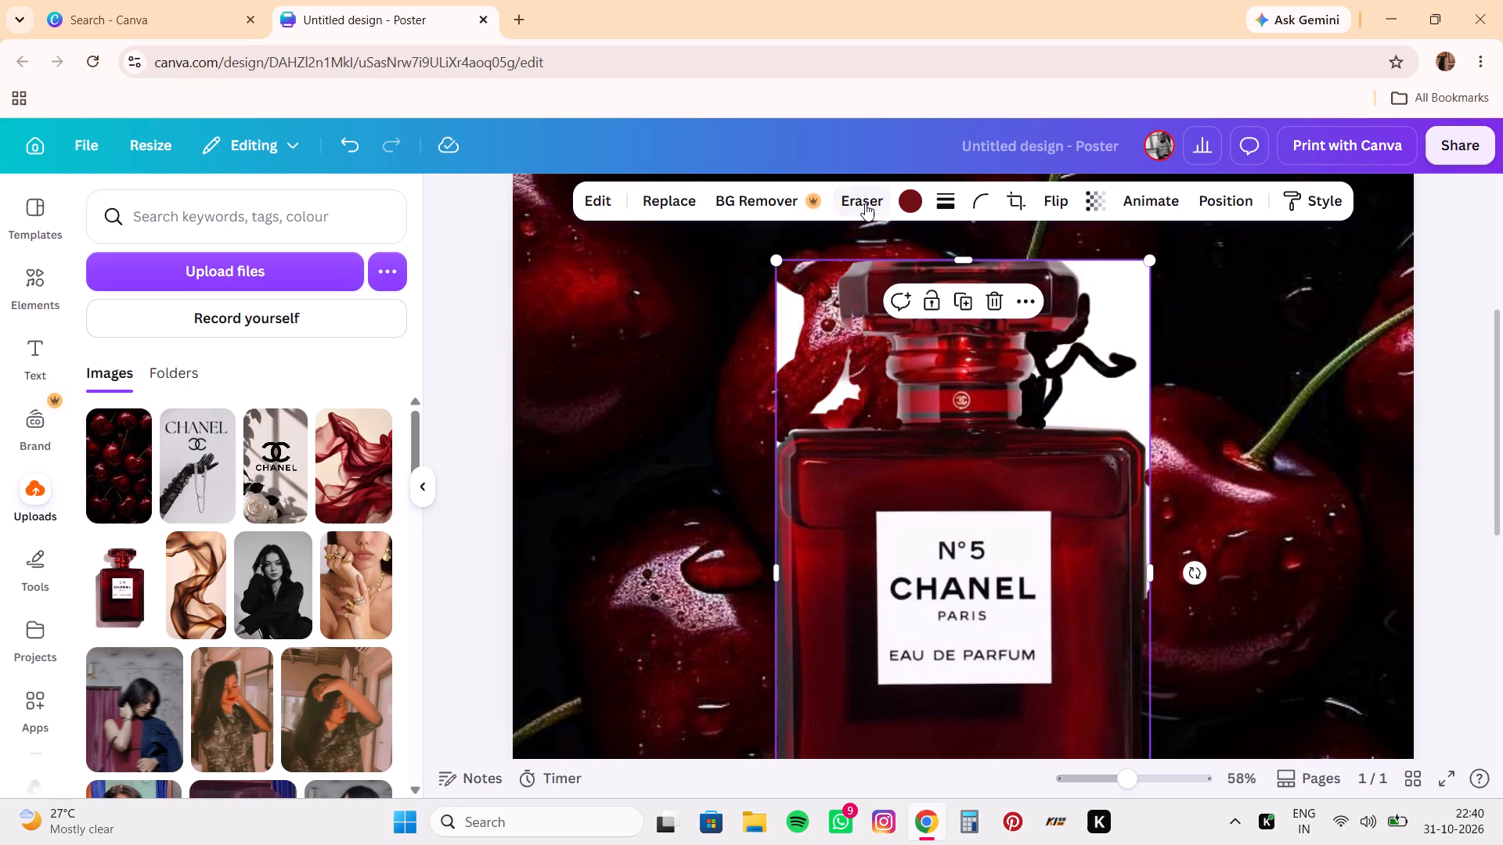
{"action": "left_click", "coordinate": [864, 287]}
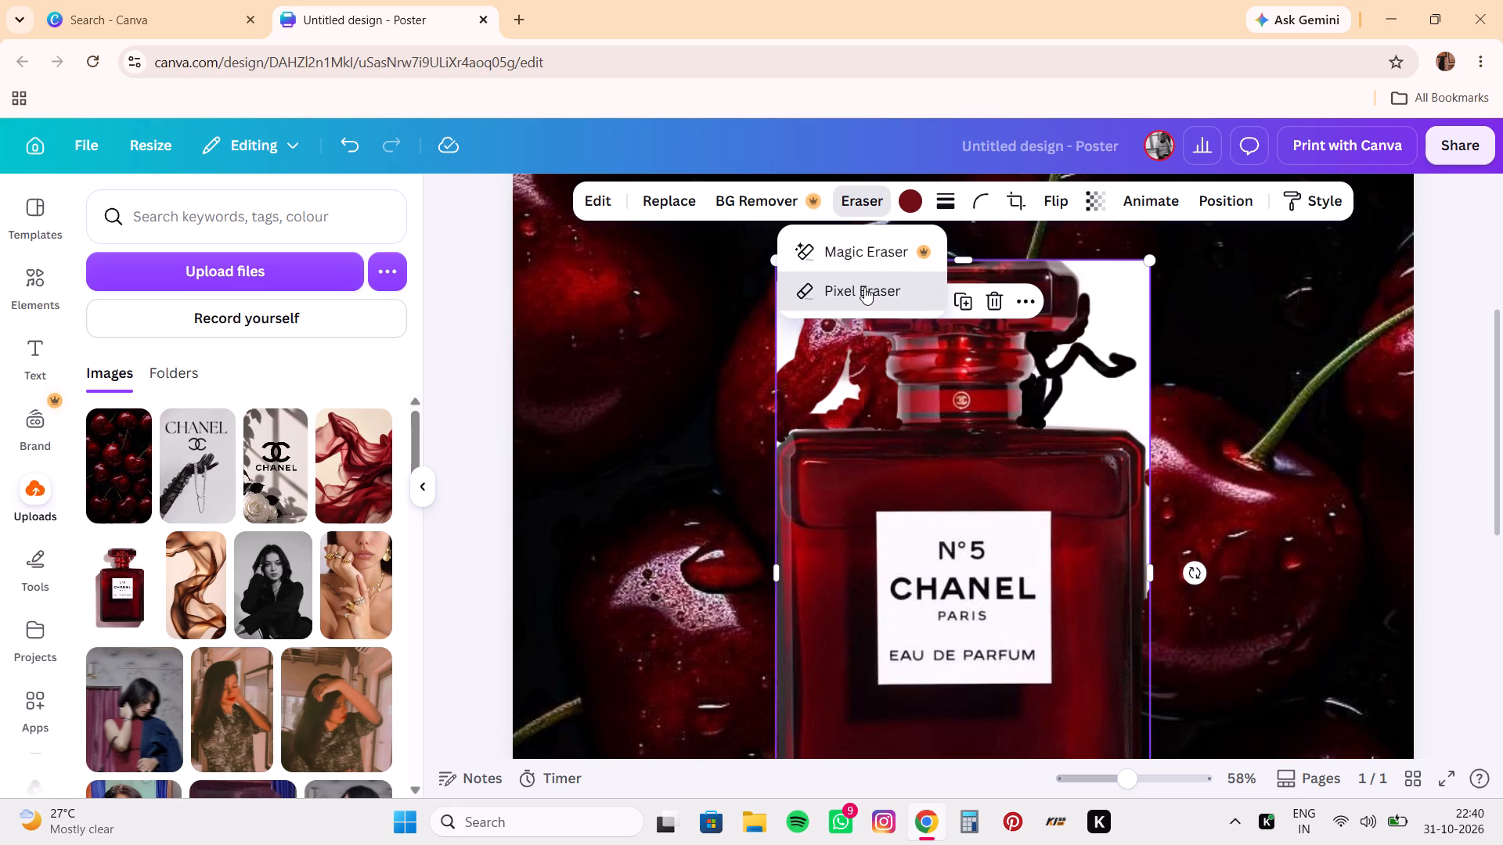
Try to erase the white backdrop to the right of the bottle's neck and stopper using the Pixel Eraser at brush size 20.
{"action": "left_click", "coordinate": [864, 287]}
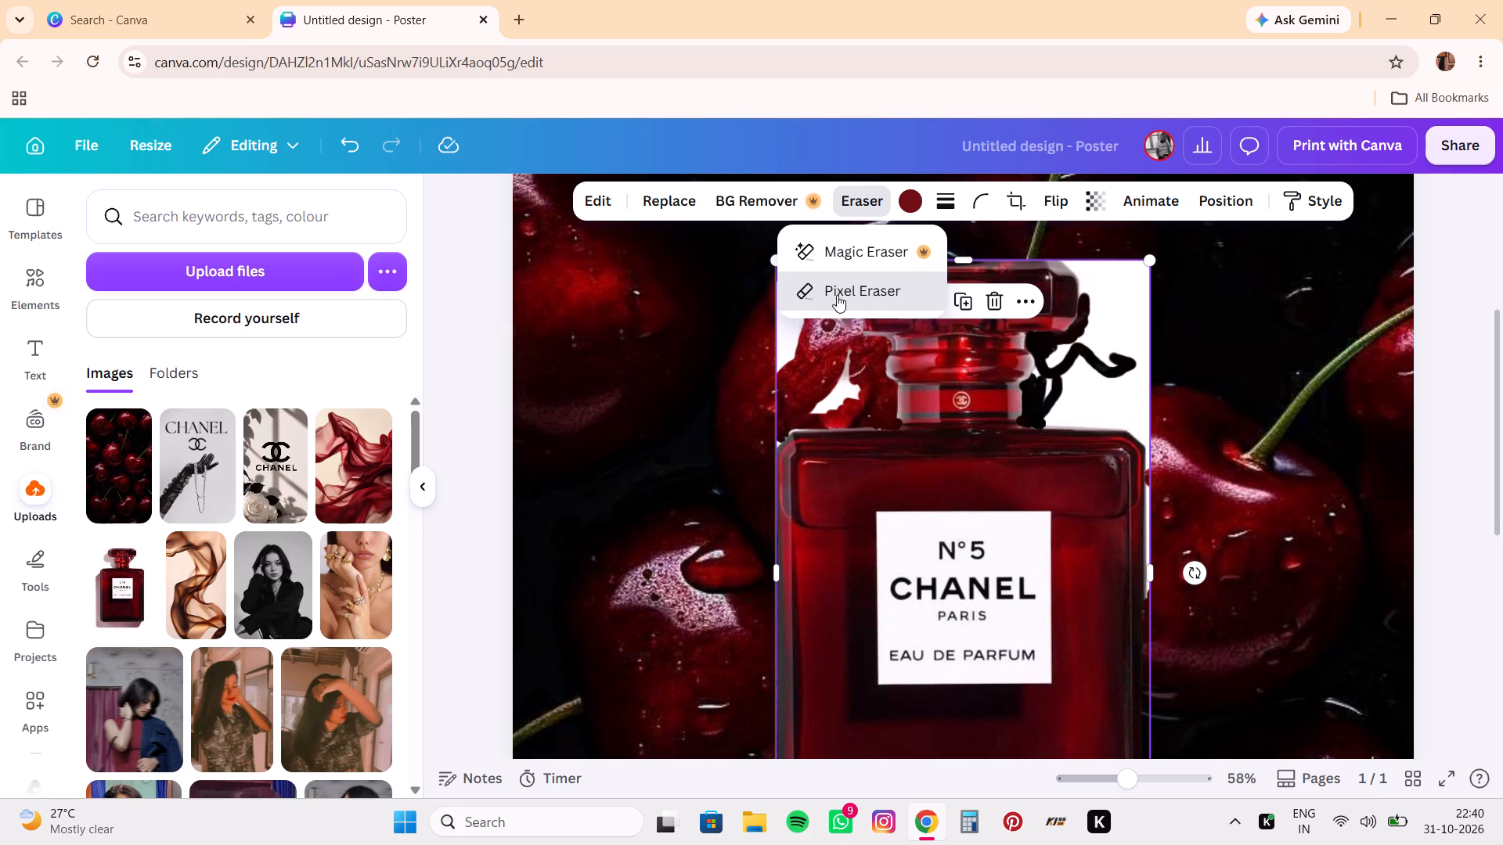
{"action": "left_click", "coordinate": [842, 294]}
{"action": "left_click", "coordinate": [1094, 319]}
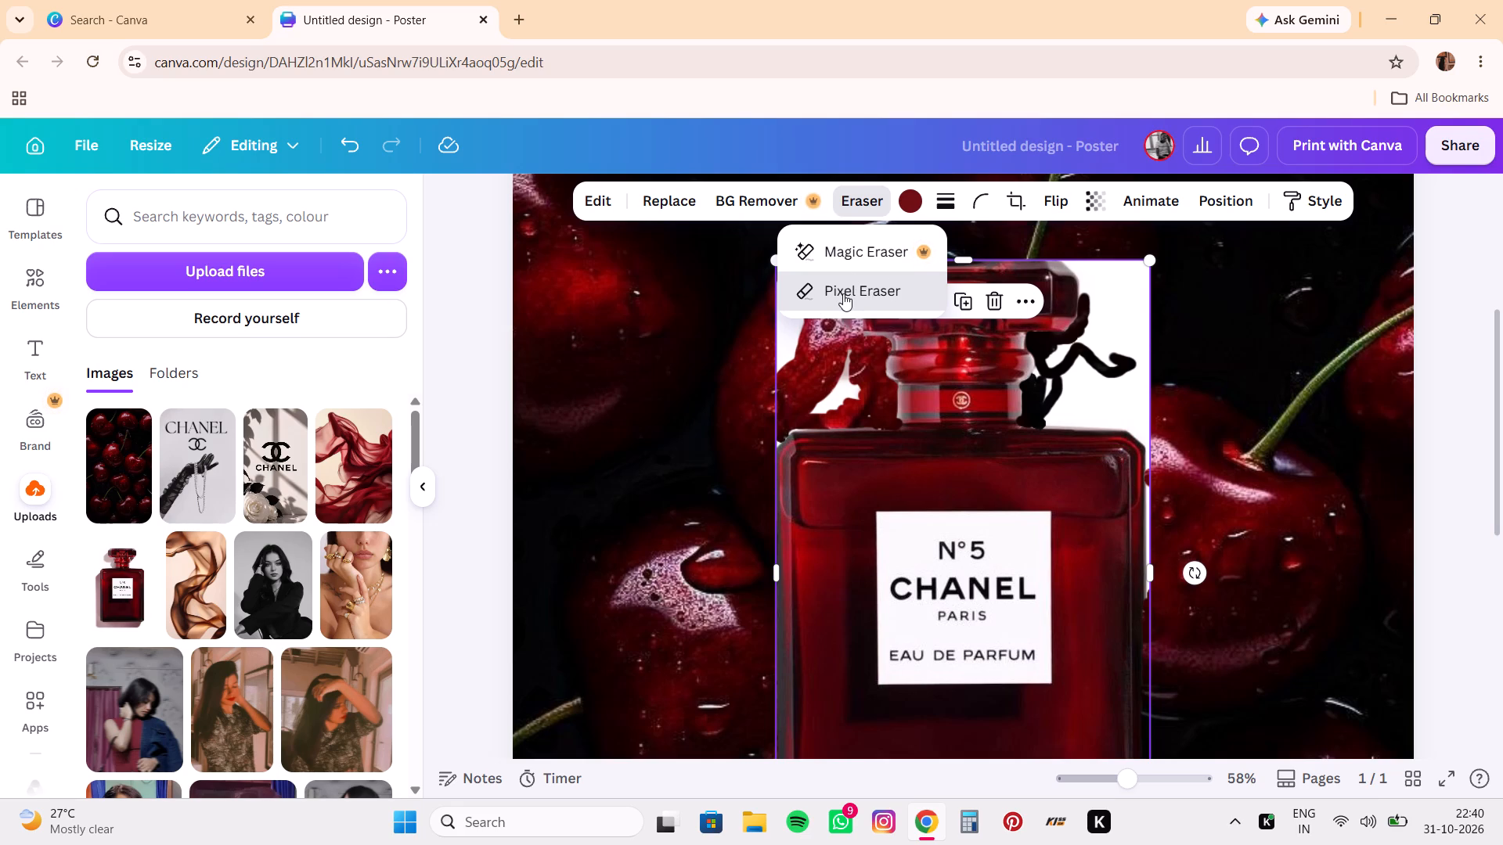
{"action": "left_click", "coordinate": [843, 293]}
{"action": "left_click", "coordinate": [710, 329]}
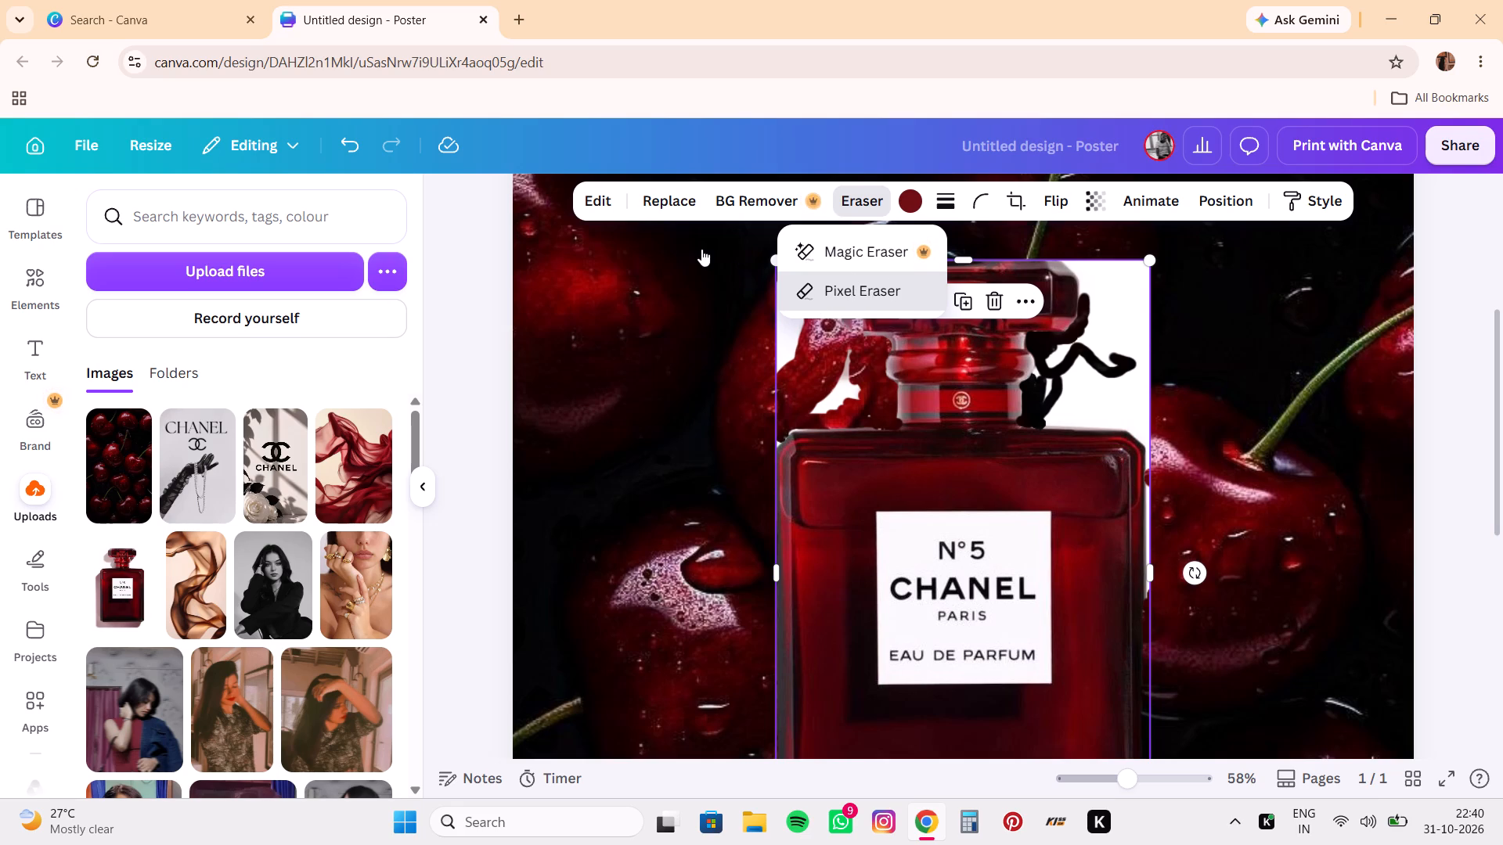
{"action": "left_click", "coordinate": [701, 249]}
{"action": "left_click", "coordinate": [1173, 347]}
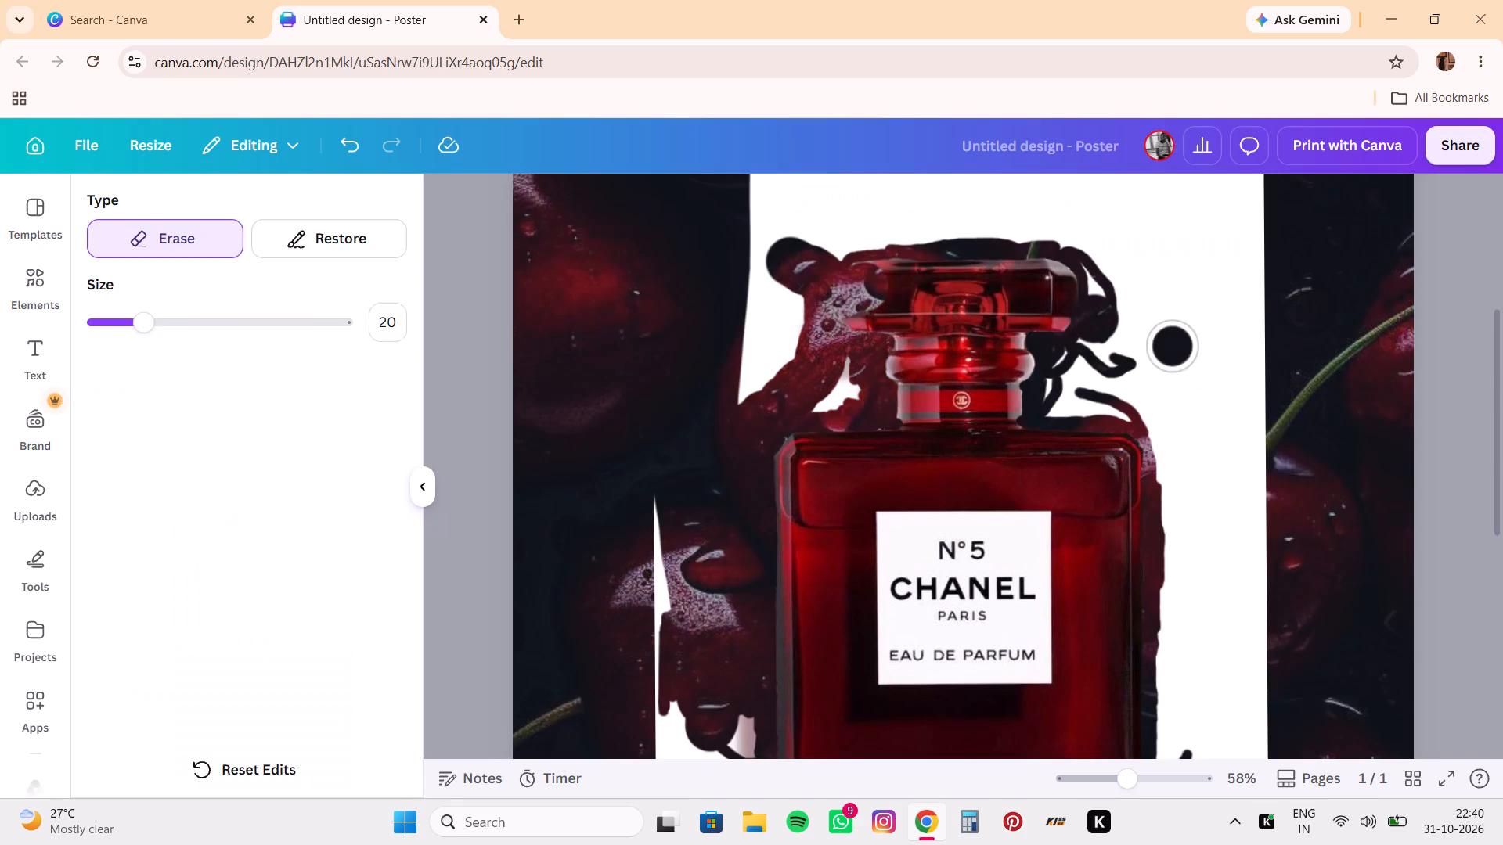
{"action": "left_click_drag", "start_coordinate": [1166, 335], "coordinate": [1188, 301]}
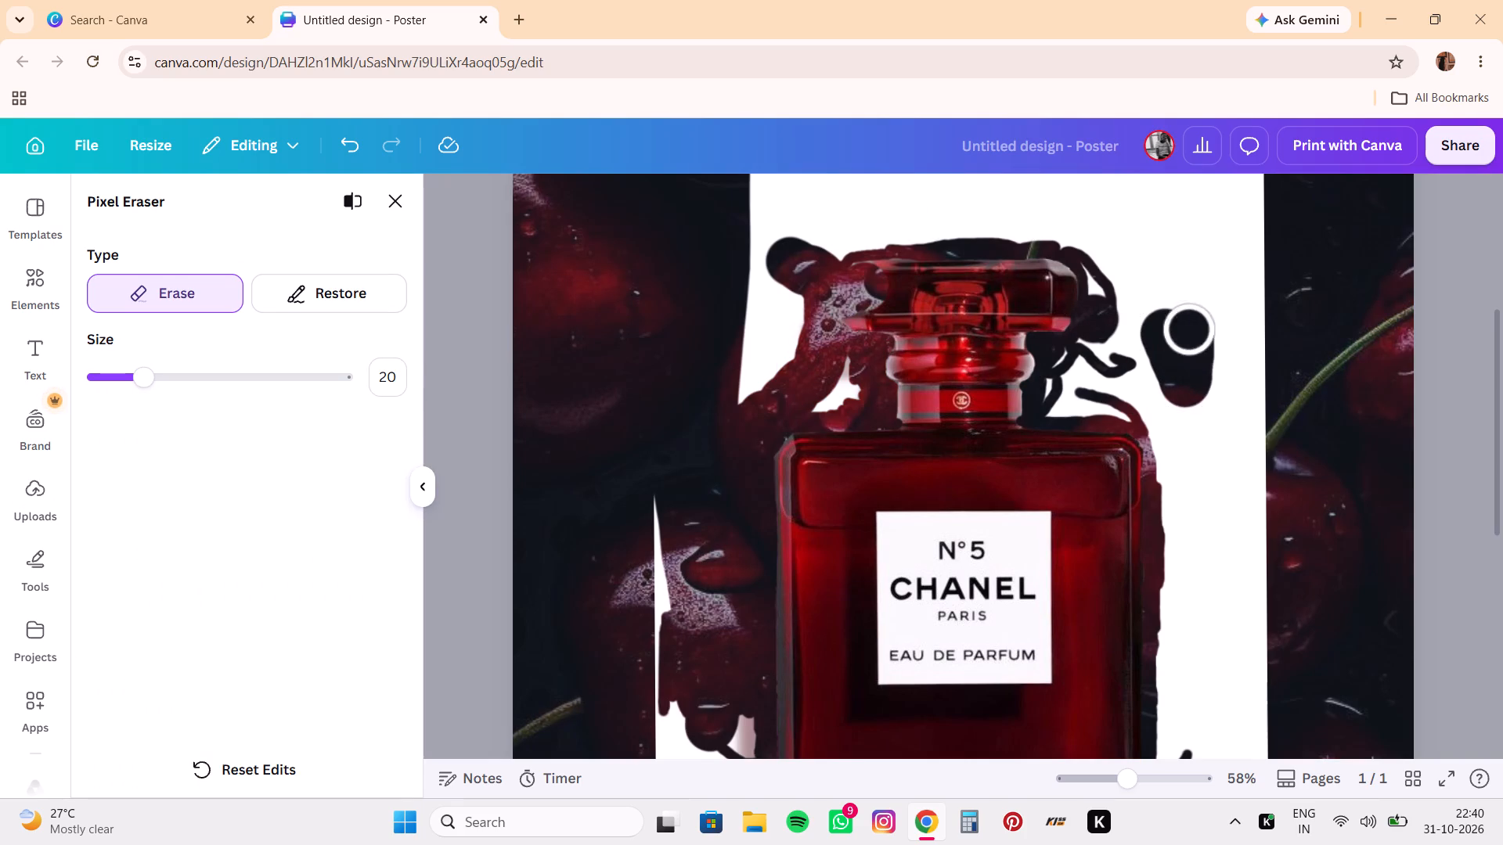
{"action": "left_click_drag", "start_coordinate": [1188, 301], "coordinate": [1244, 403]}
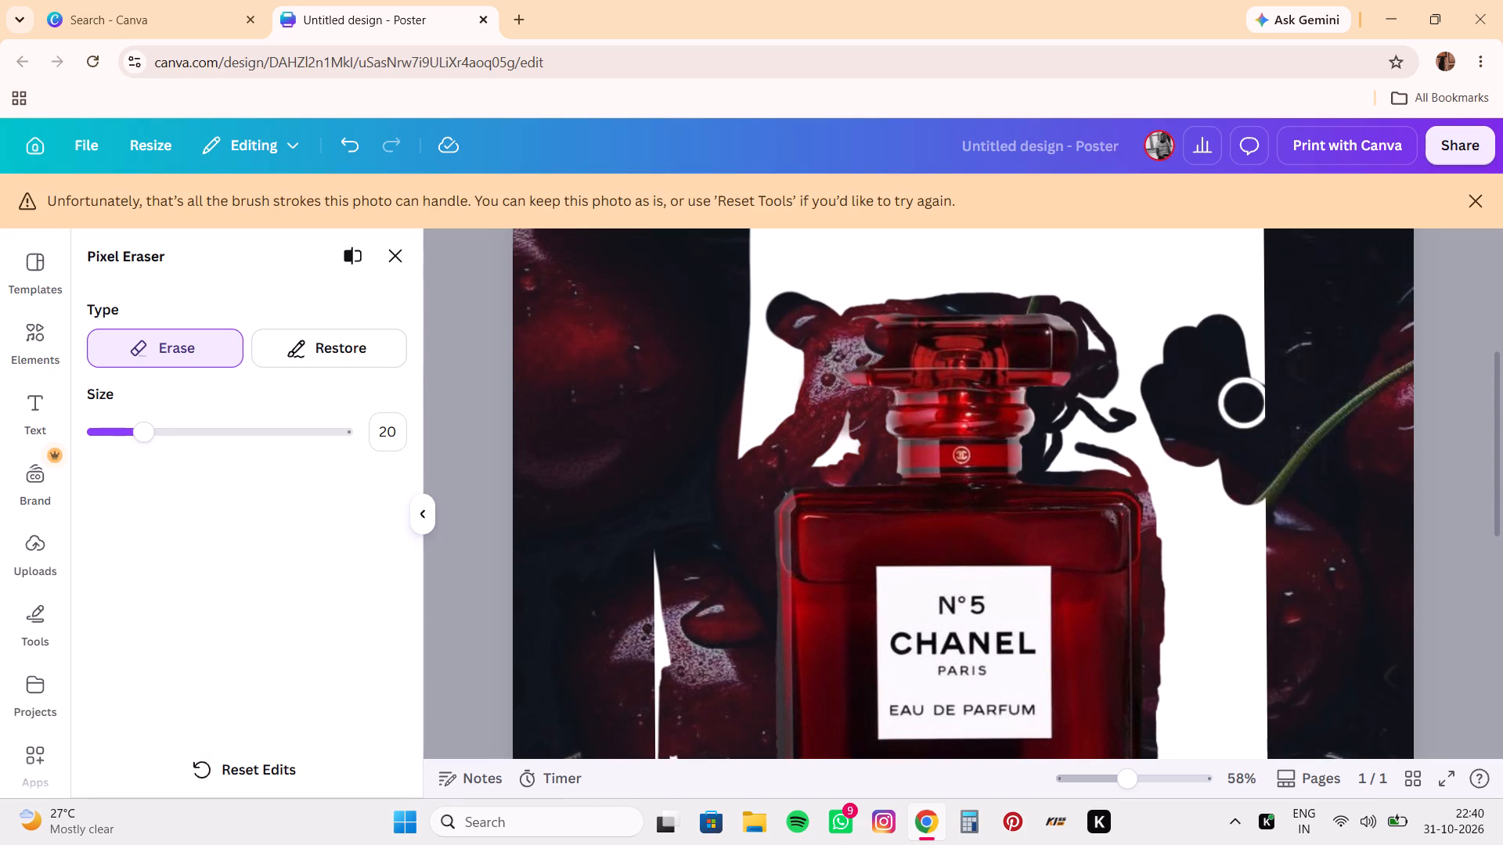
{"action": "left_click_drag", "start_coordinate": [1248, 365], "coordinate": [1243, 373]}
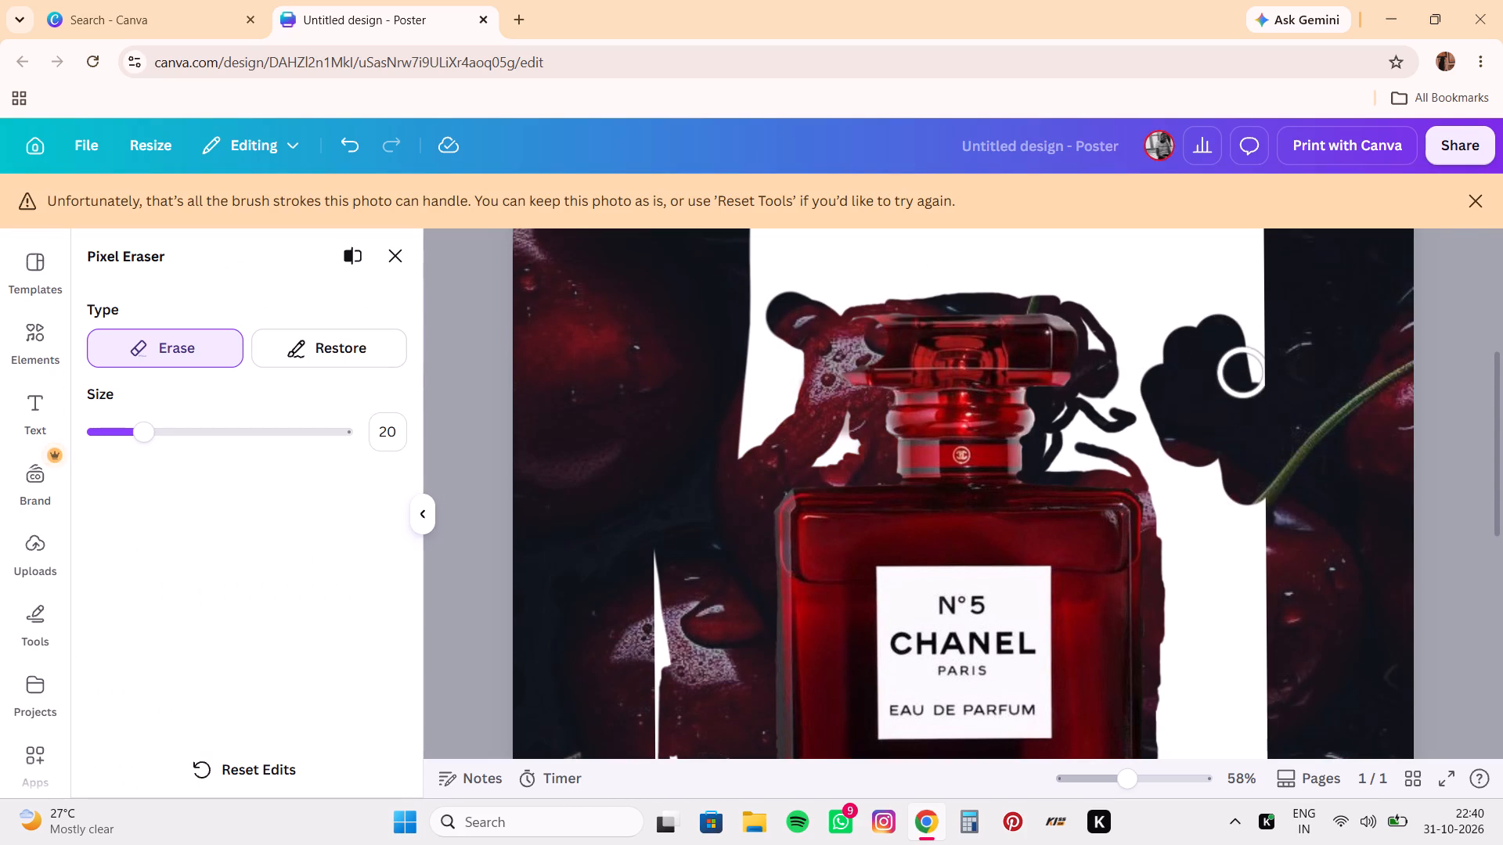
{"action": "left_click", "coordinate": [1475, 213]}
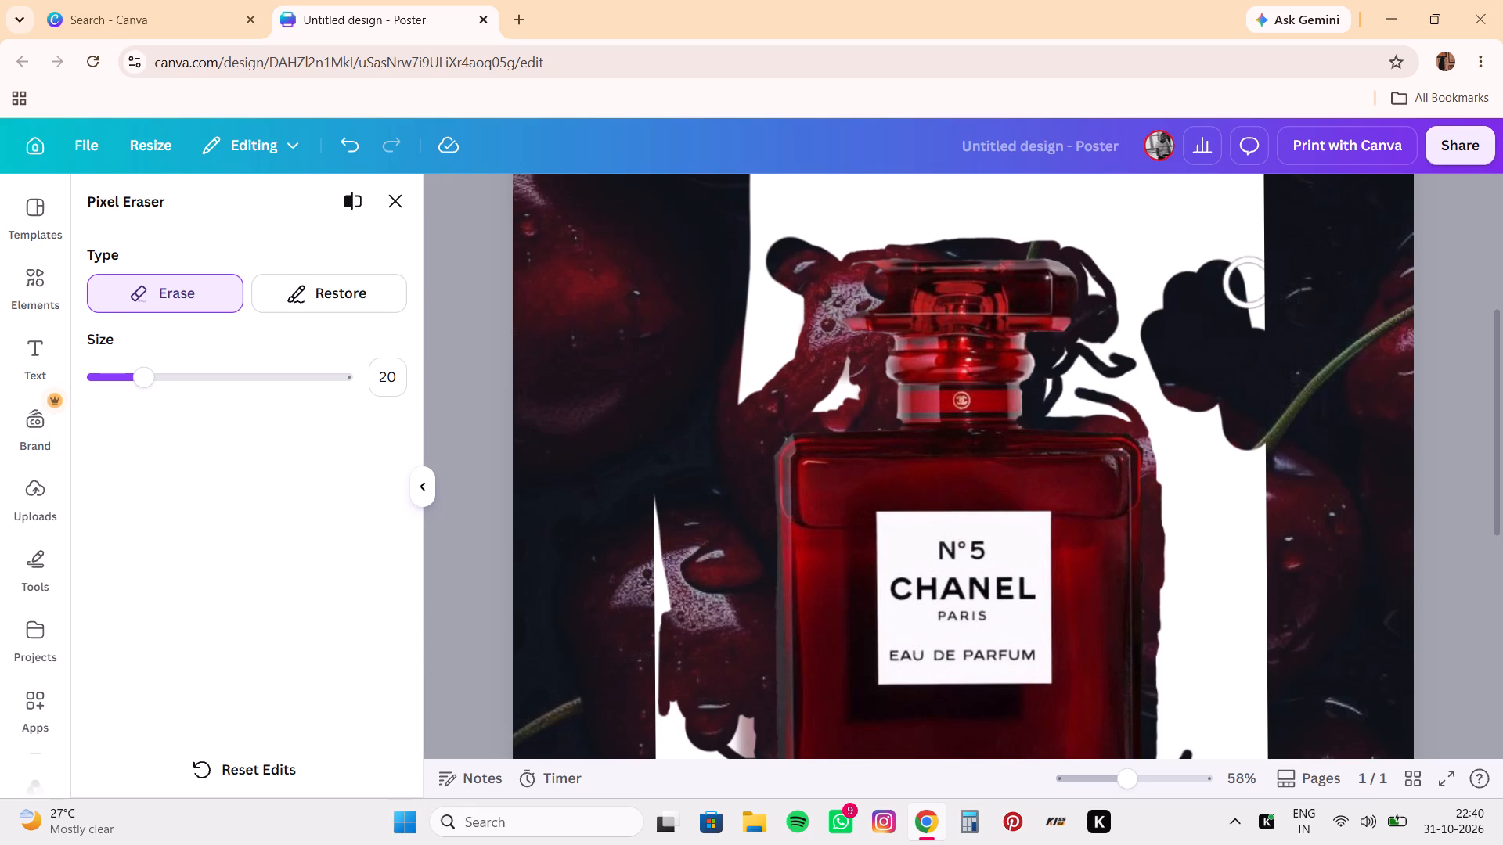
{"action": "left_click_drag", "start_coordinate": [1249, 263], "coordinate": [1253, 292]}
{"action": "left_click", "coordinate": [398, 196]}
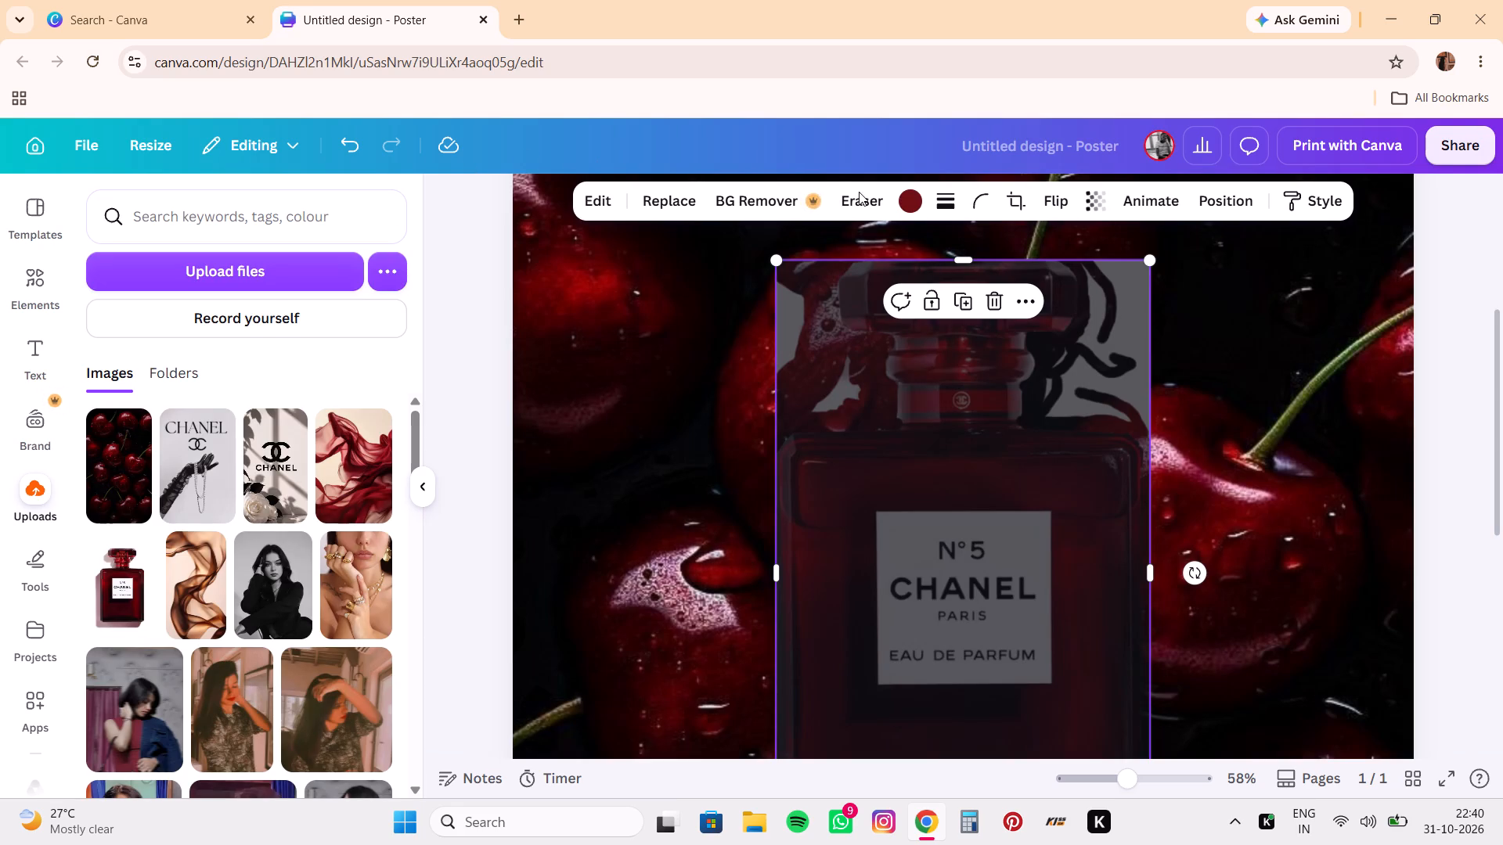
Restore the over-erased left end of the bottle's stopper using the Pixel Eraser's Restore brush at size 20.
{"action": "left_click", "coordinate": [861, 192]}
{"action": "left_click", "coordinate": [808, 309]}
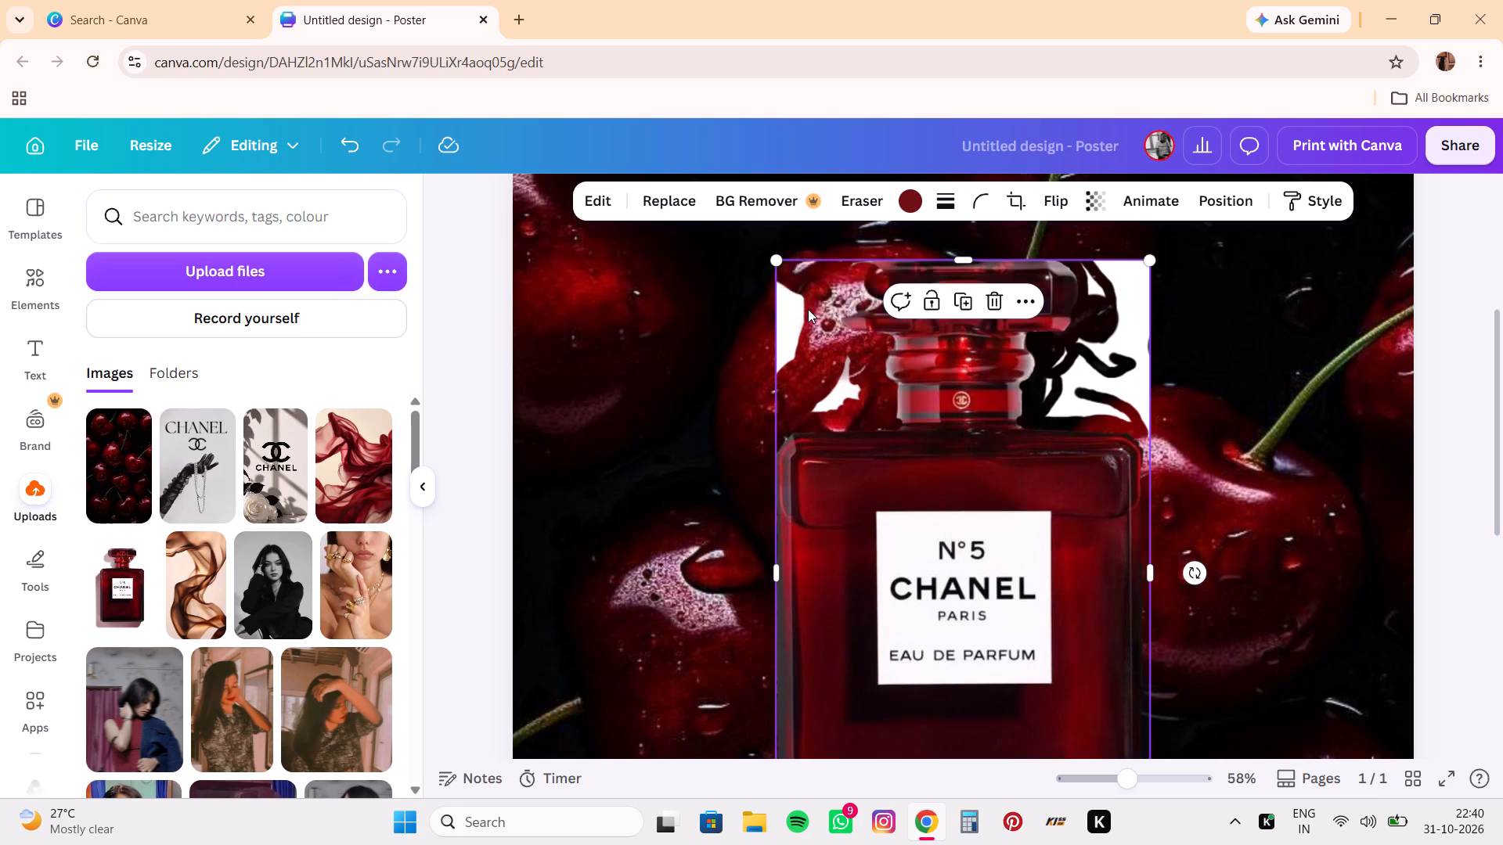
{"action": "left_click", "coordinate": [808, 309]}
{"action": "left_click", "coordinate": [808, 309]}
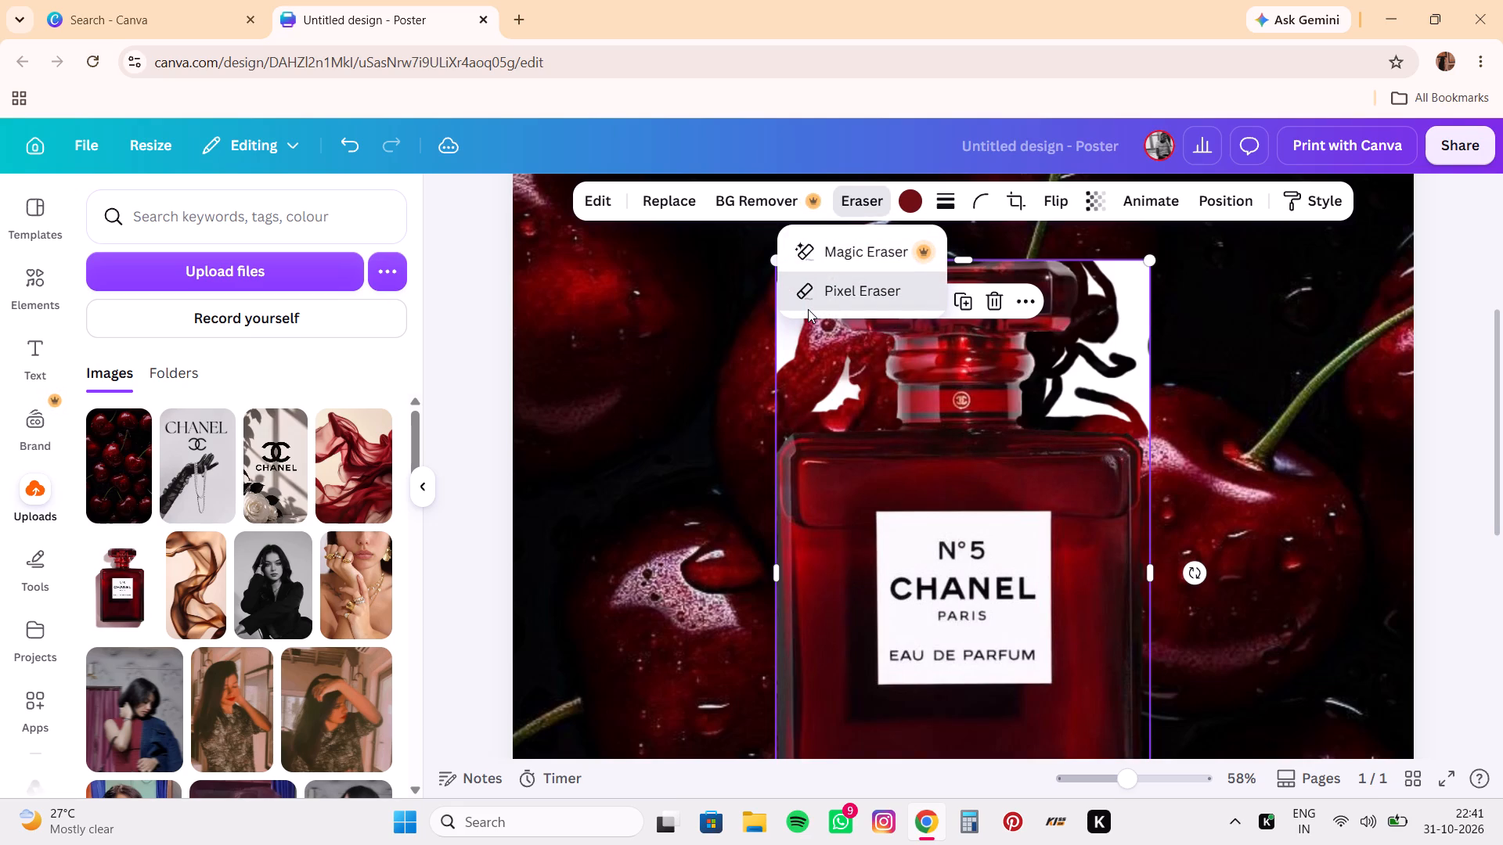
{"action": "left_click", "coordinate": [819, 306]}
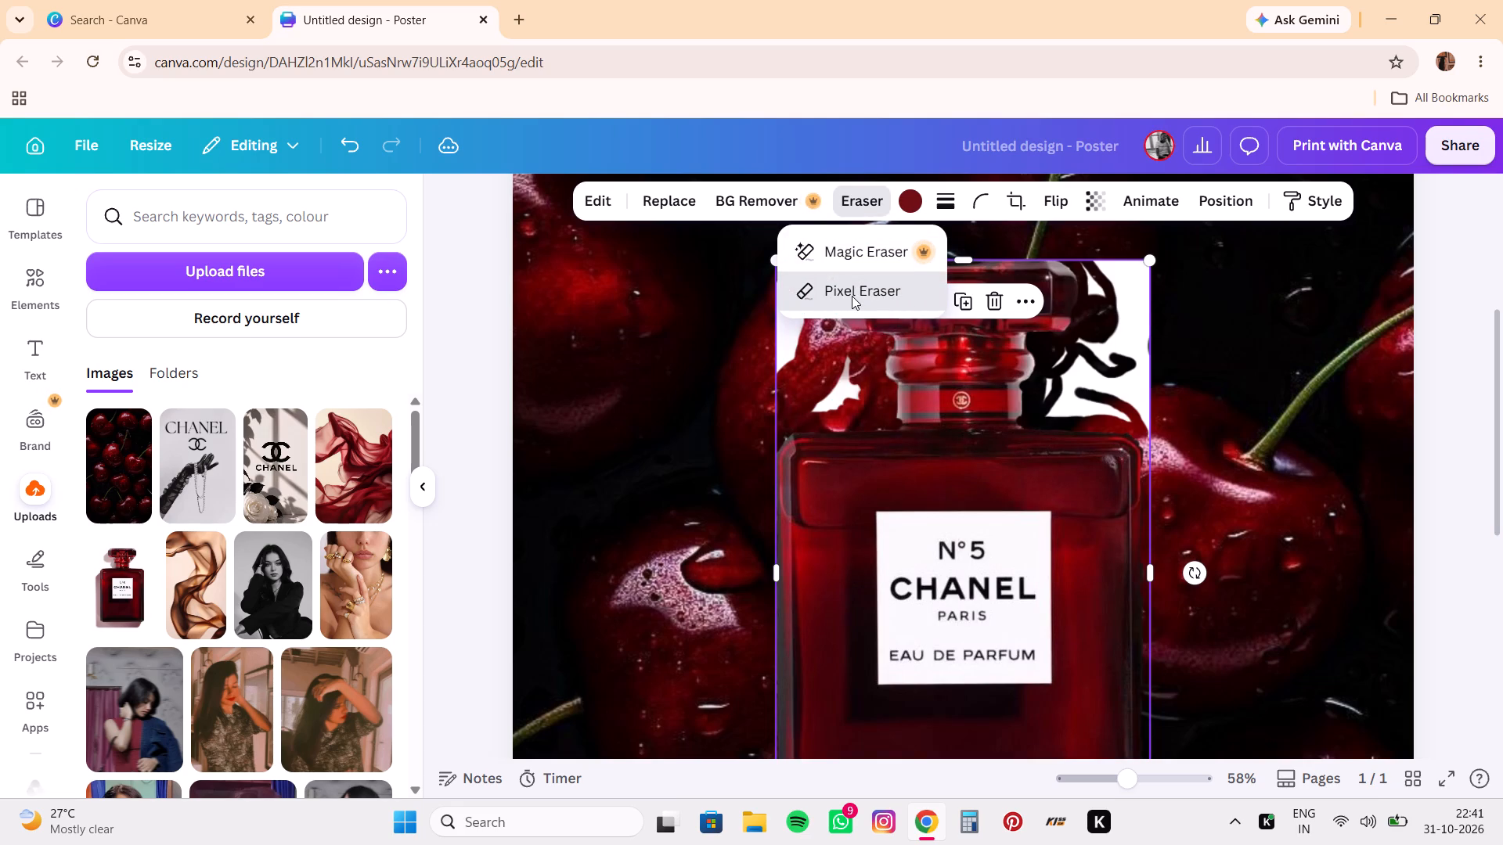
{"action": "left_click", "coordinate": [852, 296]}
{"action": "left_click", "coordinate": [852, 296]}
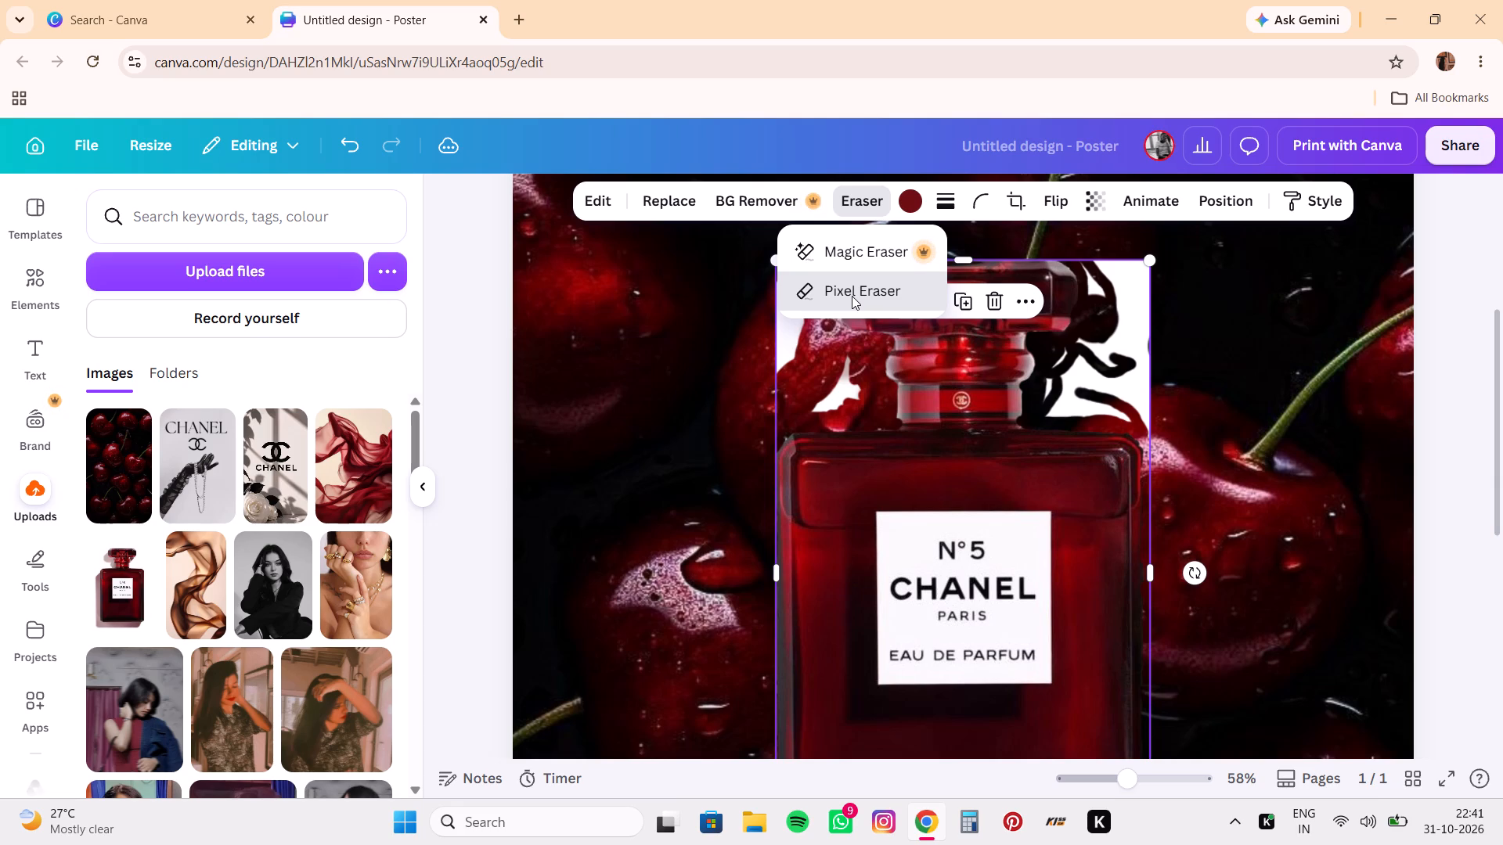
{"action": "left_click", "coordinate": [852, 296]}
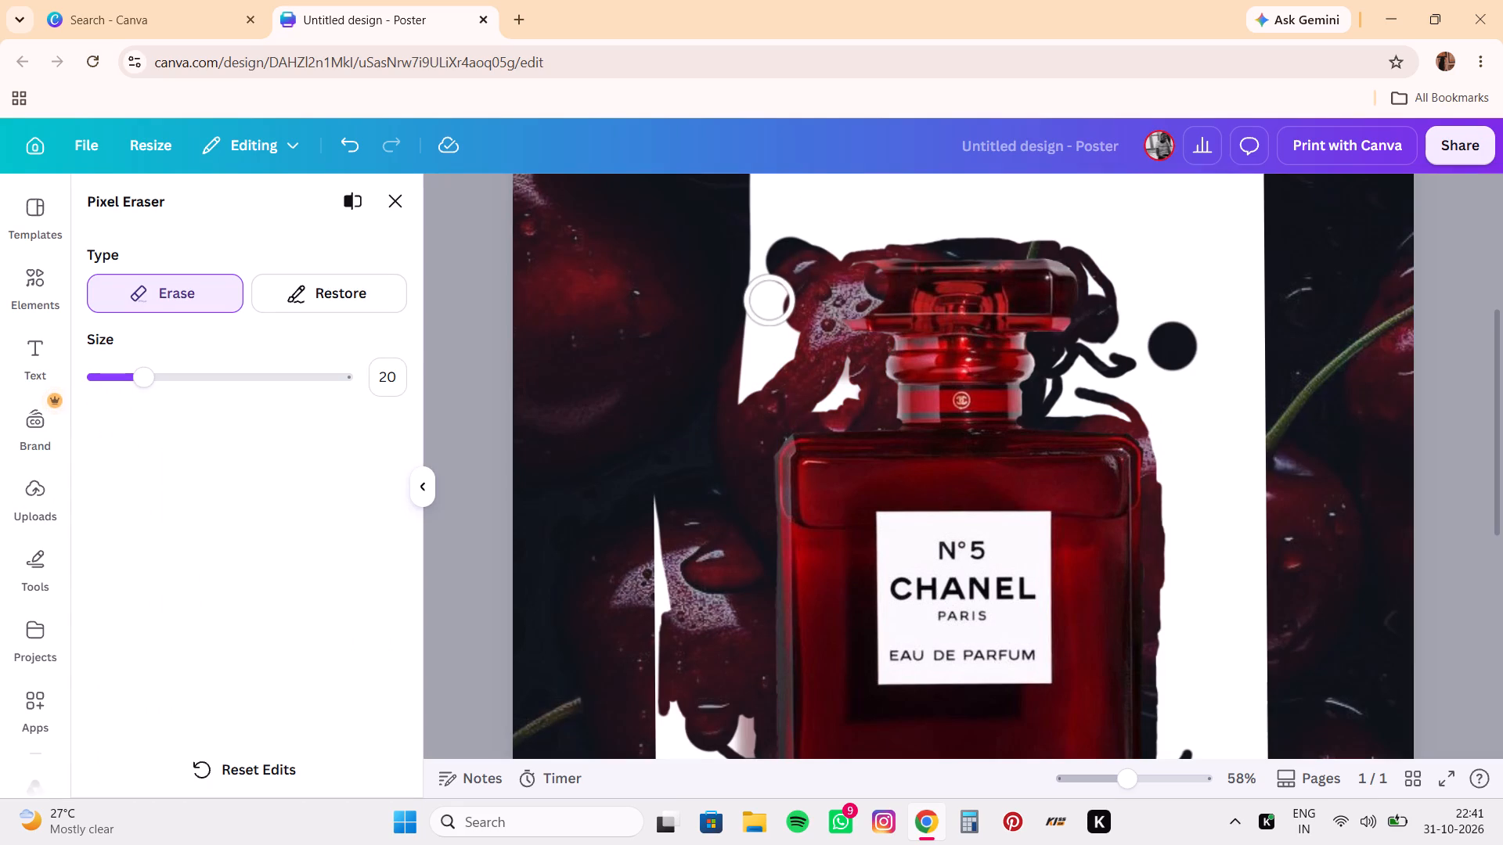
{"action": "left_click", "coordinate": [365, 310]}
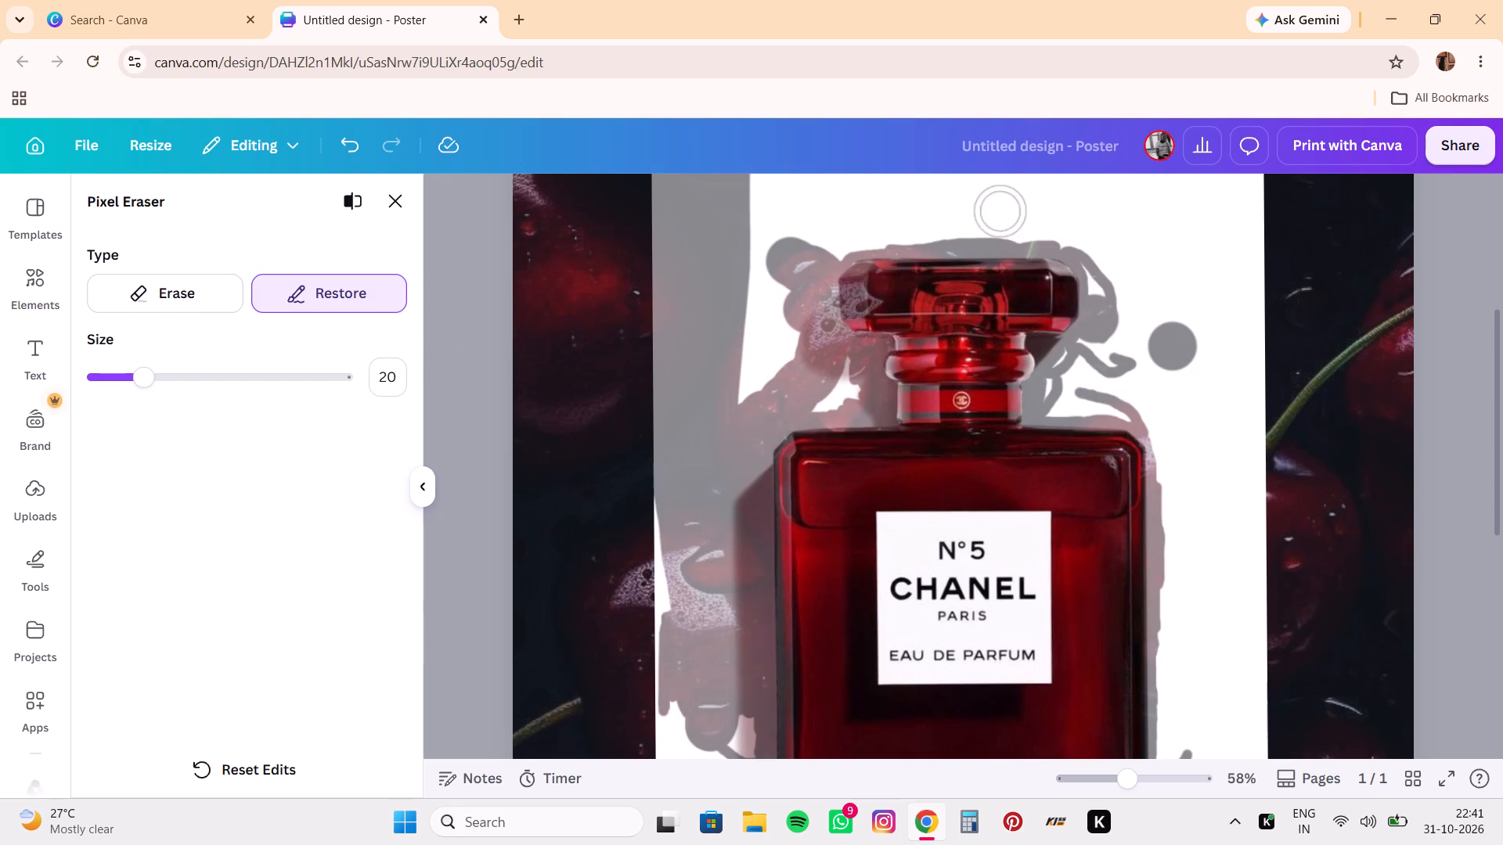
{"action": "left_click_drag", "start_coordinate": [871, 289], "coordinate": [856, 287]}
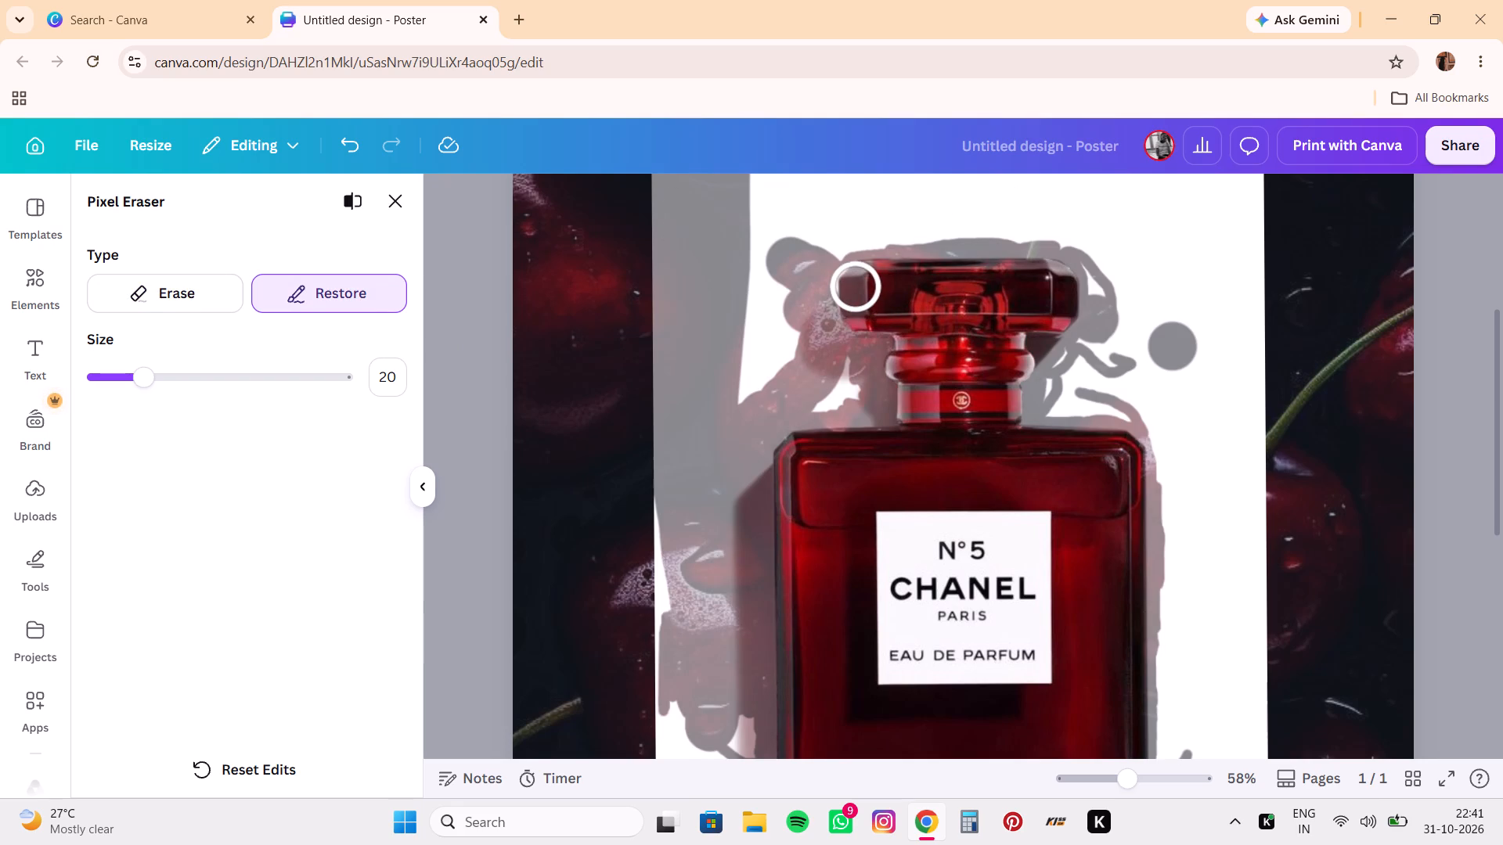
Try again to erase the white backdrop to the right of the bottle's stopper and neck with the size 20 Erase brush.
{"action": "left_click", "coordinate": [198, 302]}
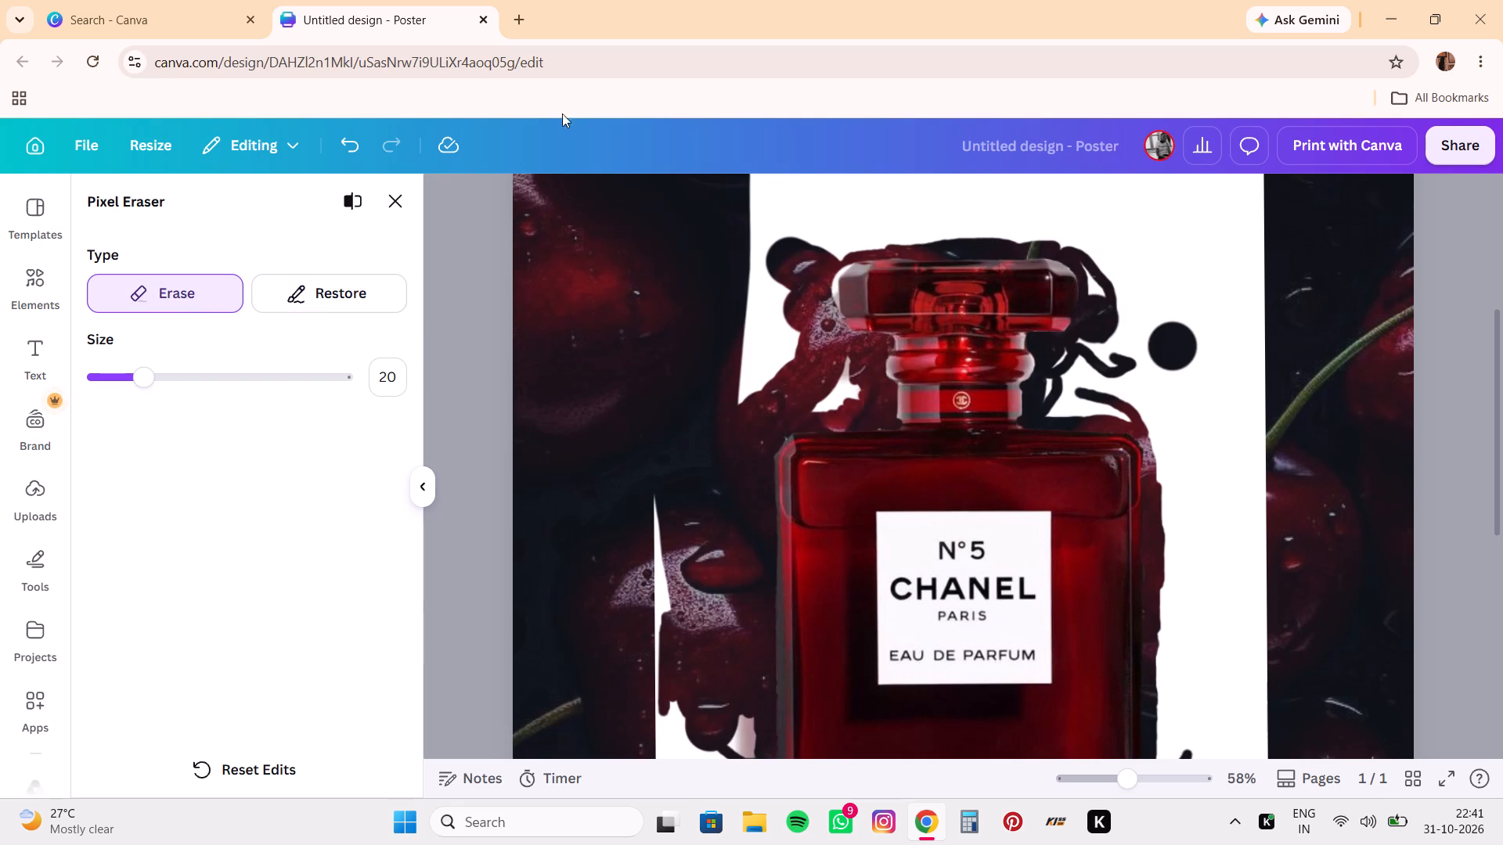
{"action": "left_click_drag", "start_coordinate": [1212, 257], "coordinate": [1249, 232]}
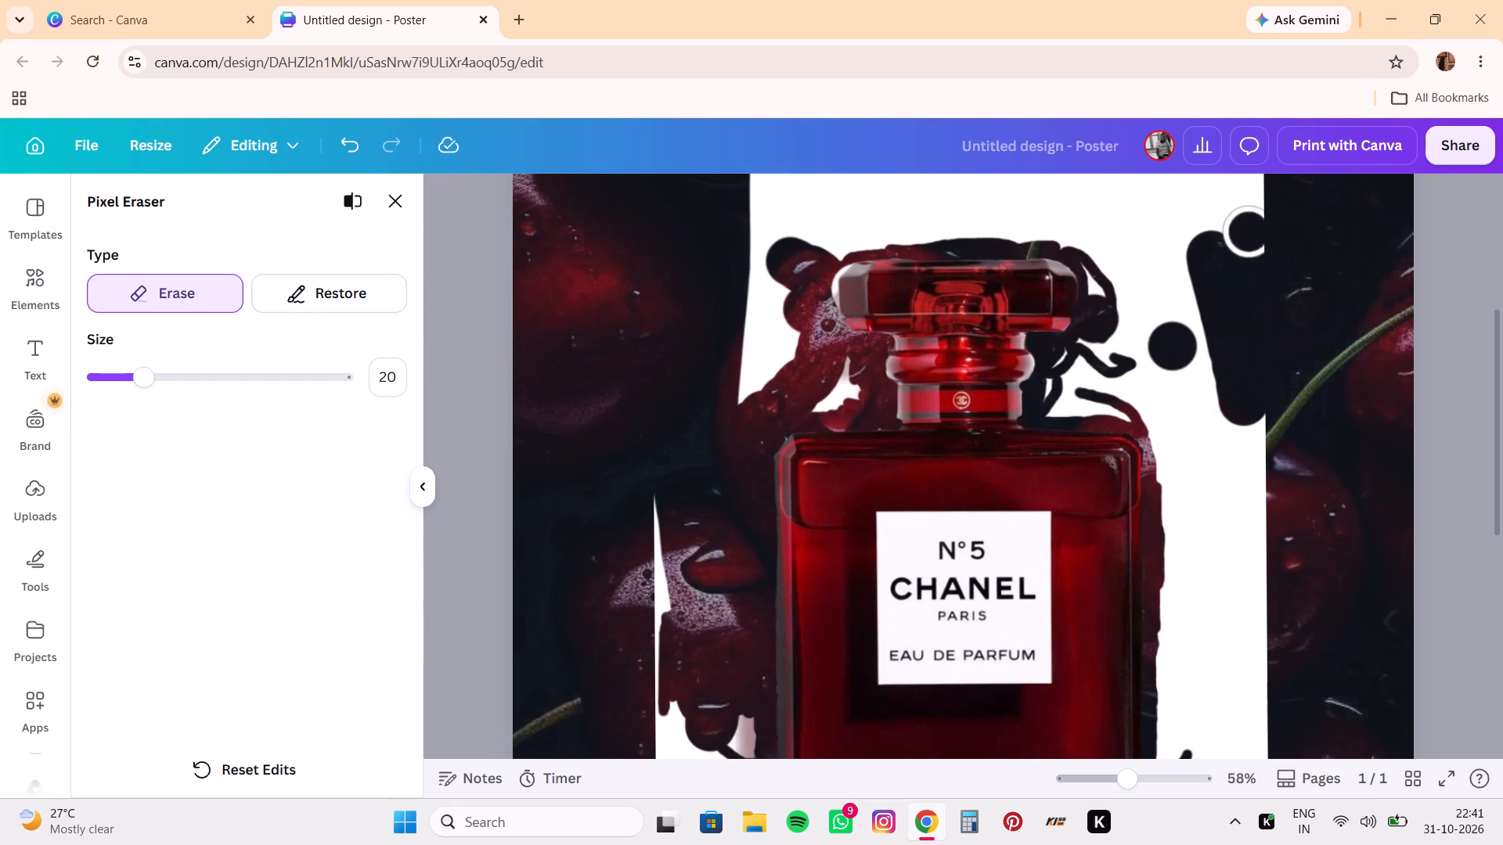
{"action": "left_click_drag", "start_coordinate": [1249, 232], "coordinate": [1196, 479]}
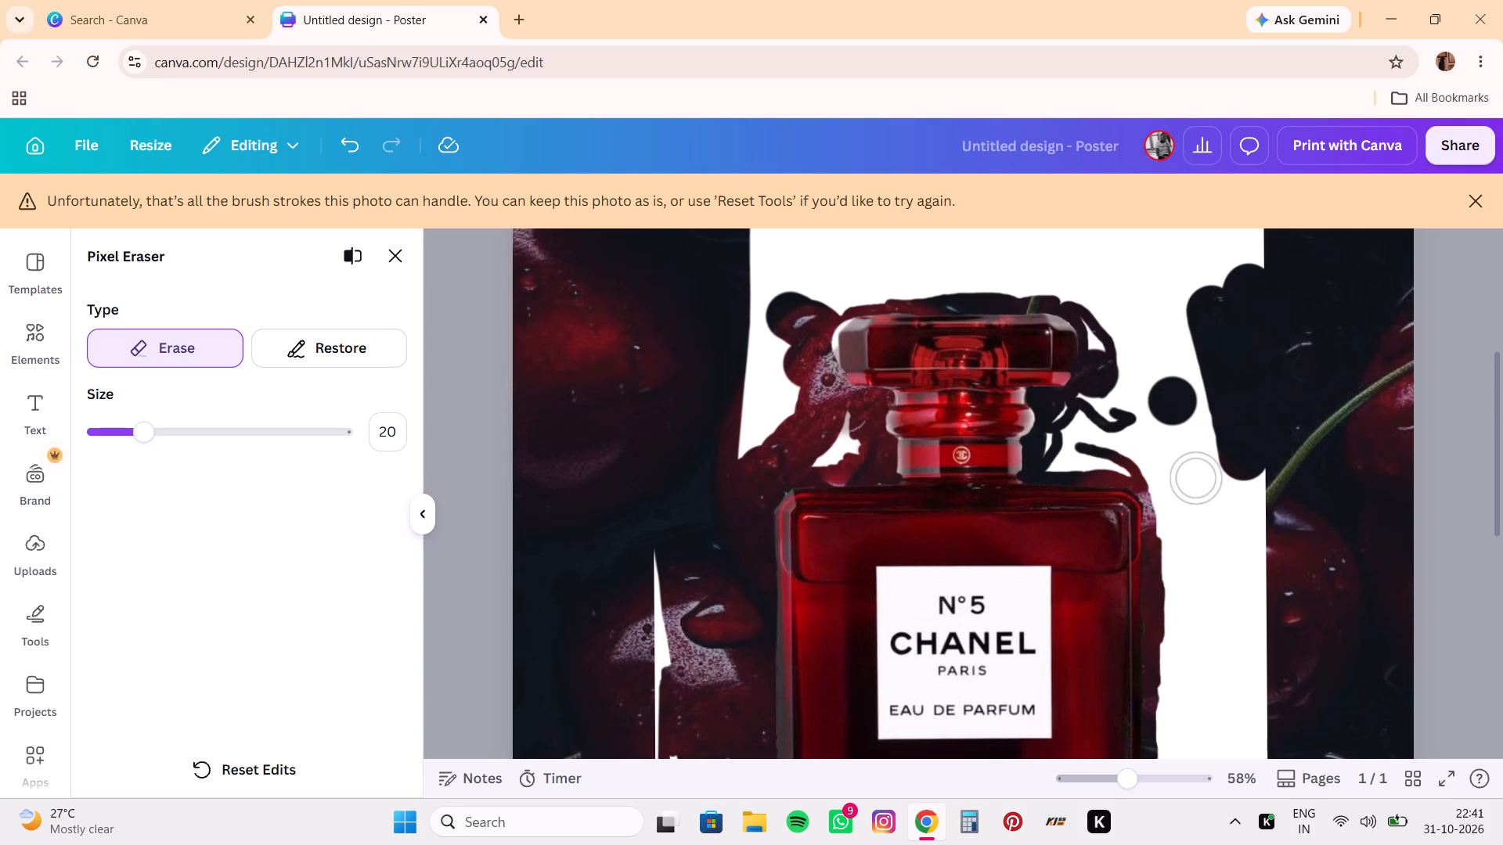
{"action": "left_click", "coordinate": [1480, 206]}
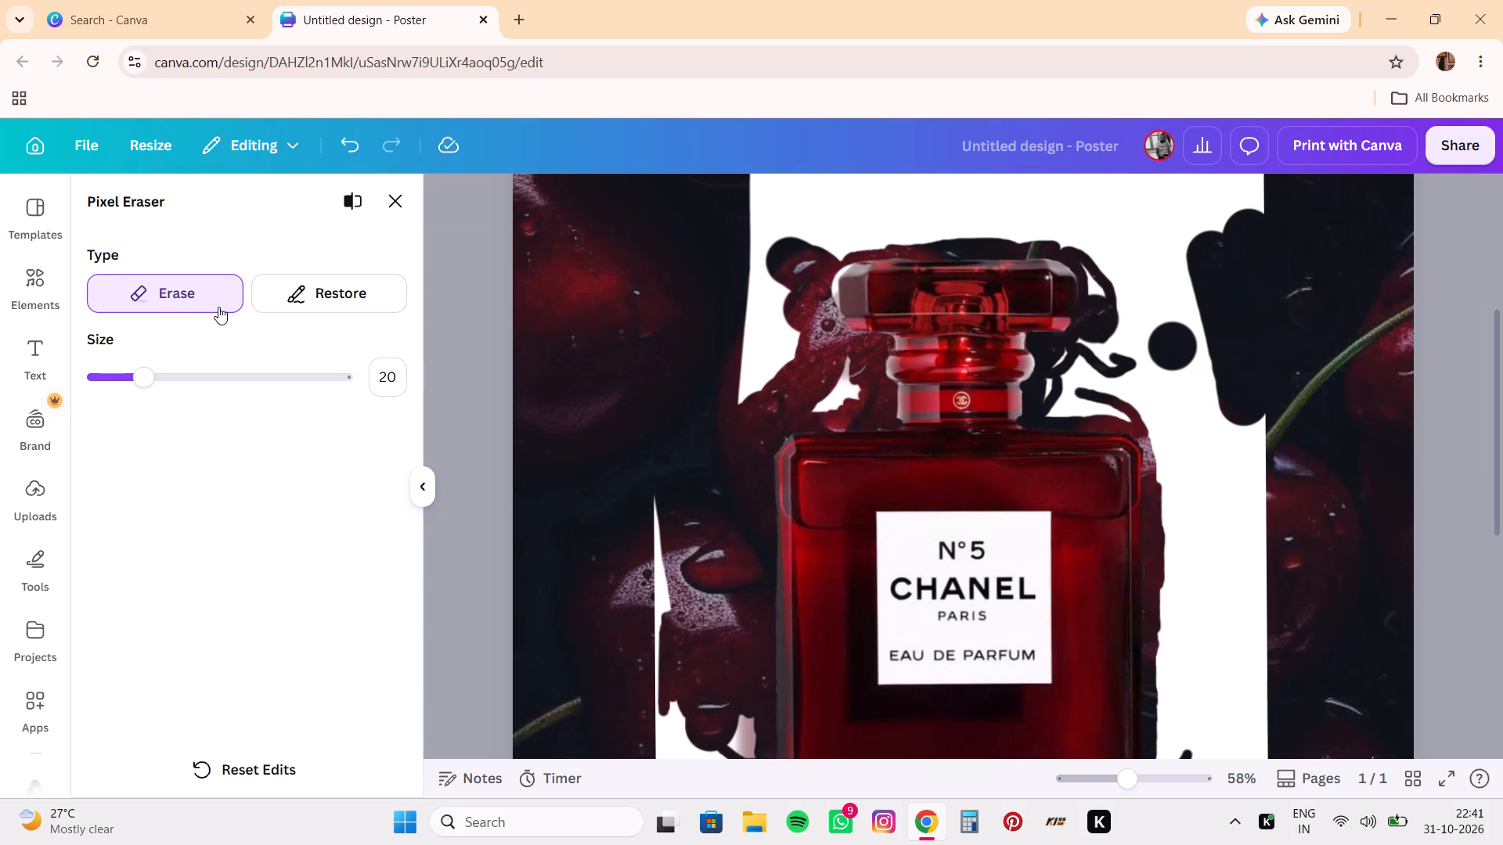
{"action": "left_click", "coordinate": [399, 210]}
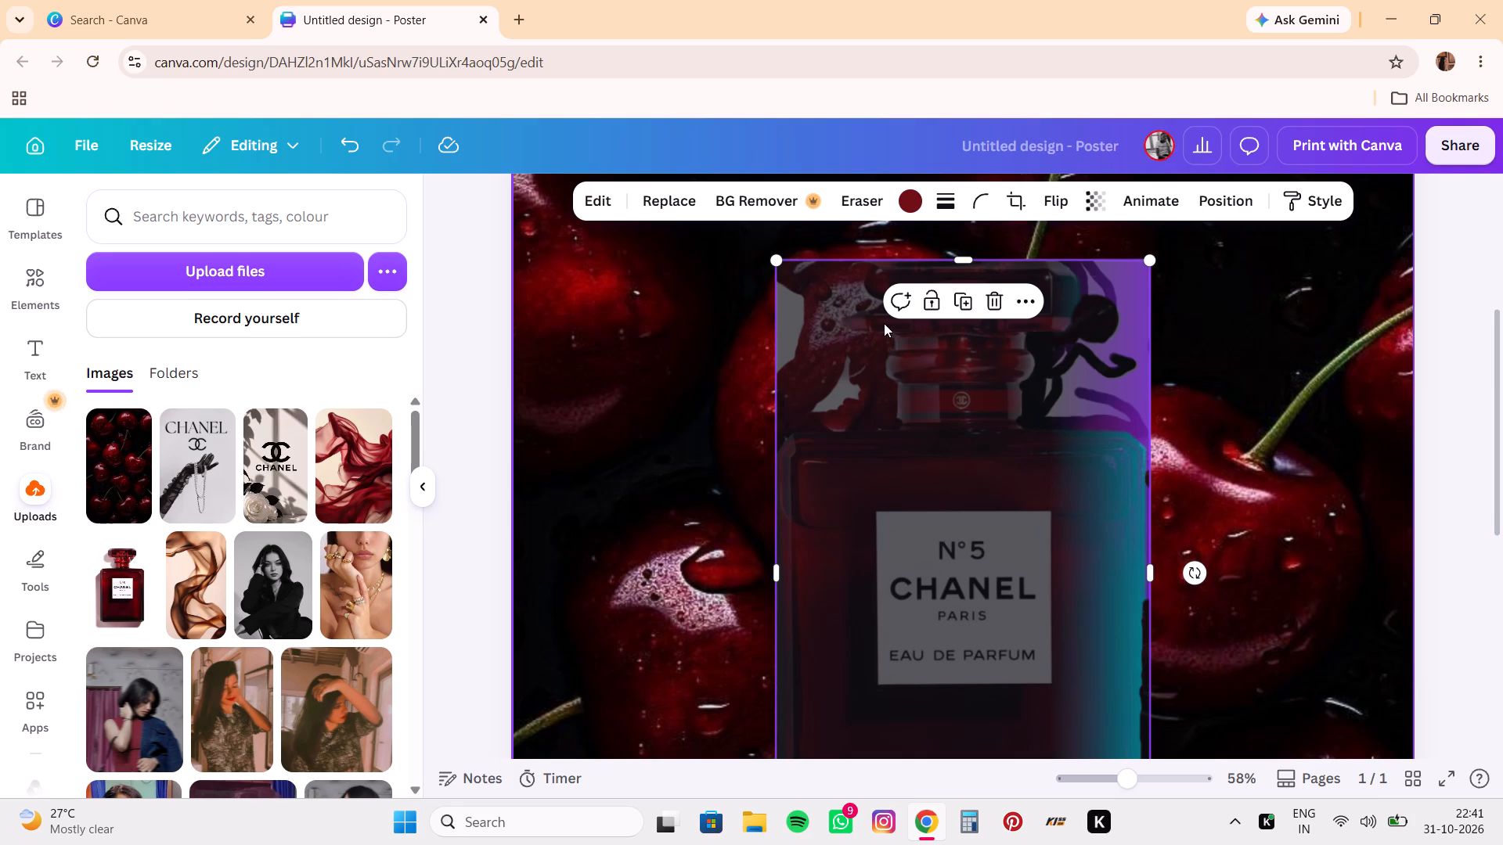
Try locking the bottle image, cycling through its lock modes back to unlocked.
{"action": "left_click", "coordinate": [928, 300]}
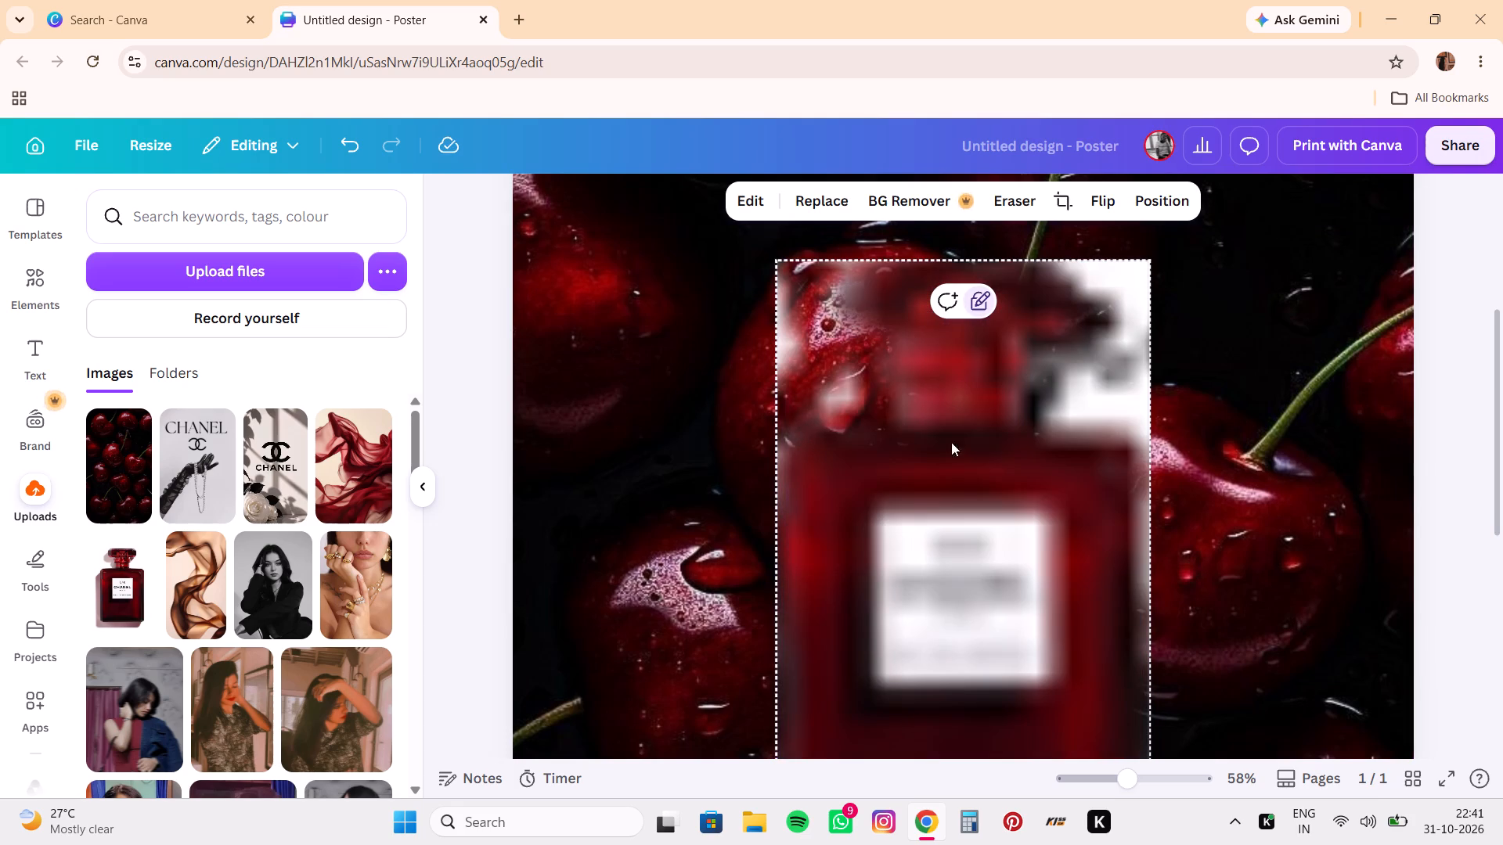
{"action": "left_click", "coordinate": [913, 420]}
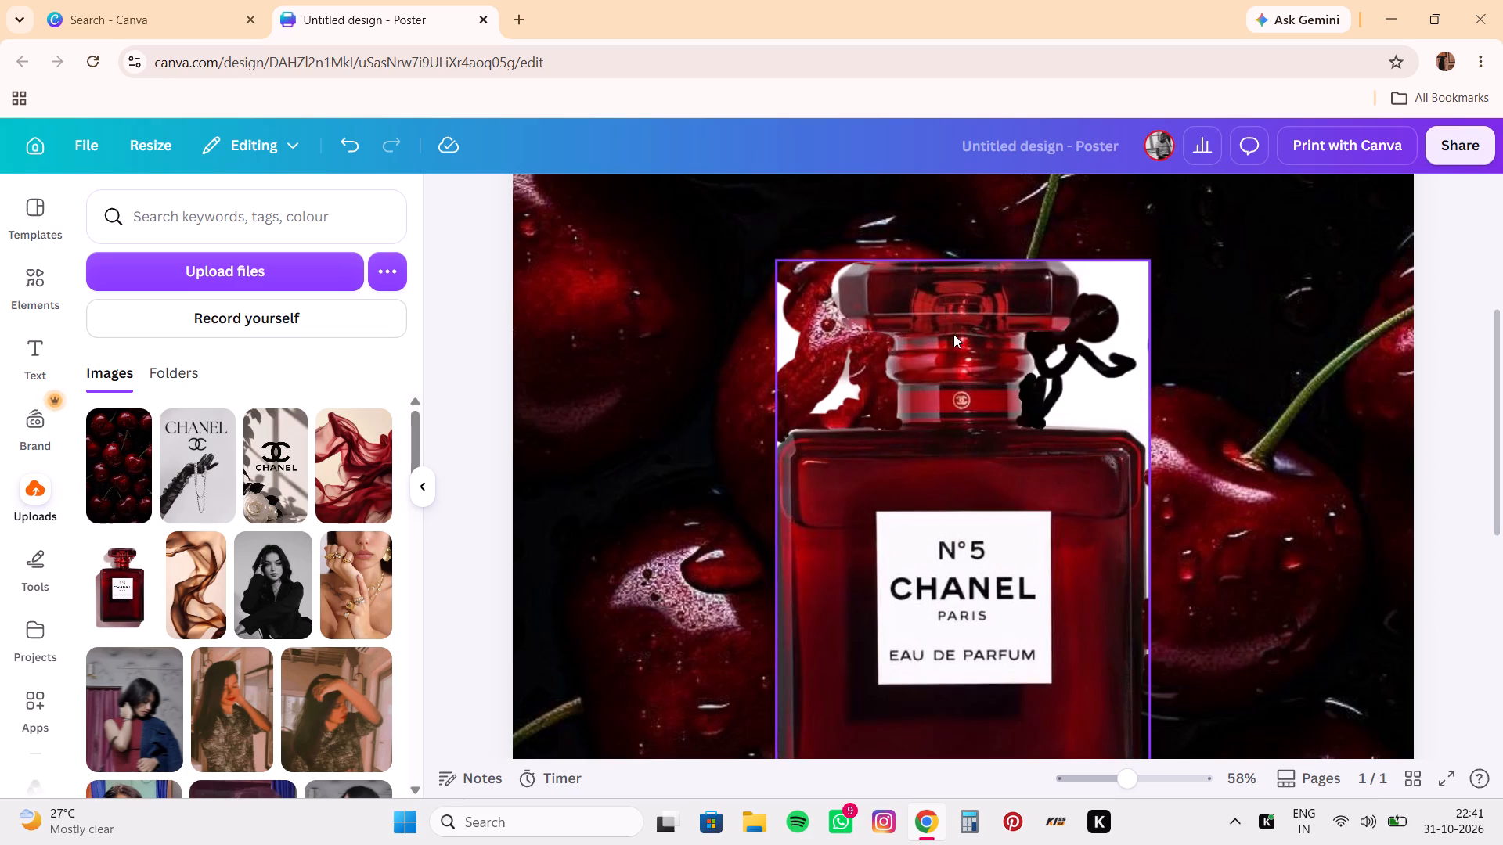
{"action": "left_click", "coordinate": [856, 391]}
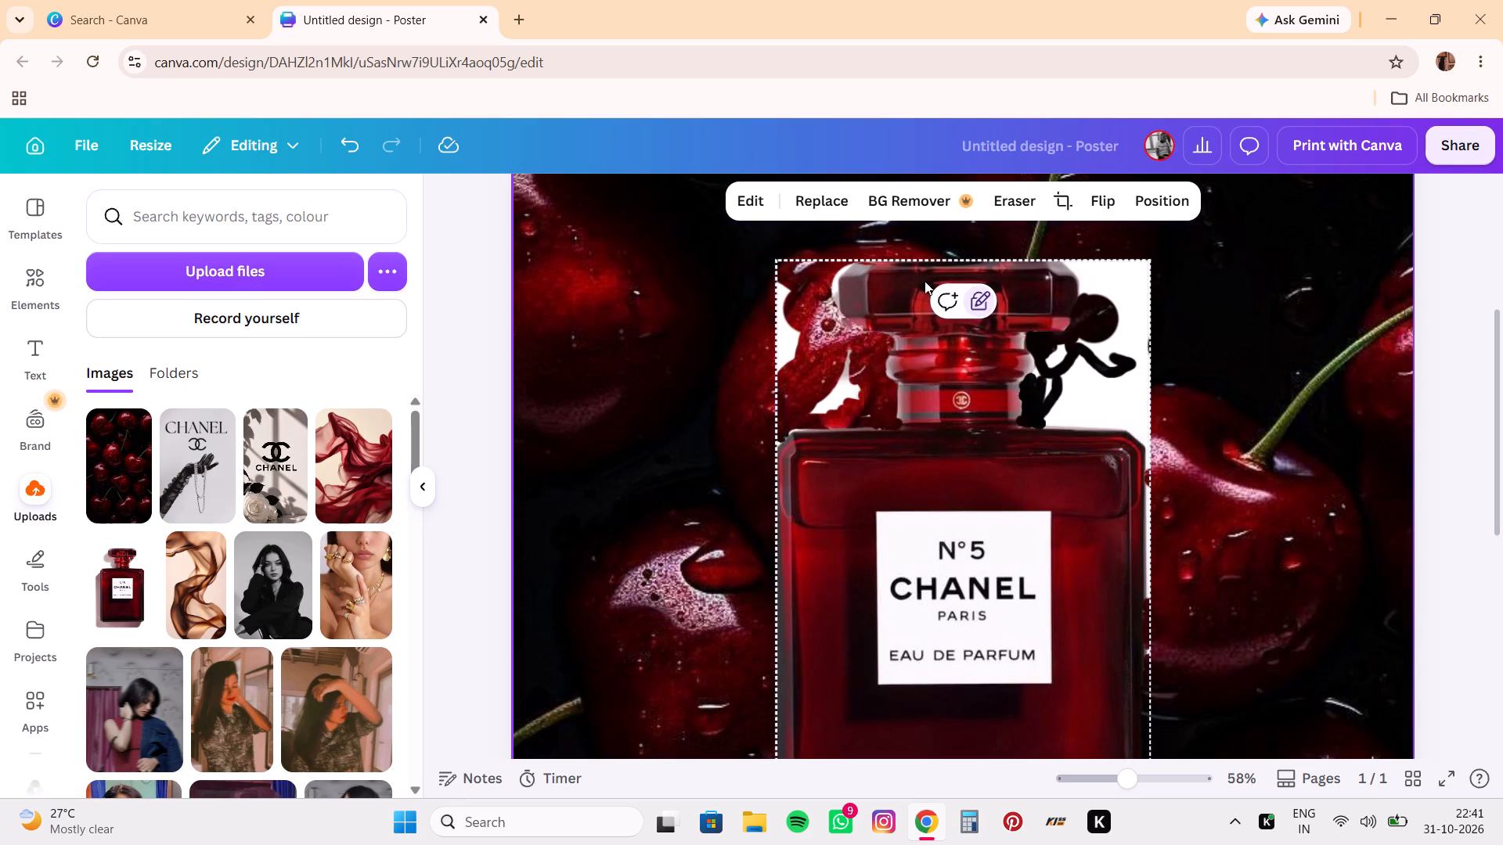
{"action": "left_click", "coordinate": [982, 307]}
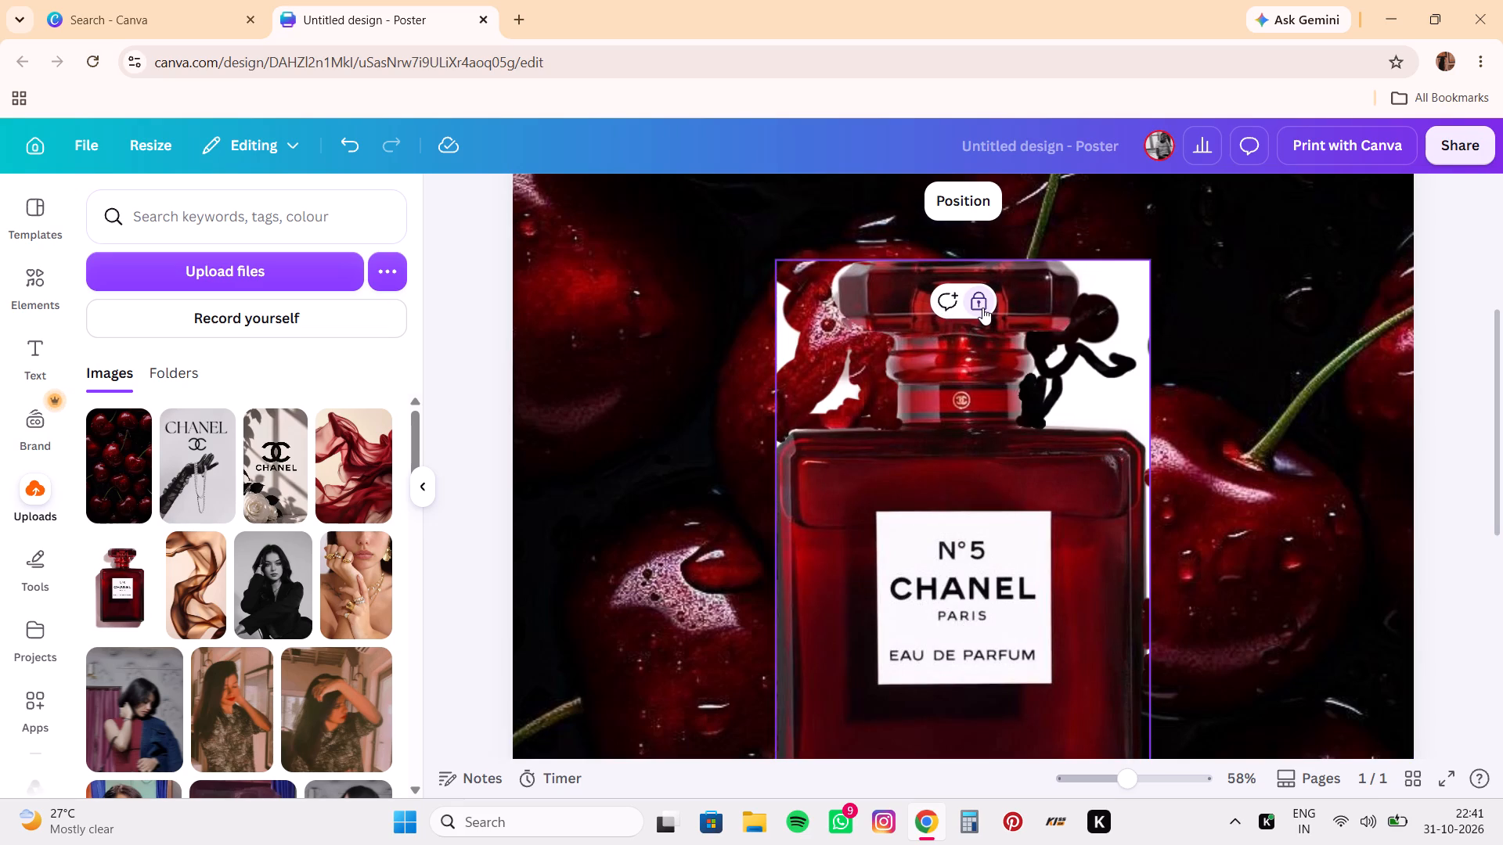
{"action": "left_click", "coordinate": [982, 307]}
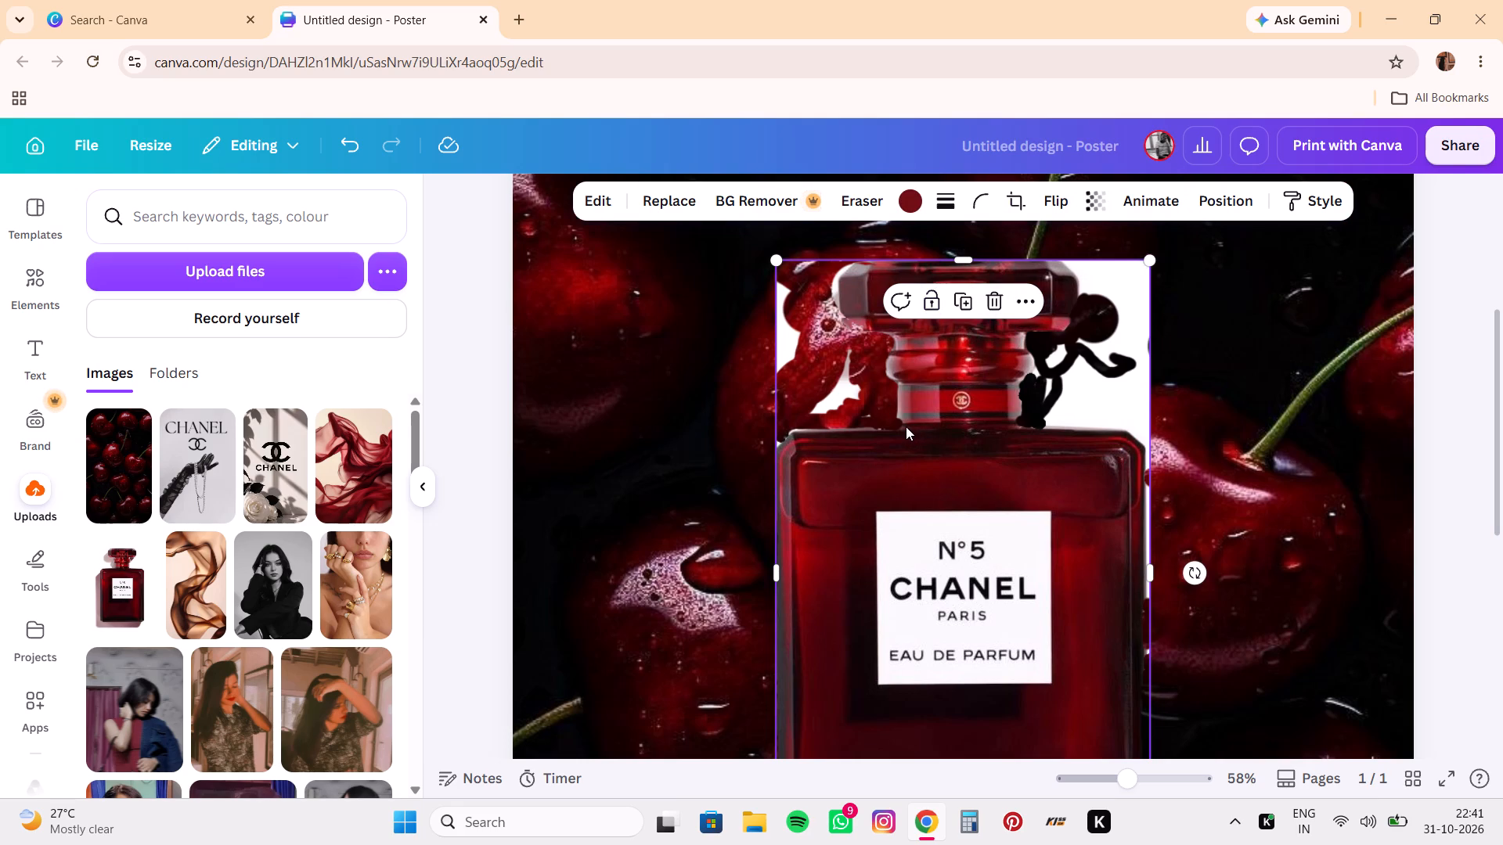
Look through the upload options for apps that can import or export files.
{"action": "left_click", "coordinate": [395, 265]}
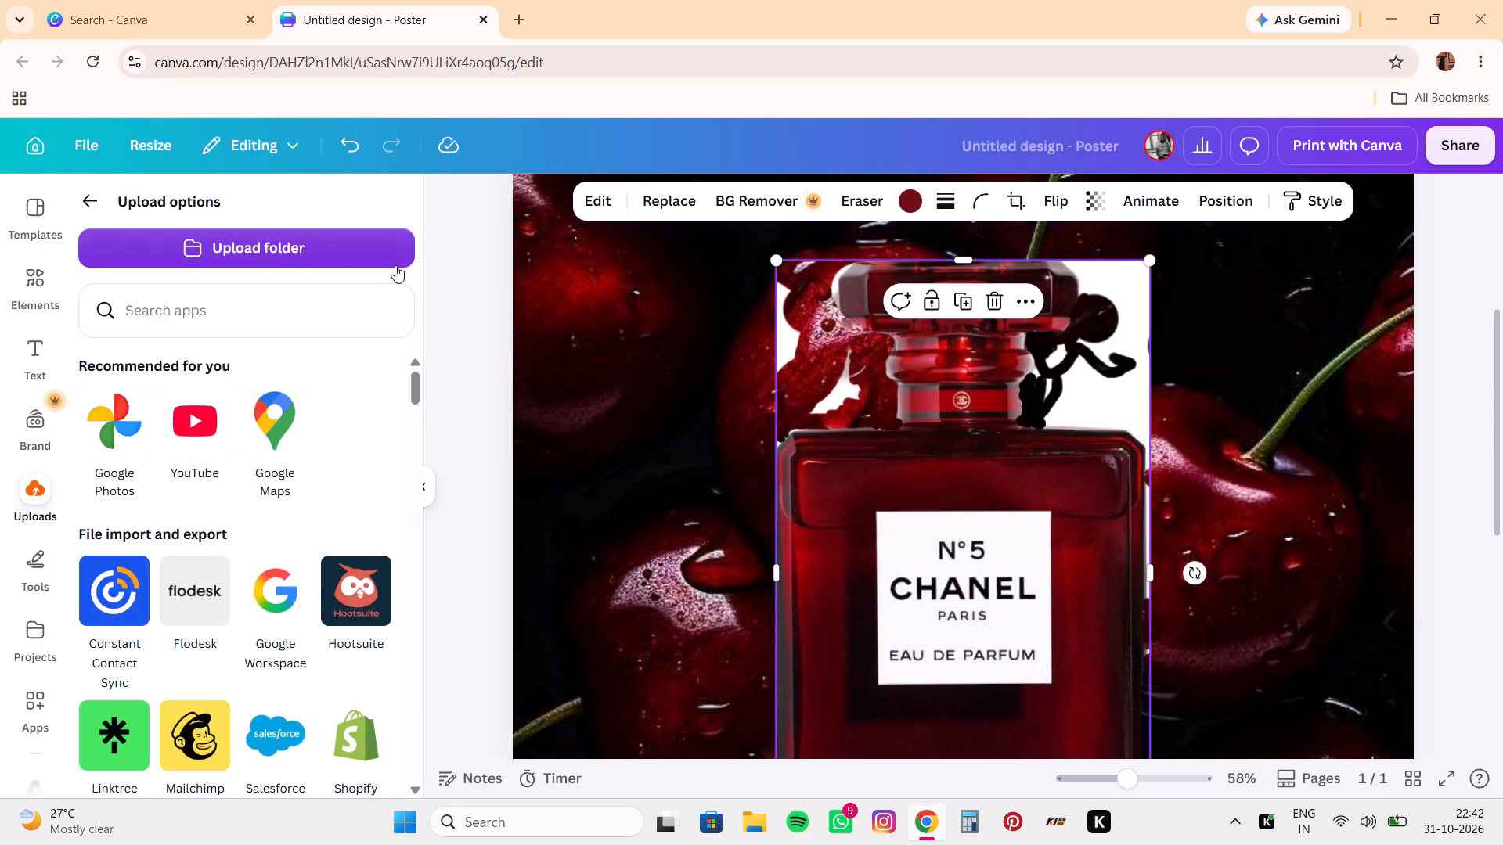
{"action": "scroll", "coordinate": [308, 523], "scroll_direction": "down", "scroll_amount": 3}
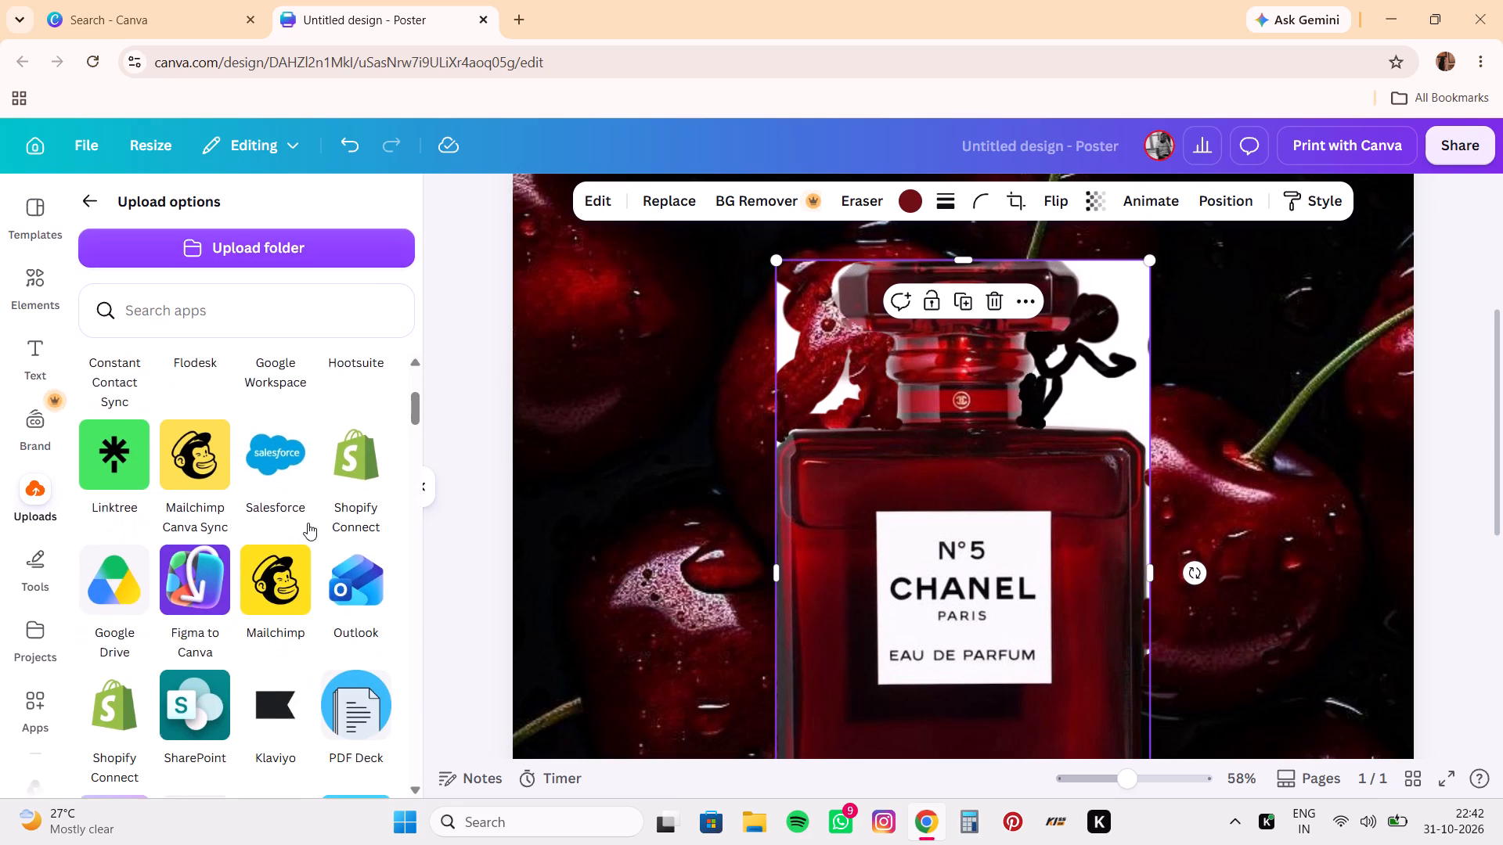
{"action": "scroll", "coordinate": [308, 523], "scroll_direction": "down", "scroll_amount": 7}
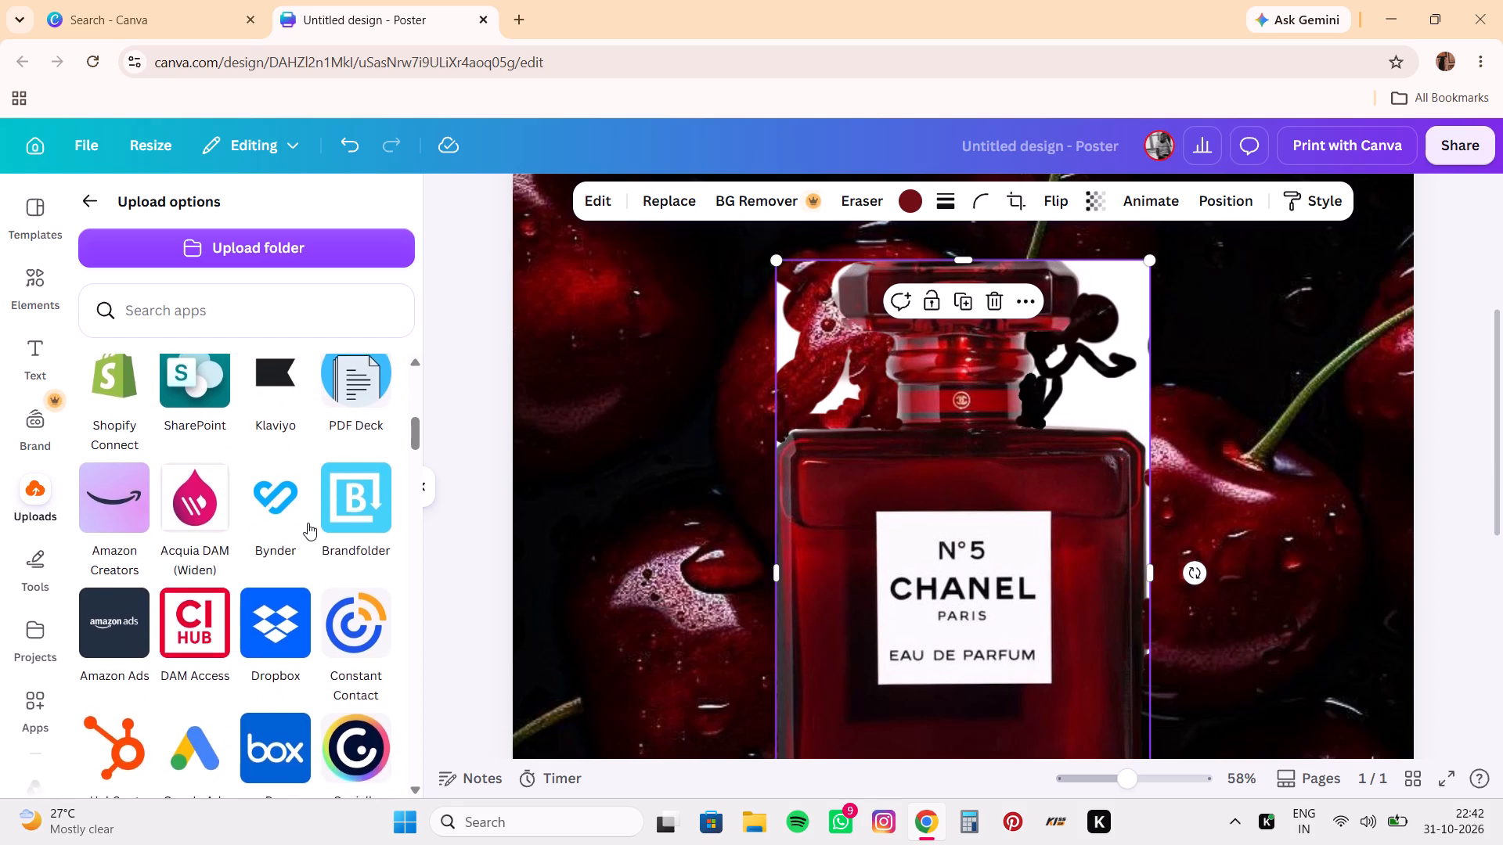
{"action": "scroll", "coordinate": [308, 523], "scroll_direction": "down", "scroll_amount": 6}
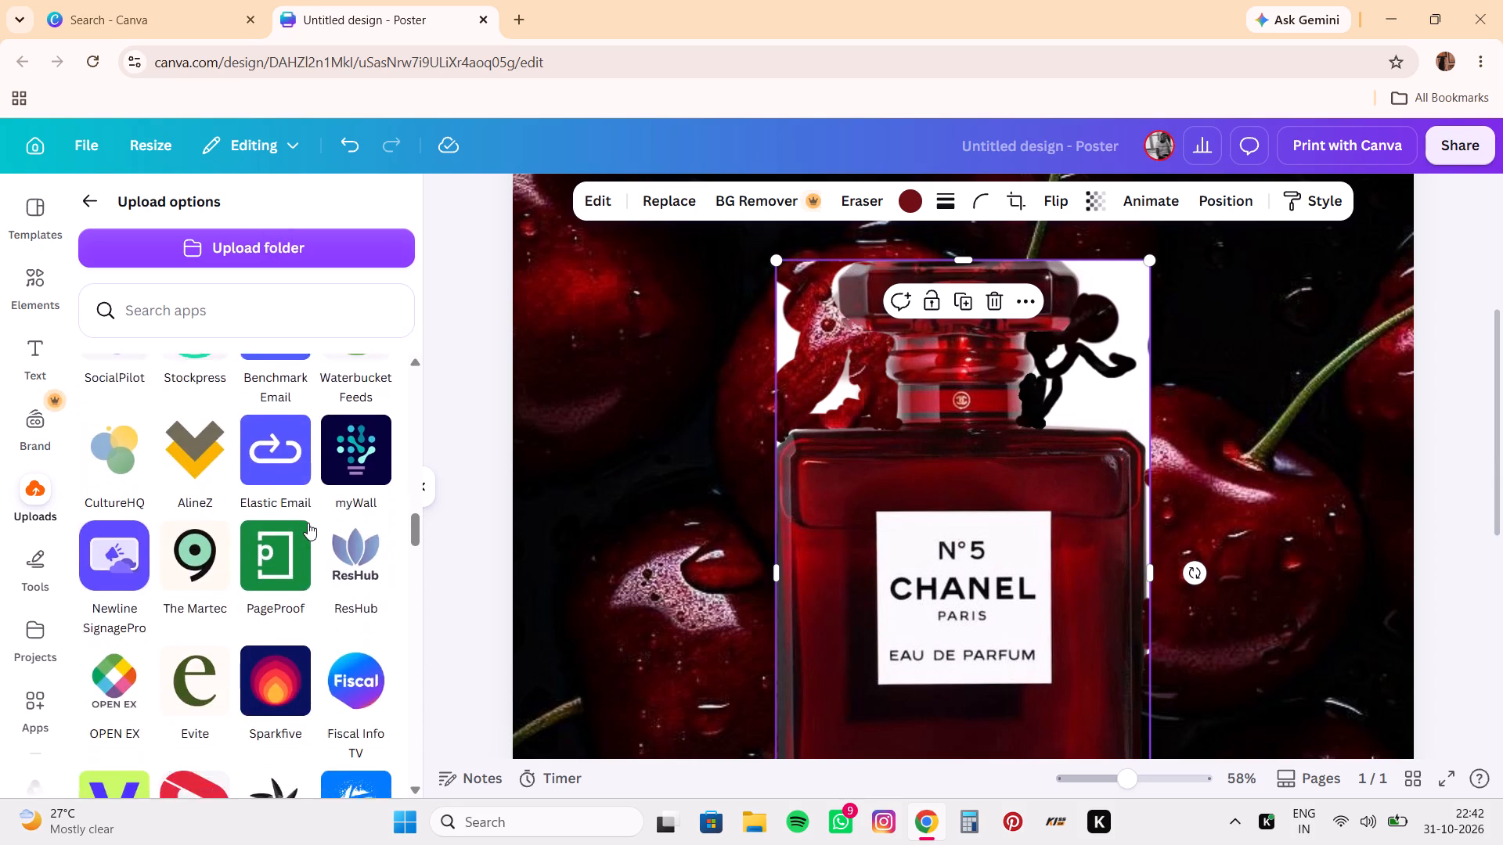
{"action": "scroll", "coordinate": [308, 523], "scroll_direction": "down", "scroll_amount": 7}
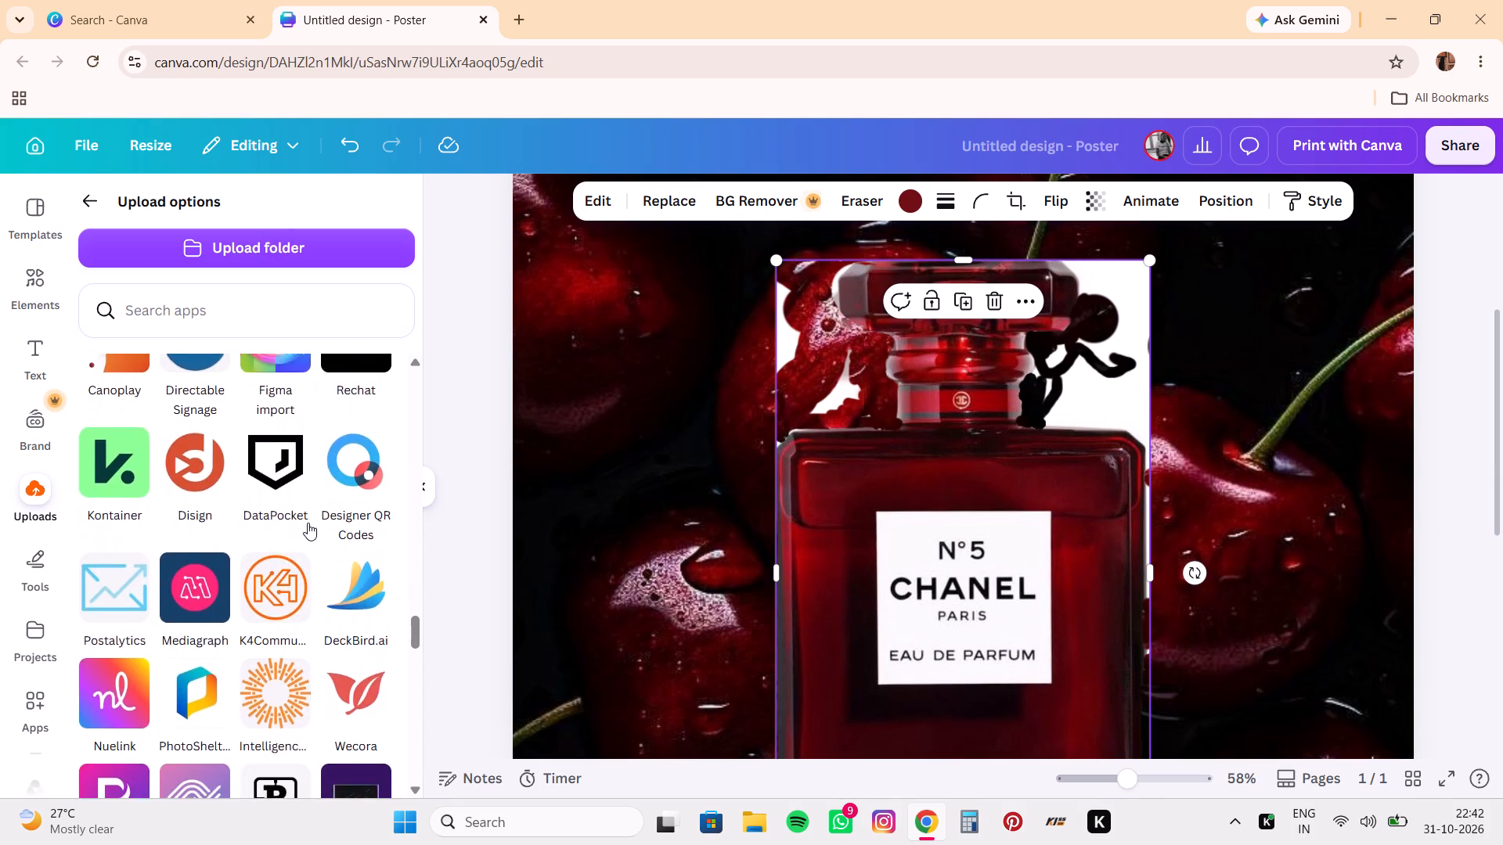
{"action": "scroll", "coordinate": [308, 523], "scroll_direction": "up", "scroll_amount": 20}
{"action": "scroll", "coordinate": [308, 523], "scroll_direction": "up", "scroll_amount": 1}
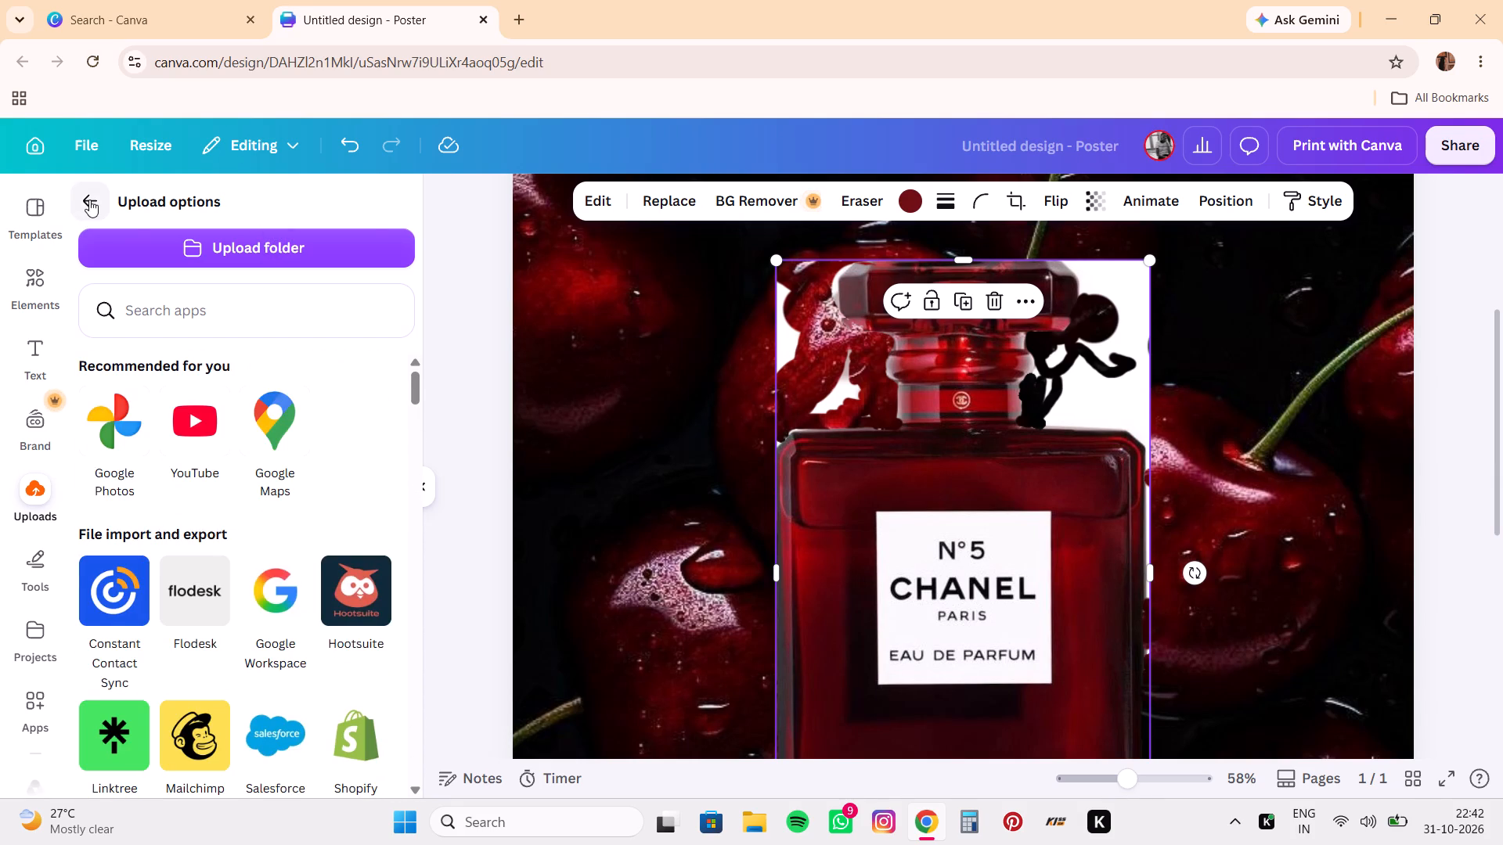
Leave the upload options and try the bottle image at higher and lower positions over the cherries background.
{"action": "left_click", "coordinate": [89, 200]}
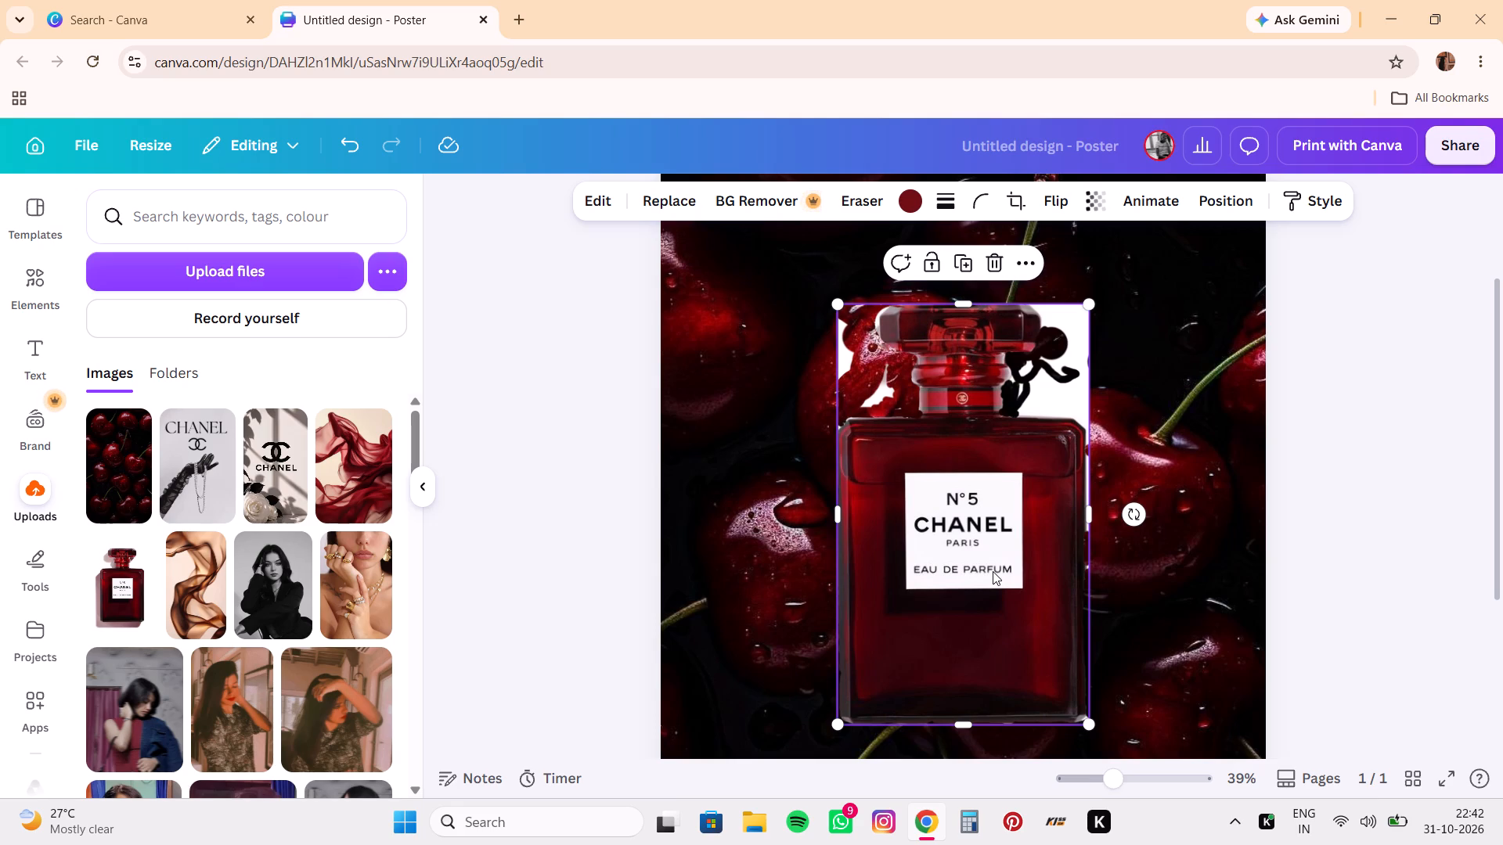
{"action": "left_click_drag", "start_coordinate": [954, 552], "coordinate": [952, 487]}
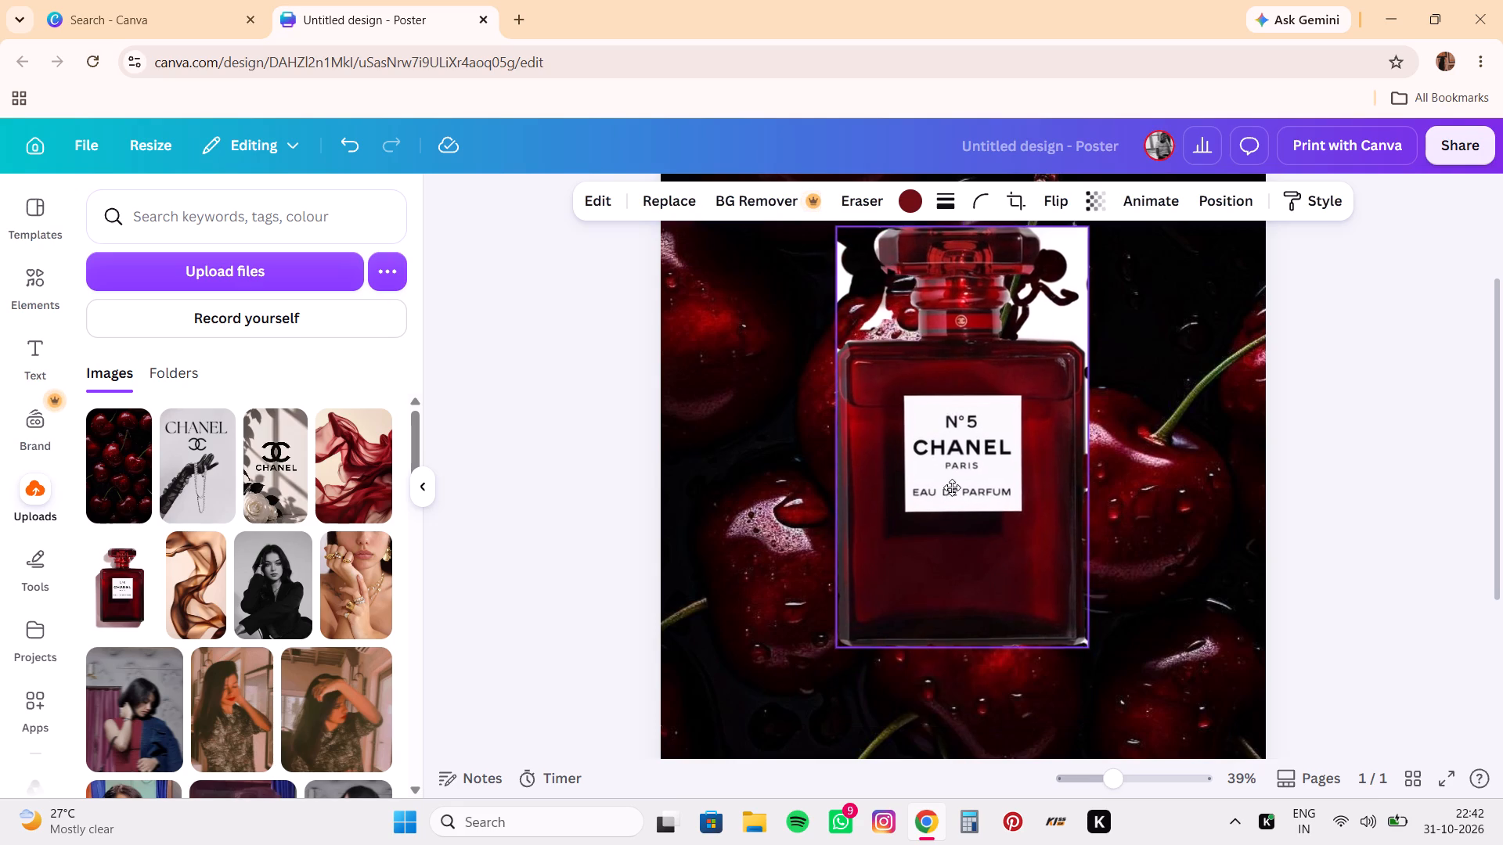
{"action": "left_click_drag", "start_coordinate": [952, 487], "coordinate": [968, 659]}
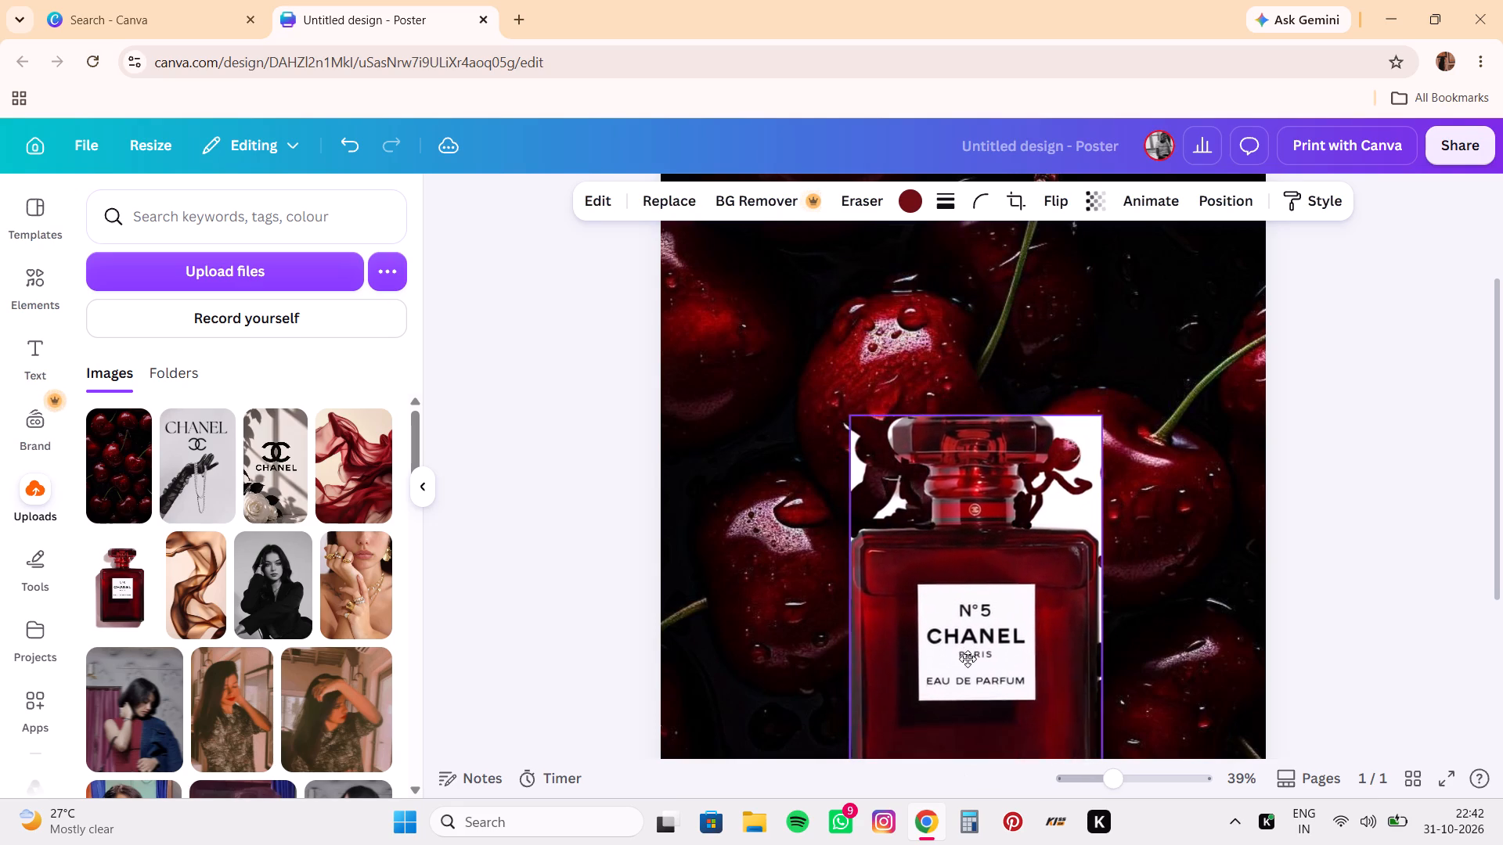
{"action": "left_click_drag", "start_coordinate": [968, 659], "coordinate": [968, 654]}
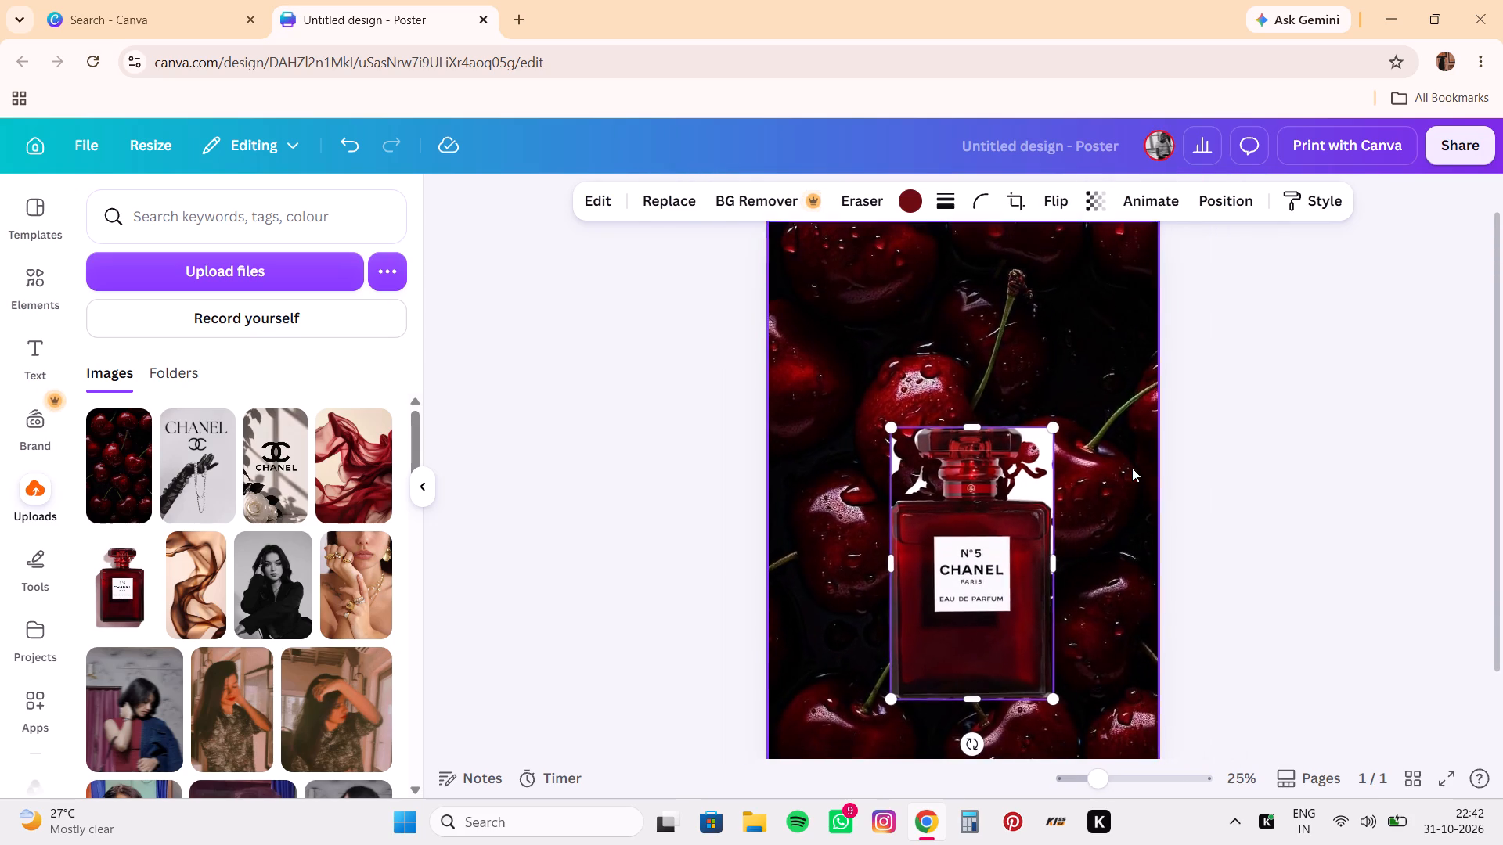
Add a blank second page after the poster page.
{"action": "left_click", "coordinate": [1135, 779]}
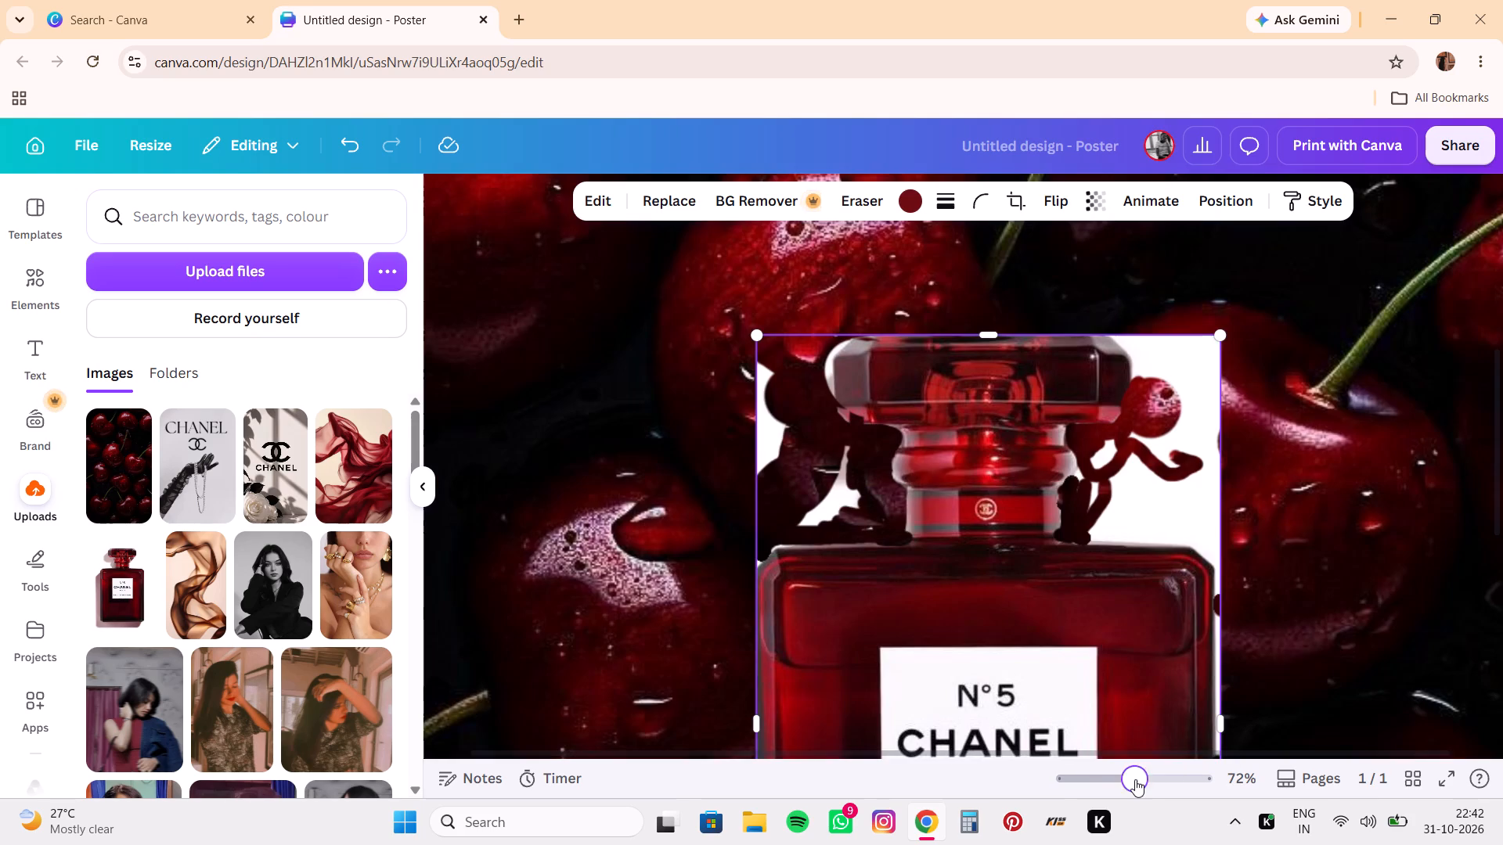
{"action": "left_click_drag", "start_coordinate": [1133, 779], "coordinate": [1070, 785]}
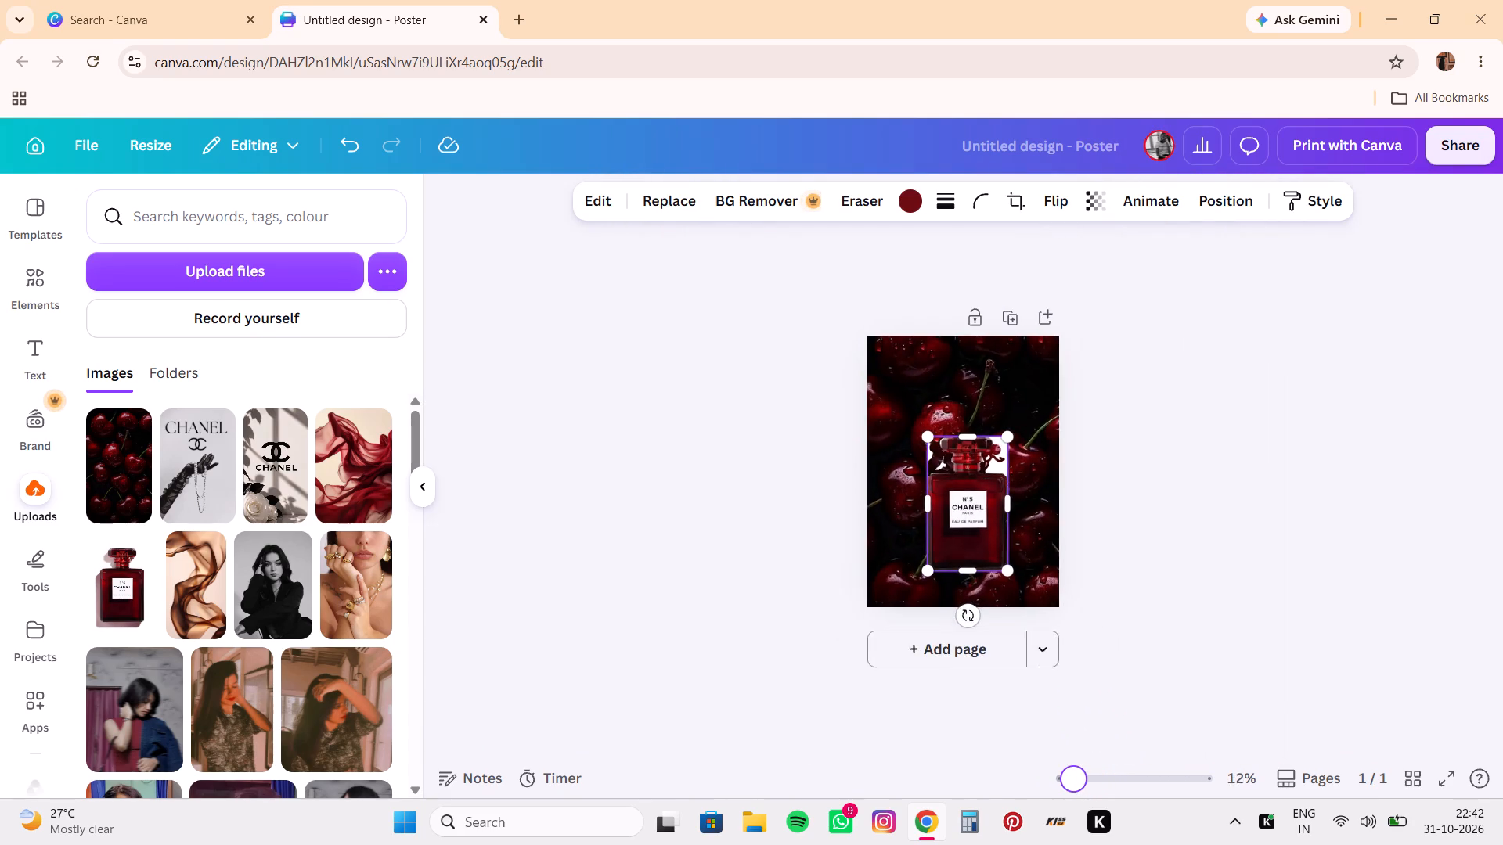
{"action": "left_click_drag", "start_coordinate": [1070, 785], "coordinate": [1090, 788]}
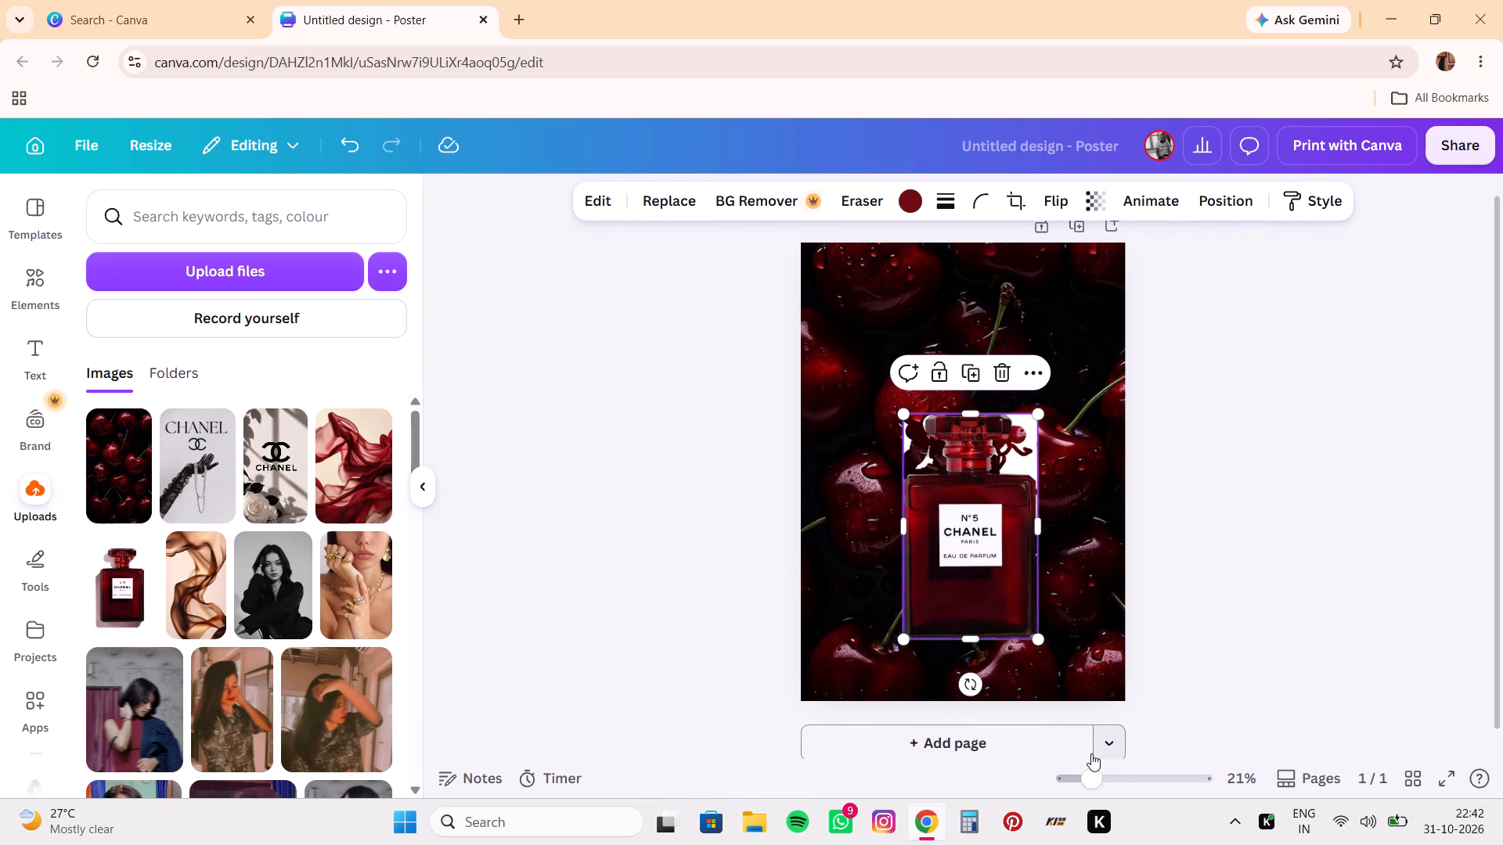
{"action": "left_click", "coordinate": [1038, 762]}
{"action": "left_click", "coordinate": [1026, 751]}
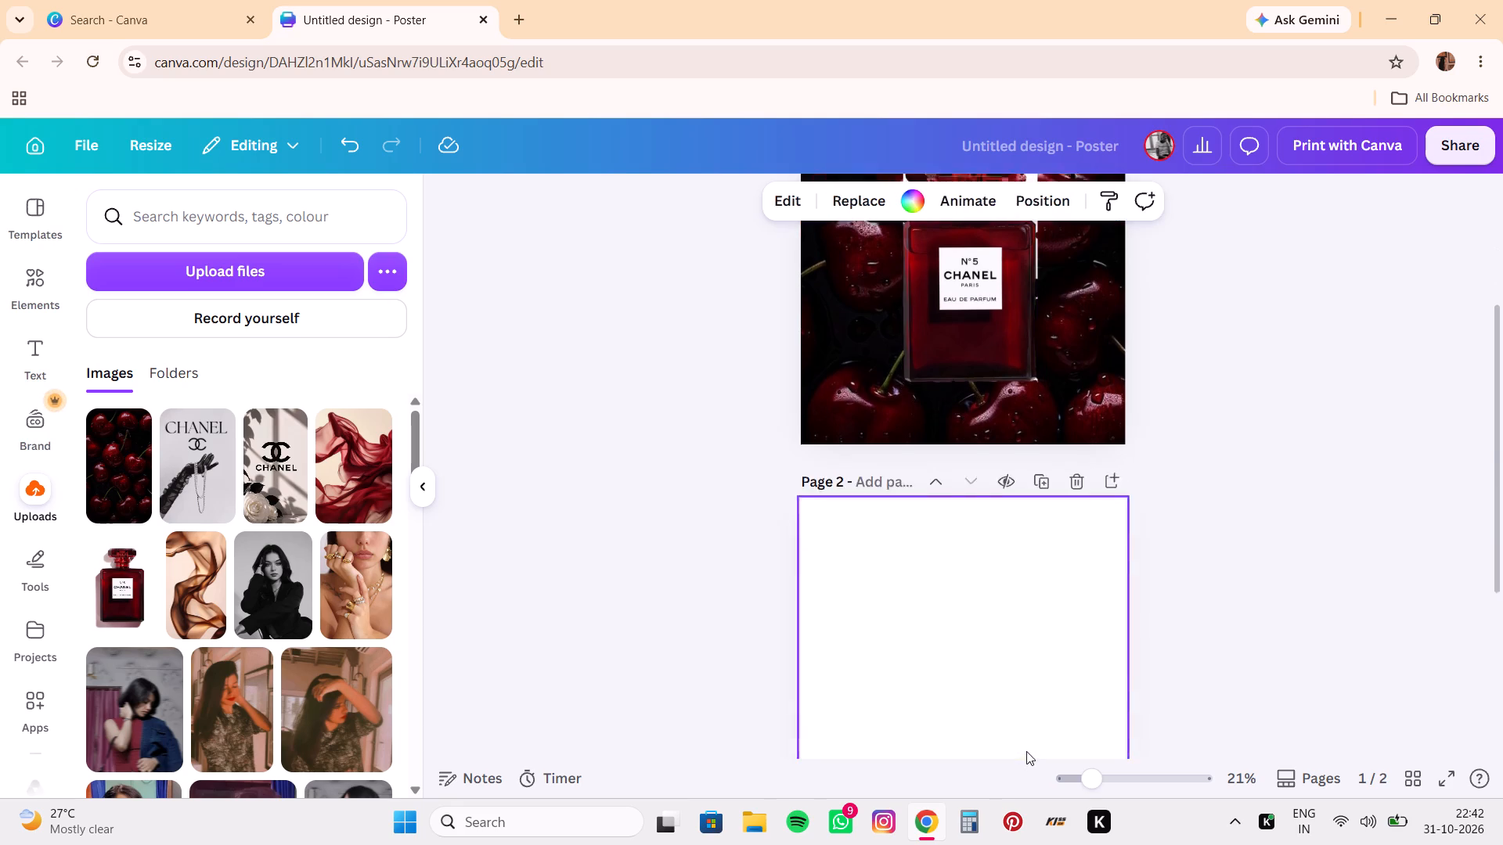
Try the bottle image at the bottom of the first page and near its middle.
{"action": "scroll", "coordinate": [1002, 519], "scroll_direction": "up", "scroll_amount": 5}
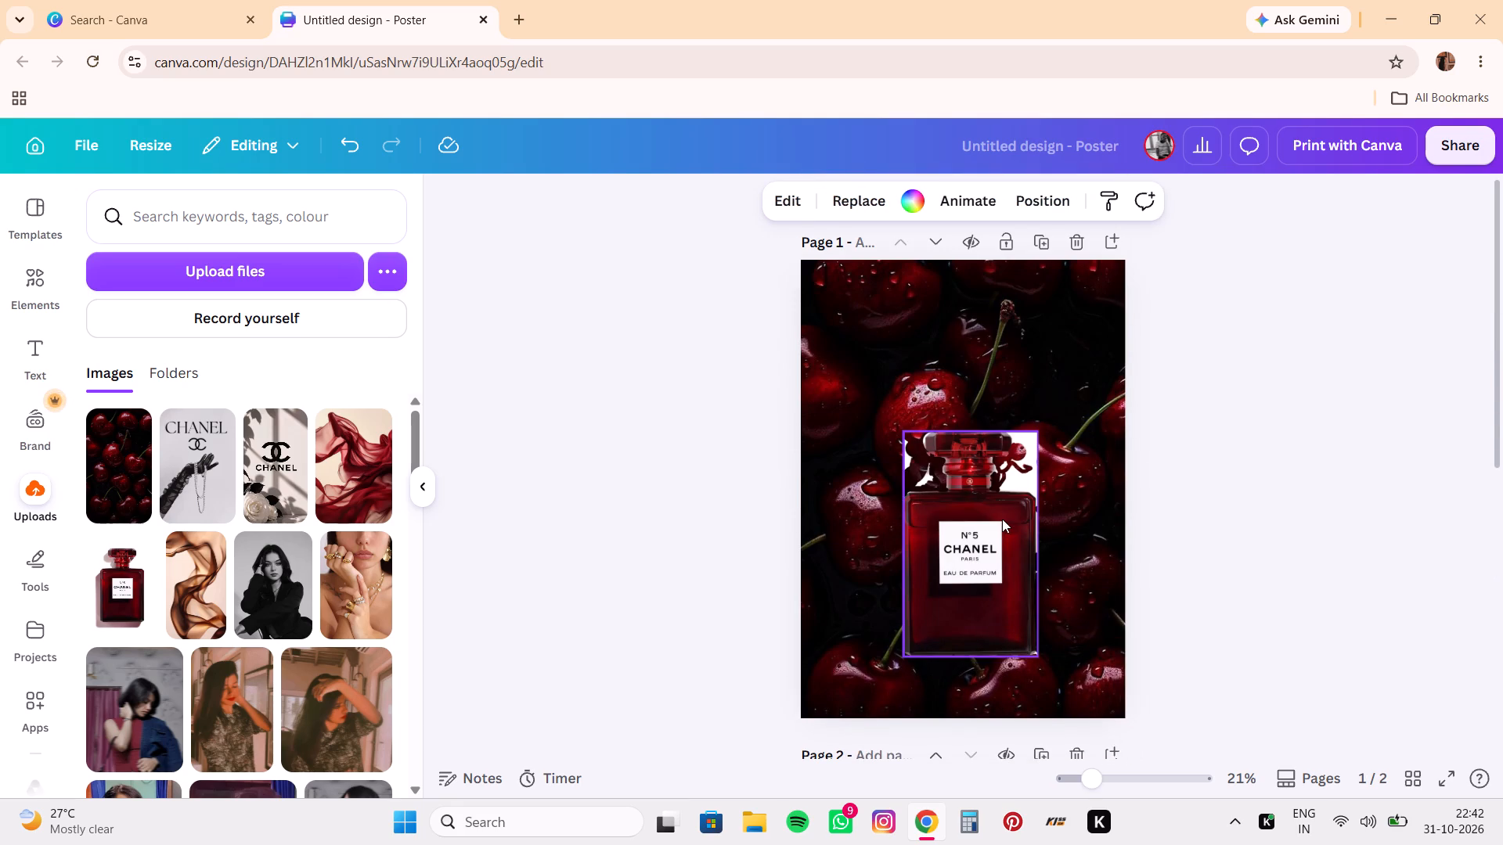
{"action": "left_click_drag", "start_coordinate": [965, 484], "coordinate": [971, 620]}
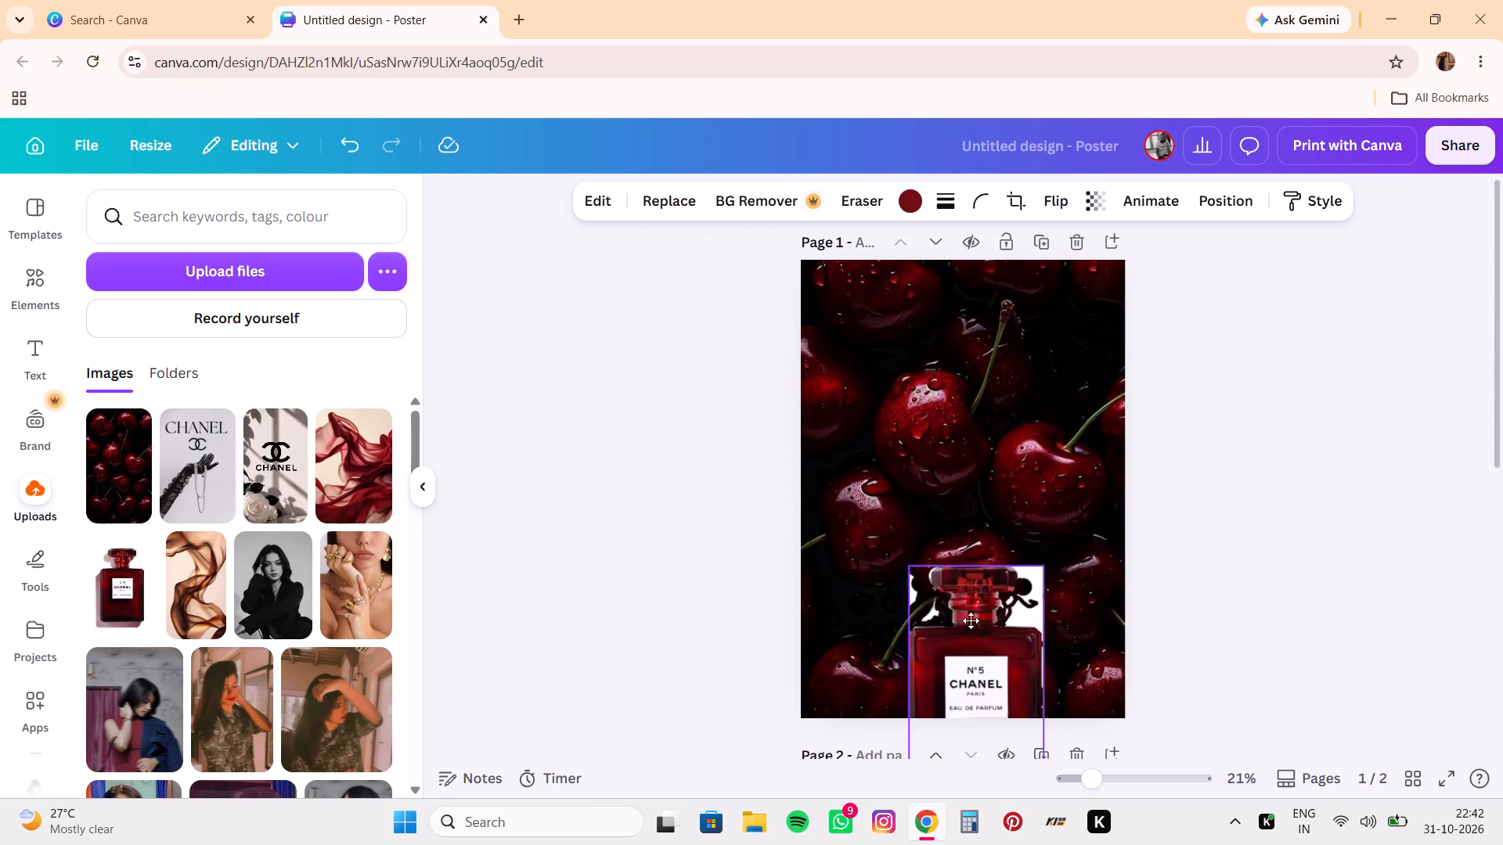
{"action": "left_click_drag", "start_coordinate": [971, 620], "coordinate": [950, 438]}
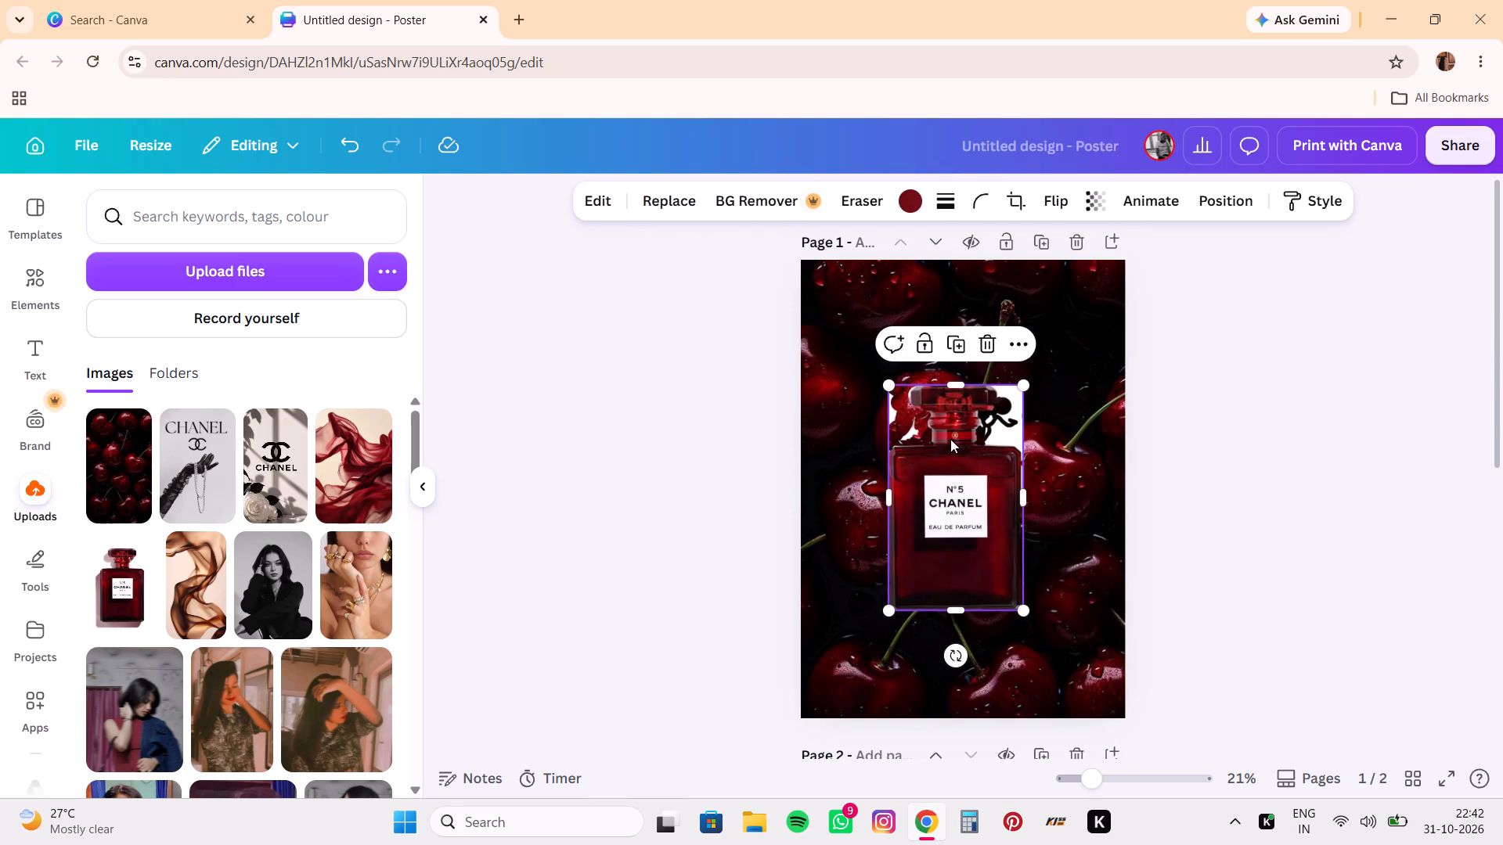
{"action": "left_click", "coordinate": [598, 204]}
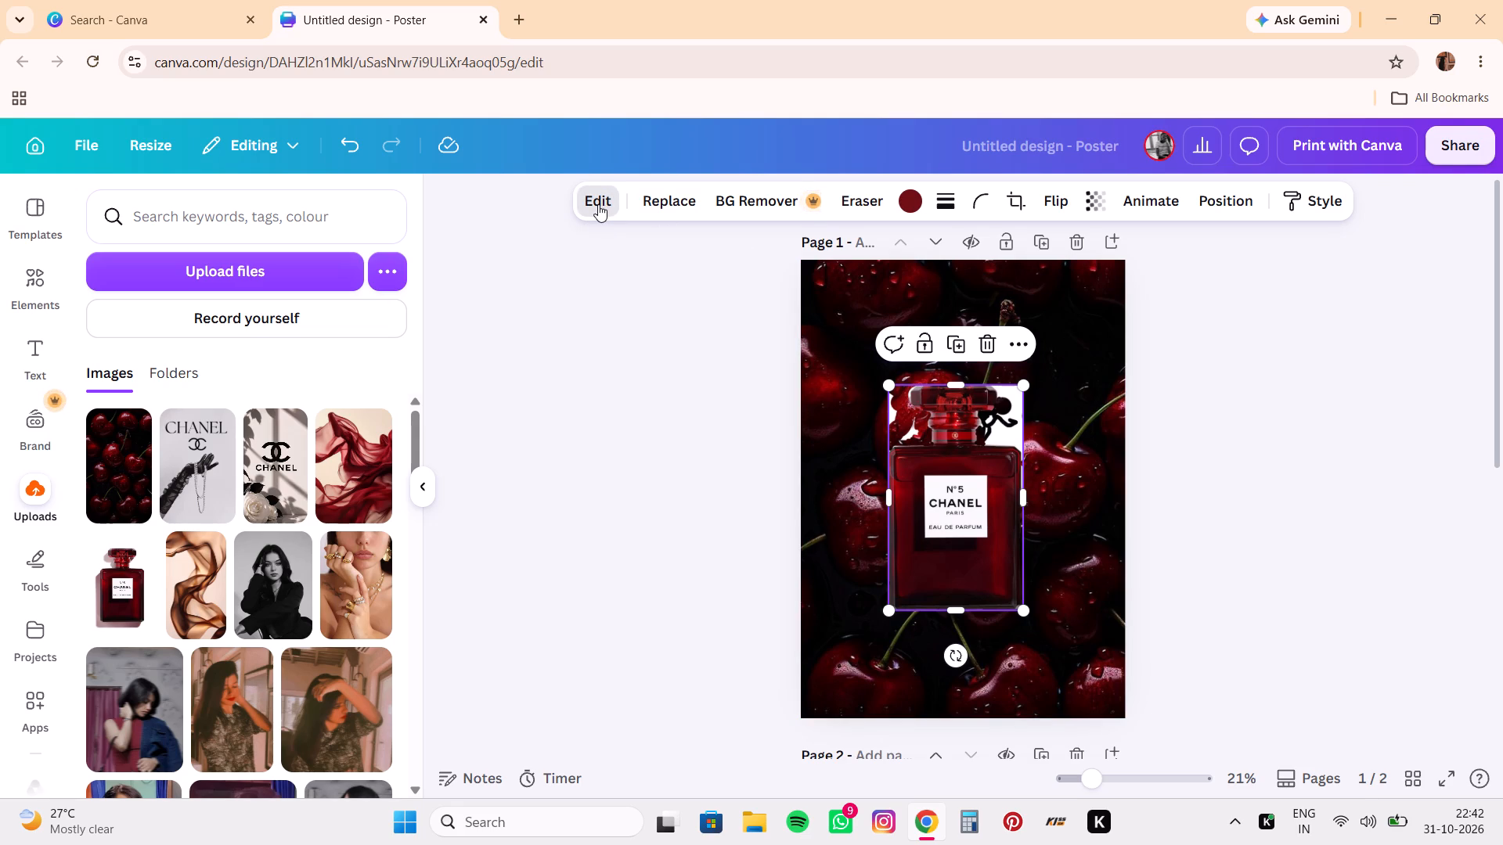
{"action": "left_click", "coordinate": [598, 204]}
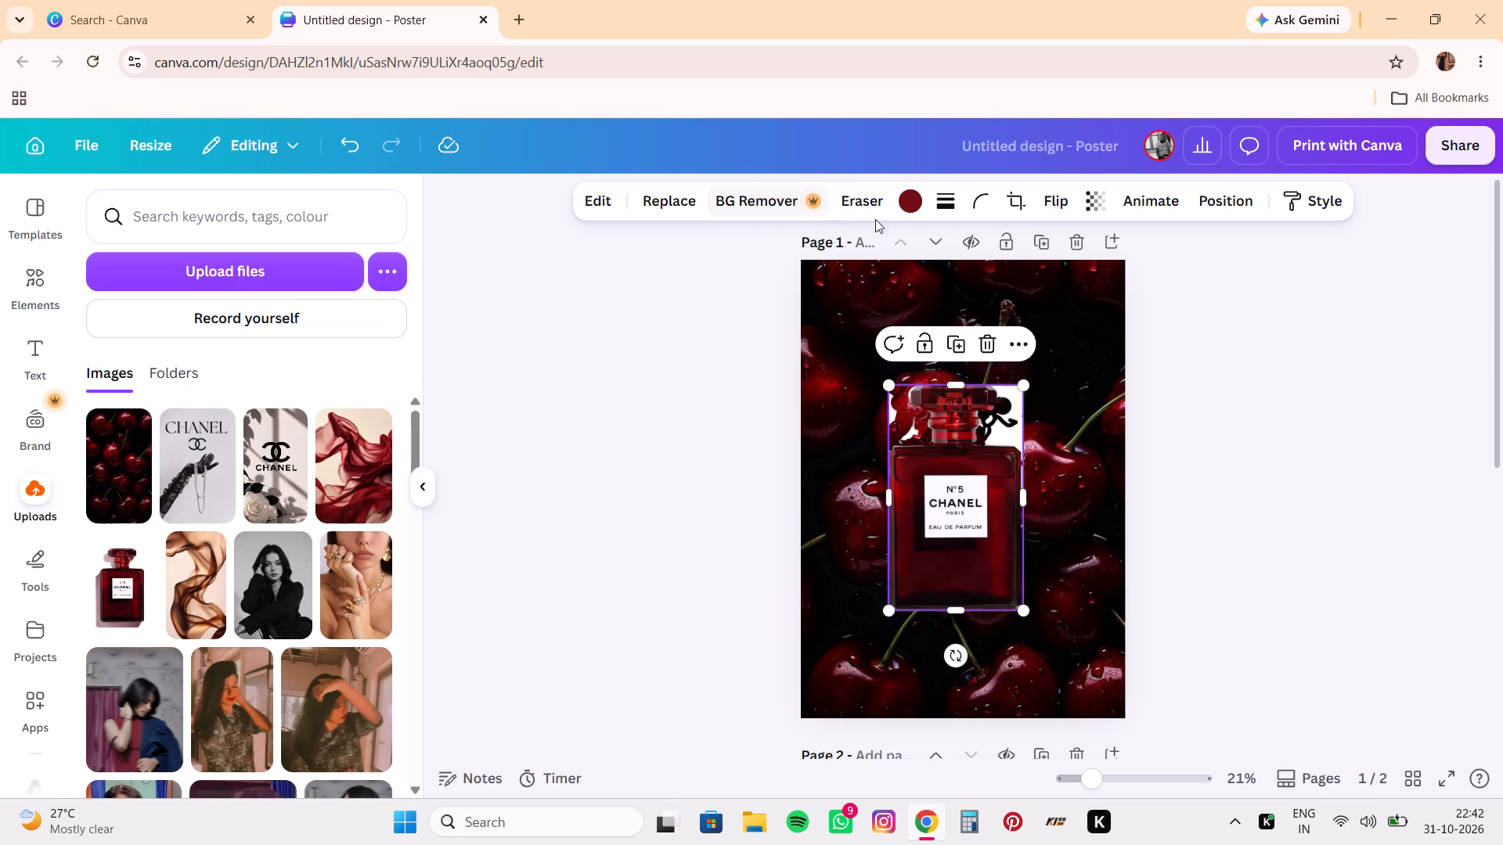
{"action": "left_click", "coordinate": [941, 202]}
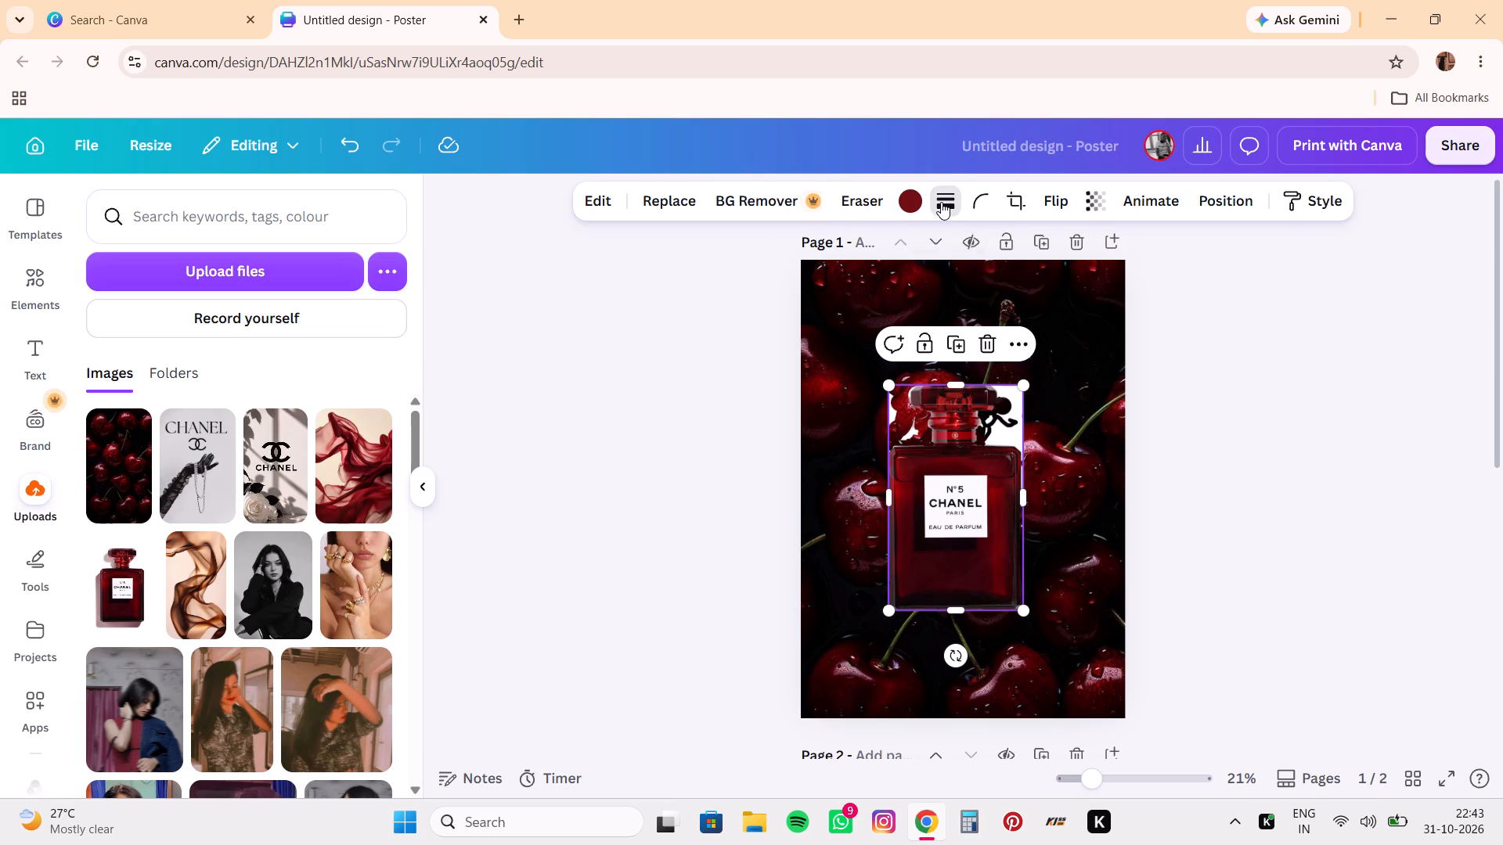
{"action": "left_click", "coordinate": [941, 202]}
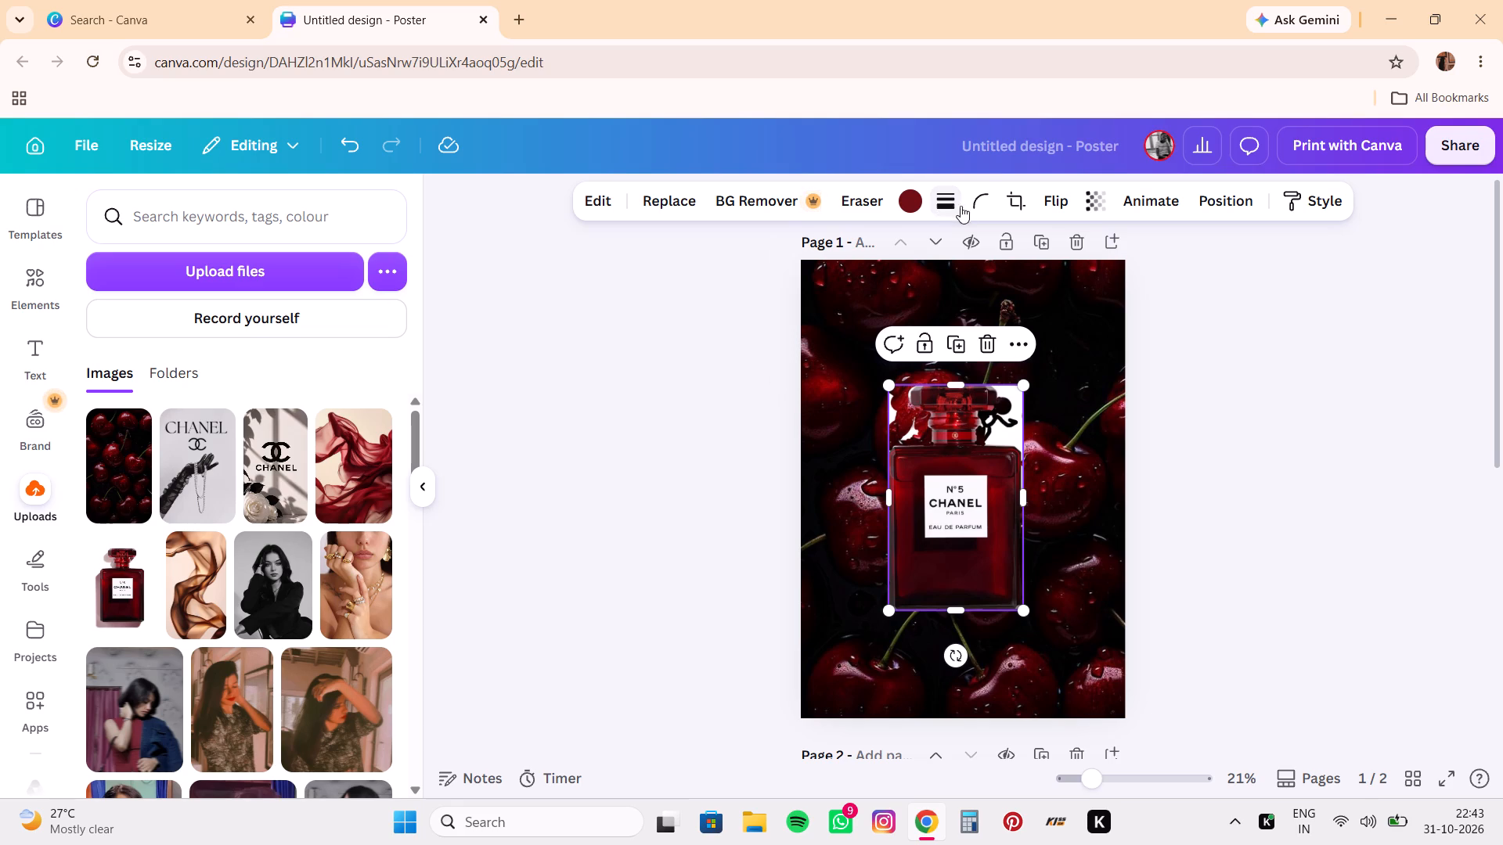
Set the bottle image's corner rounding to 39.
{"action": "left_click", "coordinate": [975, 207]}
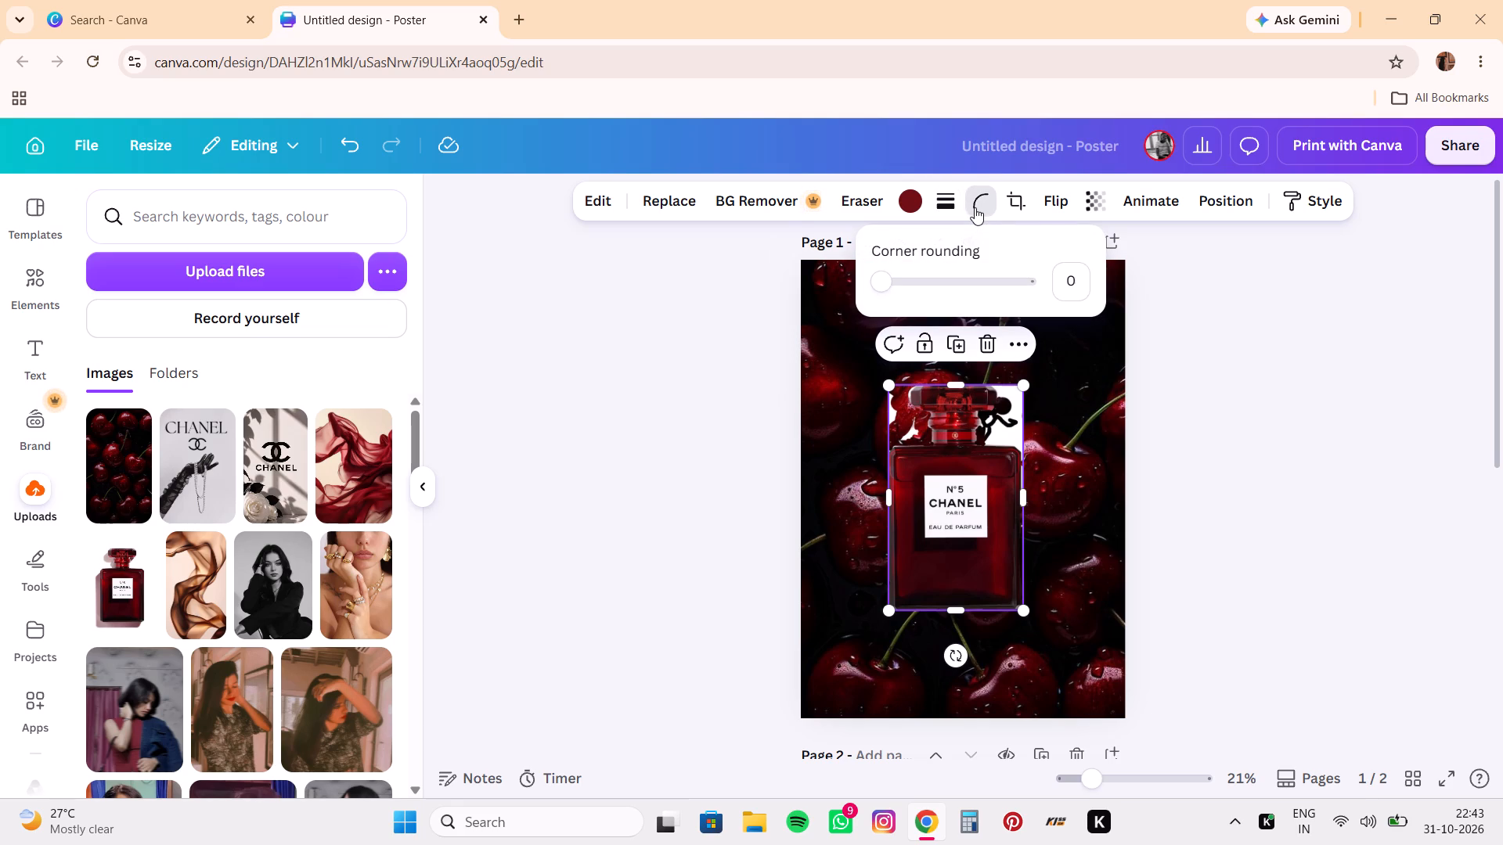
{"action": "left_click_drag", "start_coordinate": [872, 289], "coordinate": [881, 289]}
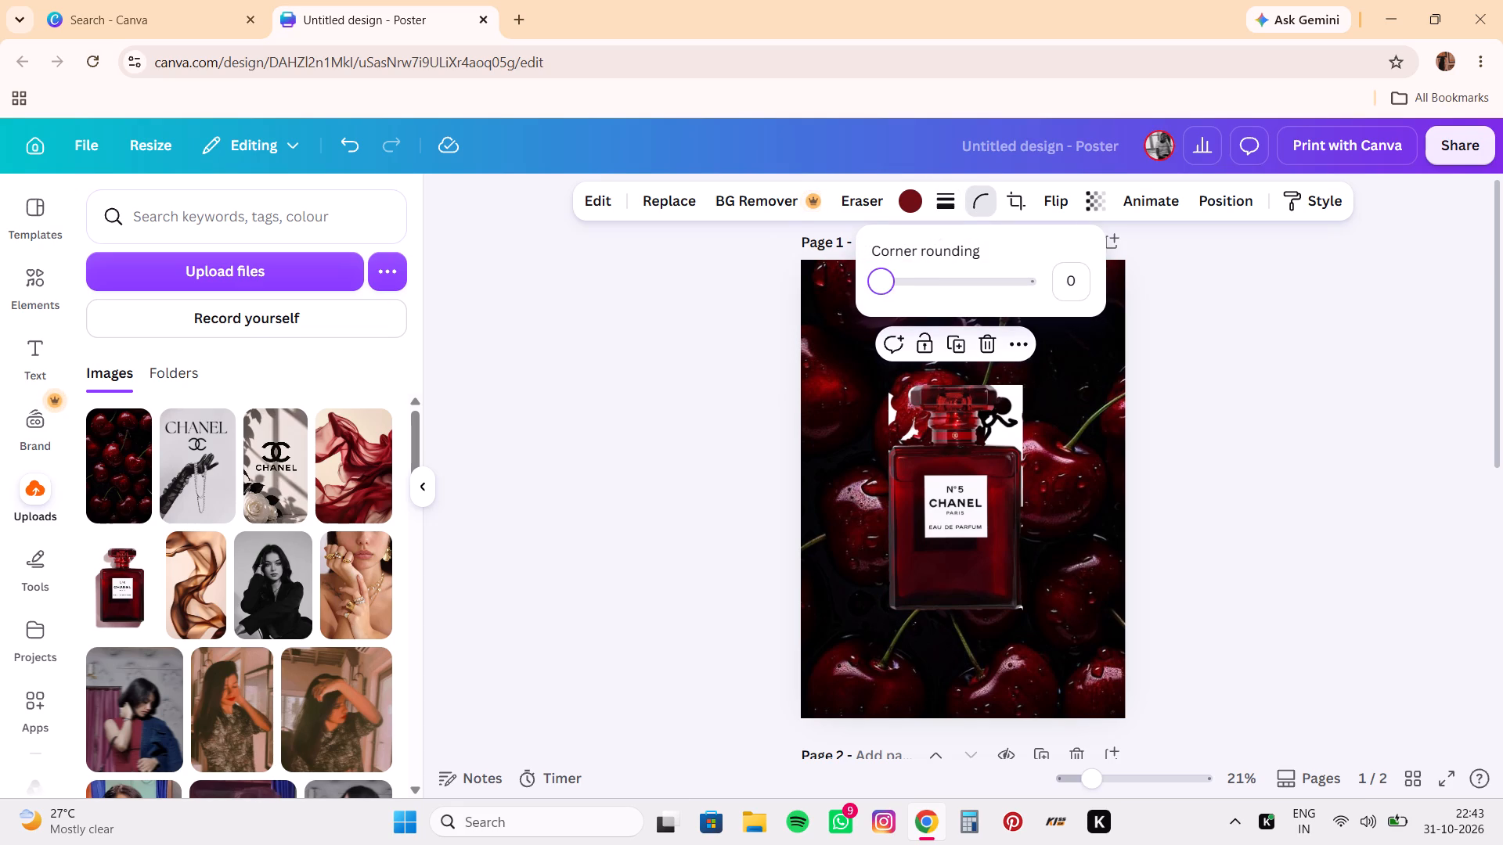
{"action": "left_click_drag", "start_coordinate": [881, 289], "coordinate": [937, 300]}
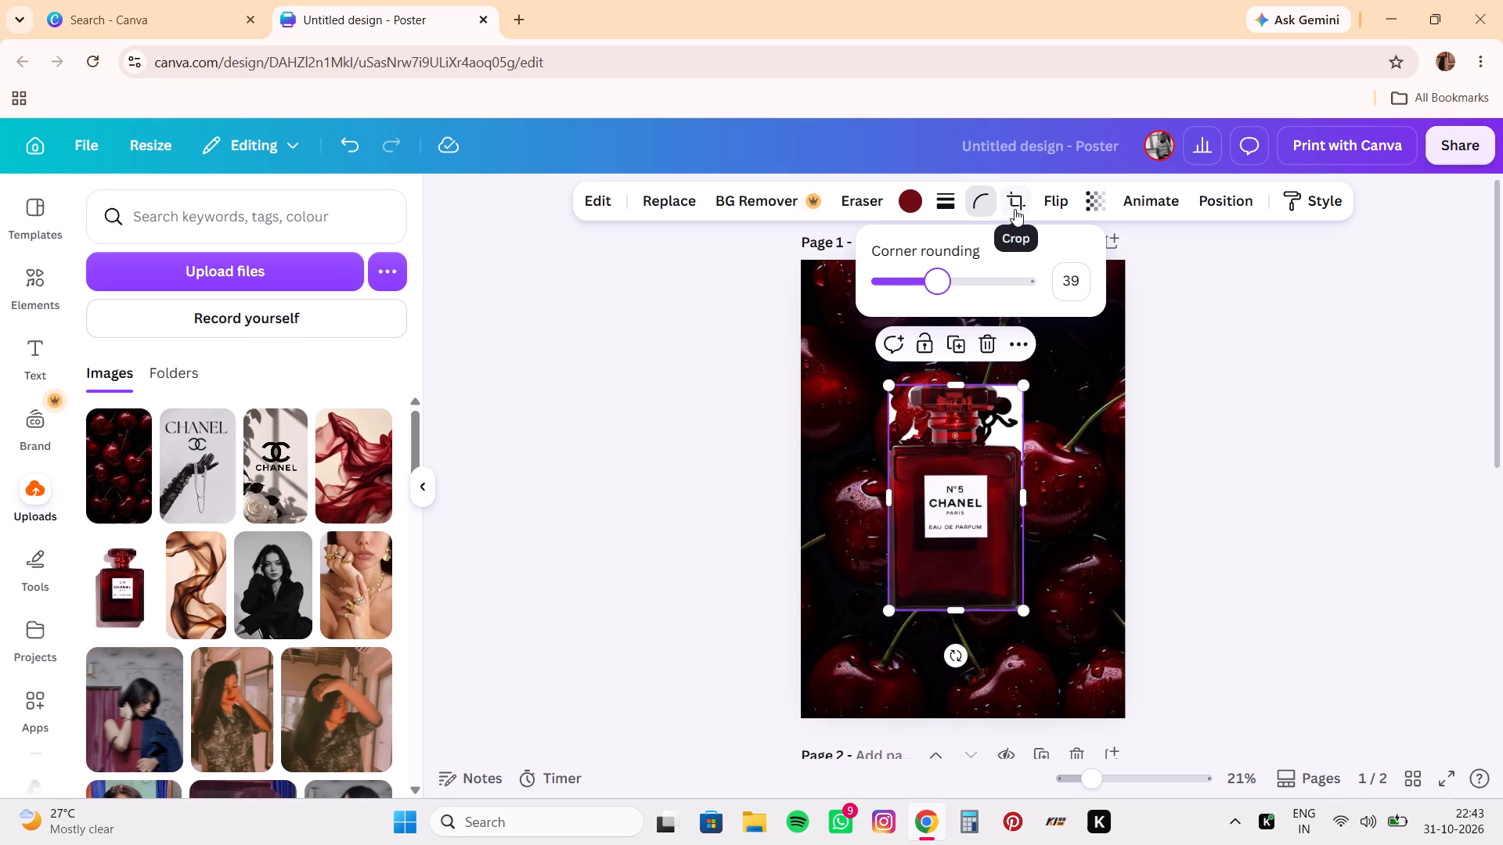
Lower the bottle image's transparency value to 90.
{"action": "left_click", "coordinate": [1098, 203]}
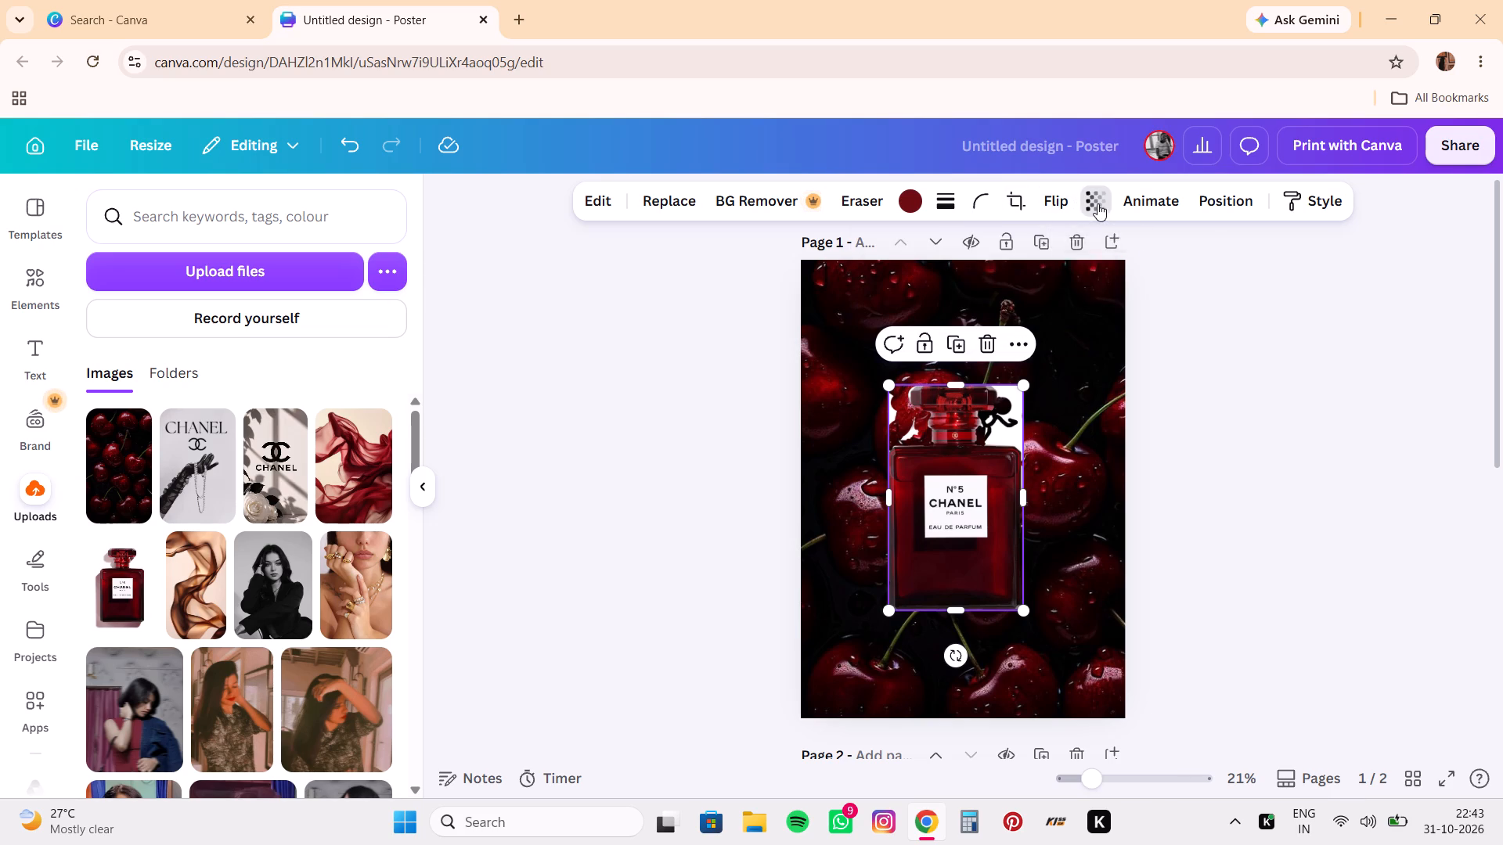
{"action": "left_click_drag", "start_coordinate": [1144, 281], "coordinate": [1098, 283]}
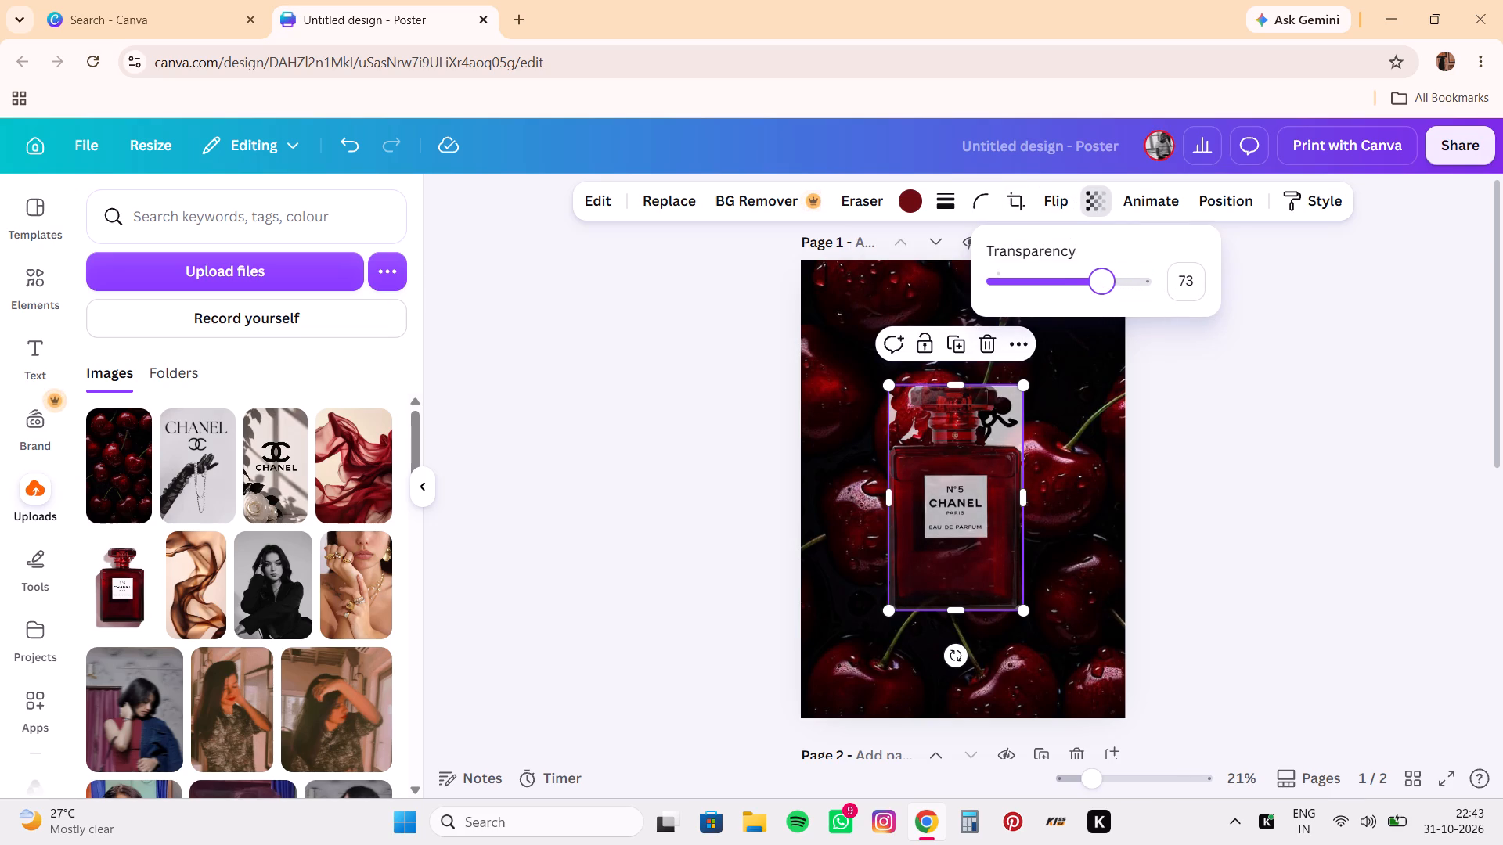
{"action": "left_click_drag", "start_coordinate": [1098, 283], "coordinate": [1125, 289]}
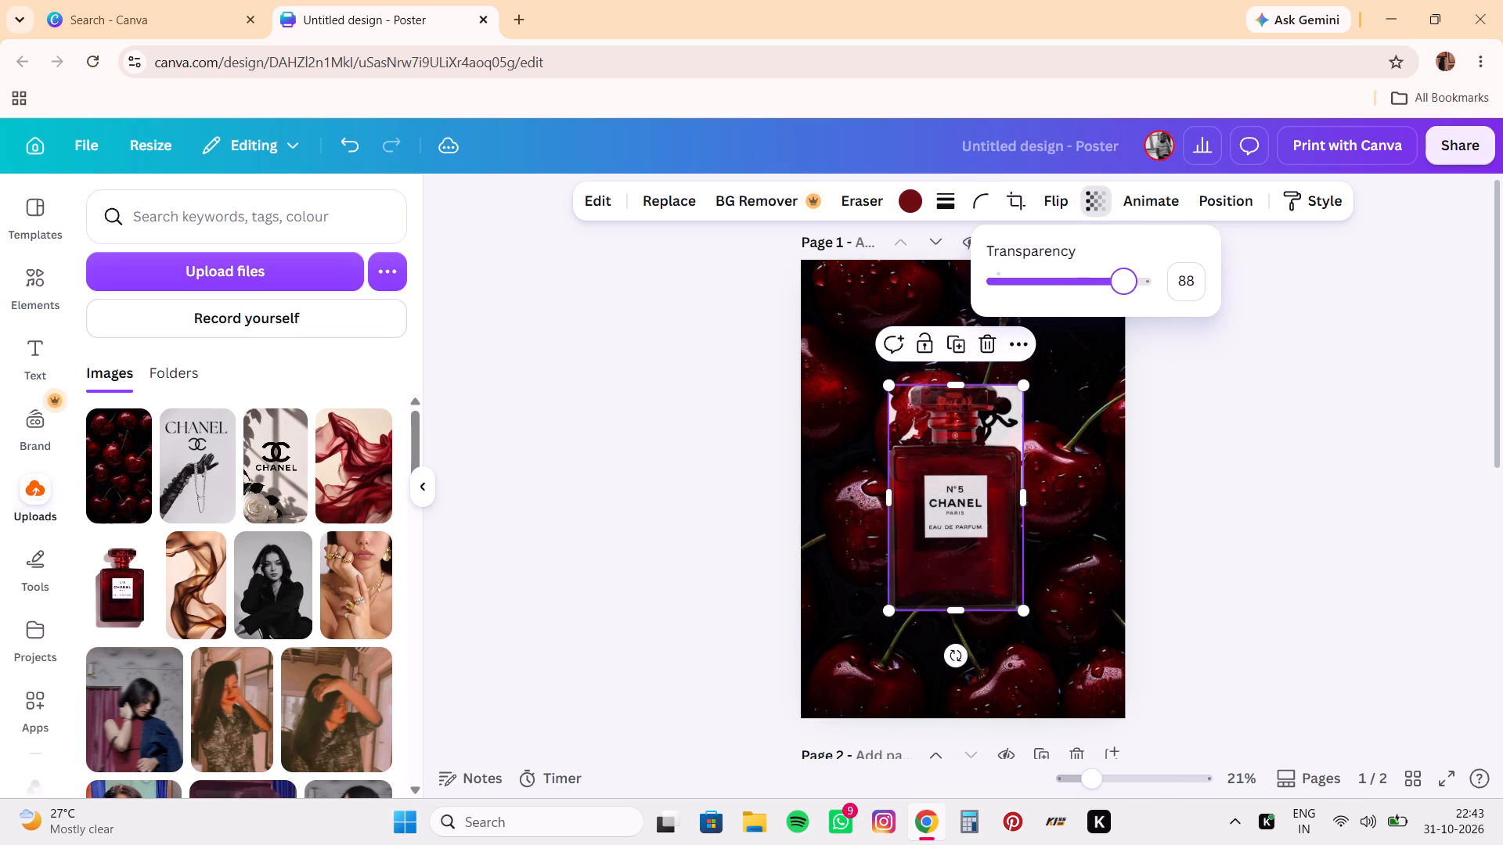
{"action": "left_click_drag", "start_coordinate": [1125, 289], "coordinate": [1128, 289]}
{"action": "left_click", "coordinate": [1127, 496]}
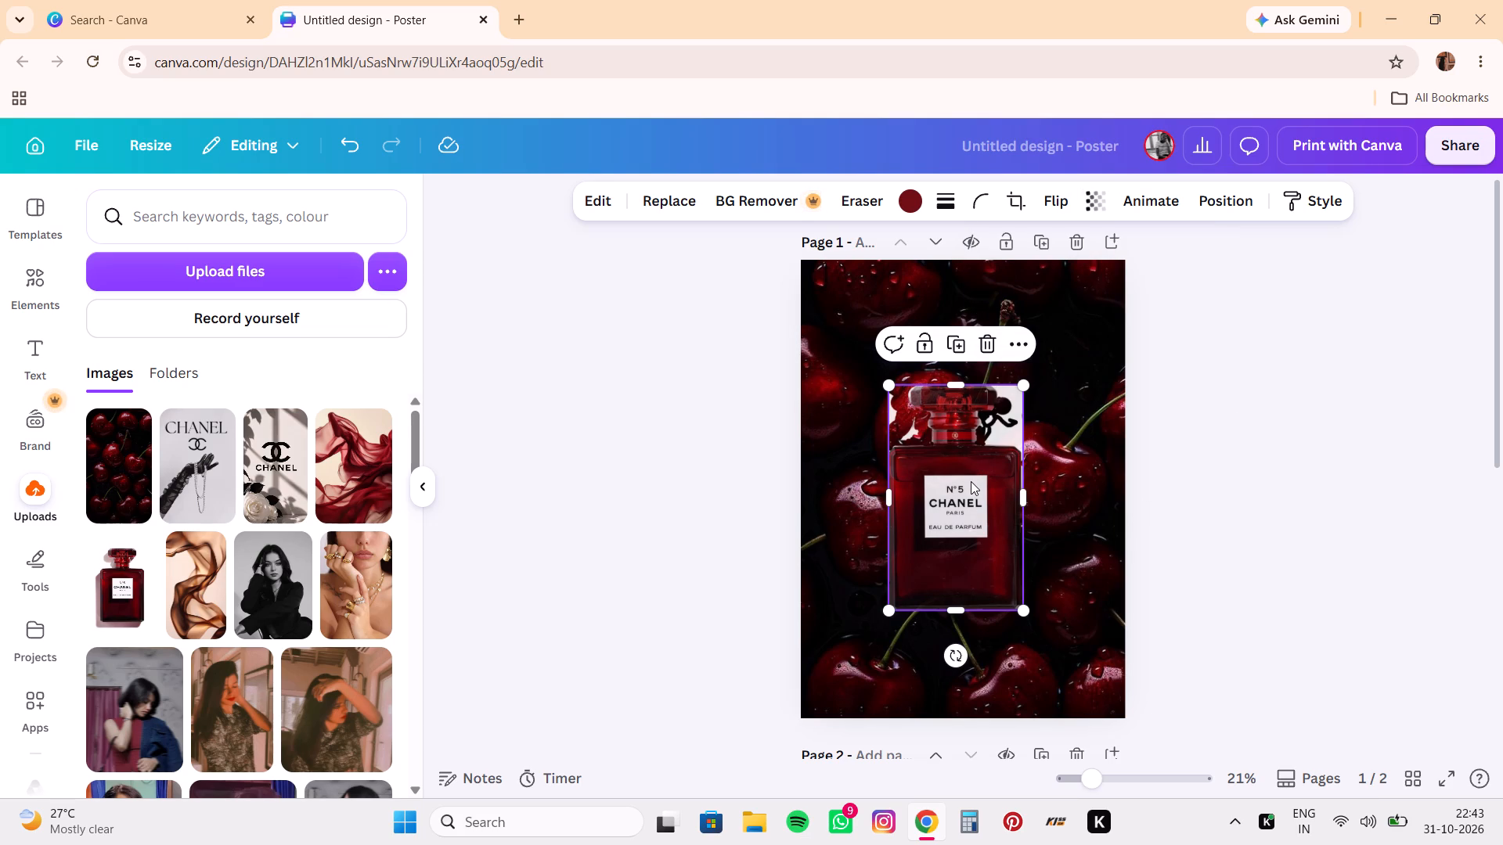
Centre the bottle image horizontally on the first page, slightly above the poster's middle.
{"action": "left_click_drag", "start_coordinate": [971, 481], "coordinate": [987, 448]}
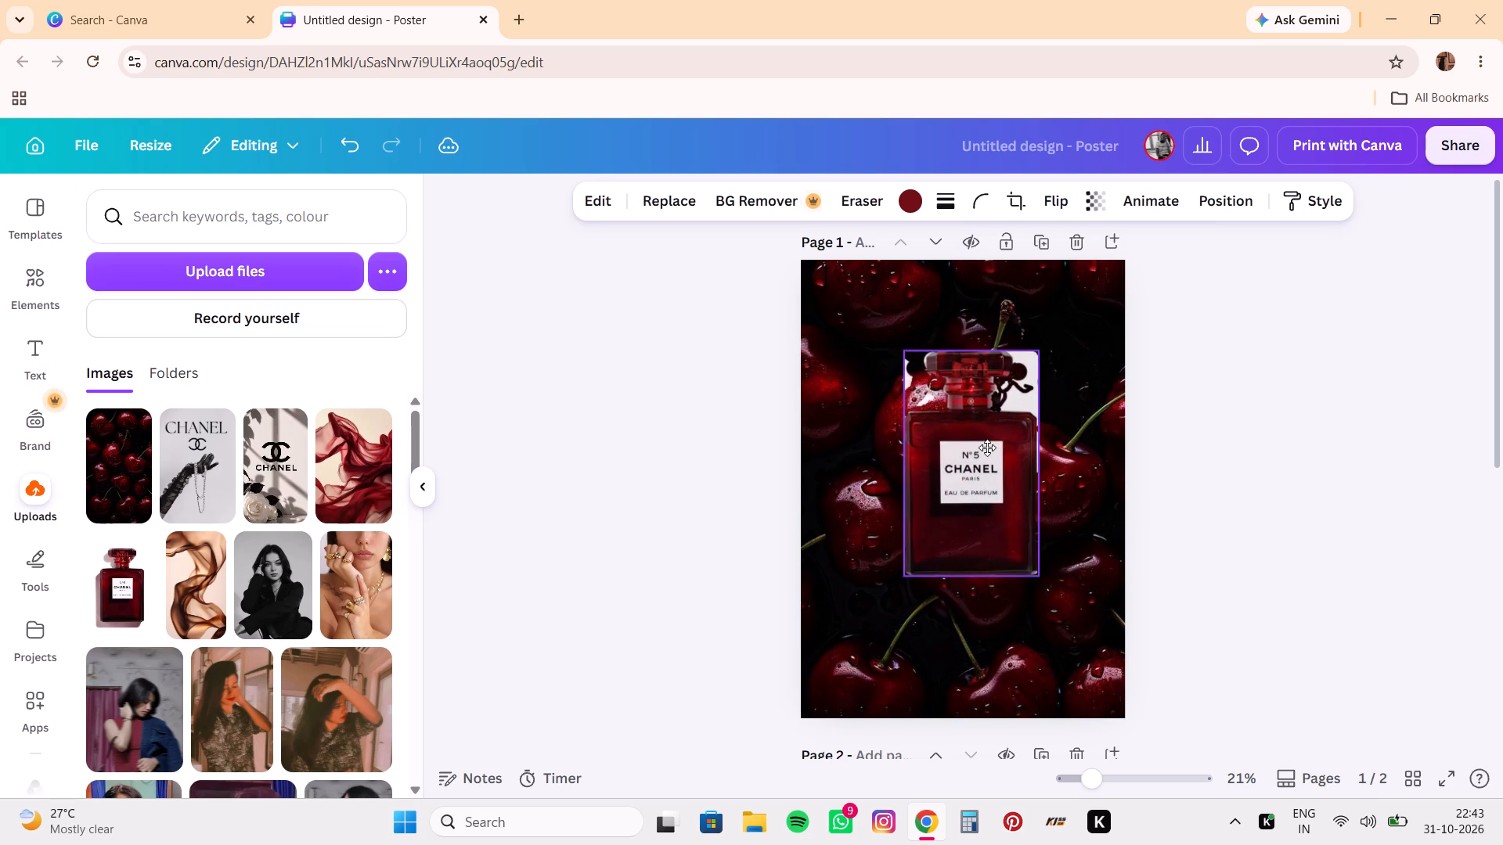
{"action": "left_click_drag", "start_coordinate": [987, 448], "coordinate": [978, 448]}
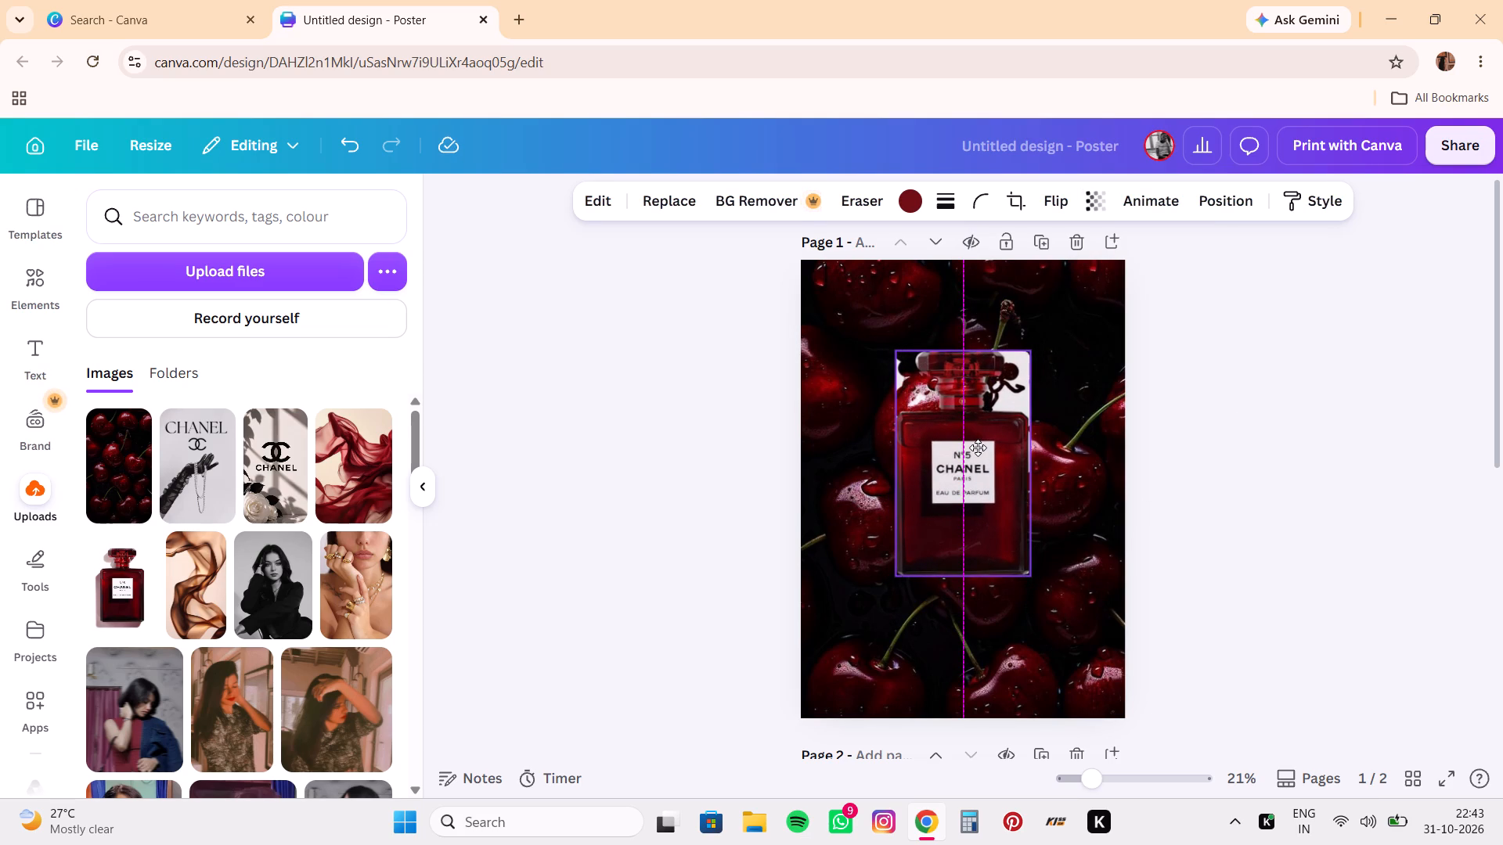
{"action": "left_click_drag", "start_coordinate": [978, 448], "coordinate": [979, 447]}
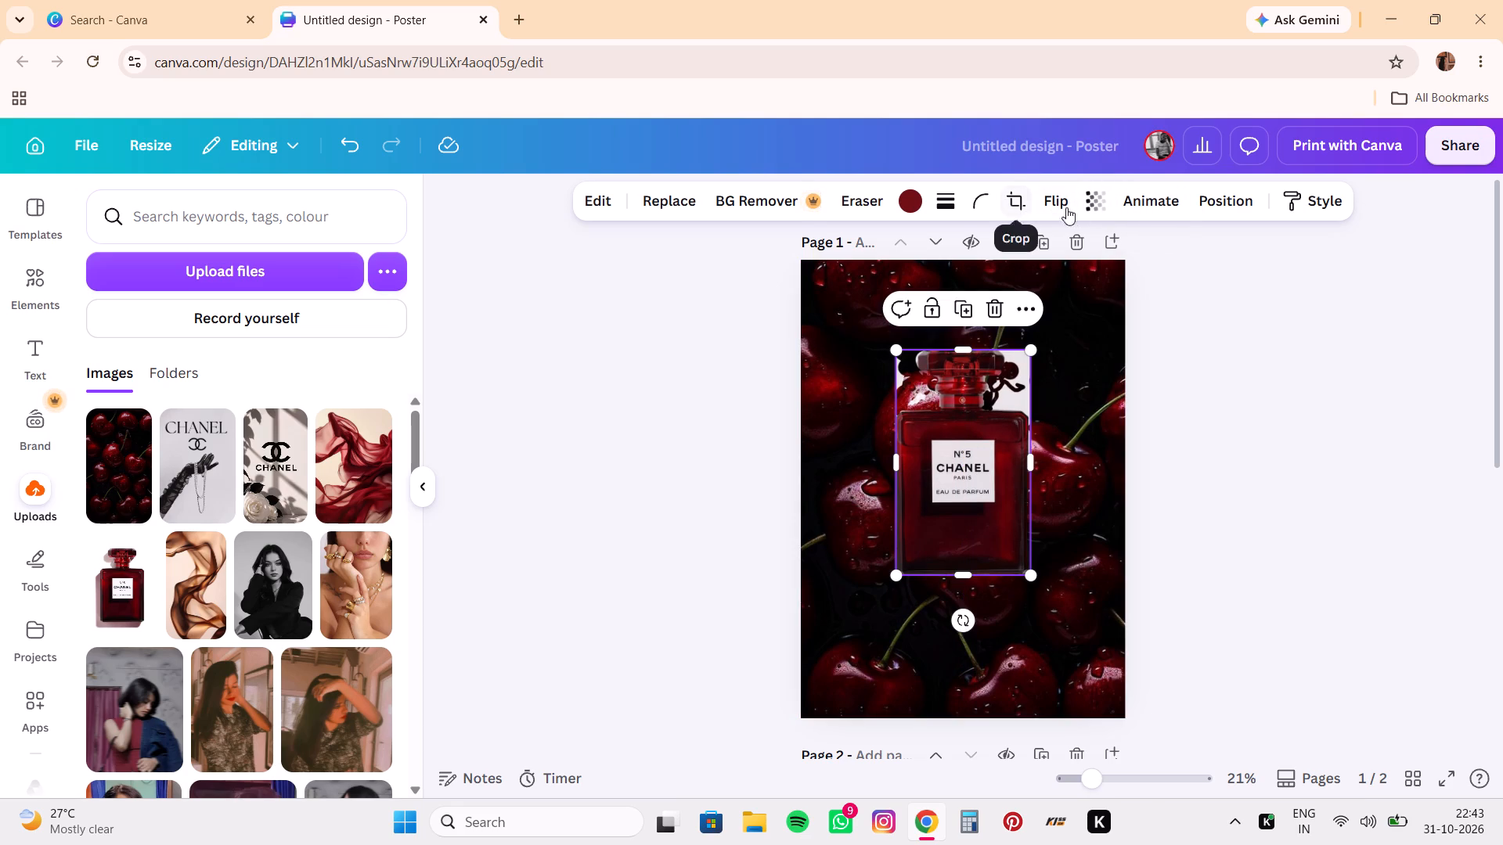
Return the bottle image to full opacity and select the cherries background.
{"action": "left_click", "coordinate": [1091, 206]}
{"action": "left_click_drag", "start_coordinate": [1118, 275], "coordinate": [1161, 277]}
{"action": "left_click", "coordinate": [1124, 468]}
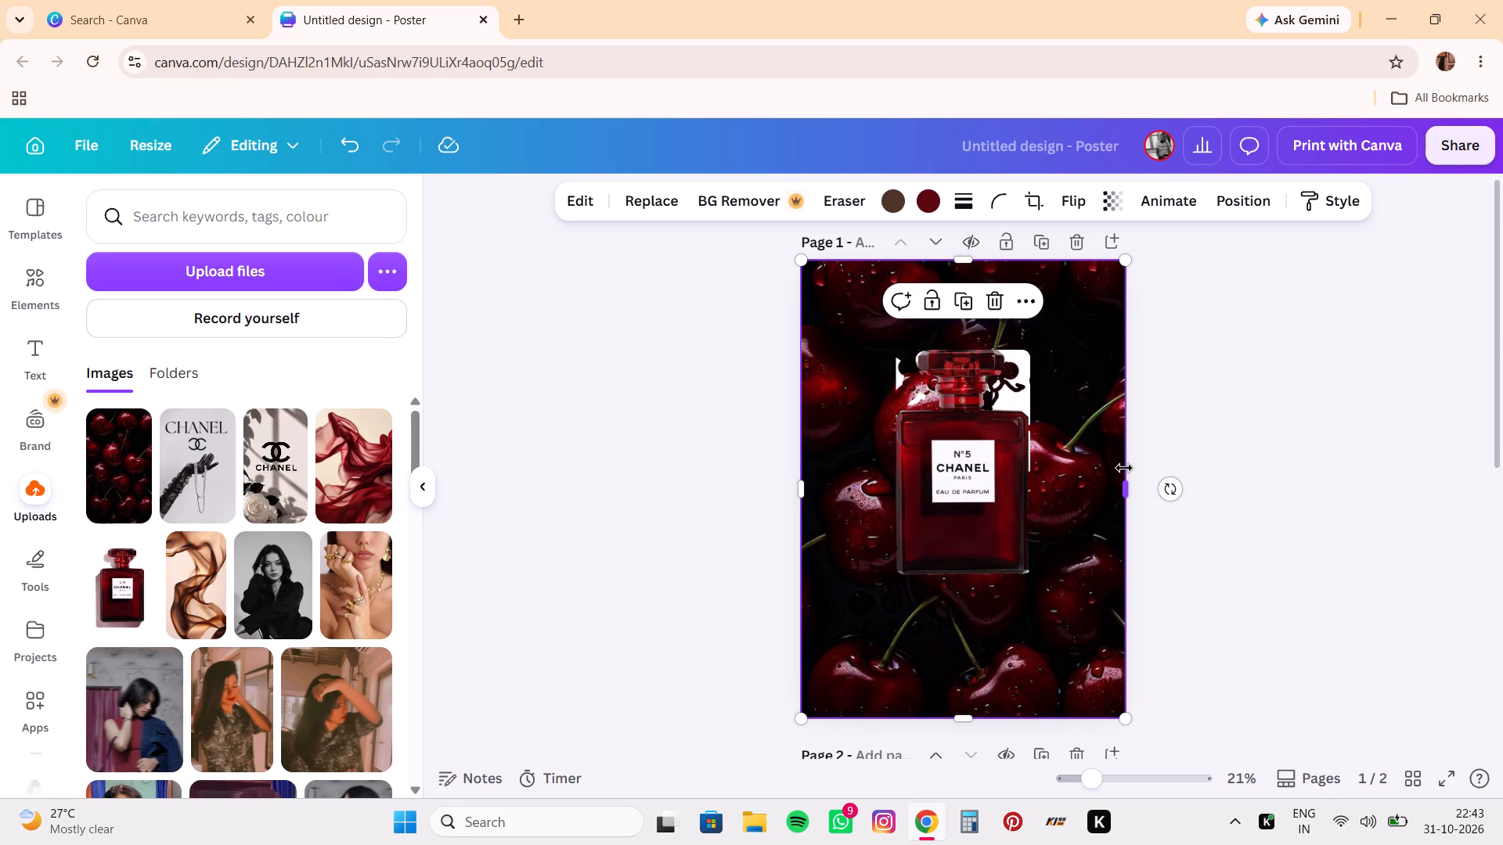
Look through the recommended elements for graphics that suit the perfume poster.
{"action": "left_click", "coordinate": [26, 306]}
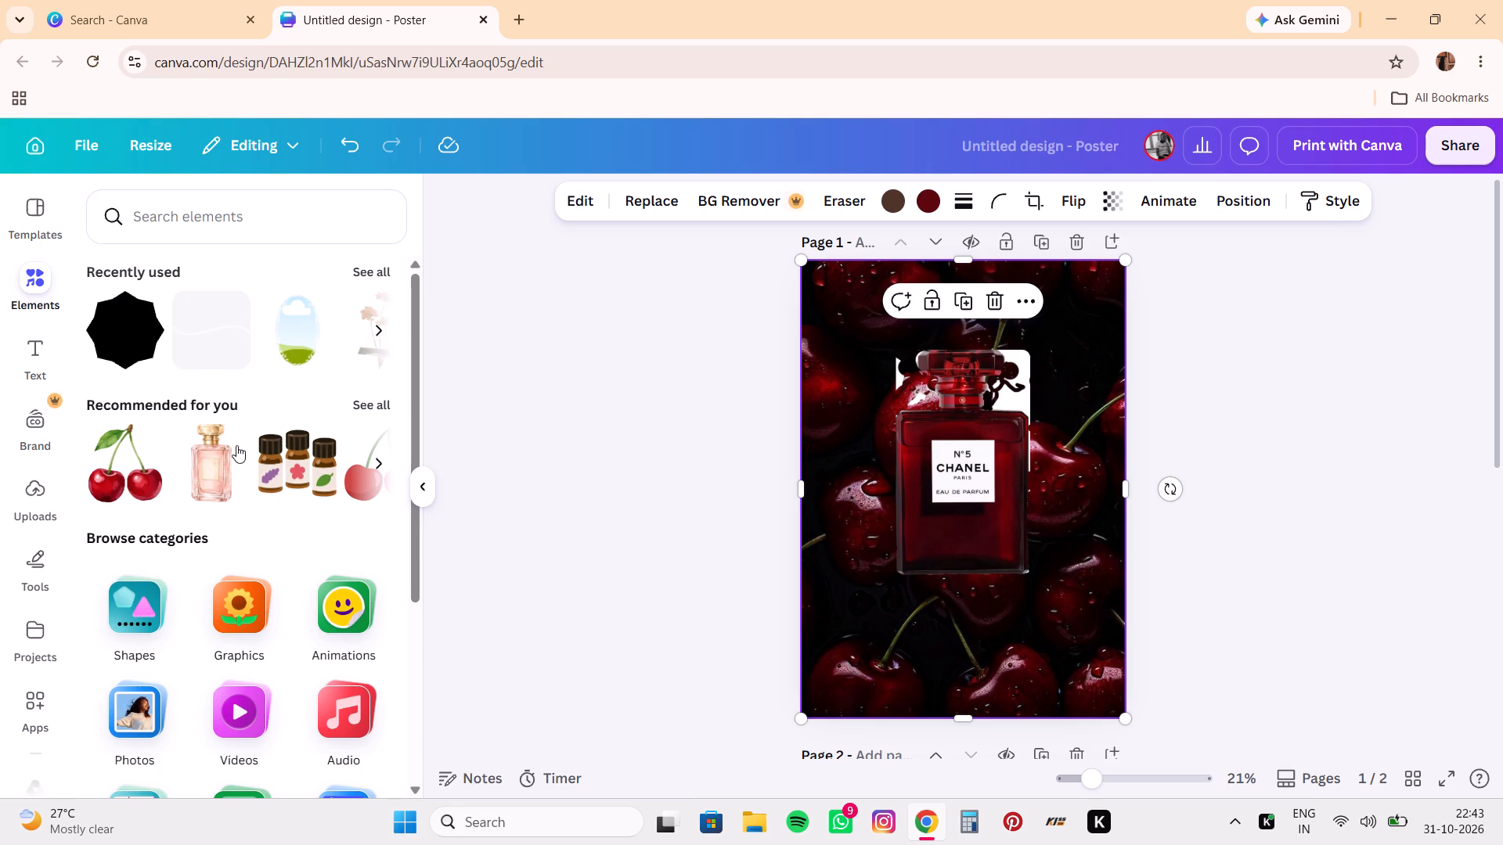
{"action": "scroll", "coordinate": [286, 445], "scroll_direction": "left", "scroll_amount": 2}
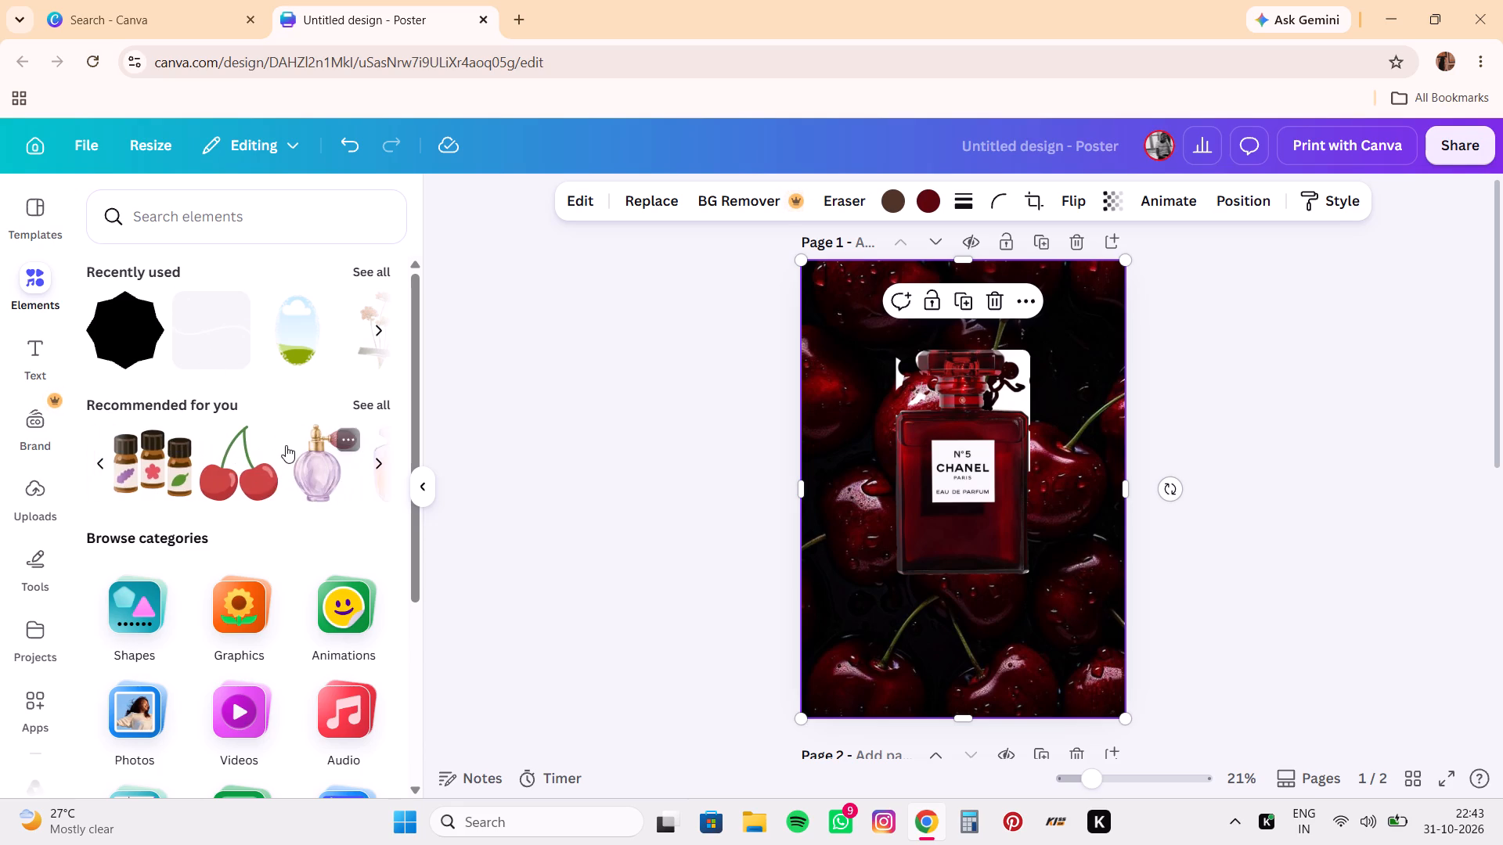
{"action": "scroll", "coordinate": [286, 445], "scroll_direction": "left", "scroll_amount": 4}
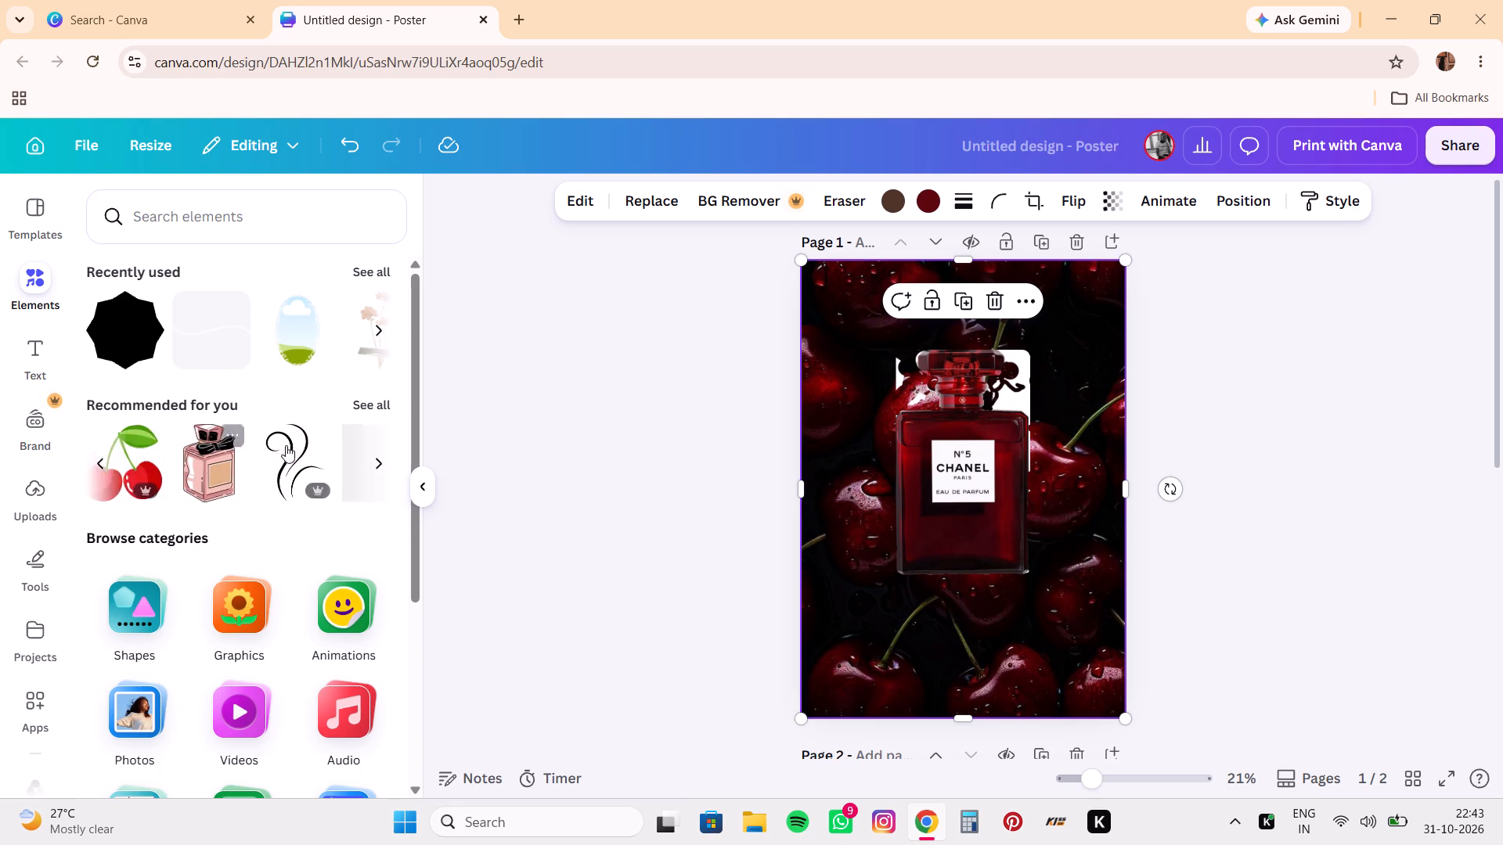
{"action": "scroll", "coordinate": [286, 445], "scroll_direction": "left", "scroll_amount": 5}
{"action": "scroll", "coordinate": [286, 445], "scroll_direction": "right", "scroll_amount": 6}
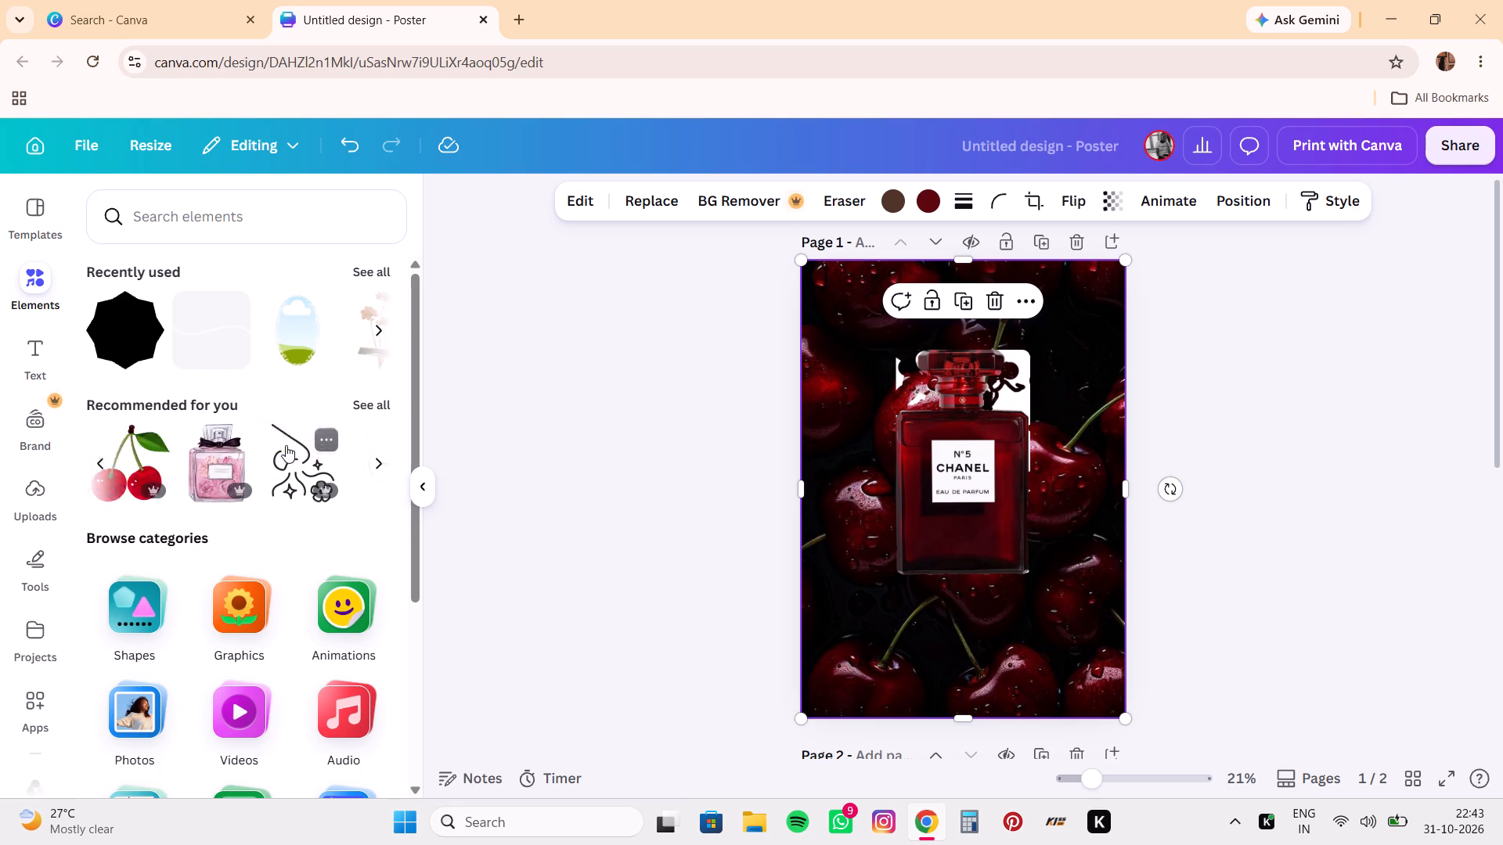
Search the elements library for "chanel".
{"action": "left_click", "coordinate": [174, 221]}
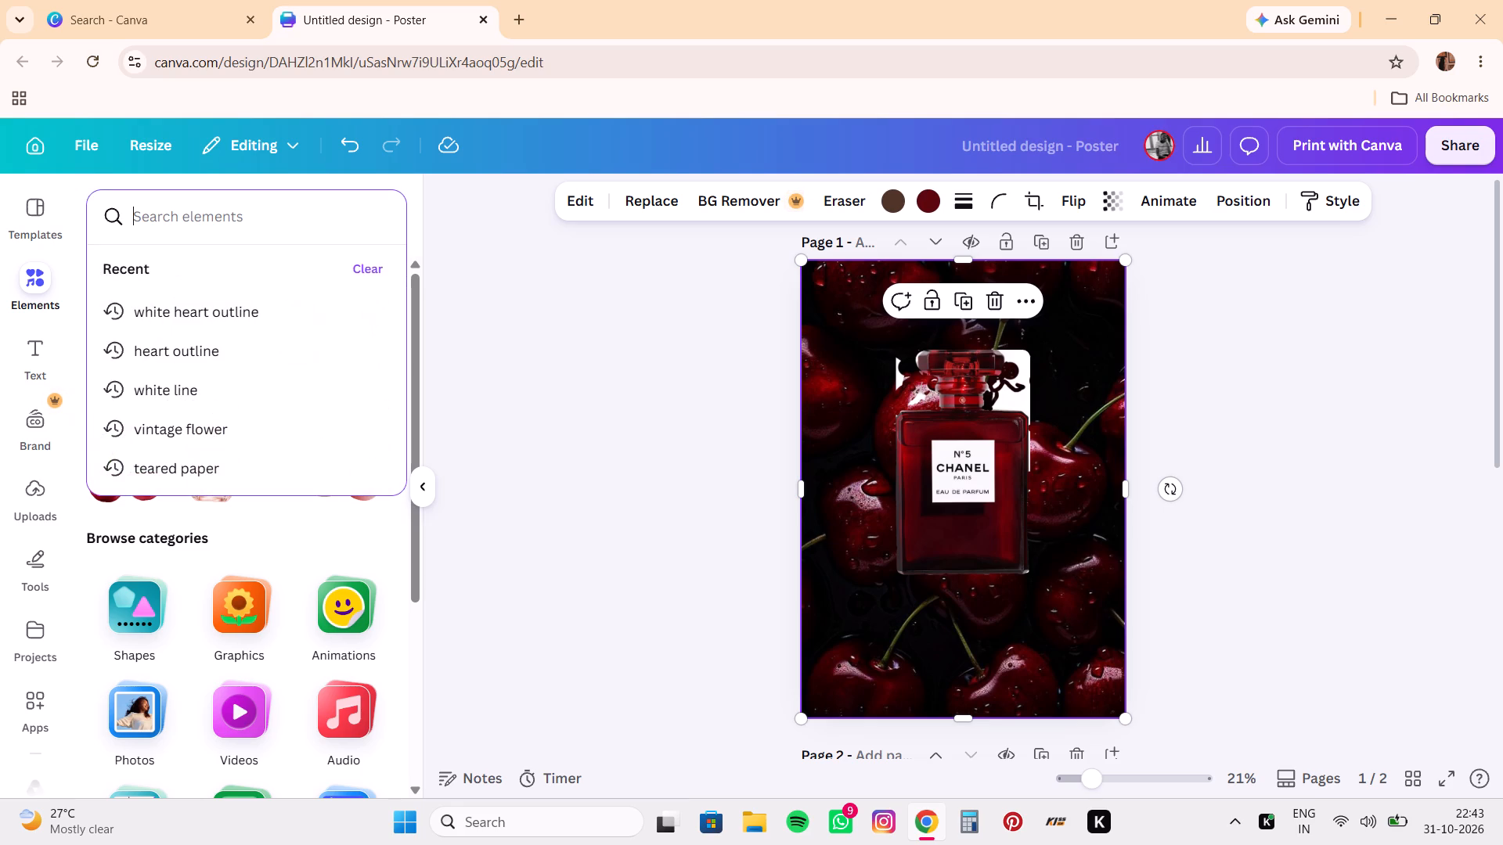
{"action": "type", "text": "chane"}
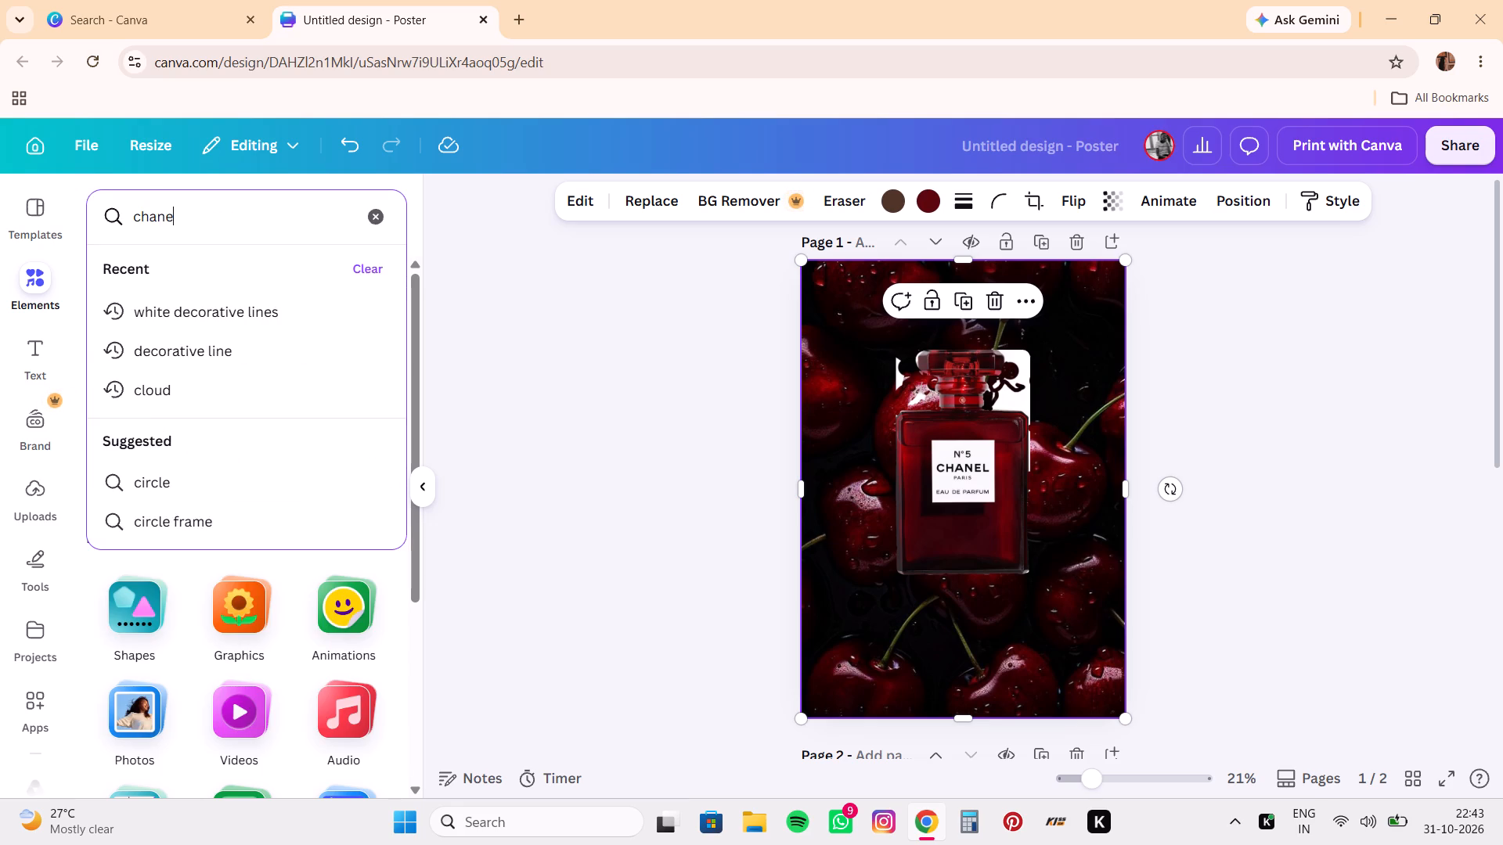
{"action": "key", "text": "l"}
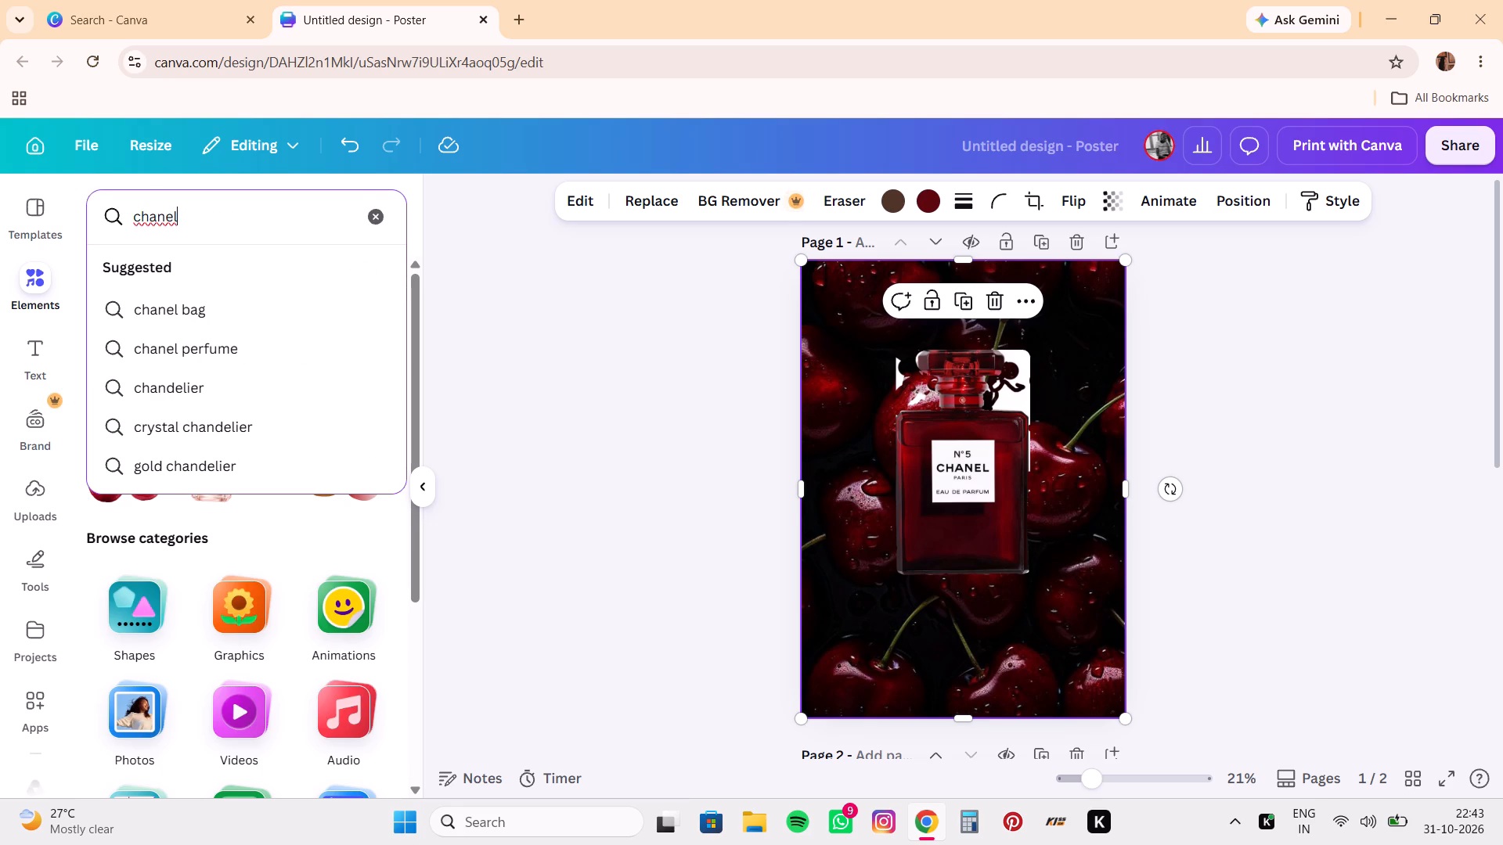
{"action": "key", "text": "Return"}
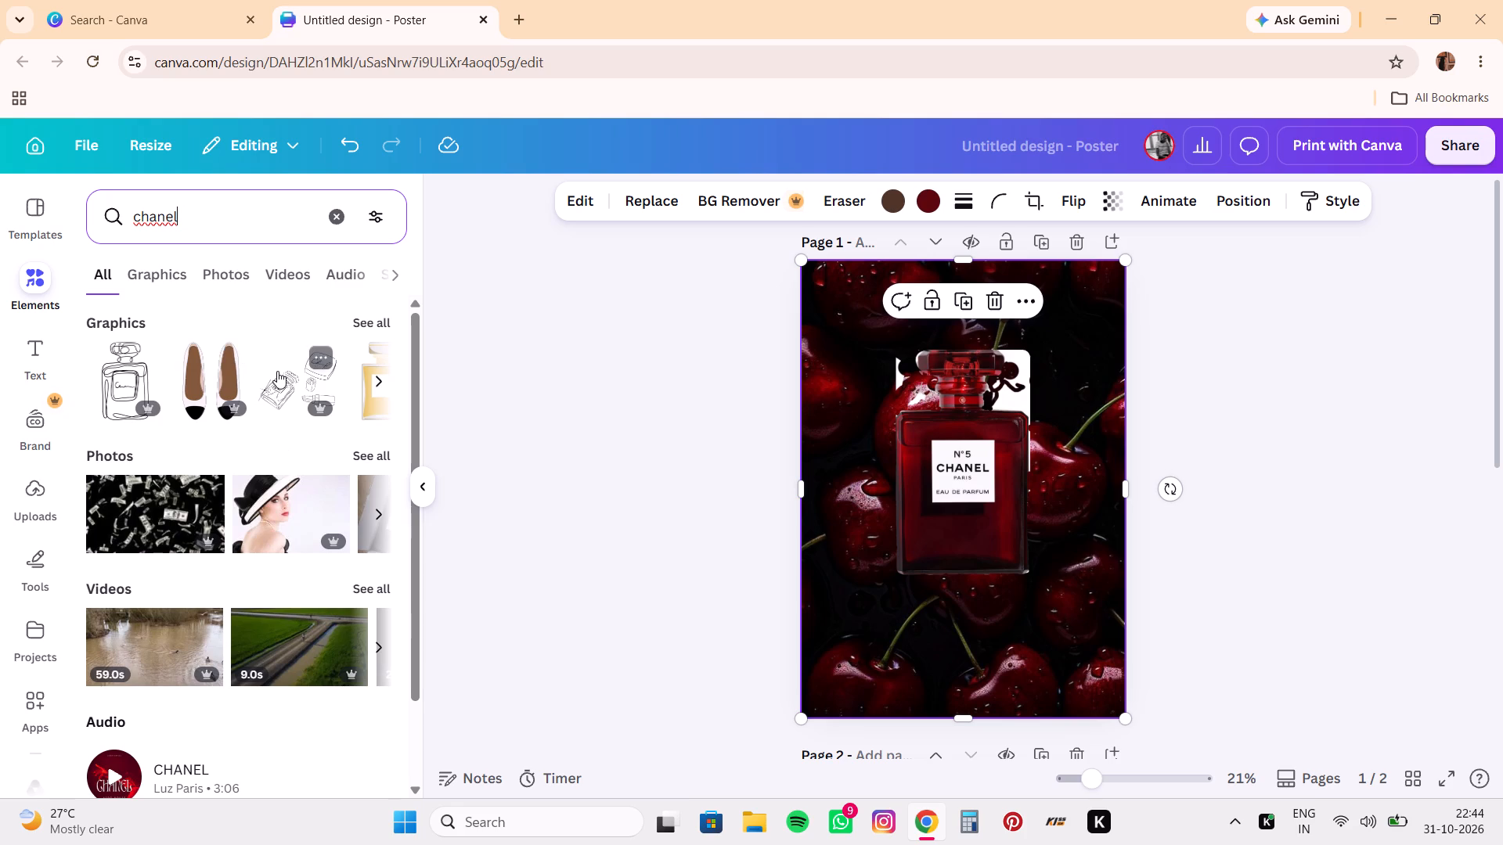
Look through the "chanel" search results, narrowed to graphics only, for an element that suits the perfume poster.
{"action": "scroll", "coordinate": [277, 371], "scroll_direction": "left", "scroll_amount": 6}
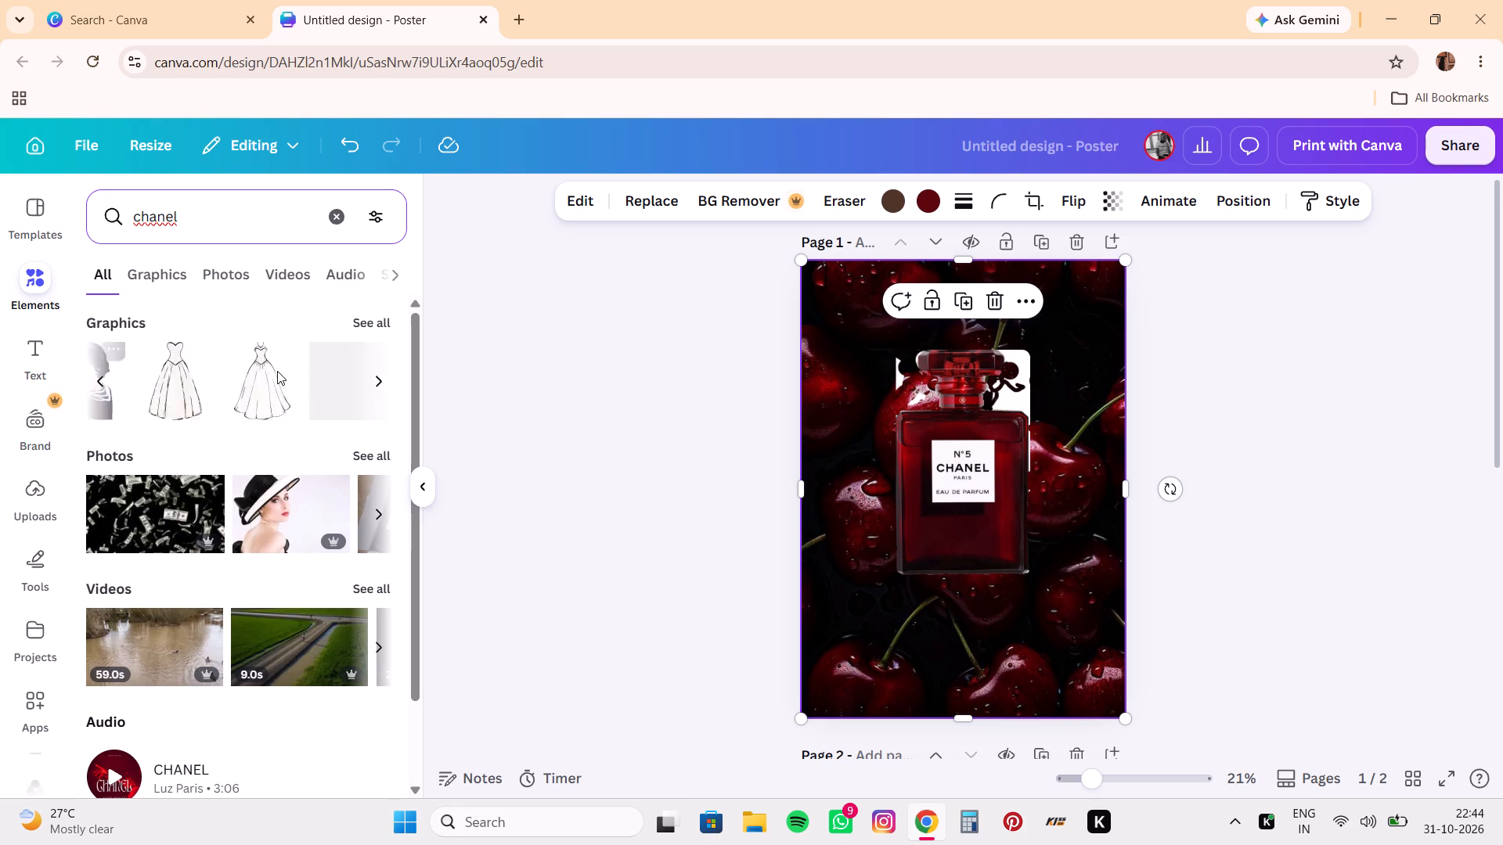
{"action": "scroll", "coordinate": [277, 371], "scroll_direction": "left", "scroll_amount": 4}
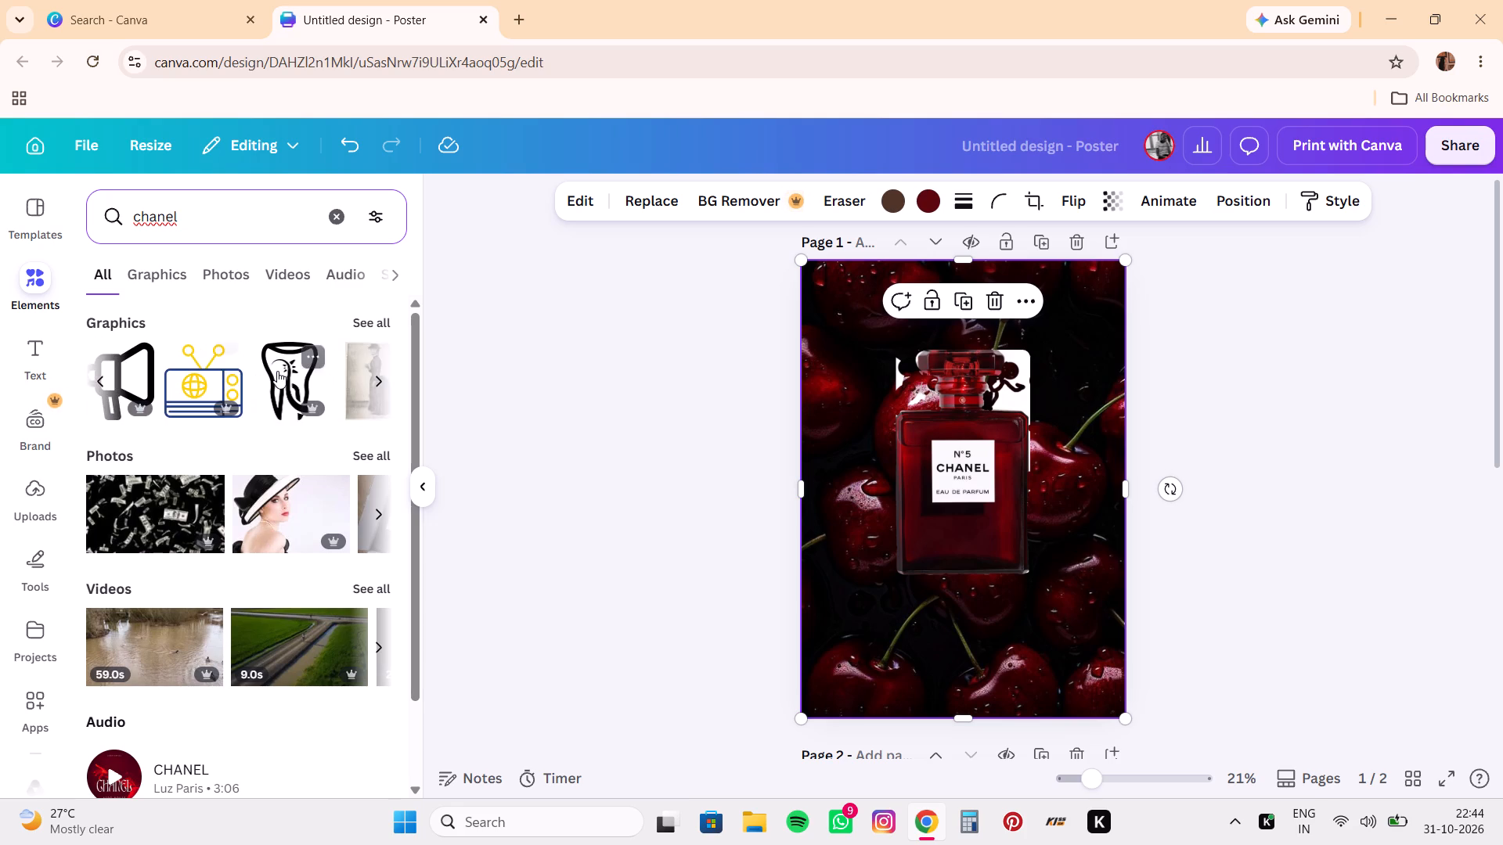
{"action": "scroll", "coordinate": [277, 371], "scroll_direction": "left", "scroll_amount": 2}
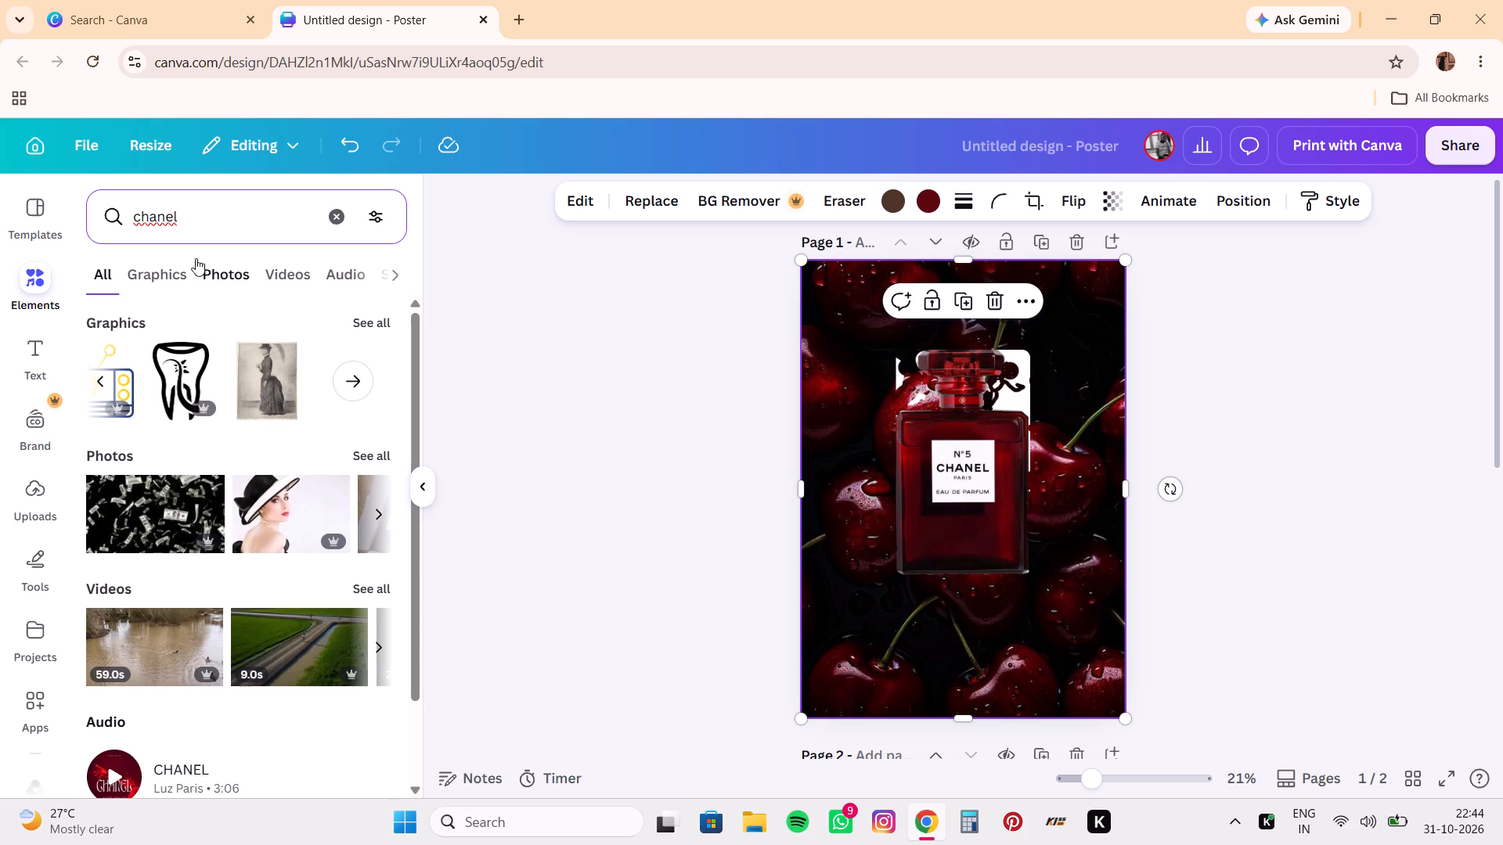
{"action": "left_click", "coordinate": [163, 271]}
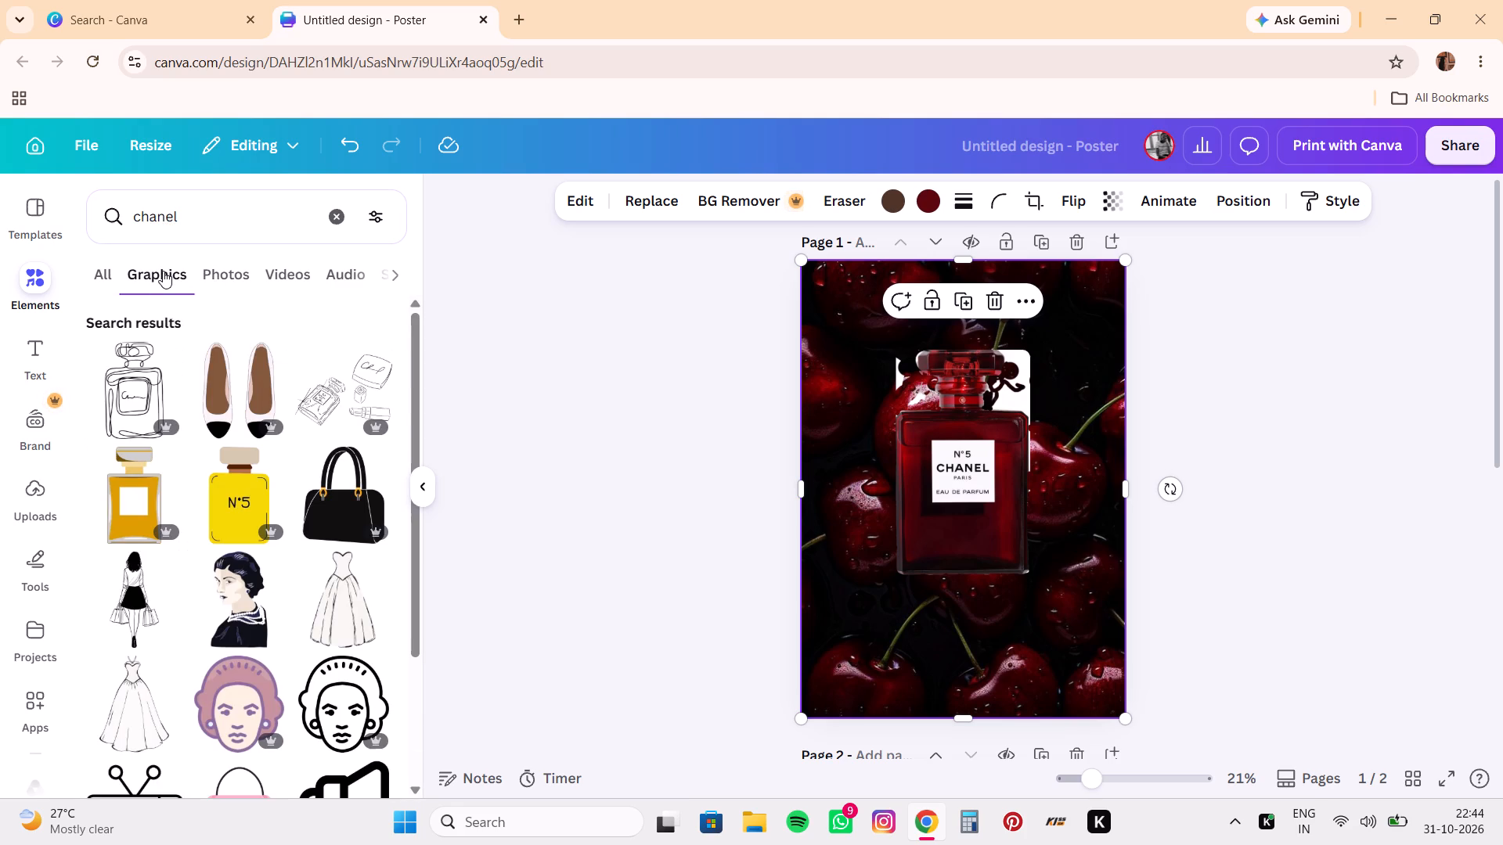
{"action": "scroll", "coordinate": [233, 594], "scroll_direction": "down", "scroll_amount": 8}
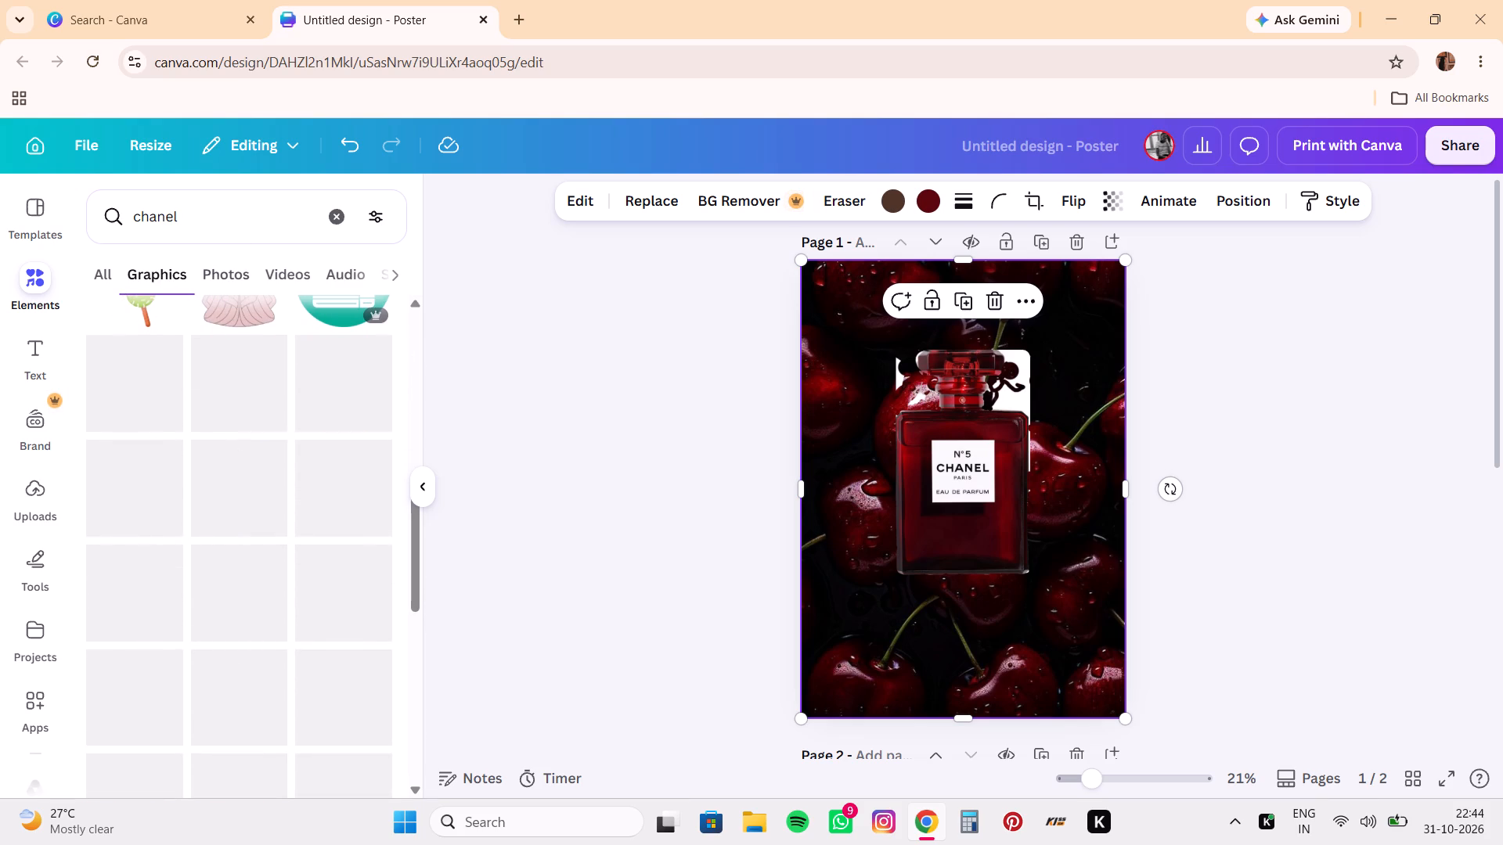
Search the graphics library for "CHANEL logo".
{"action": "left_click", "coordinate": [228, 218]}
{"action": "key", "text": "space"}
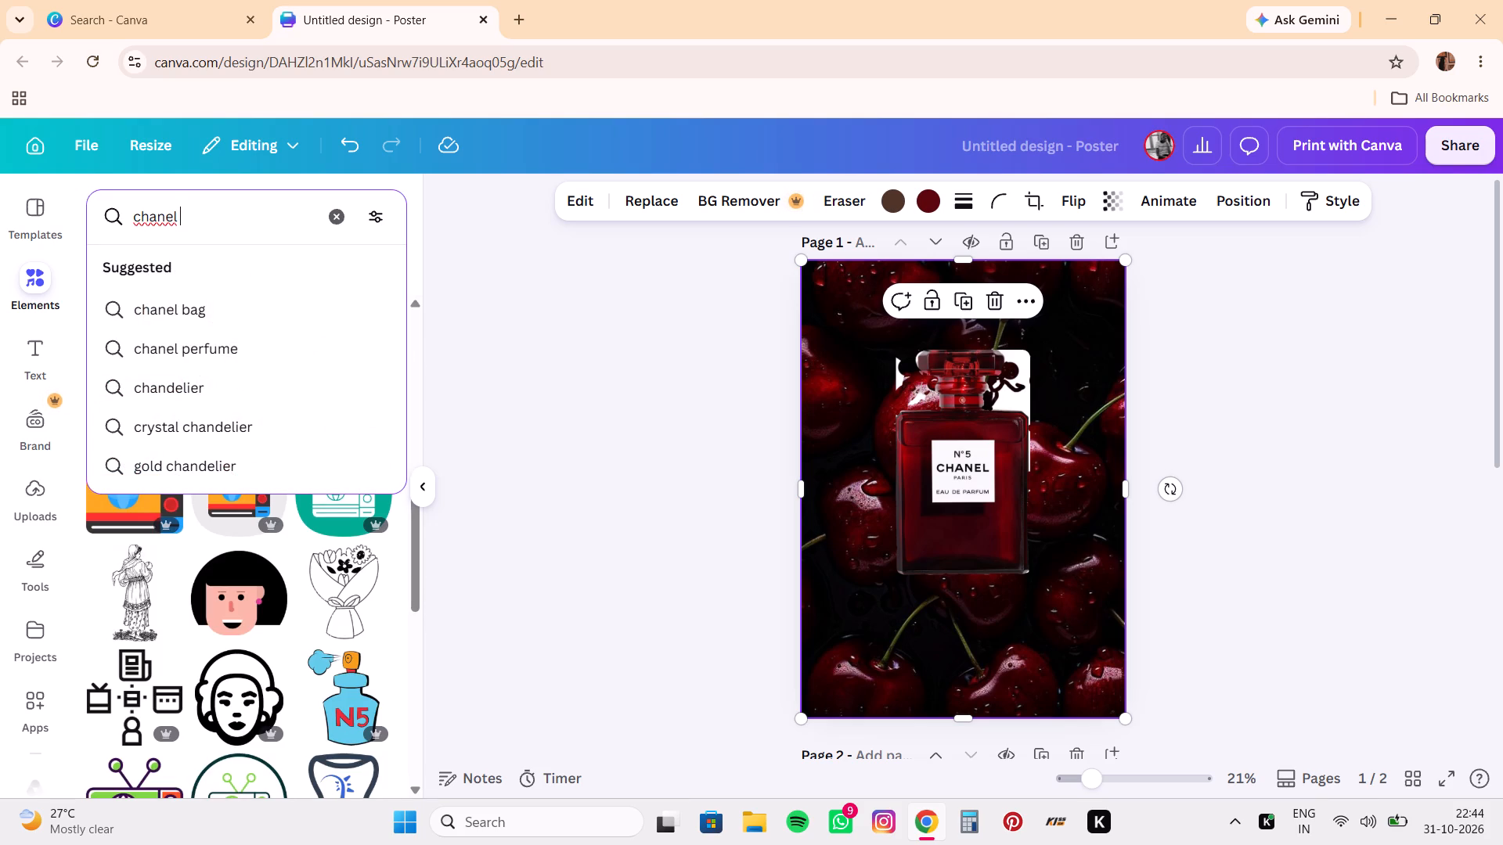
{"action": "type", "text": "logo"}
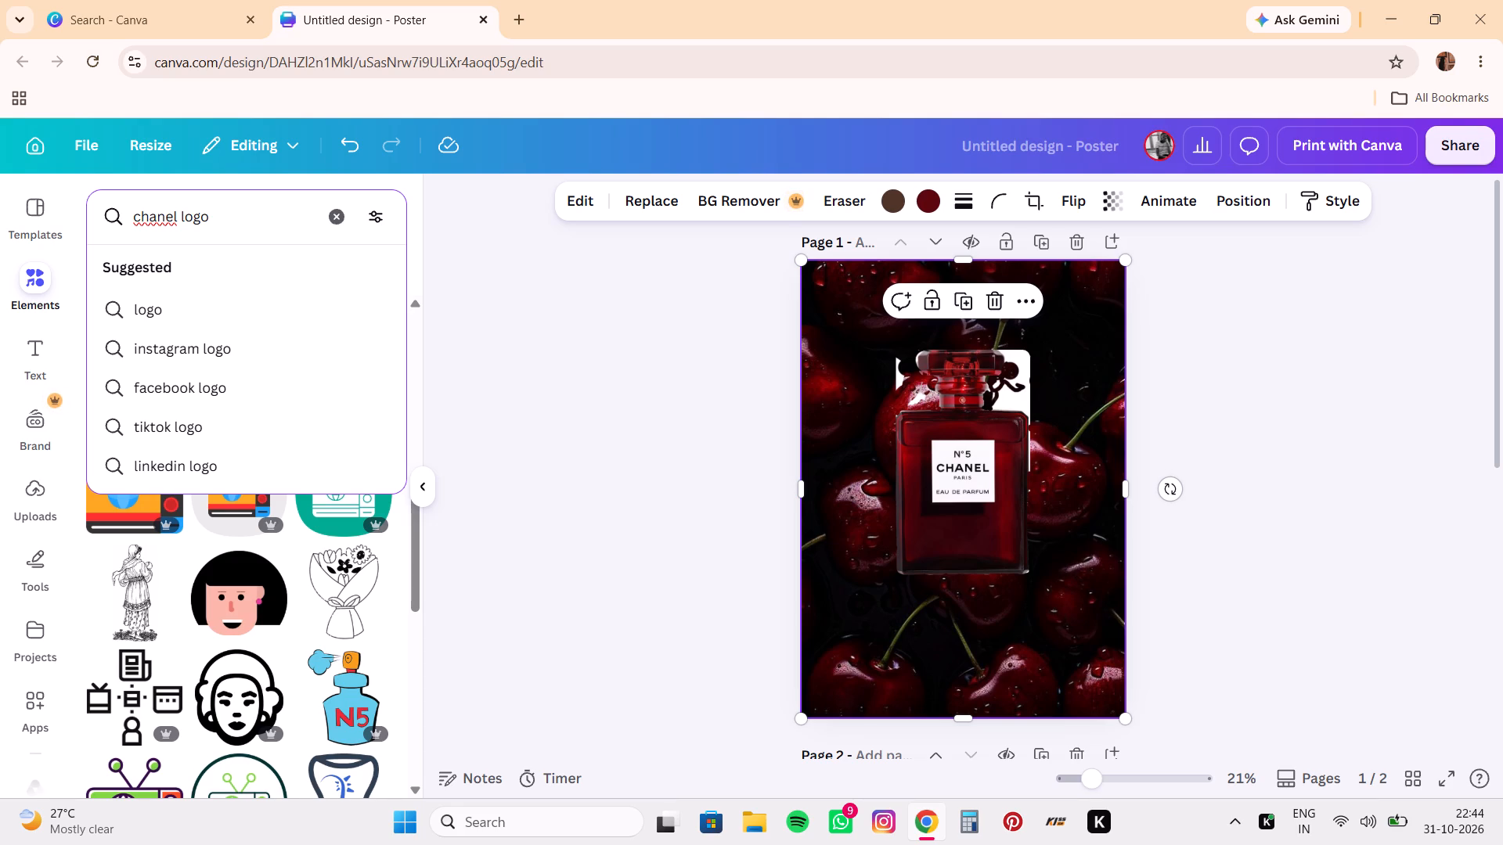
{"action": "left_click_drag", "start_coordinate": [177, 215], "coordinate": [121, 215]}
{"action": "key", "text": "BackSpace"}
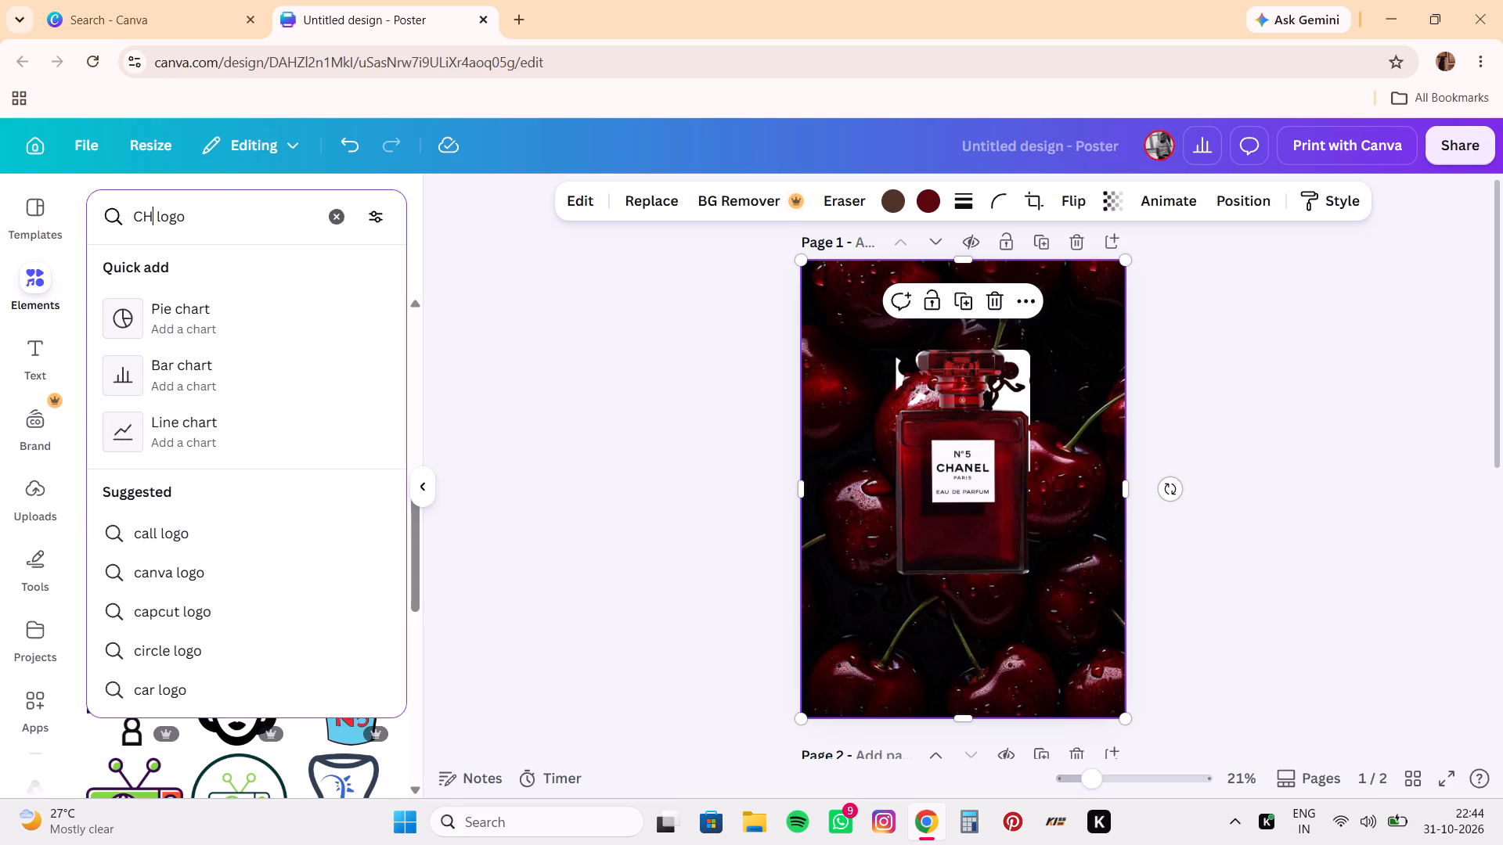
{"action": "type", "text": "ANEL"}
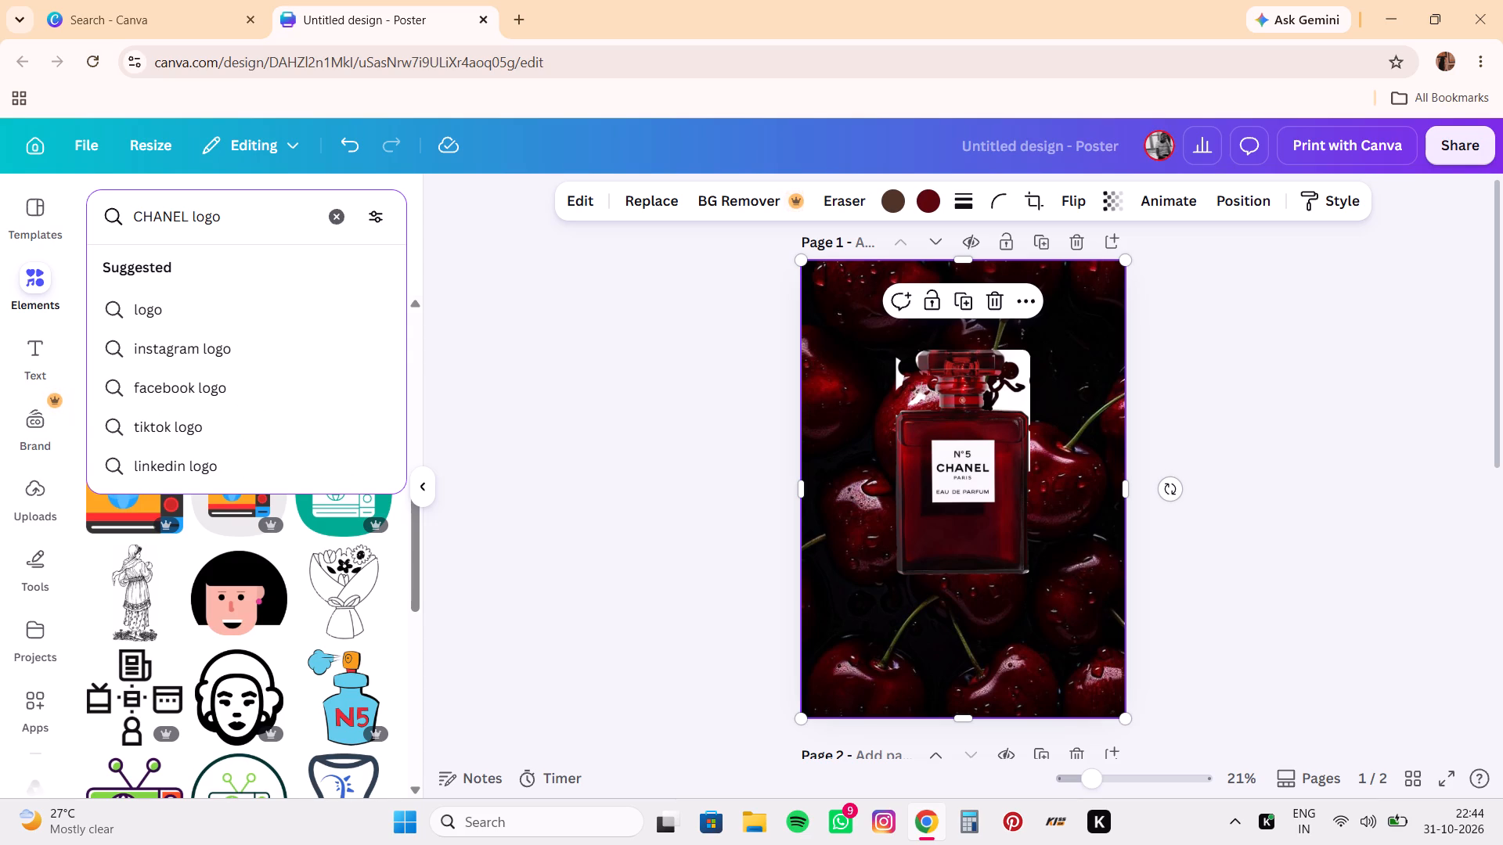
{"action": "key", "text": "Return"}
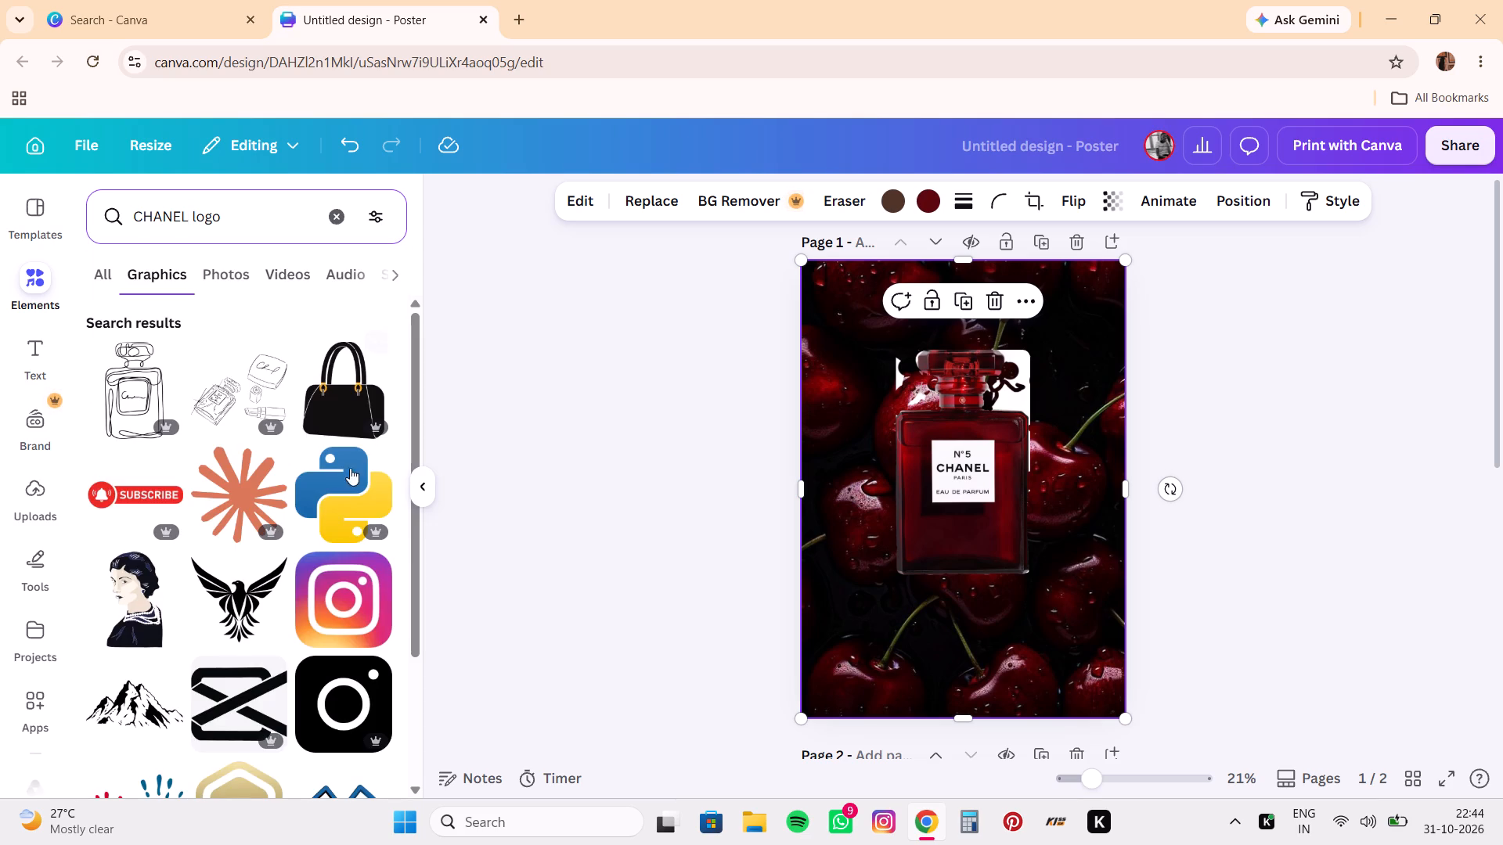
Examine the "CHANEL logo" graphics results for a Chanel brand mark that could go on the poster.
{"action": "scroll", "coordinate": [307, 535], "scroll_direction": "down", "scroll_amount": 7}
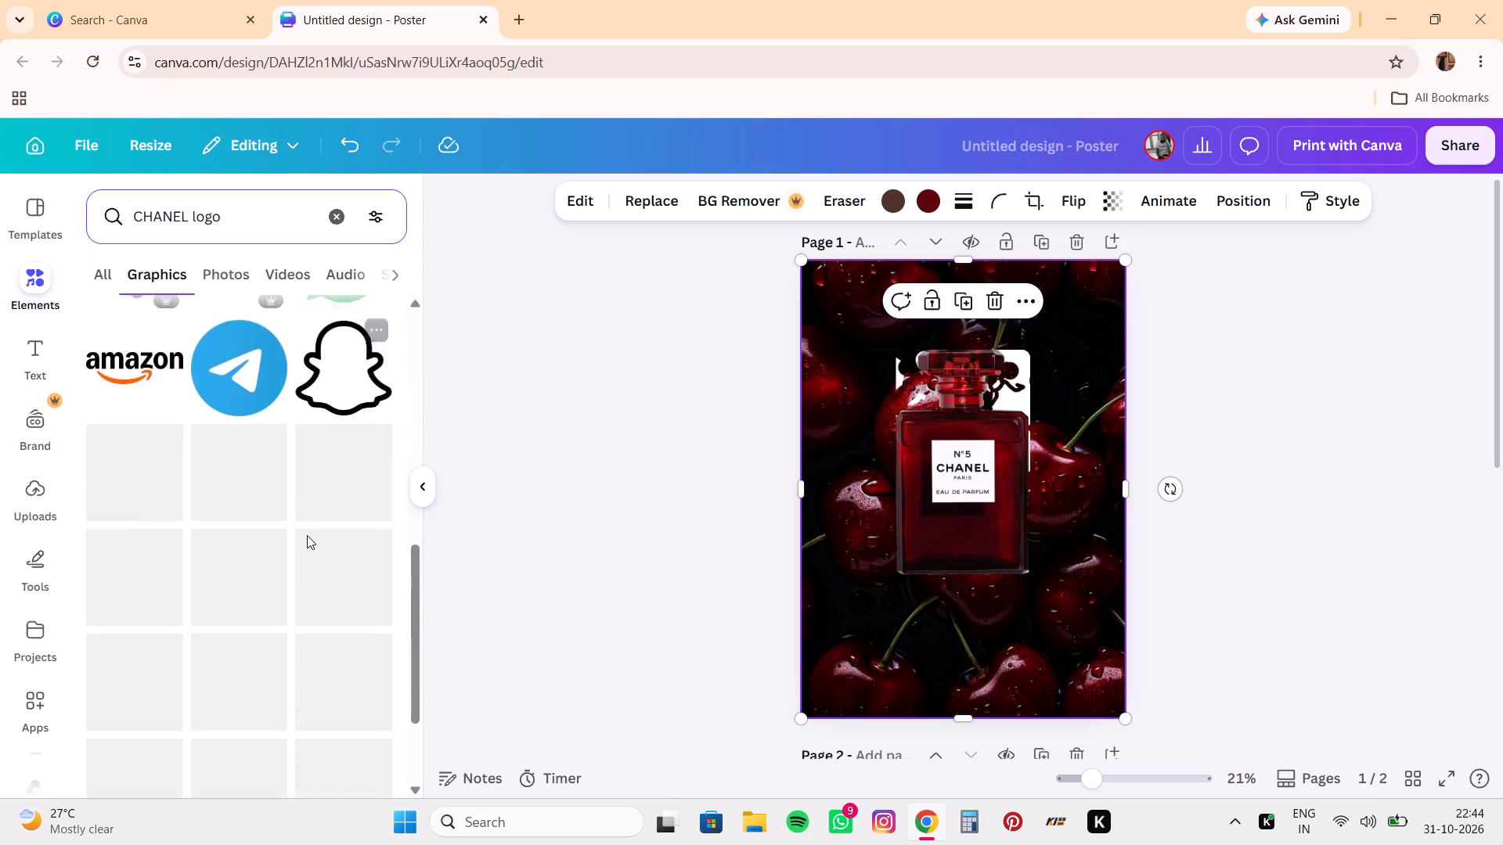
{"action": "scroll", "coordinate": [307, 535], "scroll_direction": "down", "scroll_amount": 4}
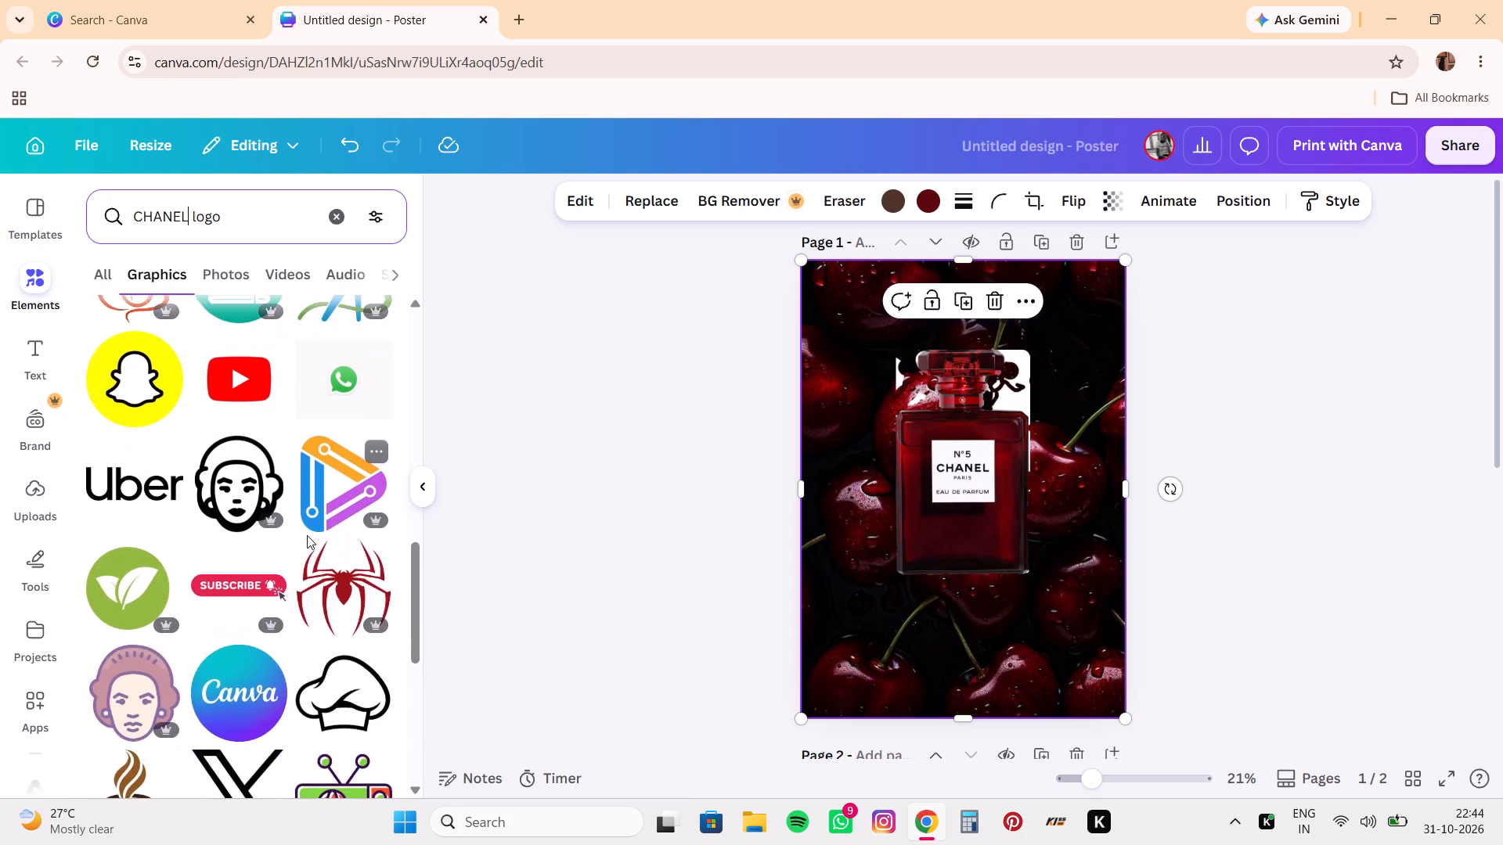
{"action": "scroll", "coordinate": [307, 535], "scroll_direction": "down", "scroll_amount": 2}
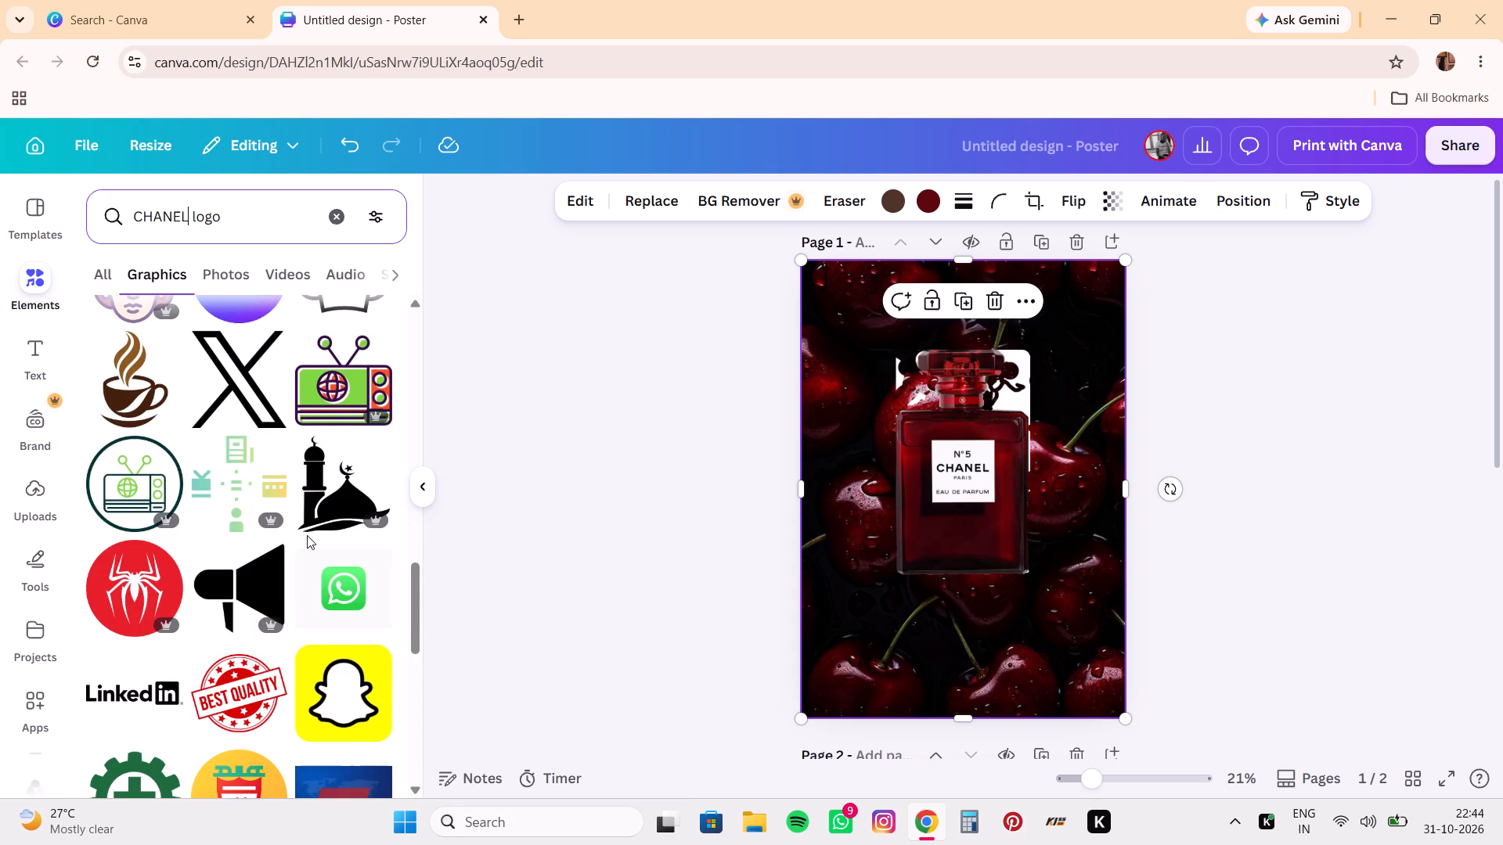
{"action": "scroll", "coordinate": [307, 535], "scroll_direction": "down", "scroll_amount": 5}
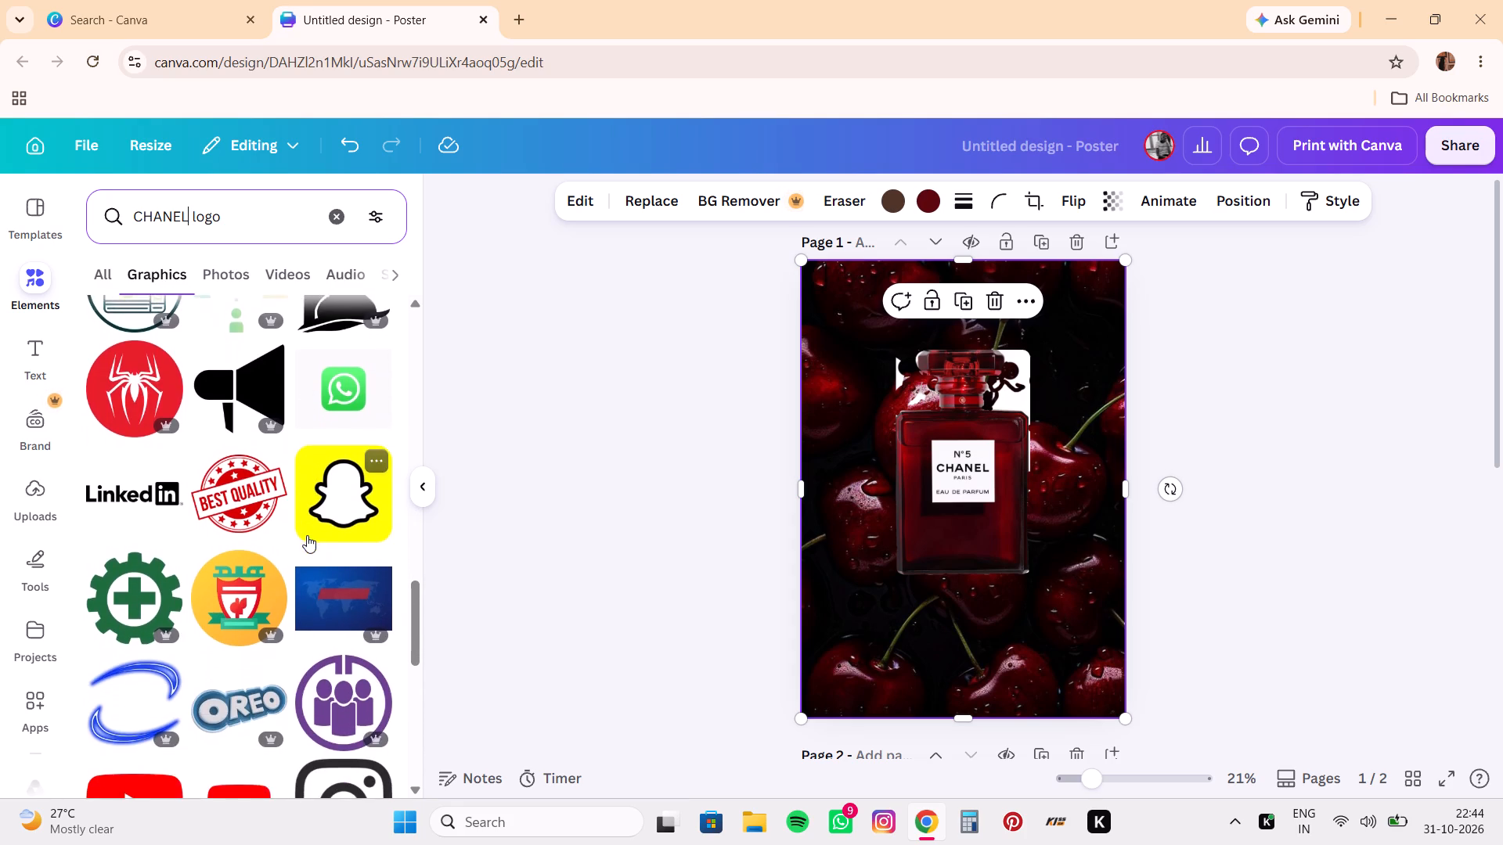
{"action": "scroll", "coordinate": [307, 535], "scroll_direction": "down", "scroll_amount": 2}
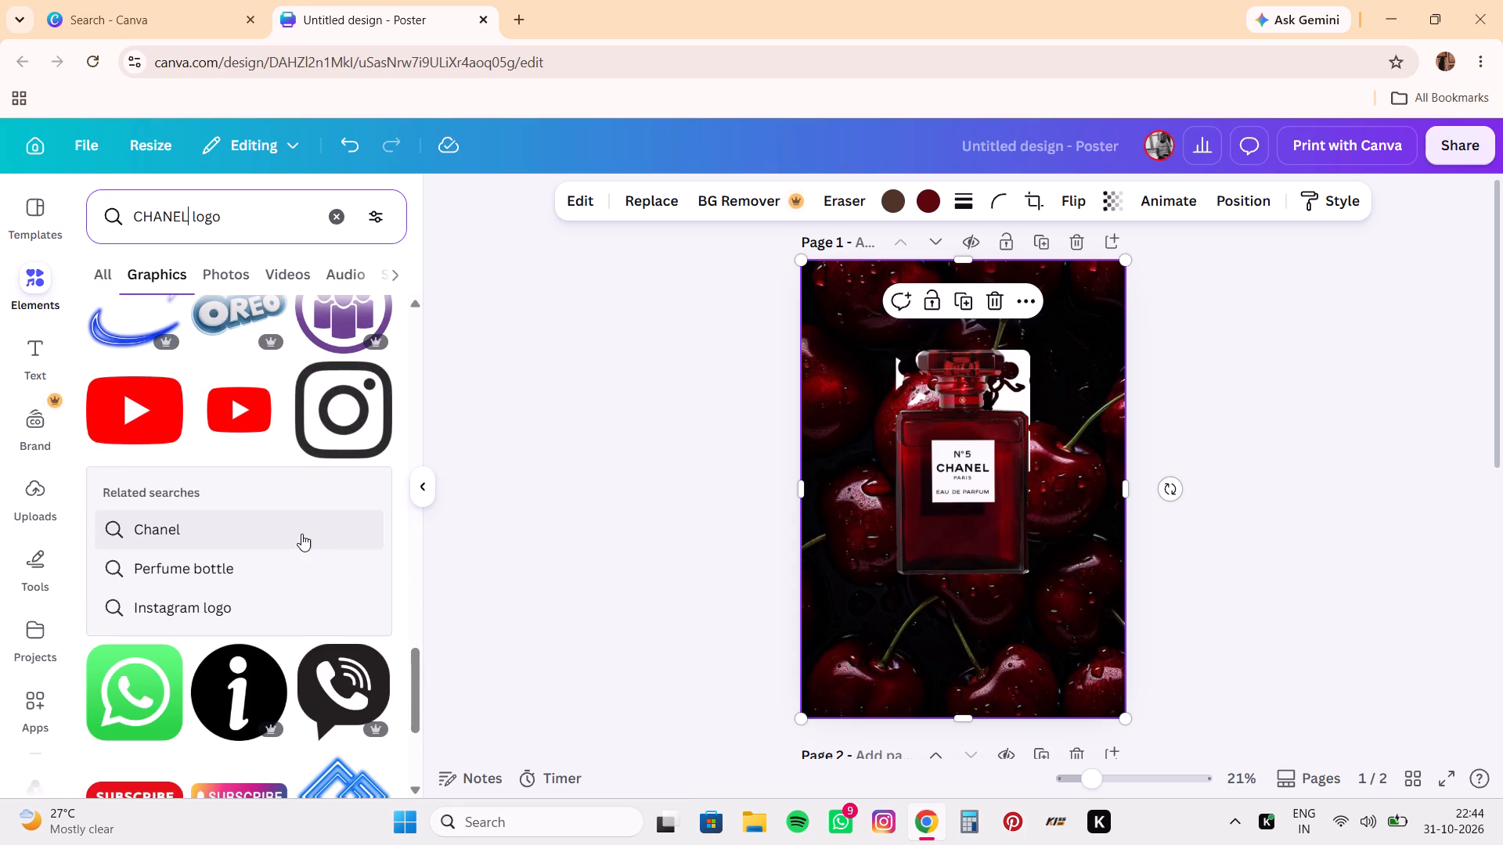
Search for the related term "Chanel" and look through its graphics and photos.
{"action": "left_click", "coordinate": [273, 534]}
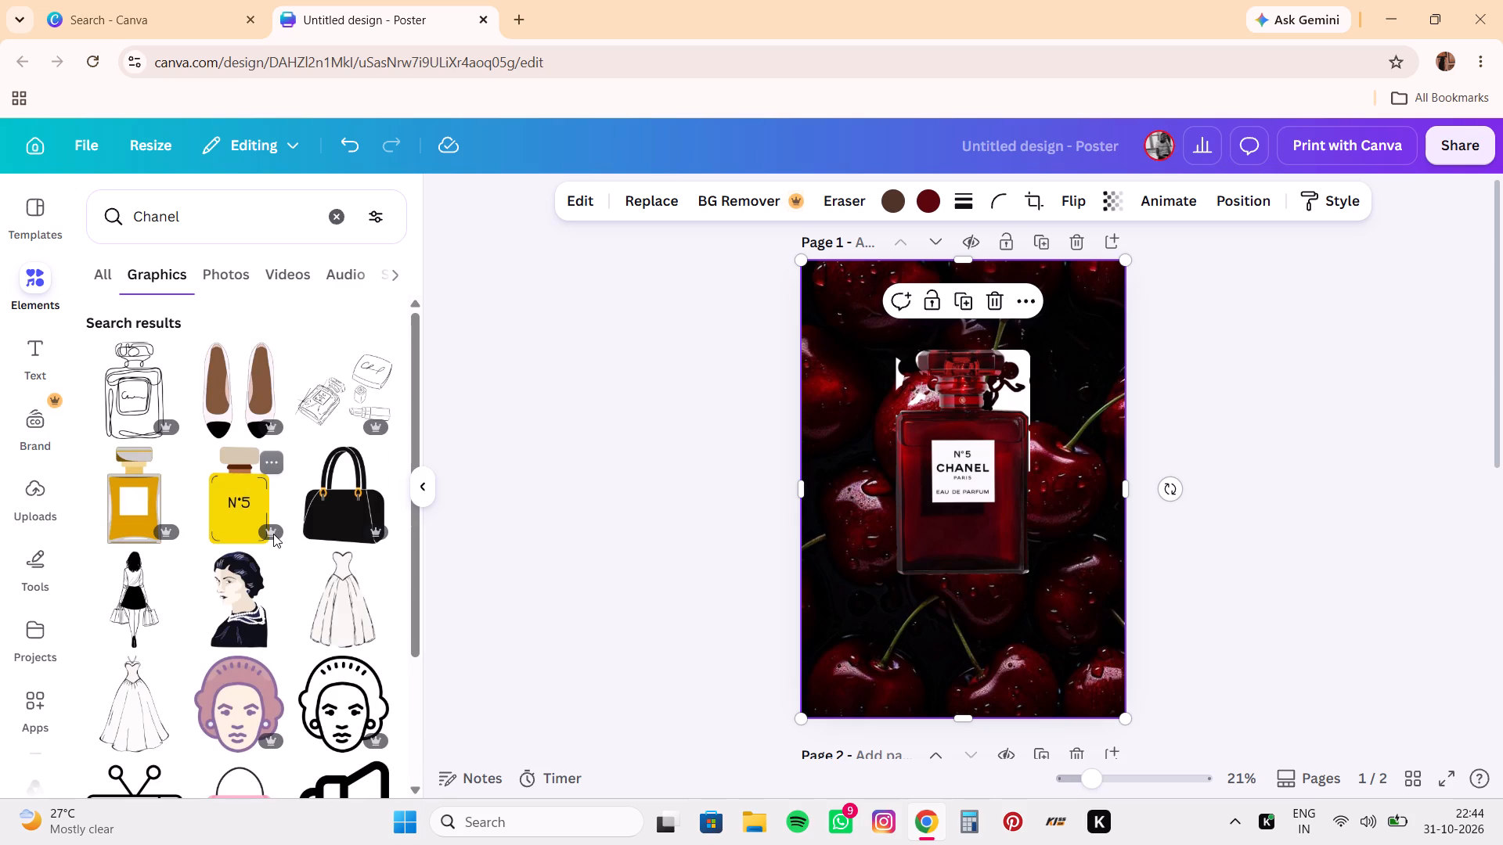
{"action": "scroll", "coordinate": [318, 608], "scroll_direction": "down", "scroll_amount": 6}
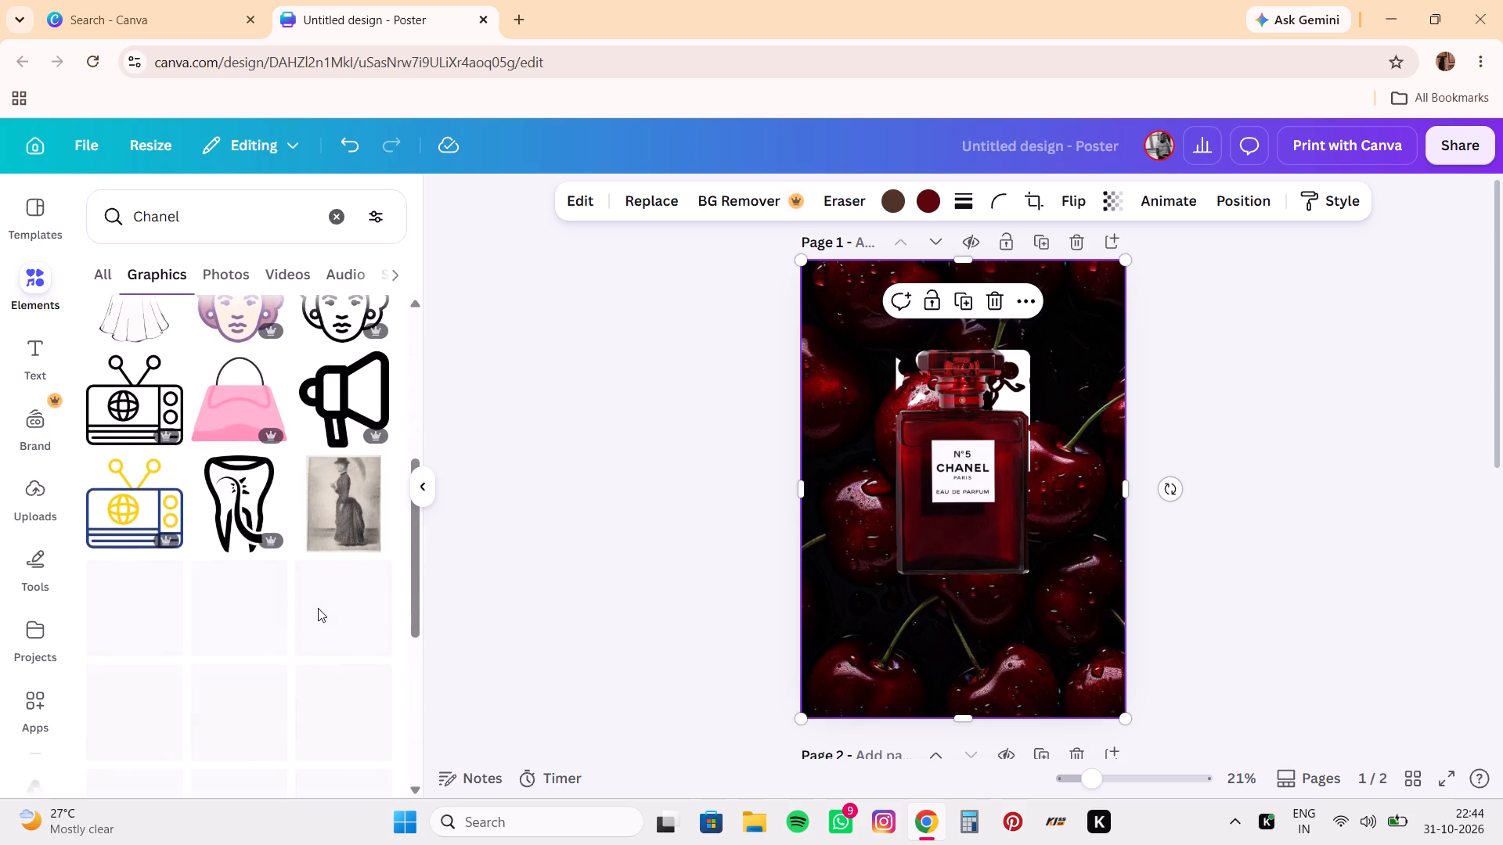
{"action": "scroll", "coordinate": [318, 608], "scroll_direction": "down", "scroll_amount": 2}
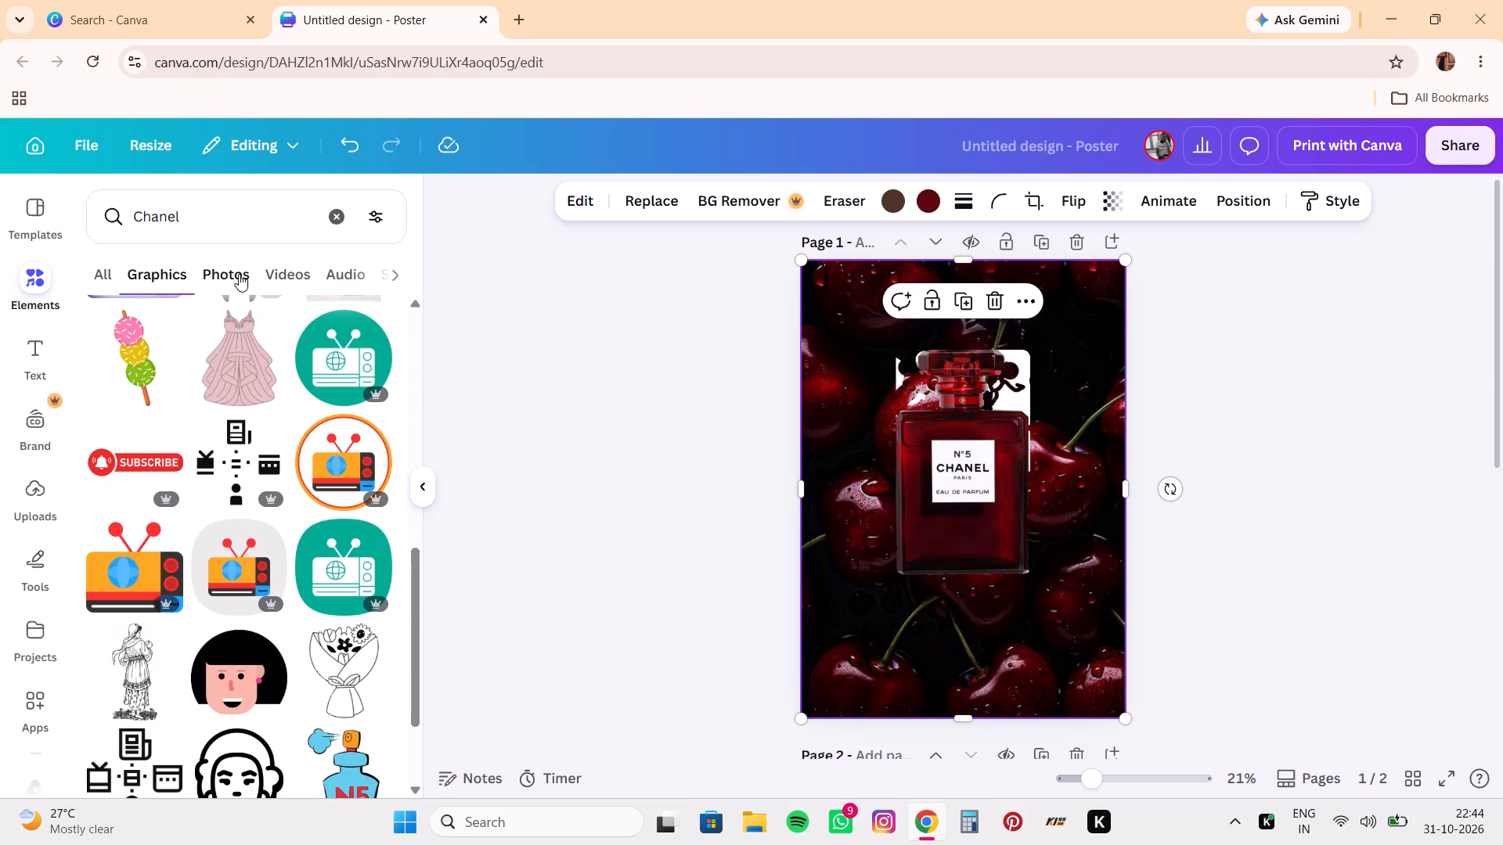
{"action": "left_click", "coordinate": [239, 274]}
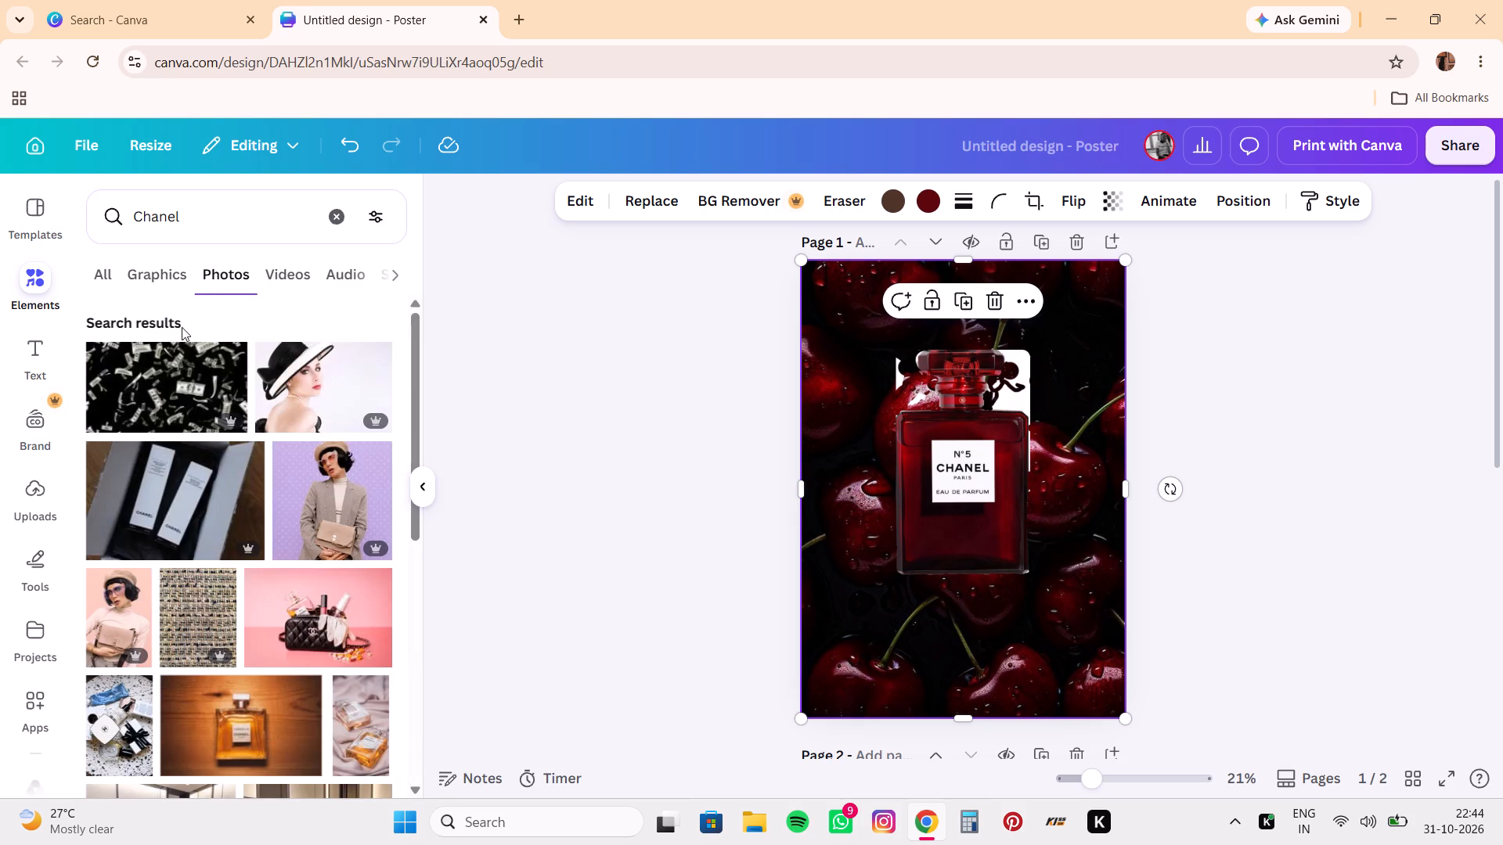
{"action": "scroll", "coordinate": [206, 529], "scroll_direction": "down", "scroll_amount": 7}
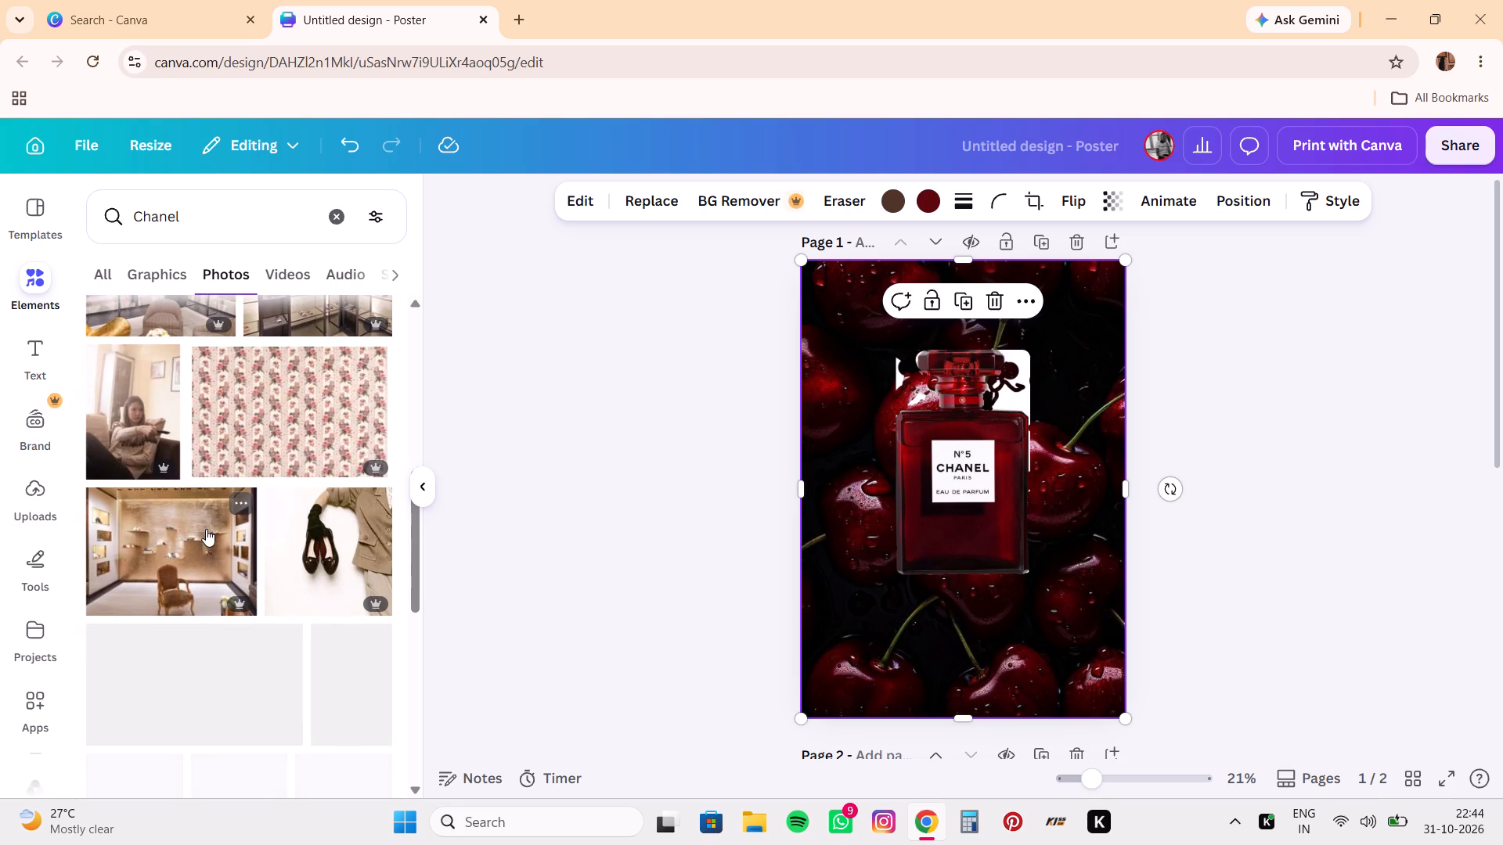
{"action": "scroll", "coordinate": [206, 529], "scroll_direction": "down", "scroll_amount": 2}
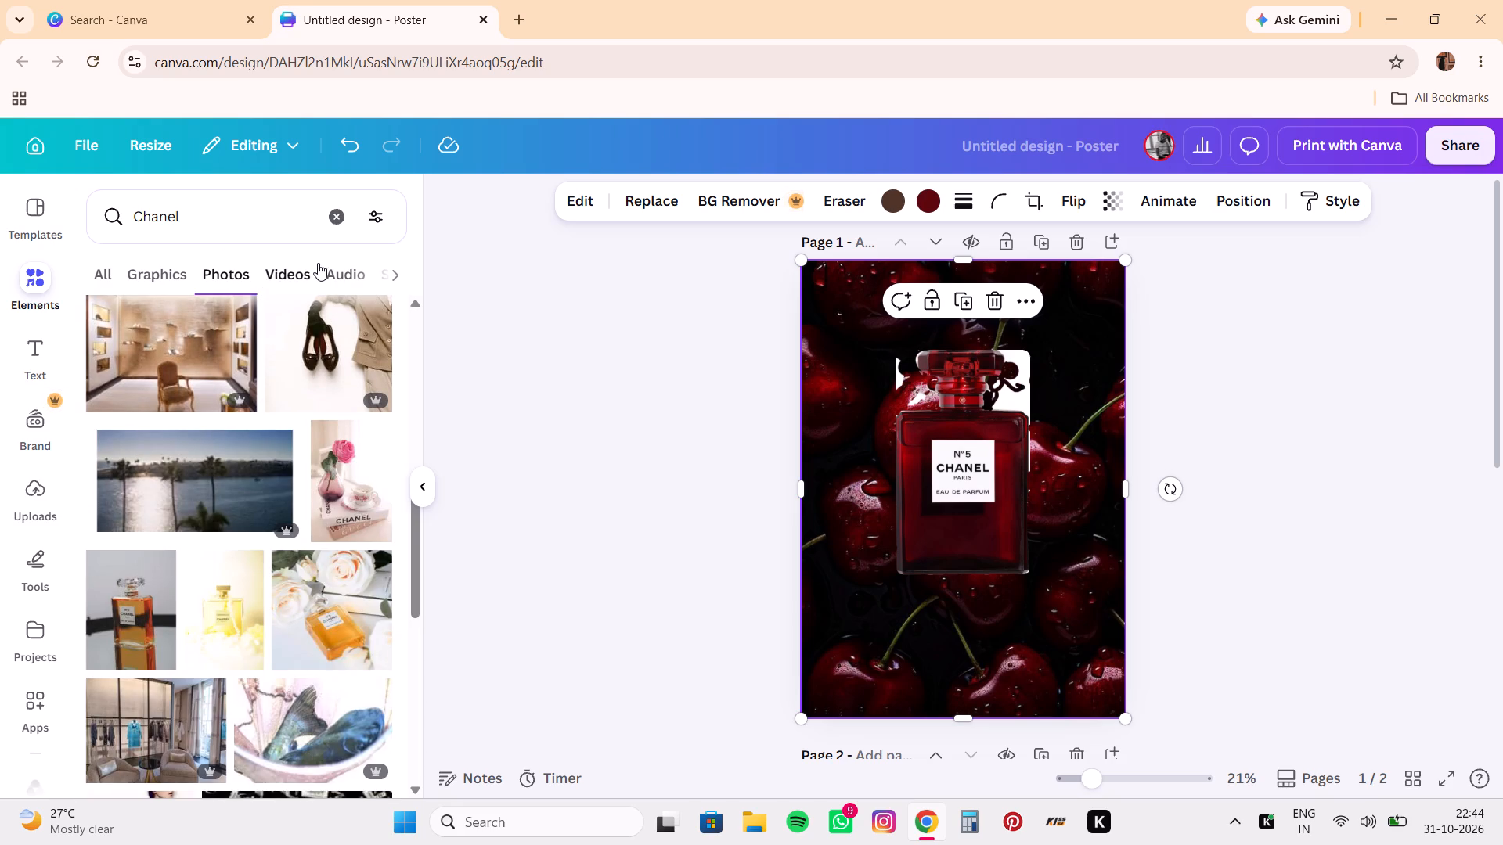
Check the 3D, chart, mockup, frame, shape and video results for "Chanel".
{"action": "scroll", "coordinate": [318, 263], "scroll_direction": "left", "scroll_amount": 3}
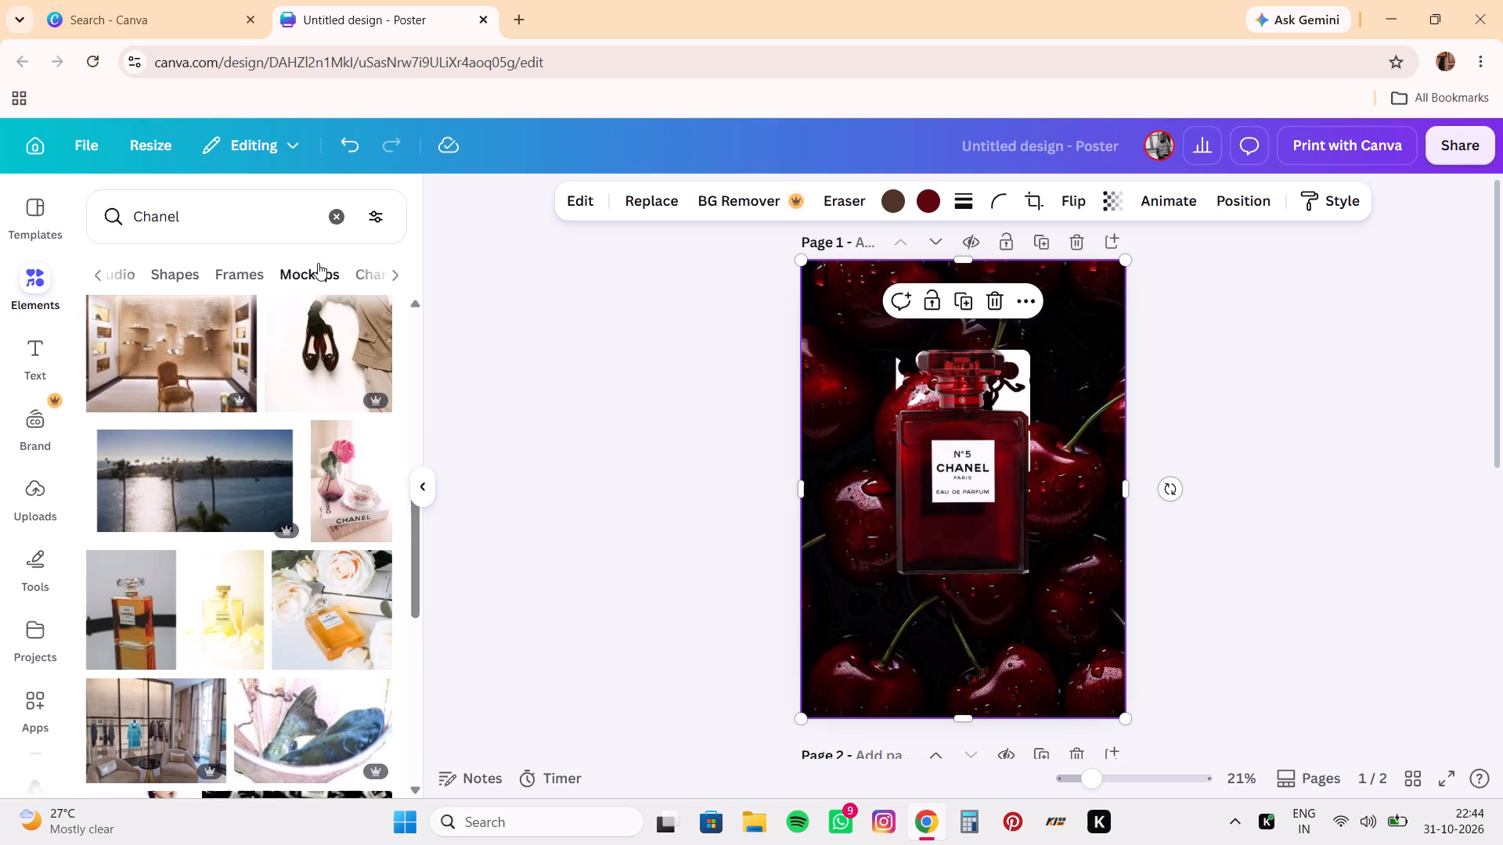
{"action": "scroll", "coordinate": [318, 263], "scroll_direction": "left", "scroll_amount": 1}
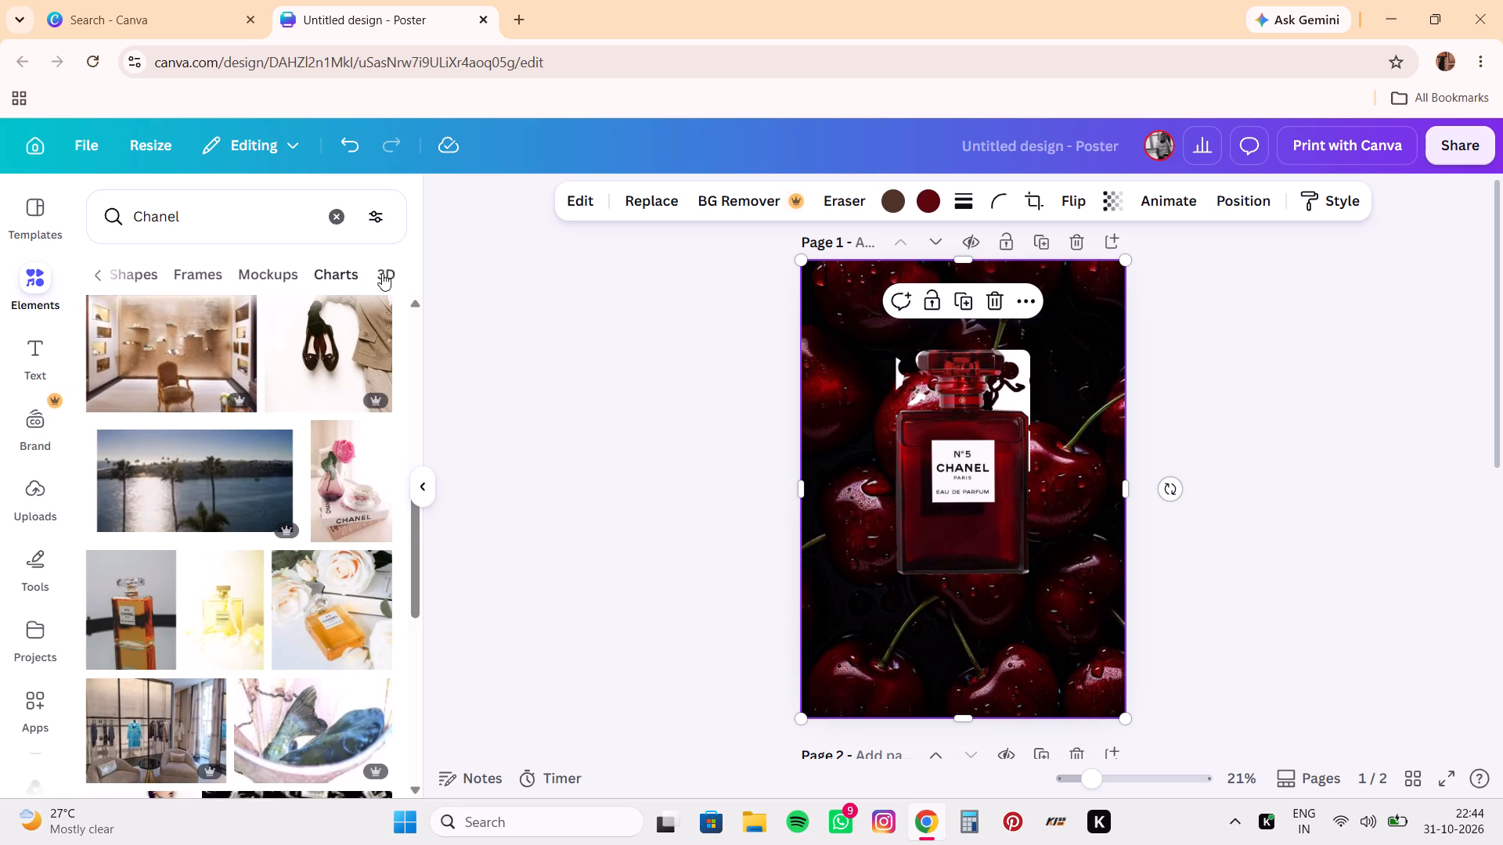
{"action": "left_click", "coordinate": [386, 273]}
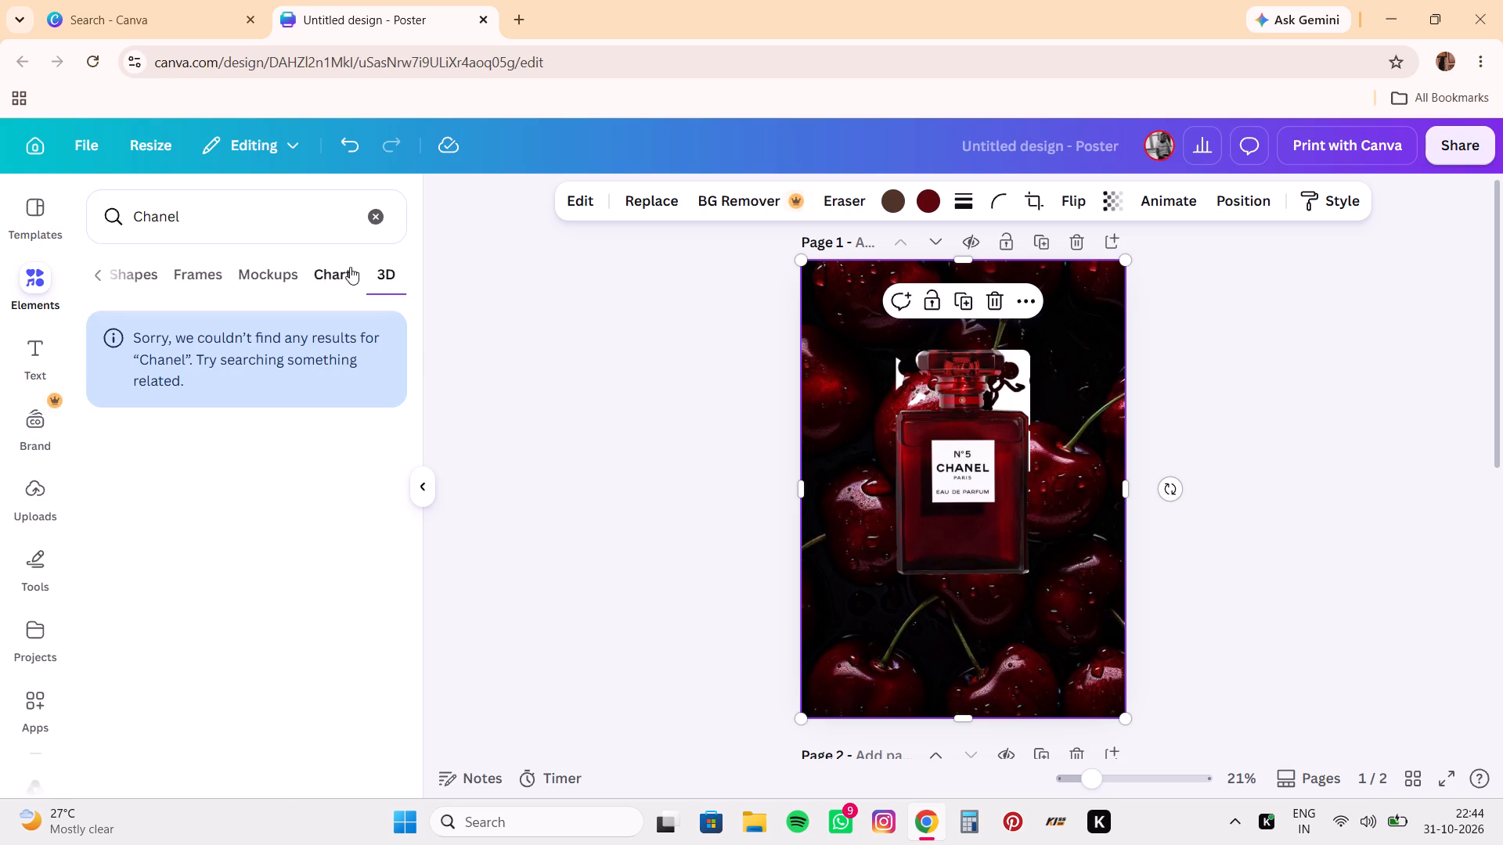
{"action": "left_click", "coordinate": [350, 267]}
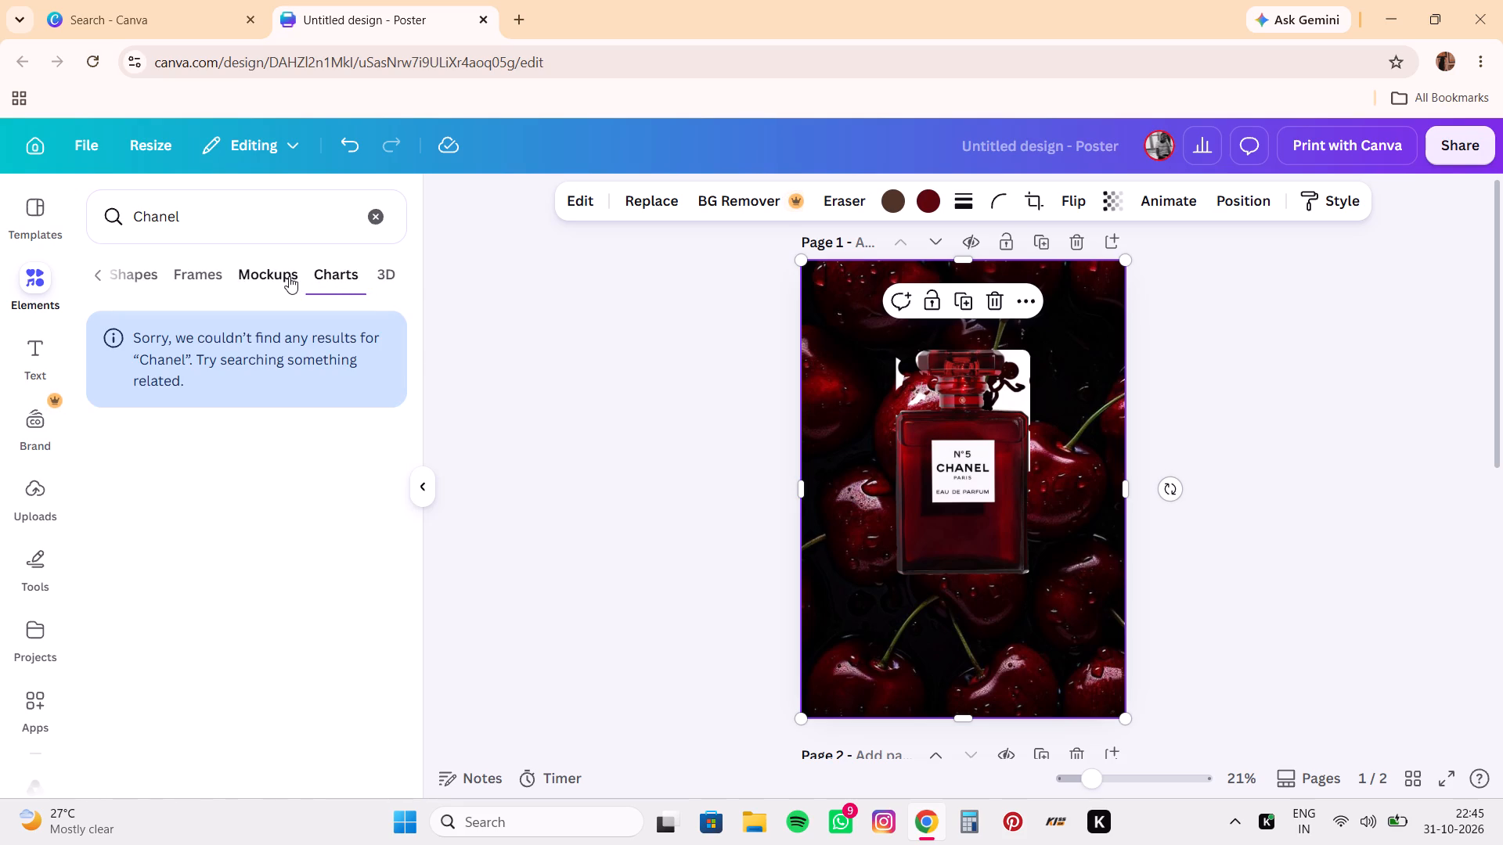
{"action": "left_click", "coordinate": [289, 276]}
{"action": "left_click", "coordinate": [200, 286]}
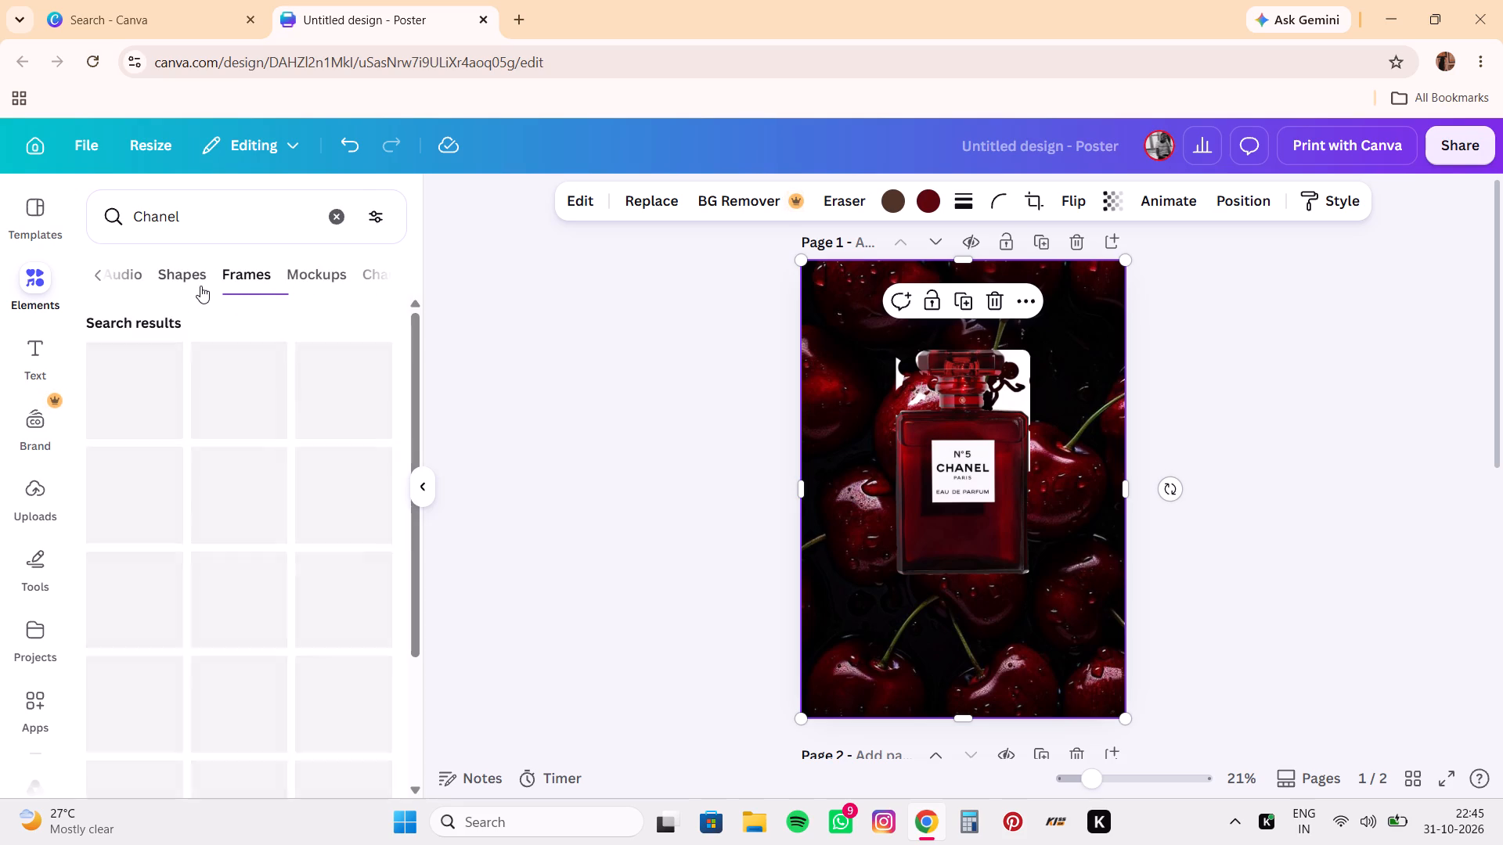
{"action": "left_click", "coordinate": [172, 283]}
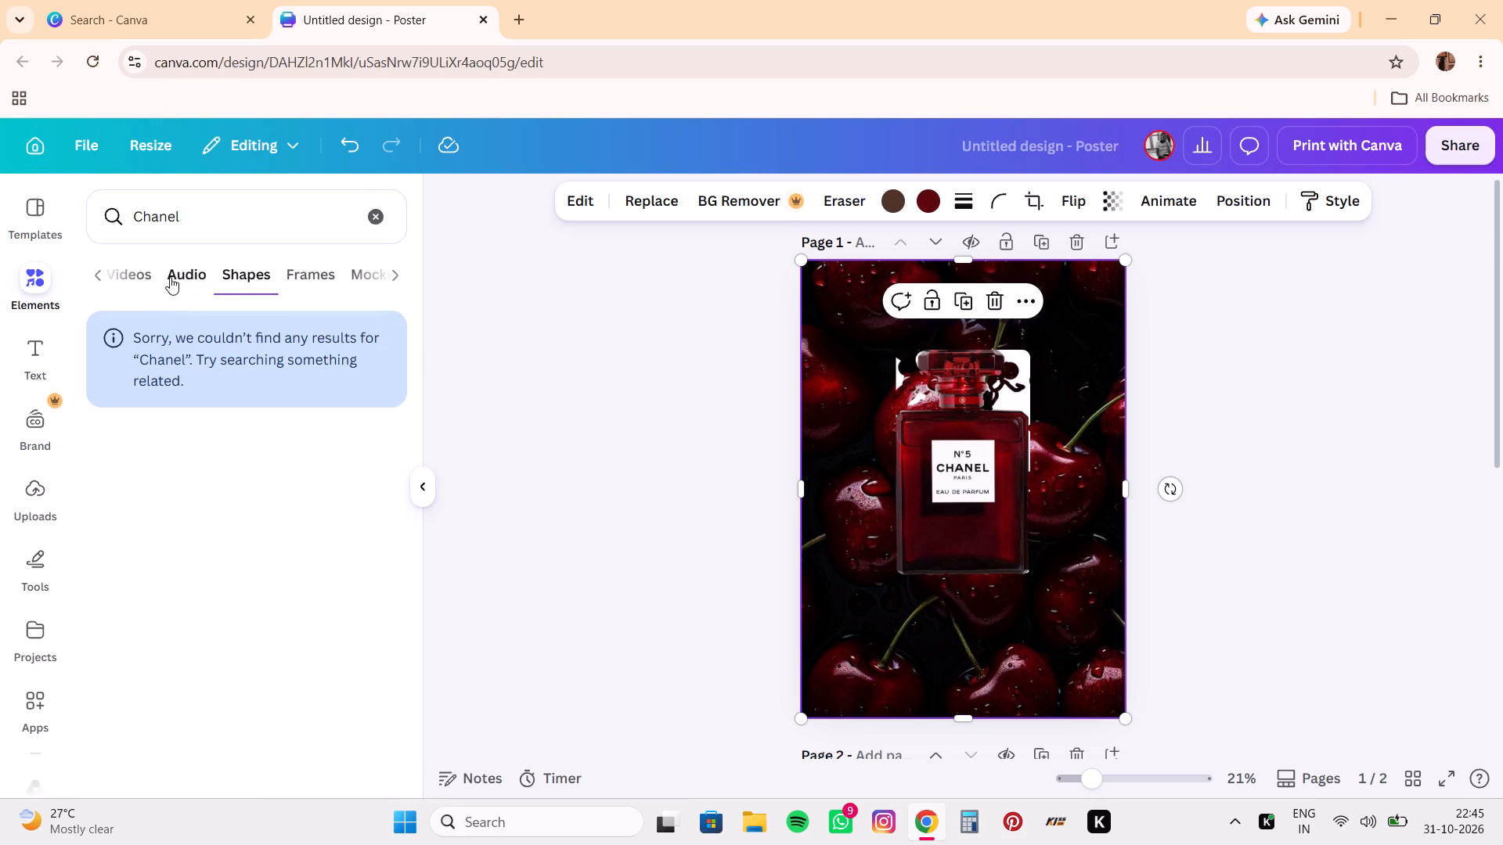
{"action": "left_click", "coordinate": [139, 276]}
{"action": "scroll", "coordinate": [139, 276], "scroll_direction": "right", "scroll_amount": 2}
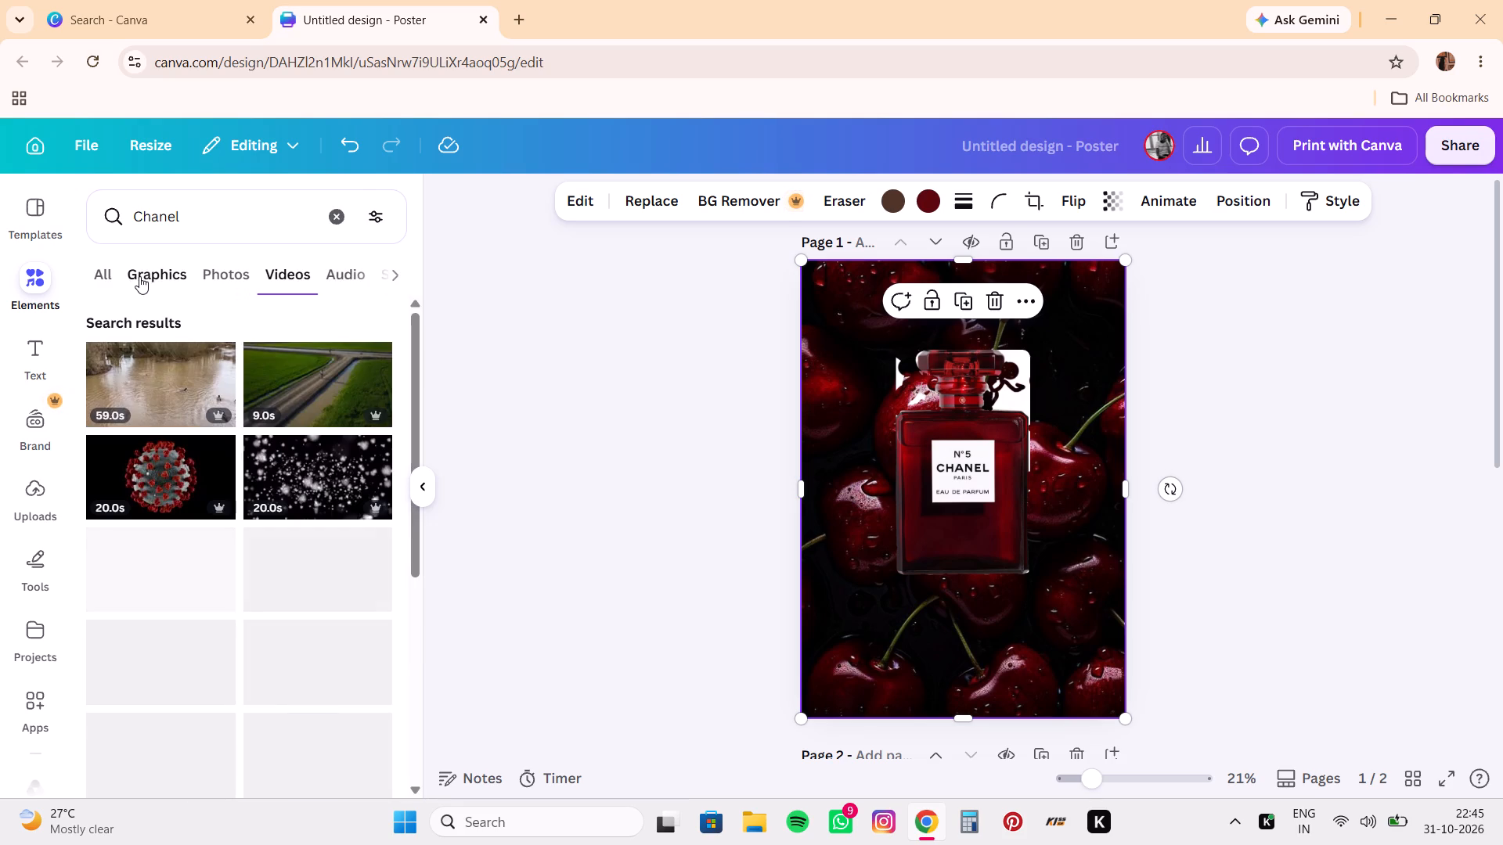
Go back to the "Chanel" graphics and look through them again for a usable element.
{"action": "left_click", "coordinate": [129, 275]}
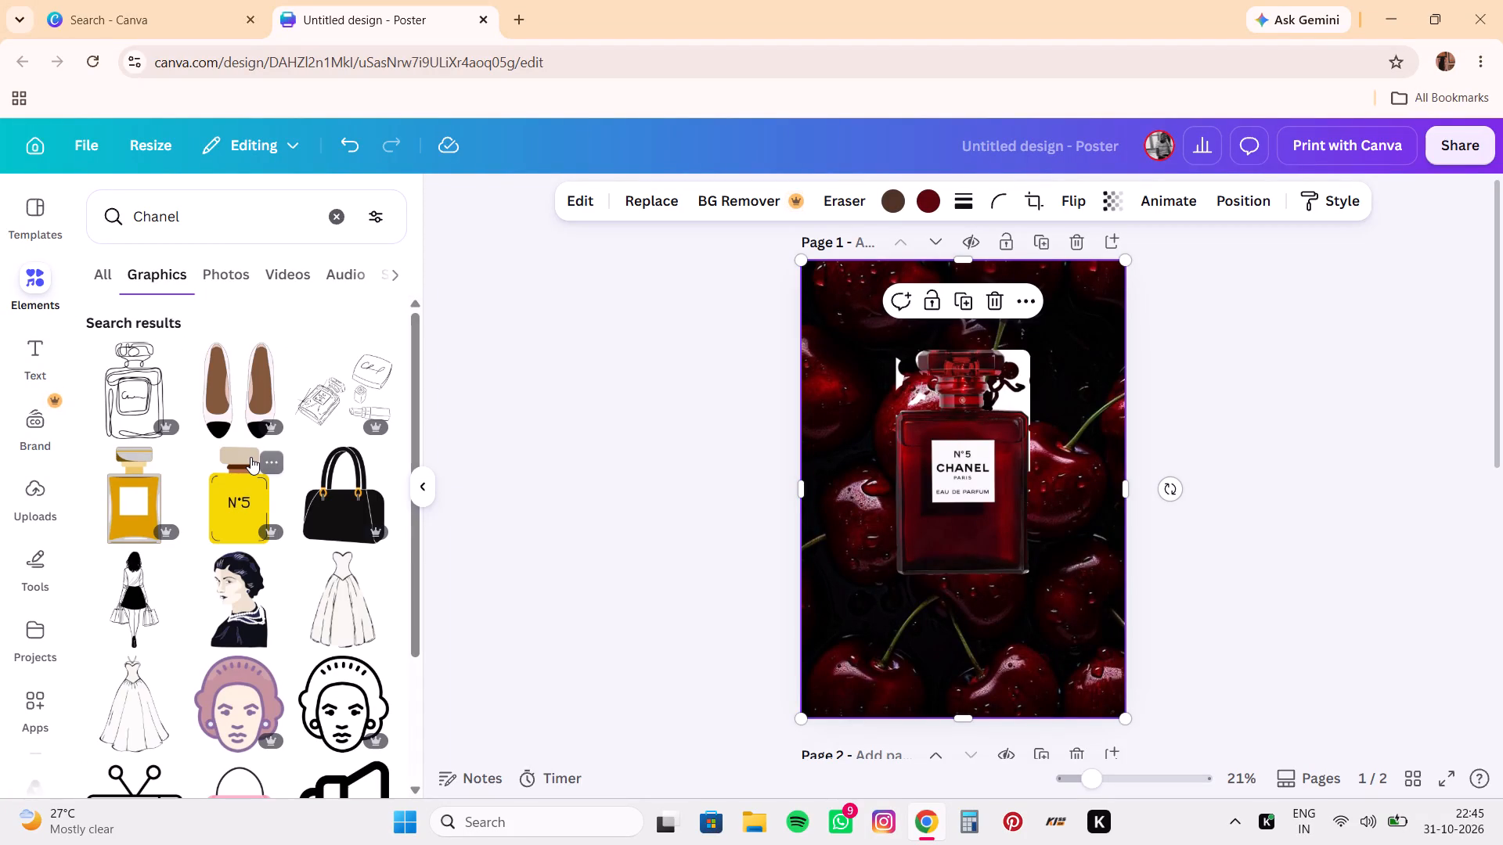
{"action": "scroll", "coordinate": [203, 548], "scroll_direction": "down", "scroll_amount": 10}
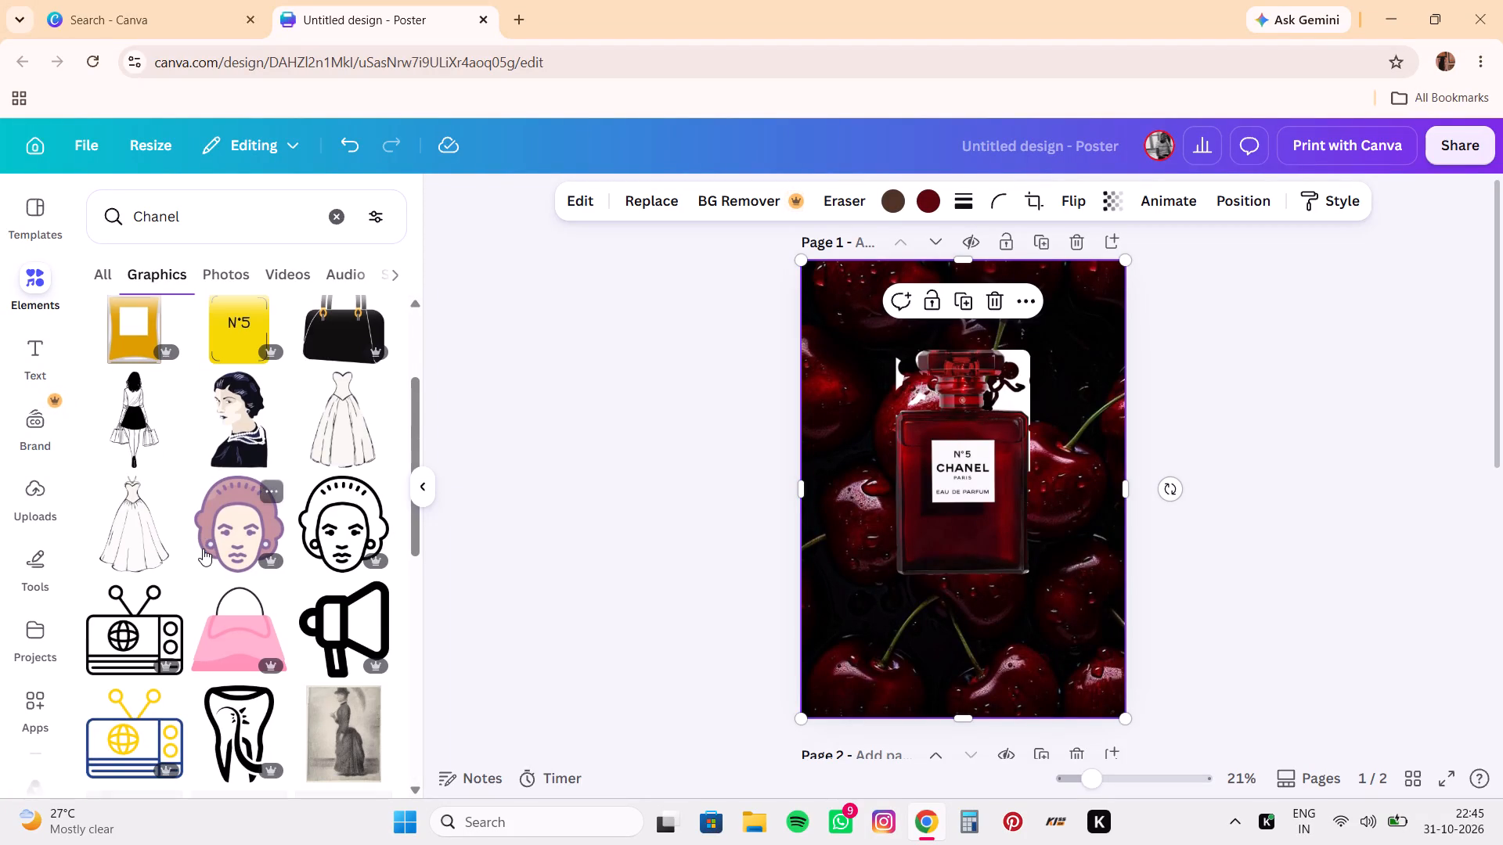
{"action": "scroll", "coordinate": [203, 548], "scroll_direction": "down", "scroll_amount": 3}
{"action": "scroll", "coordinate": [203, 548], "scroll_direction": "up", "scroll_amount": 7}
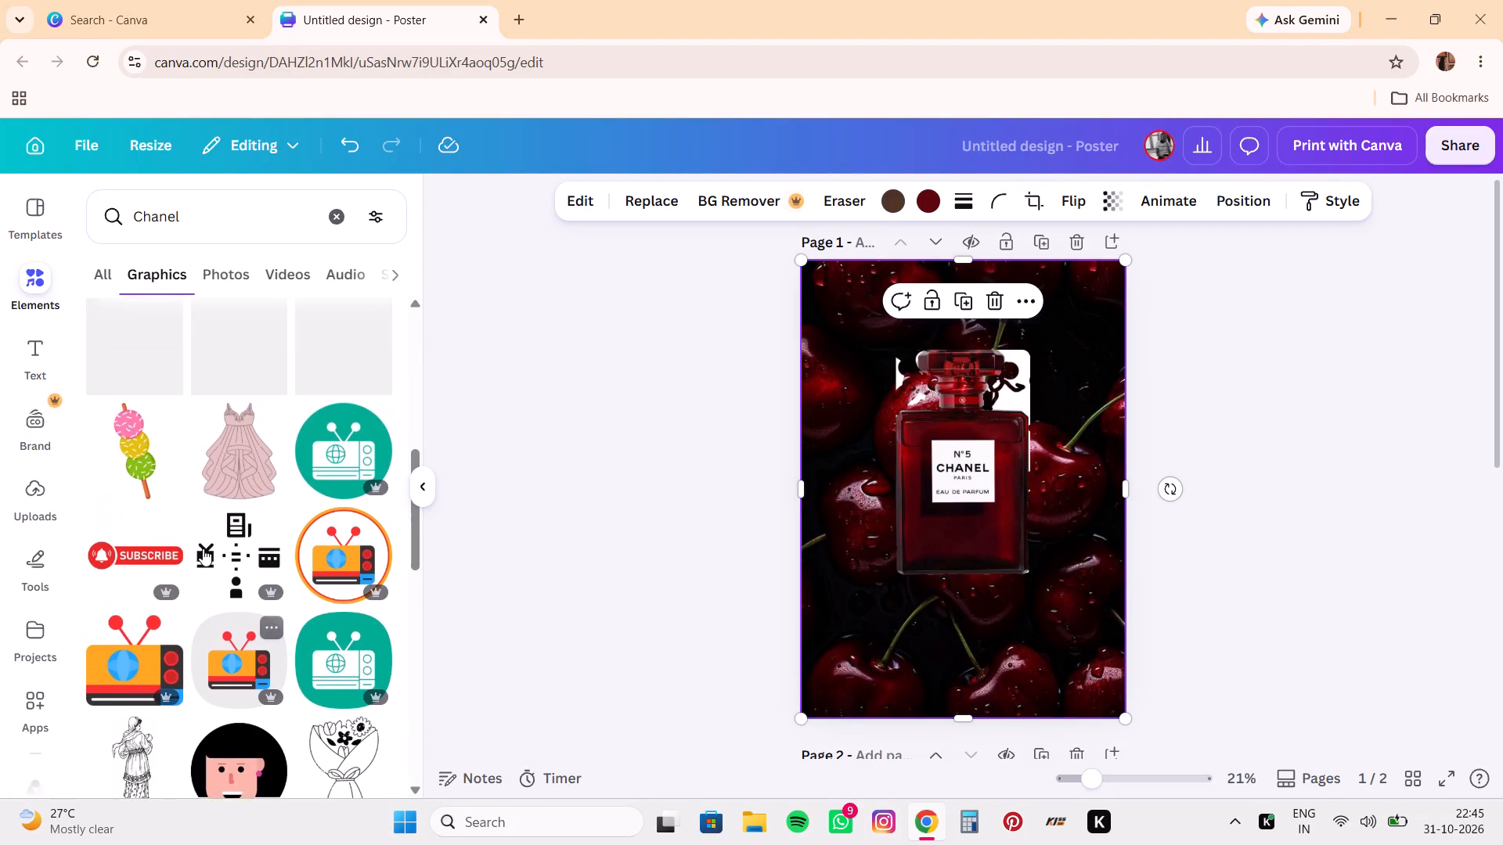
{"action": "scroll", "coordinate": [203, 548], "scroll_direction": "up", "scroll_amount": 4}
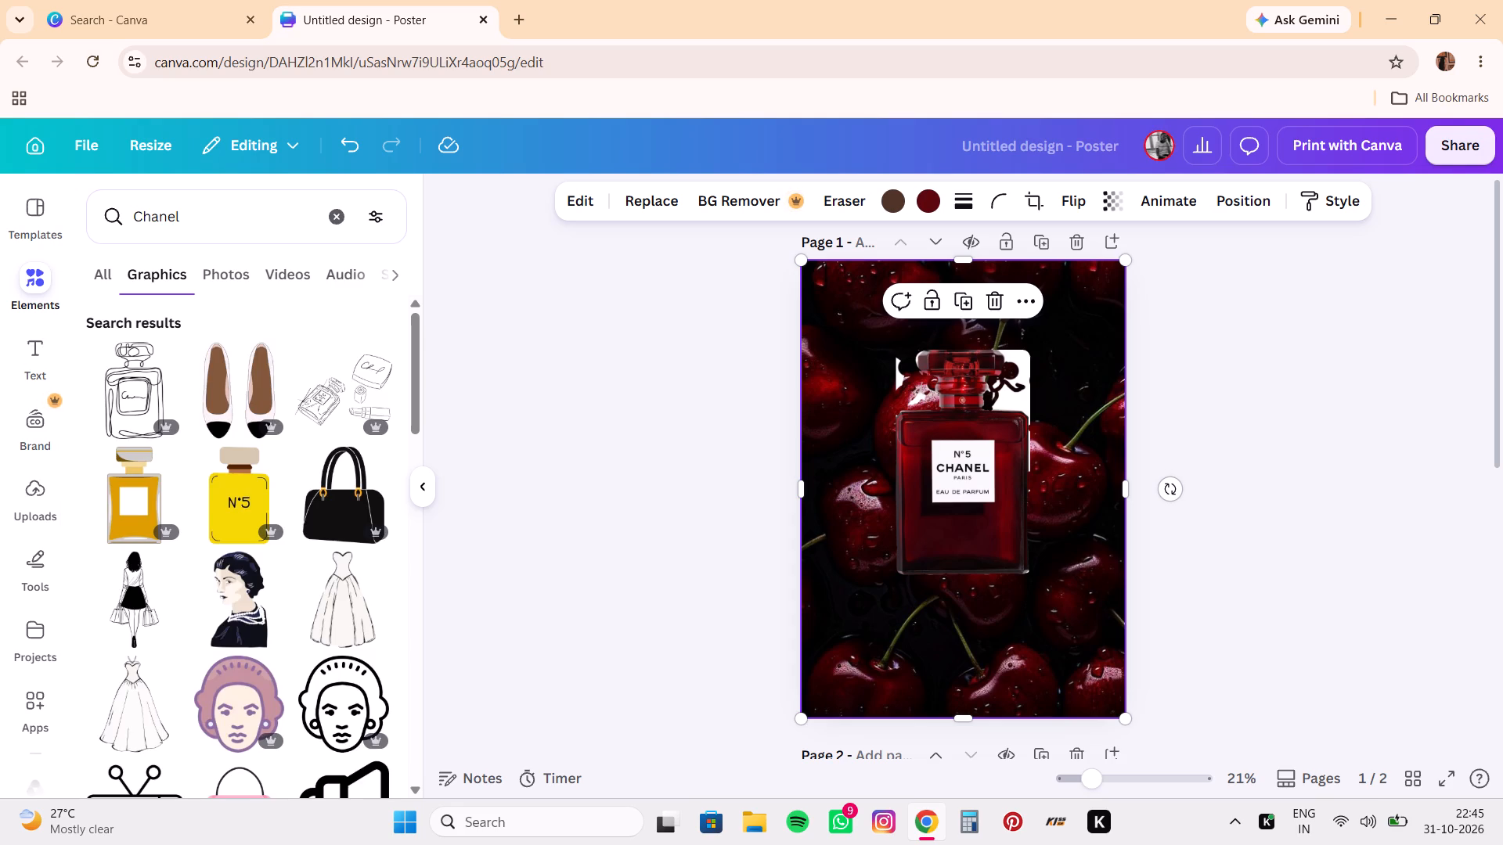
Clear the "Chanel" search and look over the available element categories.
{"action": "left_click", "coordinate": [334, 221]}
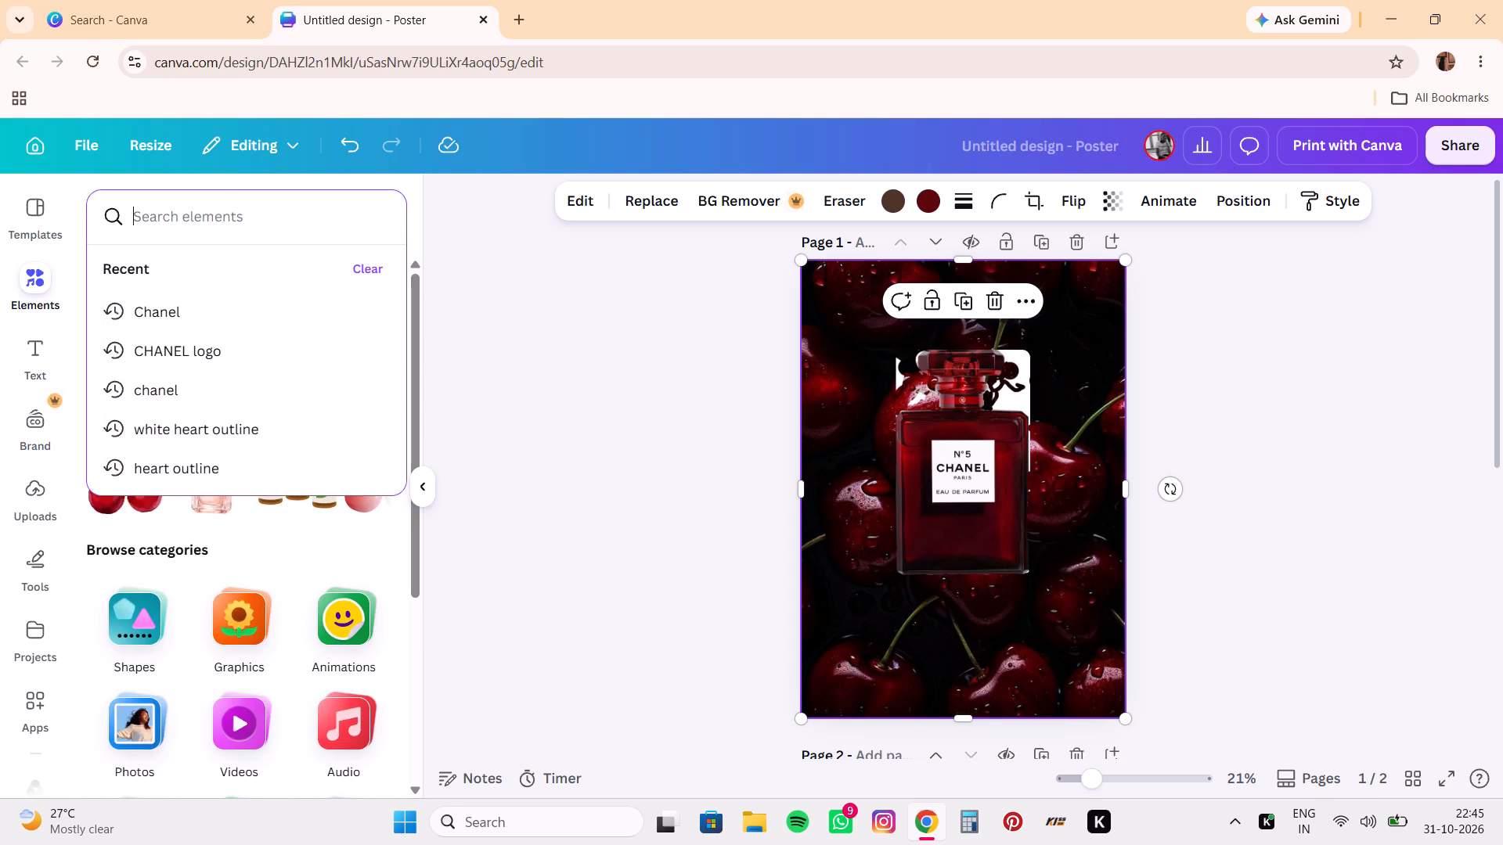
{"action": "left_click", "coordinate": [352, 546]}
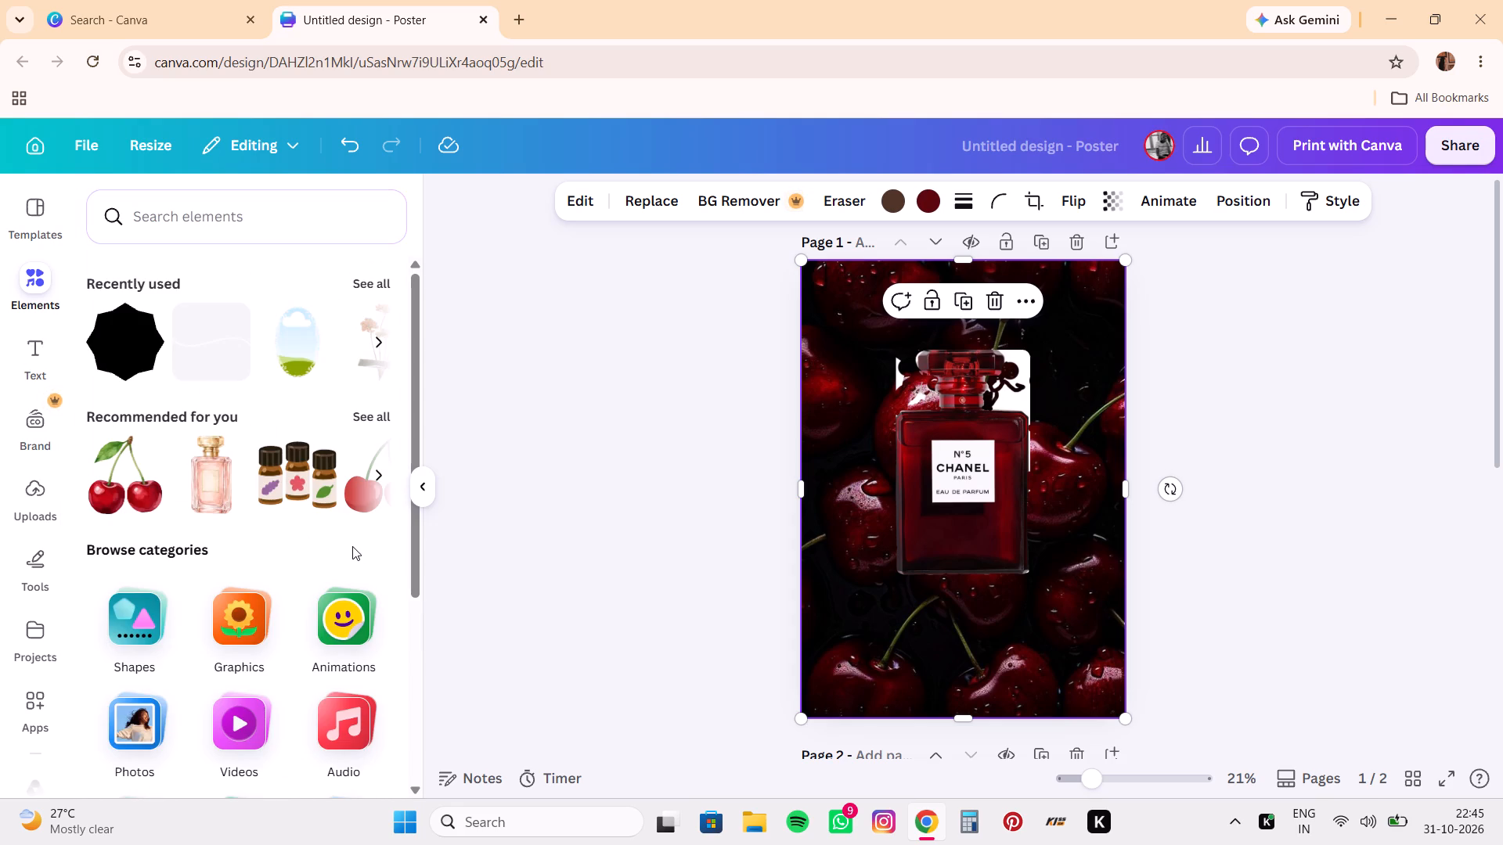
{"action": "scroll", "coordinate": [200, 488], "scroll_direction": "down", "scroll_amount": 1}
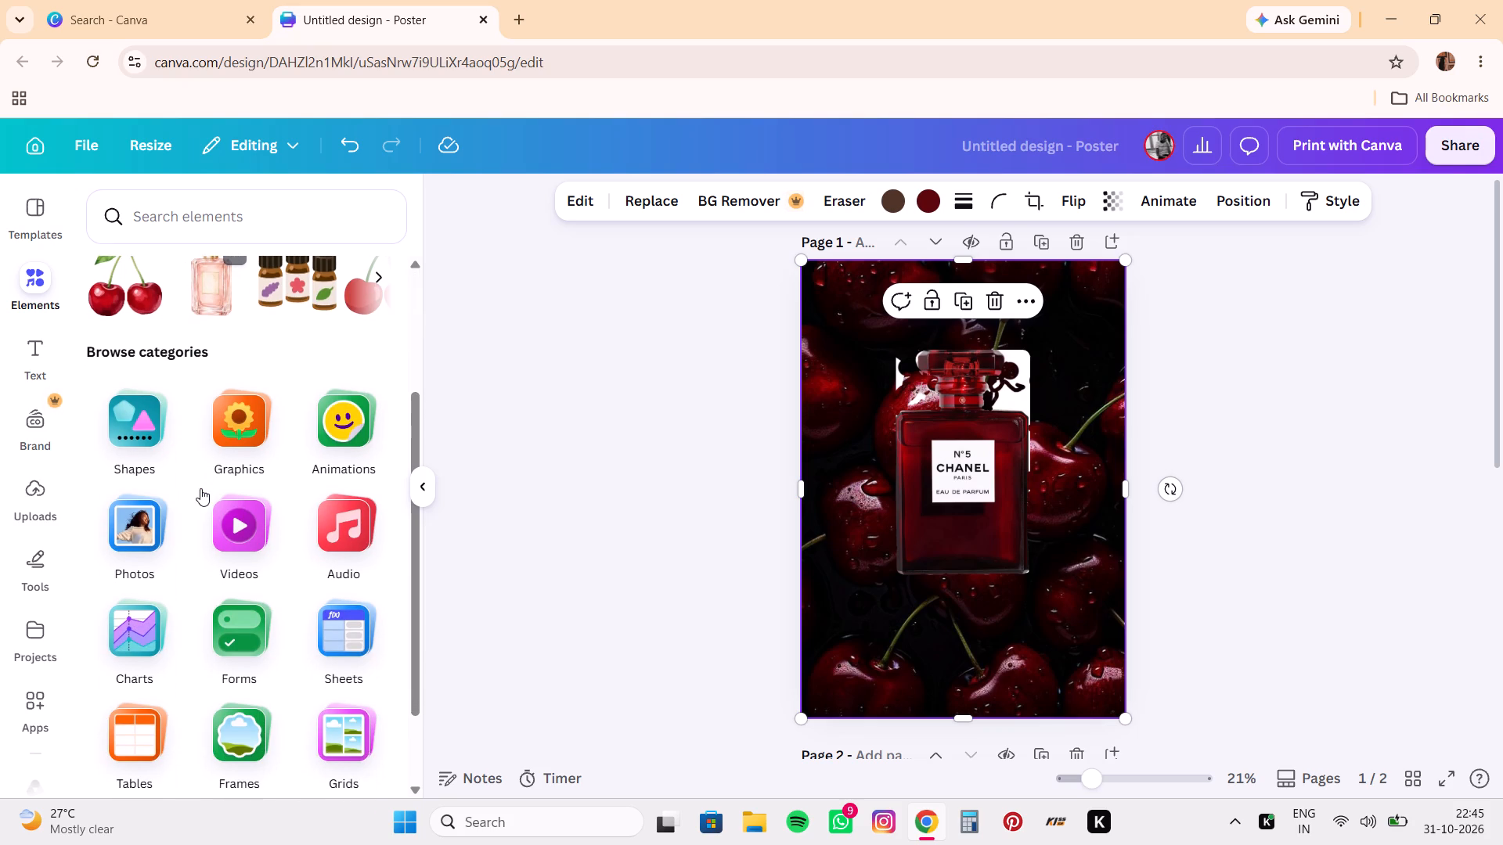
{"action": "scroll", "coordinate": [200, 488], "scroll_direction": "down", "scroll_amount": 3}
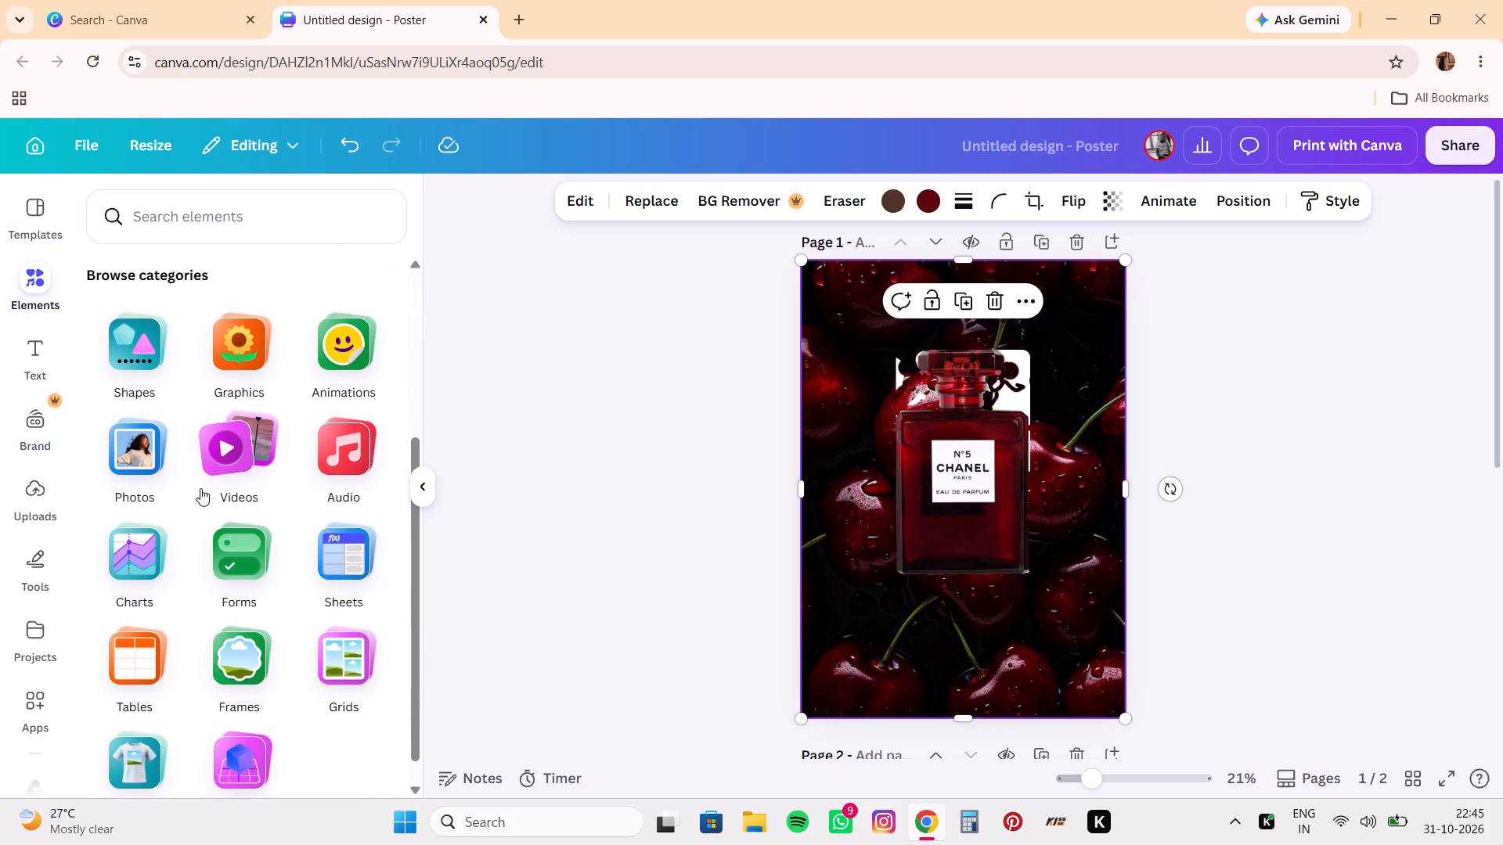
{"action": "scroll", "coordinate": [200, 488], "scroll_direction": "down", "scroll_amount": 2}
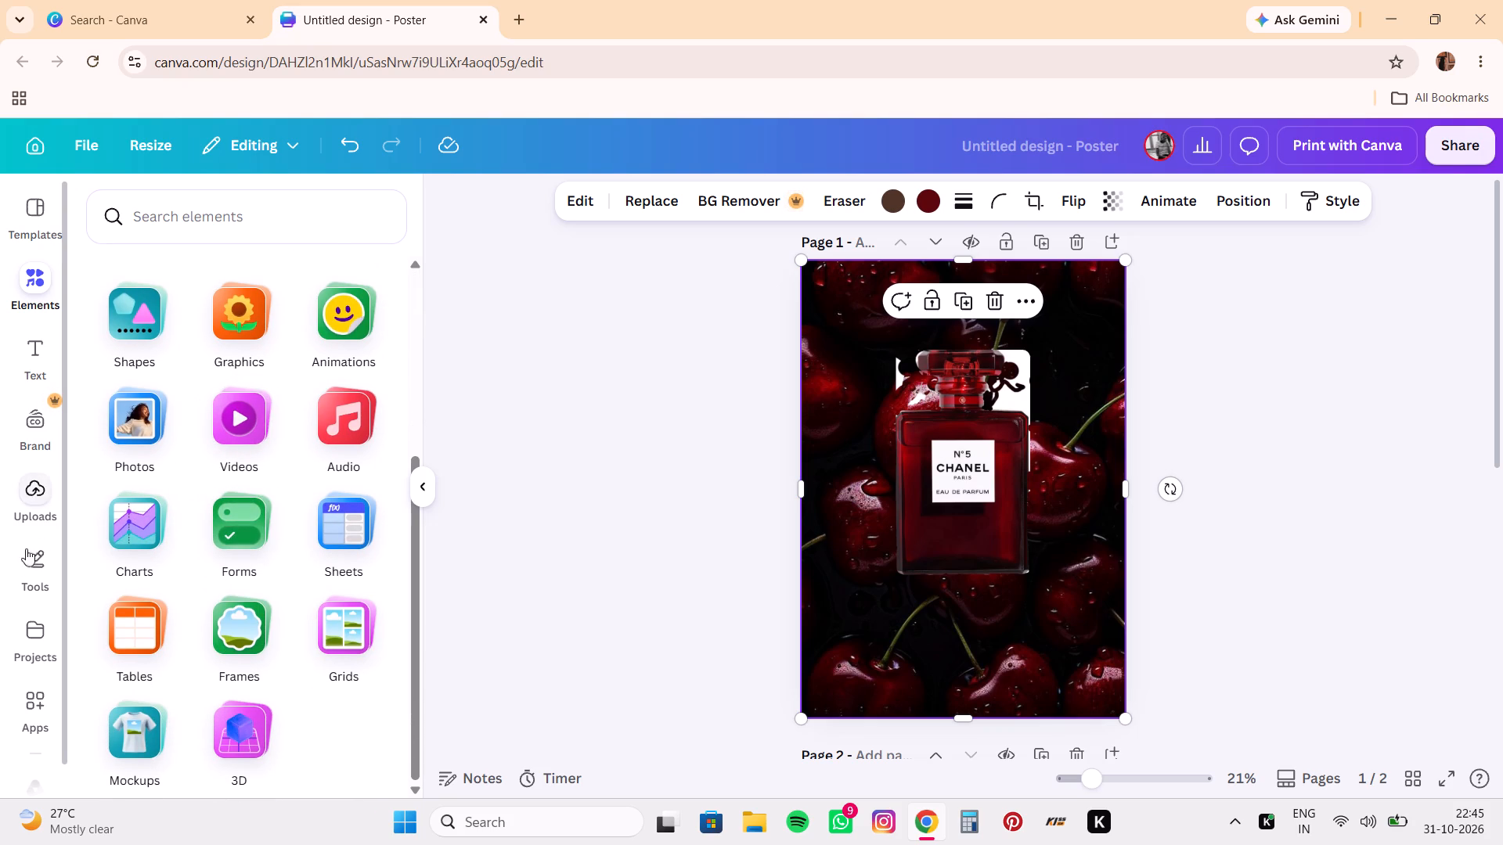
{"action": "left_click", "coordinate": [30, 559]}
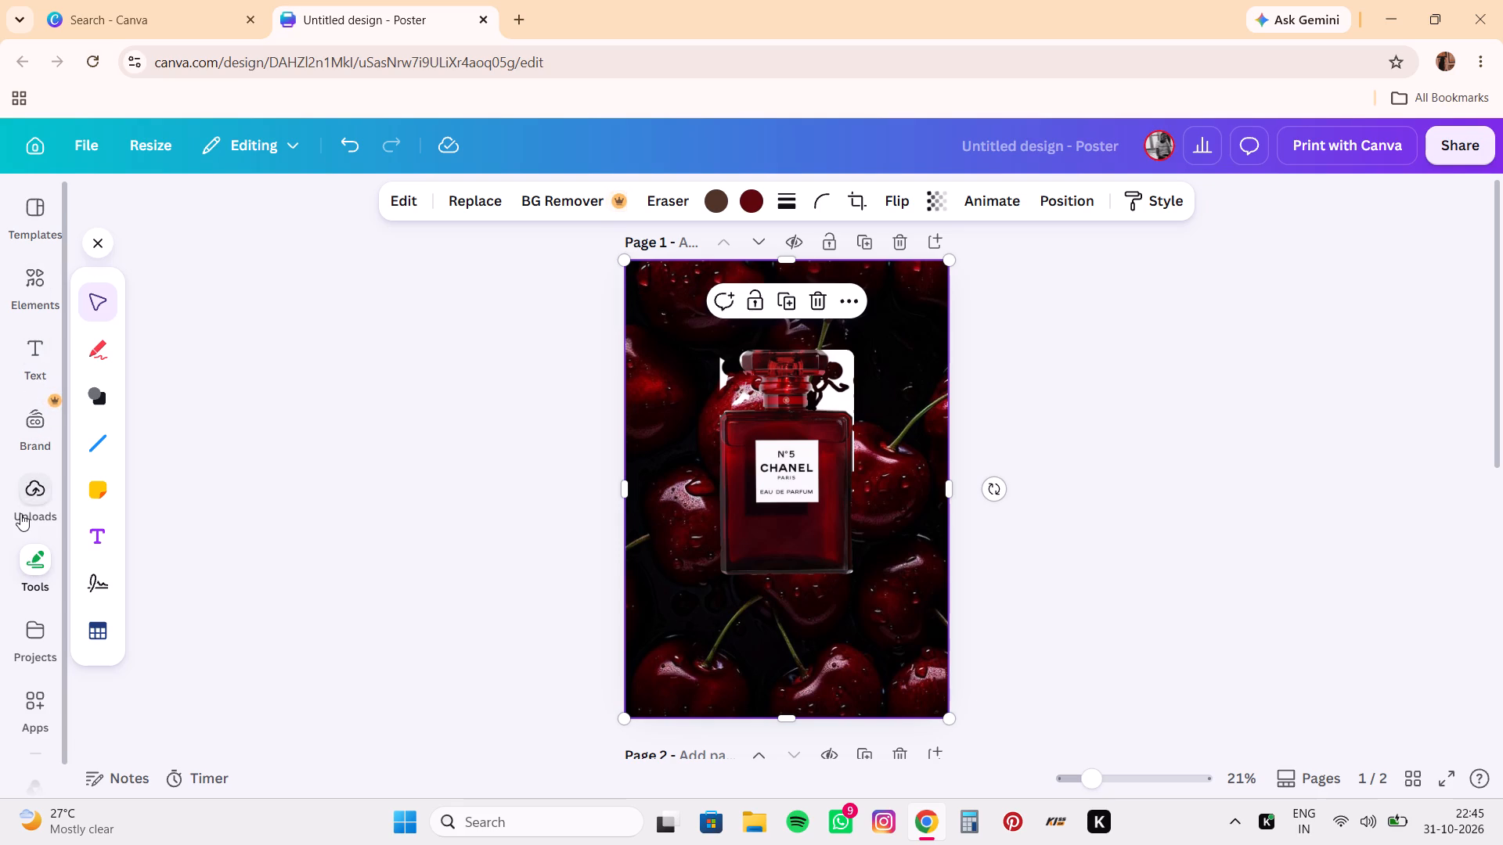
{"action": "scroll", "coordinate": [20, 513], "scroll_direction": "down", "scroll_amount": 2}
Return to the elements library, browse the recently used elements and open their full list.
{"action": "left_click", "coordinate": [42, 286]}
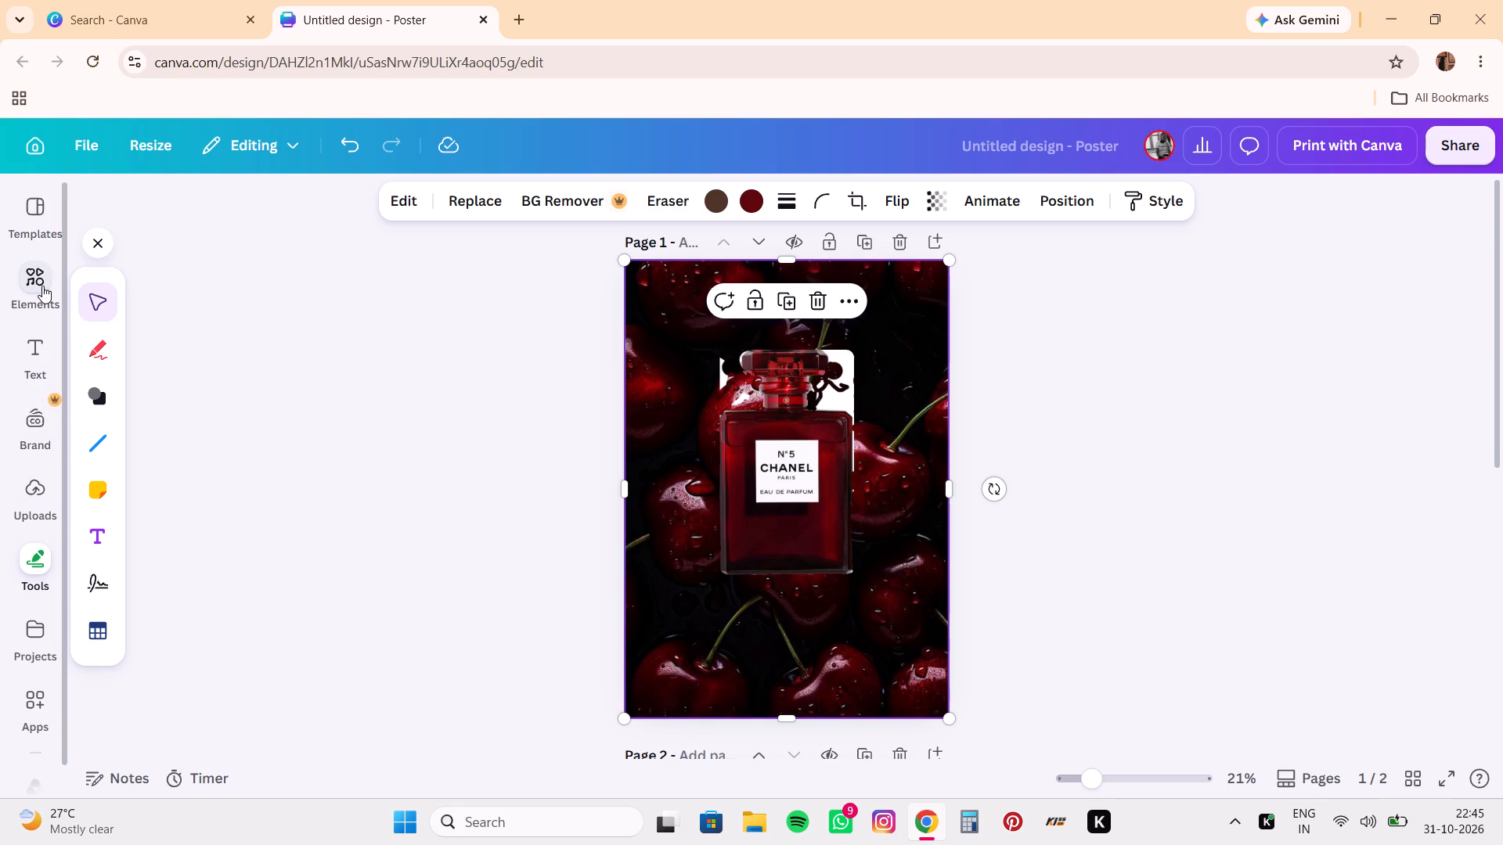
{"action": "scroll", "coordinate": [258, 449], "scroll_direction": "up", "scroll_amount": 5}
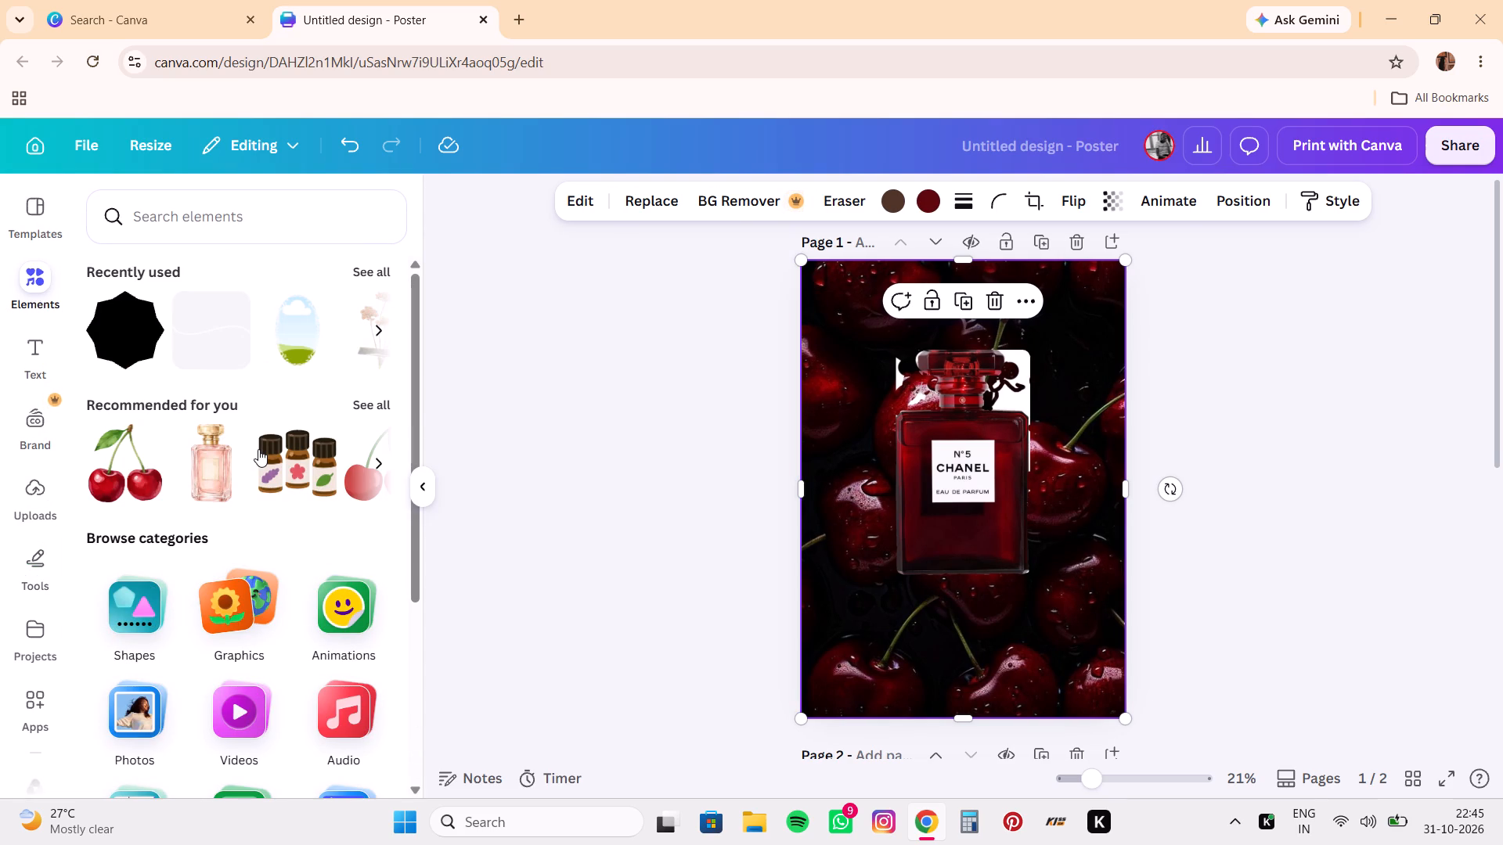
{"action": "scroll", "coordinate": [335, 340], "scroll_direction": "left", "scroll_amount": 3}
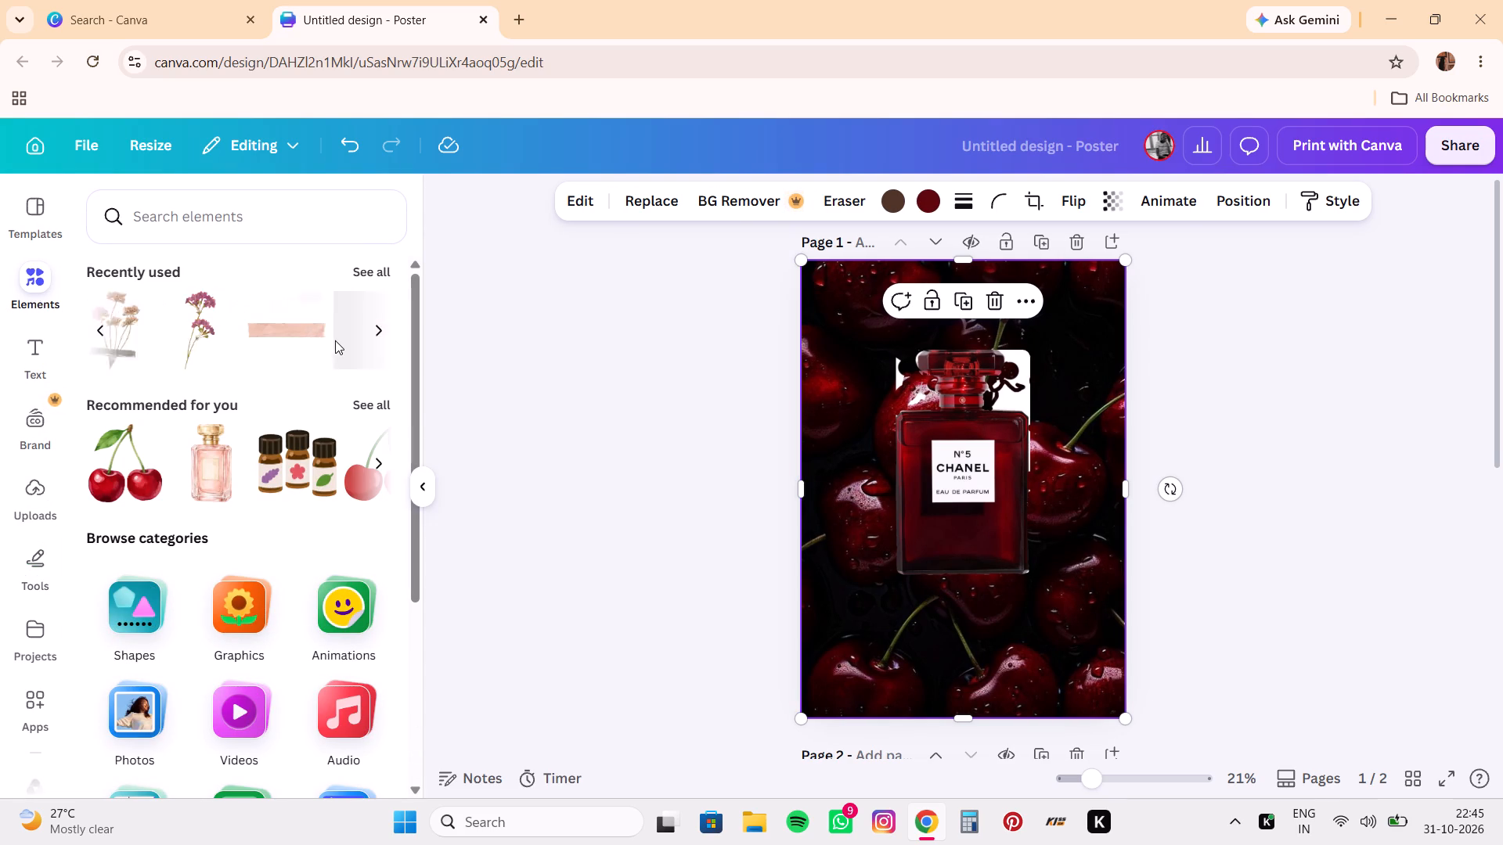
{"action": "scroll", "coordinate": [335, 340], "scroll_direction": "left", "scroll_amount": 2}
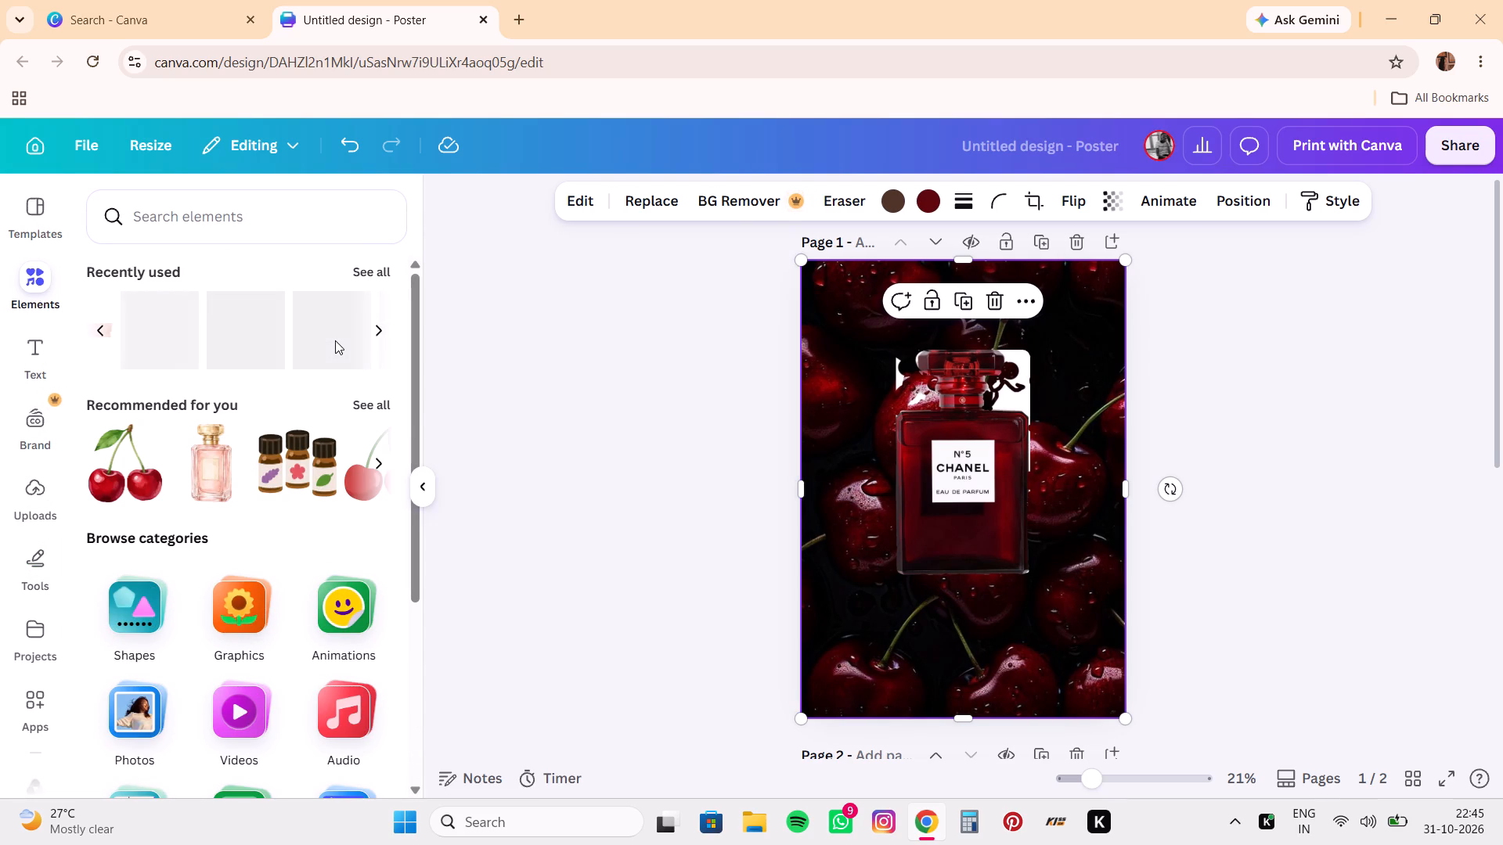
{"action": "scroll", "coordinate": [335, 340], "scroll_direction": "left", "scroll_amount": 2}
{"action": "left_click", "coordinate": [359, 337]}
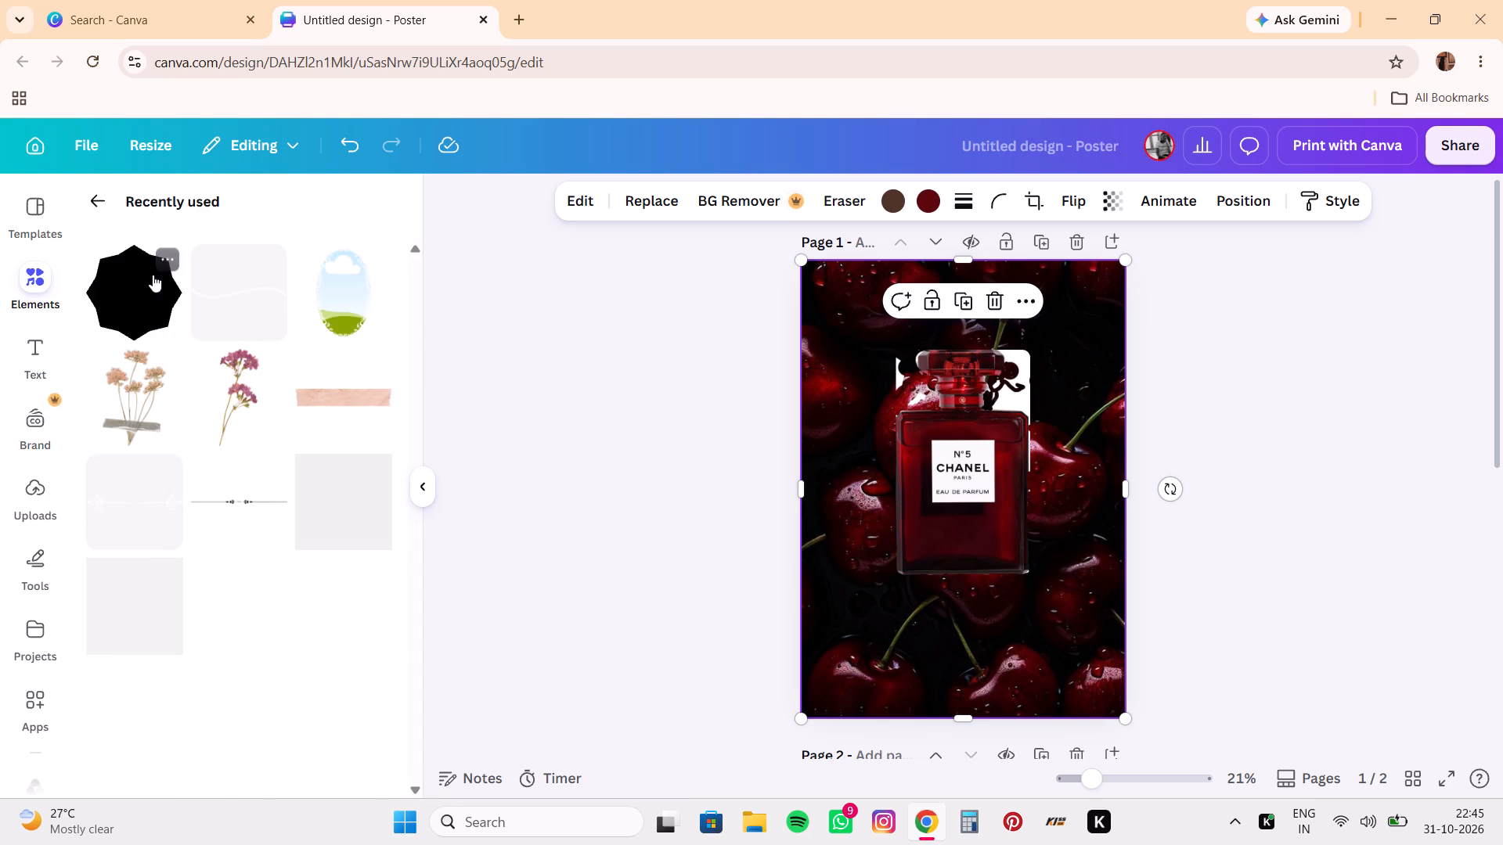
Leave the recently used elements and look through the ready-made text styles and font combinations.
{"action": "left_click", "coordinate": [101, 196]}
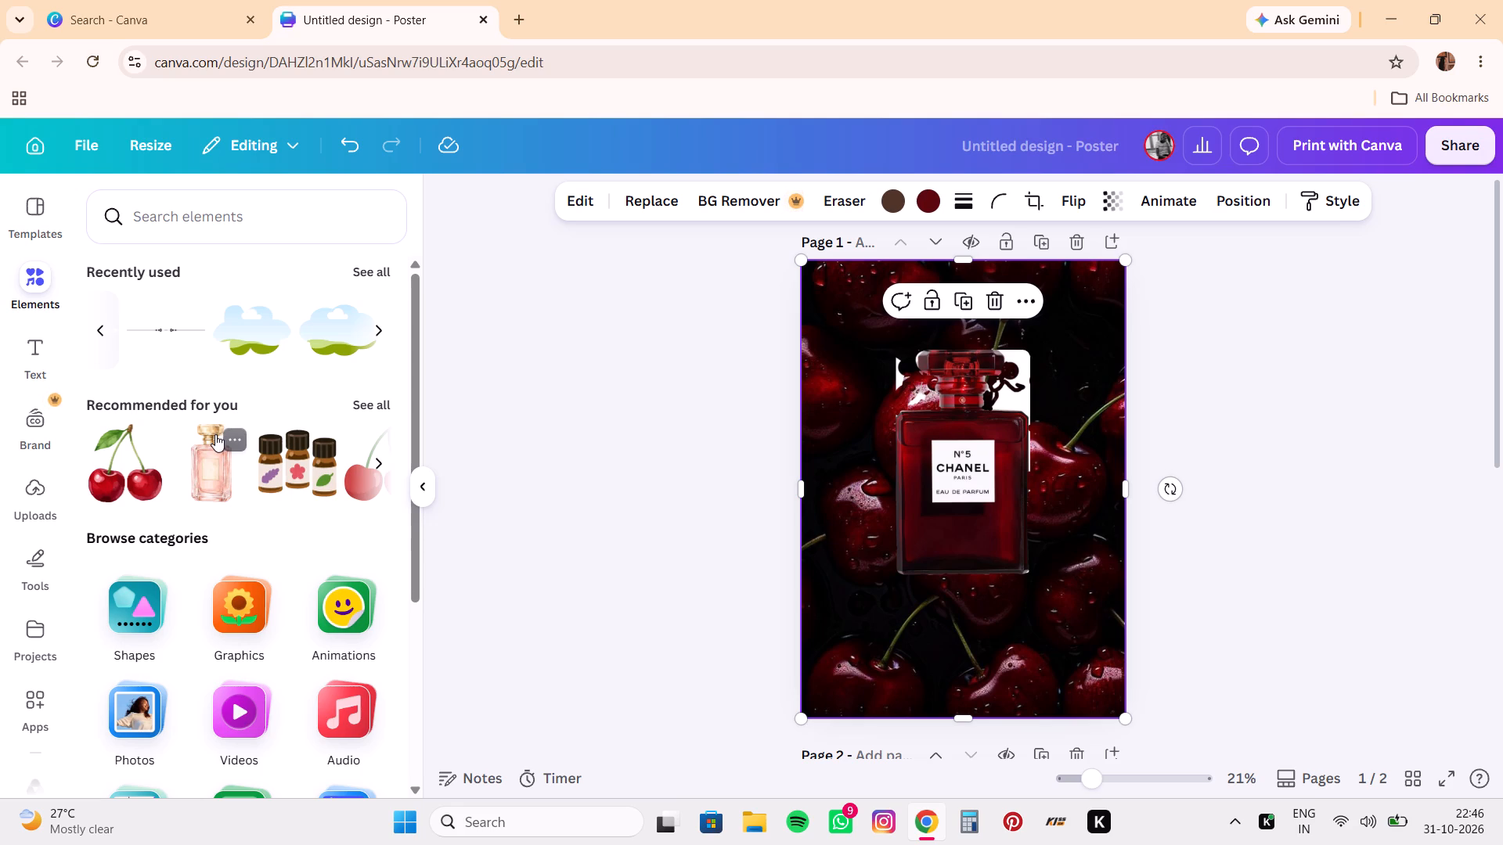
{"action": "left_click", "coordinate": [38, 363]}
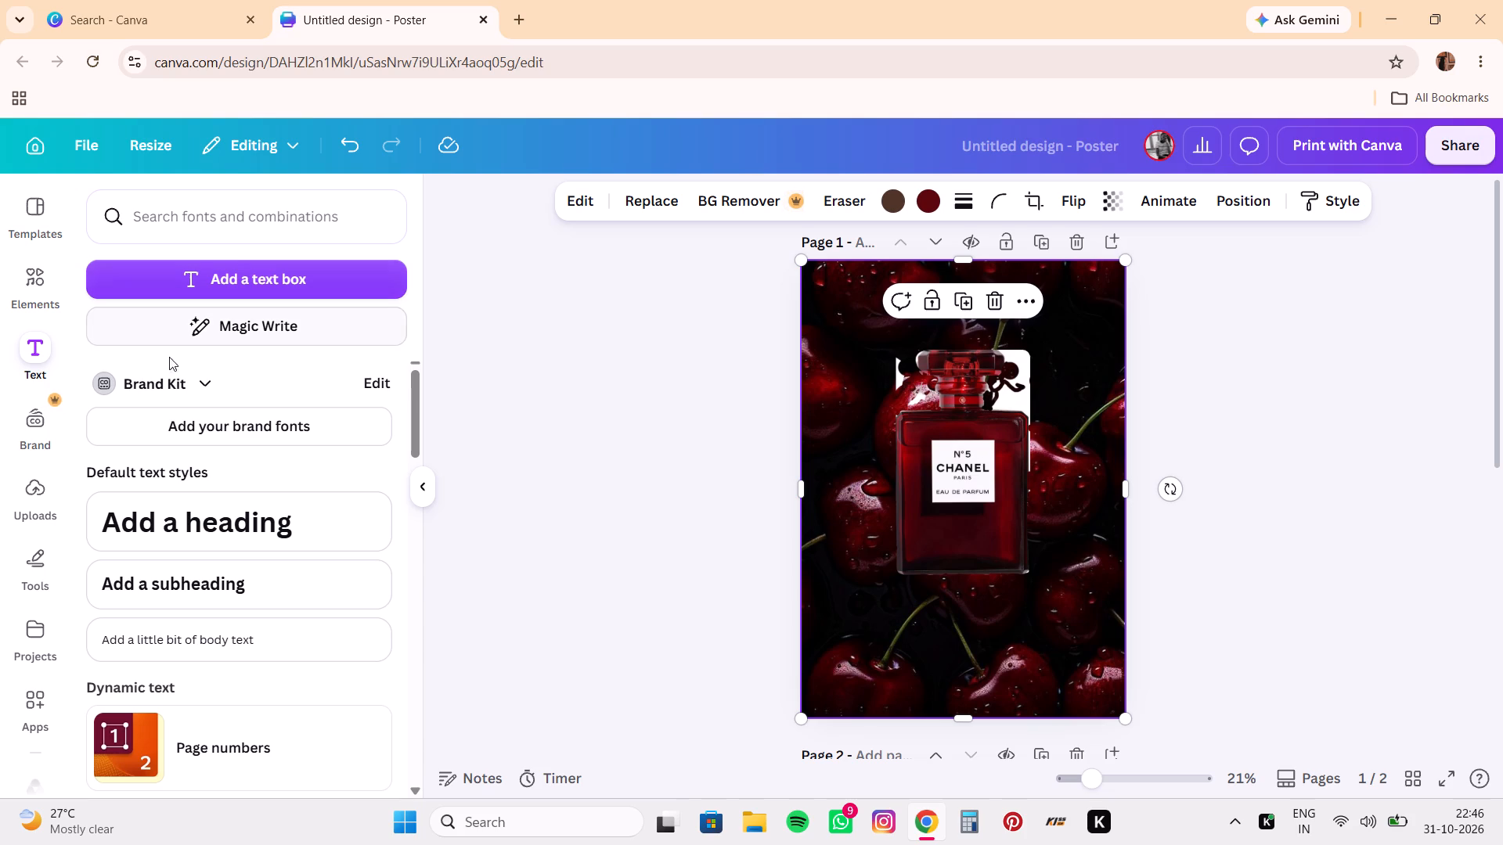
{"action": "scroll", "coordinate": [214, 407], "scroll_direction": "down", "scroll_amount": 8}
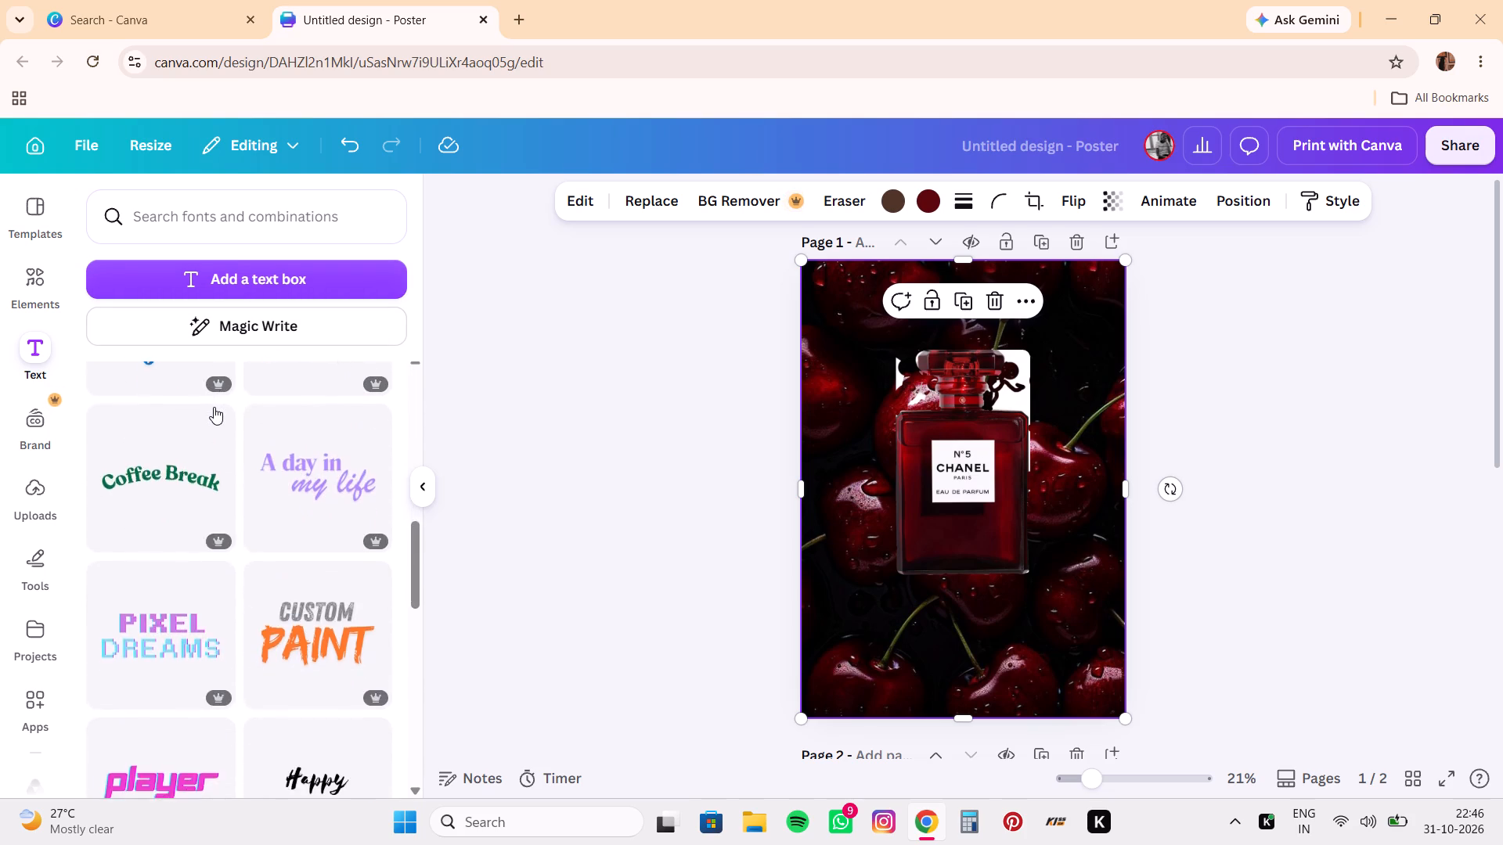
{"action": "scroll", "coordinate": [214, 407], "scroll_direction": "down", "scroll_amount": 5}
{"action": "scroll", "coordinate": [214, 407], "scroll_direction": "up", "scroll_amount": 1}
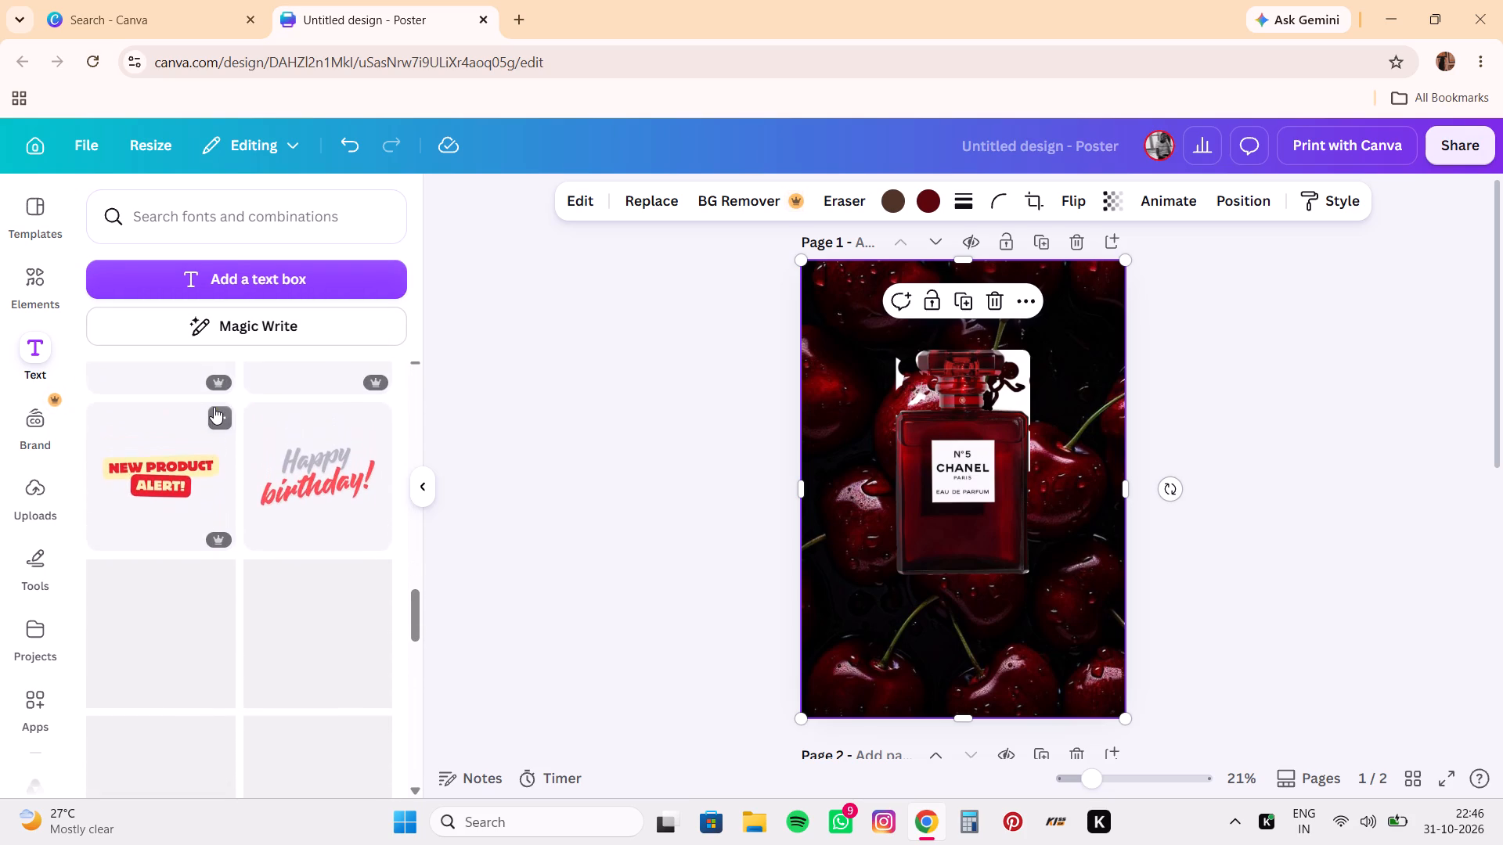
{"action": "scroll", "coordinate": [214, 407], "scroll_direction": "up", "scroll_amount": 3}
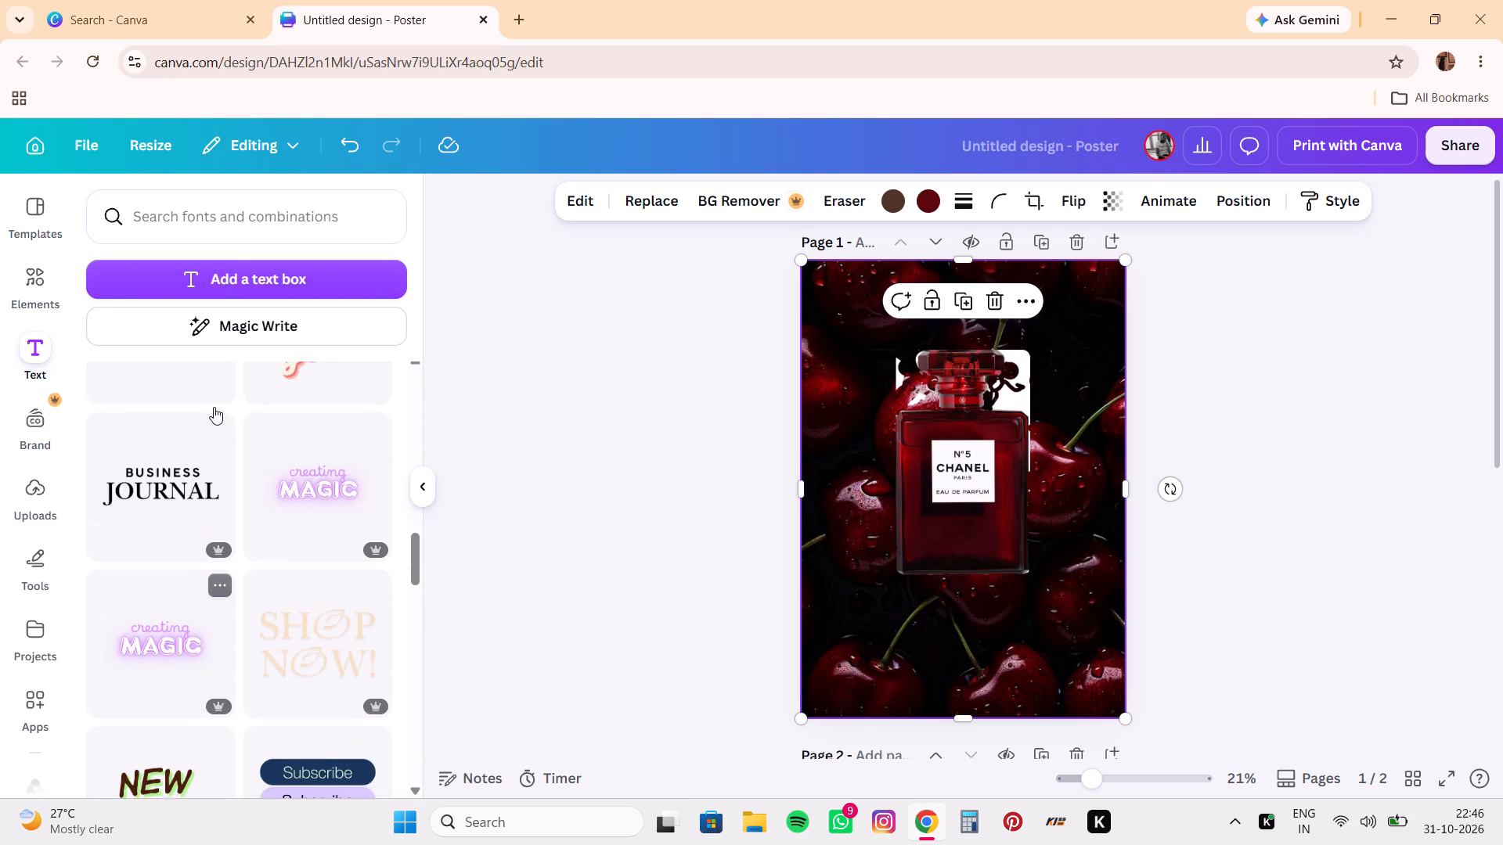
{"action": "scroll", "coordinate": [214, 407], "scroll_direction": "up", "scroll_amount": 7}
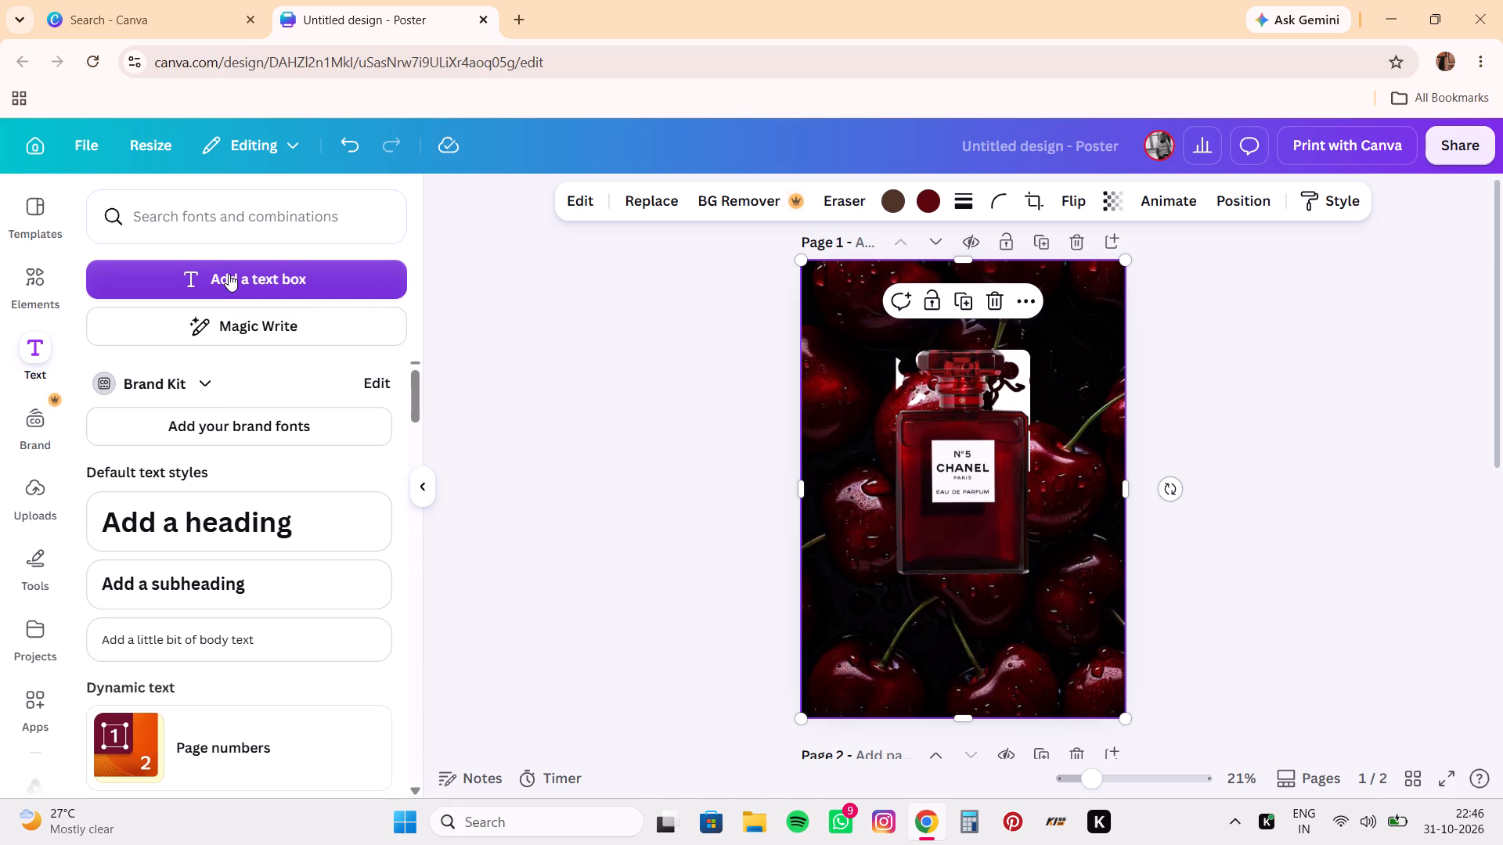
Add a new text box over the perfume bottle and begin removing its placeholder text.
{"action": "left_click", "coordinate": [229, 274]}
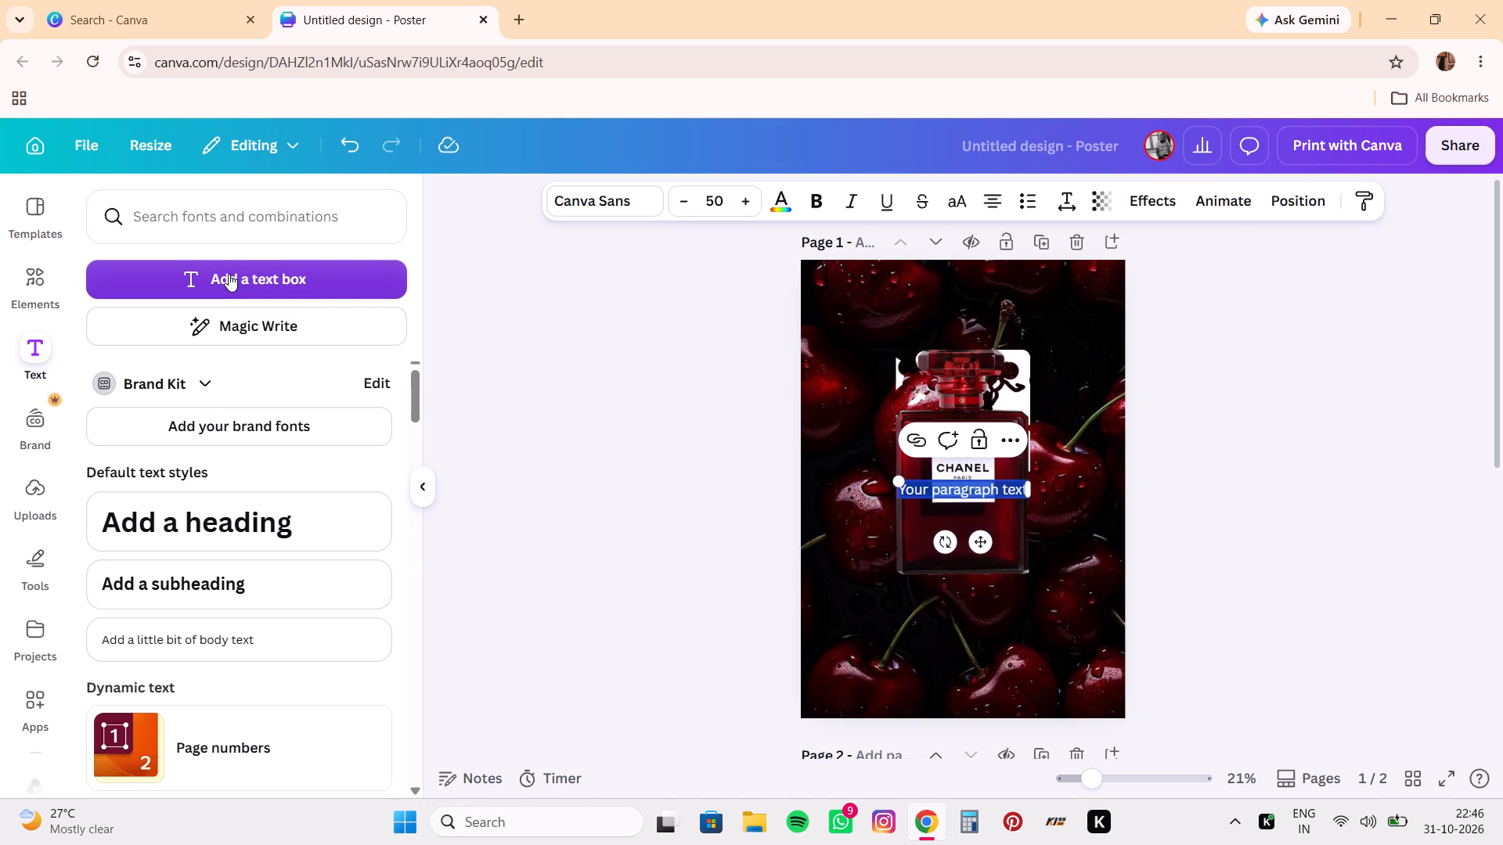
{"action": "left_click", "coordinate": [1018, 494]}
{"action": "key", "text": "BackSpace"}
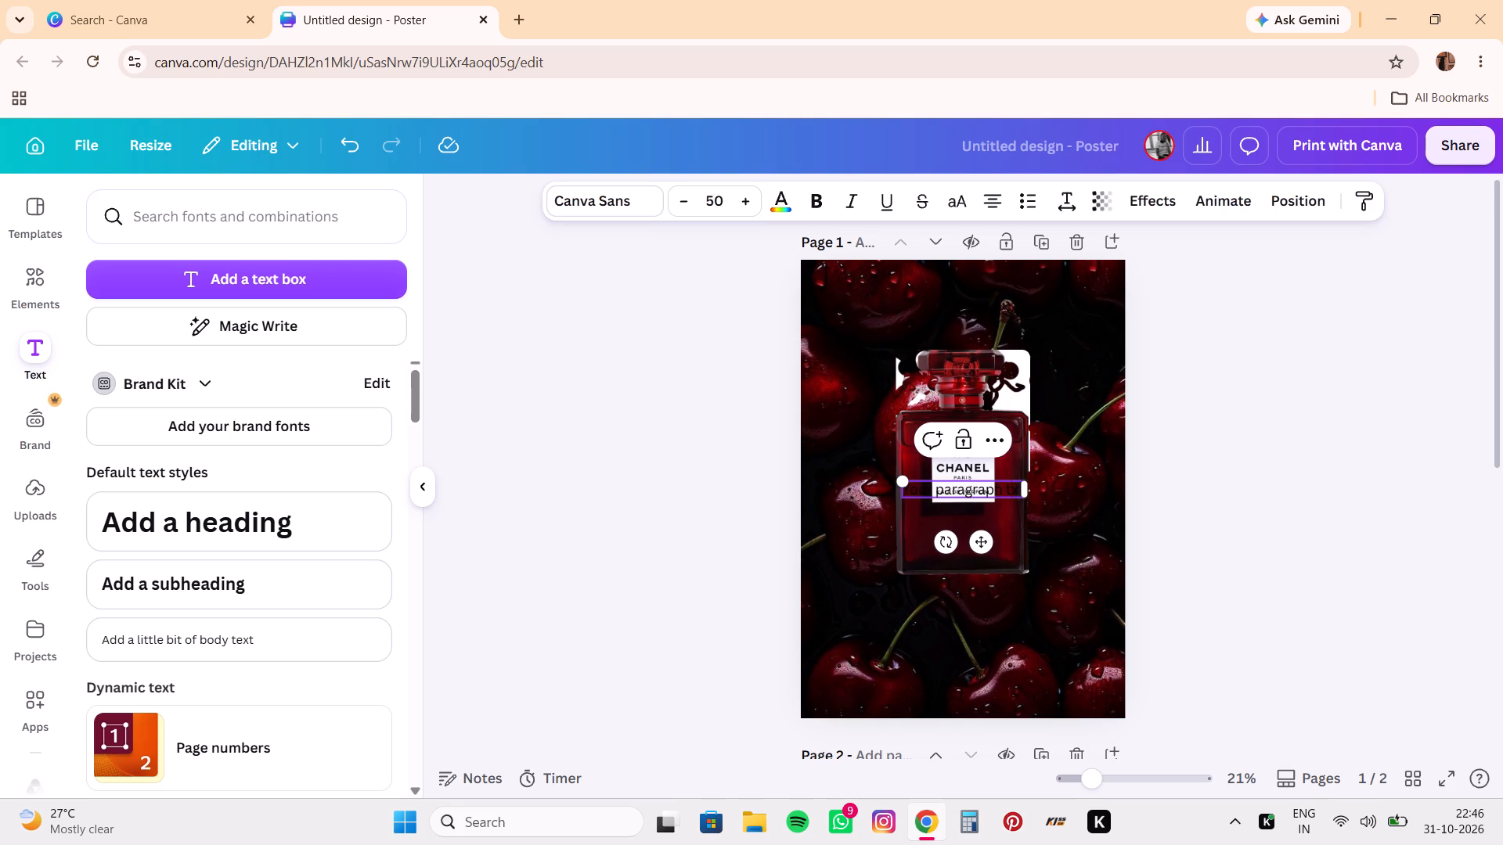
{"action": "key", "text": "BackSpace"}
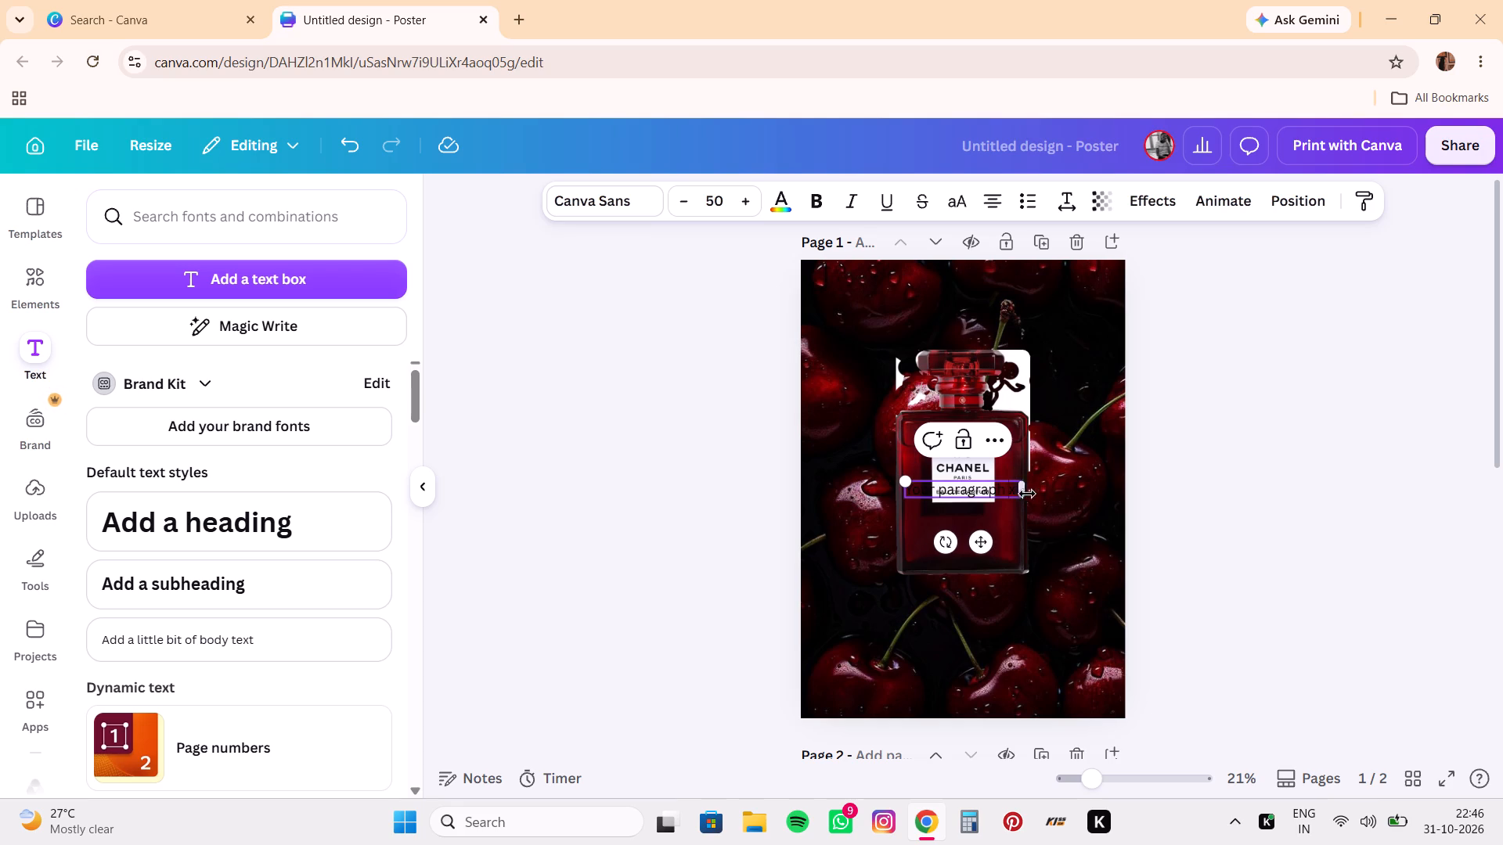
{"action": "left_click_drag", "start_coordinate": [976, 488], "coordinate": [976, 553]}
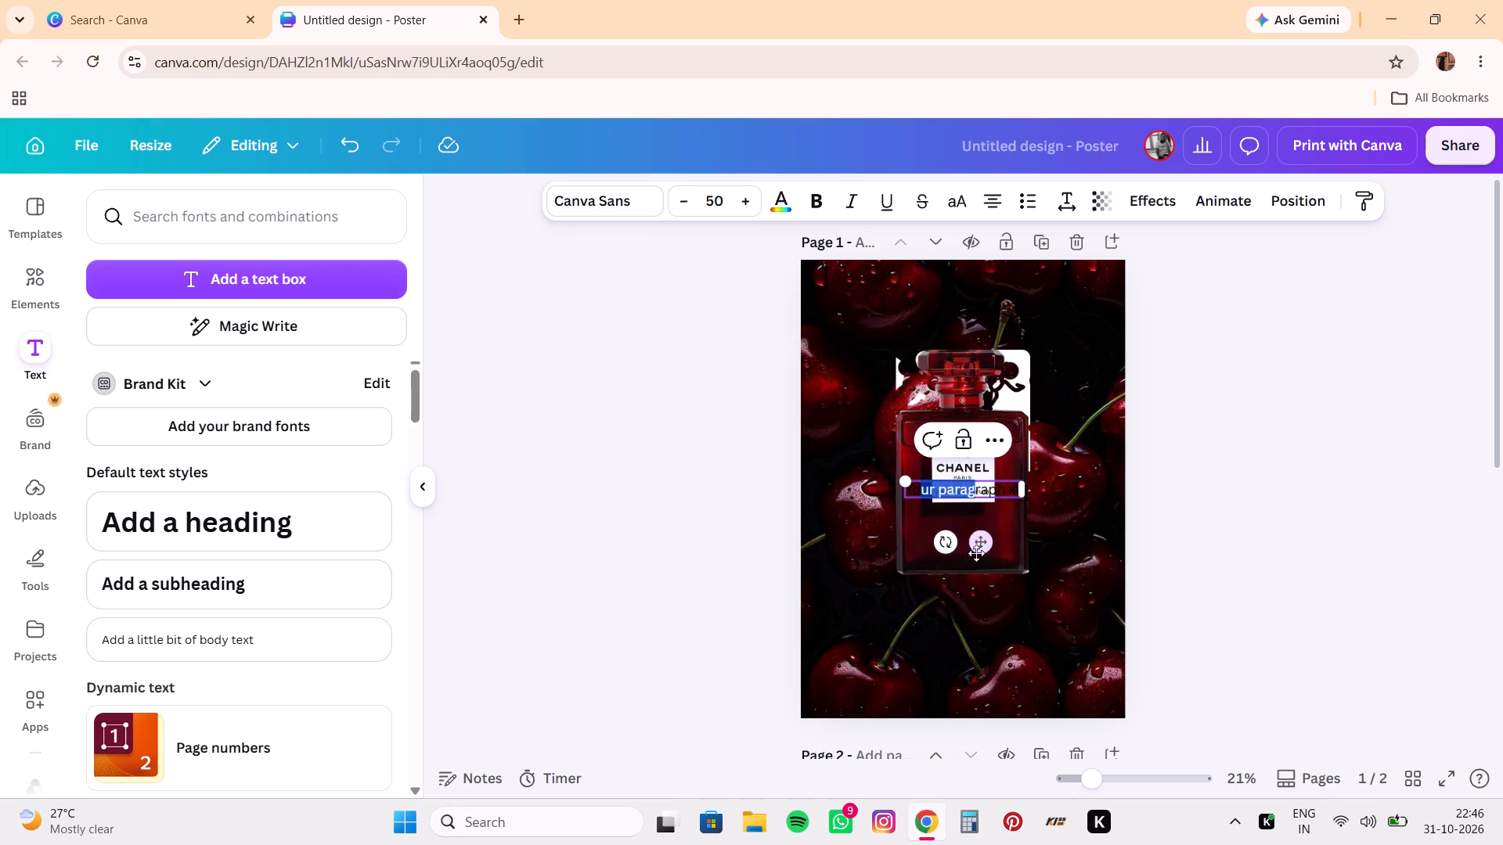
{"action": "left_click_drag", "start_coordinate": [976, 553], "coordinate": [962, 510]}
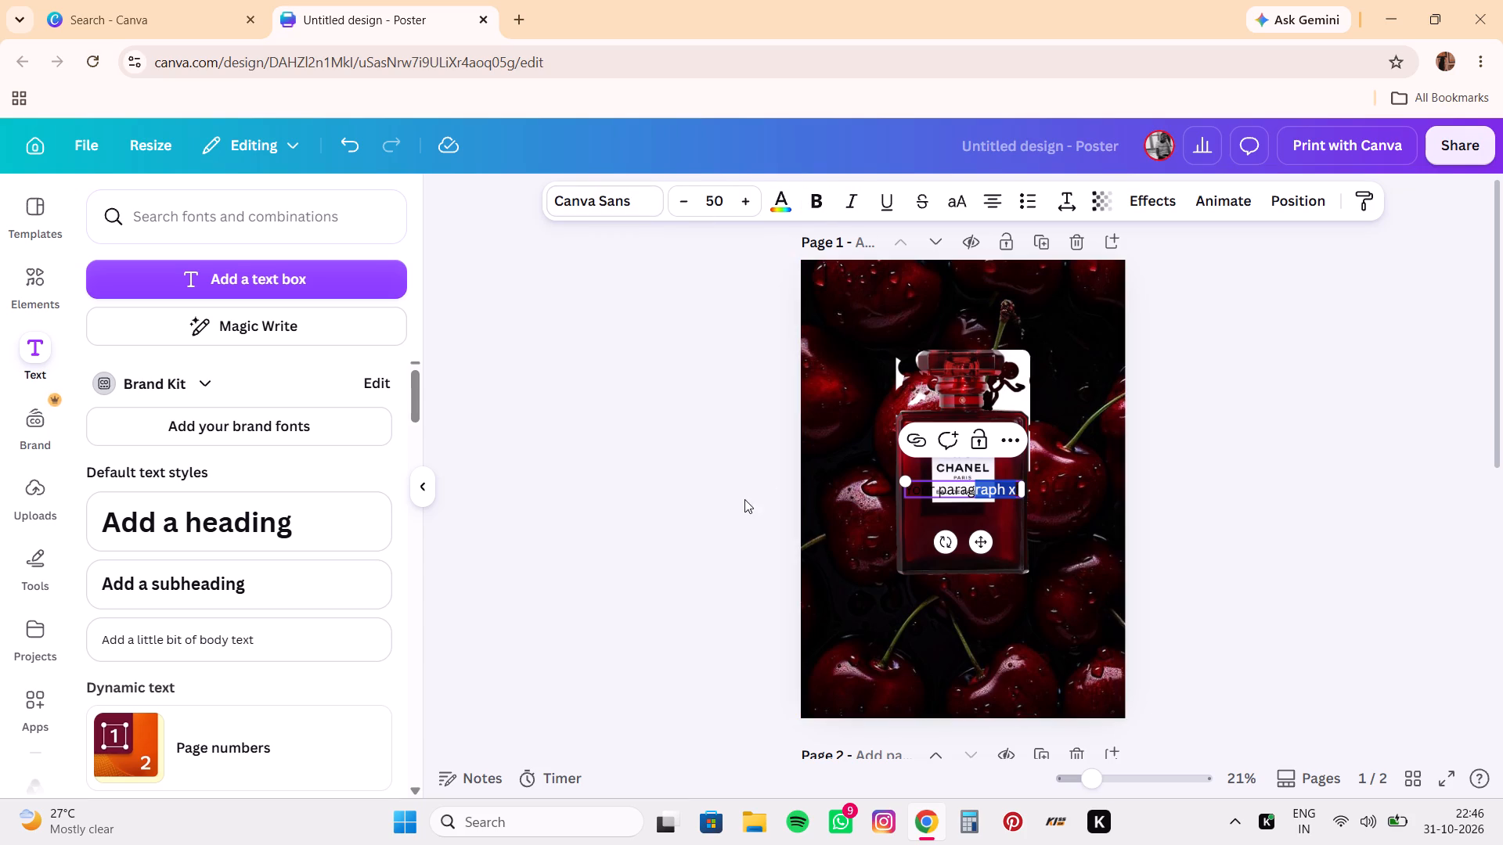
{"action": "left_click", "coordinate": [972, 491]}
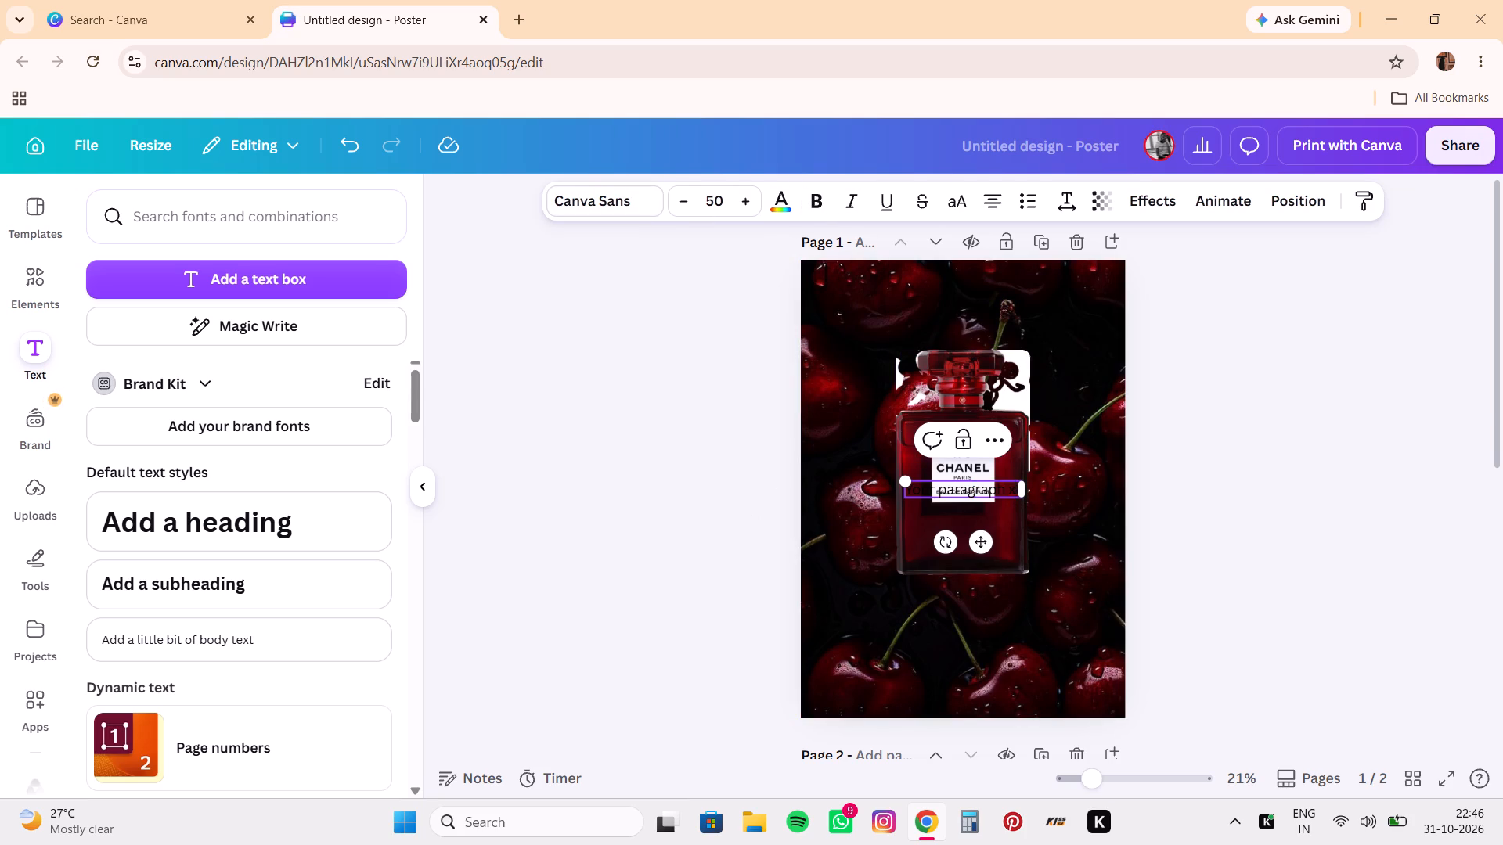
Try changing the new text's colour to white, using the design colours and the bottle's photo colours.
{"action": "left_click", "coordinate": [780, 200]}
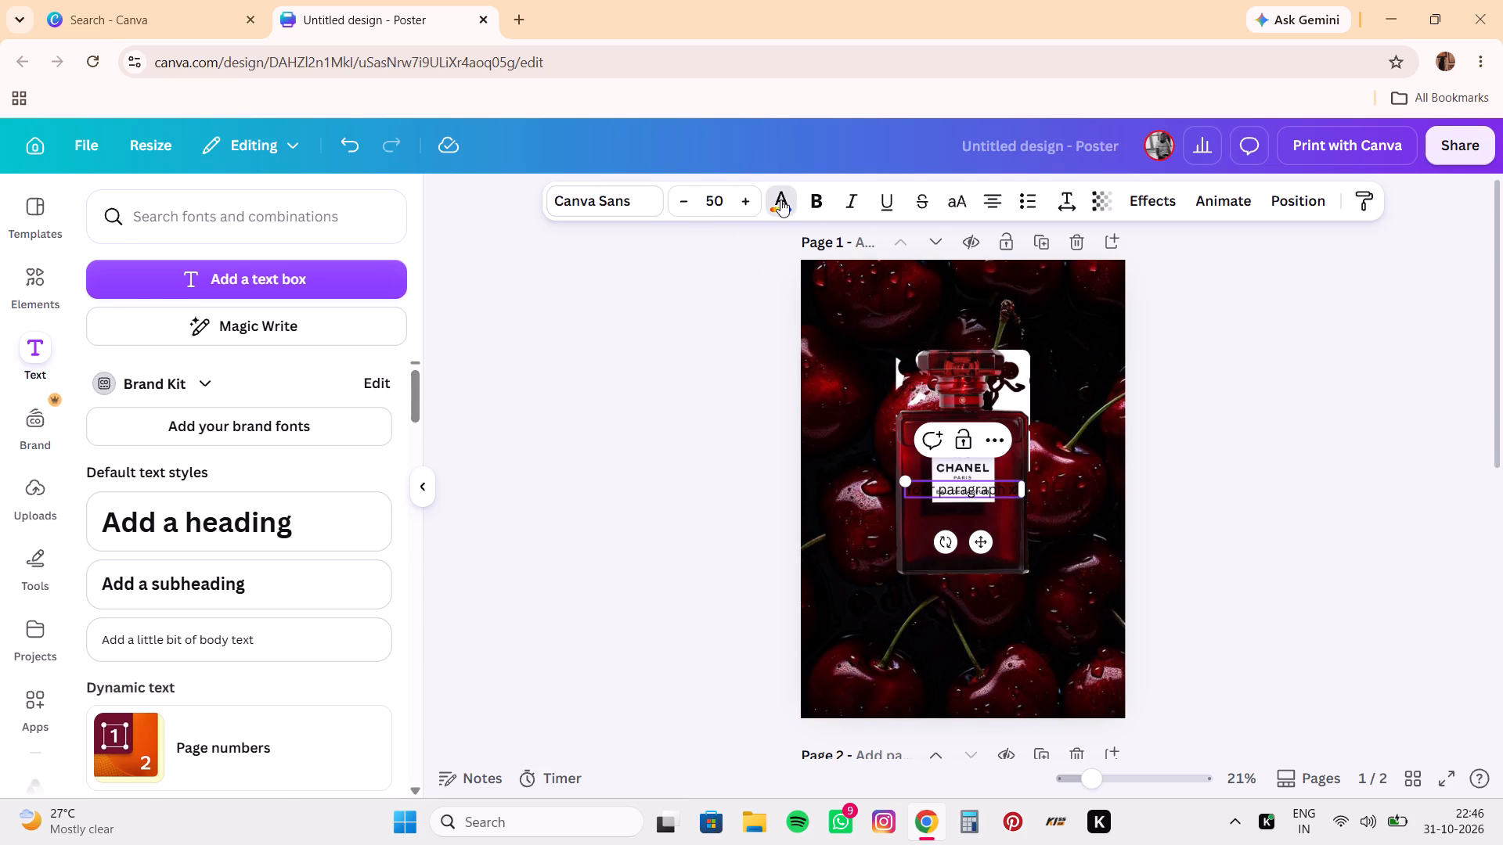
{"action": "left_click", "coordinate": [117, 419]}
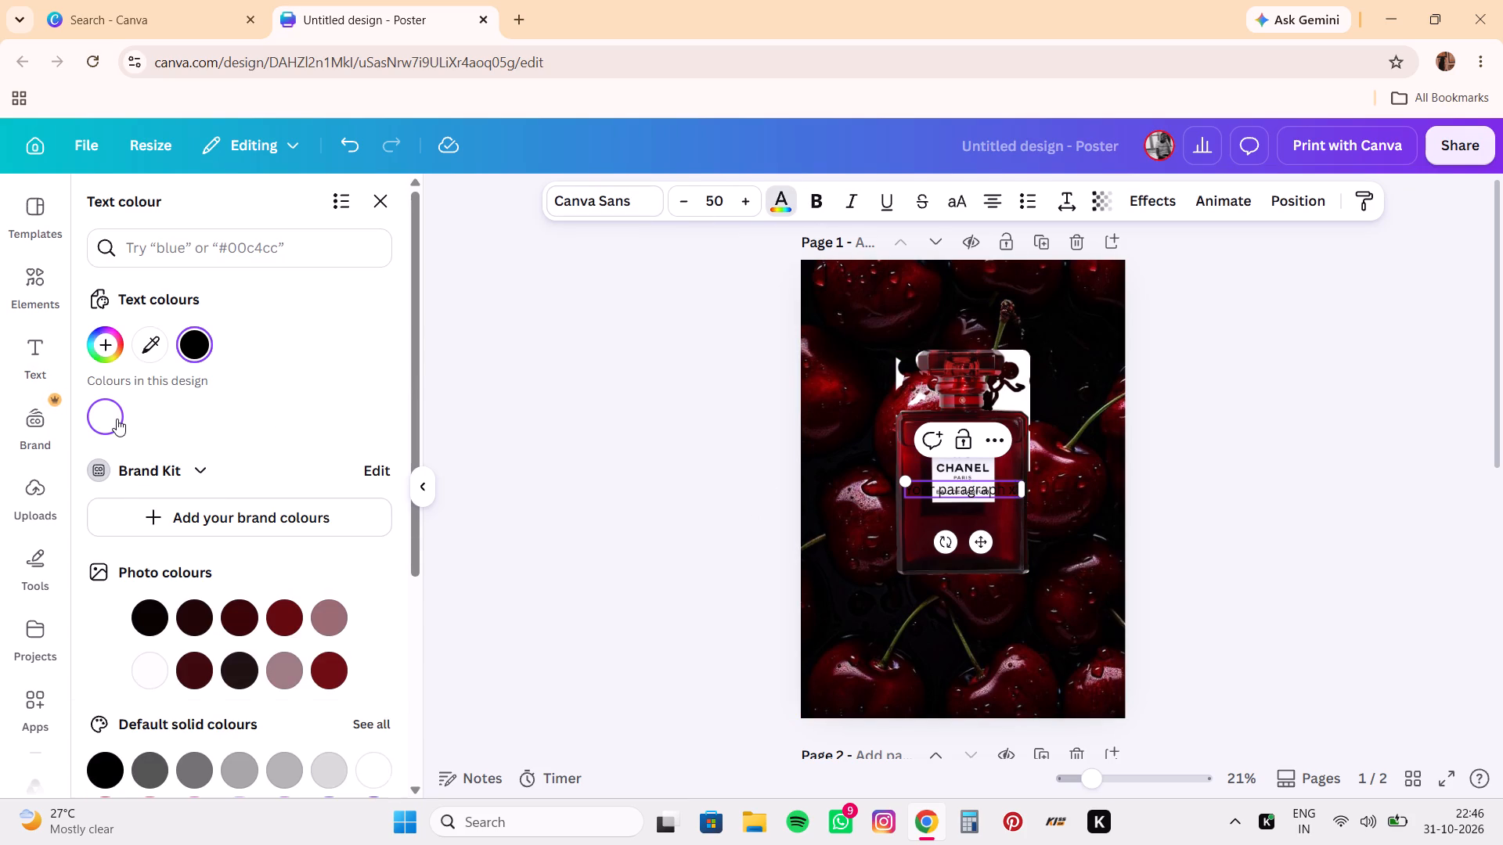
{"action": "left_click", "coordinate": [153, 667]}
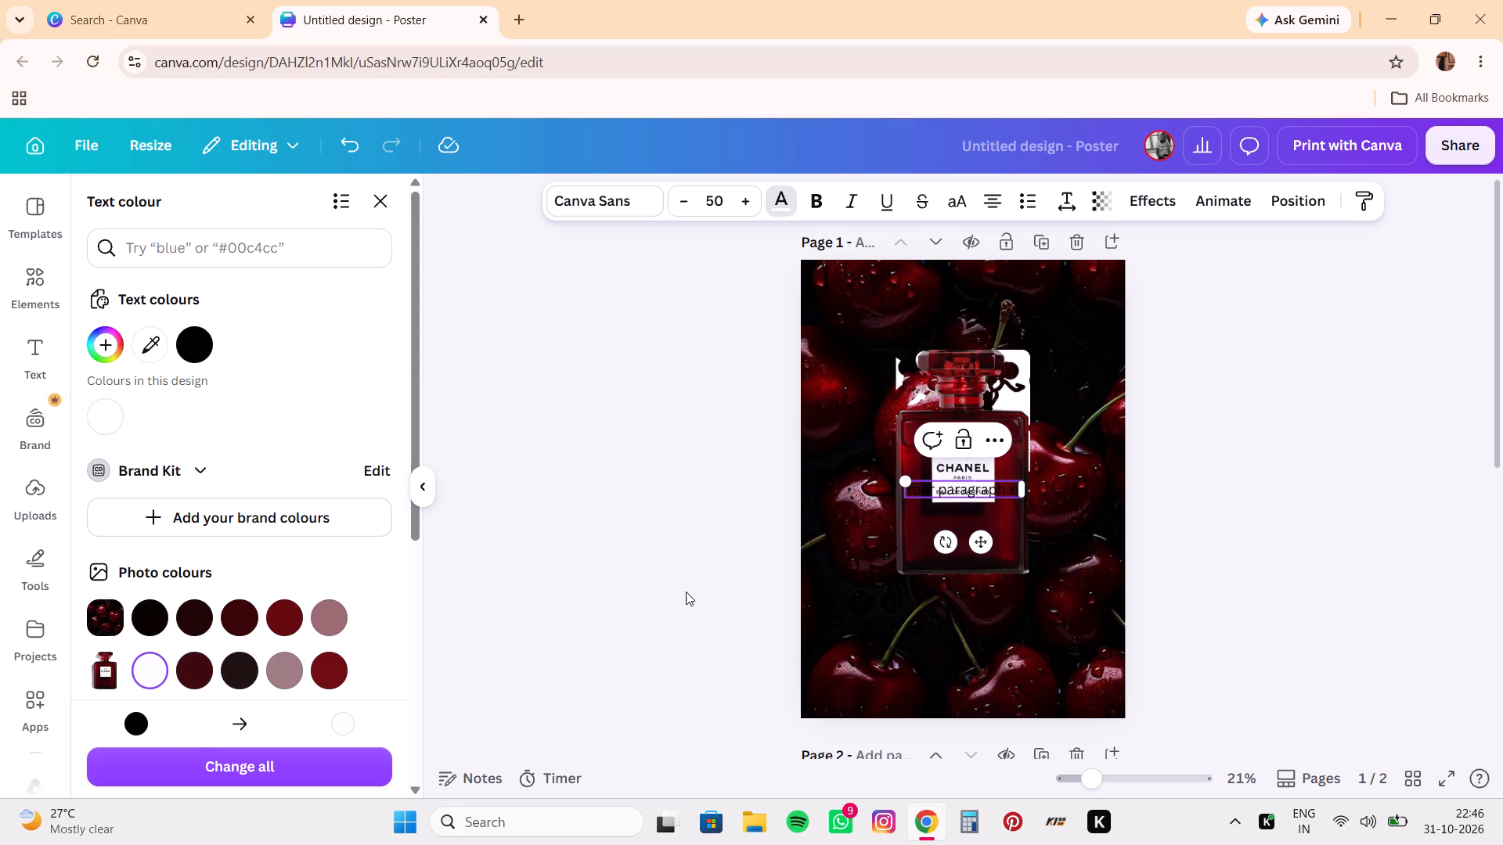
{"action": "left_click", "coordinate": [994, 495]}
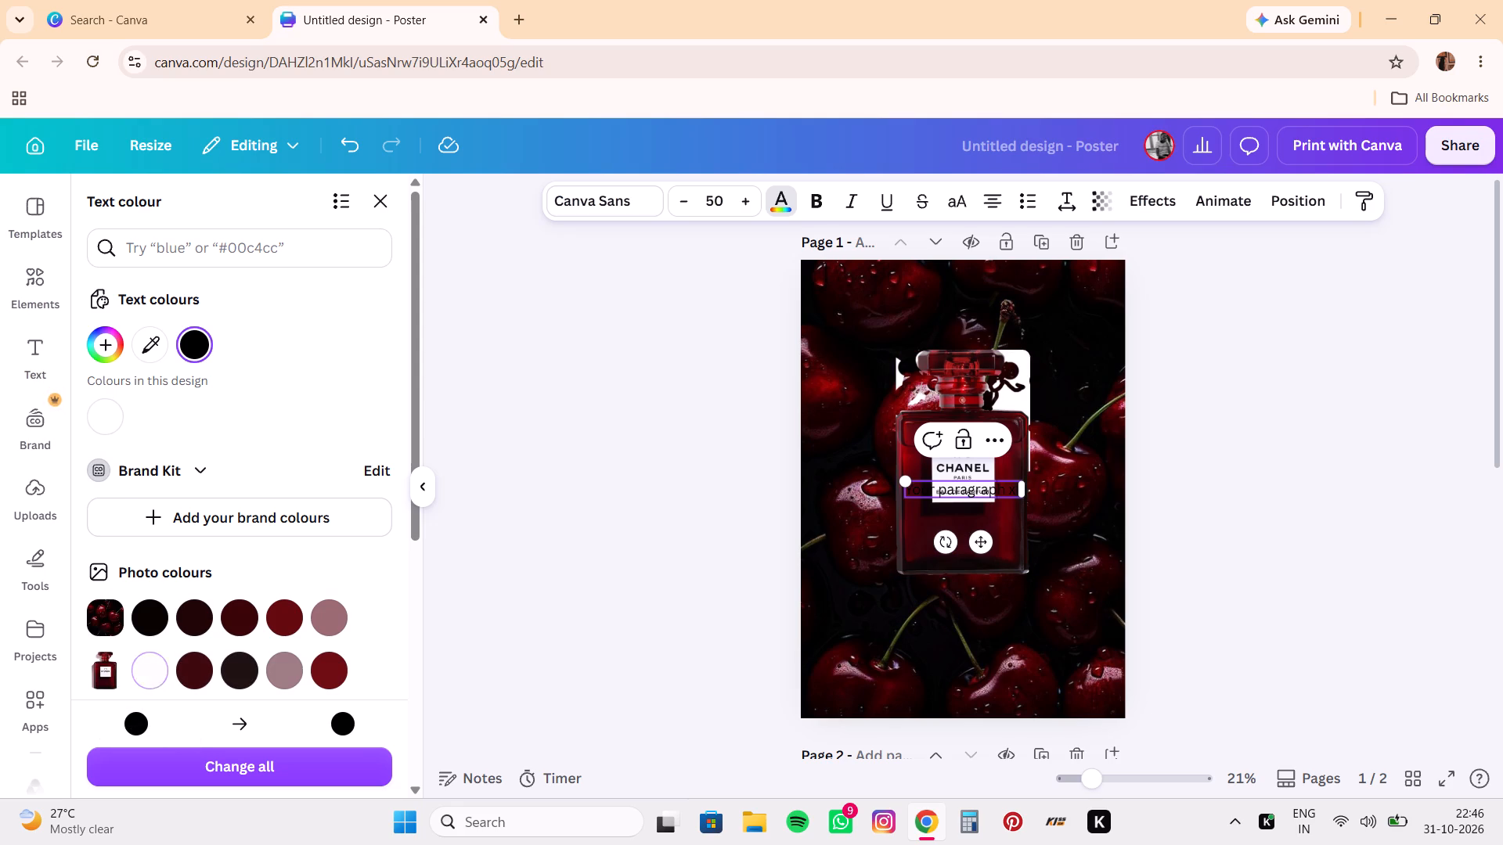
Replace the remaining placeholder text in the new text box with "CHANEL".
{"action": "left_click", "coordinate": [1015, 492]}
{"action": "left_click_drag", "start_coordinate": [1015, 492], "coordinate": [927, 508]}
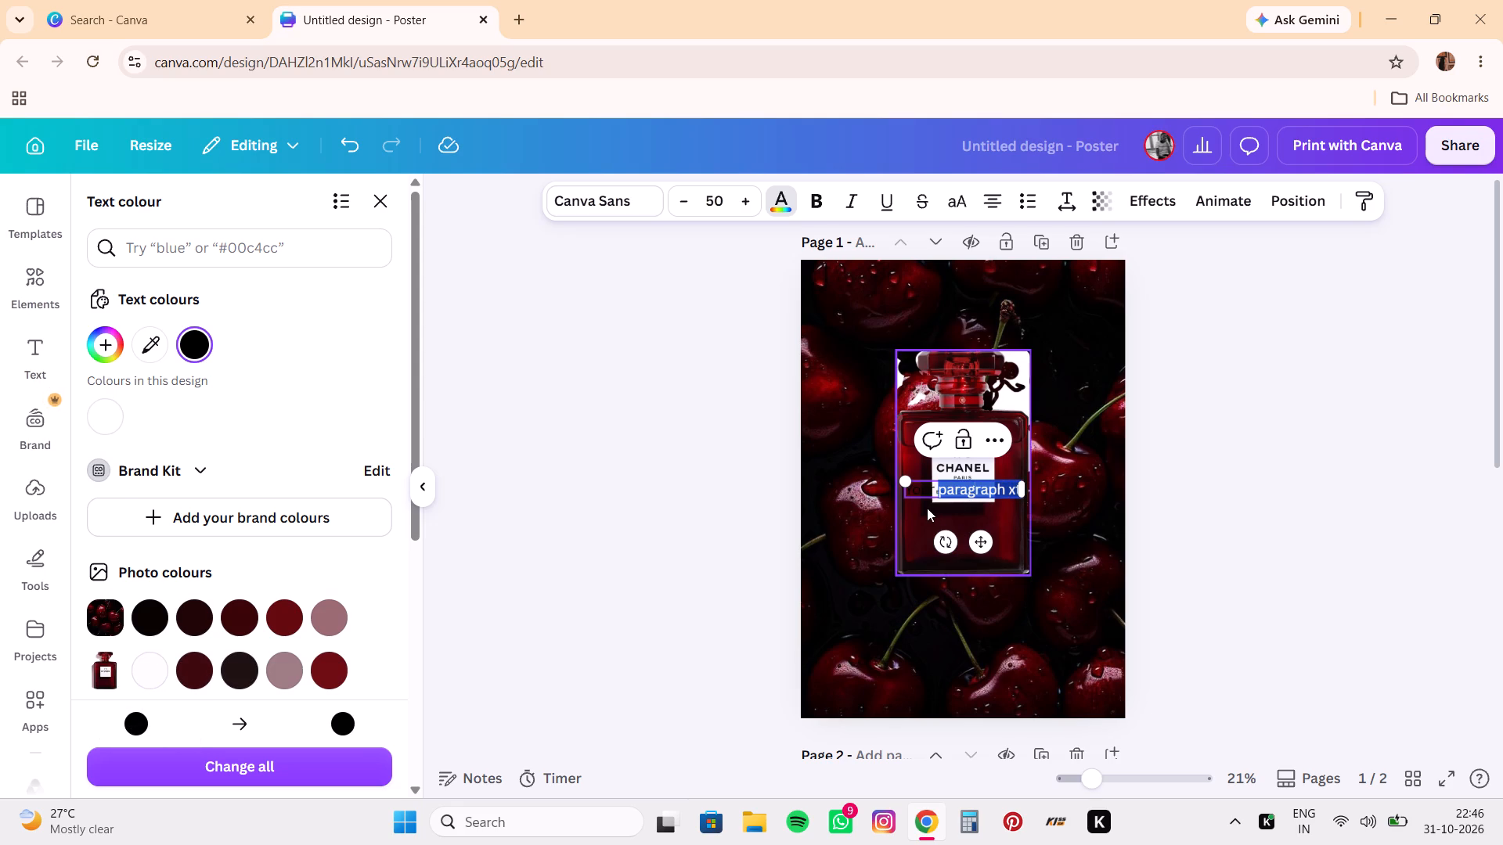
{"action": "left_click_drag", "start_coordinate": [927, 508], "coordinate": [896, 494]}
{"action": "key", "text": "BackSpace"}
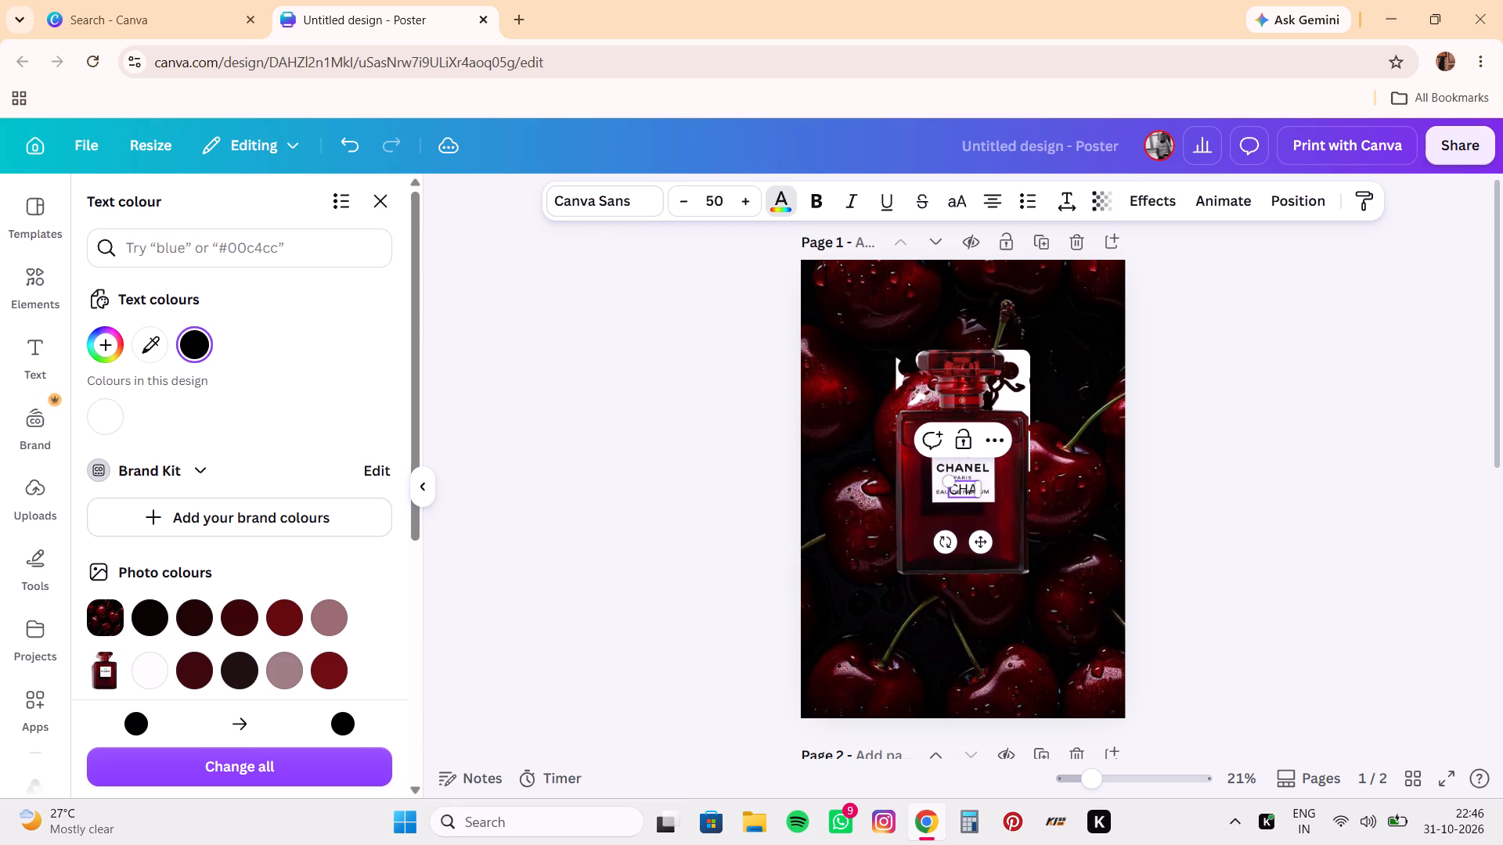
{"action": "type", "text": "NE"}
{"action": "key", "text": "l"}
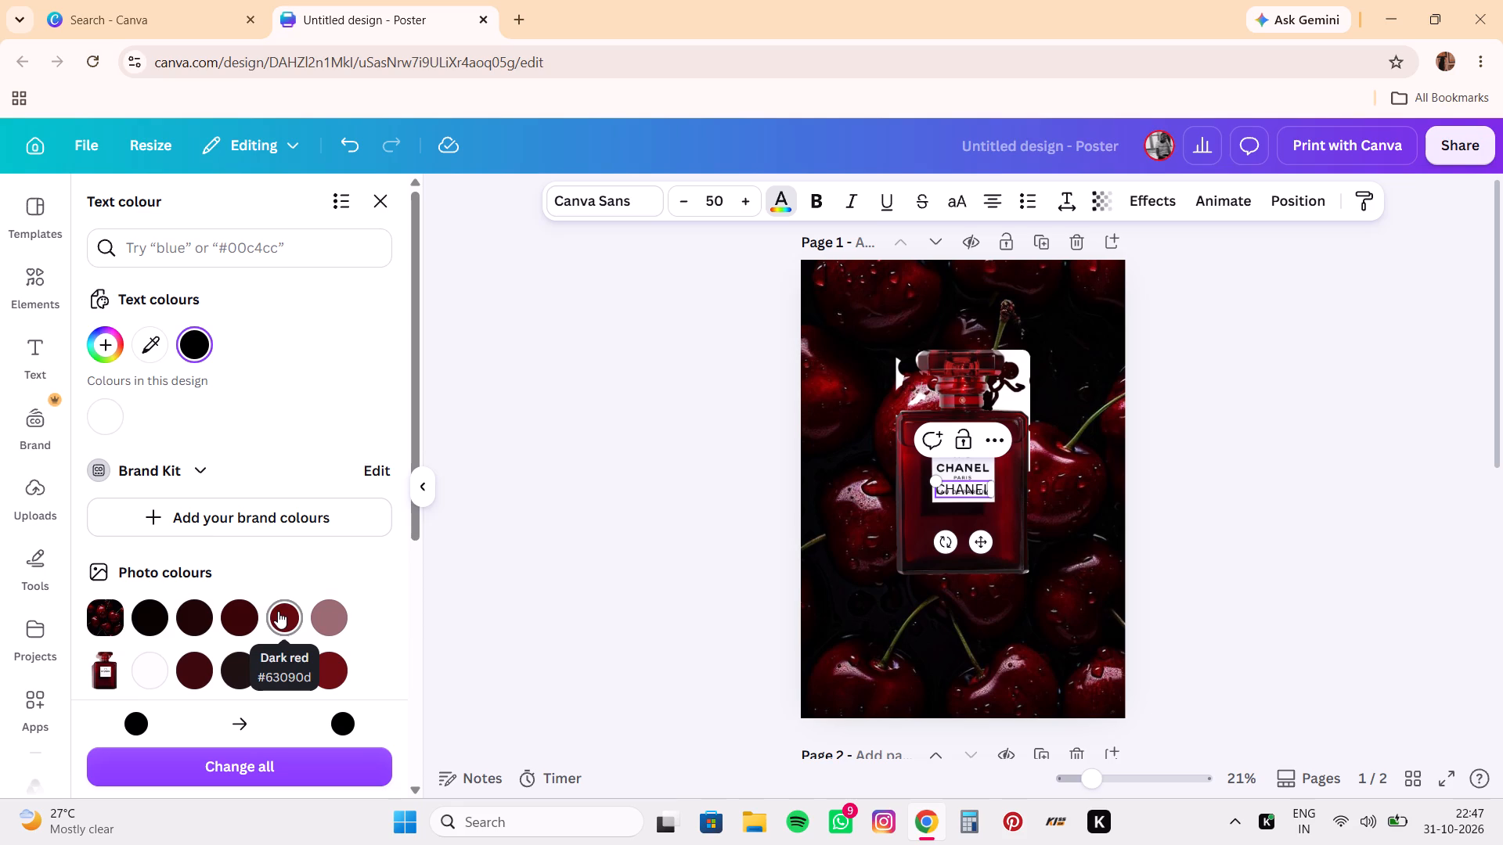
Switch to Pinterest.
{"action": "left_click", "coordinate": [1013, 815]}
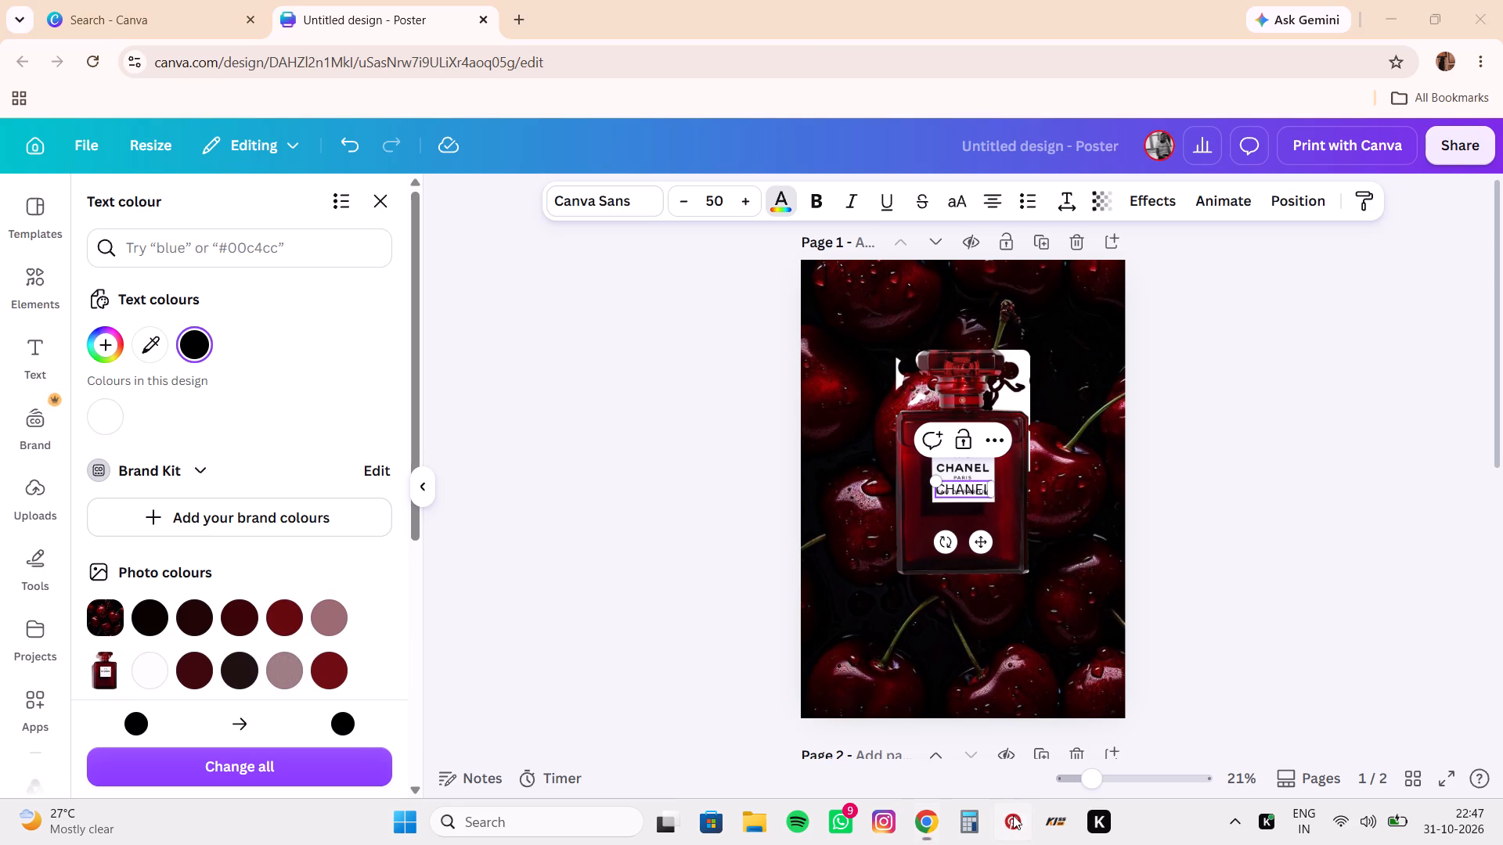
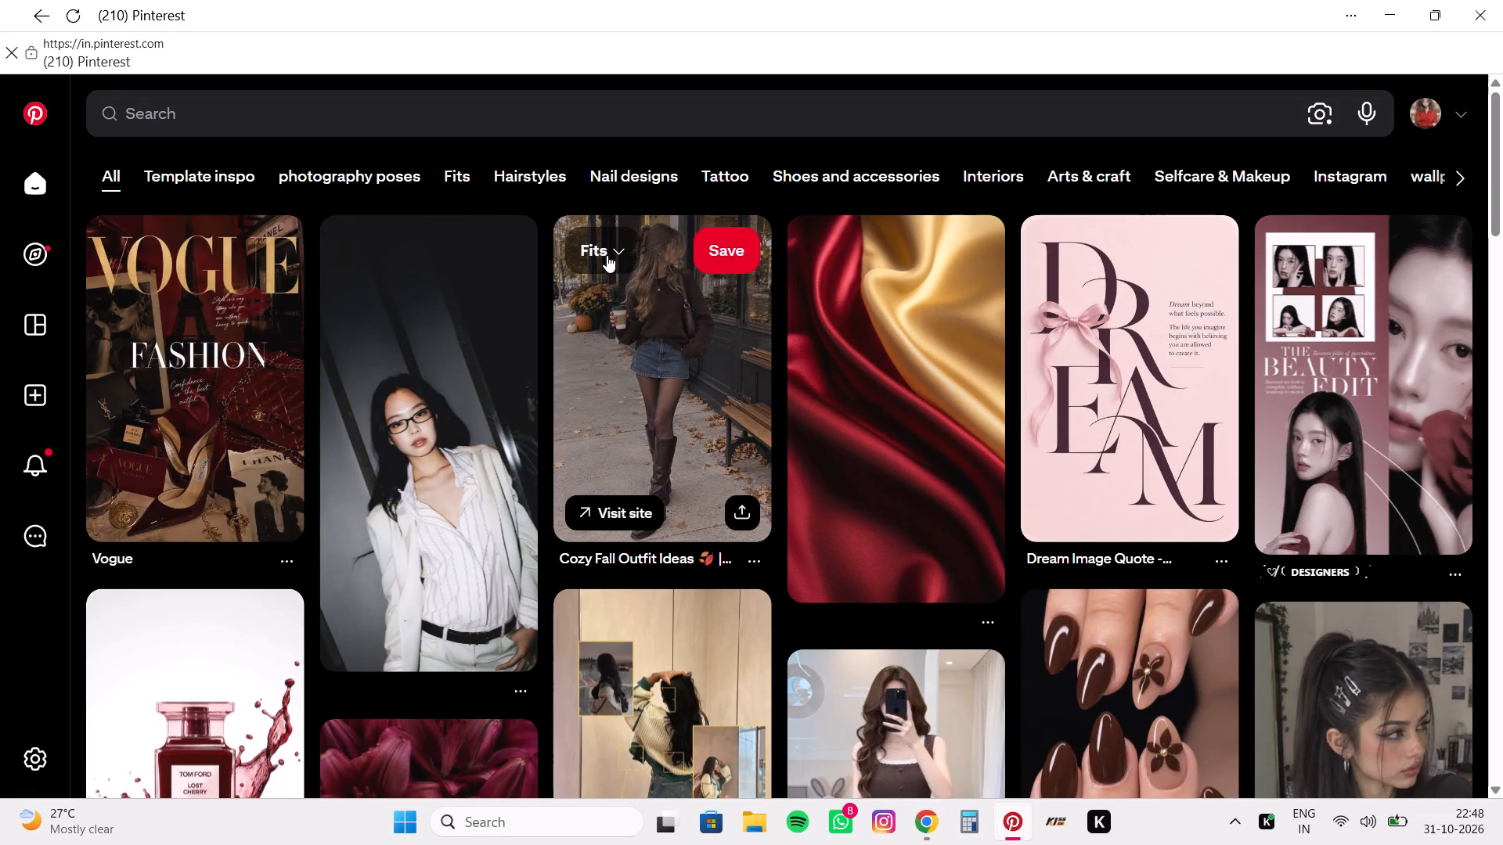
Save the Cozy Fall Outfit Ideas pin to the Fits board.
{"action": "left_click", "coordinate": [739, 269]}
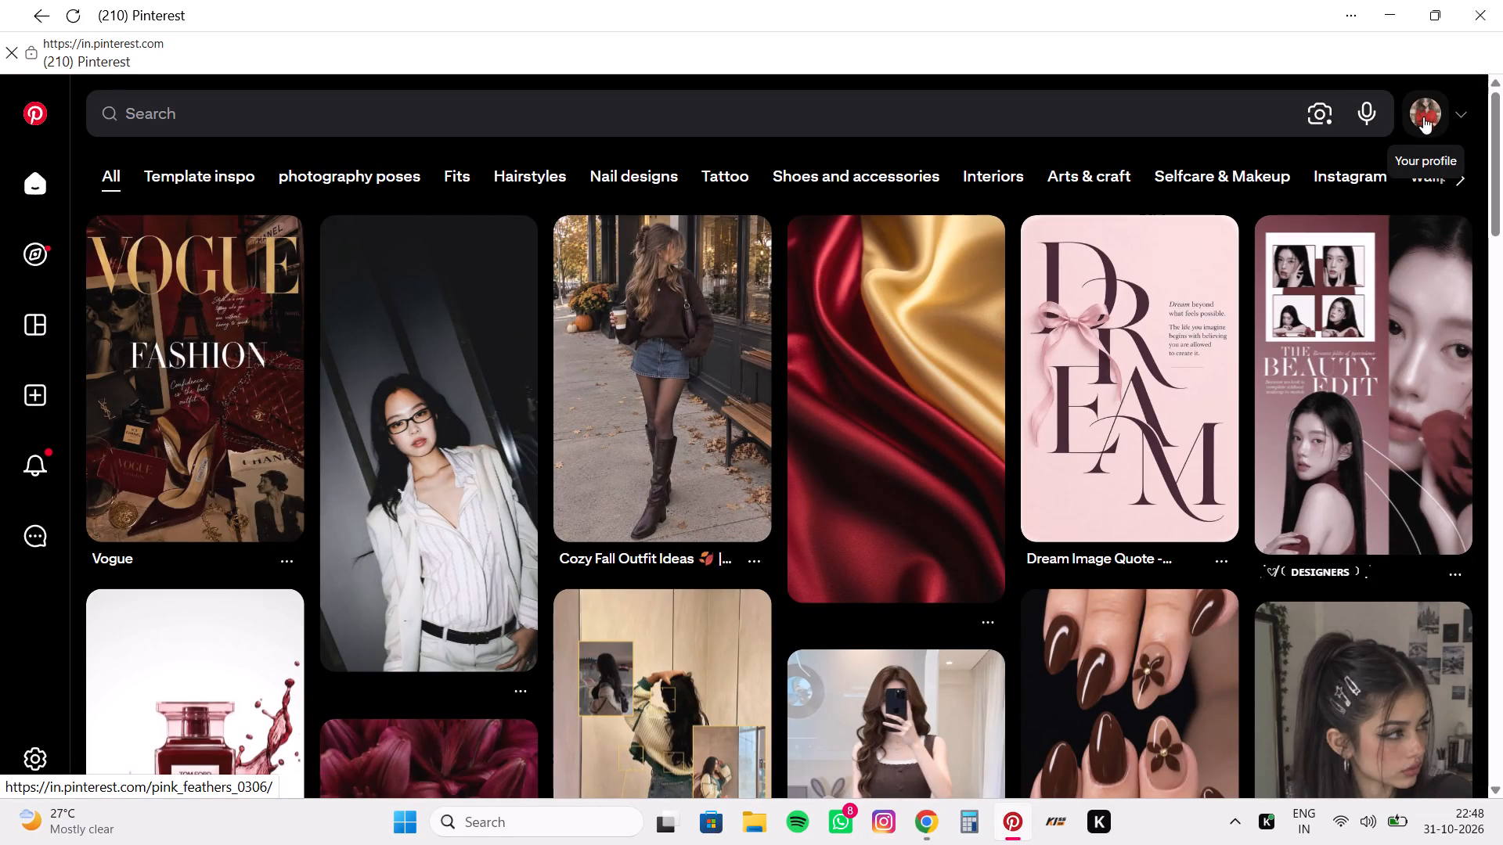
Open the profile's Template inspo board, look through its saved pins for reference, and return to the Canva poster.
{"action": "left_click", "coordinate": [1414, 111]}
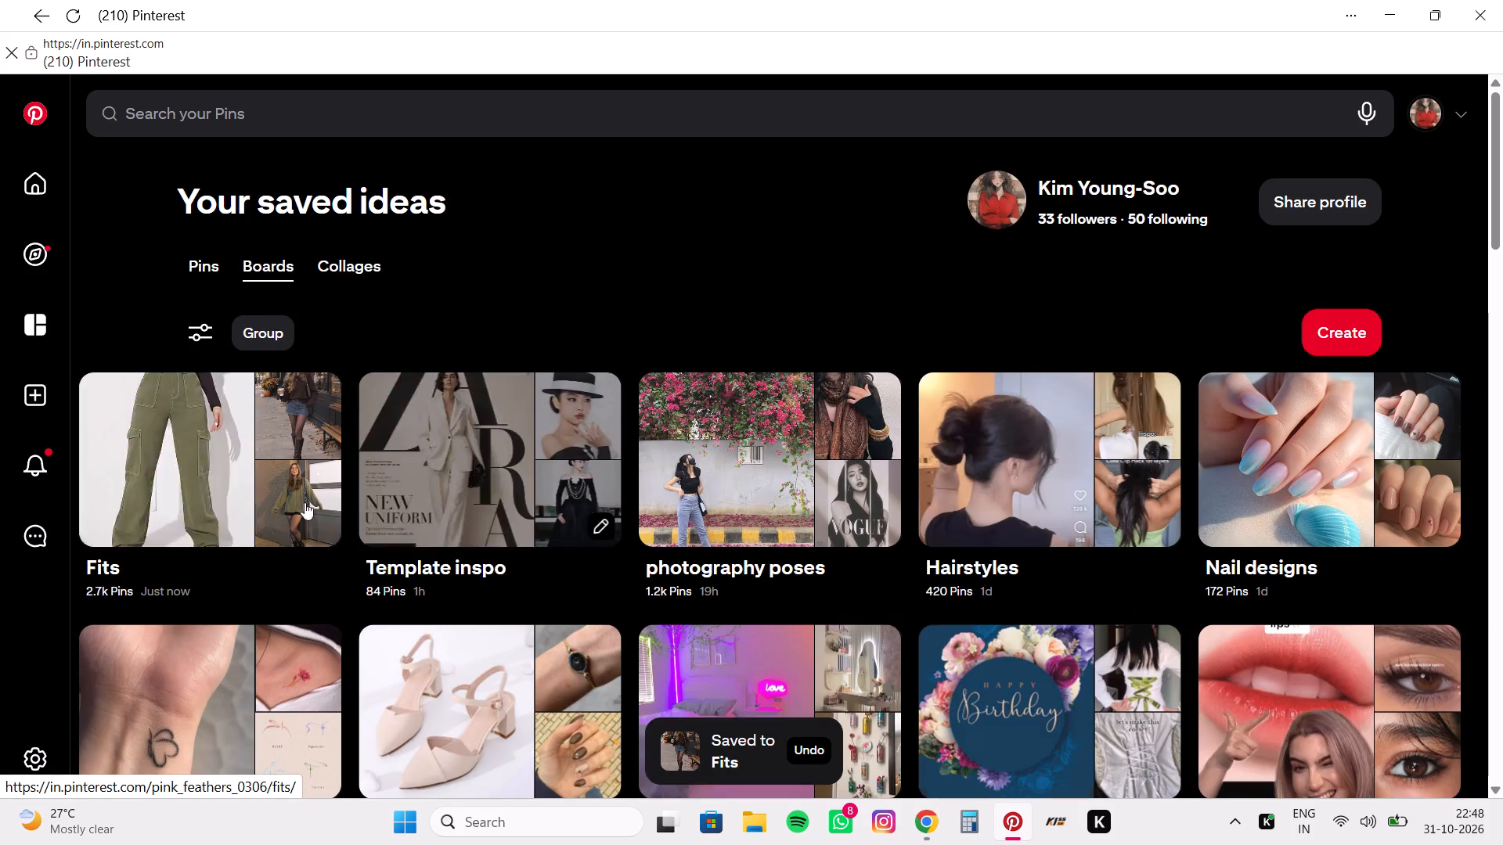
{"action": "left_click", "coordinate": [446, 472]}
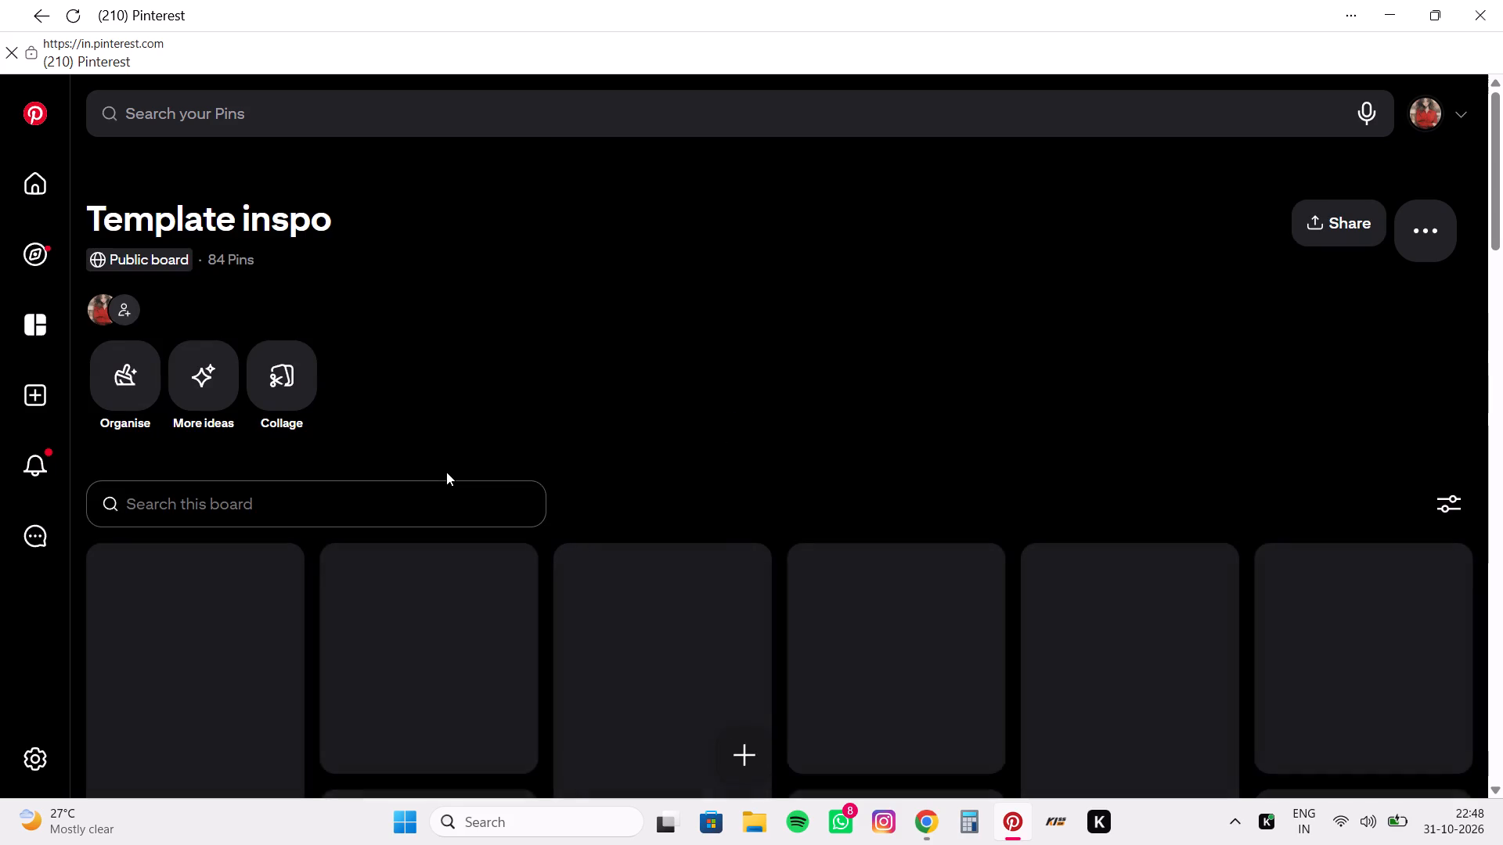
{"action": "scroll", "coordinate": [694, 459], "scroll_direction": "down", "scroll_amount": 2}
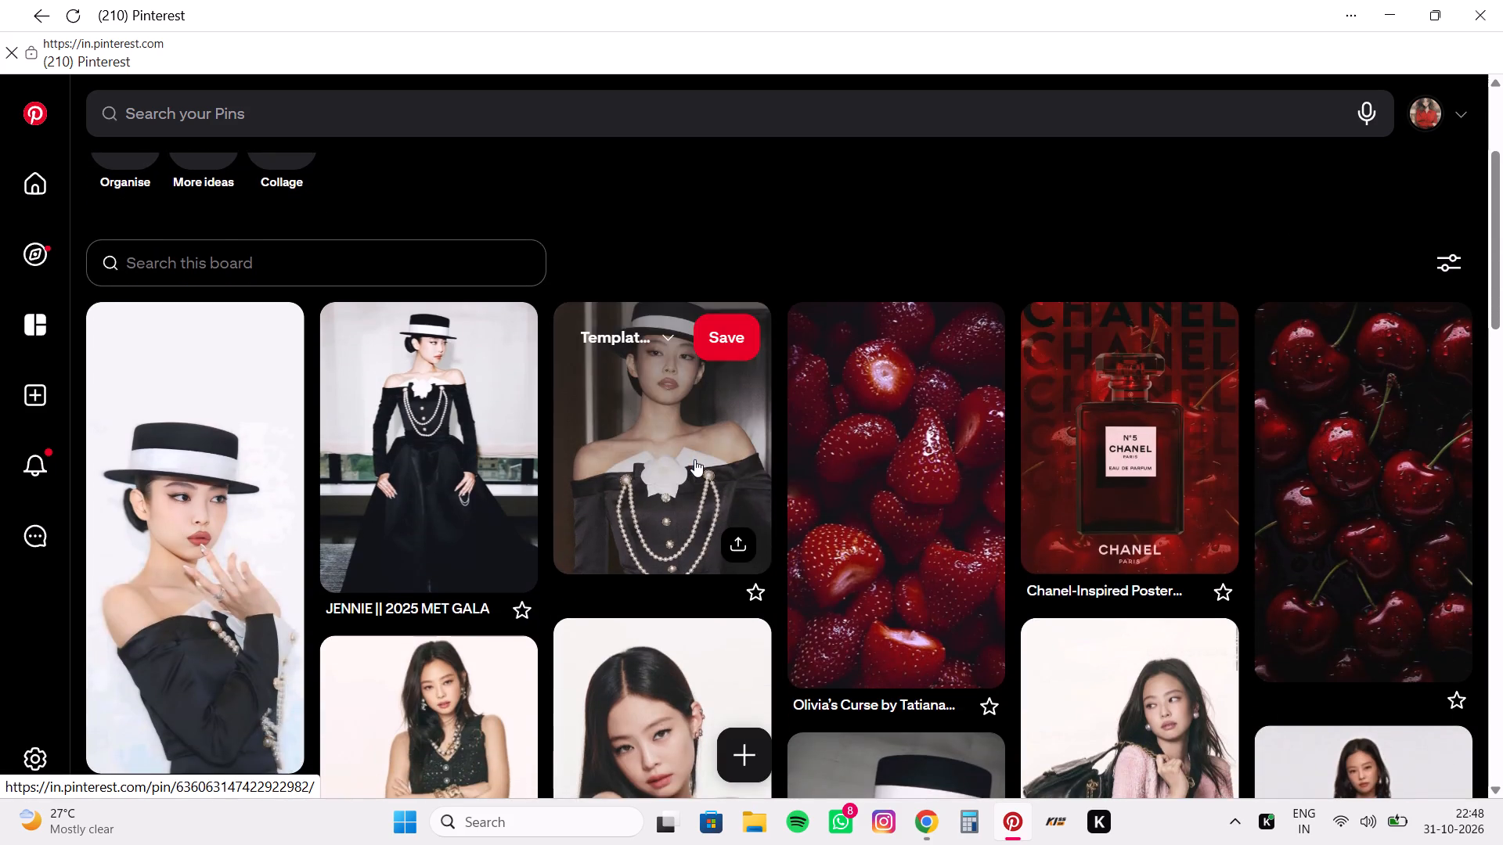
{"action": "scroll", "coordinate": [694, 459], "scroll_direction": "down", "scroll_amount": 4}
{"action": "scroll", "coordinate": [694, 459], "scroll_direction": "up", "scroll_amount": 2}
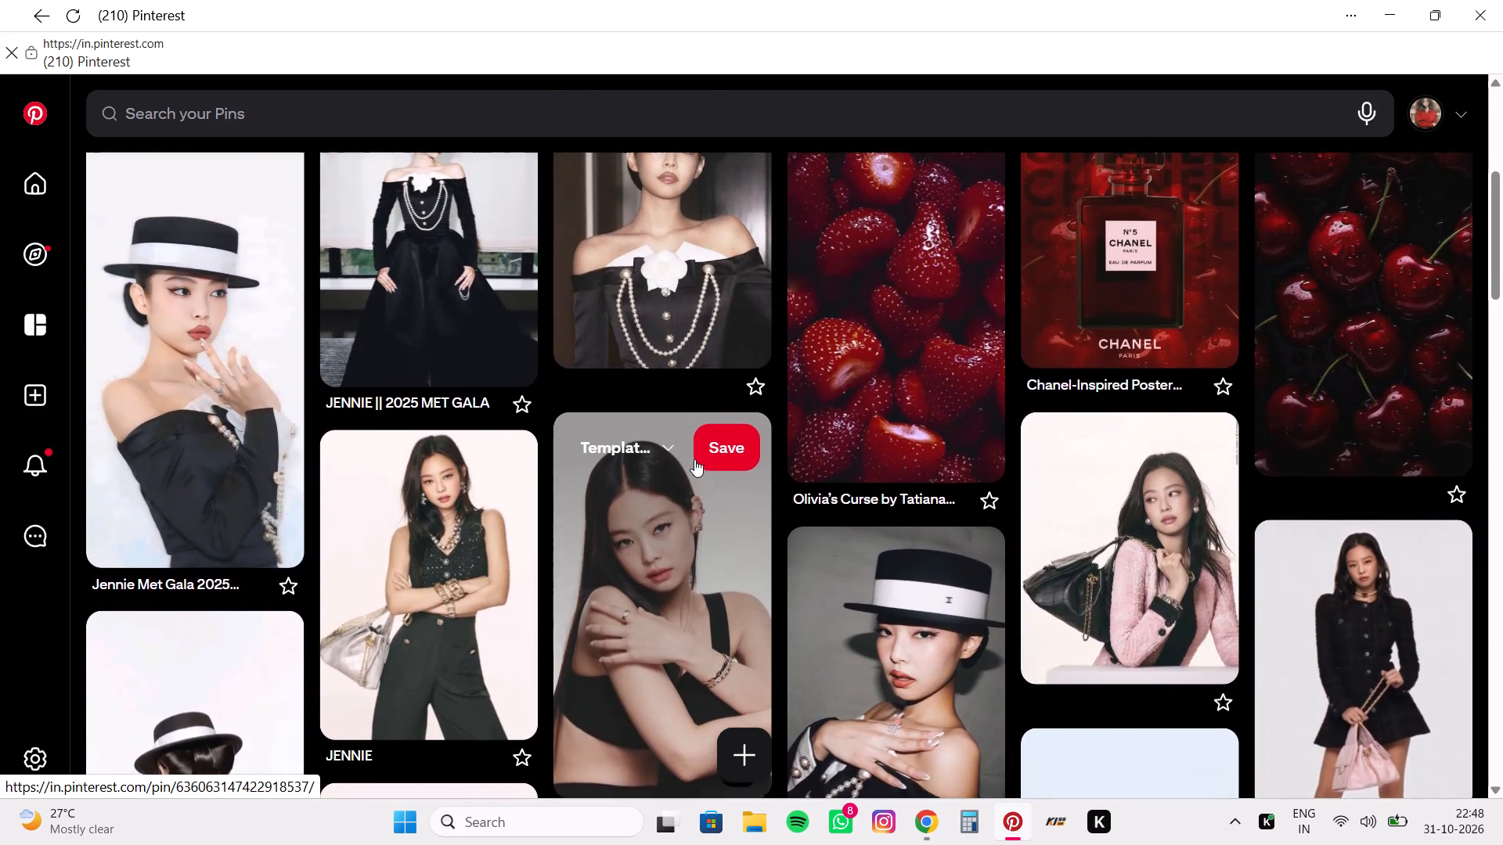
{"action": "scroll", "coordinate": [694, 459], "scroll_direction": "up", "scroll_amount": 1}
{"action": "scroll", "coordinate": [694, 459], "scroll_direction": "down", "scroll_amount": 1}
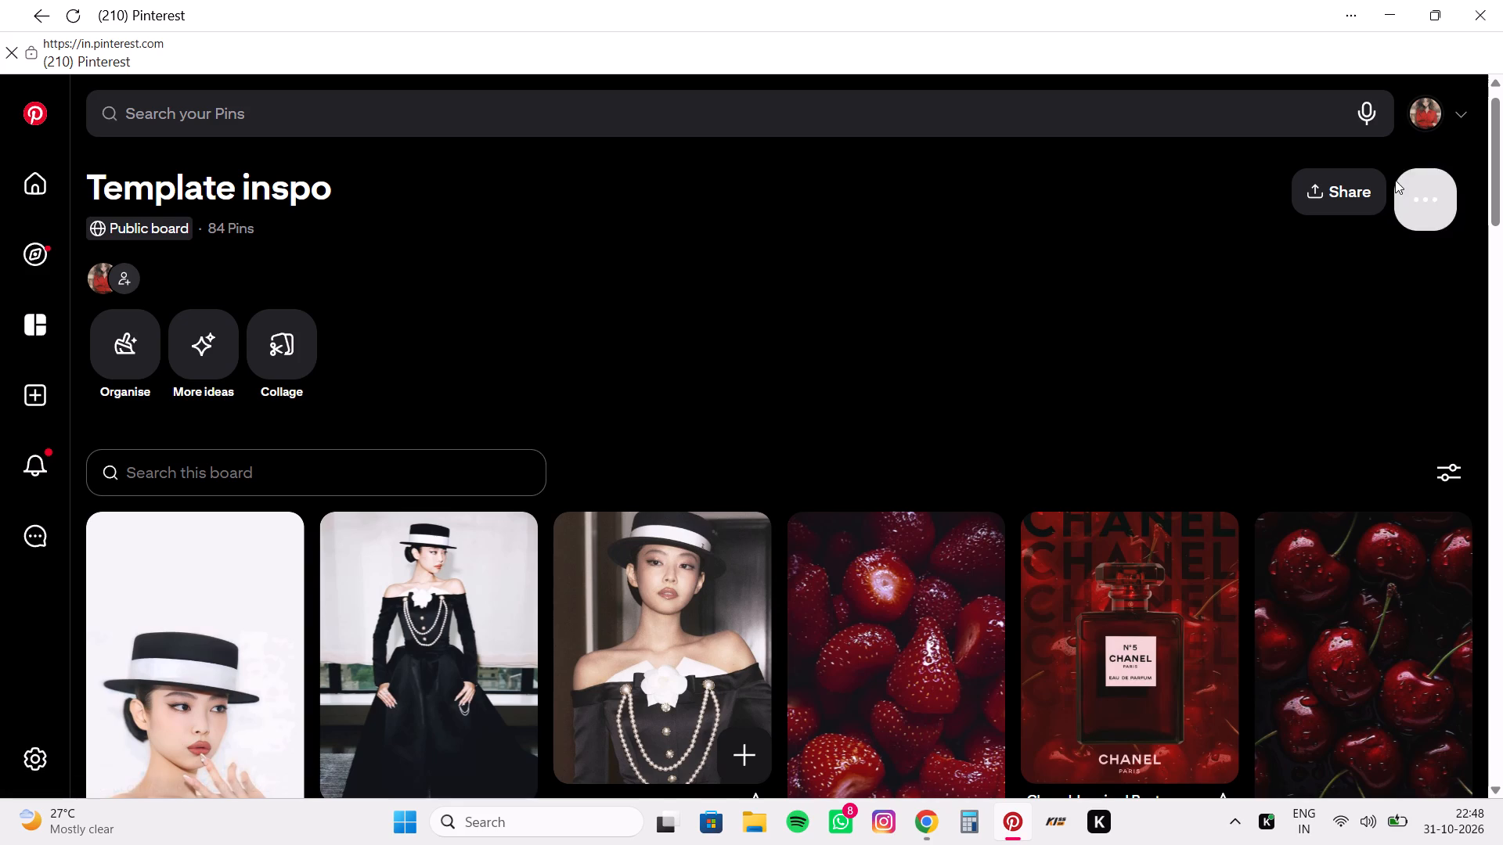
{"action": "left_click", "coordinate": [1389, 14]}
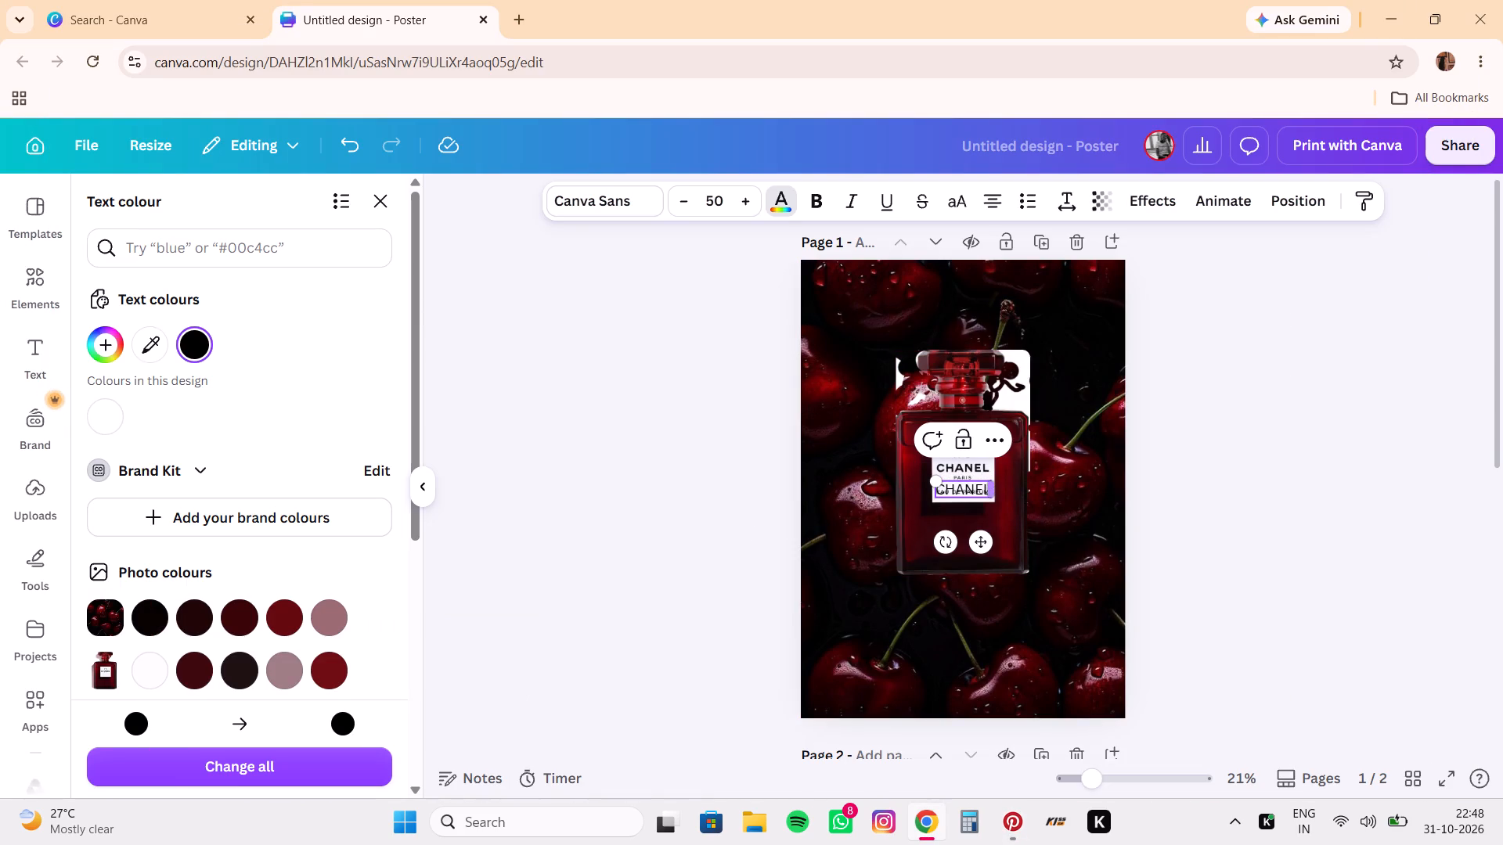
Set the colour of the selected lower CHANEL text on the perfume bottle label to the dark grey default solid colour.
{"action": "scroll", "coordinate": [211, 581], "scroll_direction": "down", "scroll_amount": 2}
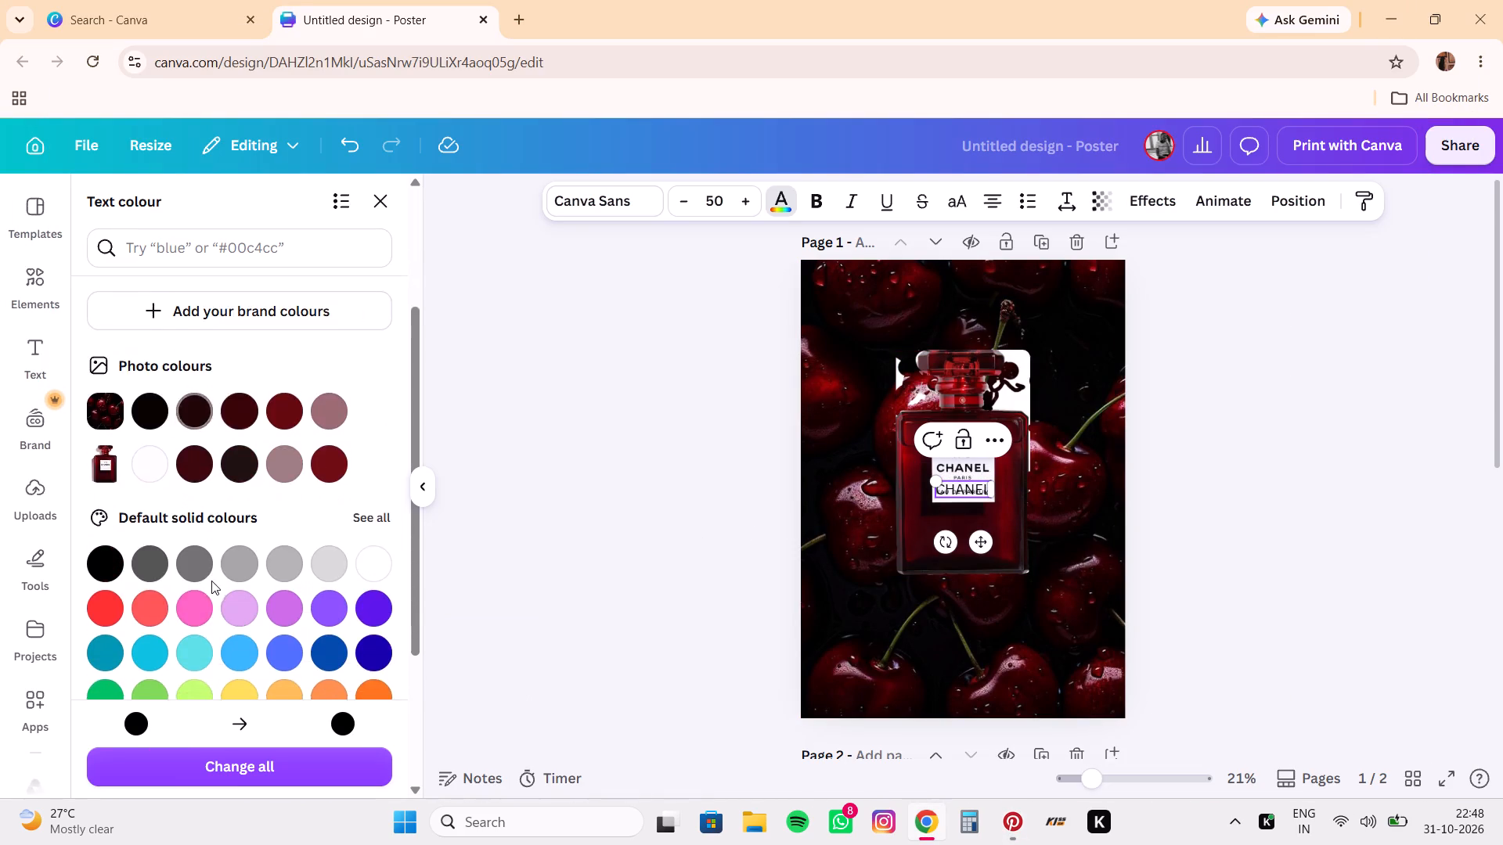
{"action": "scroll", "coordinate": [211, 581], "scroll_direction": "down", "scroll_amount": 2}
{"action": "scroll", "coordinate": [211, 581], "scroll_direction": "up", "scroll_amount": 6}
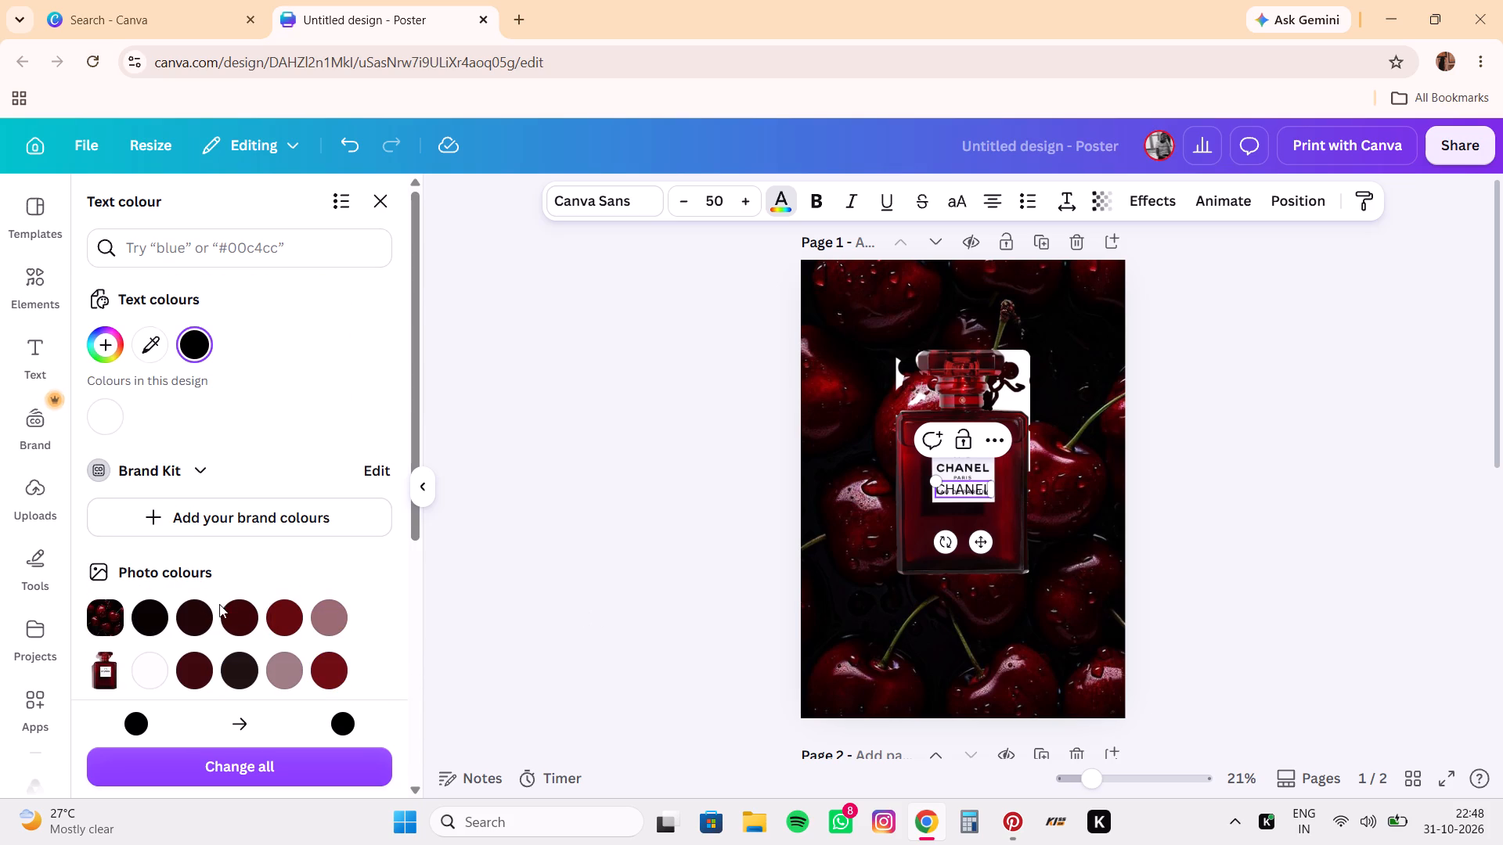
{"action": "scroll", "coordinate": [271, 630], "scroll_direction": "down", "scroll_amount": 2}
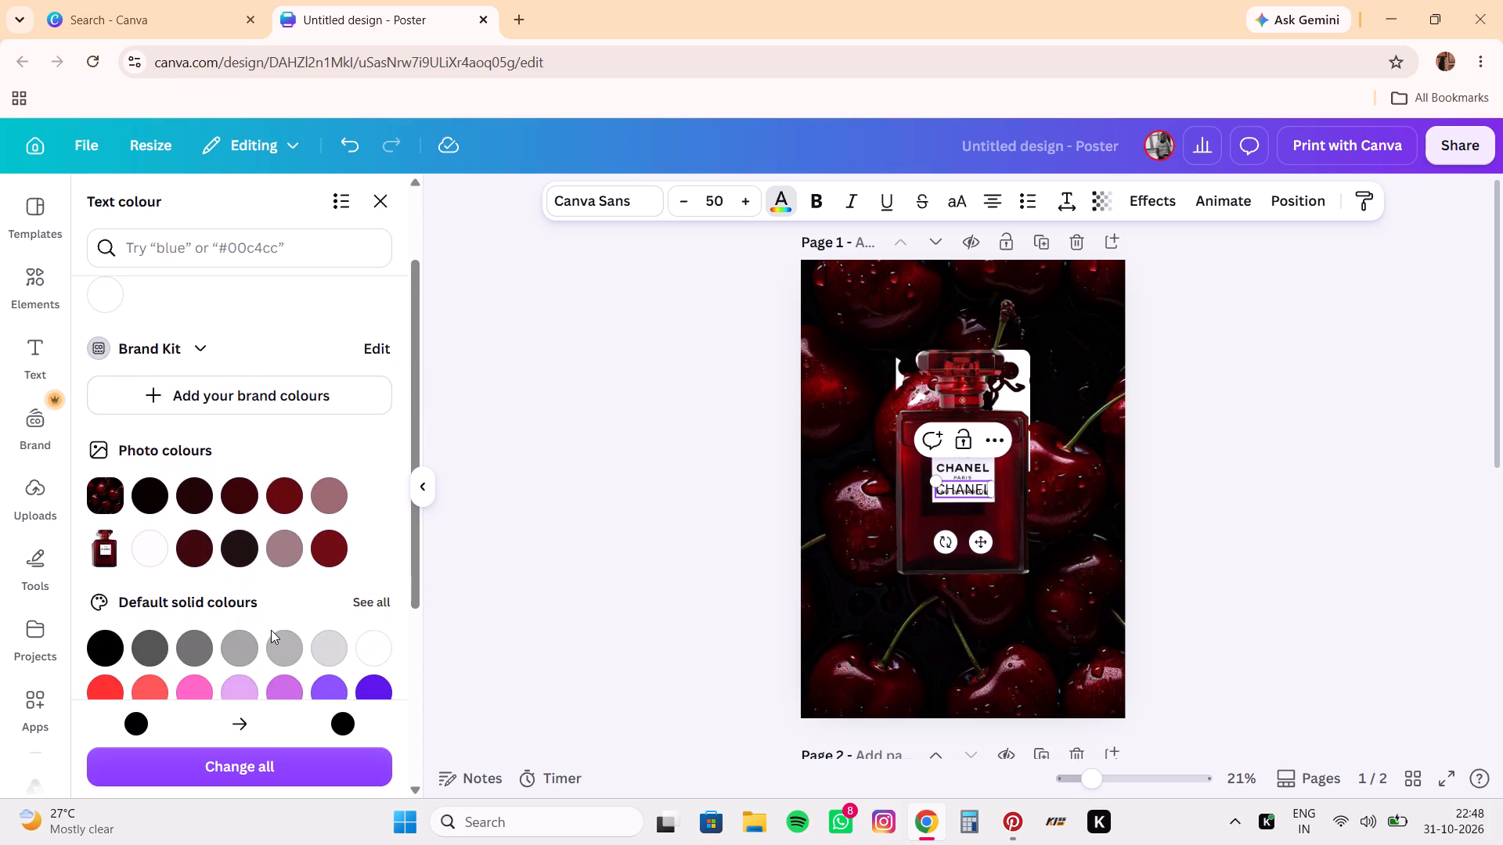
{"action": "left_click", "coordinate": [153, 639]}
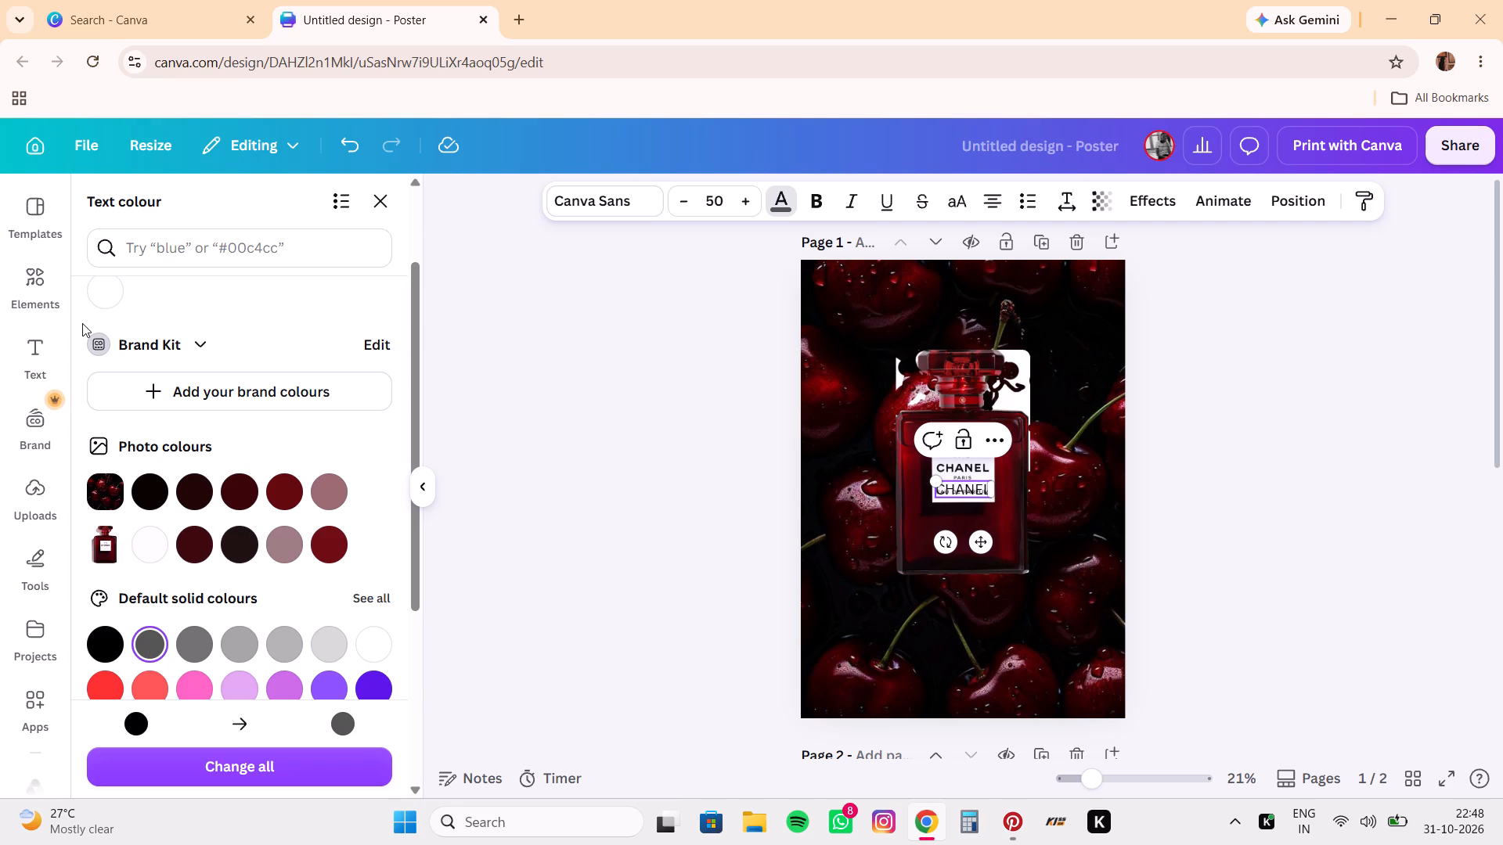
Change the font of the selected lower CHANEL text to Glacial Indifference.
{"action": "left_click", "coordinate": [589, 201]}
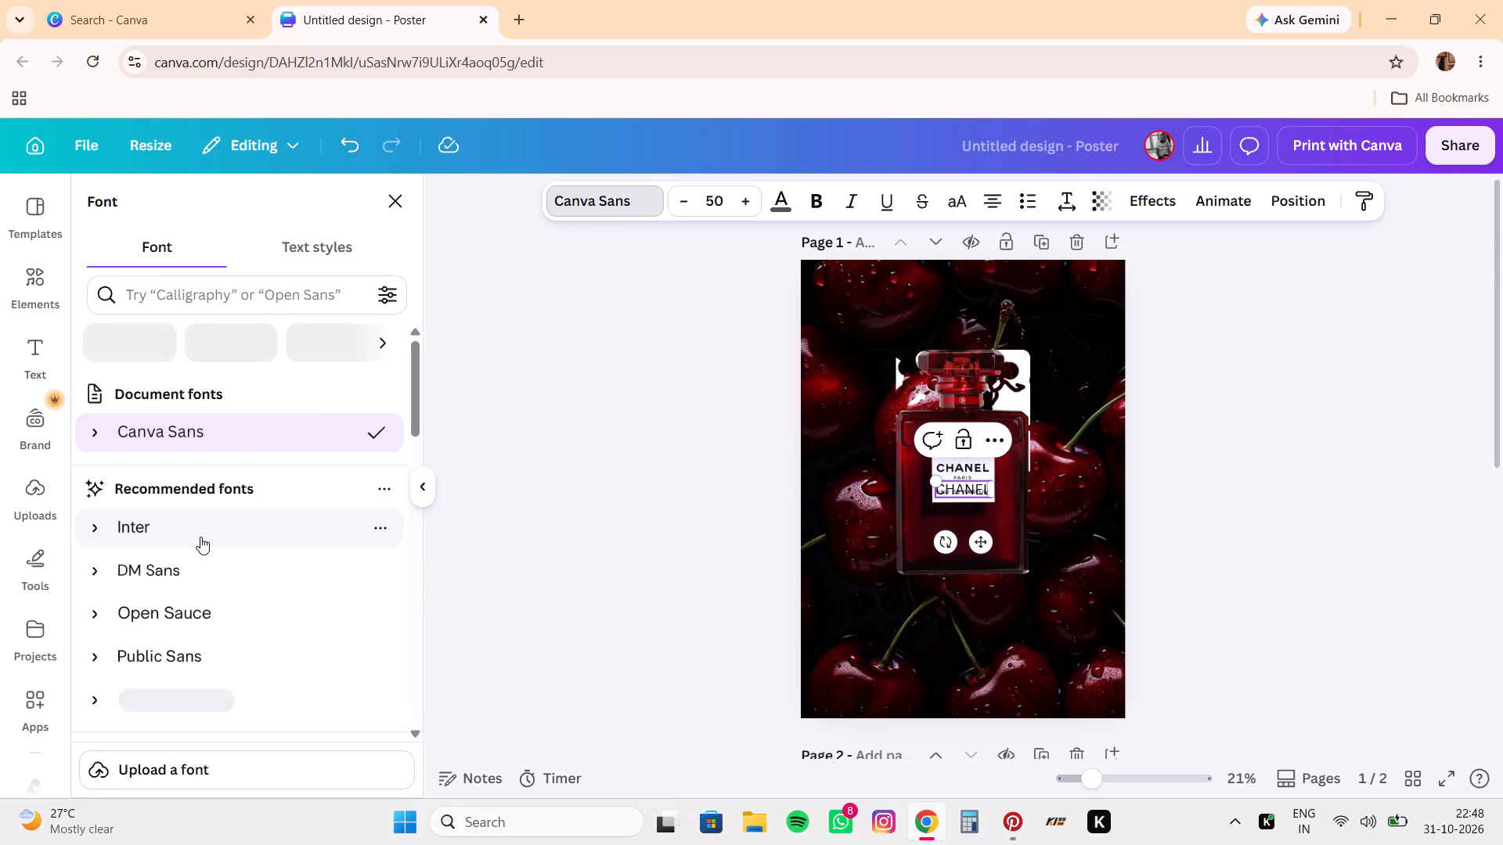
{"action": "scroll", "coordinate": [230, 581], "scroll_direction": "down", "scroll_amount": 4}
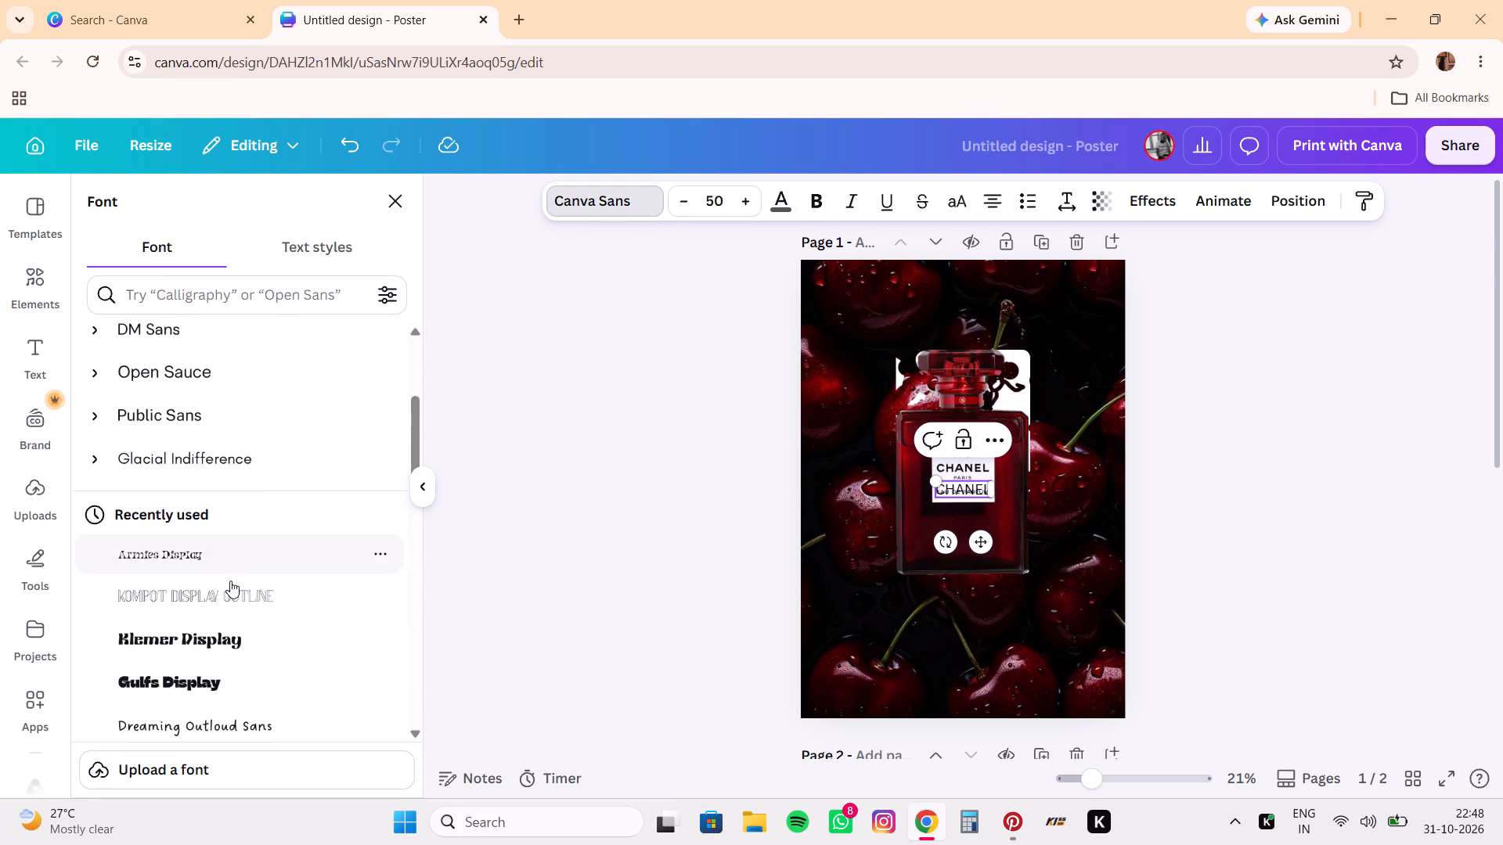
{"action": "scroll", "coordinate": [230, 581], "scroll_direction": "down", "scroll_amount": 5}
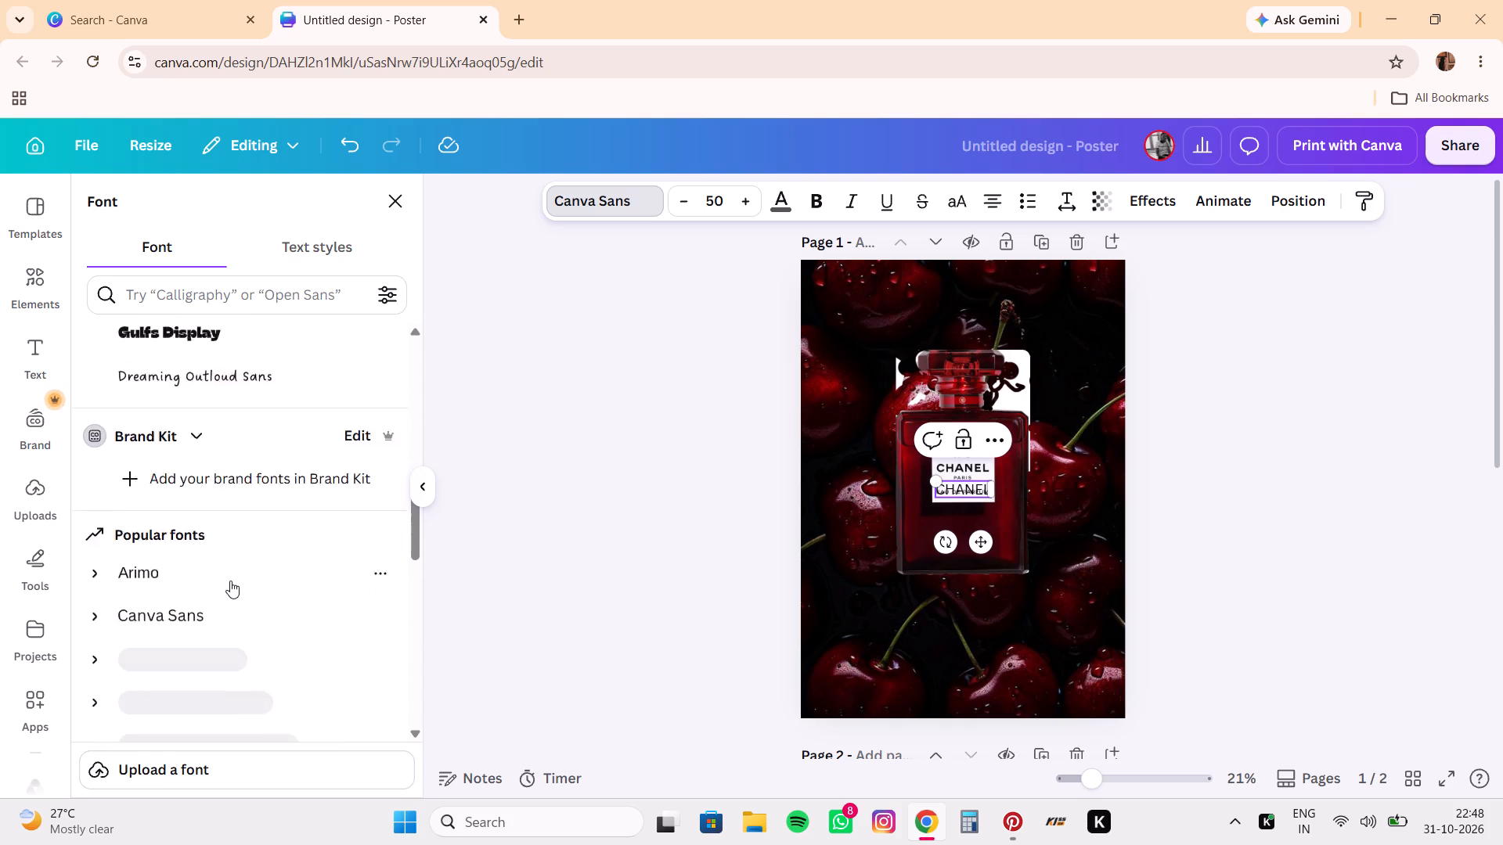
{"action": "scroll", "coordinate": [230, 581], "scroll_direction": "down", "scroll_amount": 3}
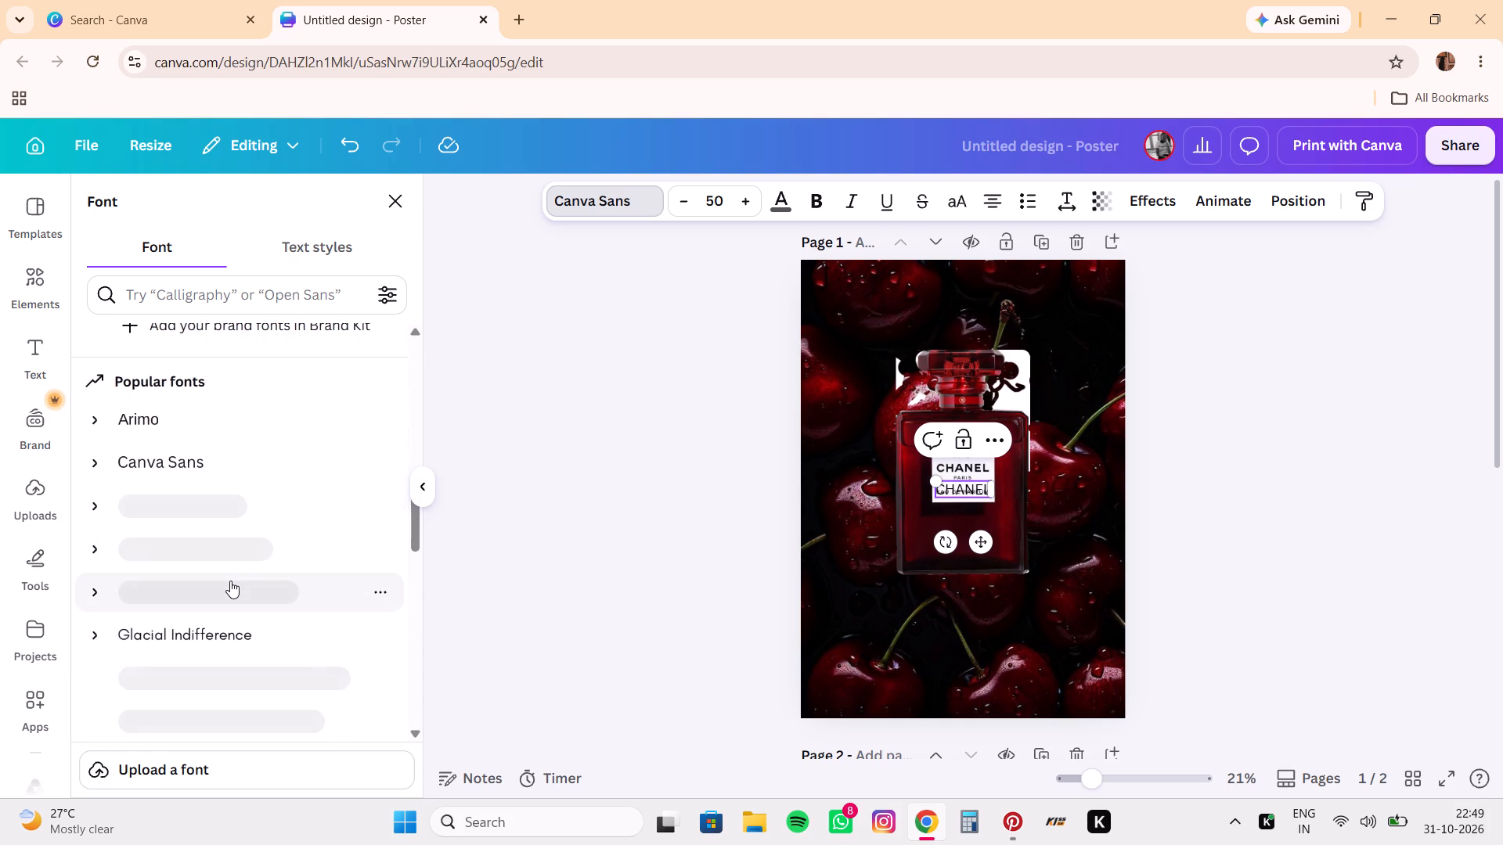
{"action": "left_click", "coordinate": [213, 640]}
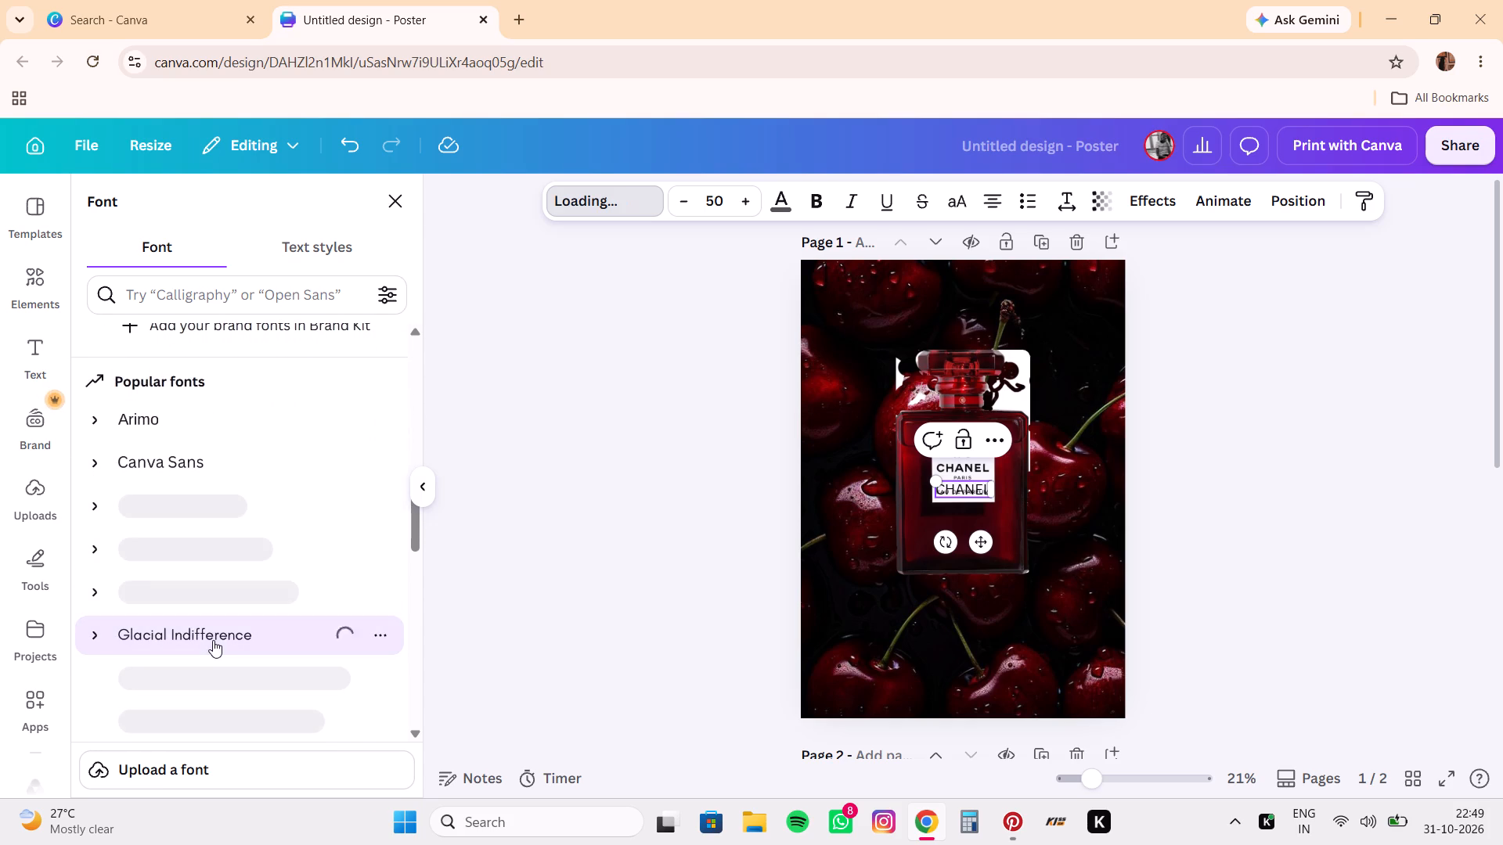
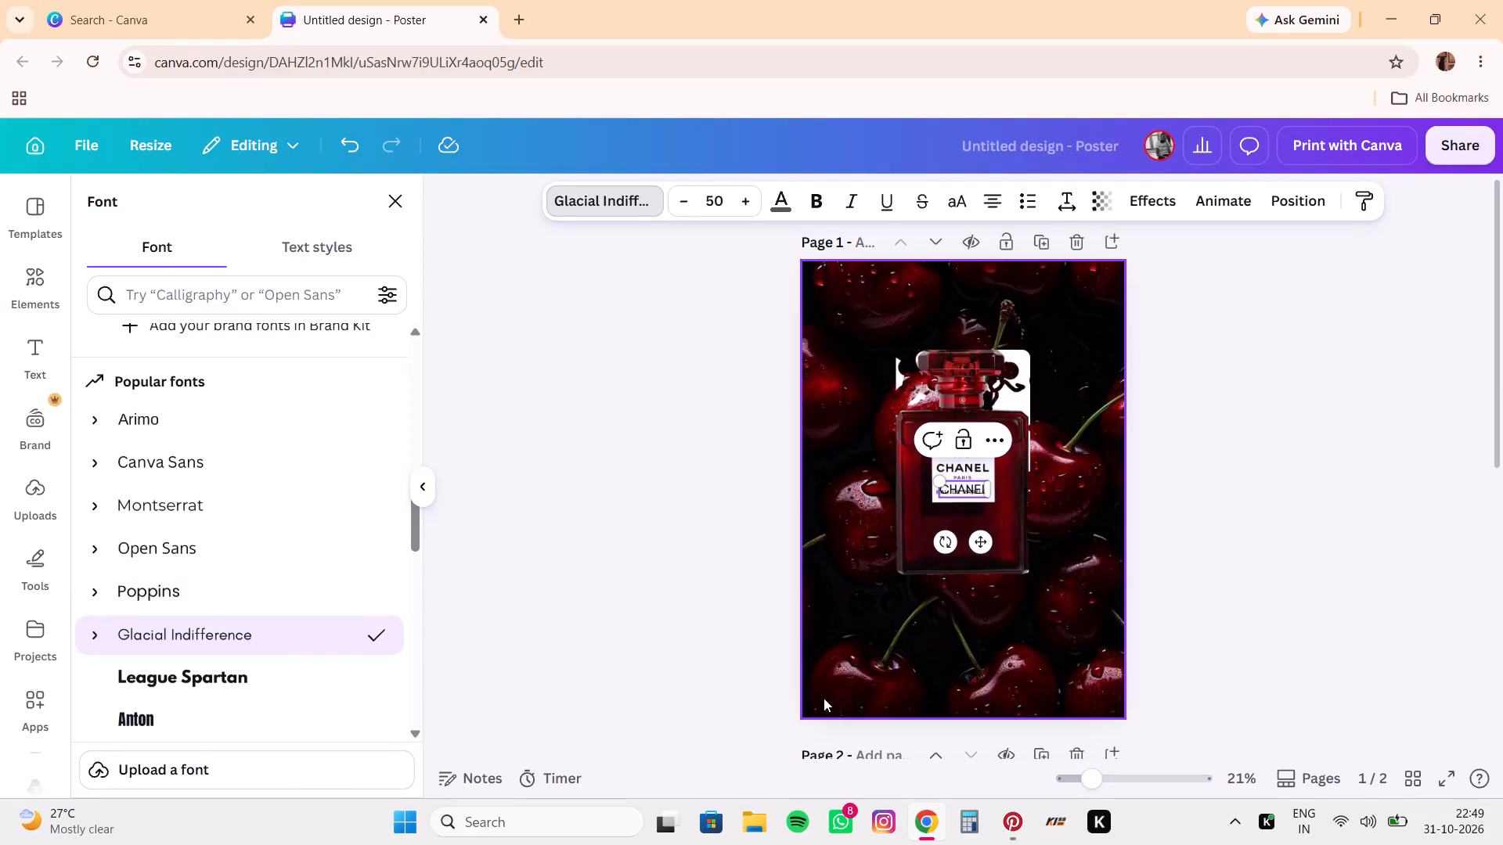
Enlarge the lower CHANEL text over the bottle label to a font size of about 108.
{"action": "left_click", "coordinate": [982, 543]}
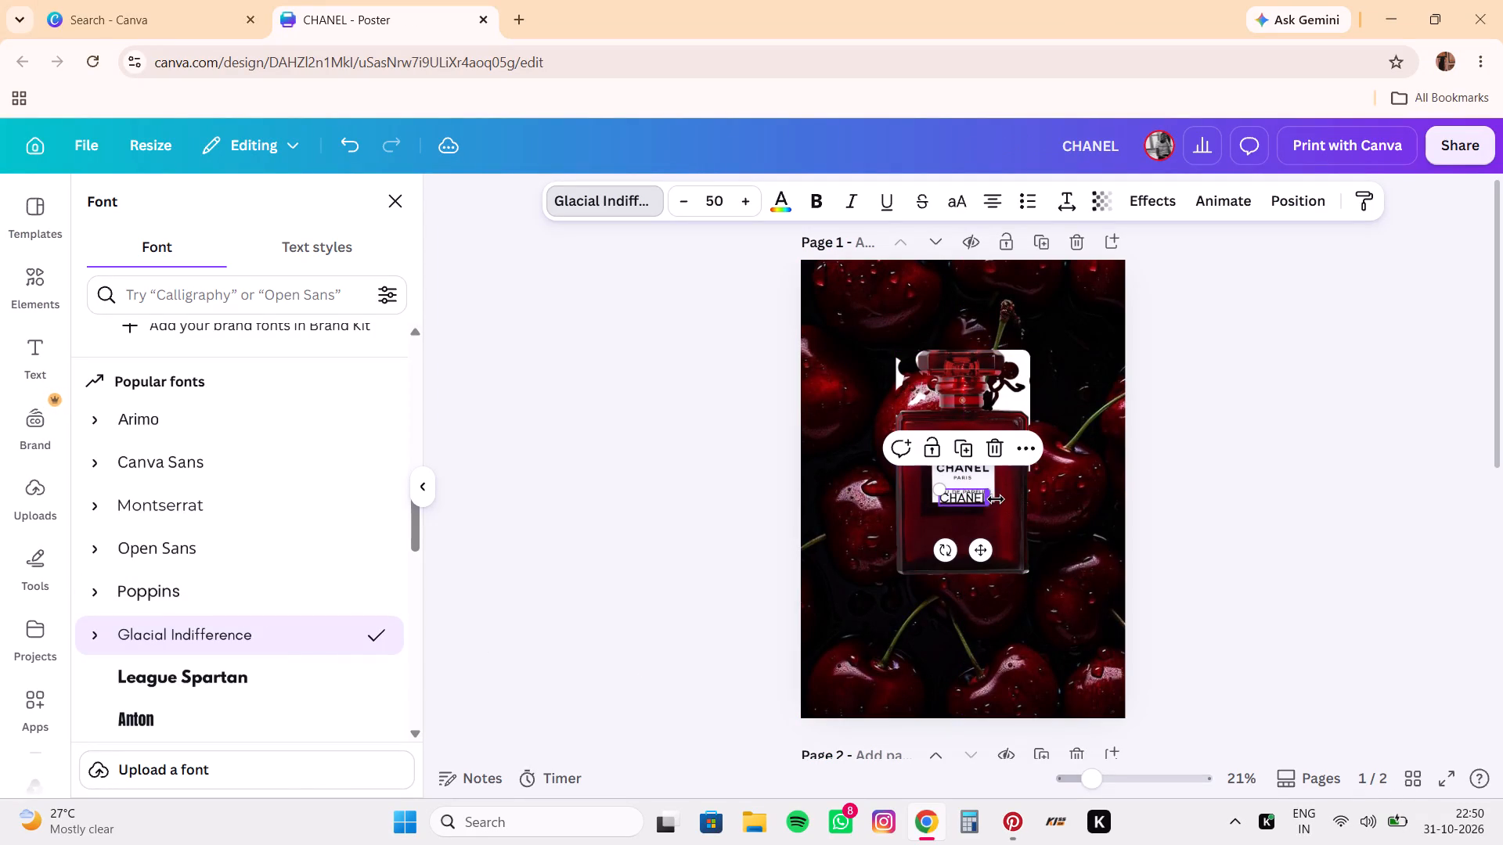
{"action": "left_click_drag", "start_coordinate": [982, 549], "coordinate": [978, 538]}
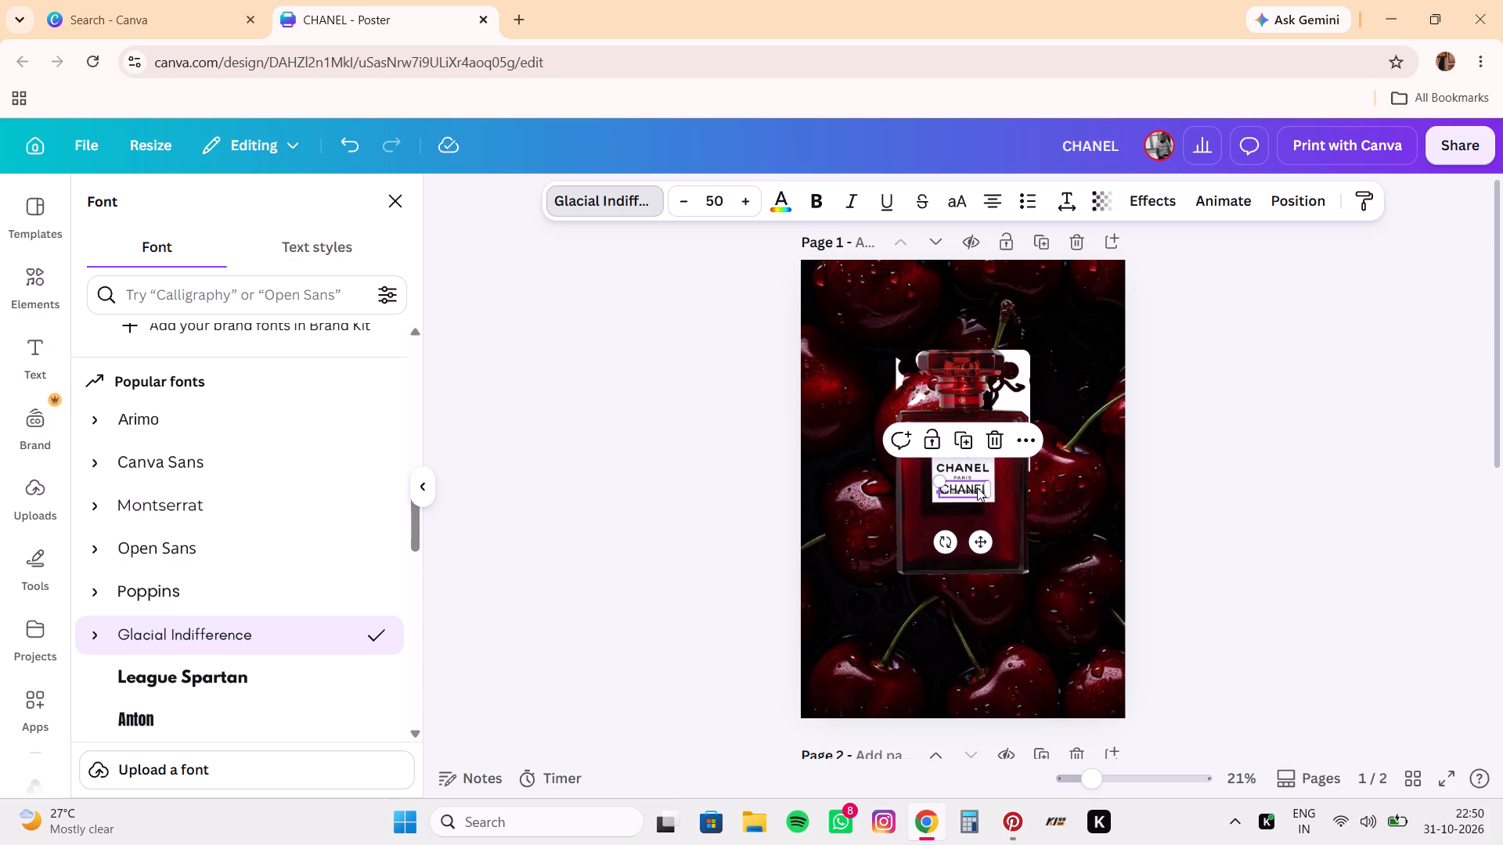
{"action": "left_click_drag", "start_coordinate": [991, 491], "coordinate": [997, 493]}
{"action": "left_click_drag", "start_coordinate": [997, 493], "coordinate": [1014, 493]}
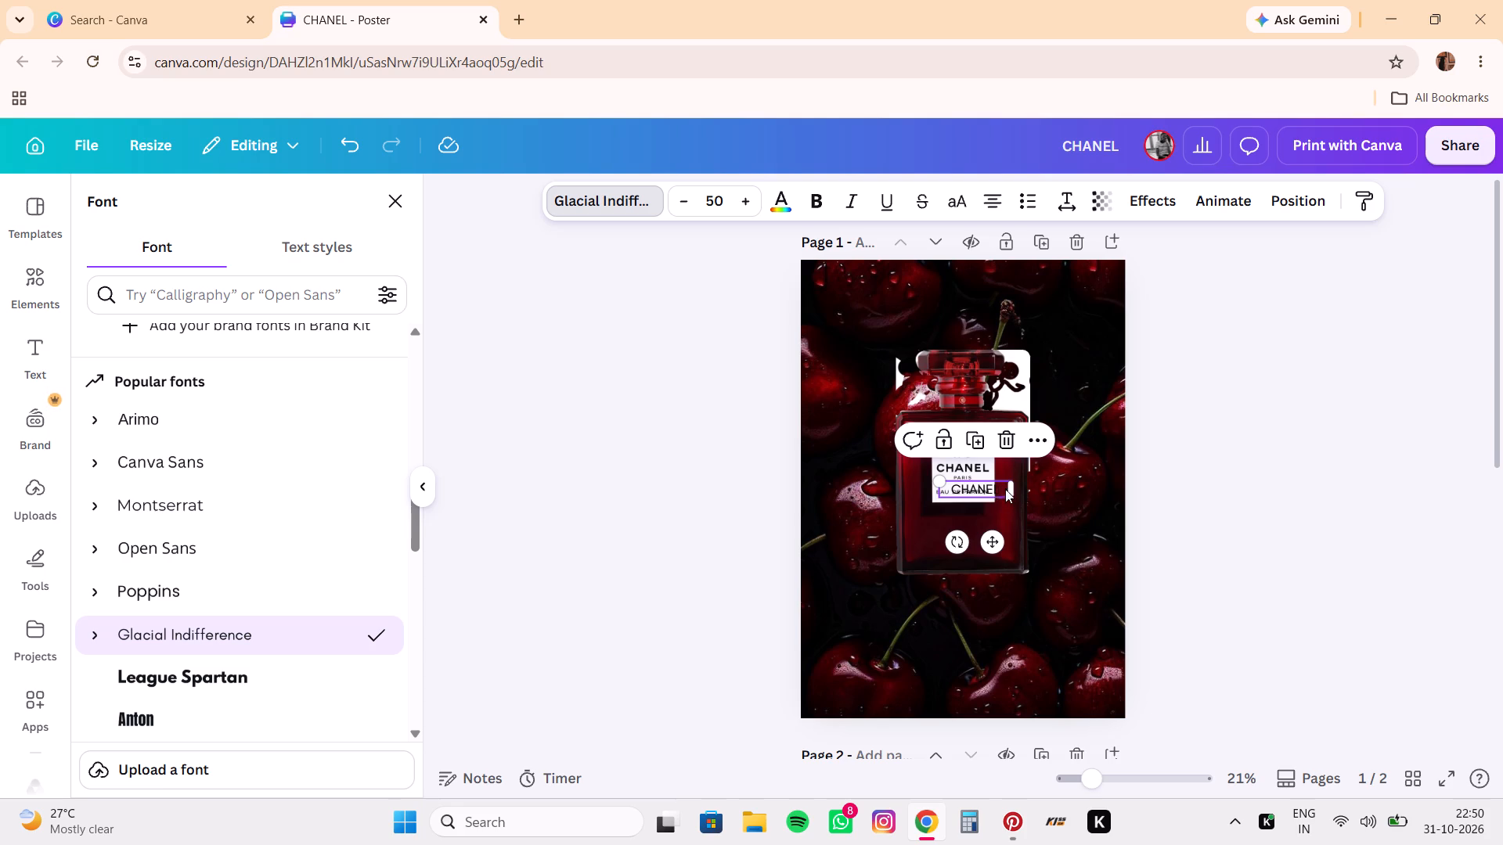
{"action": "left_click", "coordinate": [993, 488]}
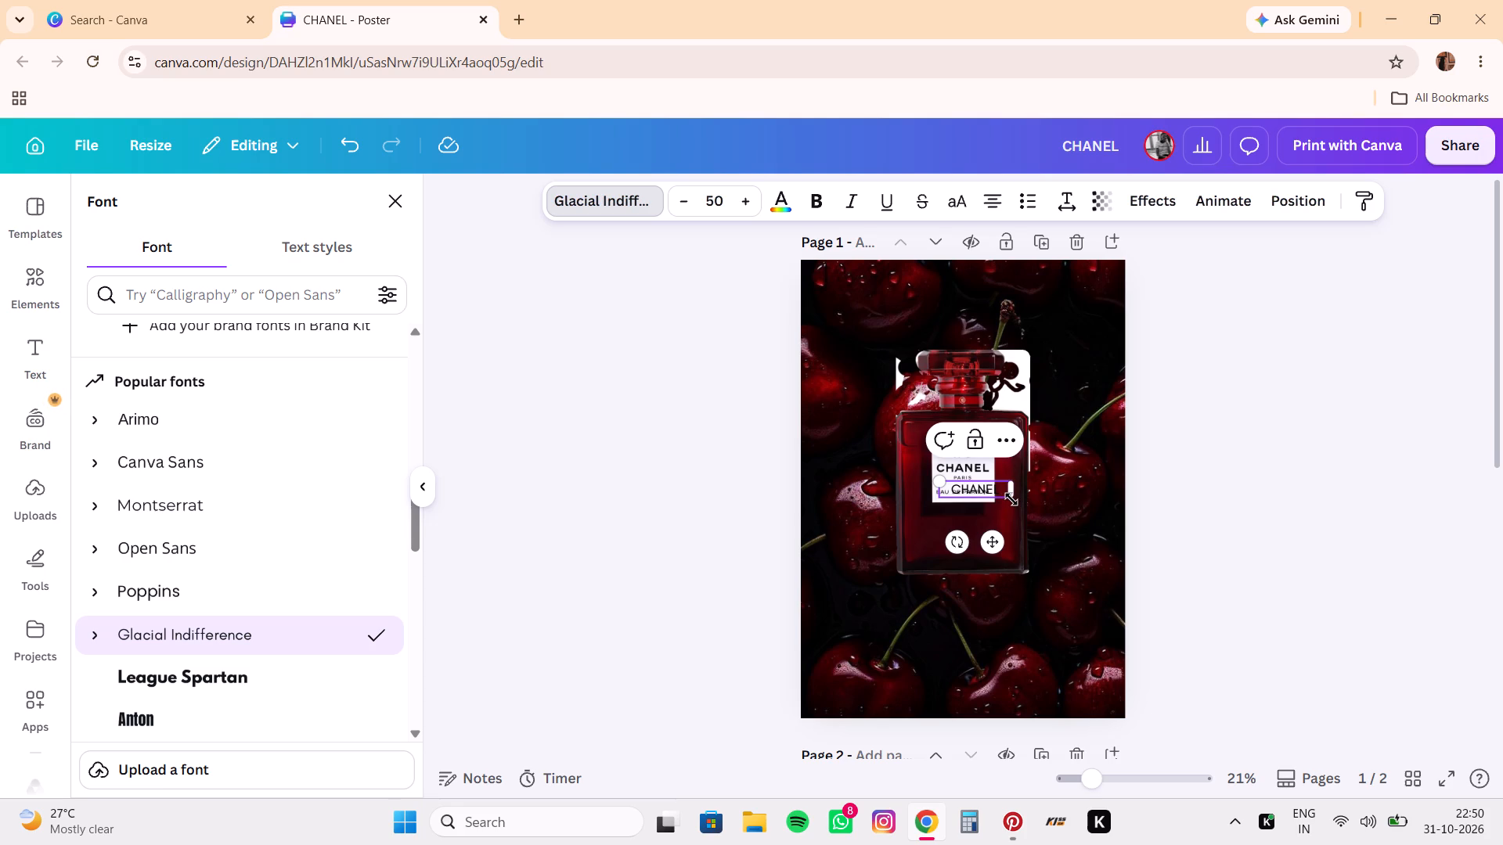
{"action": "left_click_drag", "start_coordinate": [1011, 499], "coordinate": [1053, 606]}
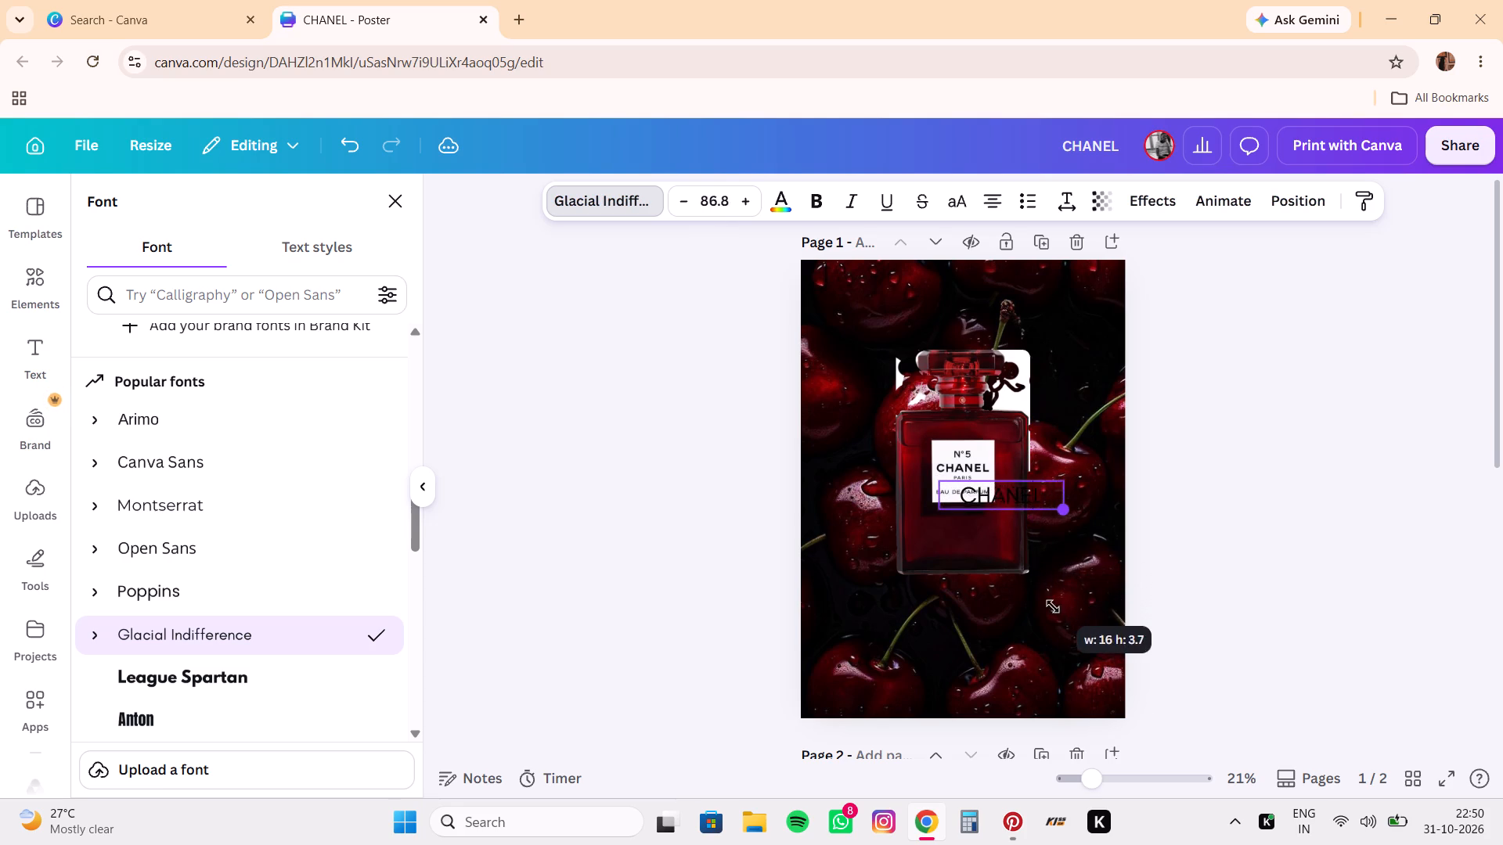
{"action": "left_click_drag", "start_coordinate": [1053, 606], "coordinate": [1067, 652]}
{"action": "left_click_drag", "start_coordinate": [1023, 506], "coordinate": [993, 512]}
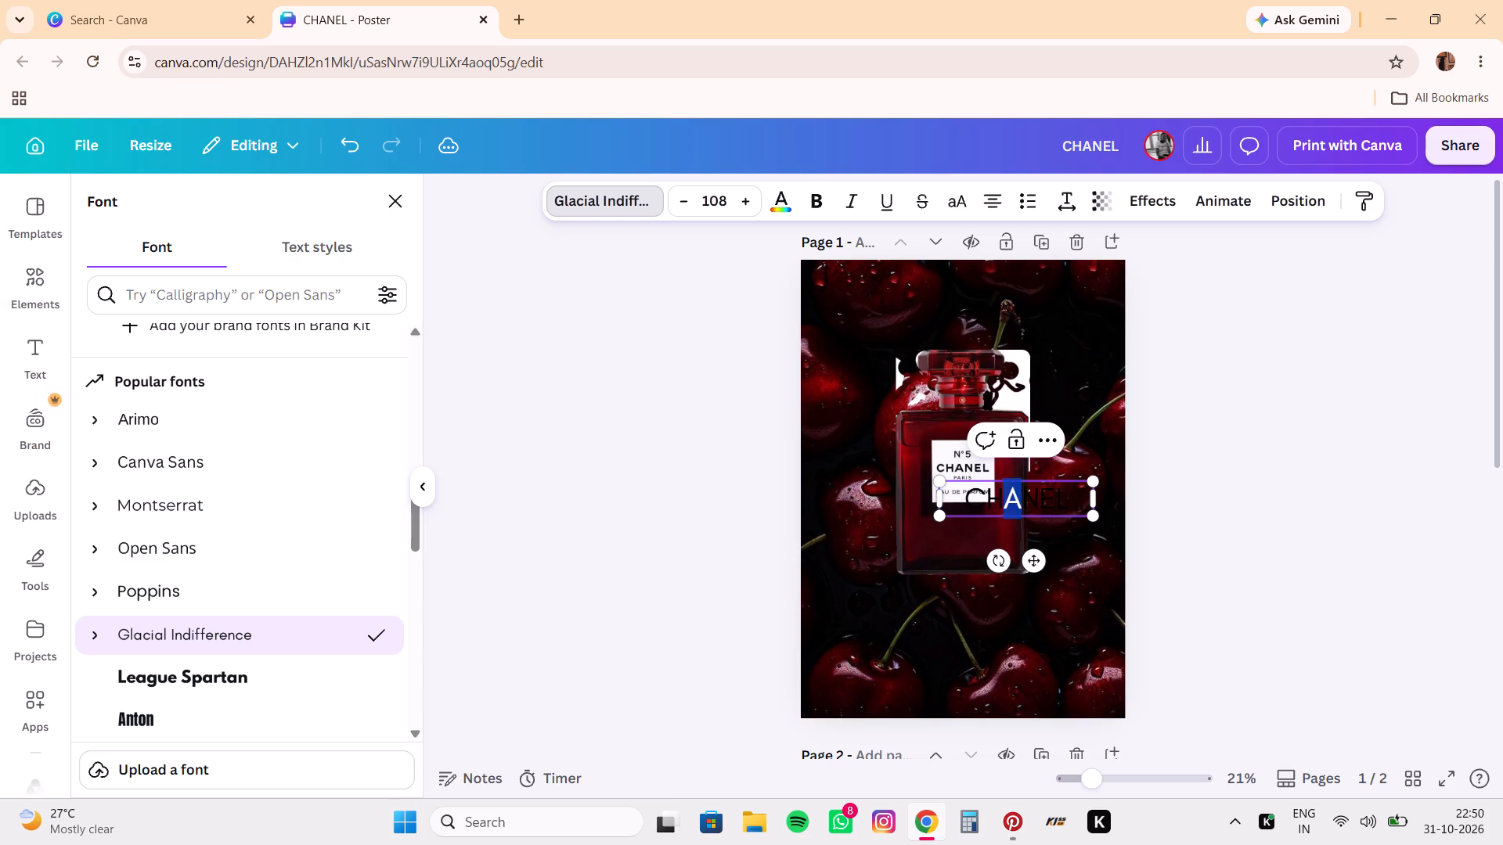
{"action": "left_click_drag", "start_coordinate": [993, 512], "coordinate": [963, 514]}
{"action": "left_click", "coordinate": [932, 578]}
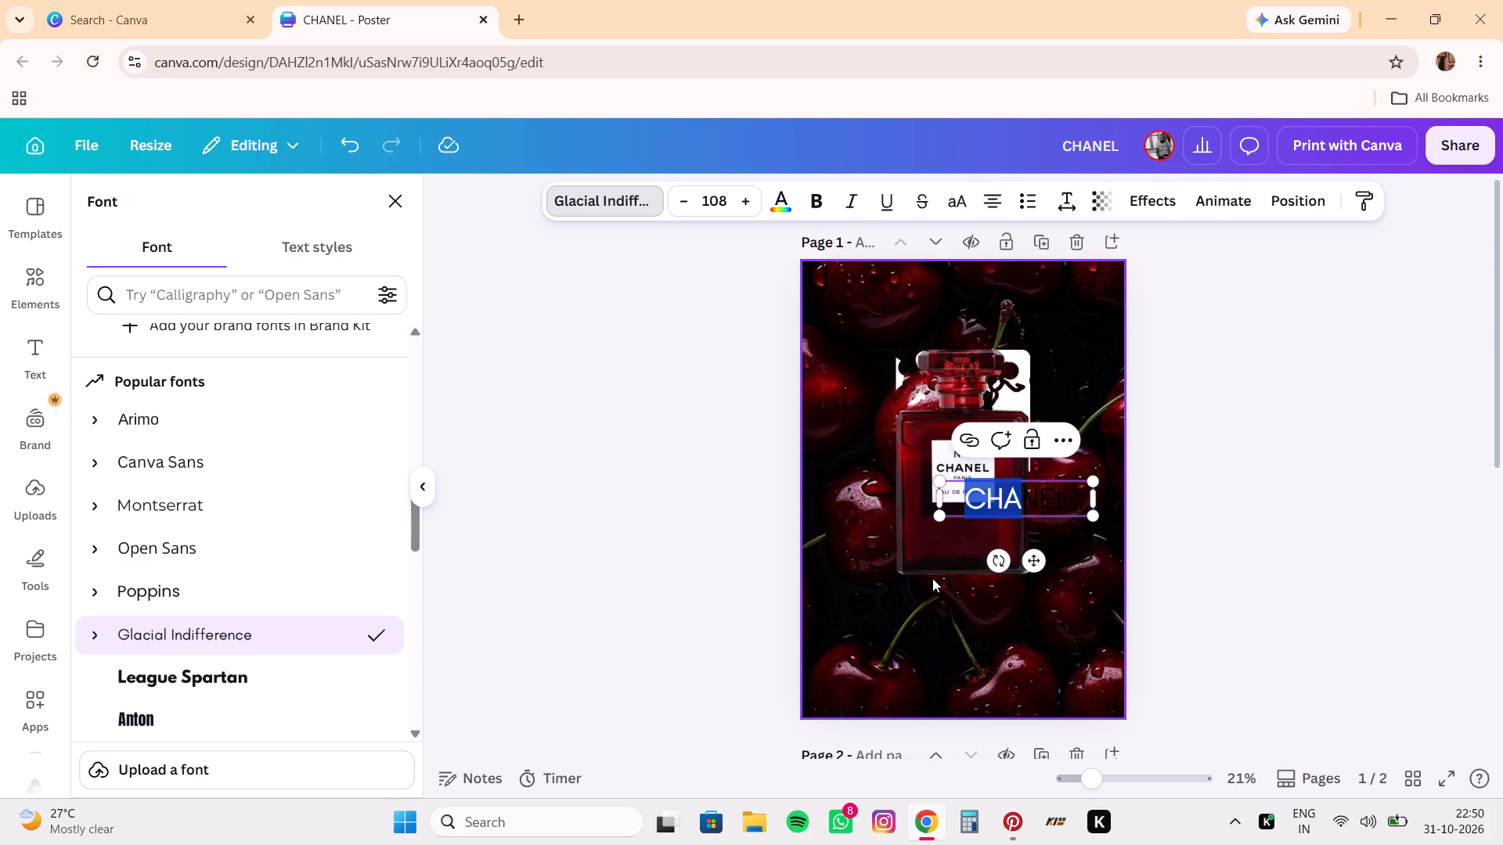
Move the enlarged CHANEL text off the label to the dark area just above the perfume bottle.
{"action": "left_click_drag", "start_coordinate": [1008, 494], "coordinate": [965, 496]}
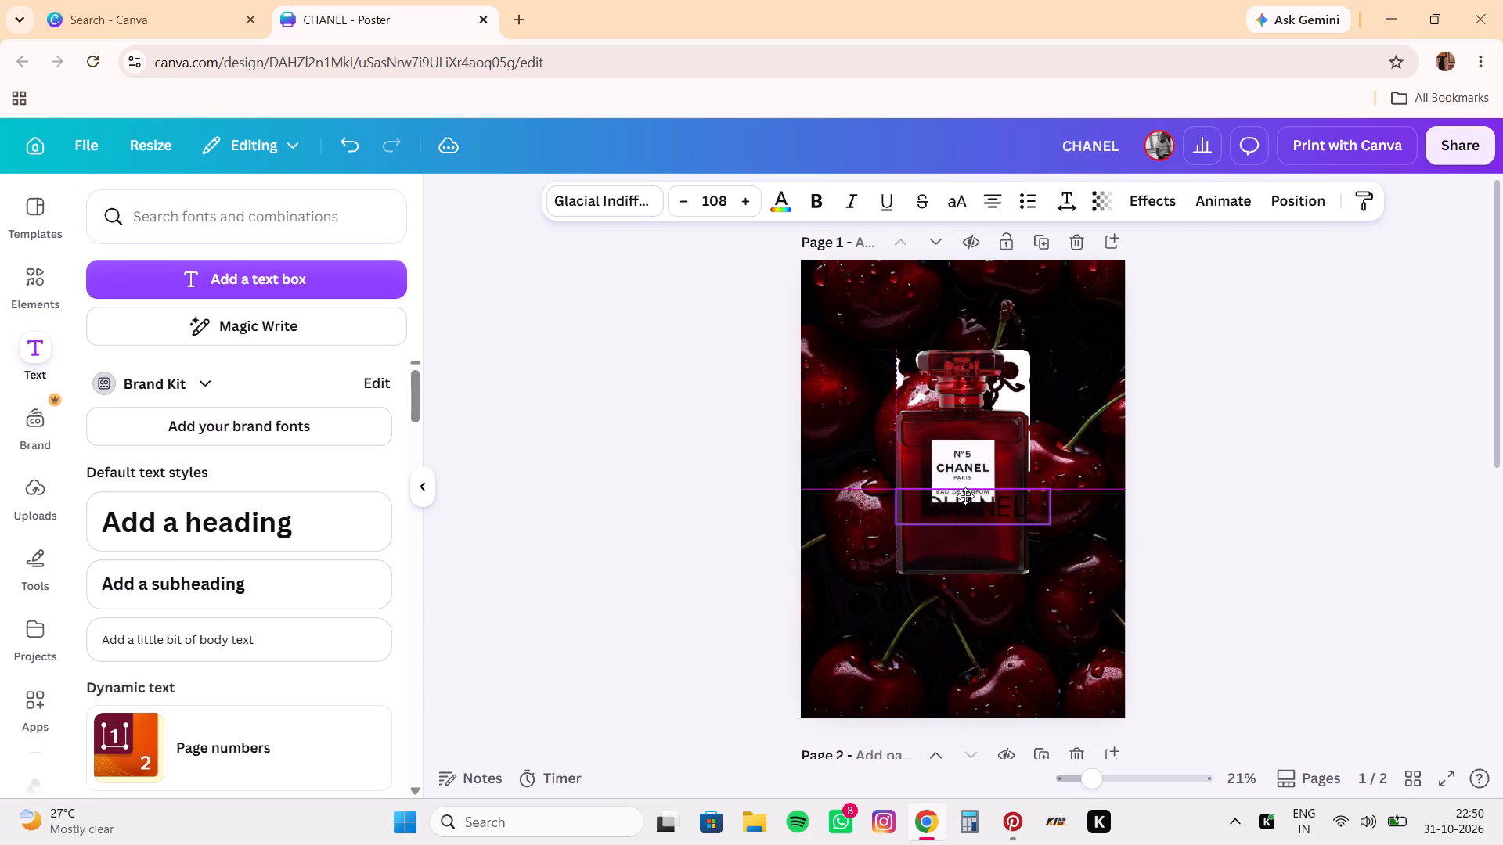
{"action": "left_click_drag", "start_coordinate": [965, 496], "coordinate": [943, 311]}
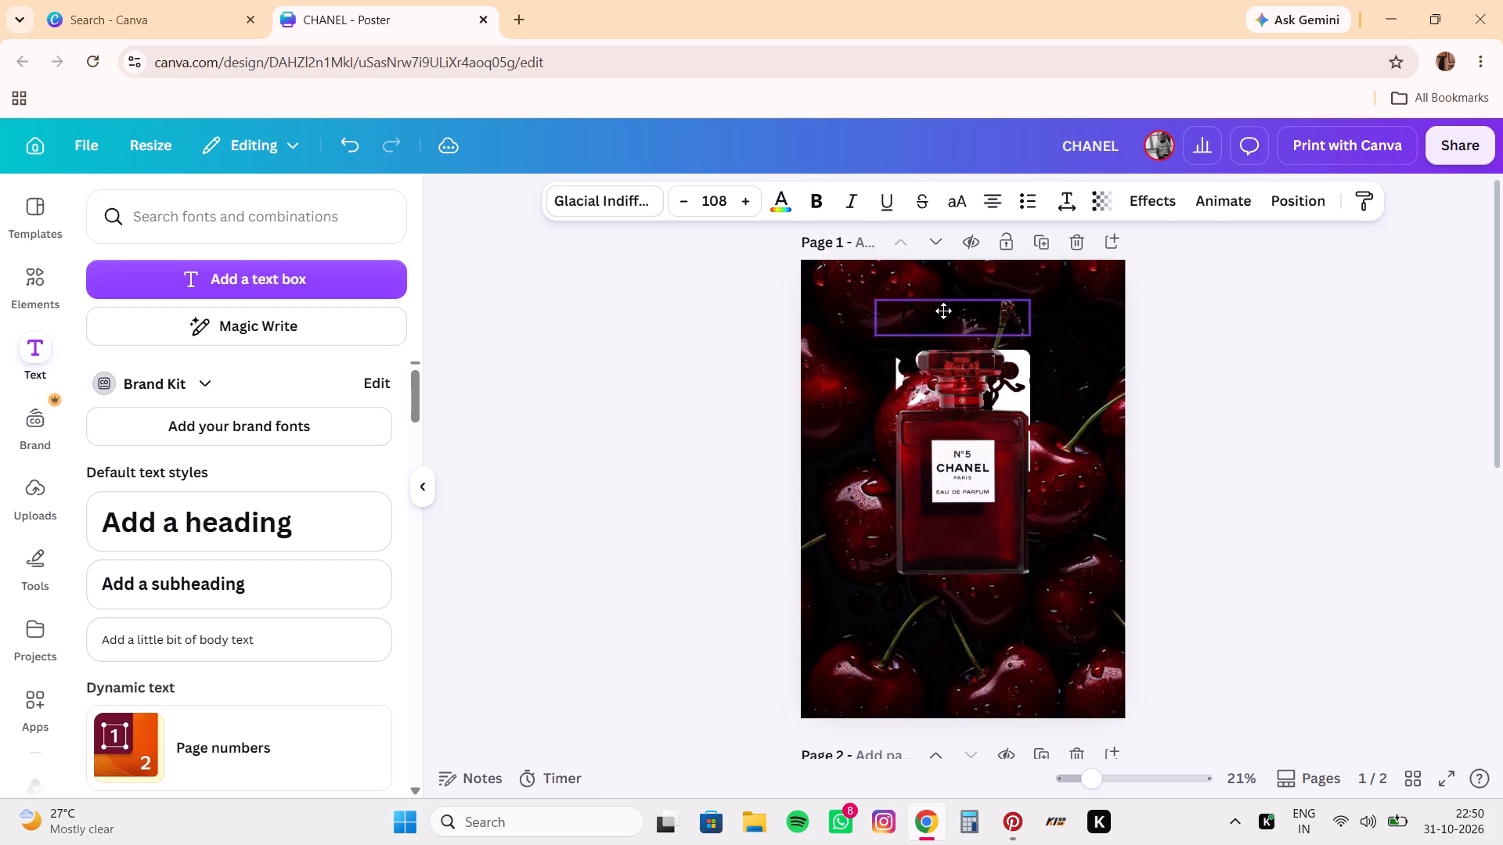
{"action": "left_click_drag", "start_coordinate": [943, 311], "coordinate": [943, 311]}
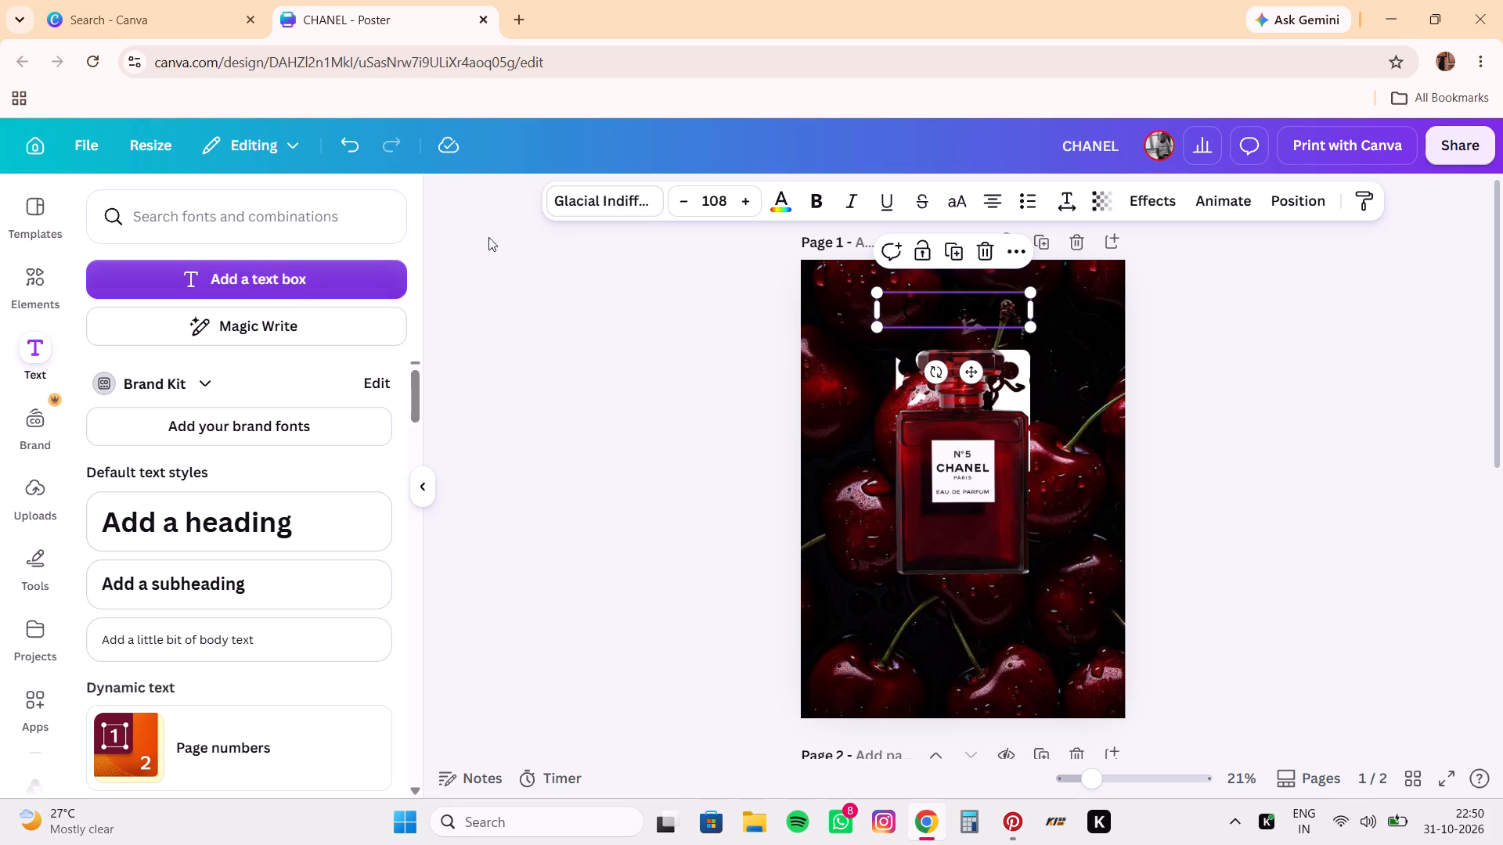
Set the colour of the CHANEL heading to the light grey default solid colour.
{"action": "left_click", "coordinate": [780, 207]}
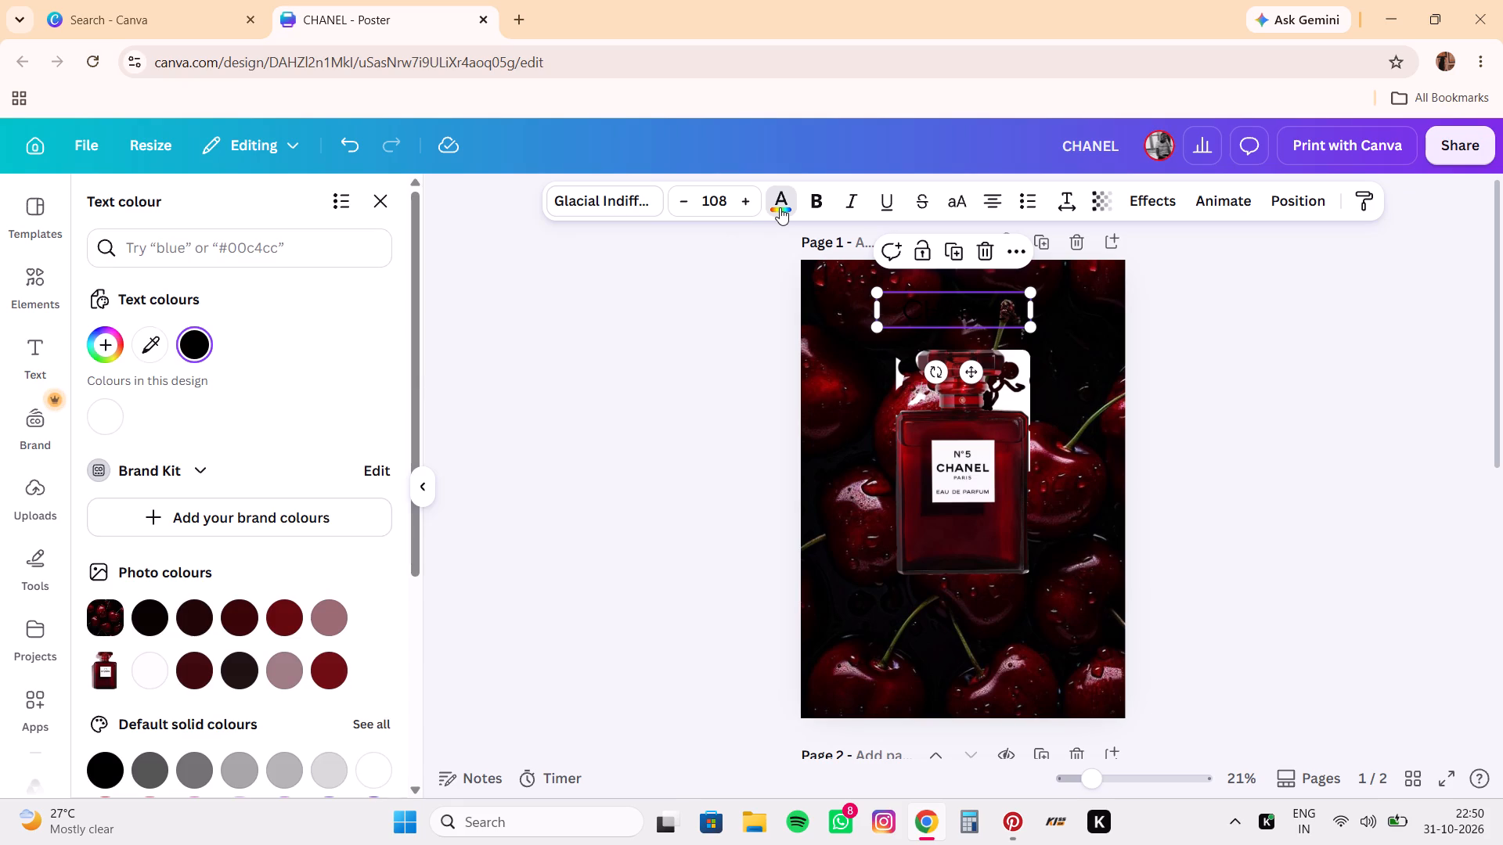
{"action": "left_click", "coordinate": [164, 670]}
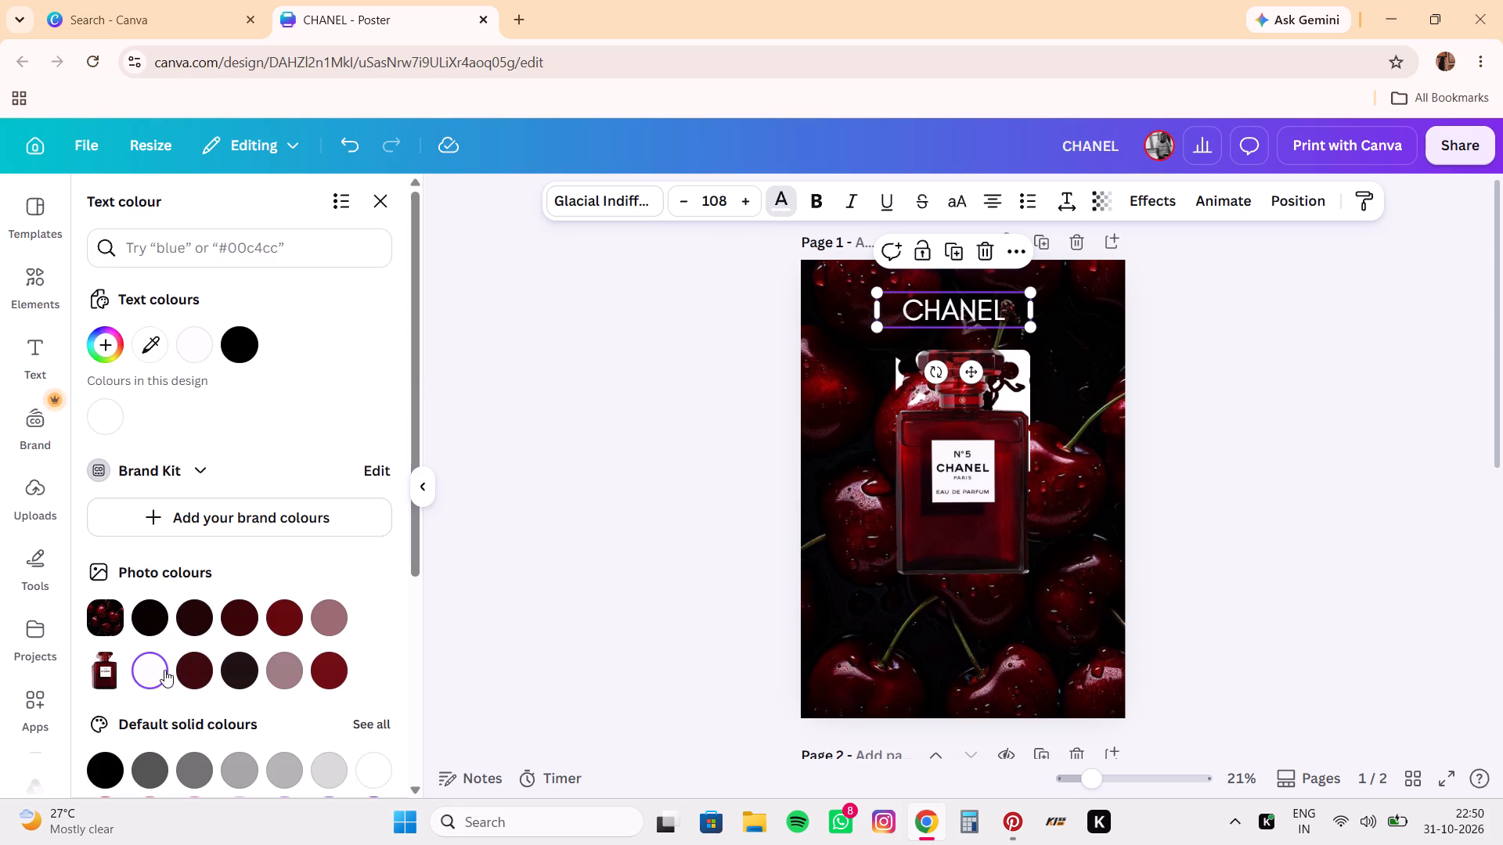
{"action": "left_click", "coordinate": [328, 775]}
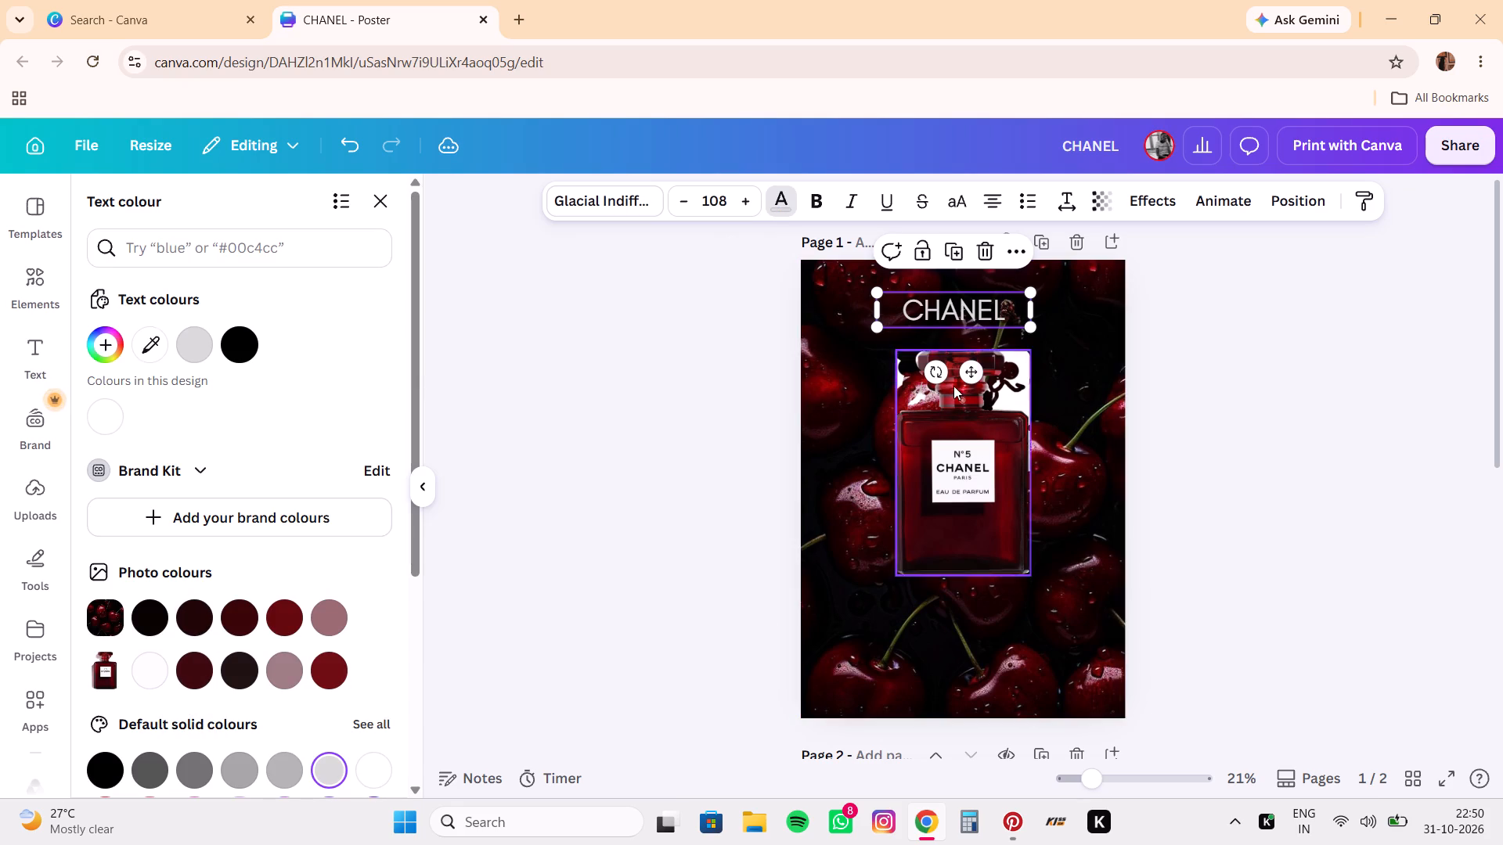
Enlarge the CHANEL heading to a font size of about 269 and centre it horizontally along the poster's top edge.
{"action": "left_click_drag", "start_coordinate": [1032, 328], "coordinate": [1043, 341]}
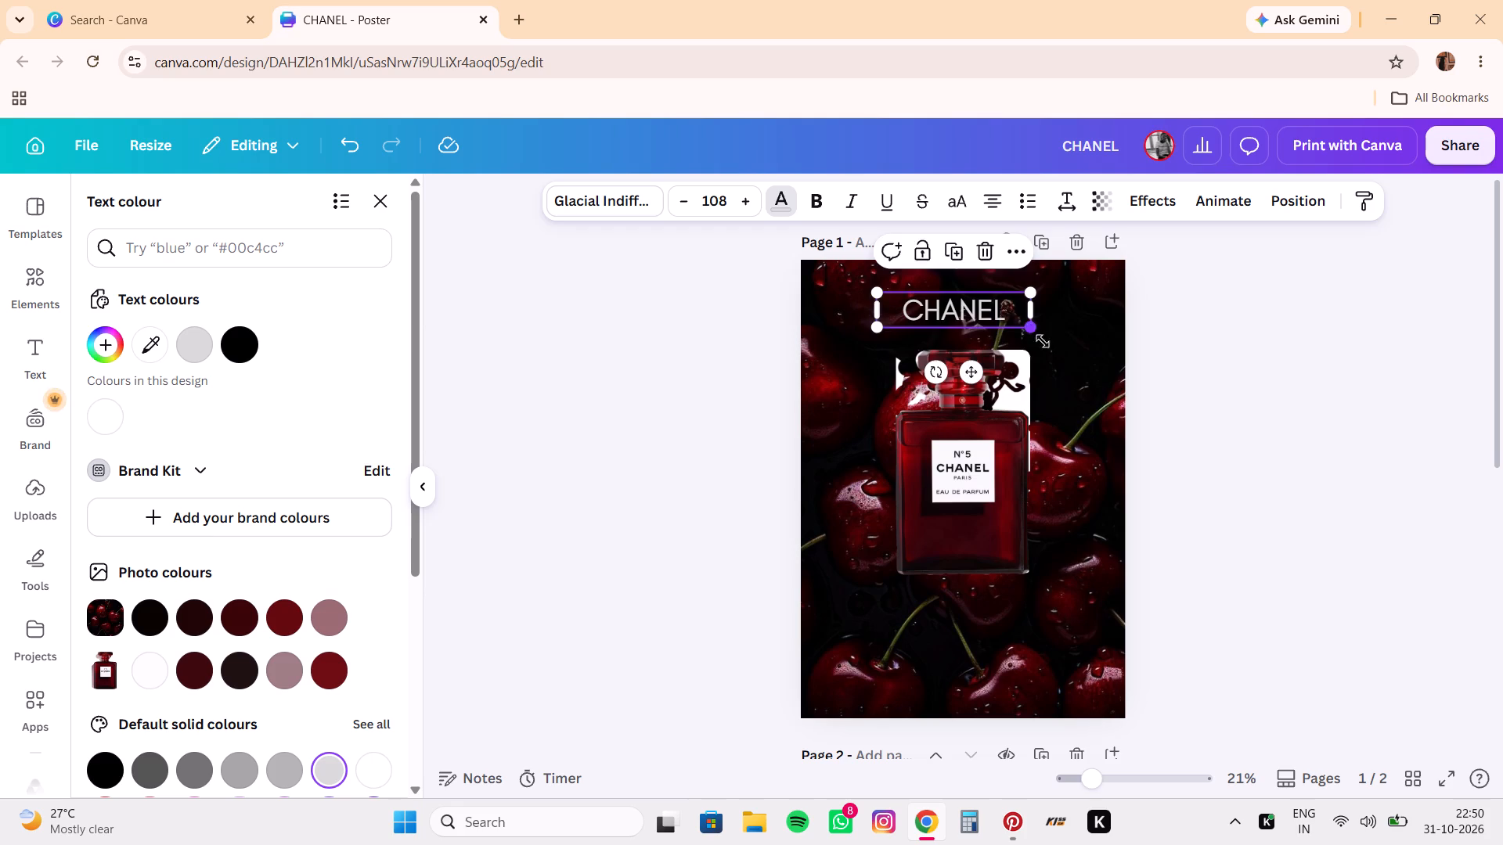
{"action": "left_click_drag", "start_coordinate": [1043, 341], "coordinate": [1111, 404]}
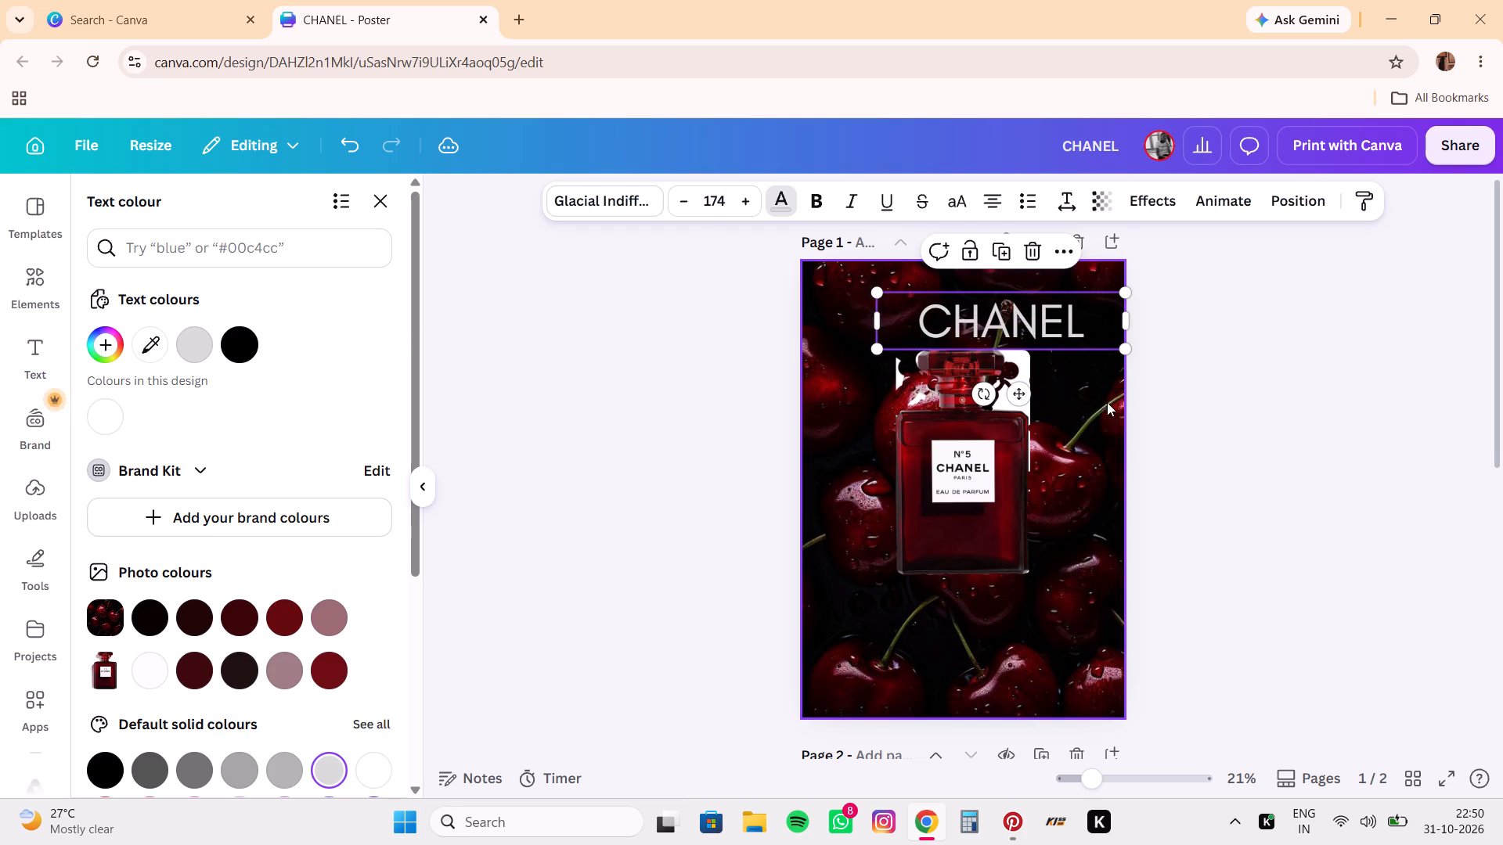
{"action": "left_click_drag", "start_coordinate": [1009, 325], "coordinate": [930, 305]}
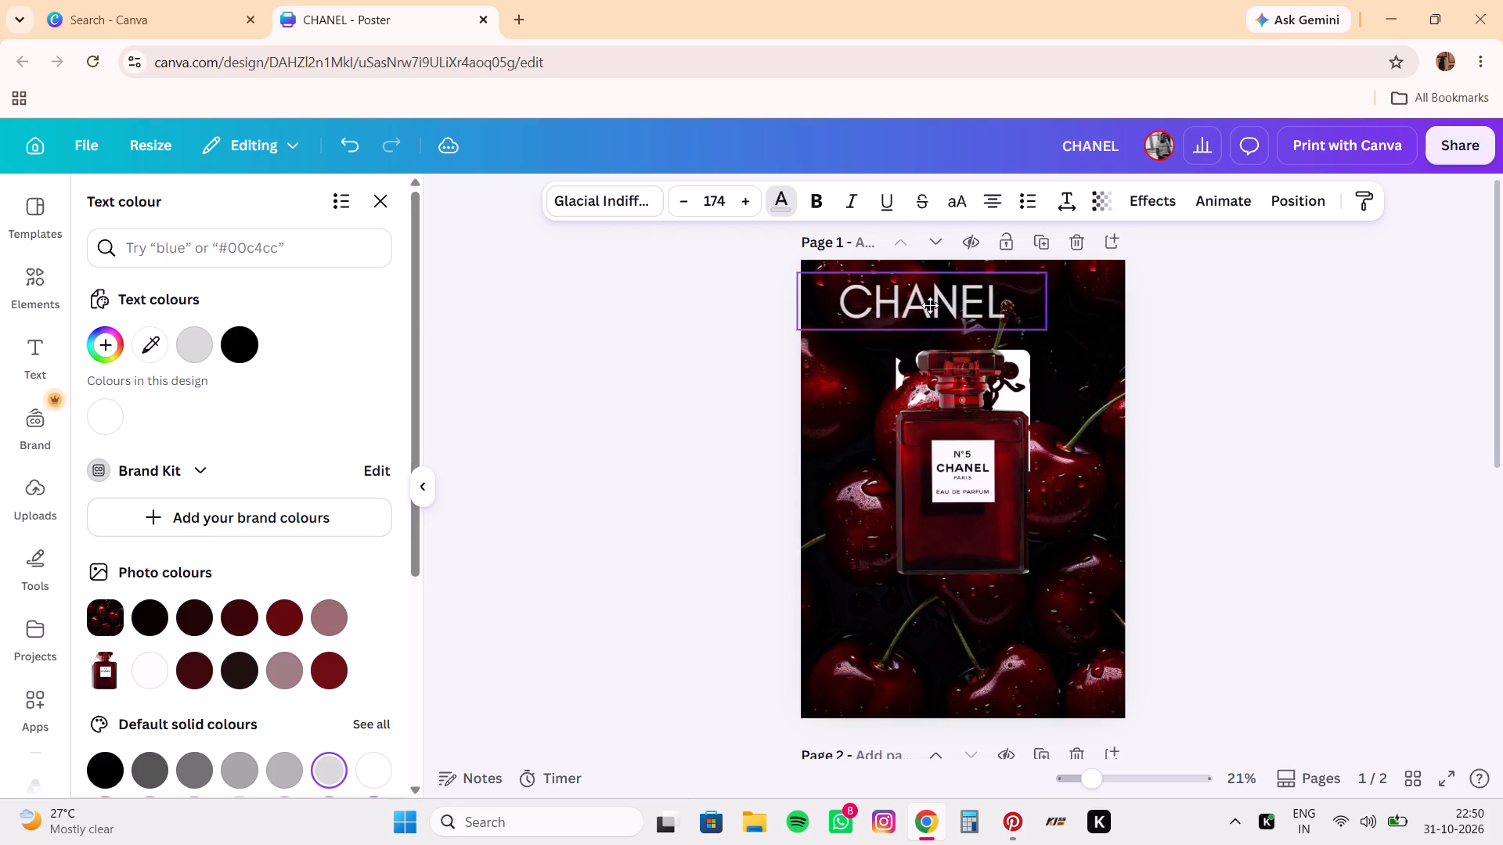
{"action": "left_click_drag", "start_coordinate": [930, 305], "coordinate": [892, 300]}
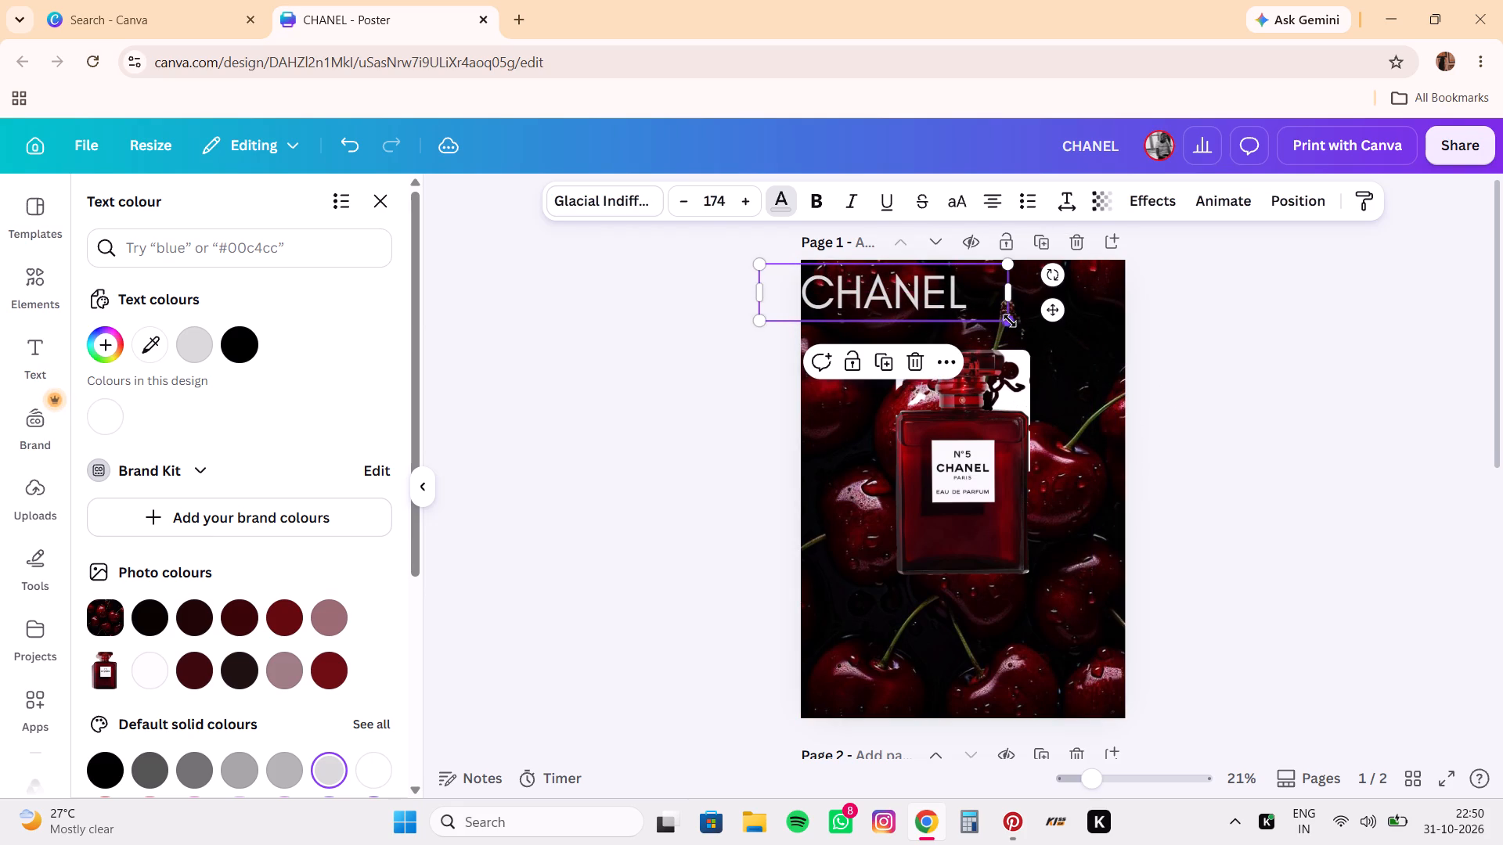
{"action": "left_click_drag", "start_coordinate": [1006, 322], "coordinate": [1162, 338]}
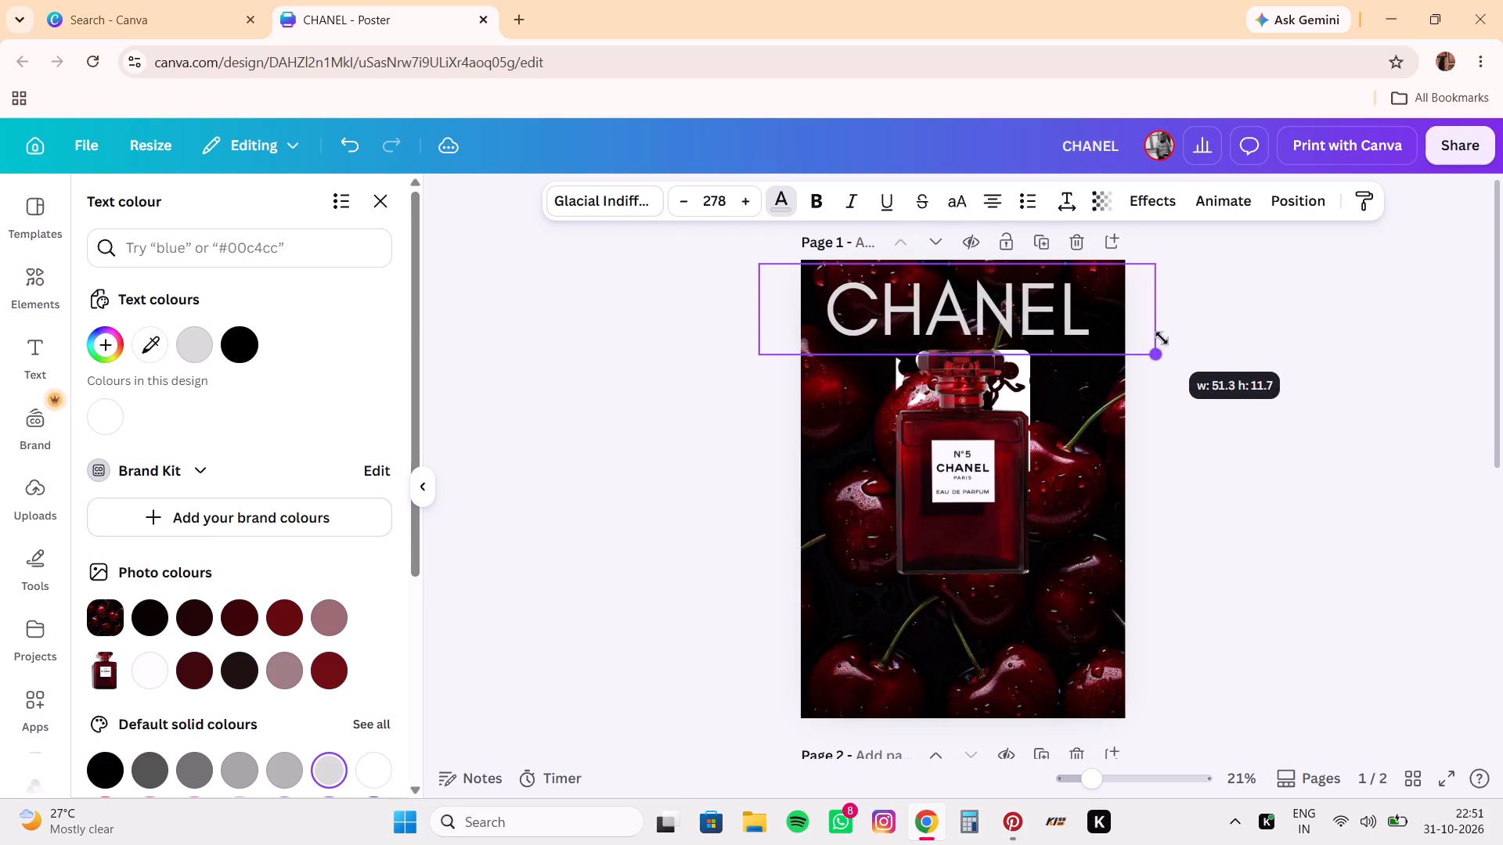
{"action": "left_click_drag", "start_coordinate": [1162, 338], "coordinate": [1167, 340]}
{"action": "left_click_drag", "start_coordinate": [992, 312], "coordinate": [981, 293]}
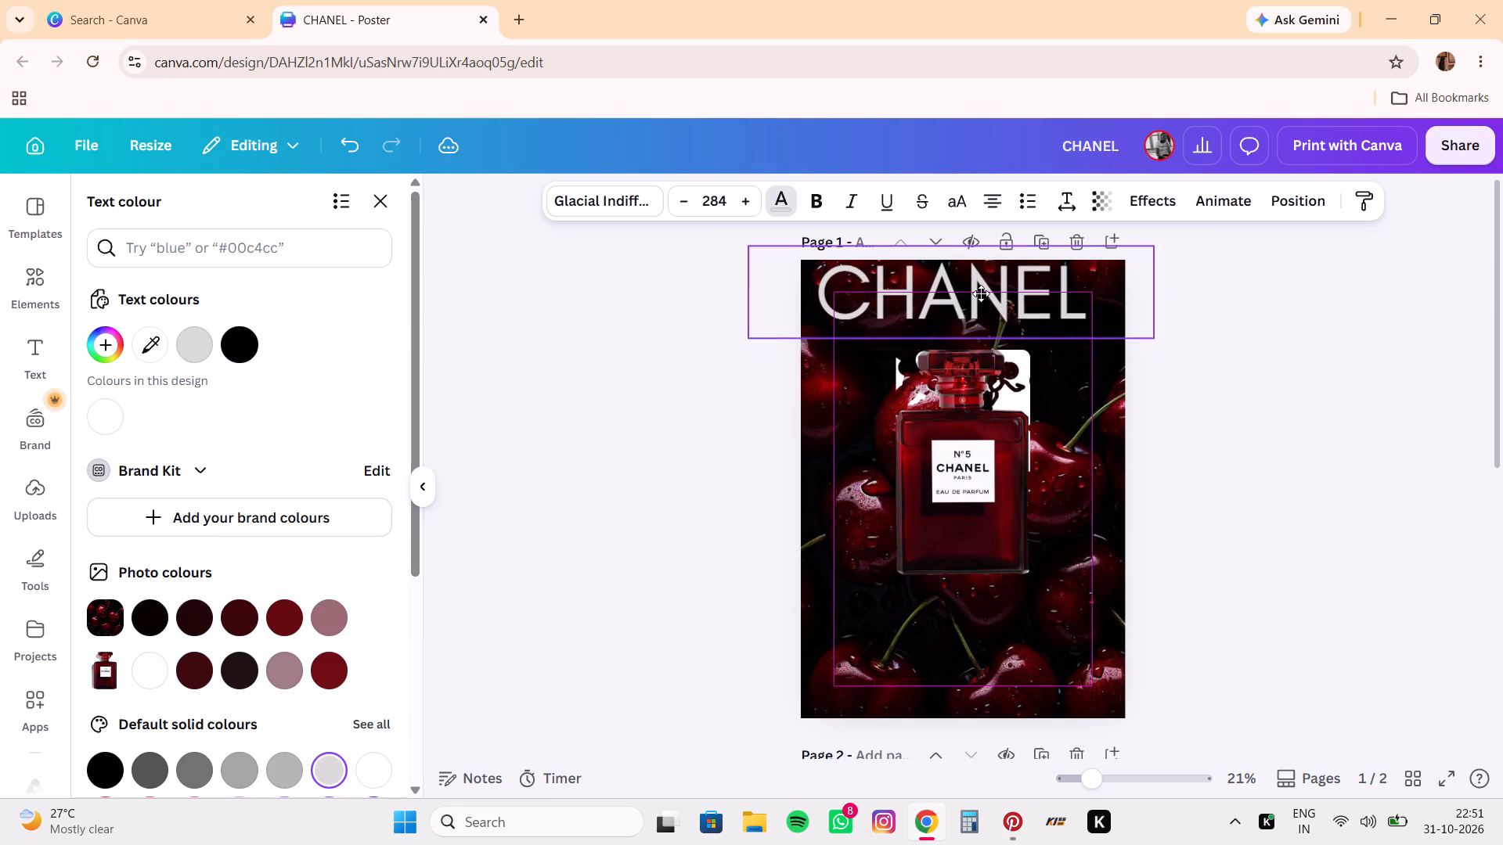
{"action": "left_click_drag", "start_coordinate": [981, 293], "coordinate": [992, 292]}
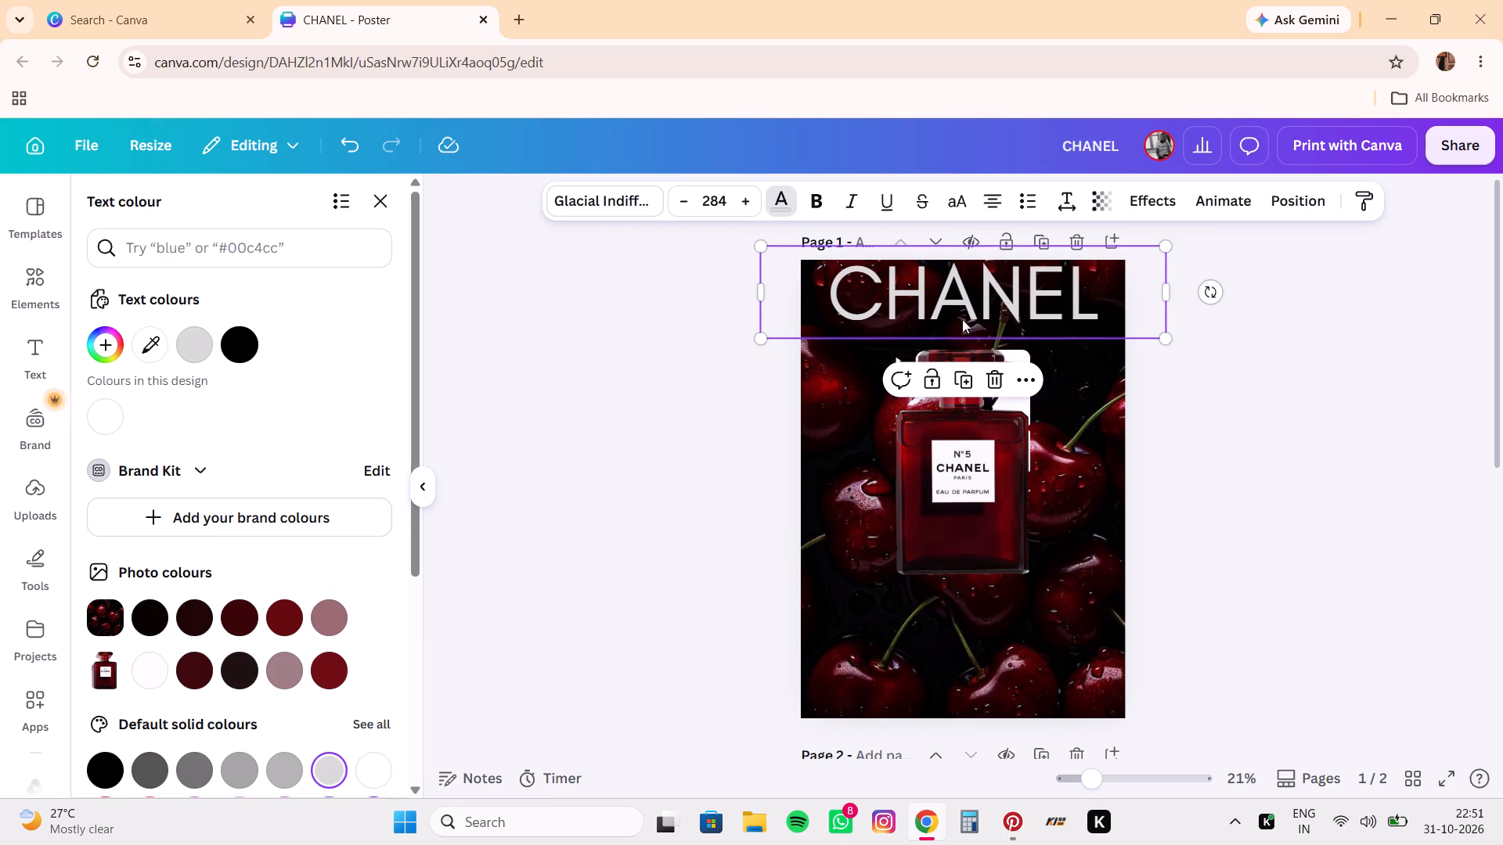
{"action": "left_click", "coordinate": [963, 313]}
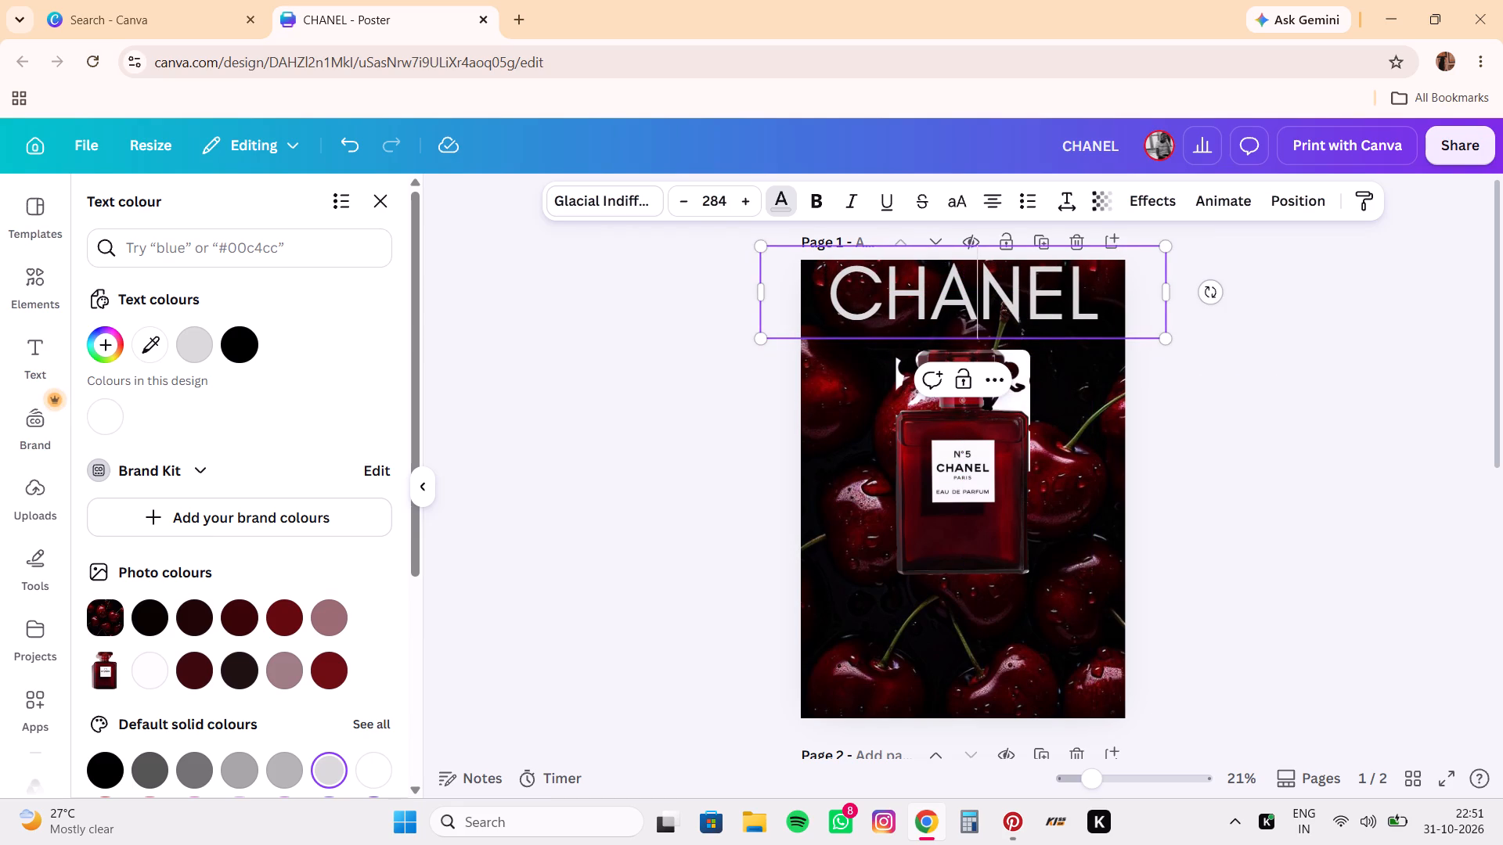
{"action": "left_click", "coordinate": [974, 338]}
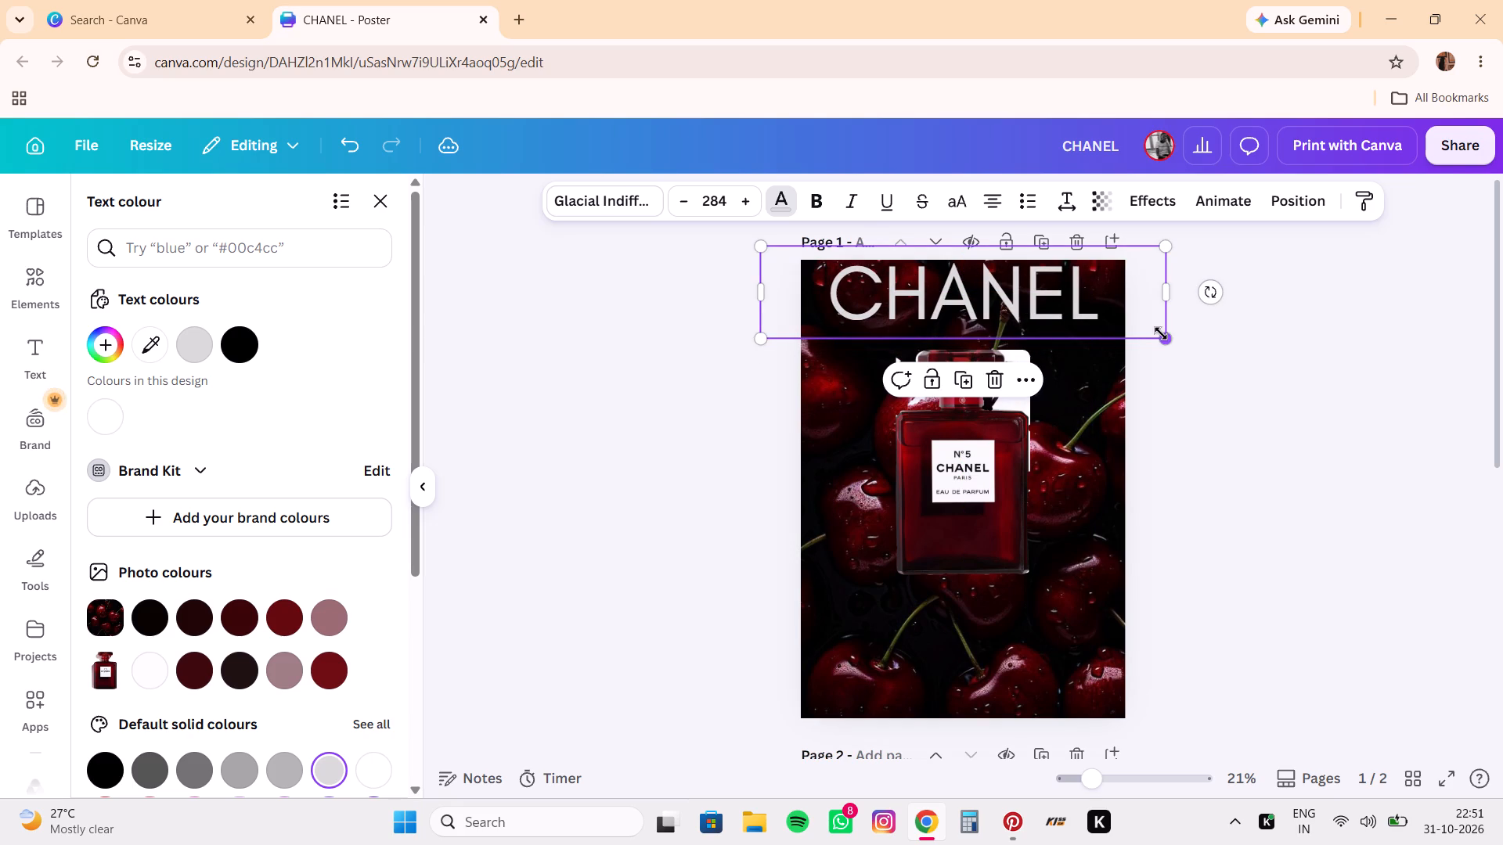
{"action": "left_click_drag", "start_coordinate": [1161, 333], "coordinate": [1138, 333]}
{"action": "left_click_drag", "start_coordinate": [975, 311], "coordinate": [990, 311]}
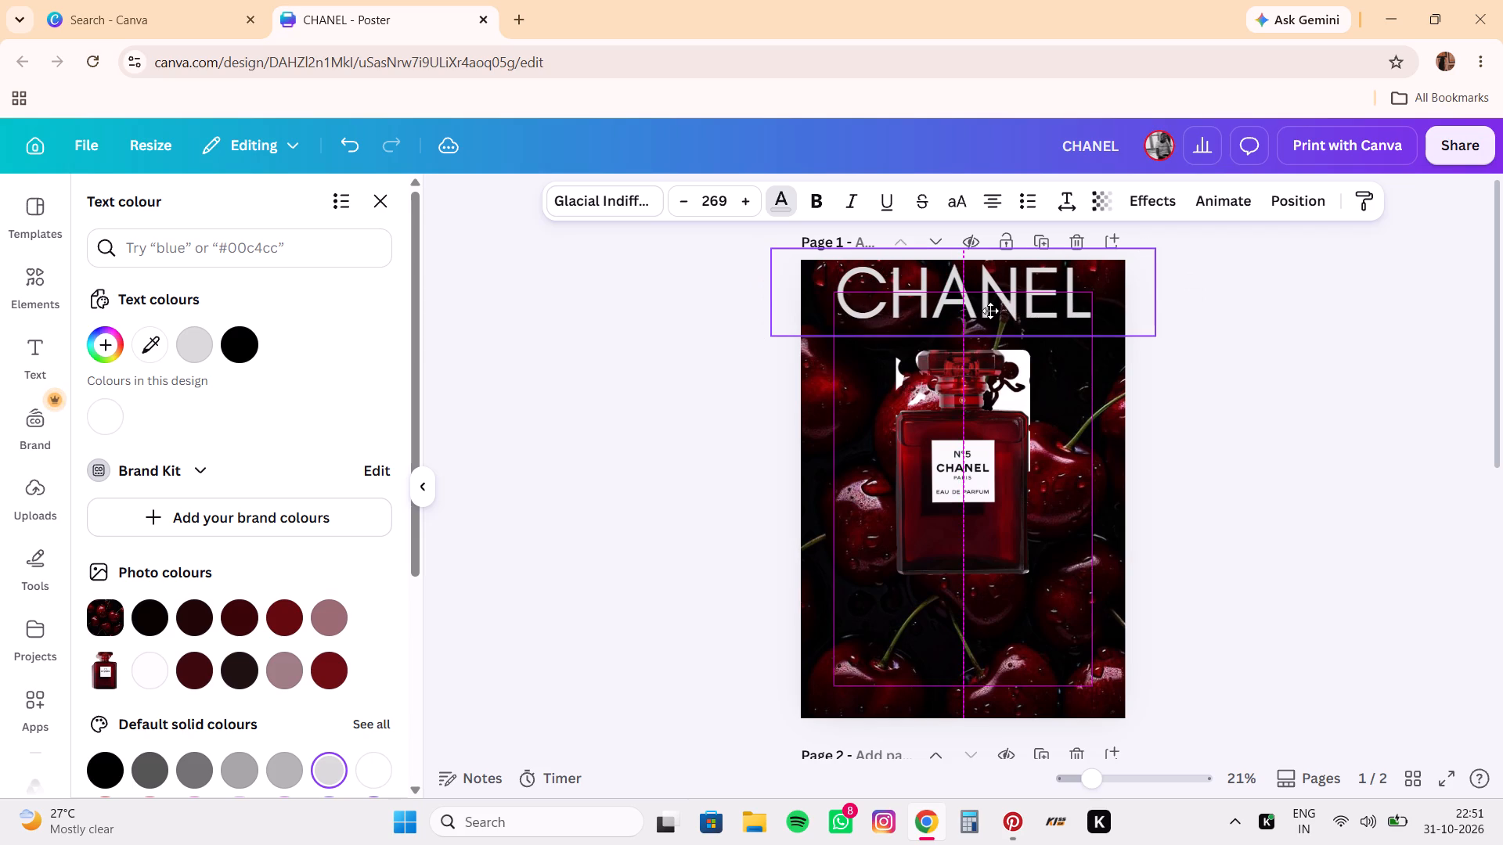
{"action": "left_click_drag", "start_coordinate": [990, 311], "coordinate": [990, 310]}
Repeat the word CHANEL on four more lines in the heading's text box so it stacks five times down the poster.
{"action": "left_click", "coordinate": [988, 308]}
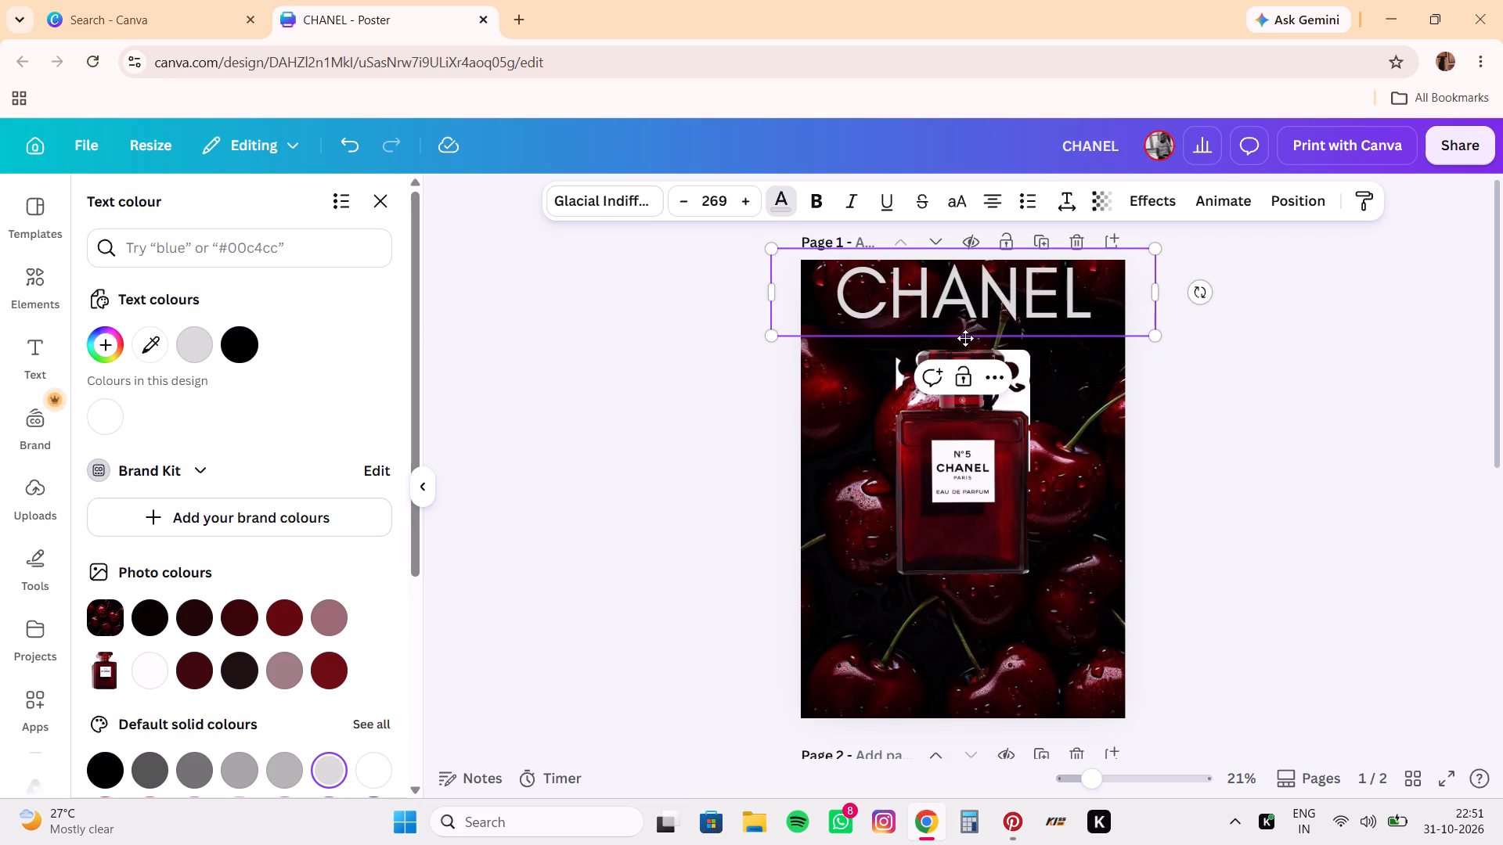
{"action": "left_click", "coordinate": [1096, 300]}
{"action": "key", "text": "Return"}
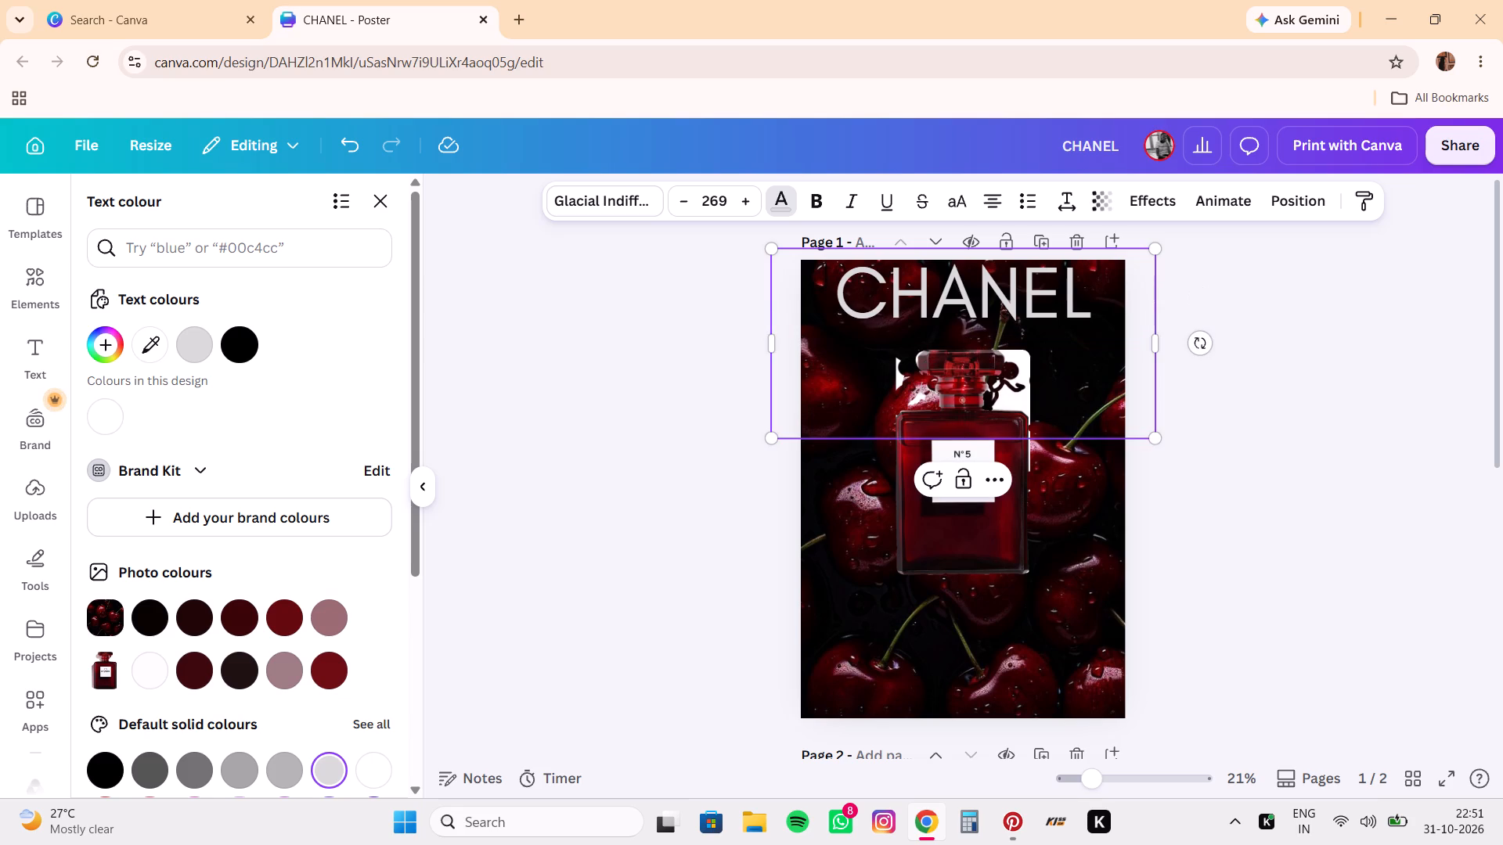
{"action": "left_click_drag", "start_coordinate": [838, 296], "coordinate": [1046, 313]}
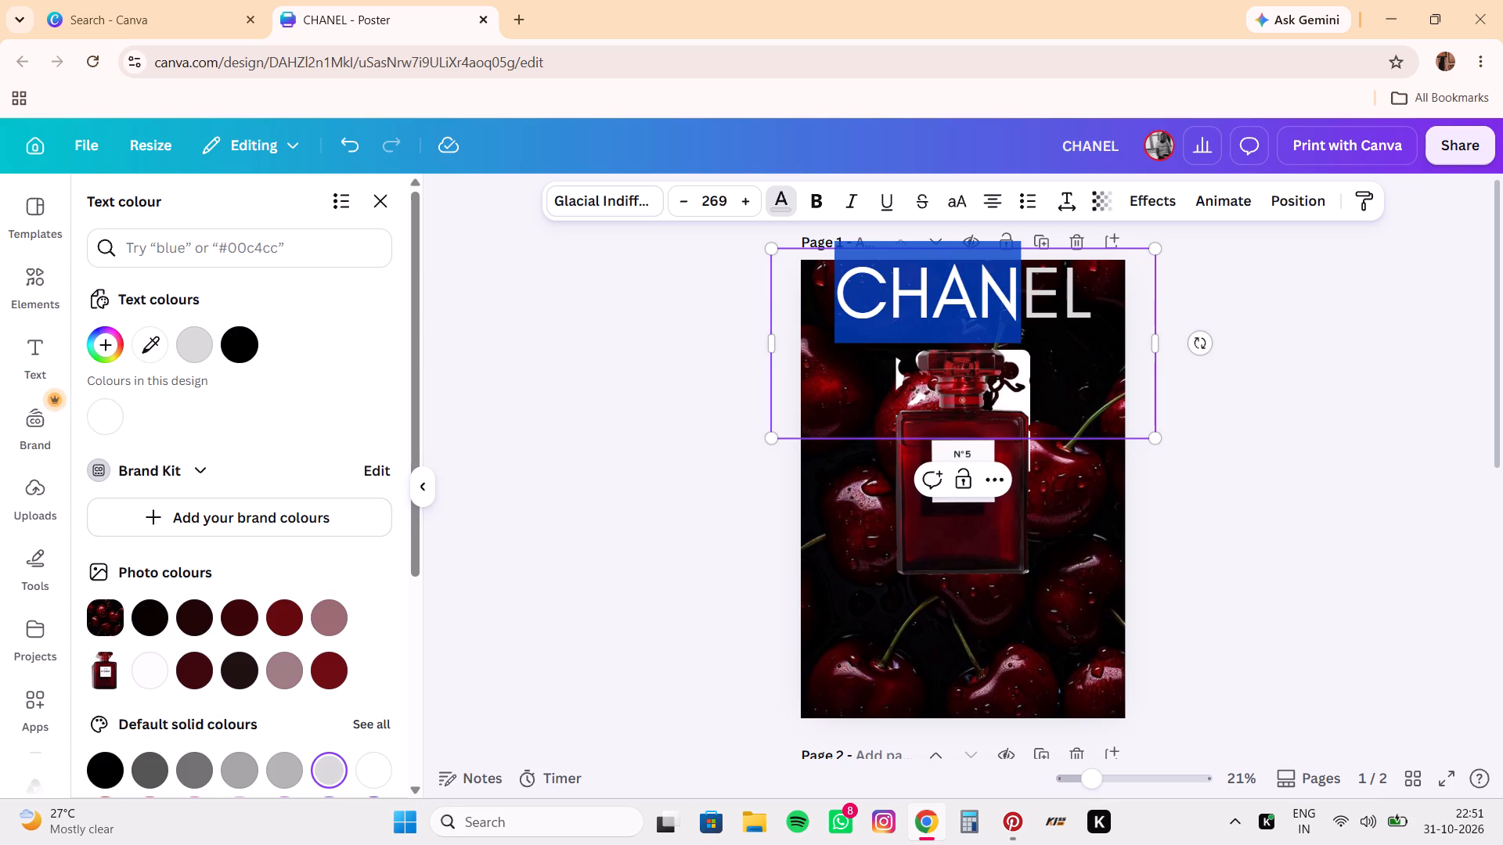
{"action": "left_click_drag", "start_coordinate": [1046, 313], "coordinate": [1088, 318]}
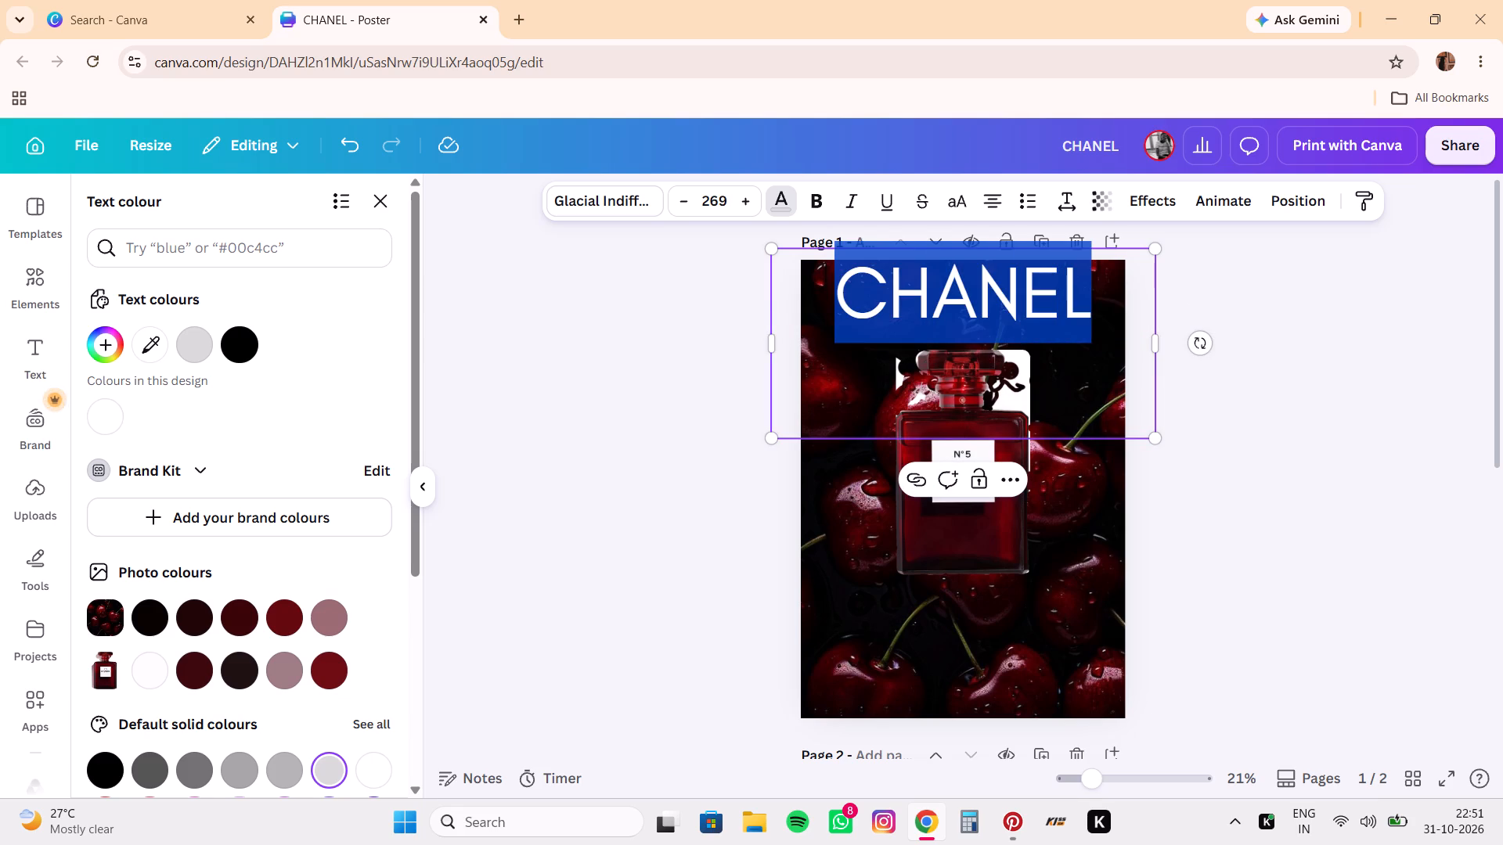
{"action": "key", "text": "ctrl+c"}
{"action": "left_click", "coordinate": [969, 363]}
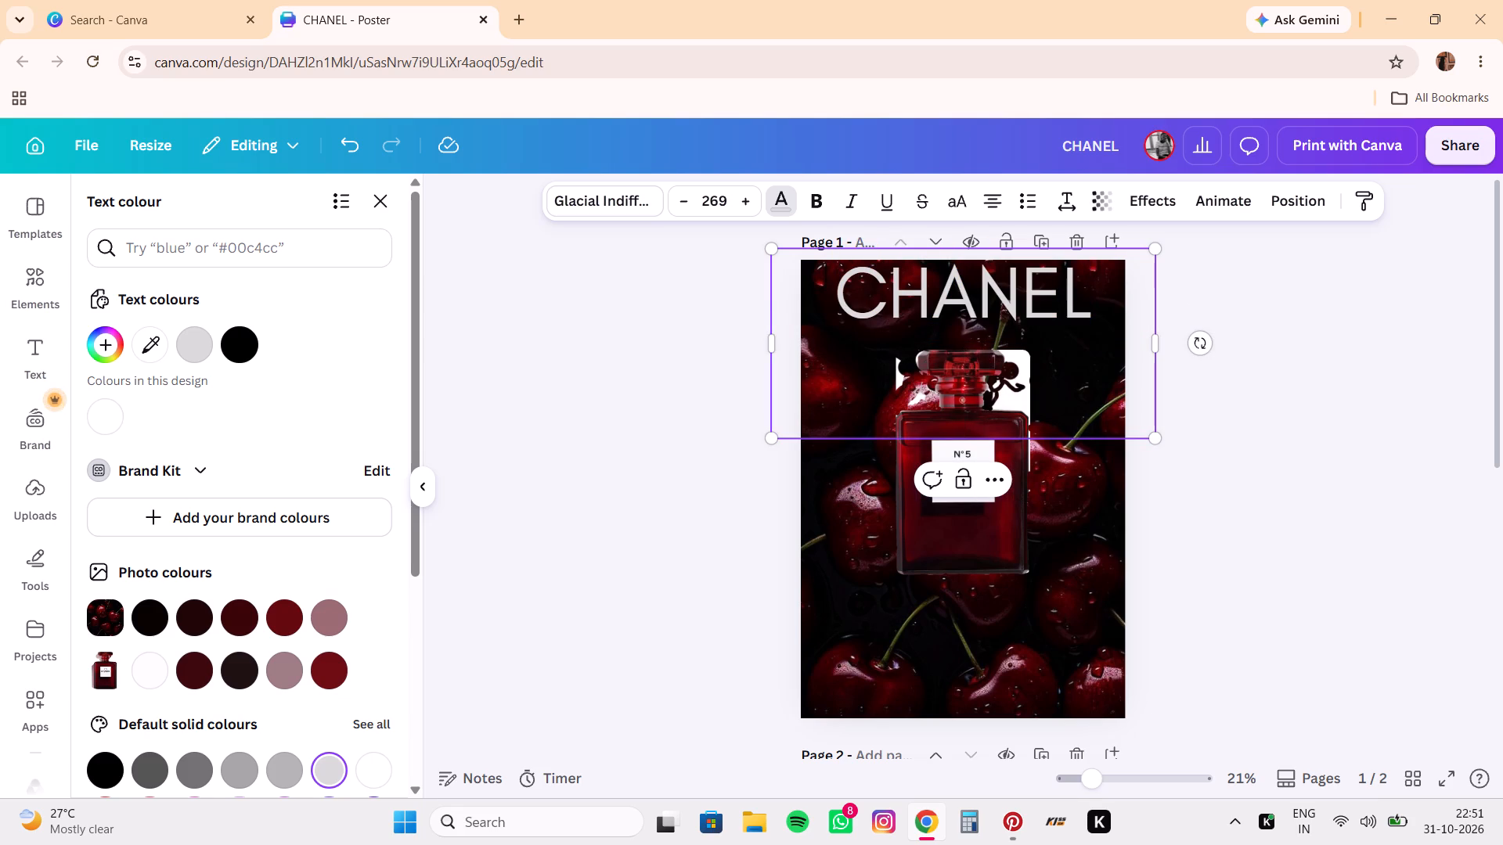
{"action": "key", "text": "ctrl+v"}
{"action": "key", "text": "Return"}
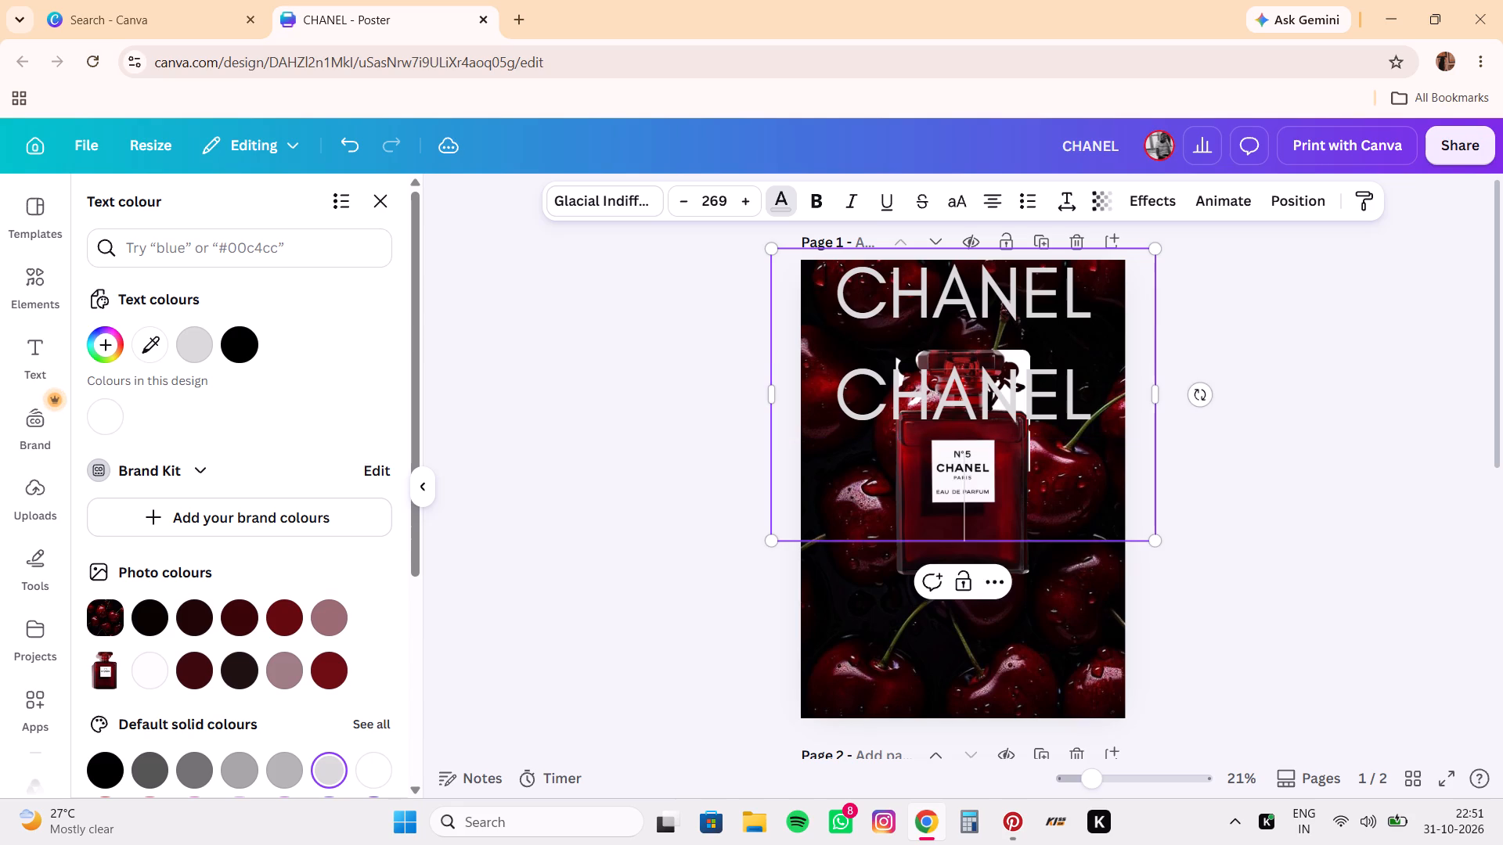
{"action": "key", "text": "ctrl+v"}
{"action": "key", "text": "Return"}
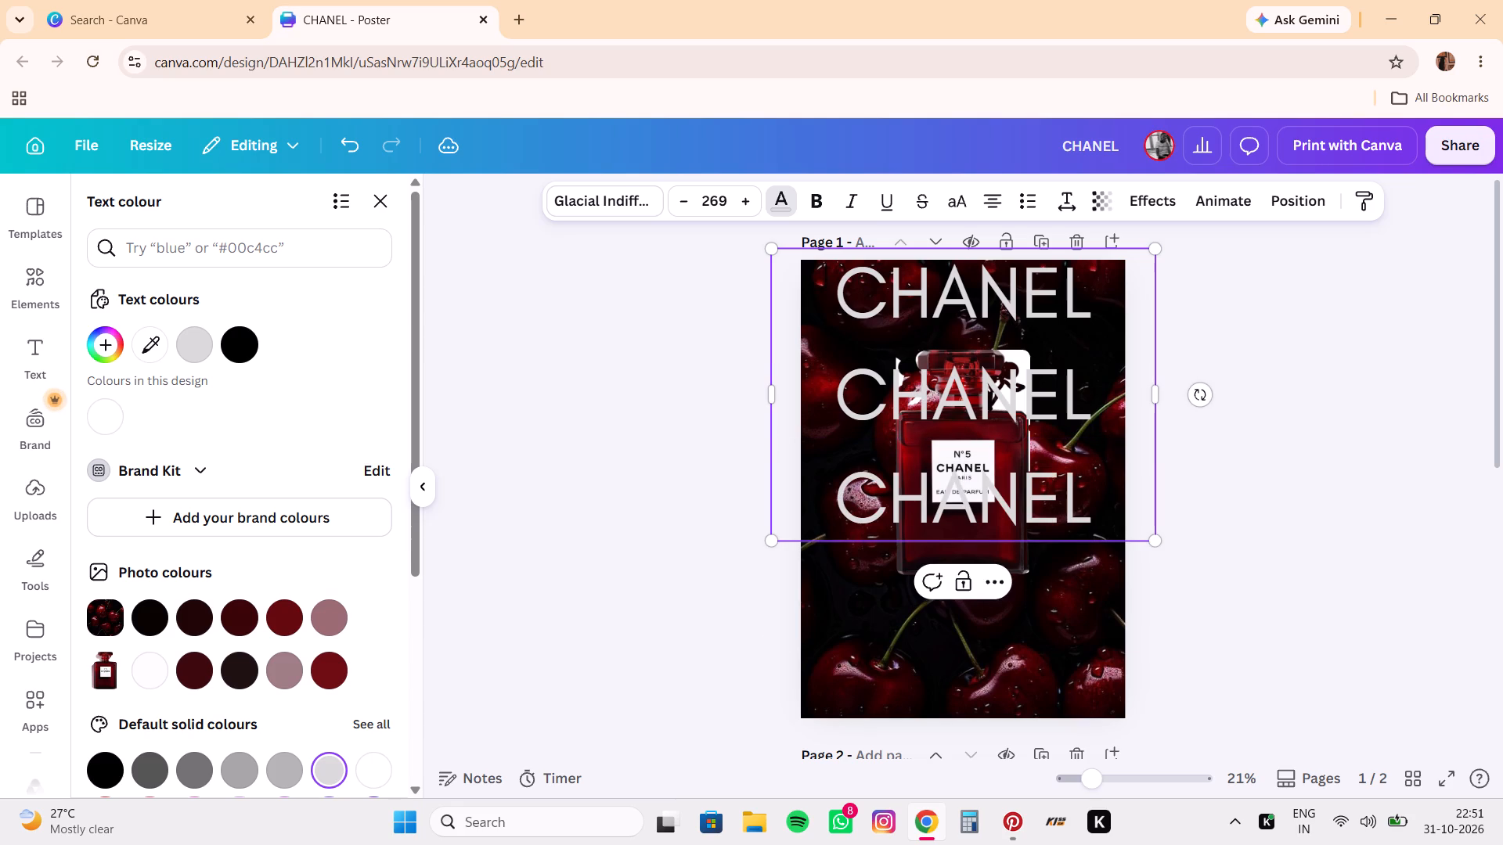
{"action": "key", "text": "ctrl+v"}
{"action": "key", "text": "Return"}
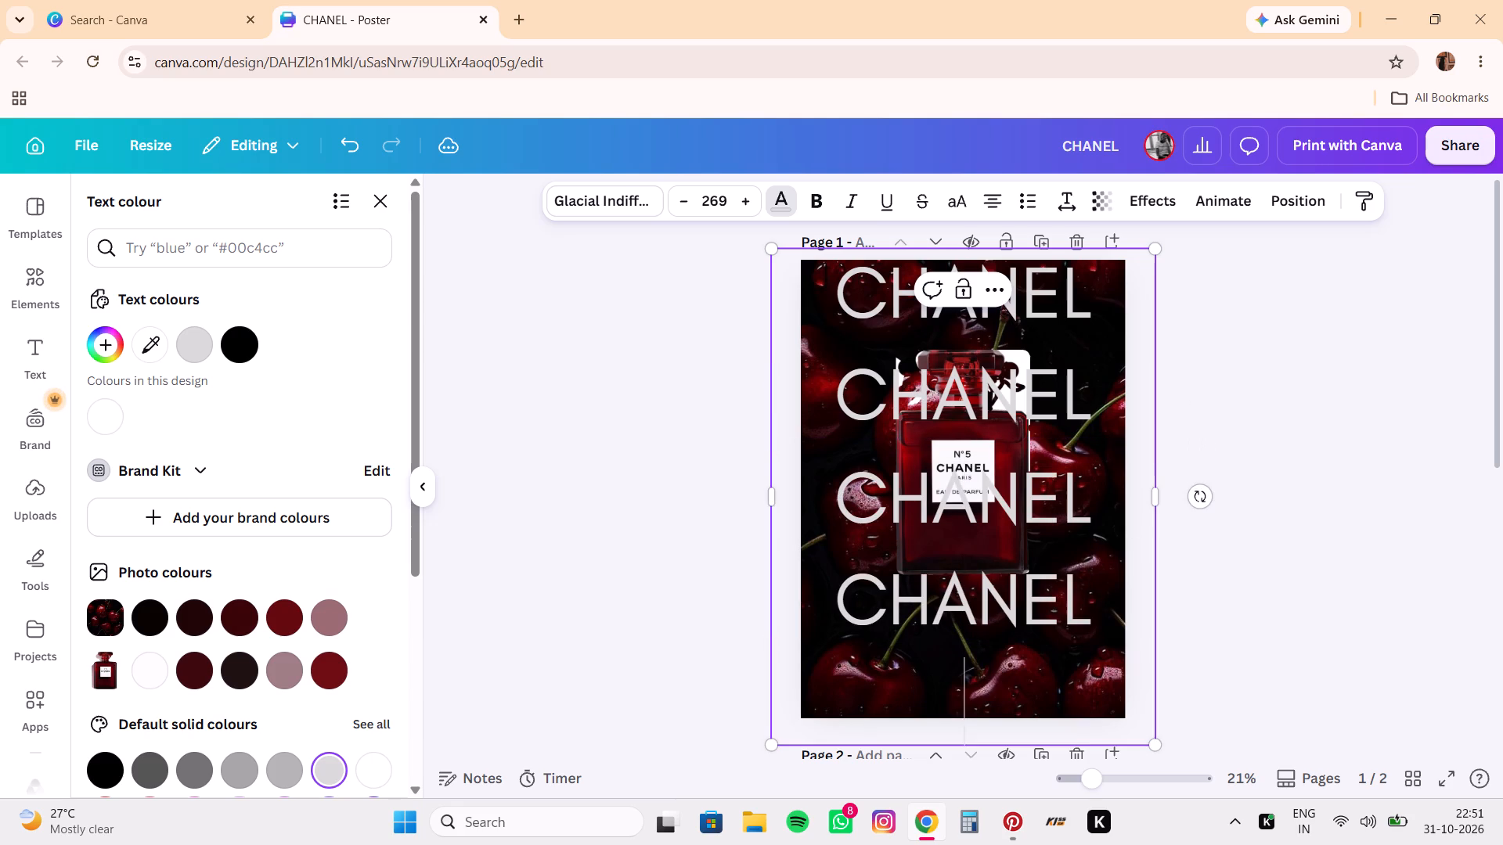
{"action": "key", "text": "ctrl+v"}
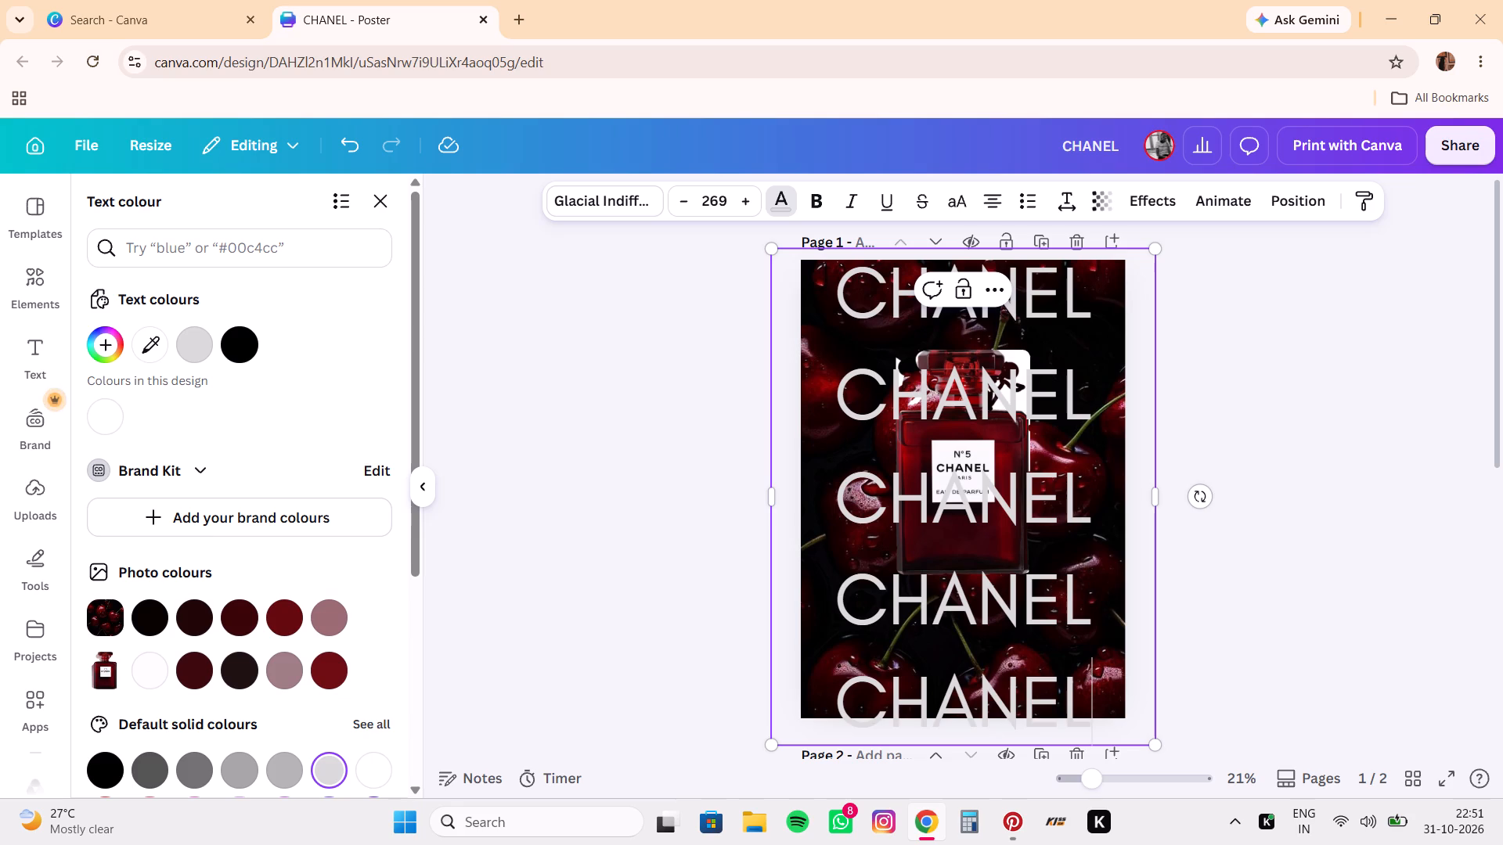
Send the five-line CHANEL text box to the back, behind the cherry background and the perfume bottle.
{"action": "left_click", "coordinate": [1364, 207]}
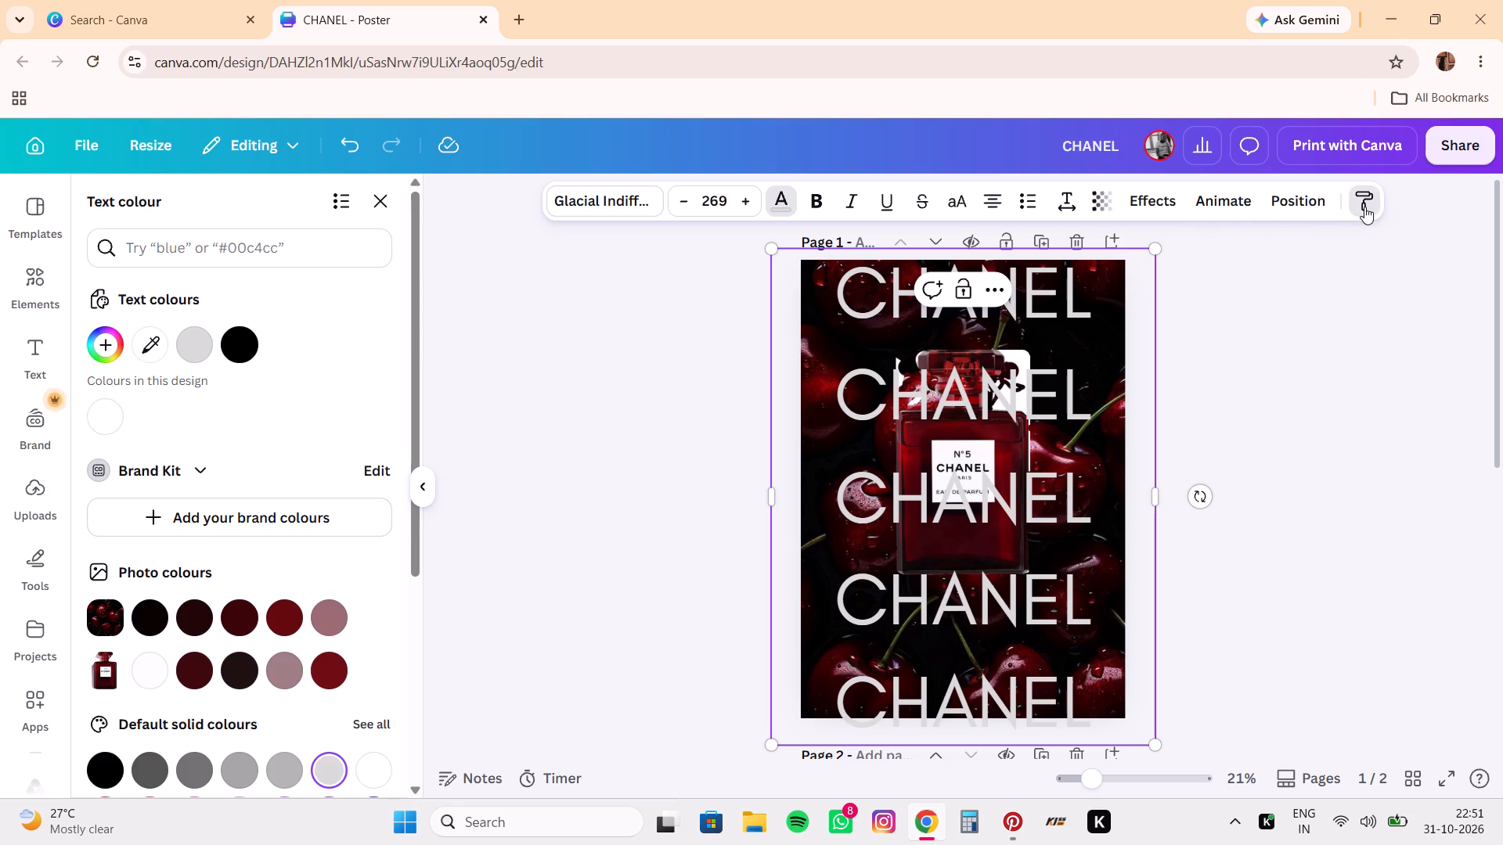
{"action": "left_click", "coordinate": [1314, 208]}
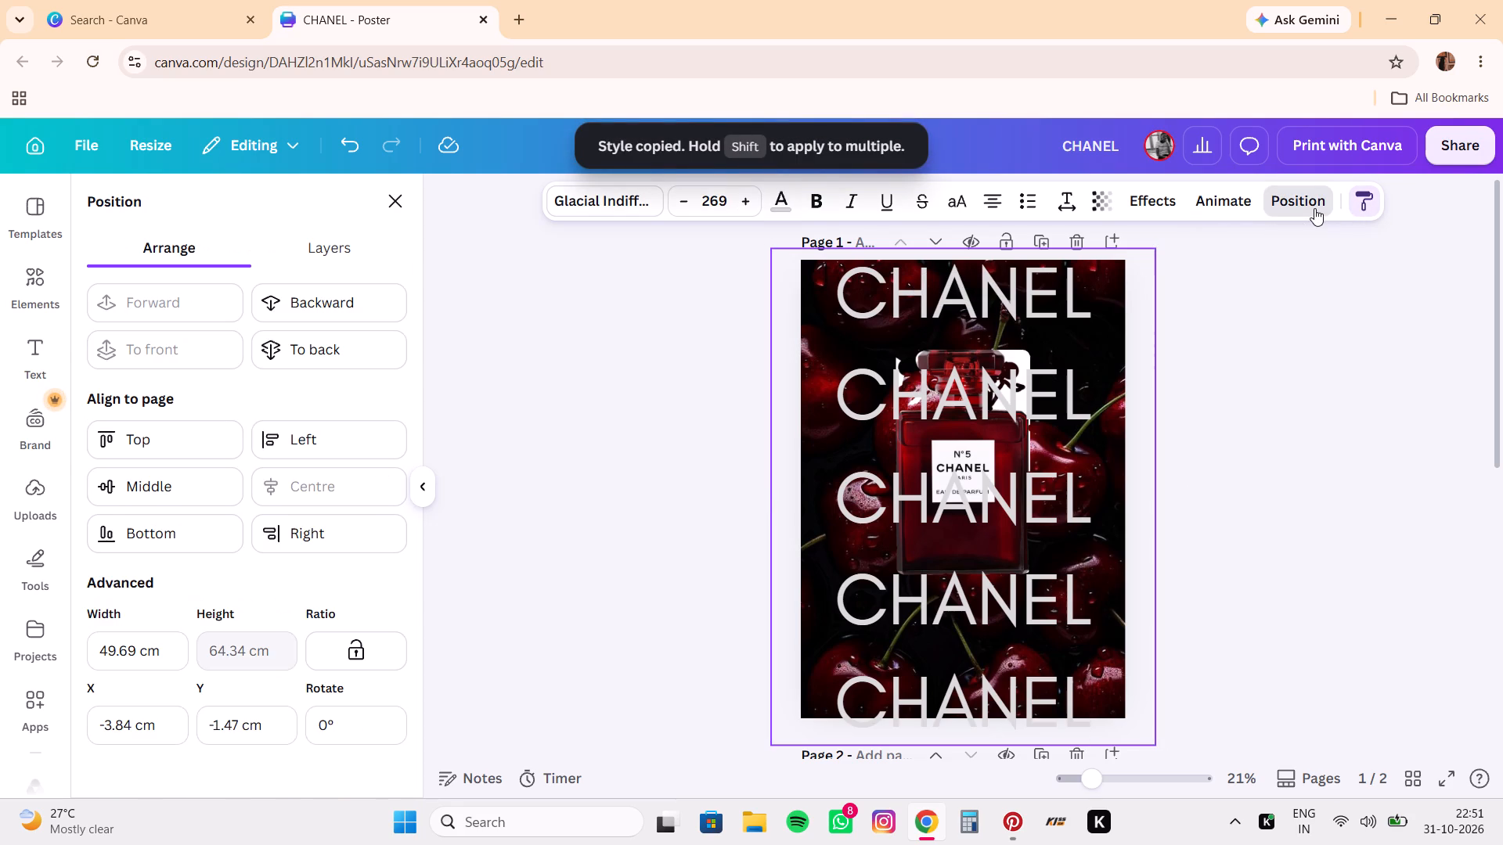
{"action": "left_click", "coordinate": [340, 343]}
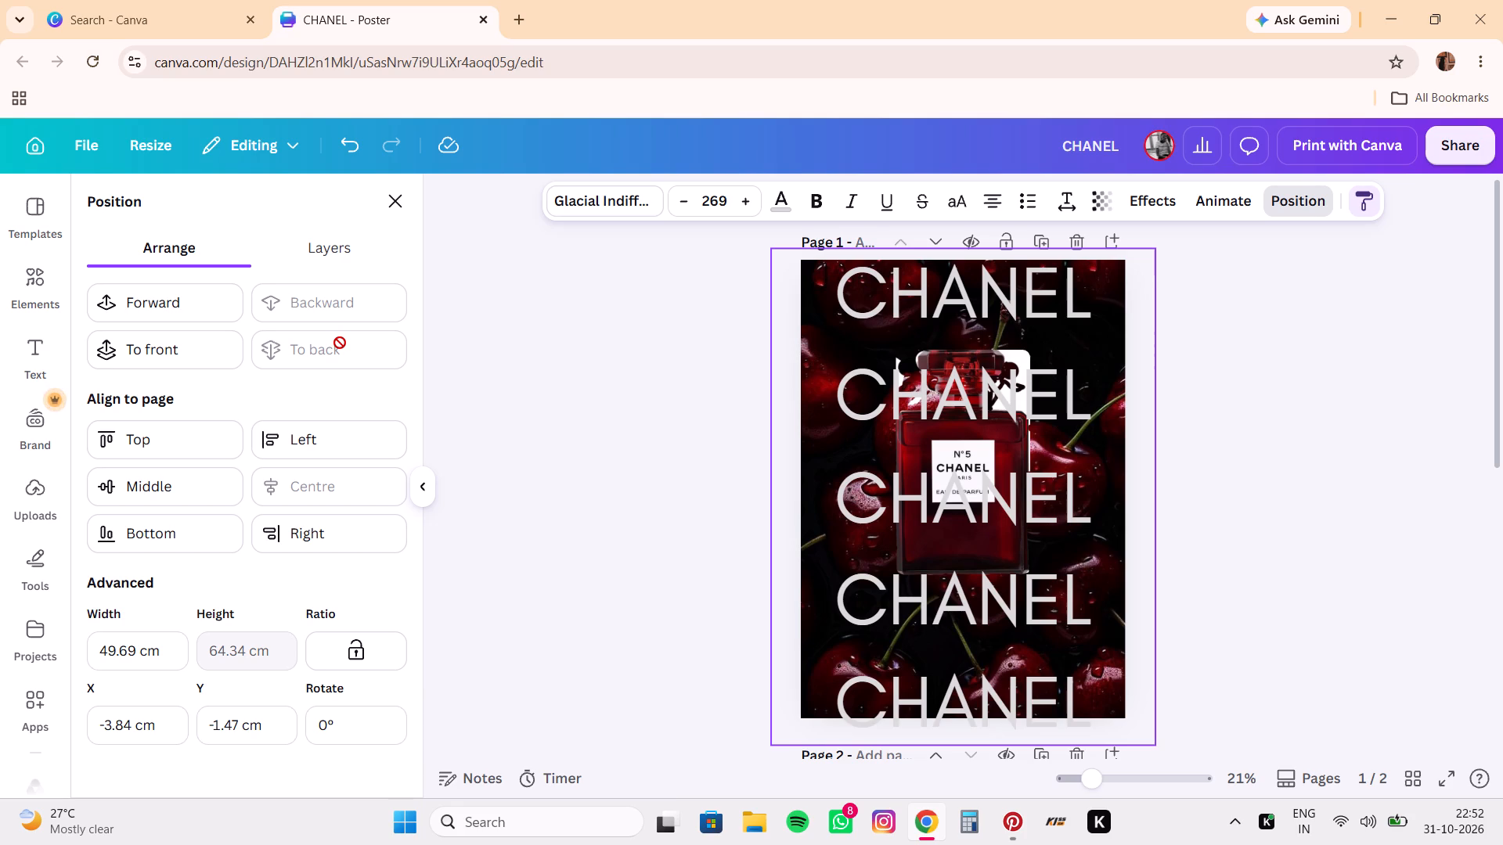
Examine the poster's layer order, checking the entries for the bottle, the cherry background and the CHANEL text.
{"action": "left_click", "coordinate": [325, 246]}
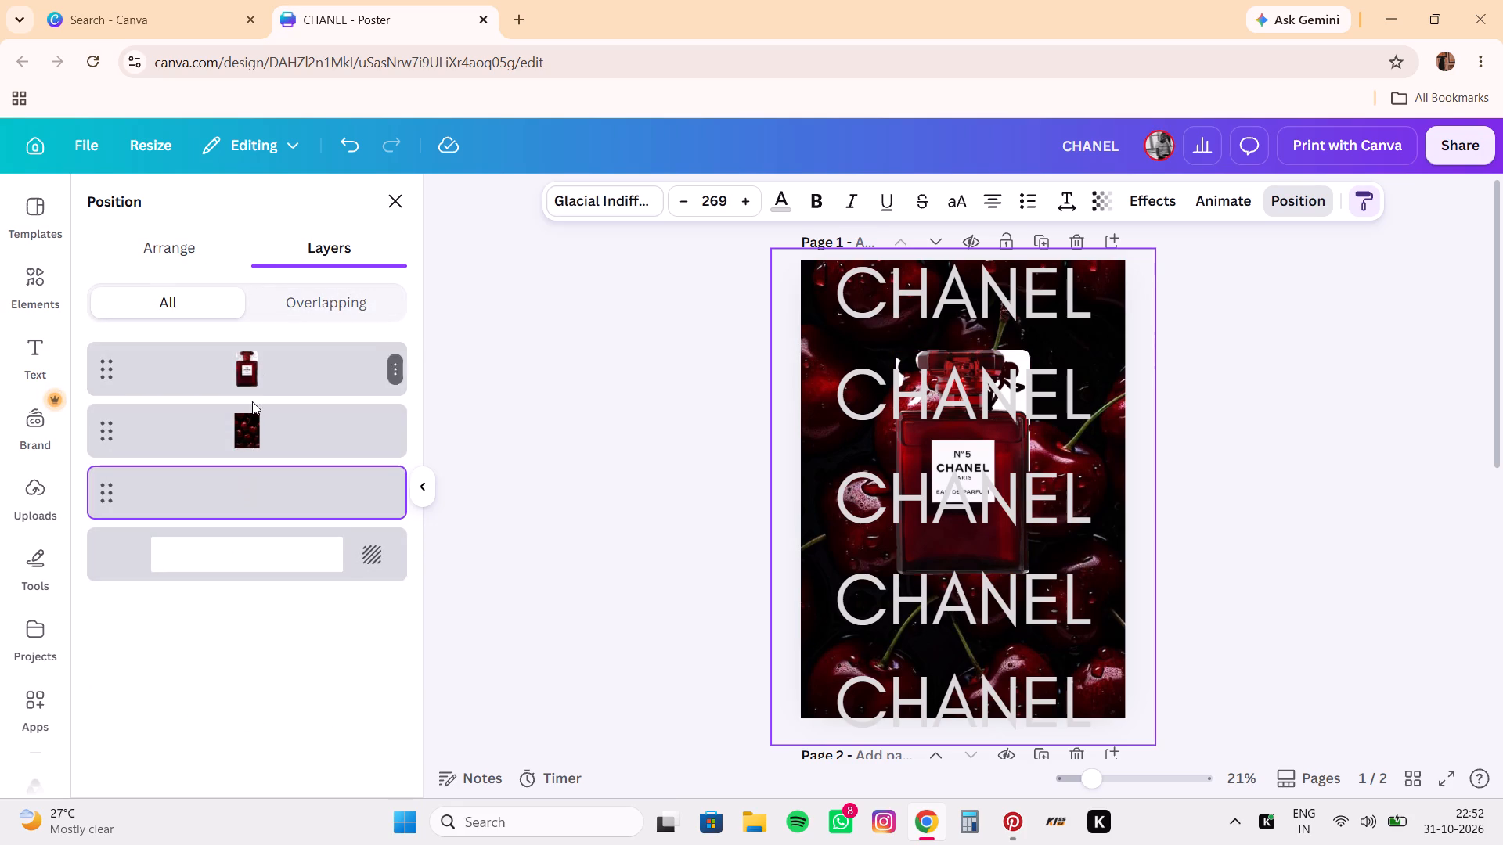
{"action": "left_click", "coordinate": [266, 369]}
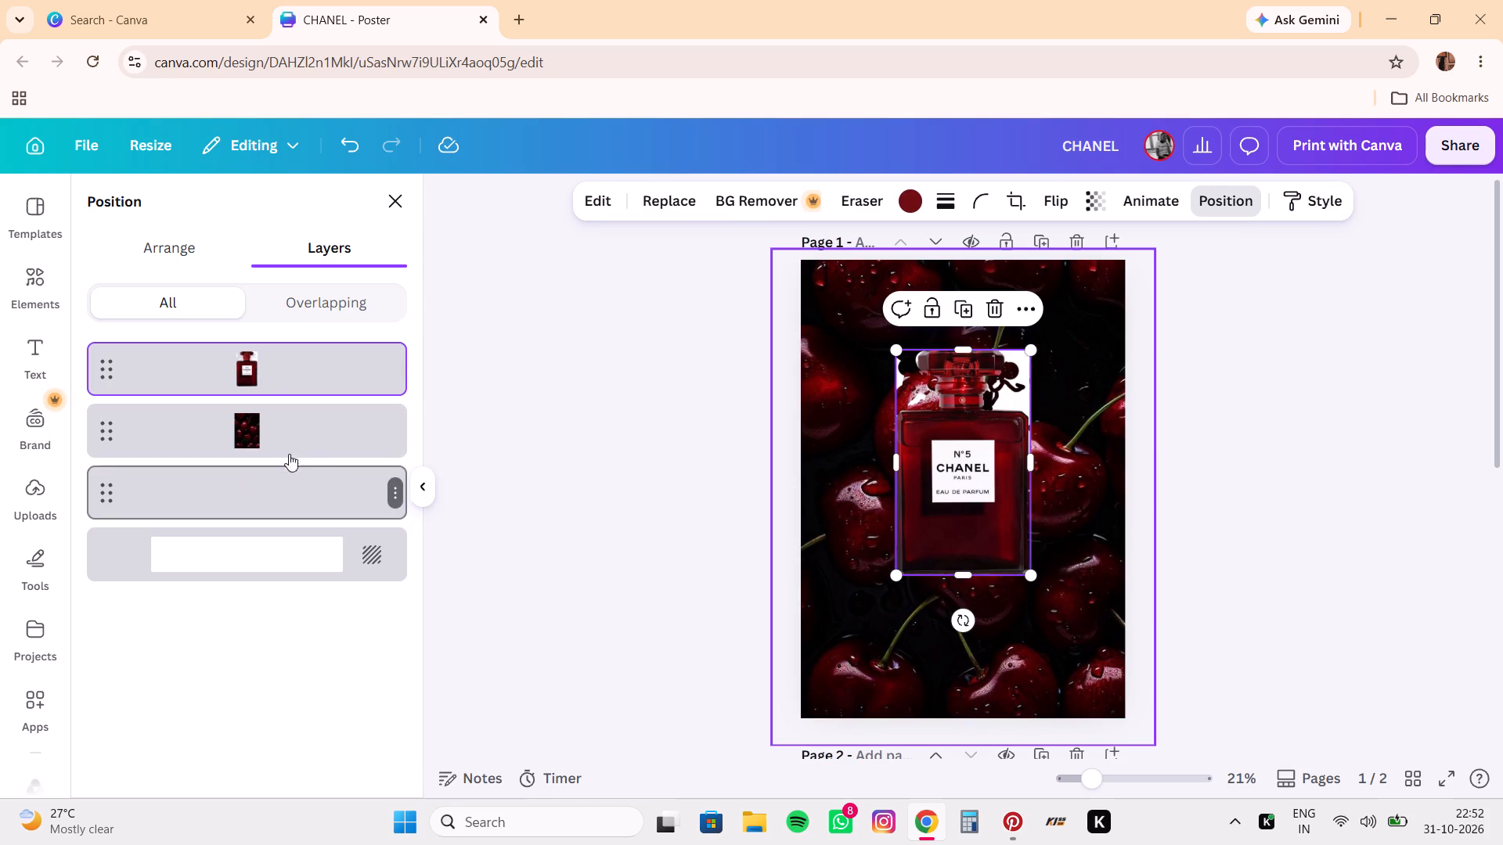
{"action": "left_click", "coordinate": [309, 476]}
{"action": "left_click", "coordinate": [321, 431]}
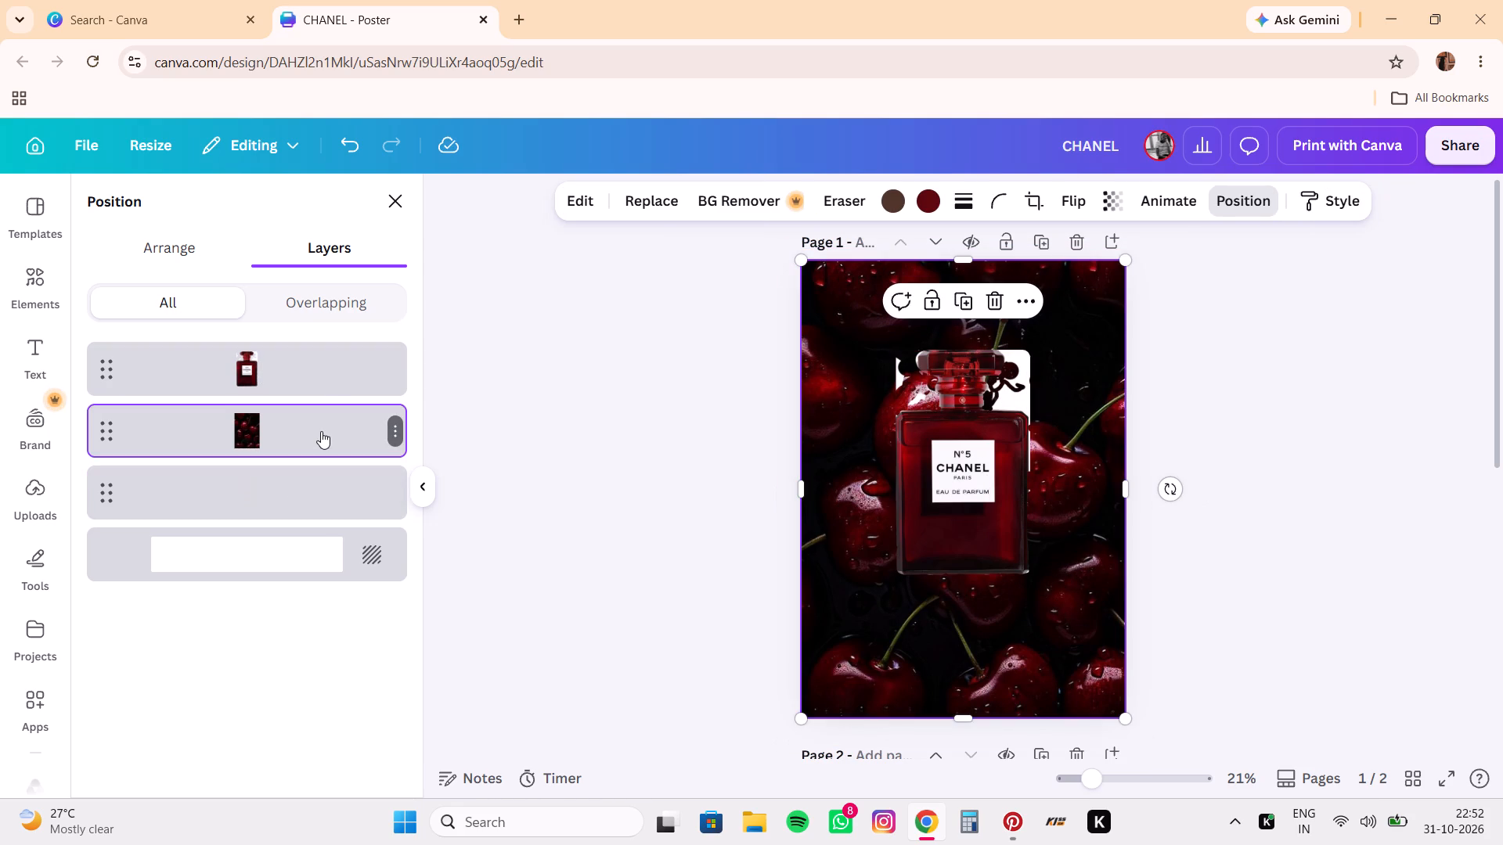
{"action": "left_click", "coordinate": [319, 366]}
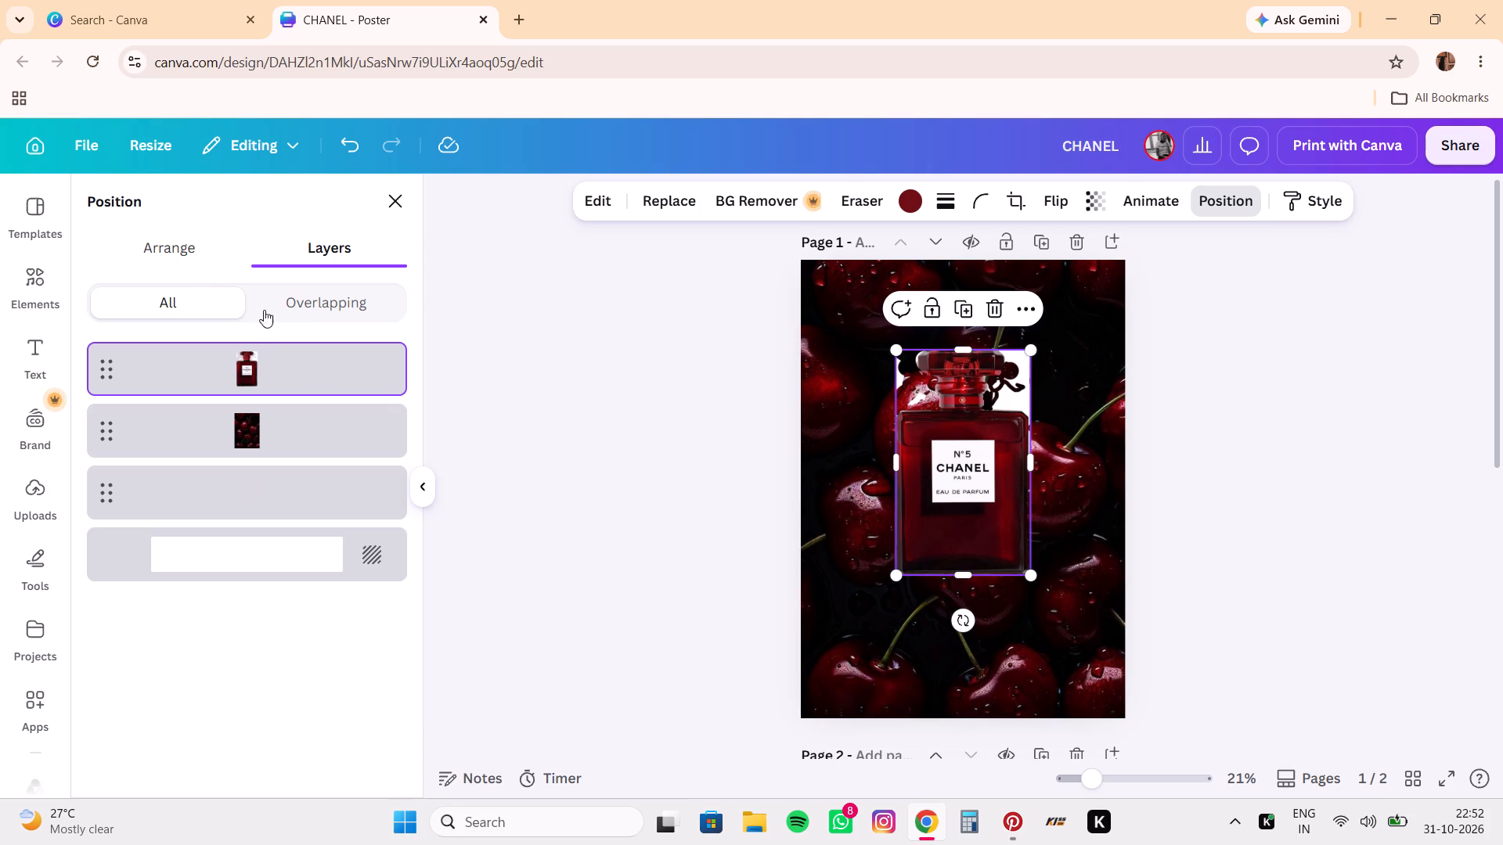
{"action": "left_click", "coordinate": [298, 311]}
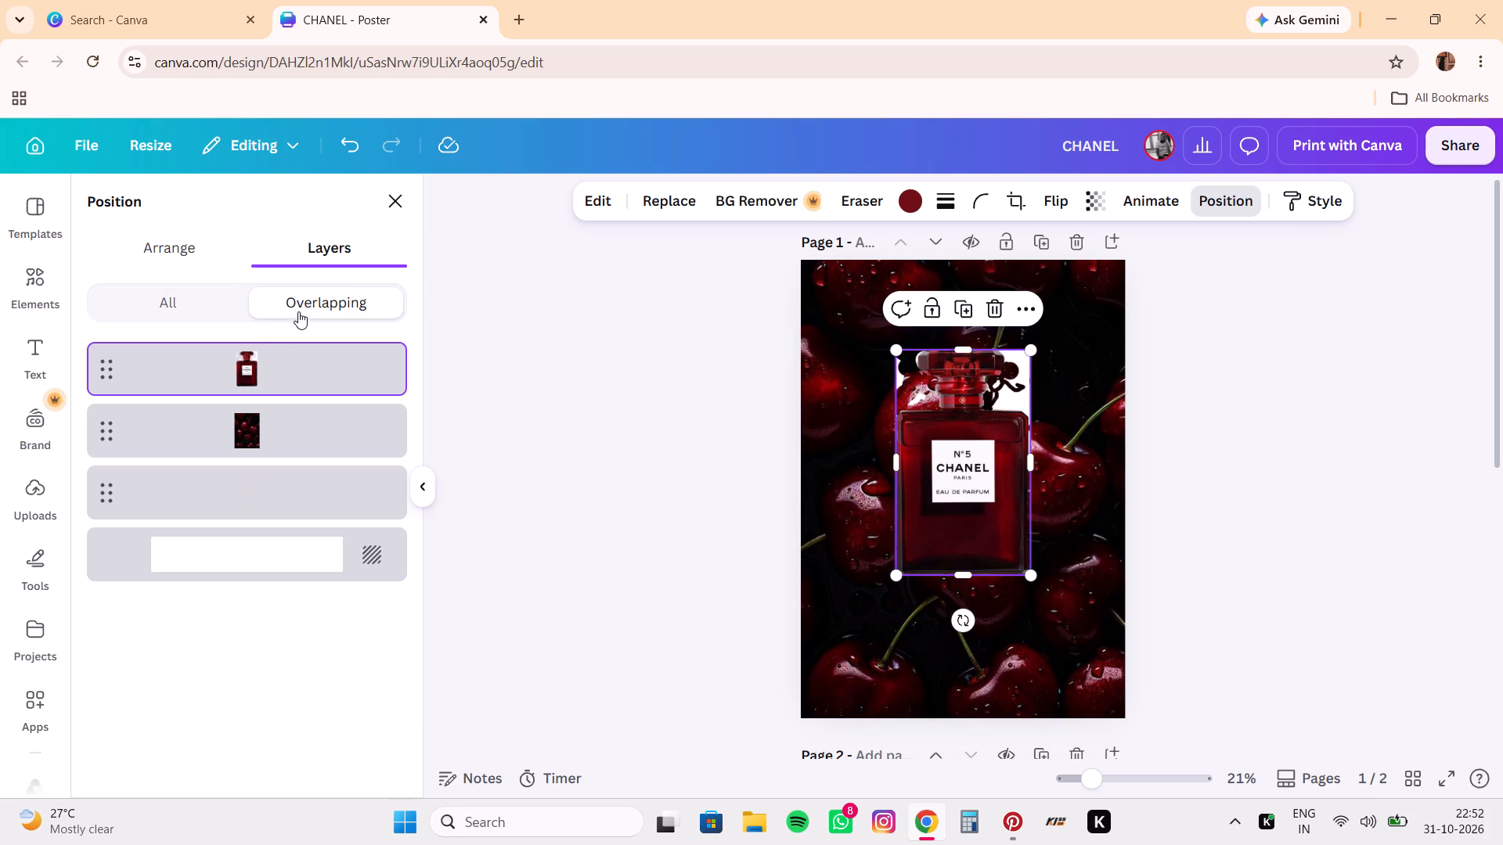
{"action": "left_click", "coordinate": [189, 302]}
{"action": "left_click", "coordinate": [177, 249]}
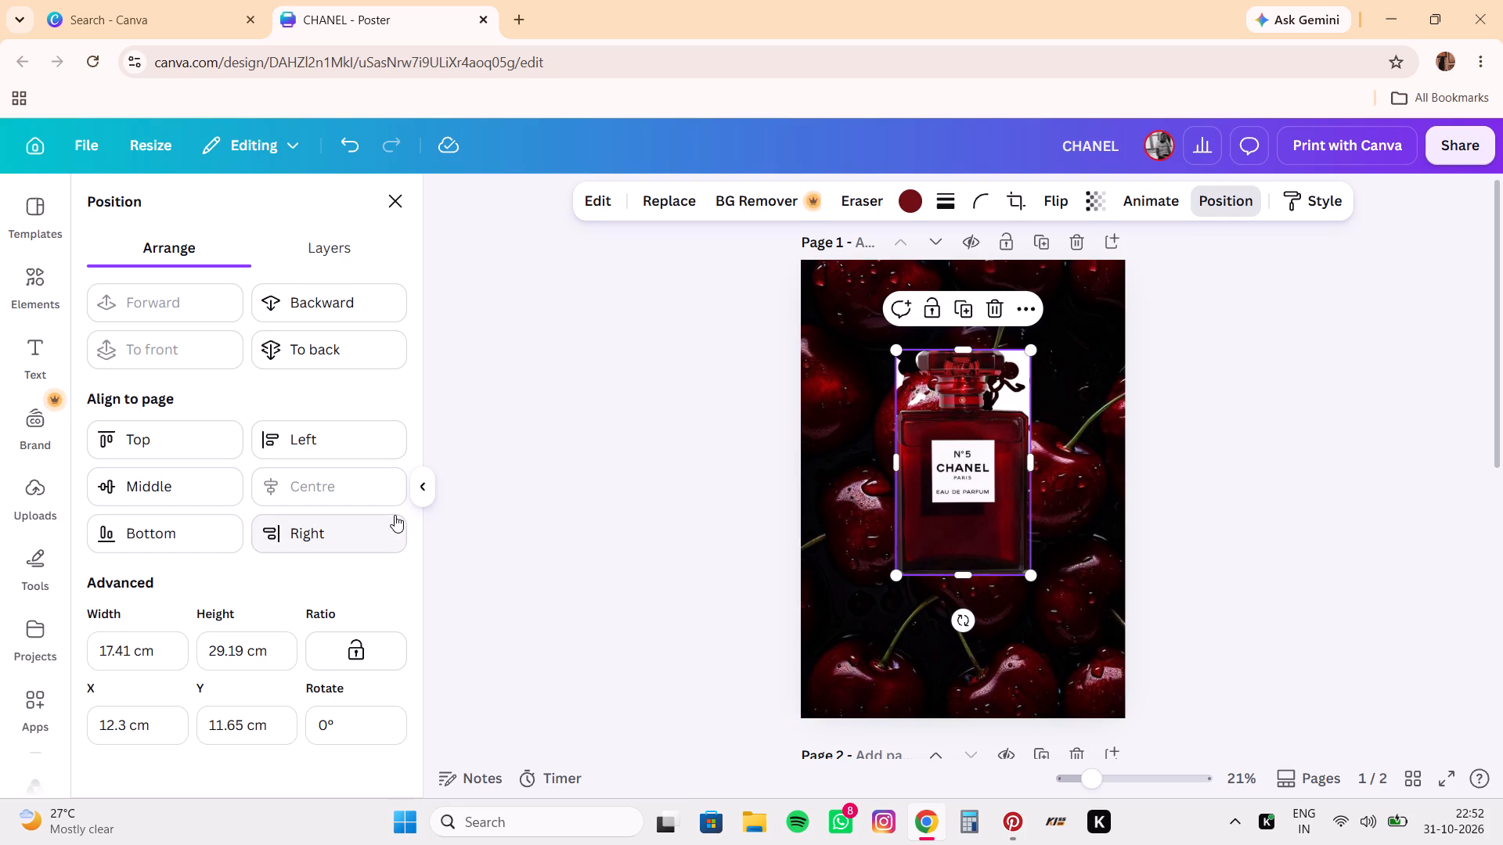
{"action": "left_click", "coordinate": [398, 202]}
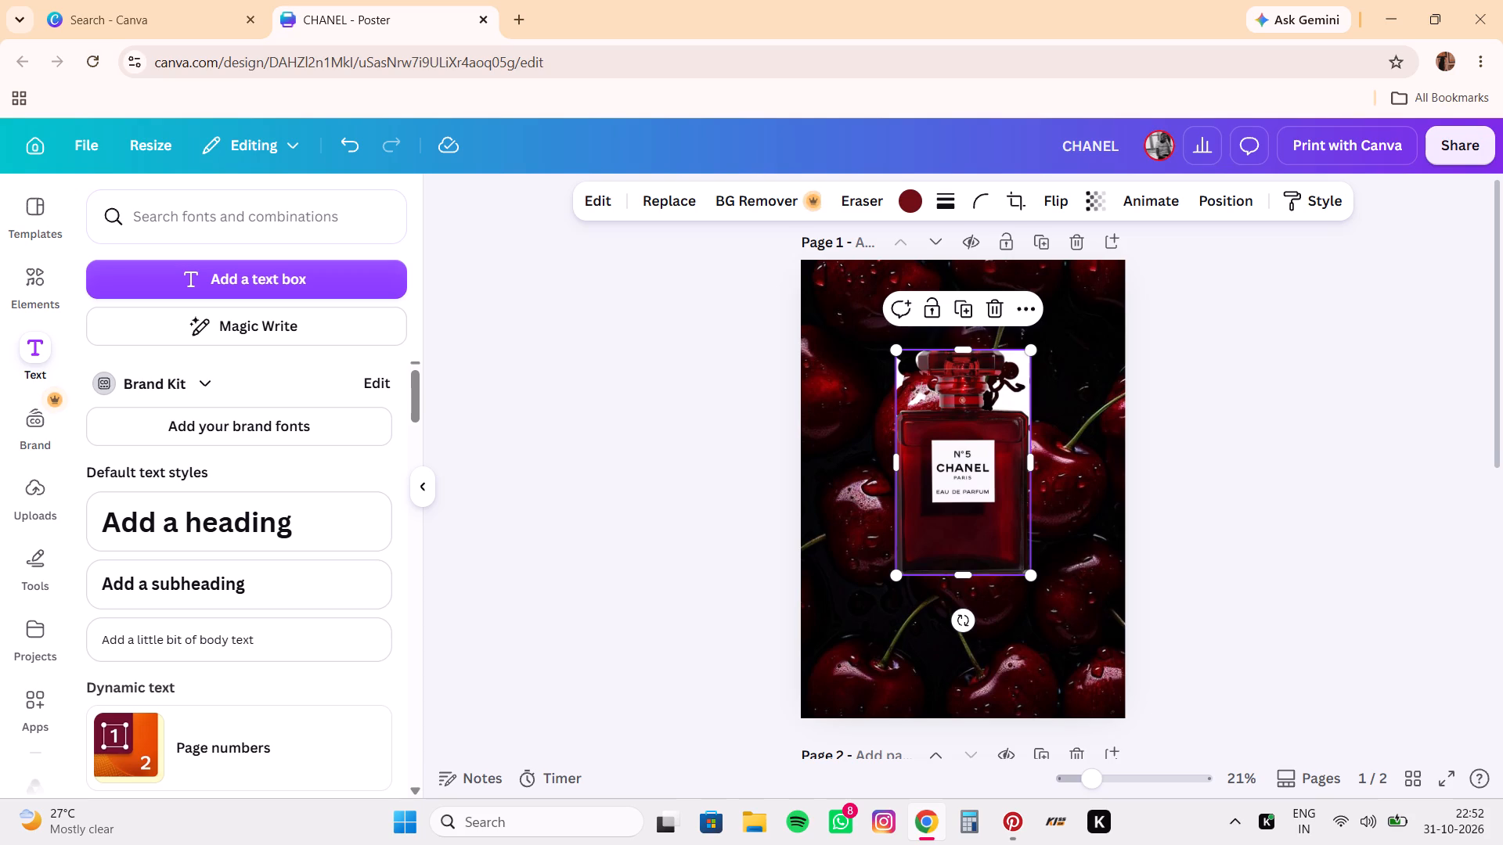
{"action": "left_click_drag", "start_coordinate": [833, 516], "coordinate": [865, 512]}
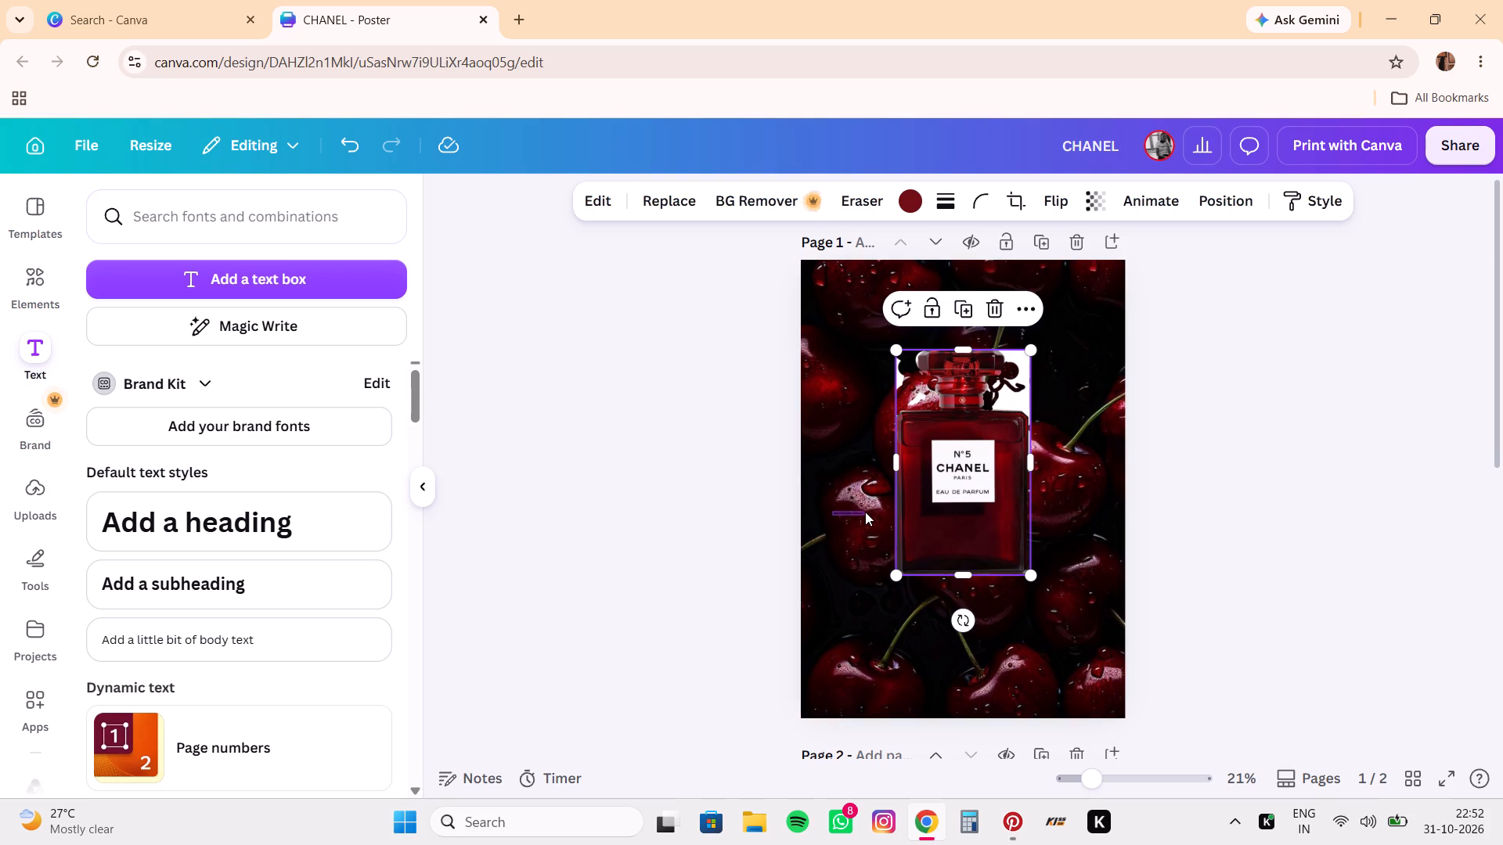
{"action": "left_click", "coordinate": [829, 340]}
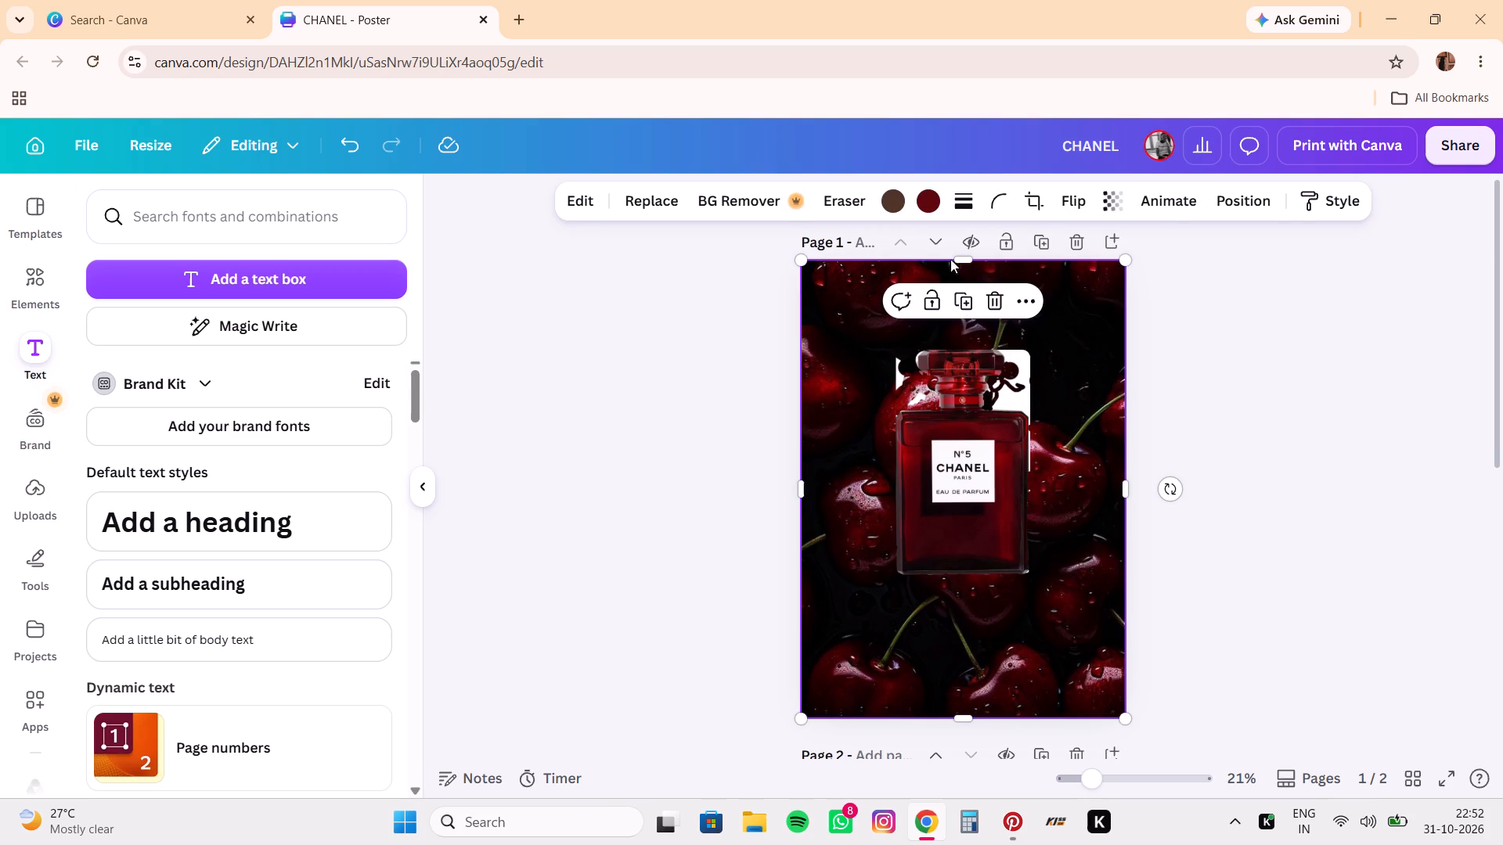
Select the CHANEL text's layer behind the cherry background and scale the text down to a font size of about 216.
{"action": "left_click", "coordinate": [1231, 204]}
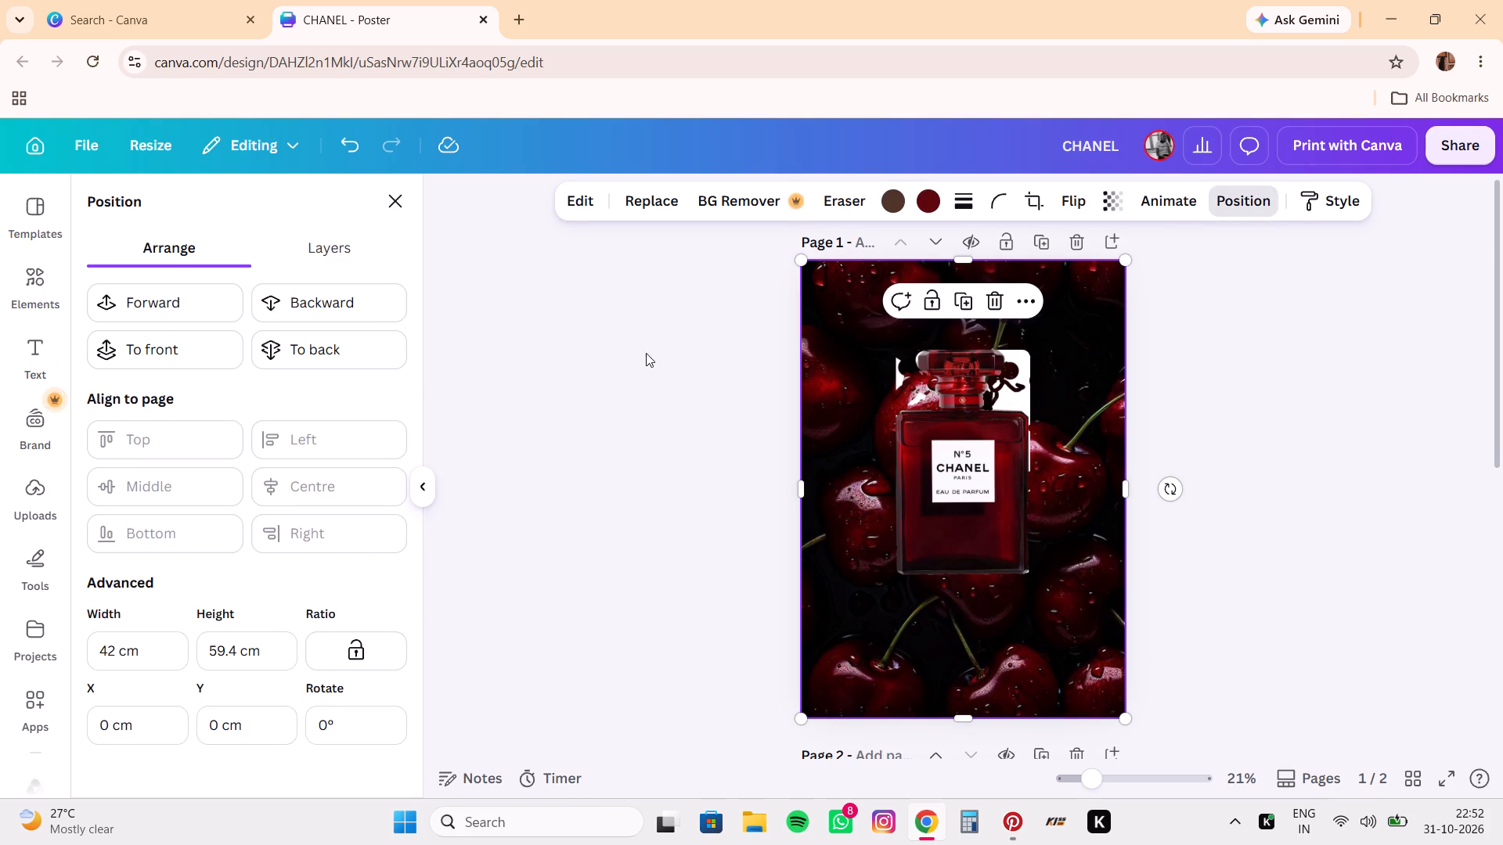
{"action": "left_click", "coordinate": [333, 257]}
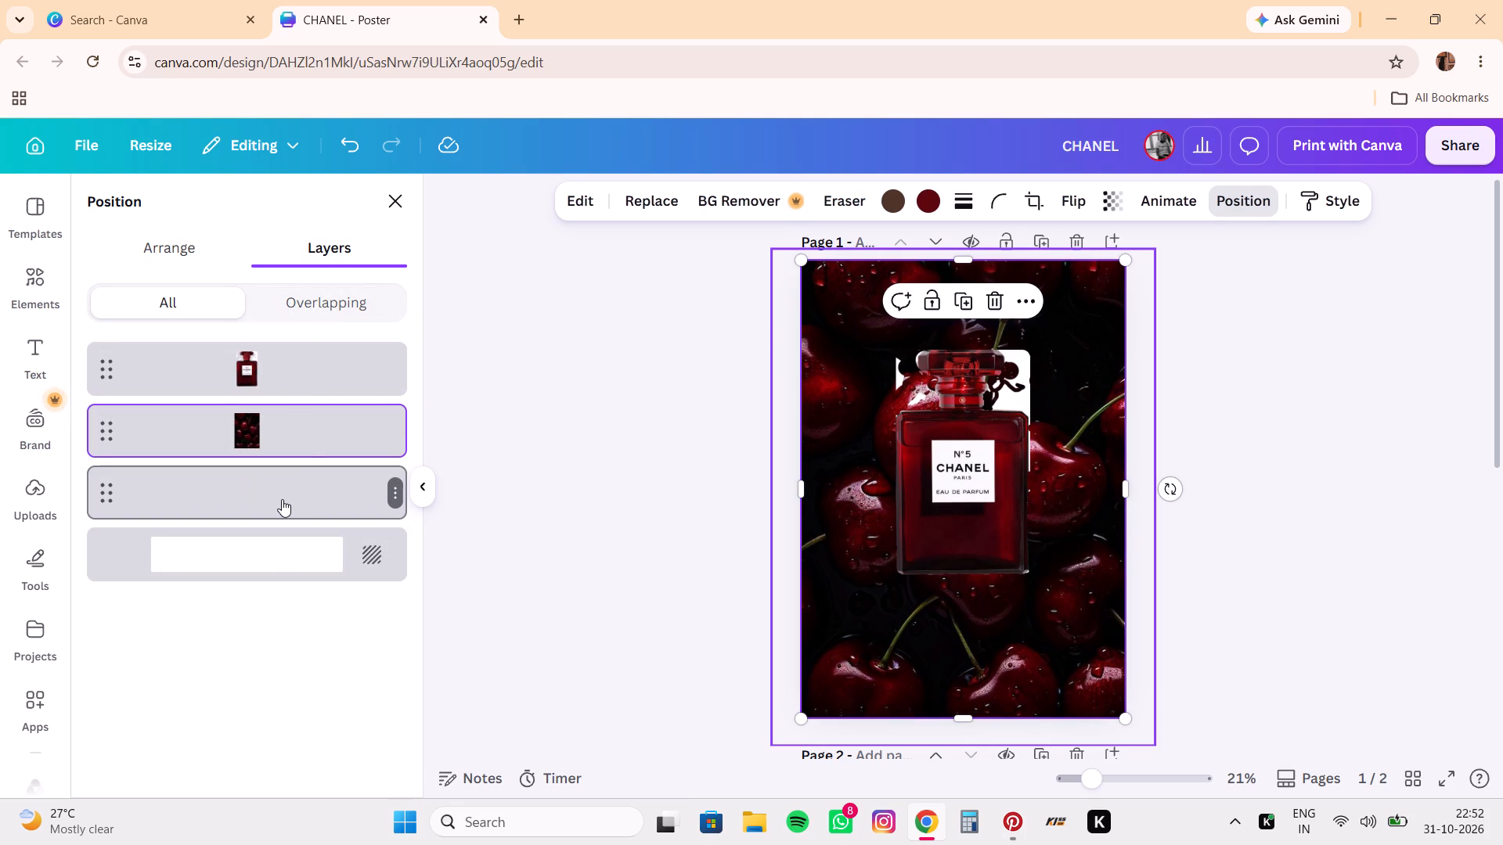
{"action": "left_click", "coordinate": [363, 500]}
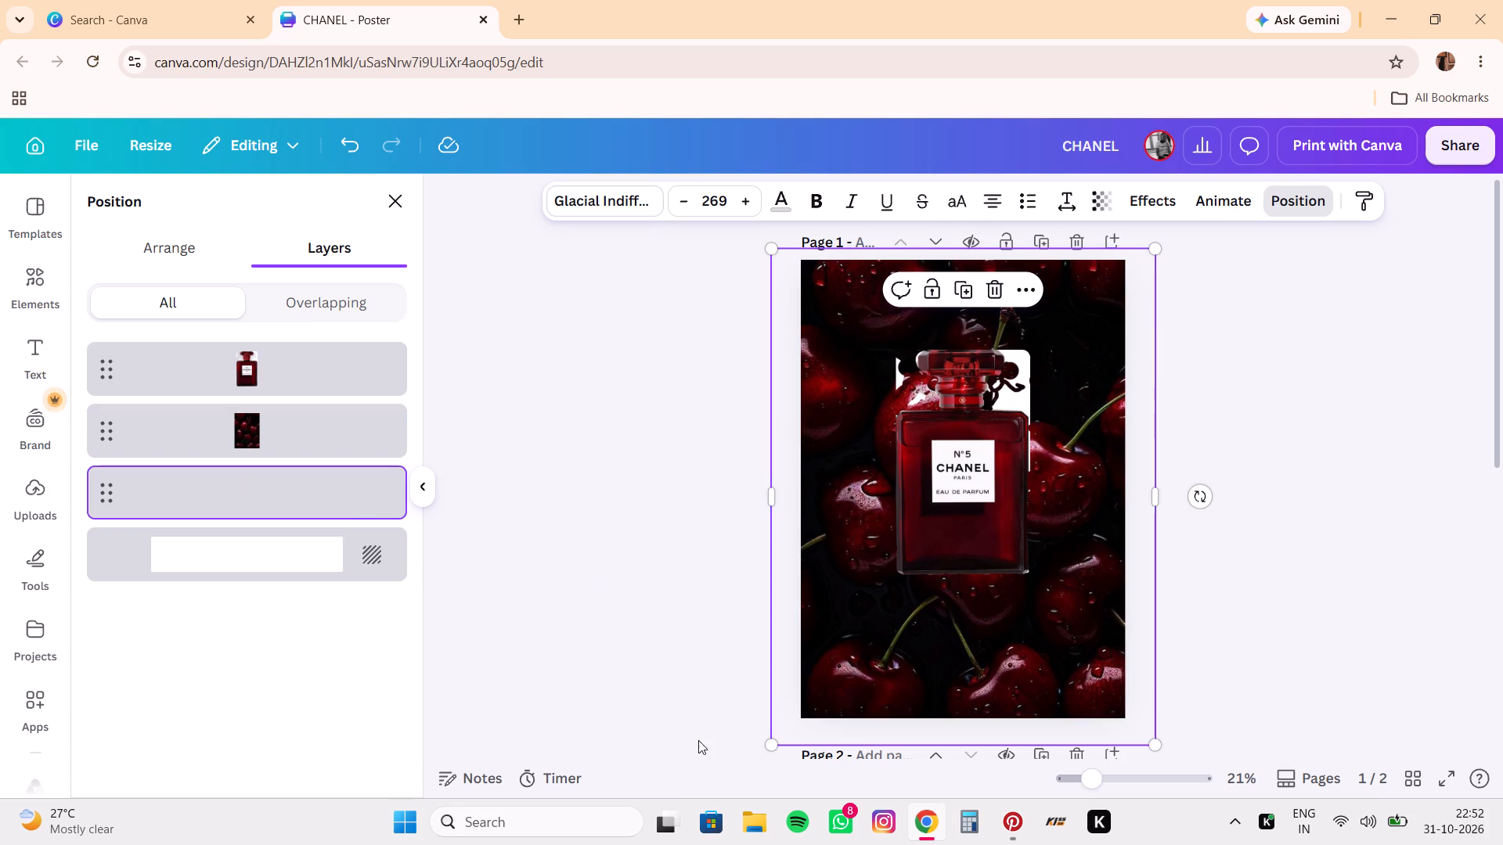
{"action": "left_click_drag", "start_coordinate": [767, 742], "coordinate": [822, 681]}
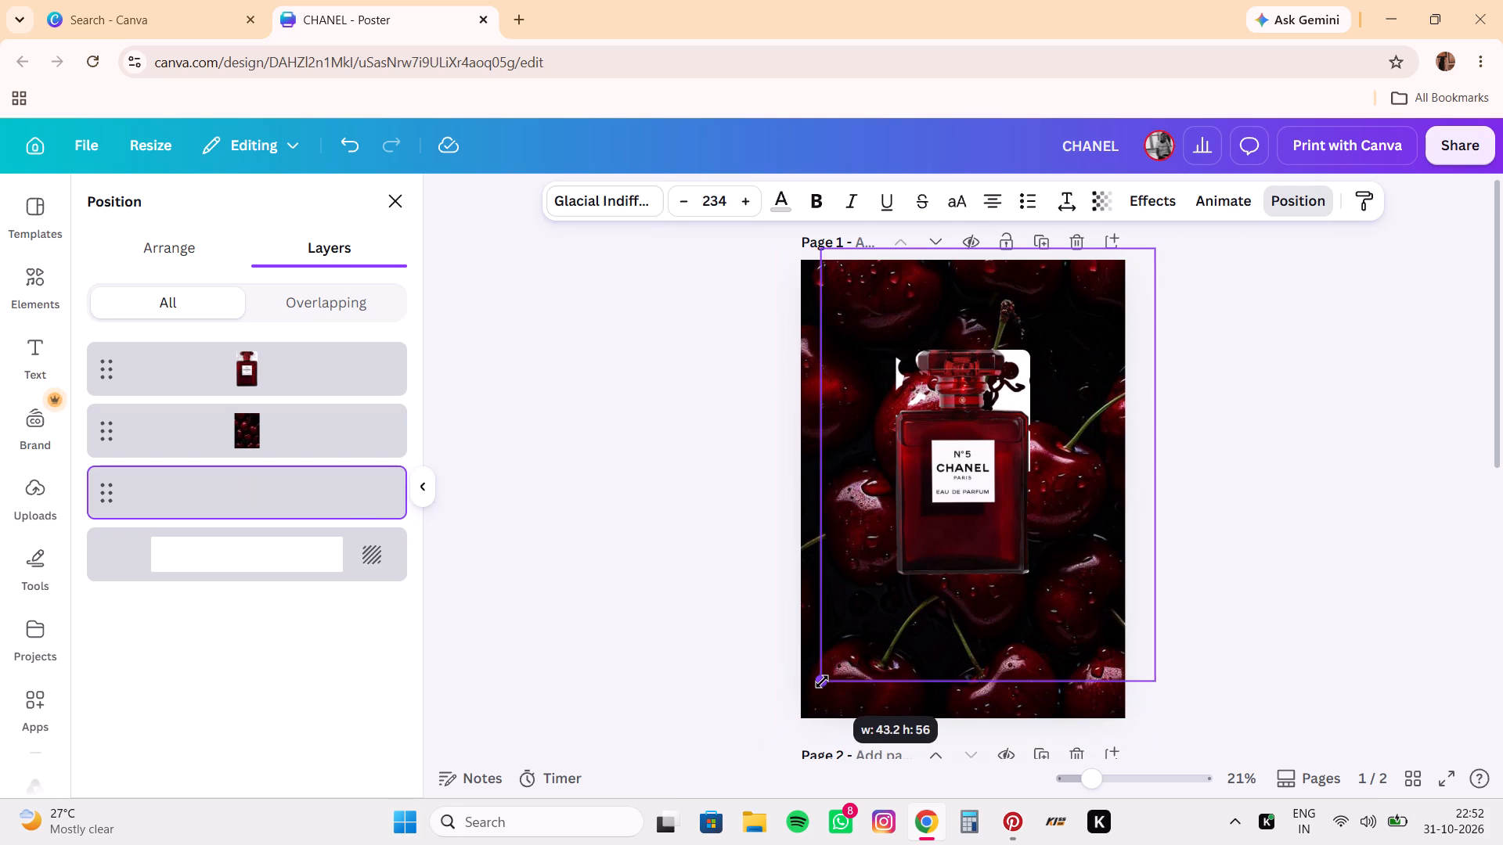
{"action": "left_click_drag", "start_coordinate": [822, 681], "coordinate": [856, 585]}
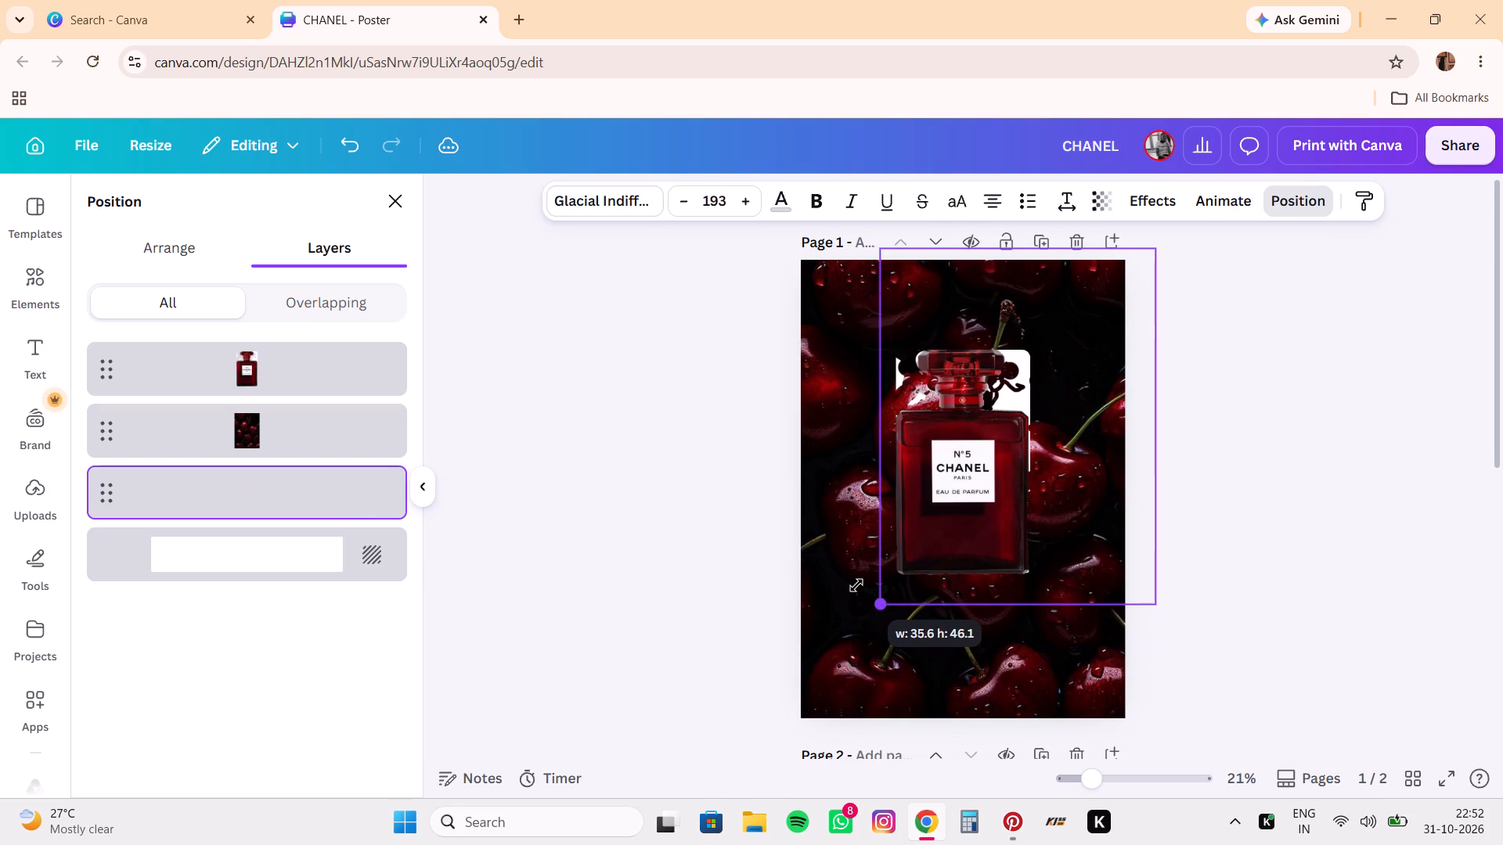
{"action": "left_click_drag", "start_coordinate": [856, 585], "coordinate": [824, 630]}
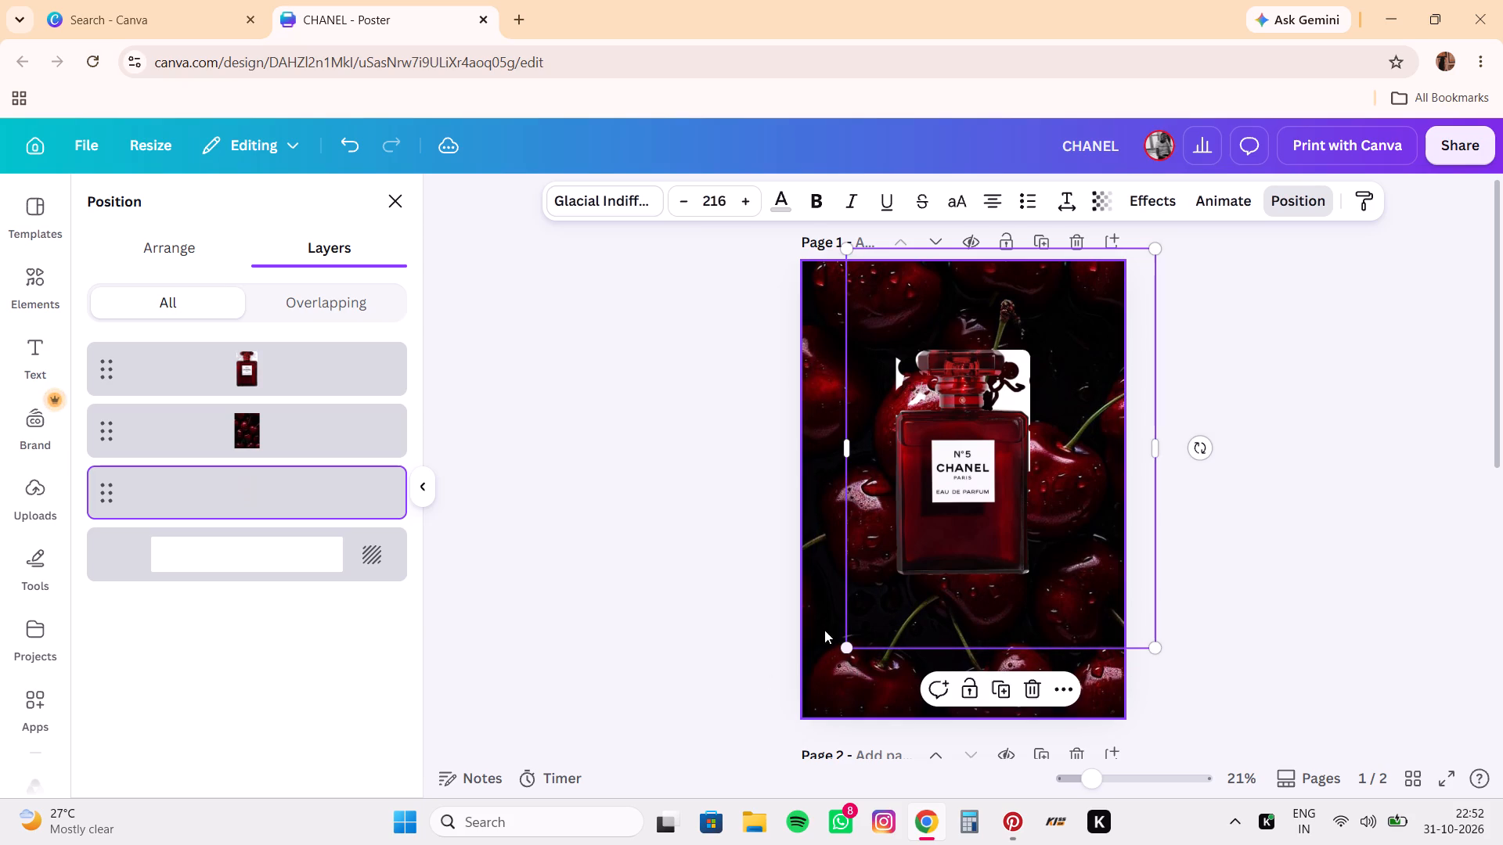
Move the CHANEL text box down over the lower part of the poster, to about X 0.8 cm, Y 8.4 cm.
{"action": "left_click_drag", "start_coordinate": [1109, 577], "coordinate": [1072, 602]}
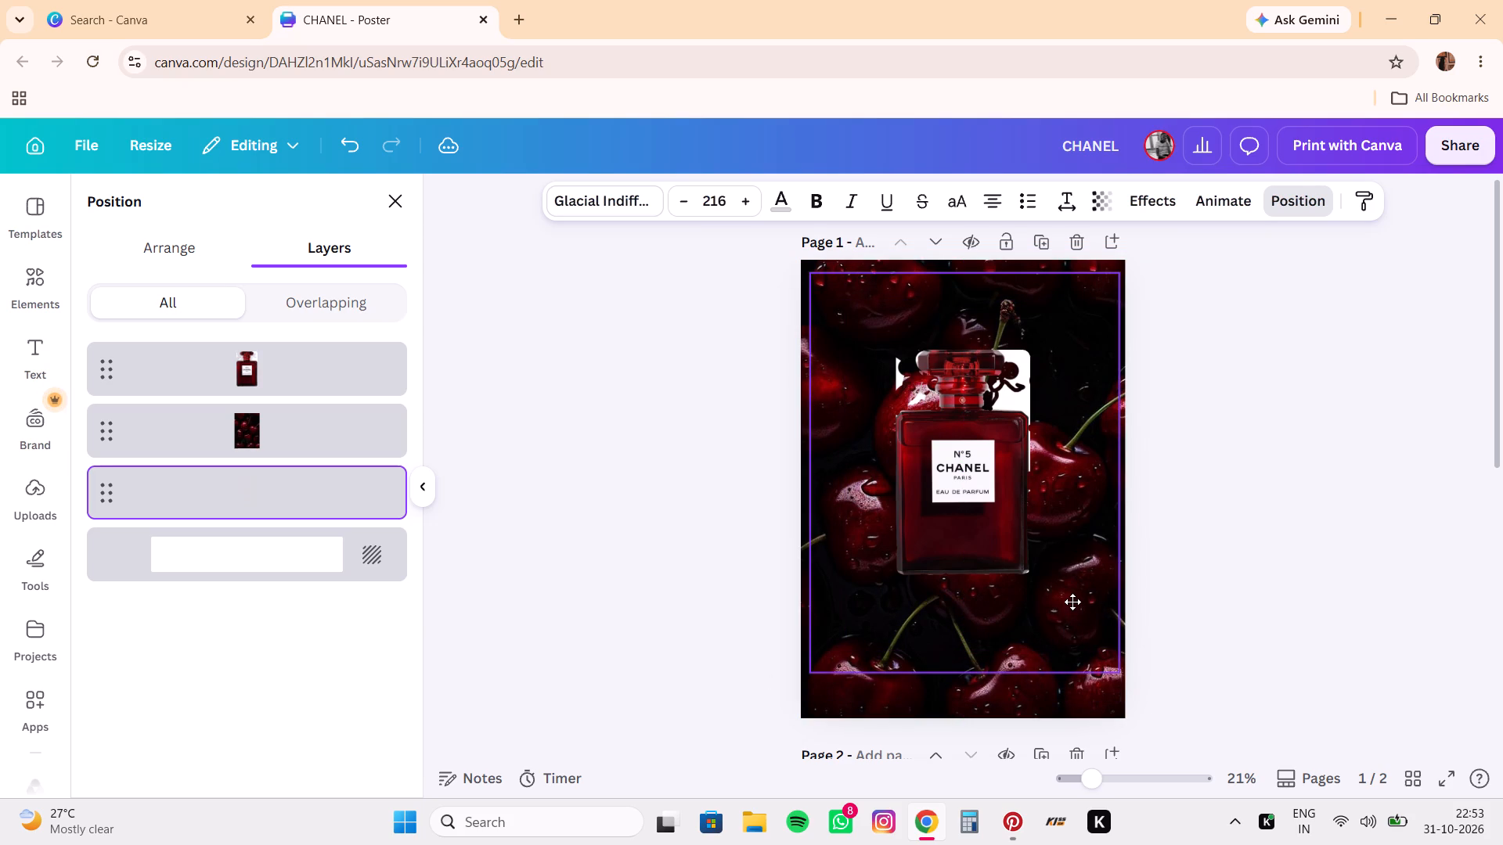
{"action": "left_click_drag", "start_coordinate": [1072, 602], "coordinate": [1070, 653]}
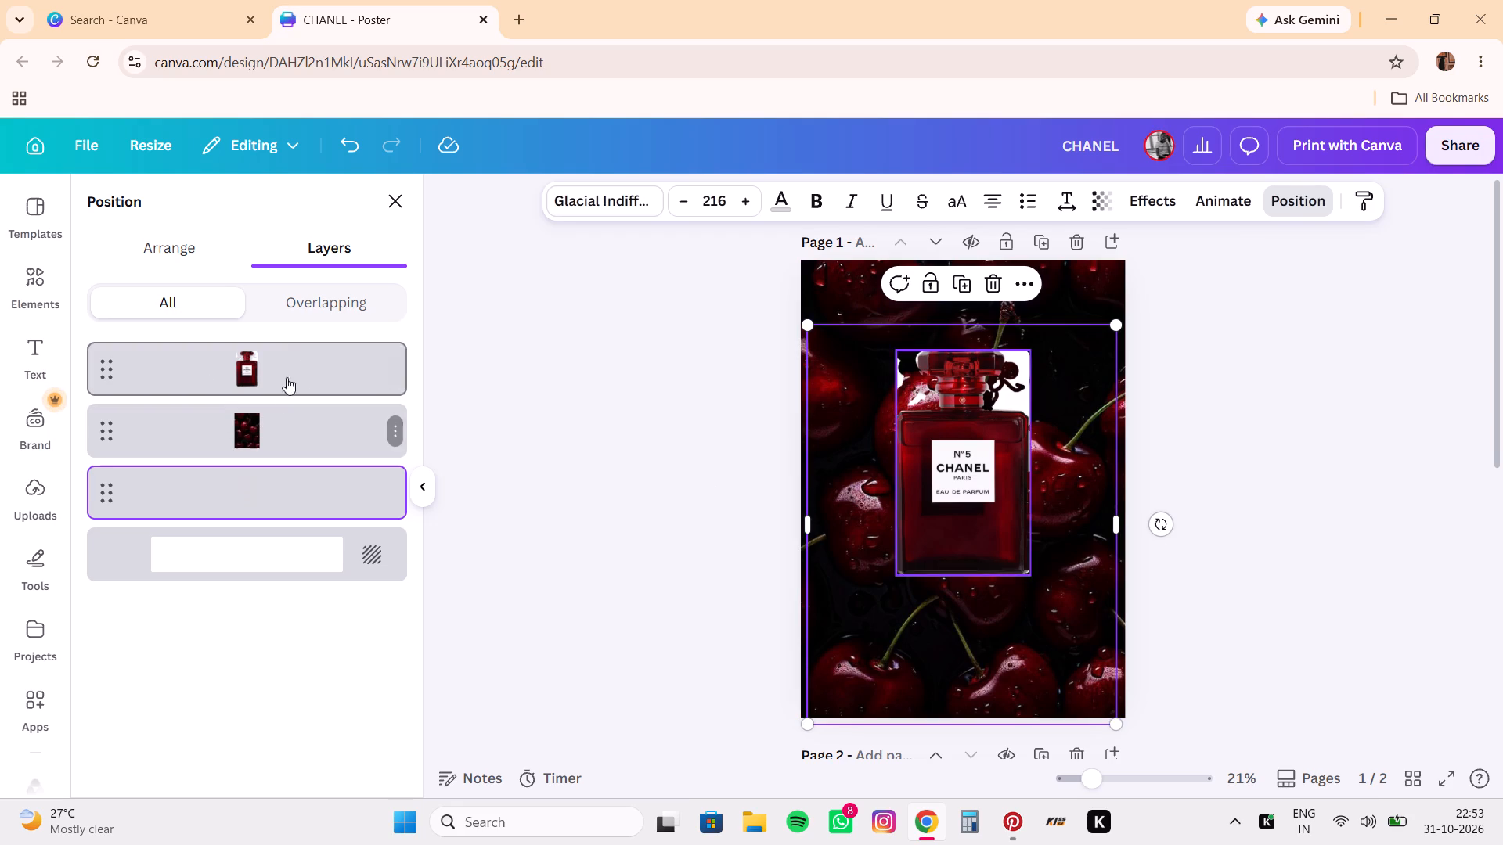
{"action": "left_click", "coordinate": [180, 256]}
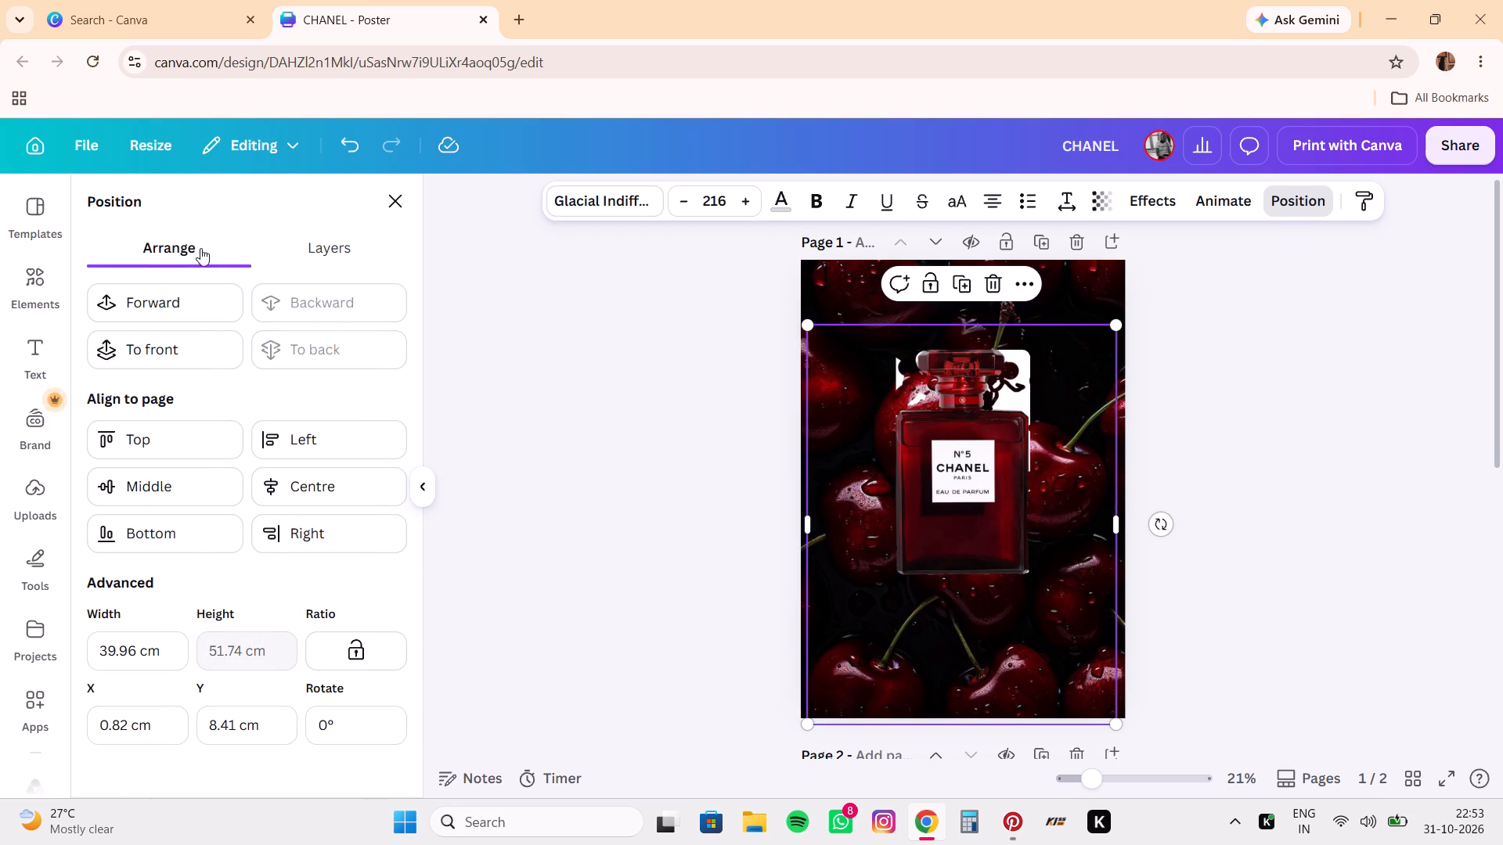
{"action": "left_click", "coordinate": [400, 213]}
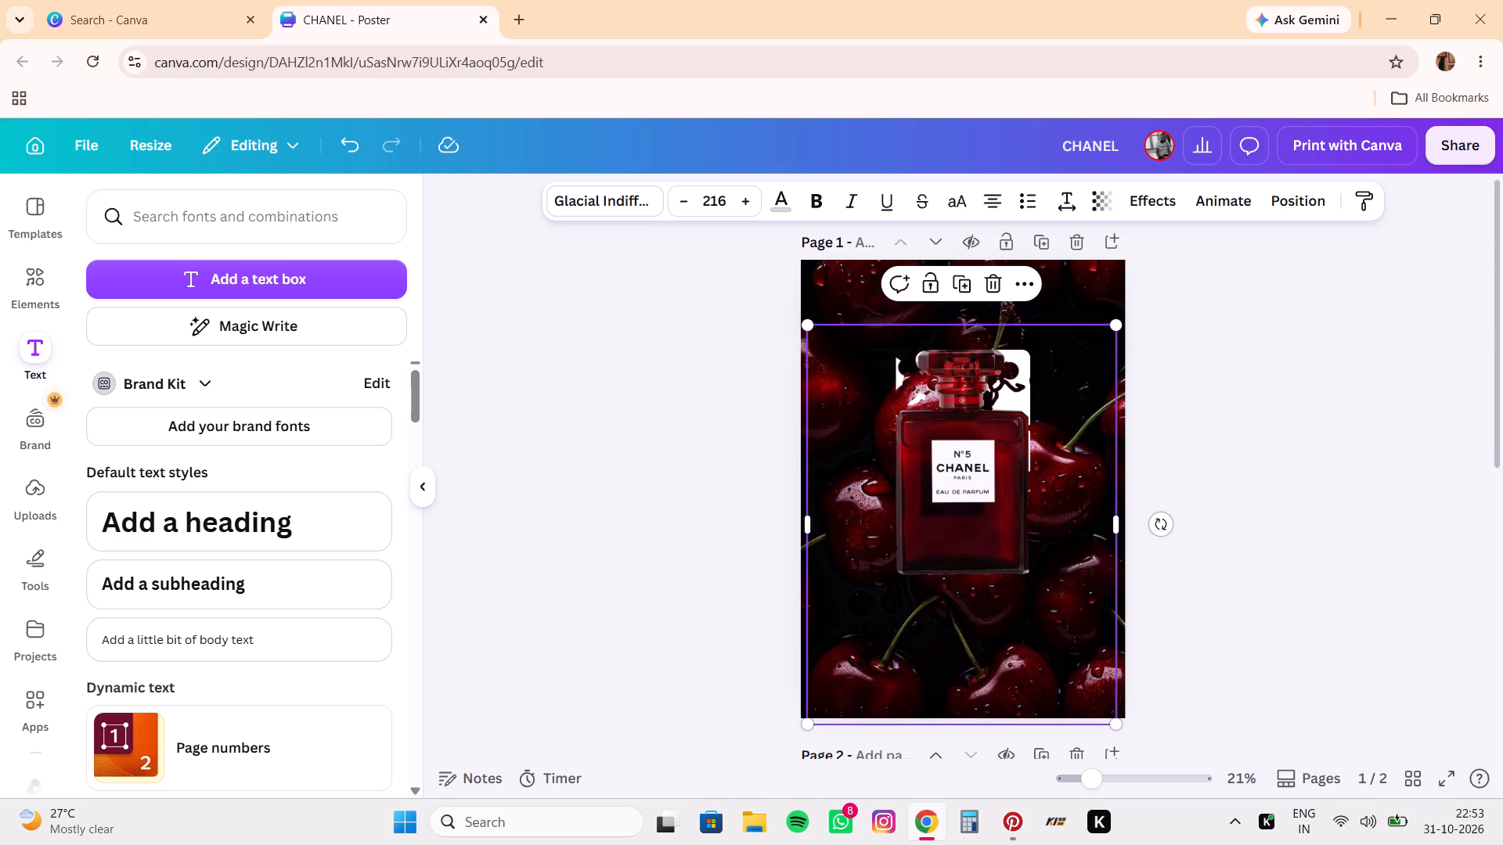
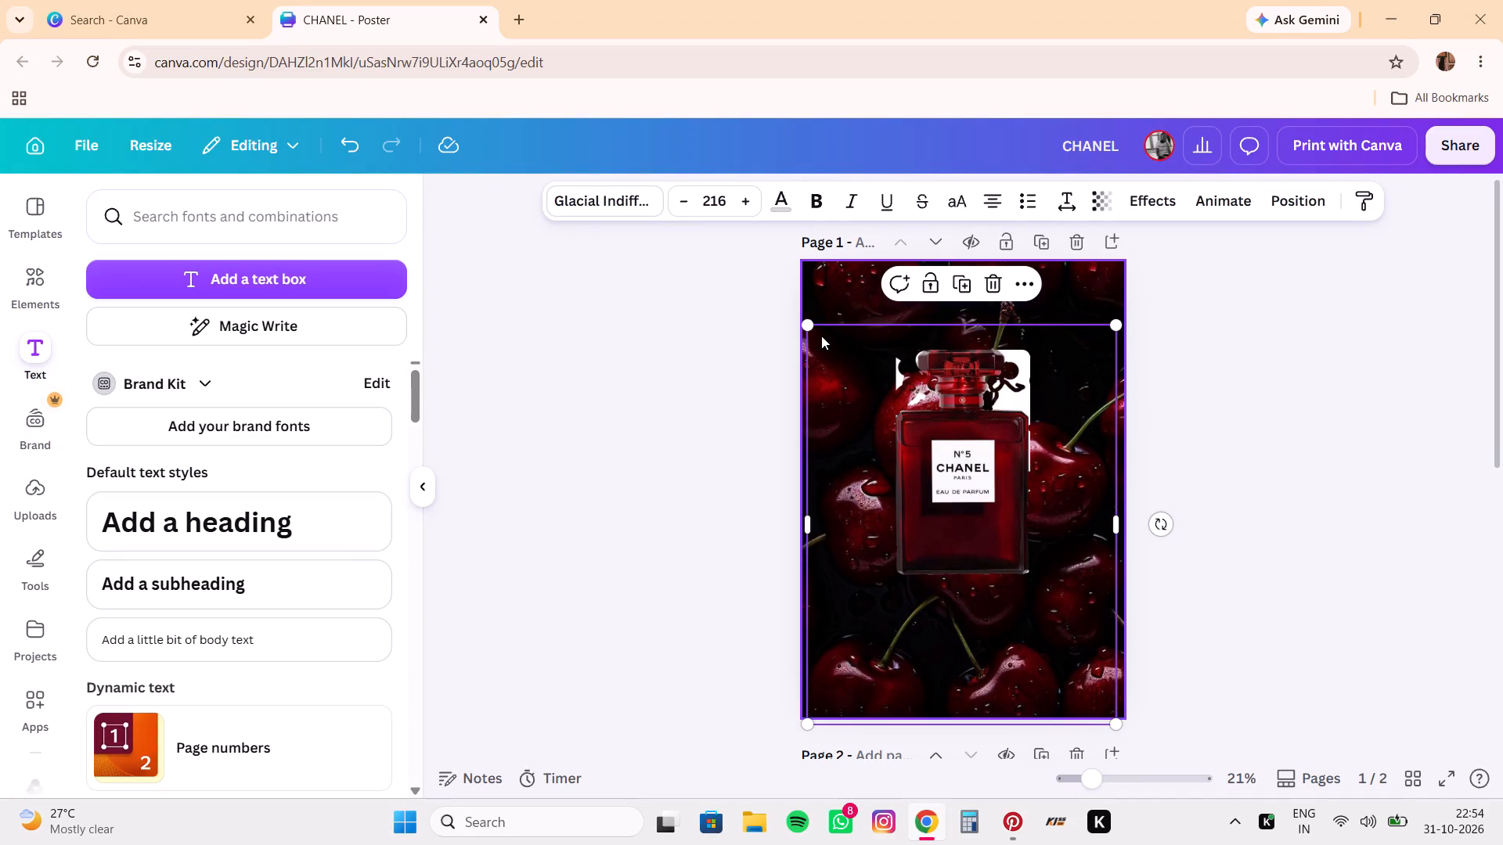
Enlarge the hidden CHANEL text box to a font size of about 229 and move it up to the poster's top edge.
{"action": "left_click_drag", "start_coordinate": [809, 325], "coordinate": [839, 260]}
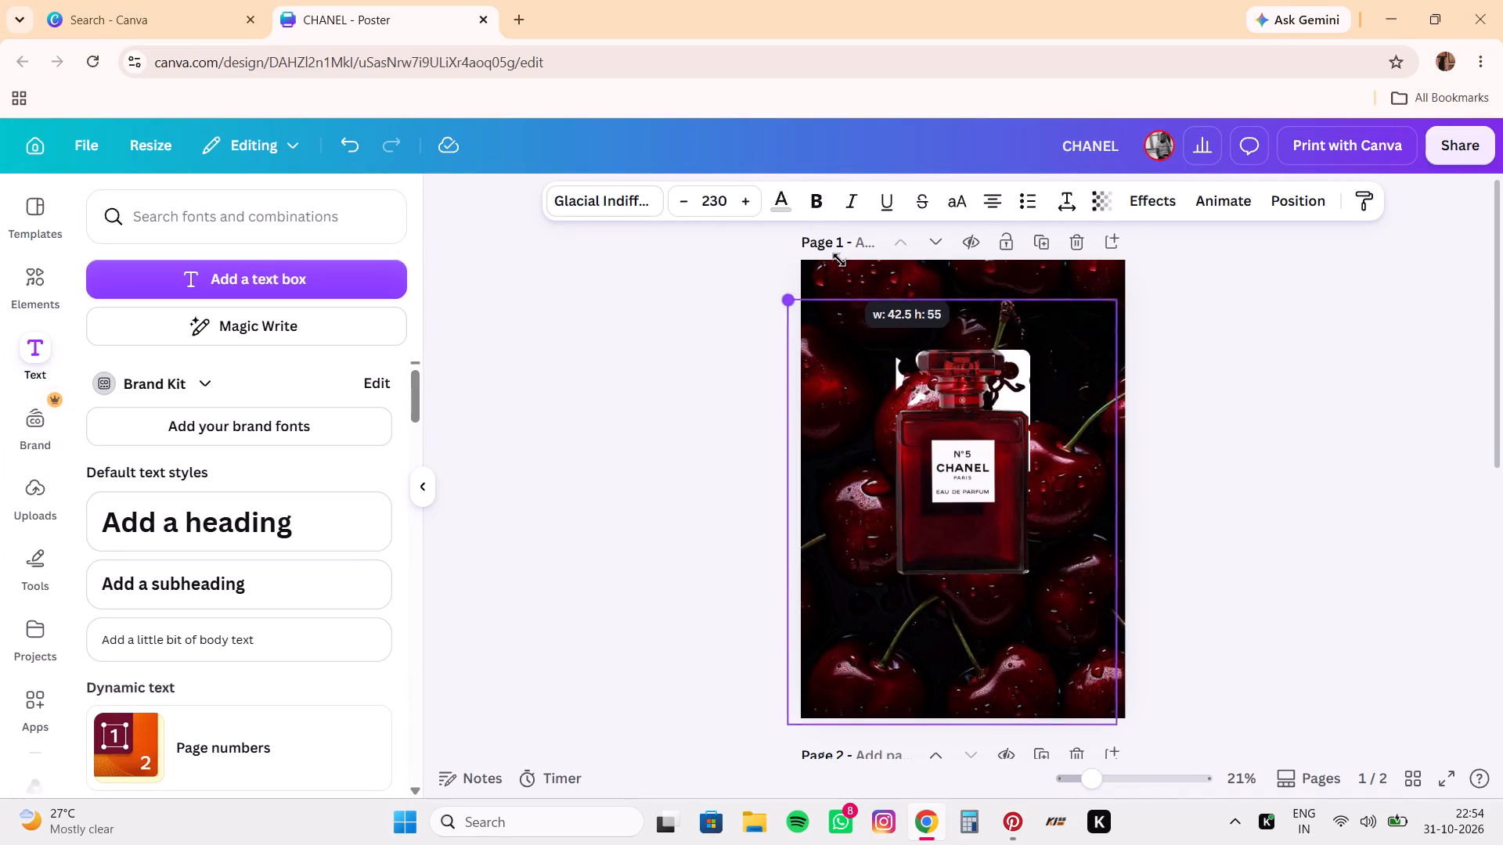
{"action": "left_click_drag", "start_coordinate": [839, 260], "coordinate": [838, 267]}
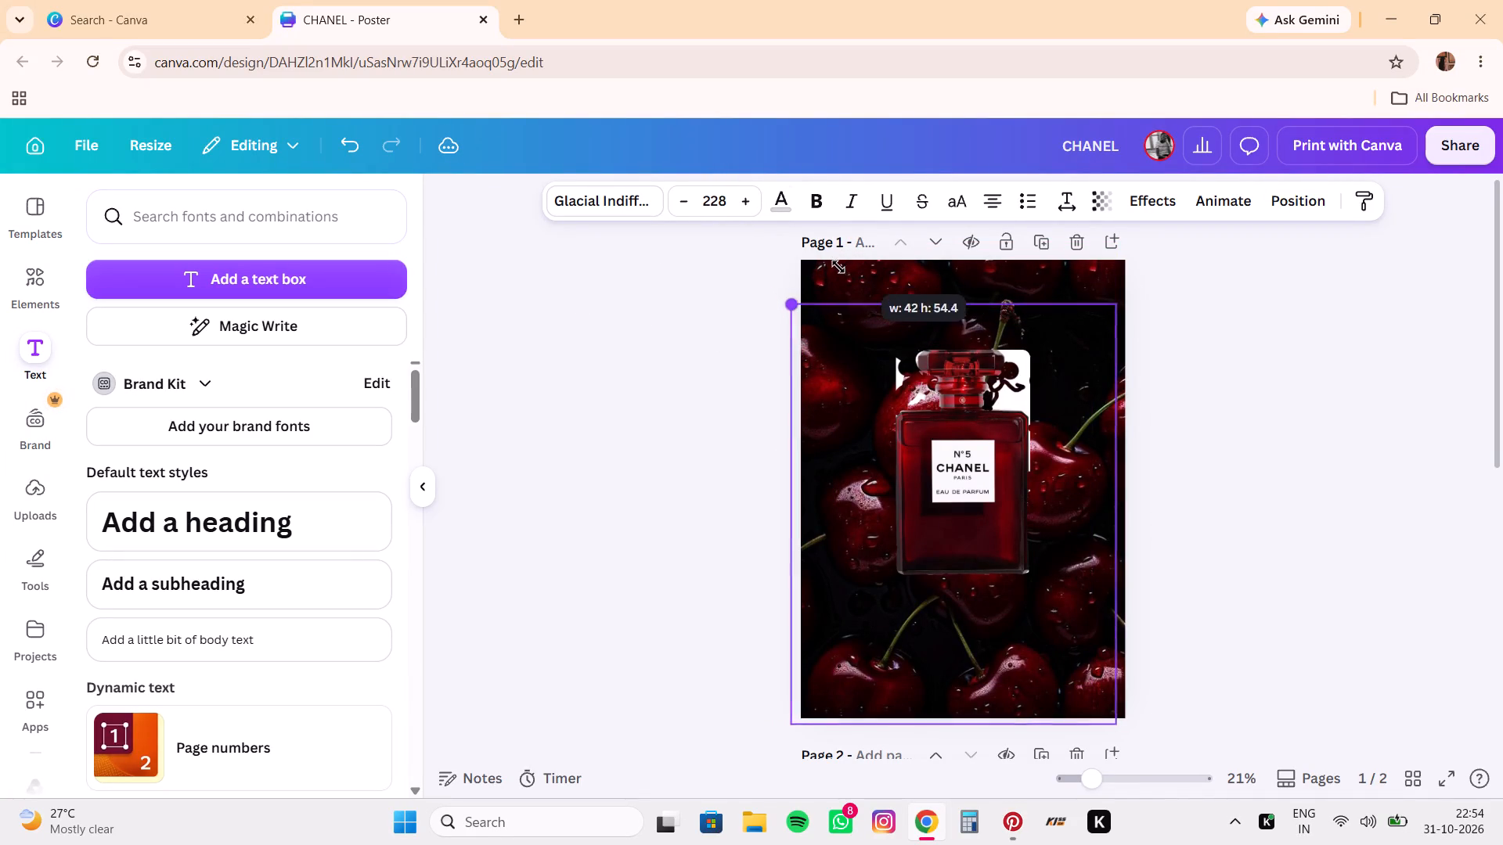
{"action": "left_click_drag", "start_coordinate": [838, 267], "coordinate": [838, 267]}
{"action": "left_click_drag", "start_coordinate": [884, 409], "coordinate": [881, 375]}
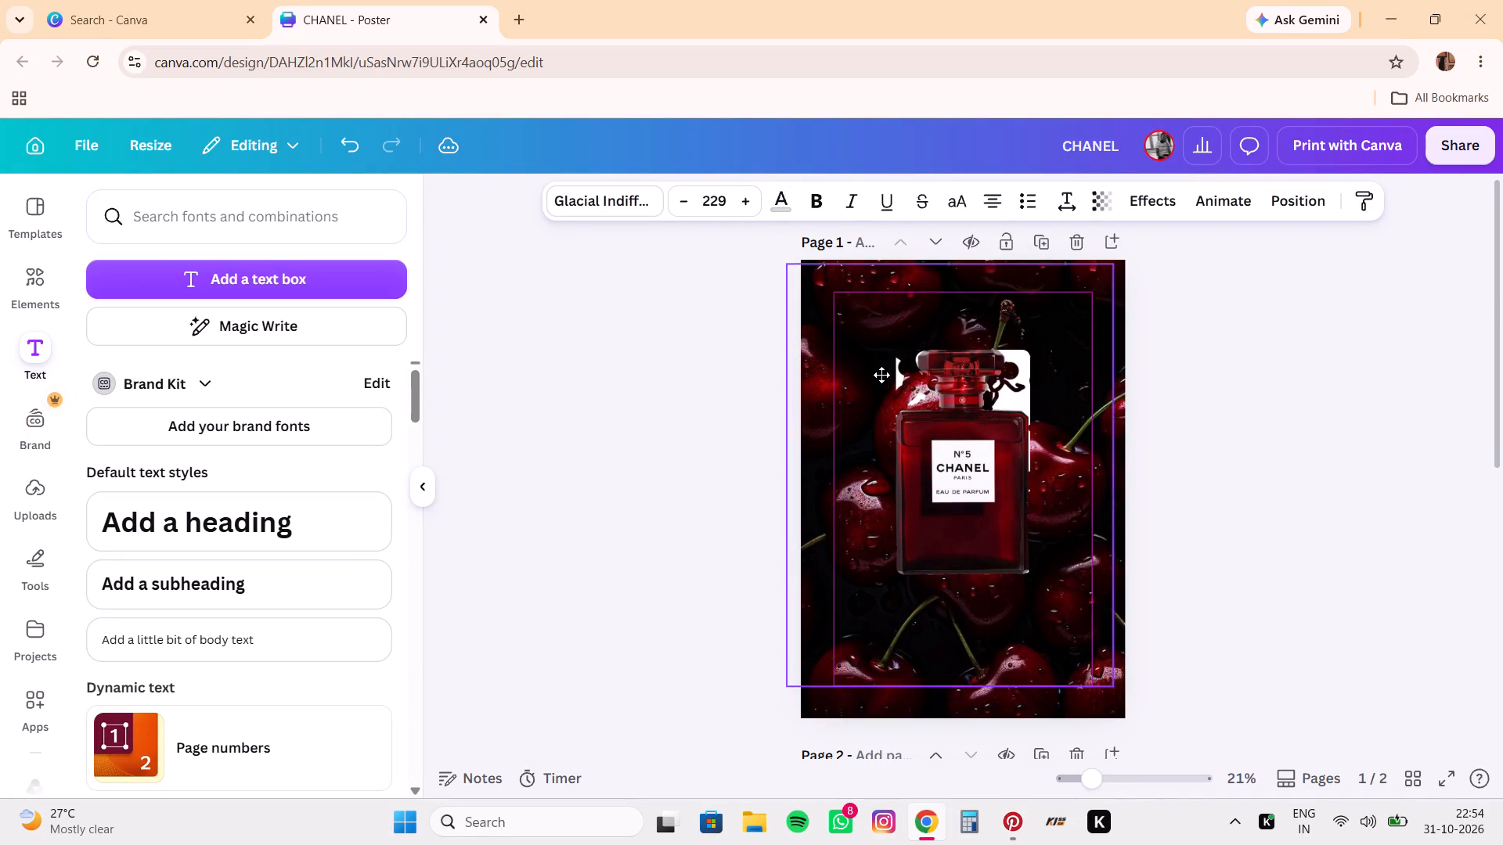
{"action": "left_click_drag", "start_coordinate": [881, 375], "coordinate": [891, 363]}
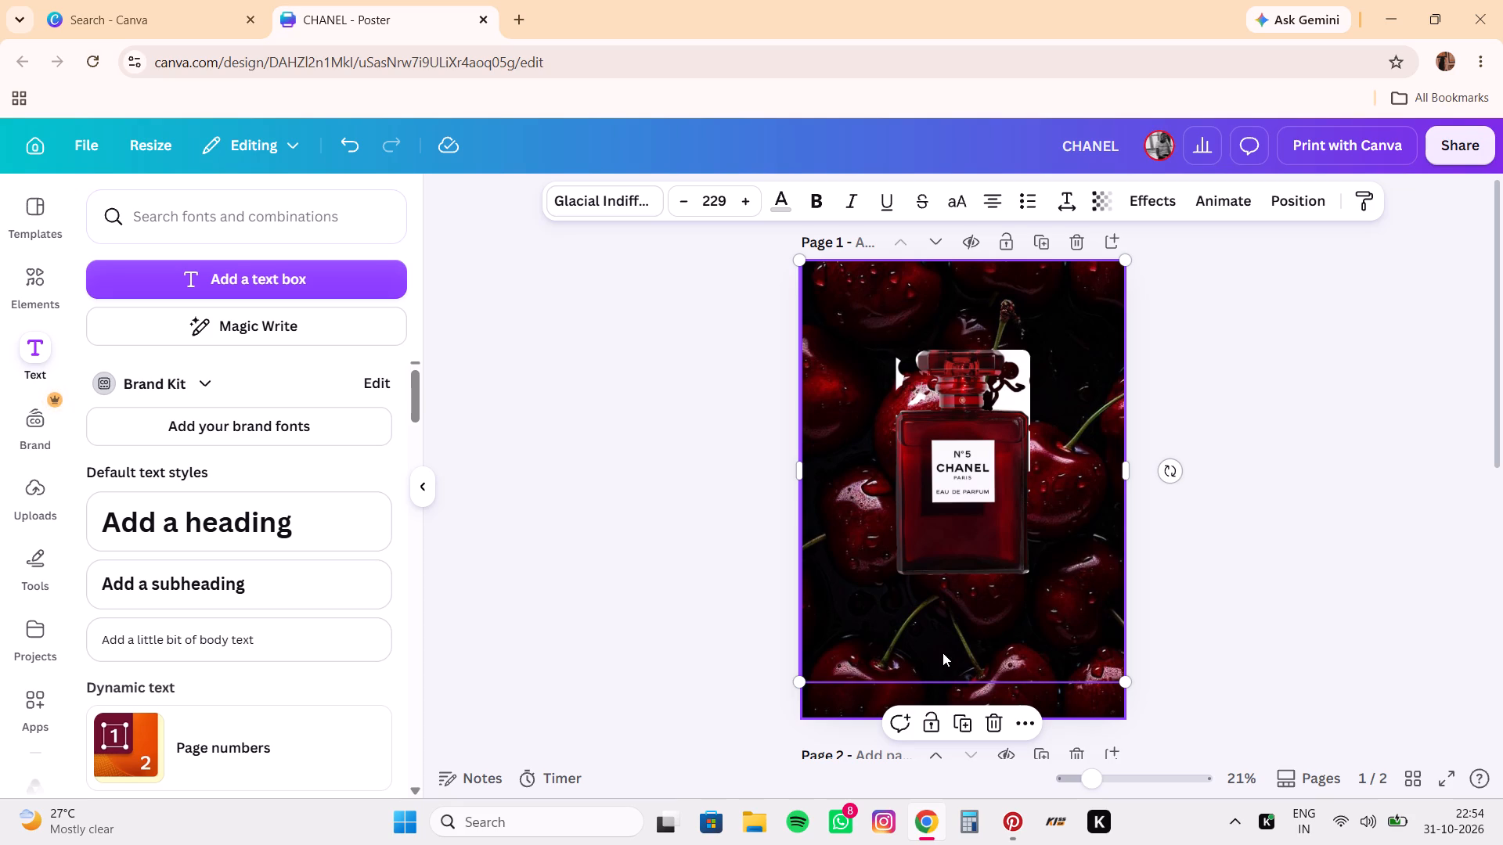
{"action": "left_click", "coordinate": [870, 523]}
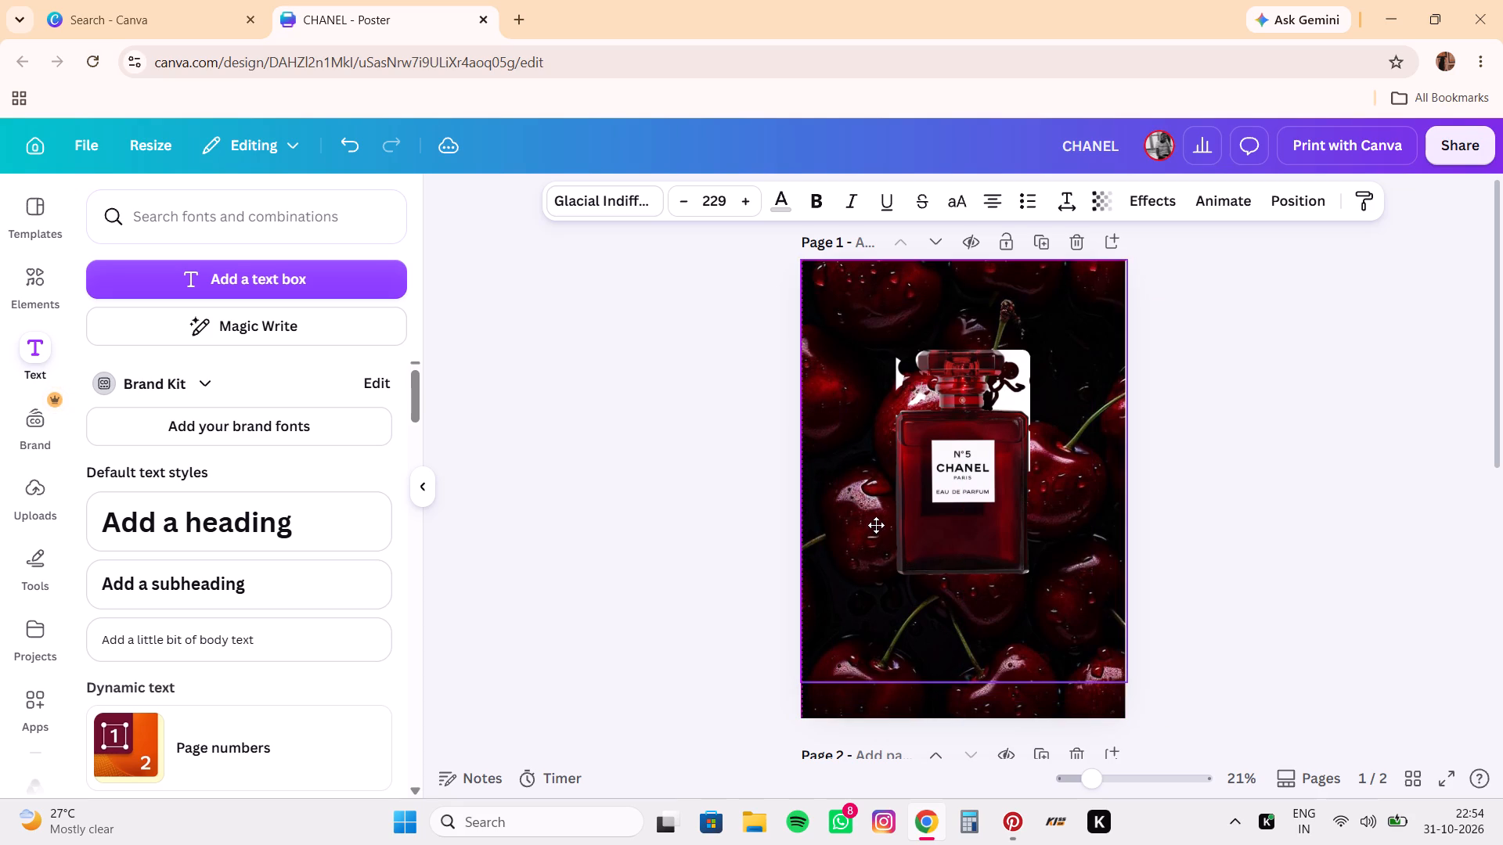
{"action": "left_click", "coordinate": [971, 682]}
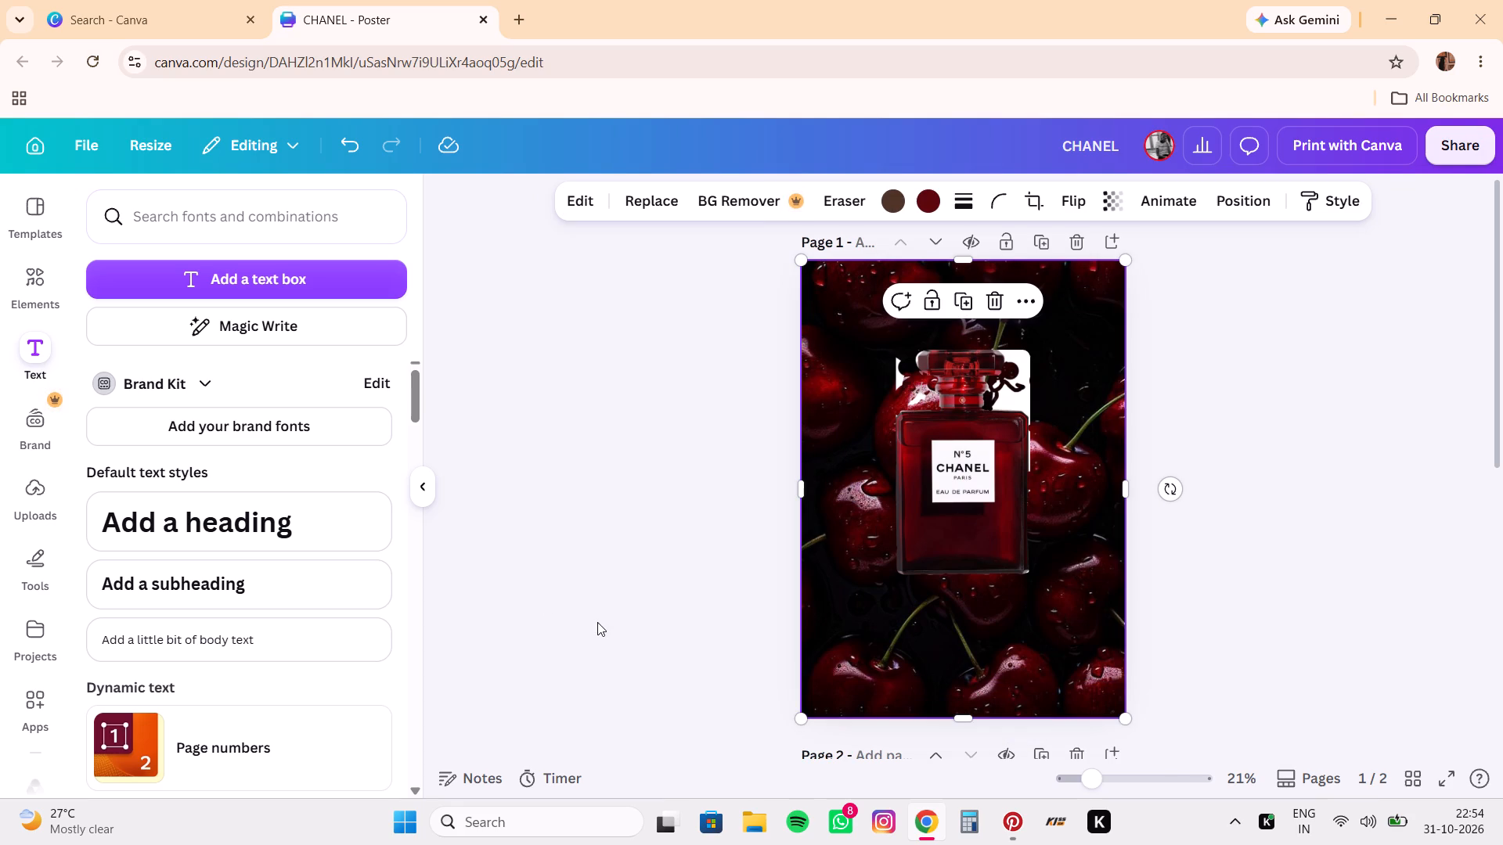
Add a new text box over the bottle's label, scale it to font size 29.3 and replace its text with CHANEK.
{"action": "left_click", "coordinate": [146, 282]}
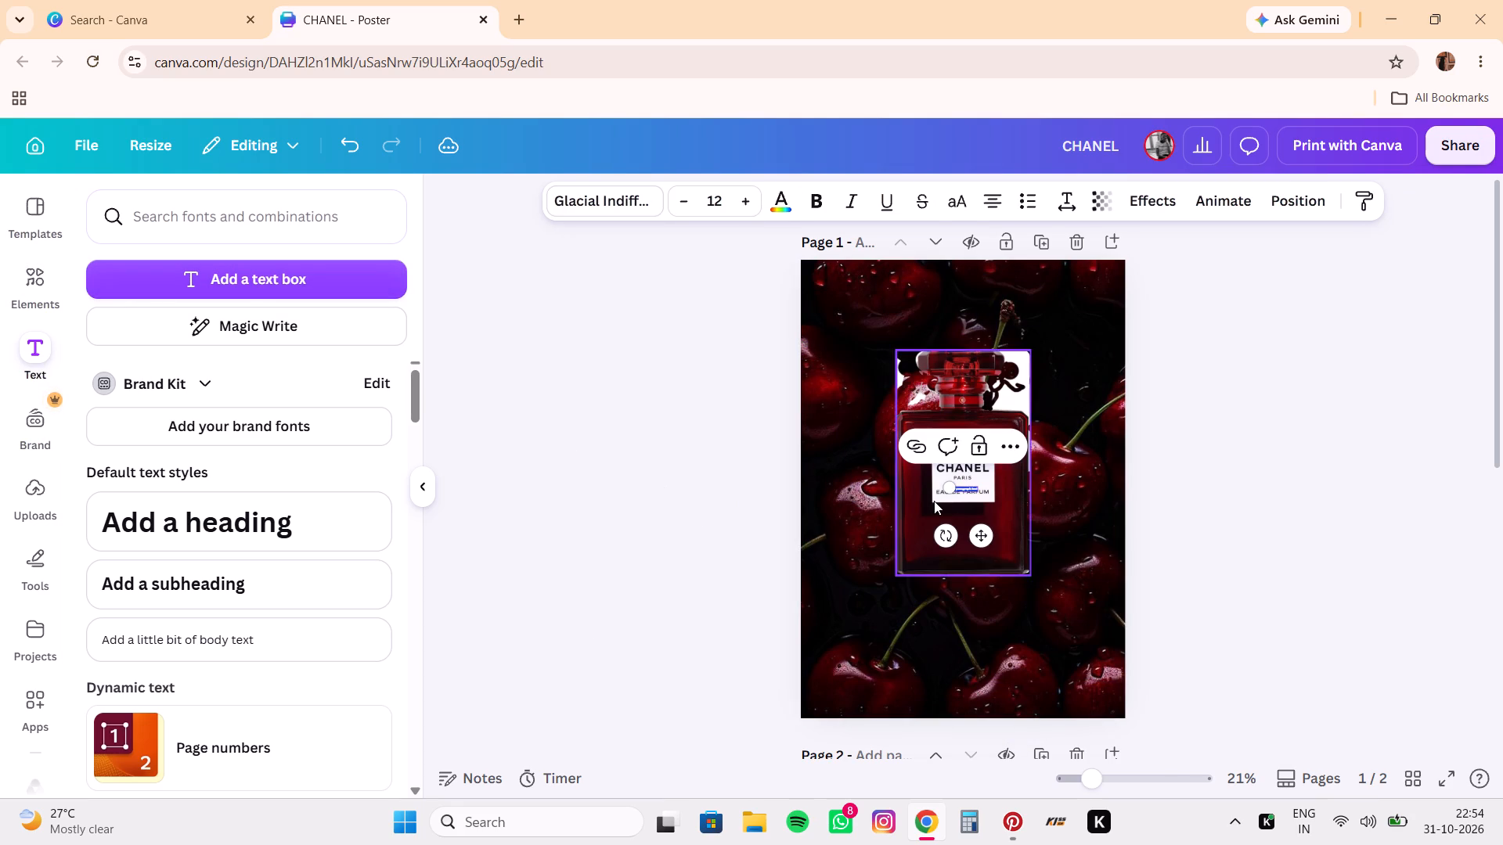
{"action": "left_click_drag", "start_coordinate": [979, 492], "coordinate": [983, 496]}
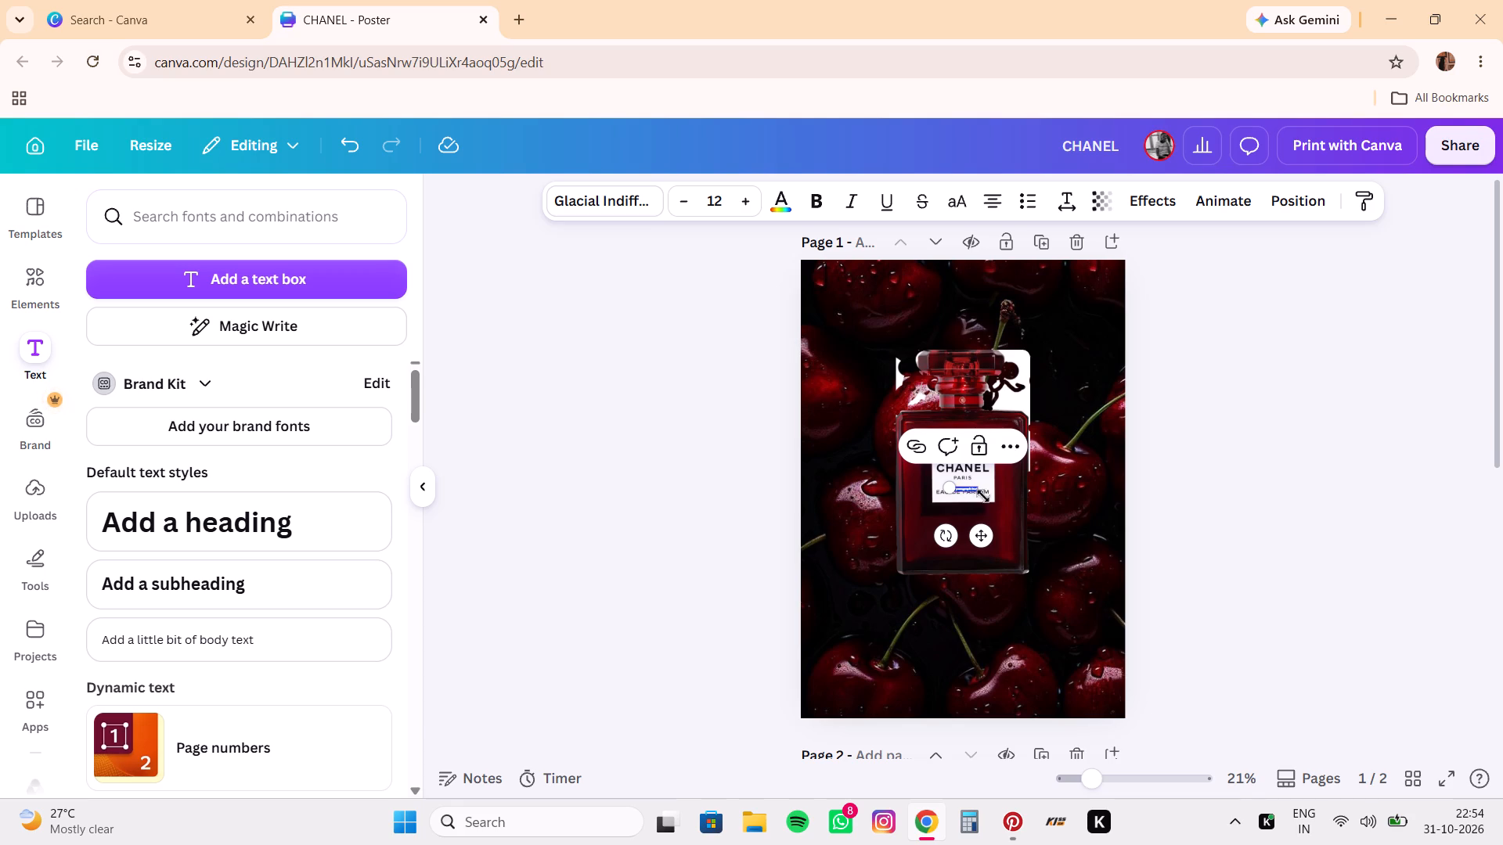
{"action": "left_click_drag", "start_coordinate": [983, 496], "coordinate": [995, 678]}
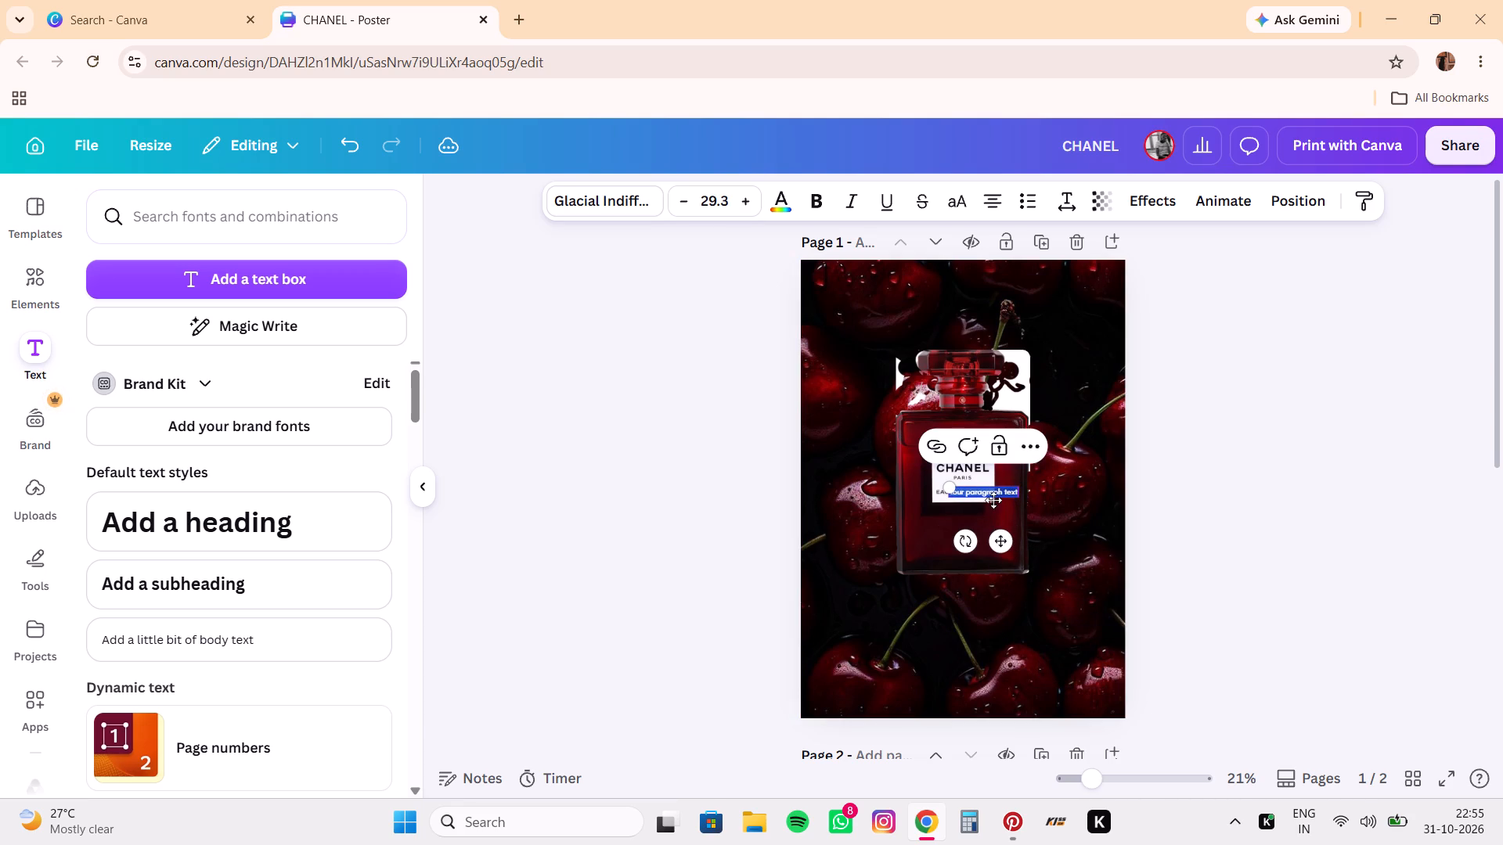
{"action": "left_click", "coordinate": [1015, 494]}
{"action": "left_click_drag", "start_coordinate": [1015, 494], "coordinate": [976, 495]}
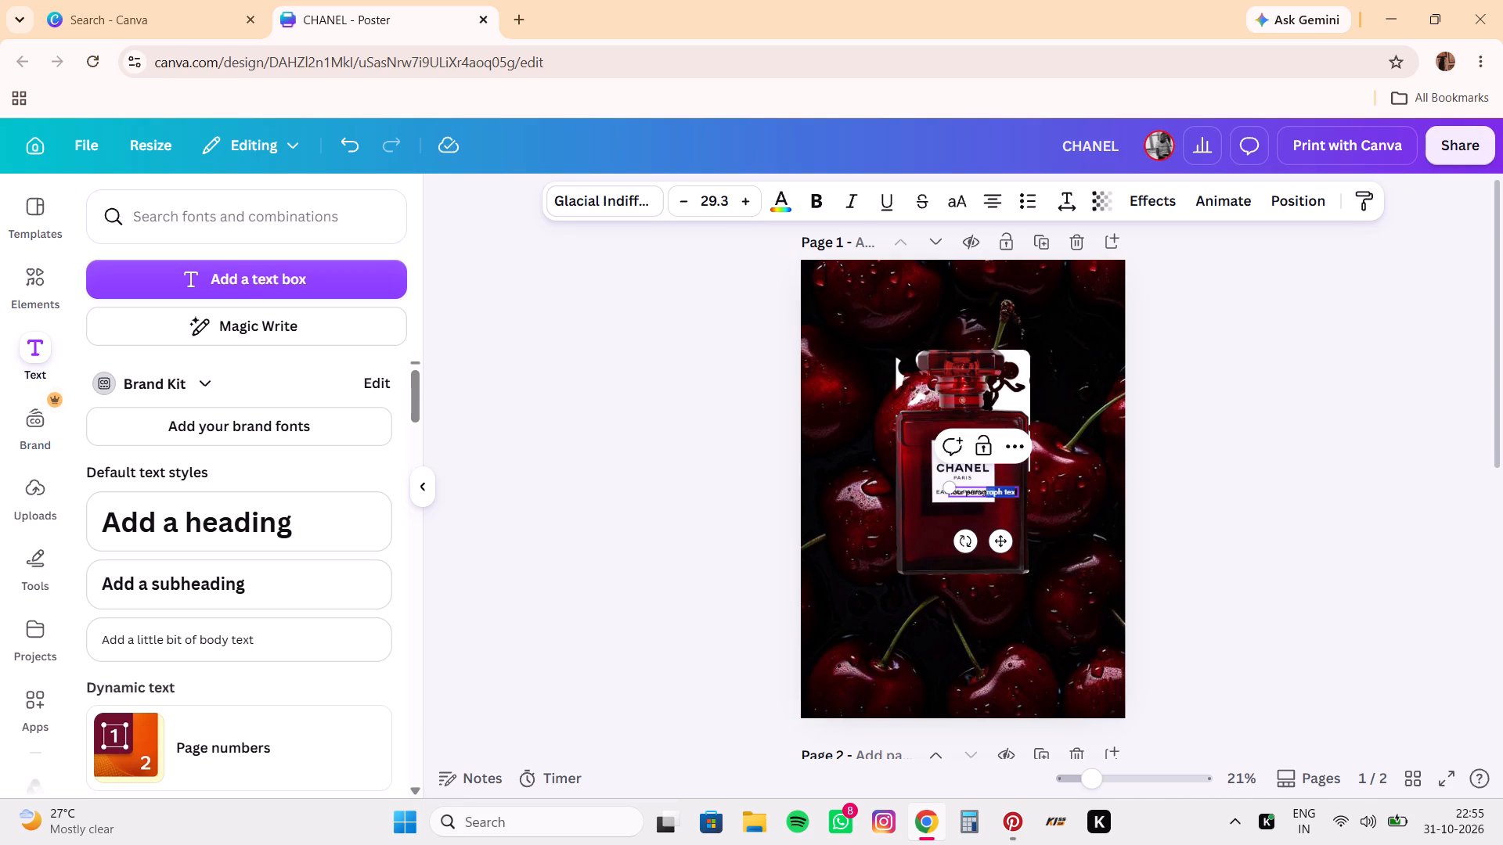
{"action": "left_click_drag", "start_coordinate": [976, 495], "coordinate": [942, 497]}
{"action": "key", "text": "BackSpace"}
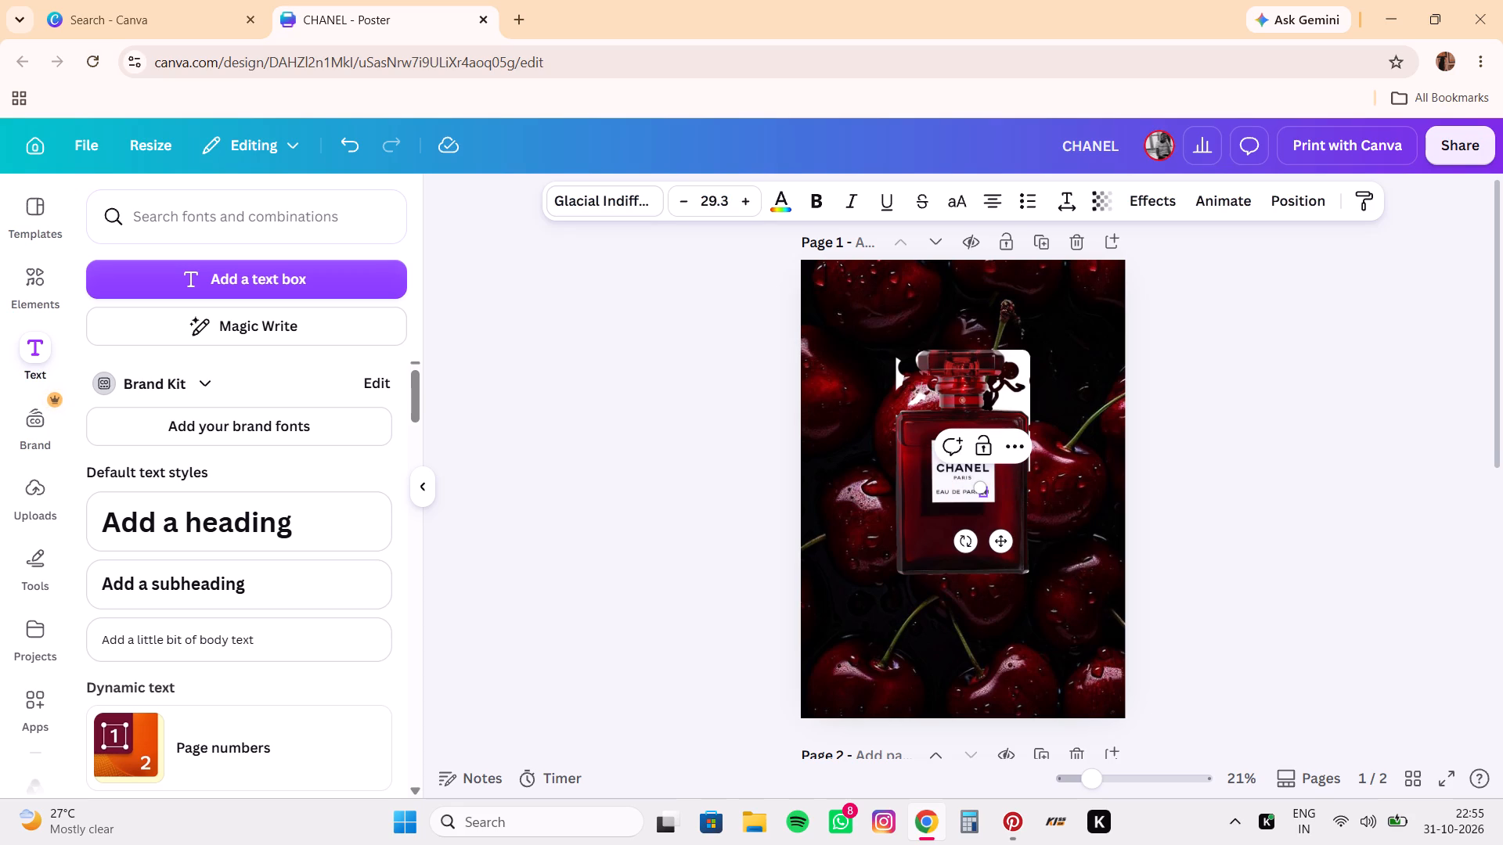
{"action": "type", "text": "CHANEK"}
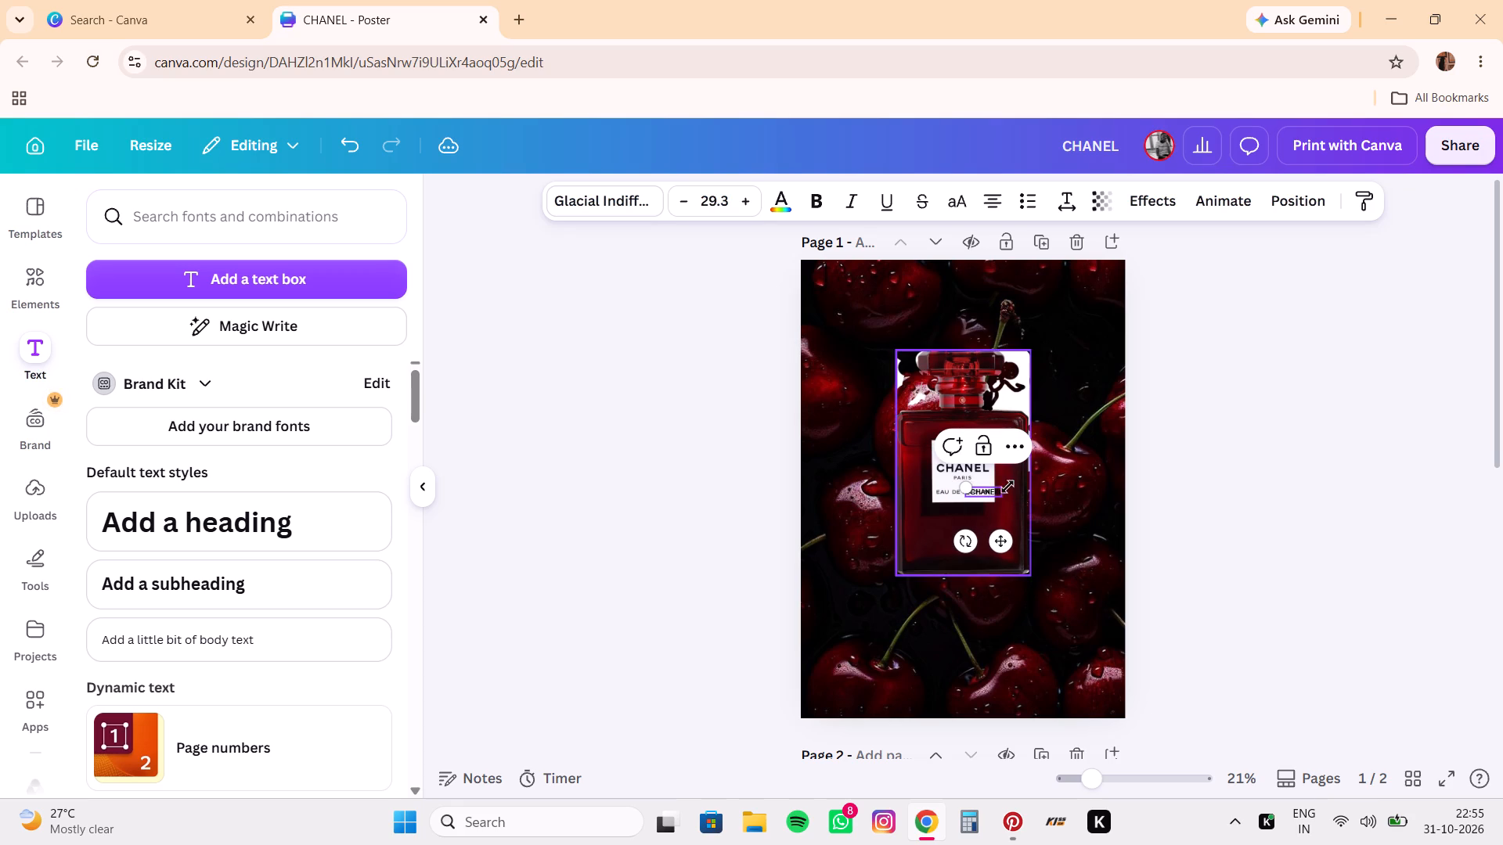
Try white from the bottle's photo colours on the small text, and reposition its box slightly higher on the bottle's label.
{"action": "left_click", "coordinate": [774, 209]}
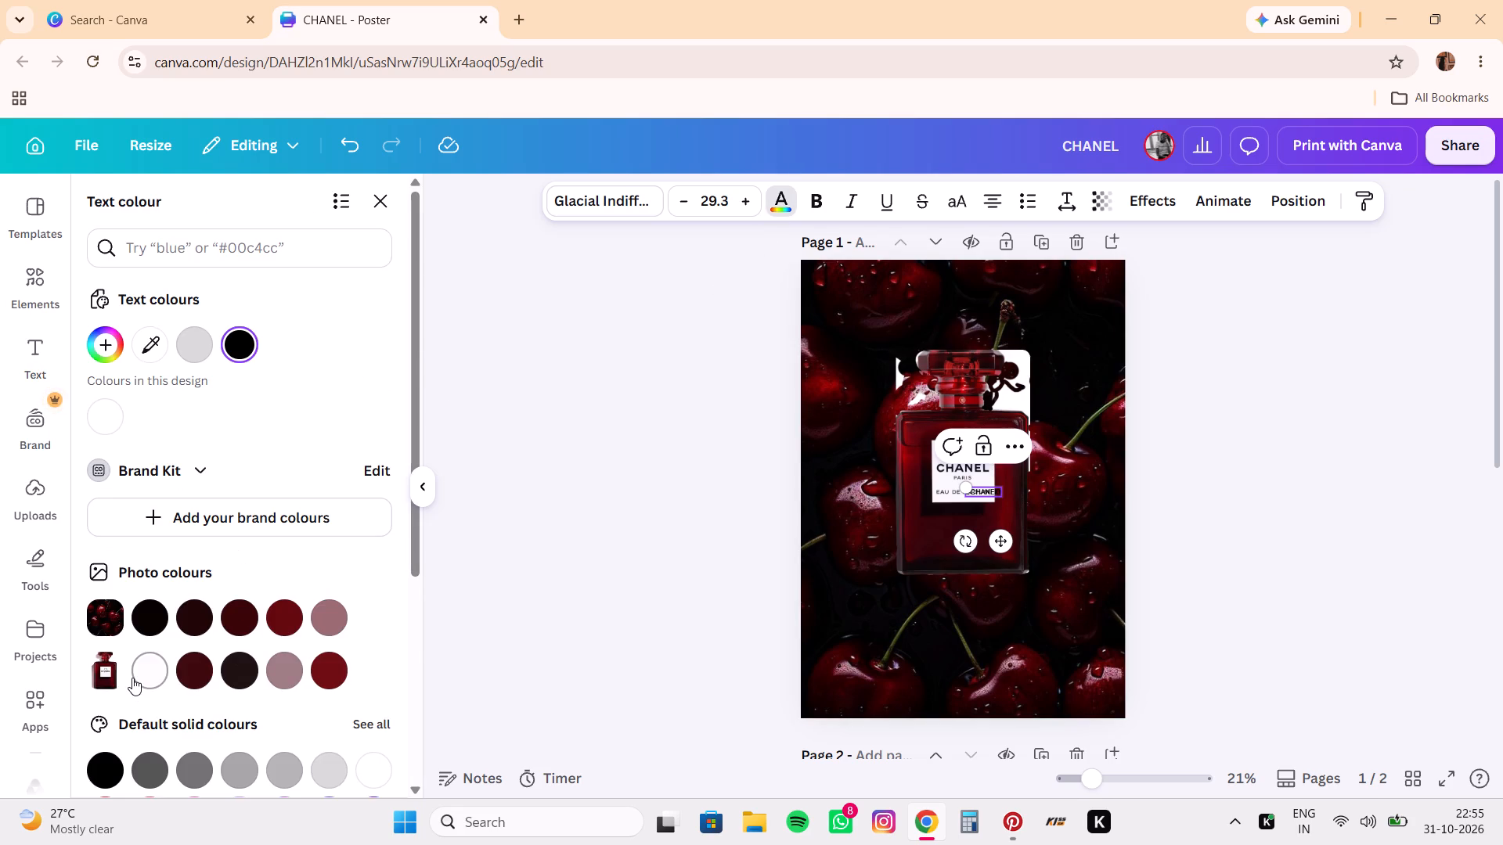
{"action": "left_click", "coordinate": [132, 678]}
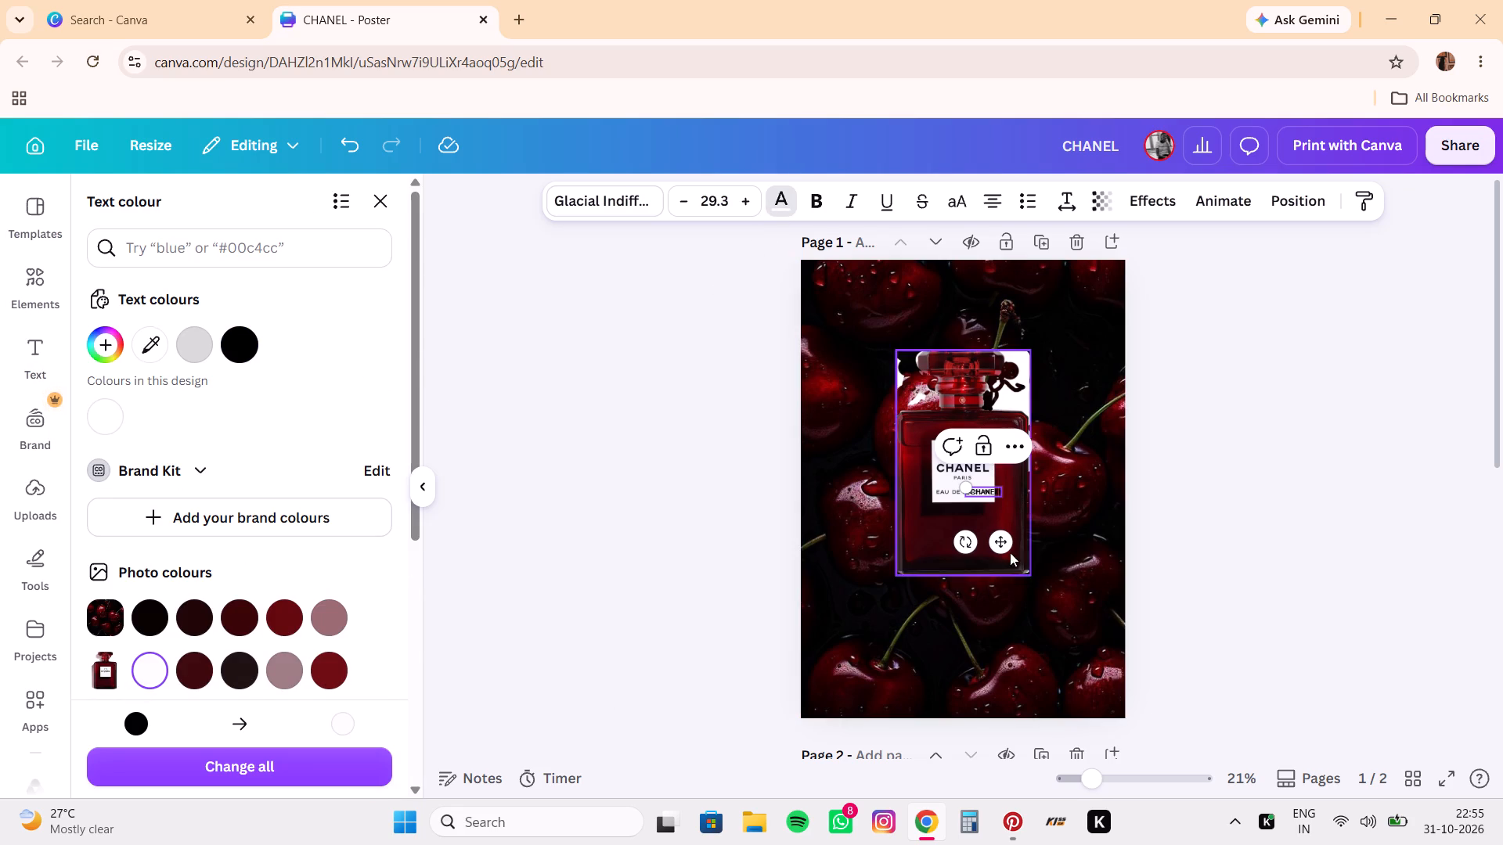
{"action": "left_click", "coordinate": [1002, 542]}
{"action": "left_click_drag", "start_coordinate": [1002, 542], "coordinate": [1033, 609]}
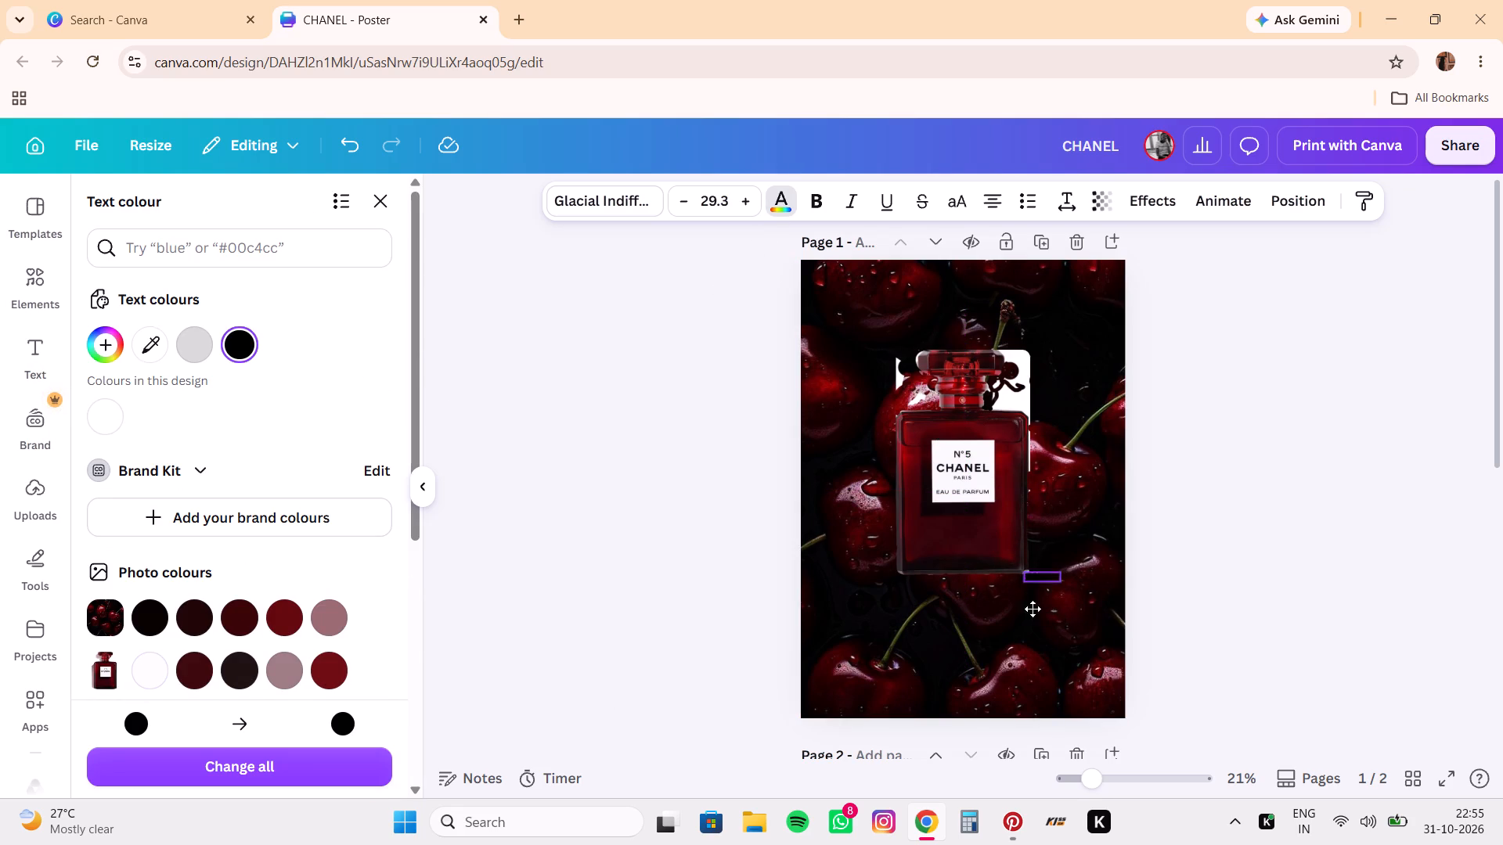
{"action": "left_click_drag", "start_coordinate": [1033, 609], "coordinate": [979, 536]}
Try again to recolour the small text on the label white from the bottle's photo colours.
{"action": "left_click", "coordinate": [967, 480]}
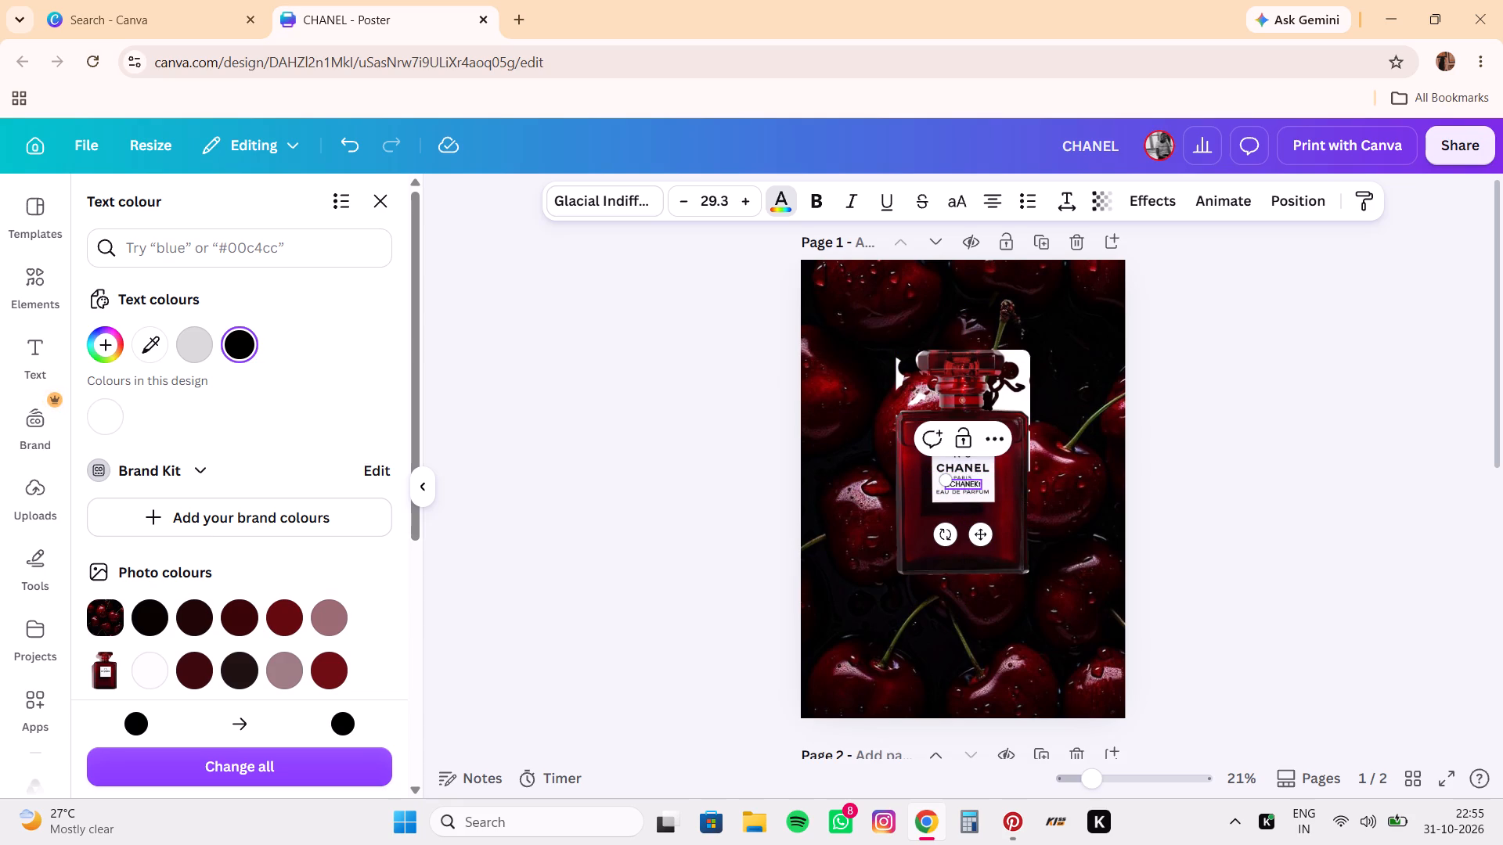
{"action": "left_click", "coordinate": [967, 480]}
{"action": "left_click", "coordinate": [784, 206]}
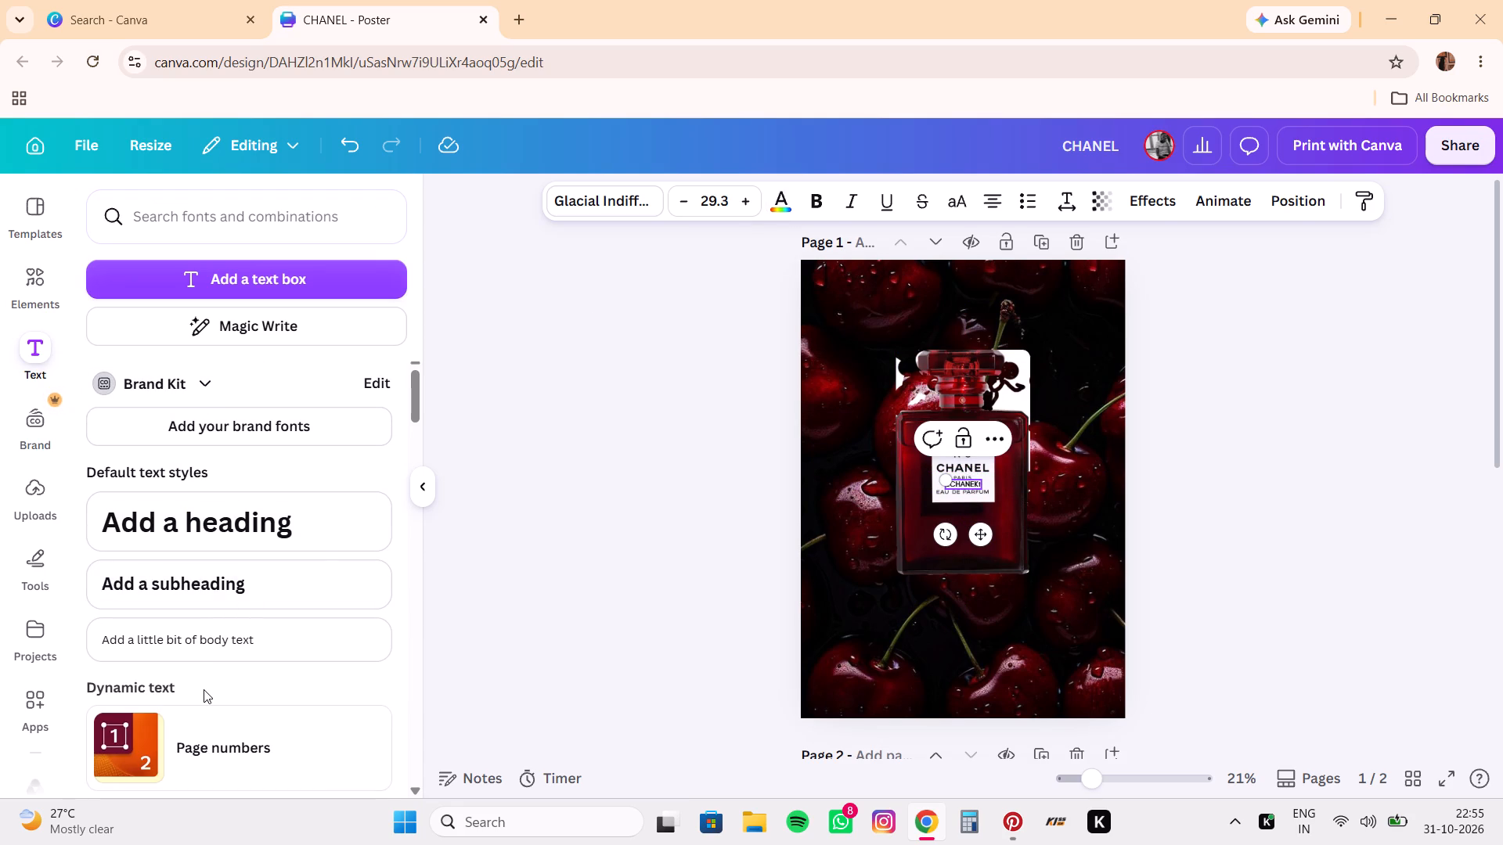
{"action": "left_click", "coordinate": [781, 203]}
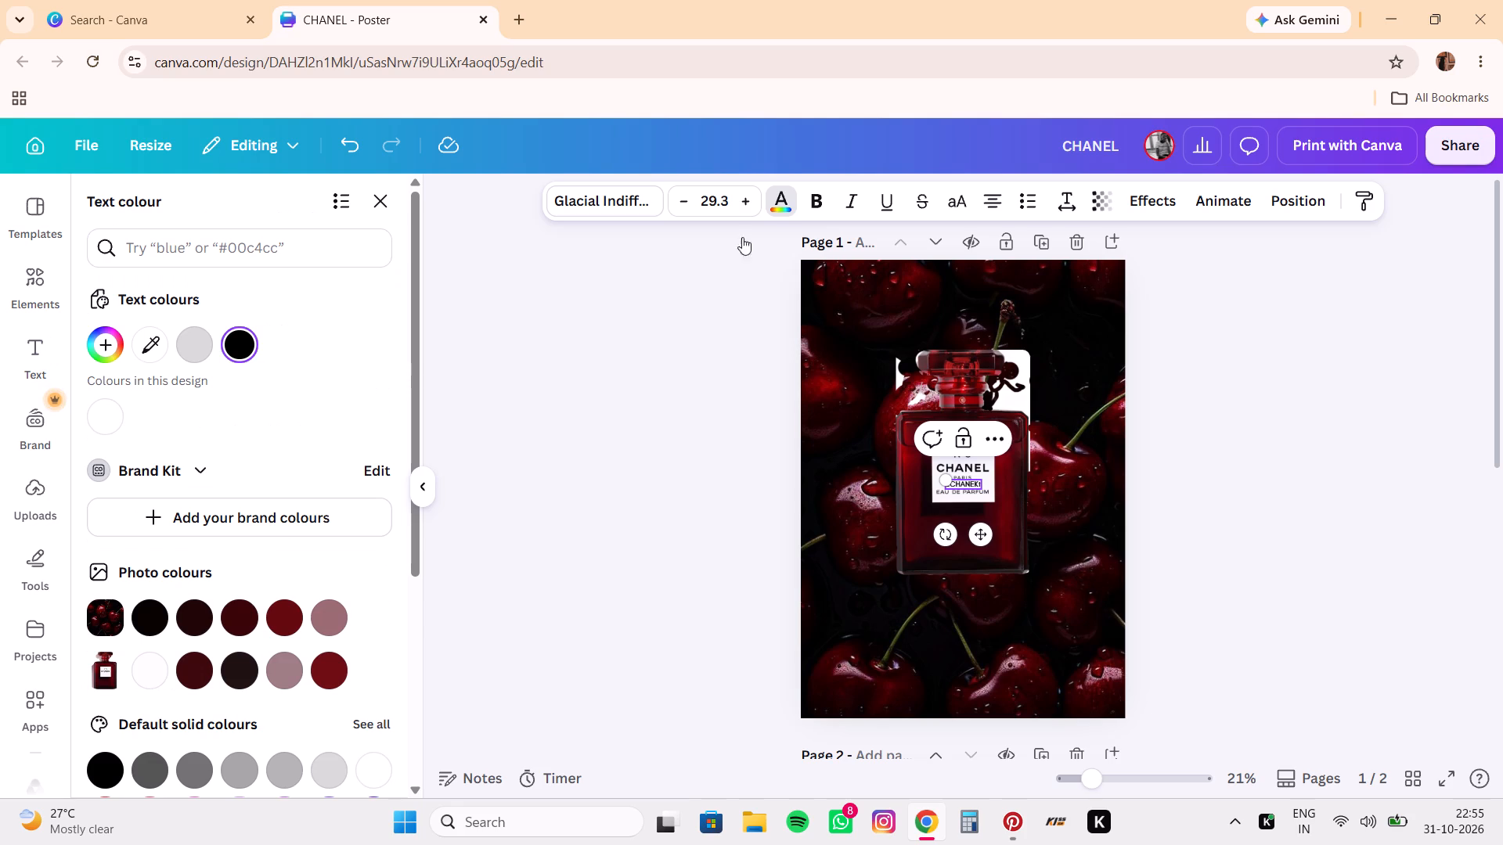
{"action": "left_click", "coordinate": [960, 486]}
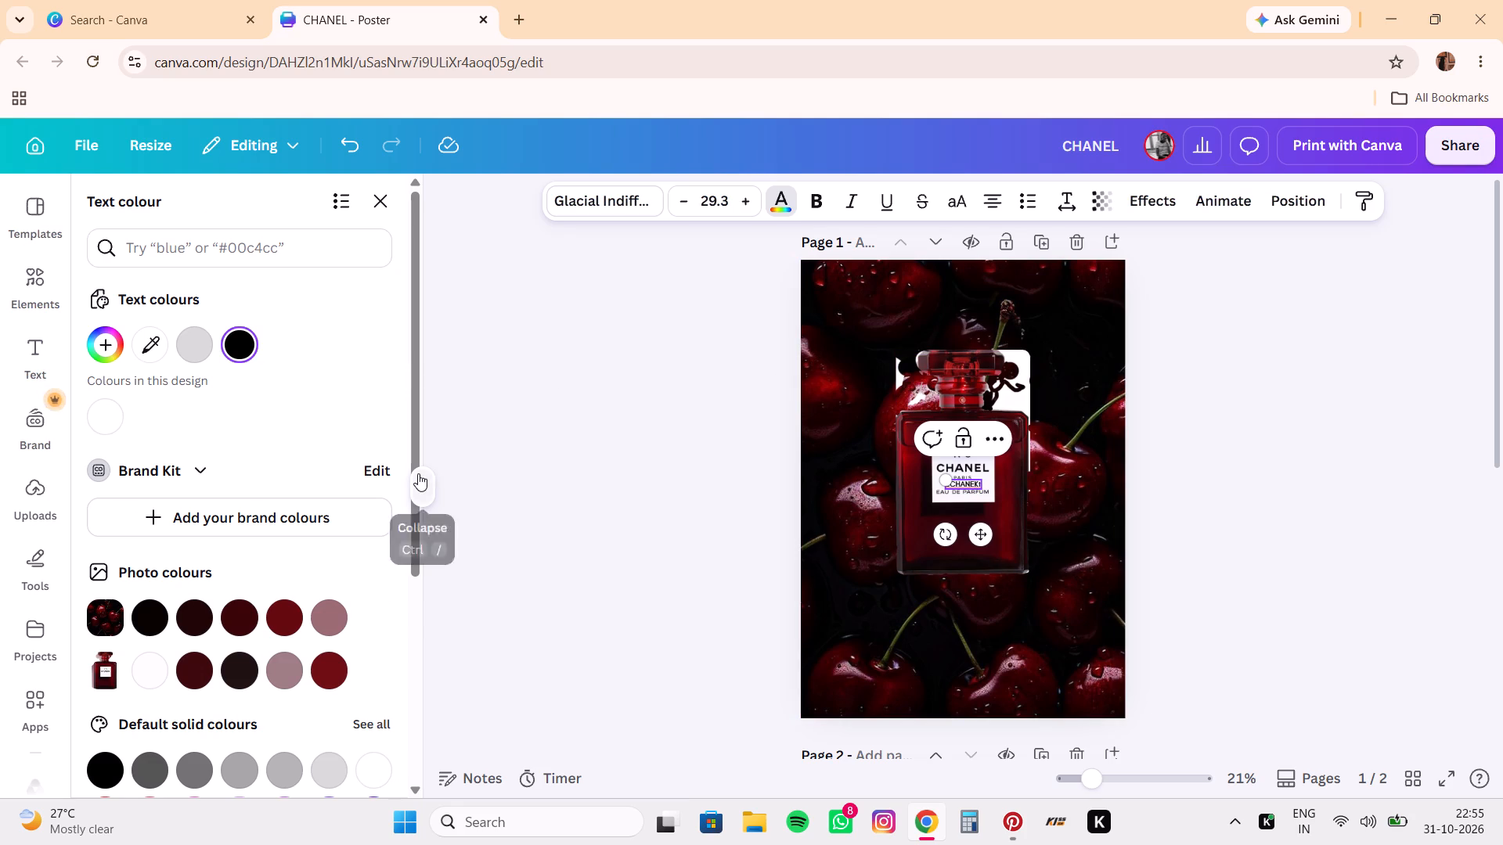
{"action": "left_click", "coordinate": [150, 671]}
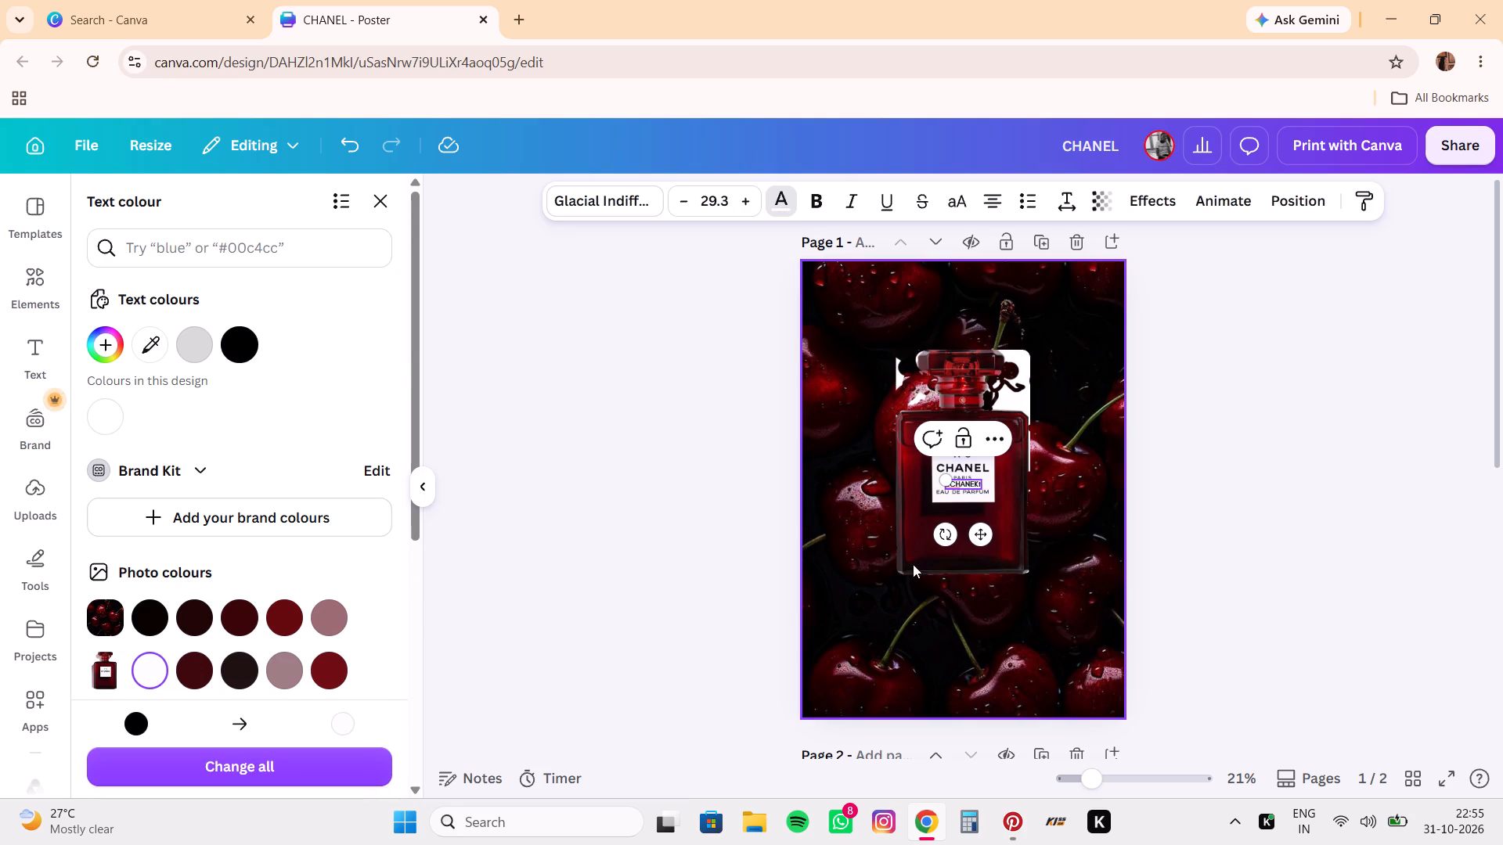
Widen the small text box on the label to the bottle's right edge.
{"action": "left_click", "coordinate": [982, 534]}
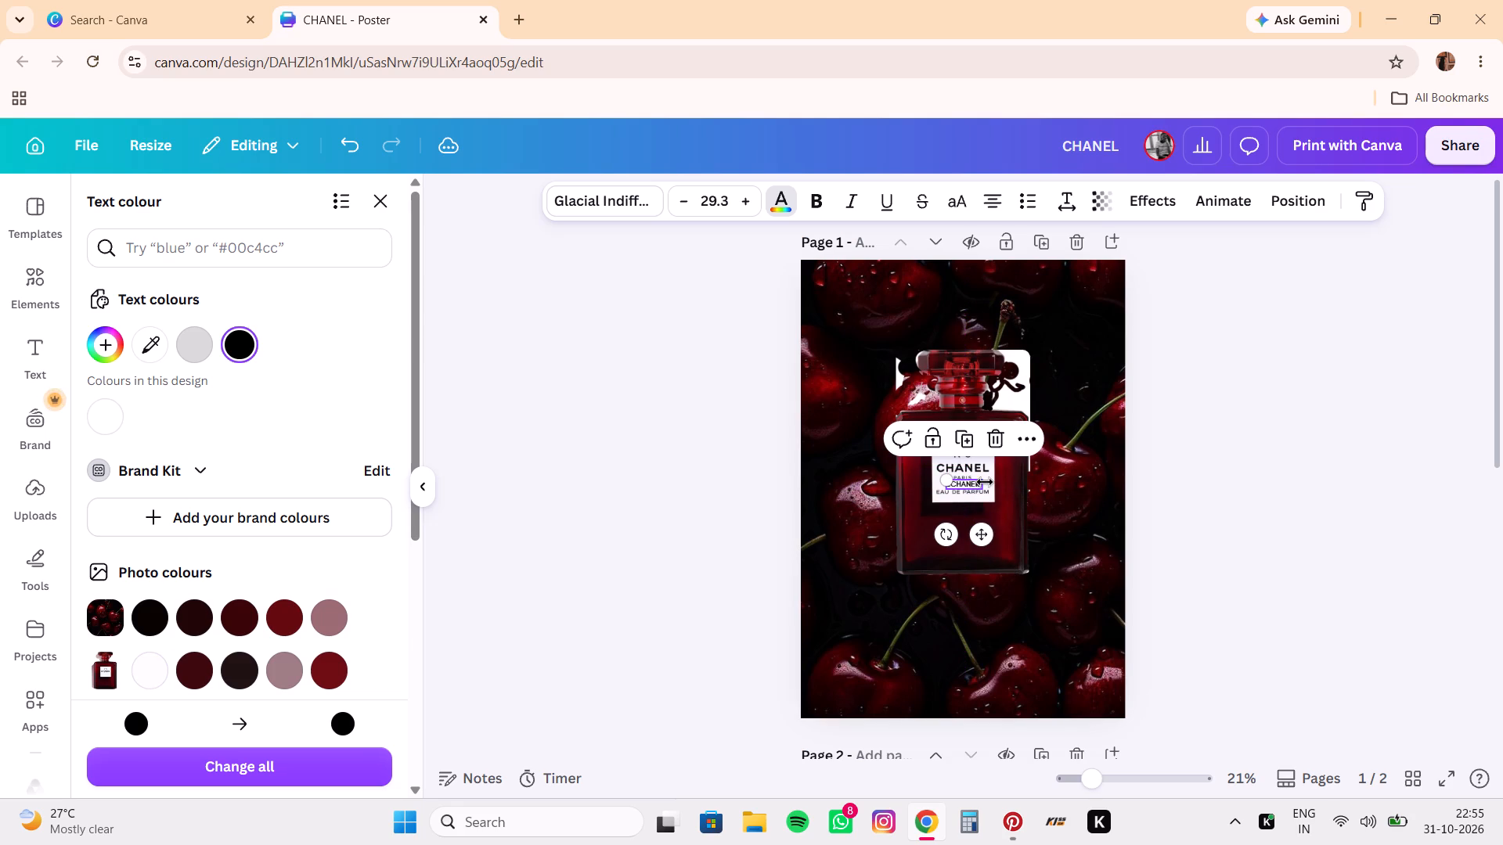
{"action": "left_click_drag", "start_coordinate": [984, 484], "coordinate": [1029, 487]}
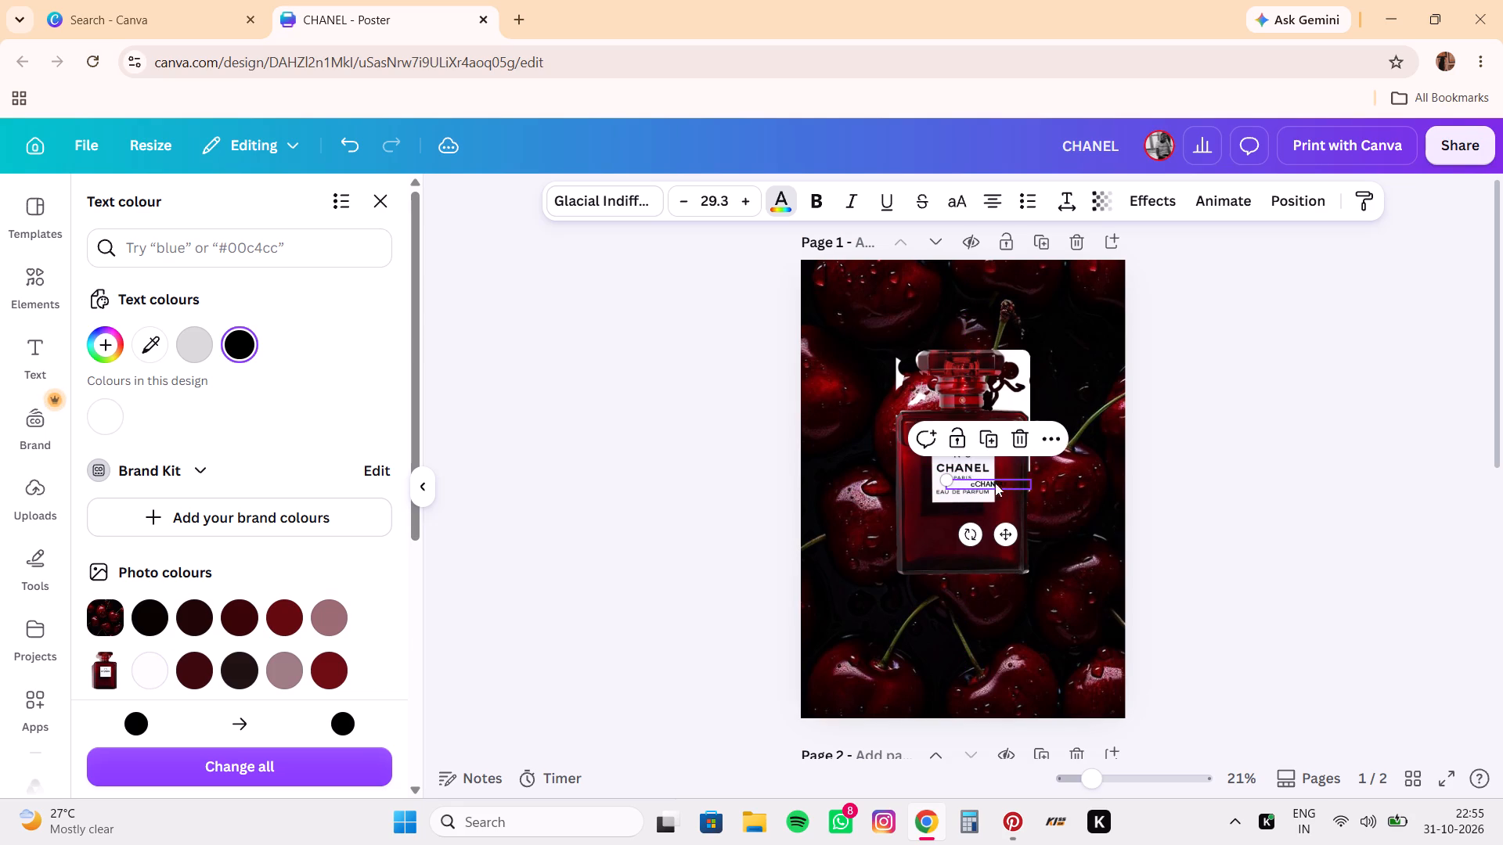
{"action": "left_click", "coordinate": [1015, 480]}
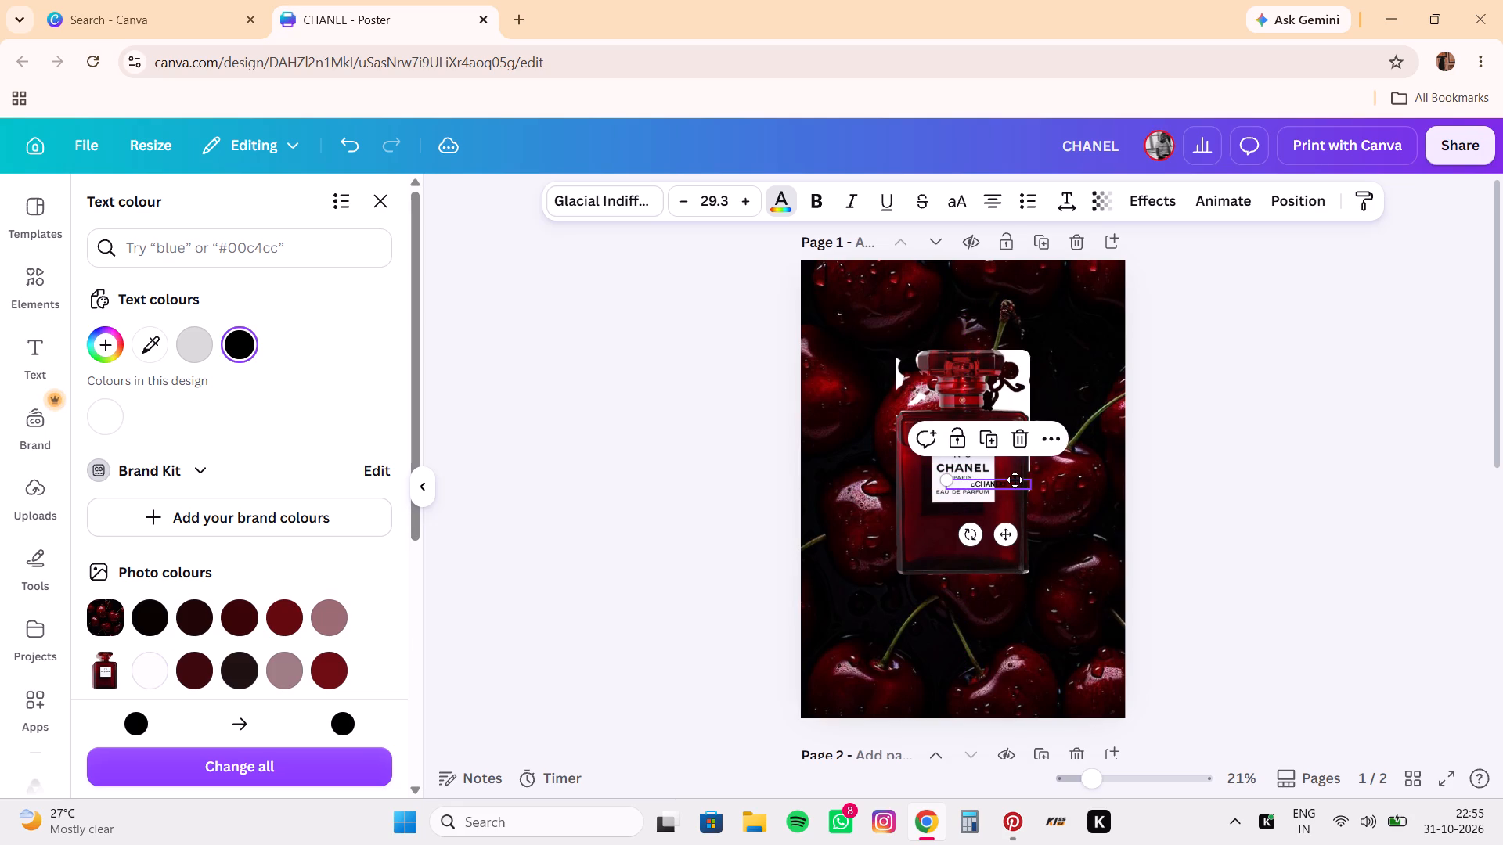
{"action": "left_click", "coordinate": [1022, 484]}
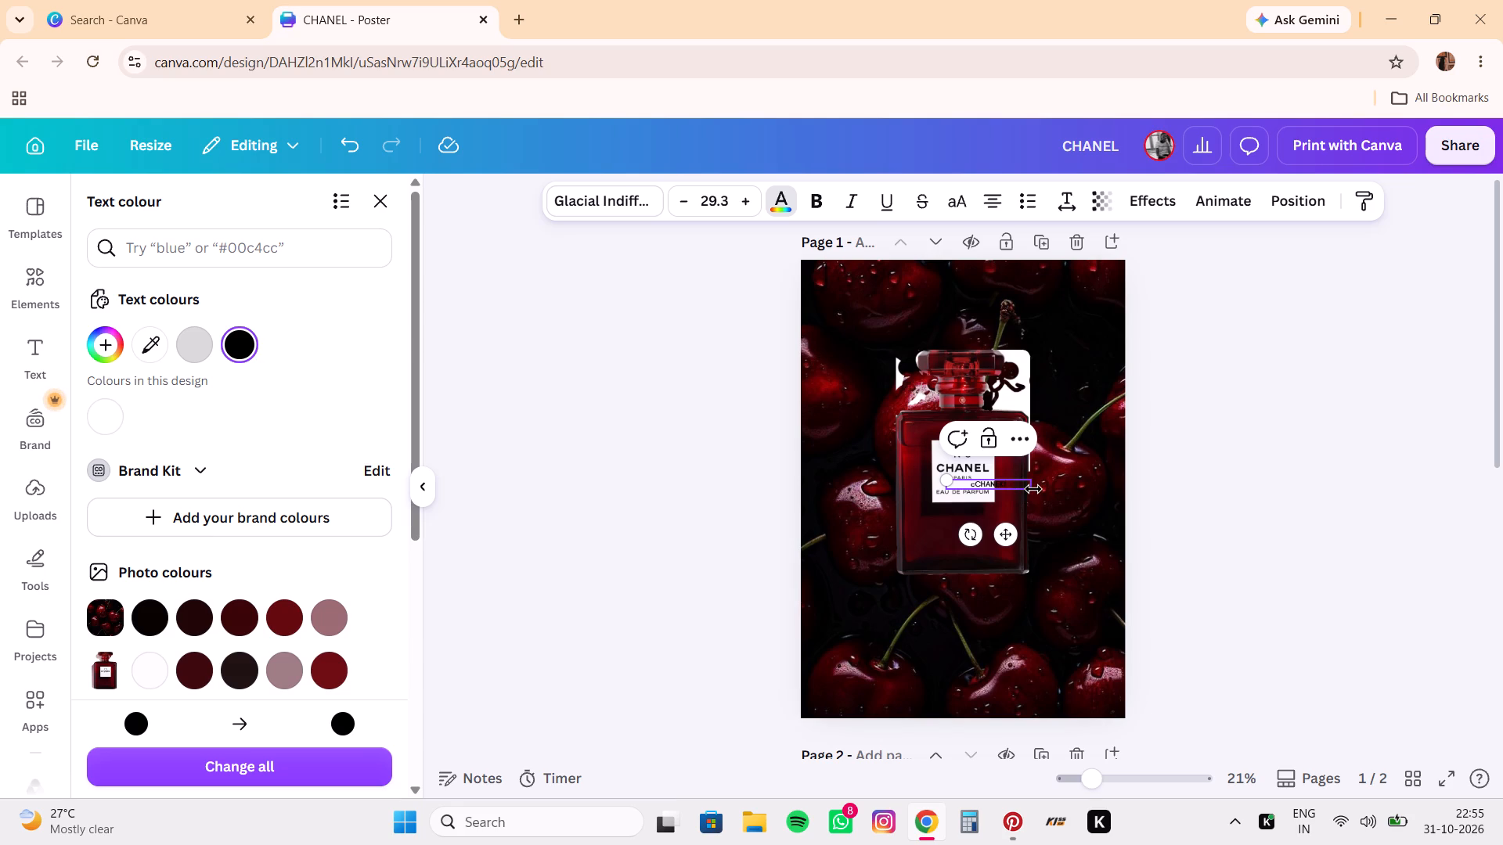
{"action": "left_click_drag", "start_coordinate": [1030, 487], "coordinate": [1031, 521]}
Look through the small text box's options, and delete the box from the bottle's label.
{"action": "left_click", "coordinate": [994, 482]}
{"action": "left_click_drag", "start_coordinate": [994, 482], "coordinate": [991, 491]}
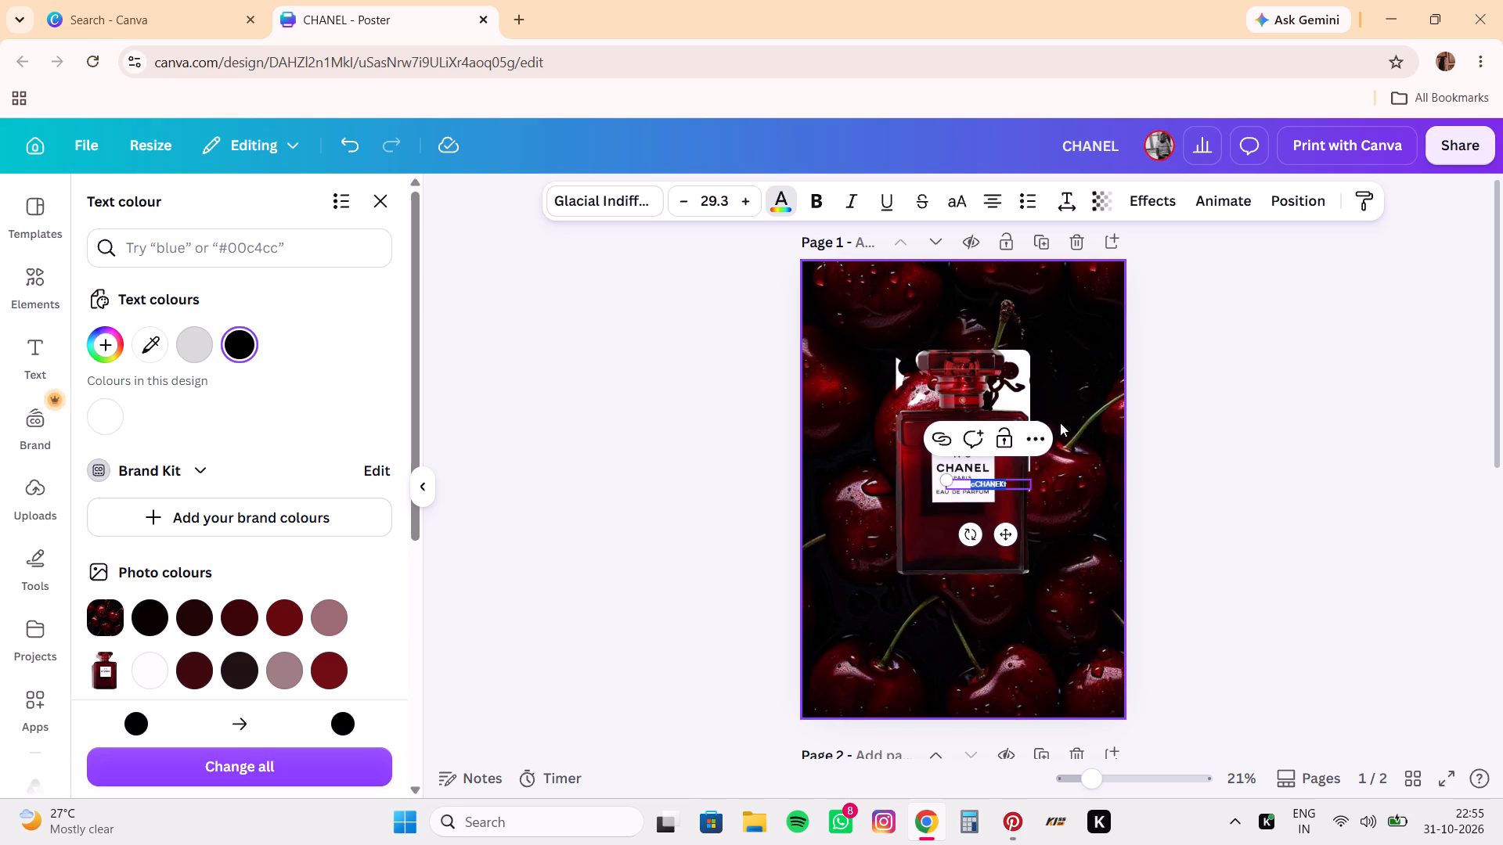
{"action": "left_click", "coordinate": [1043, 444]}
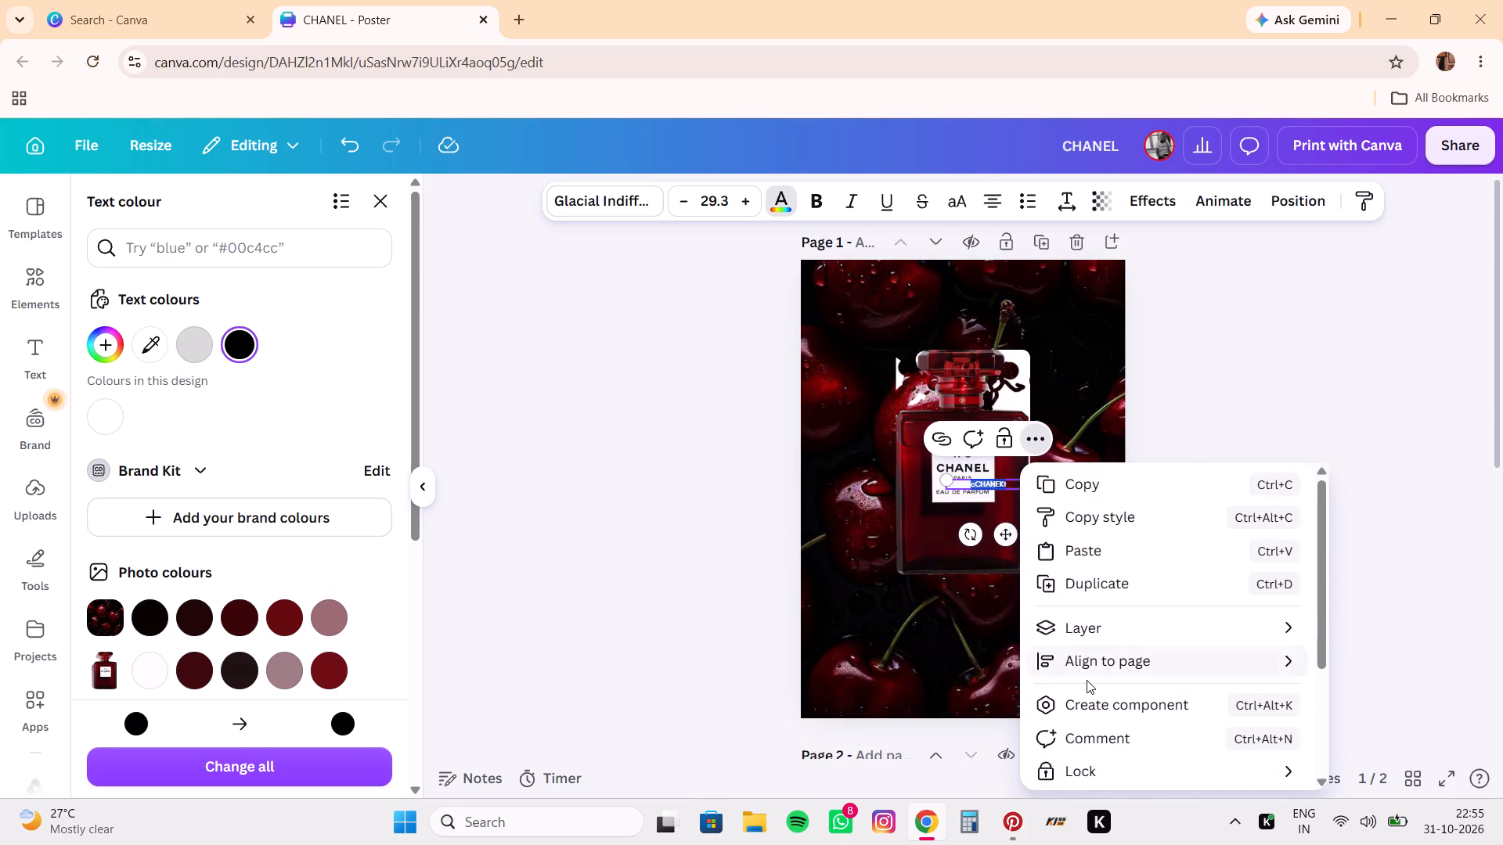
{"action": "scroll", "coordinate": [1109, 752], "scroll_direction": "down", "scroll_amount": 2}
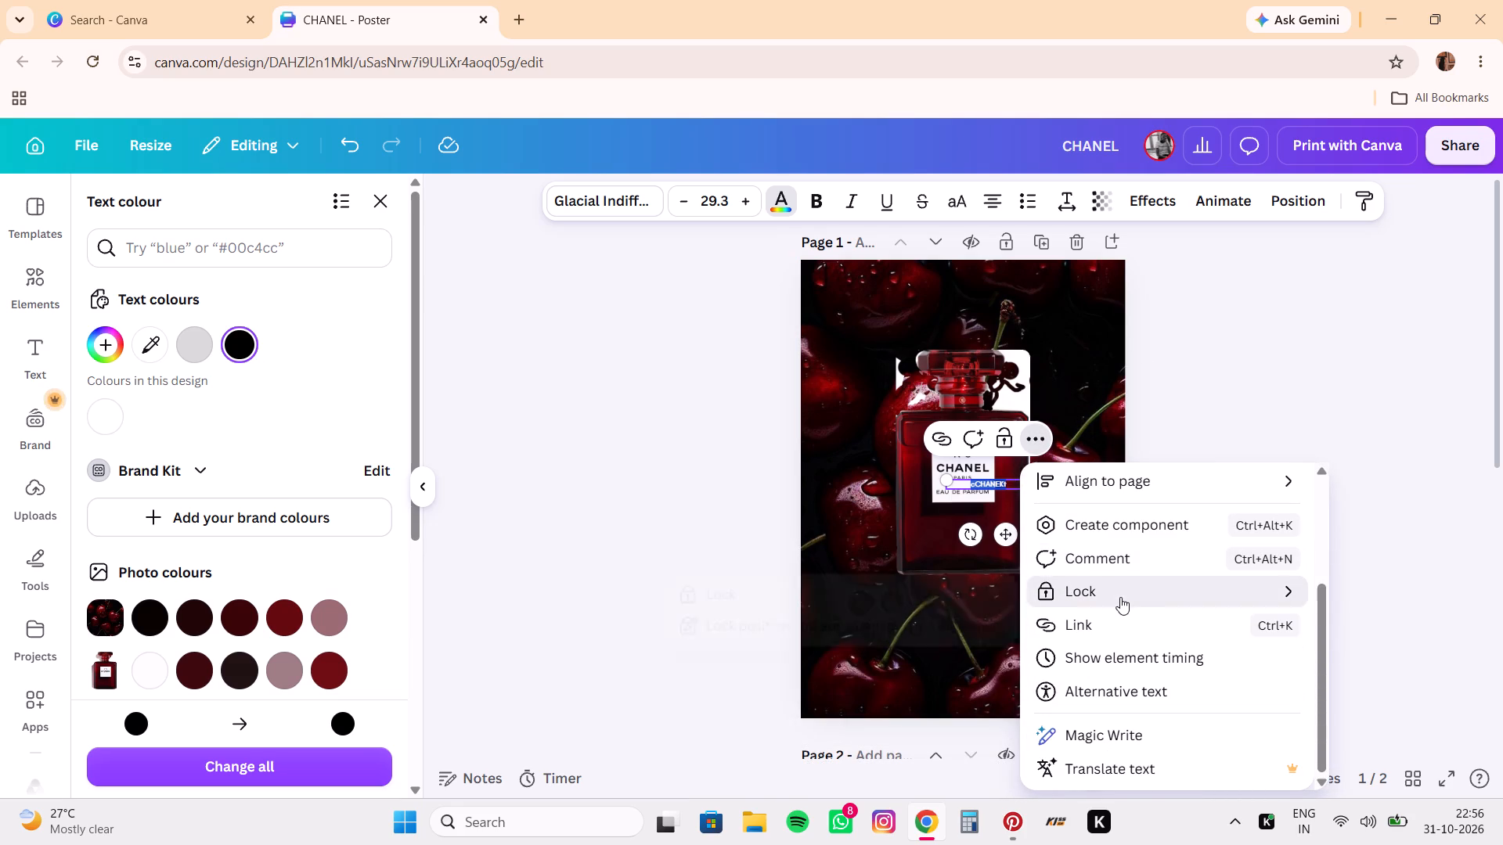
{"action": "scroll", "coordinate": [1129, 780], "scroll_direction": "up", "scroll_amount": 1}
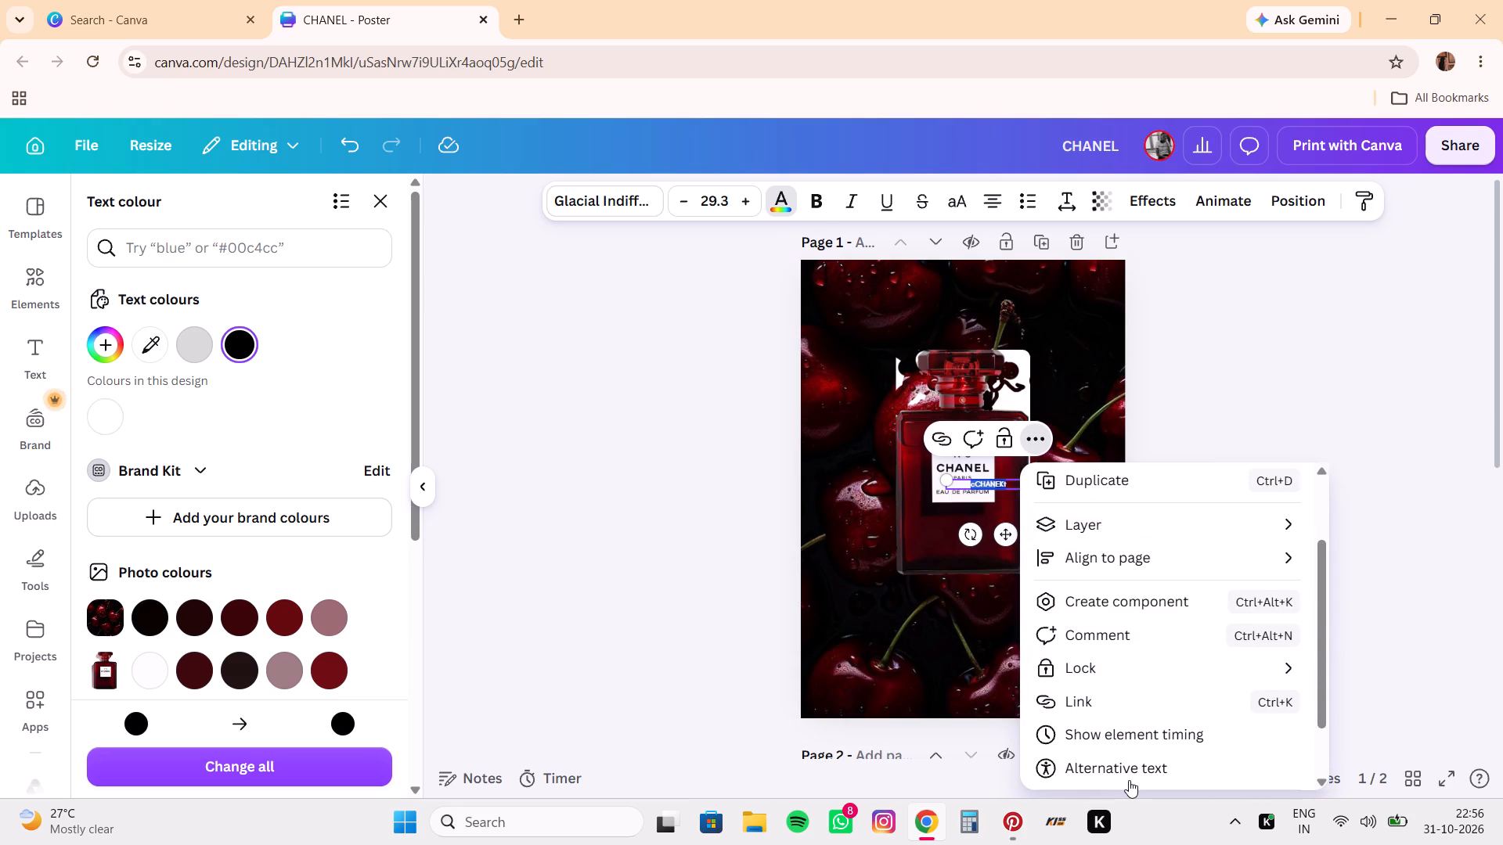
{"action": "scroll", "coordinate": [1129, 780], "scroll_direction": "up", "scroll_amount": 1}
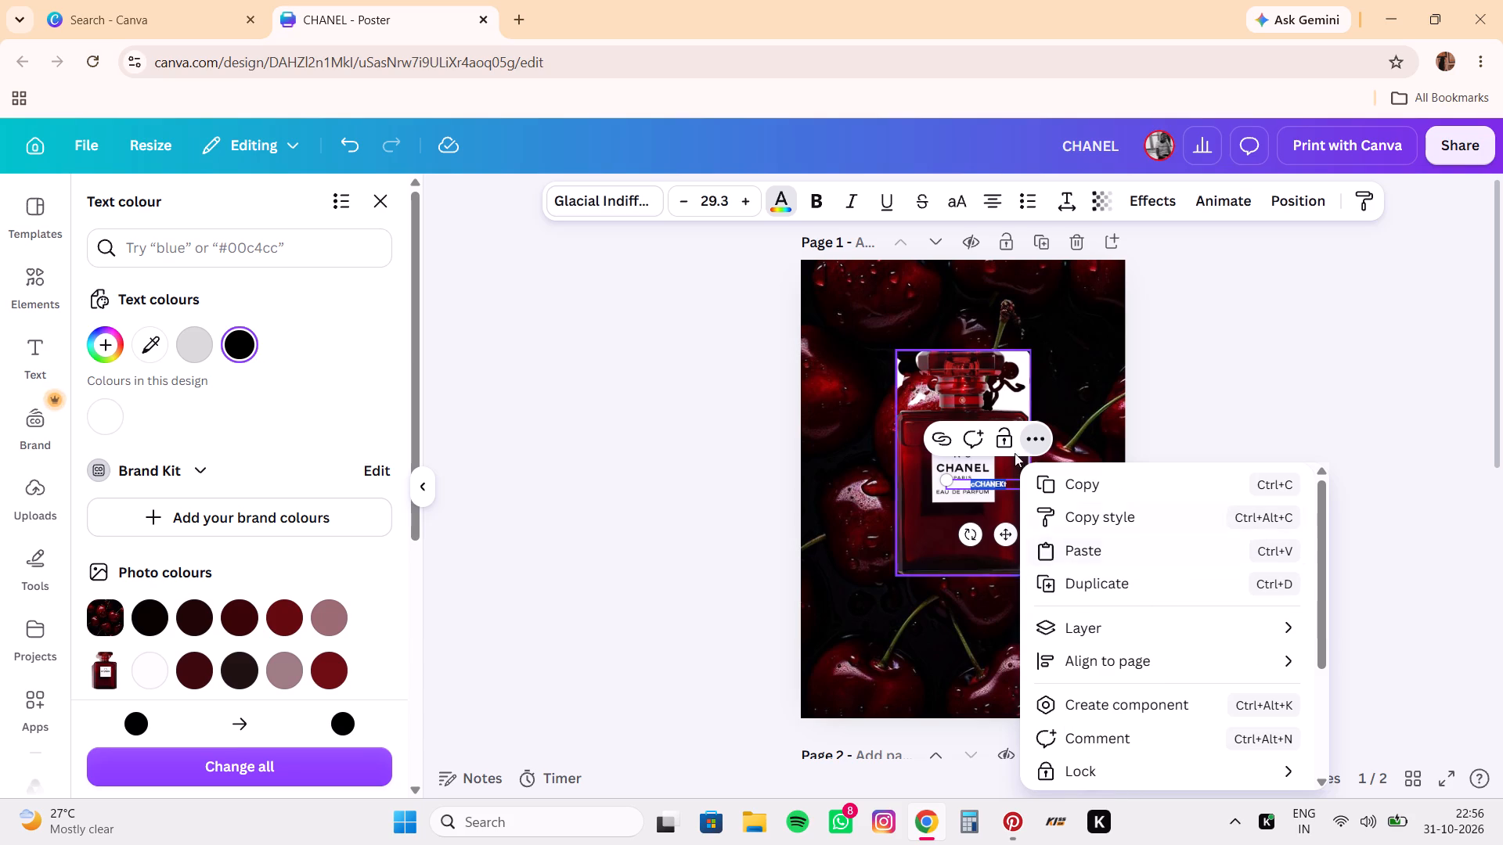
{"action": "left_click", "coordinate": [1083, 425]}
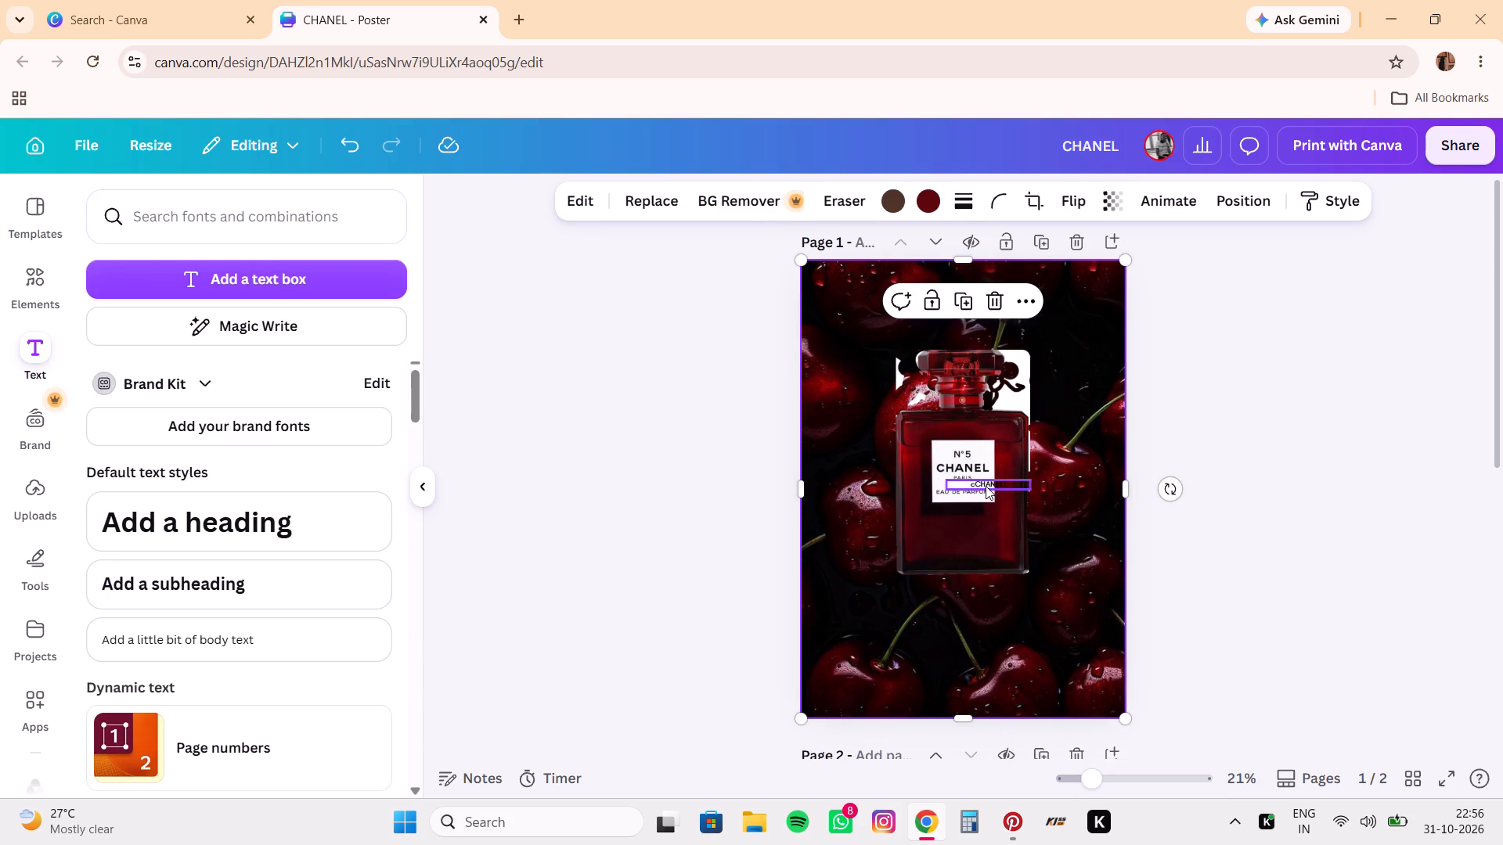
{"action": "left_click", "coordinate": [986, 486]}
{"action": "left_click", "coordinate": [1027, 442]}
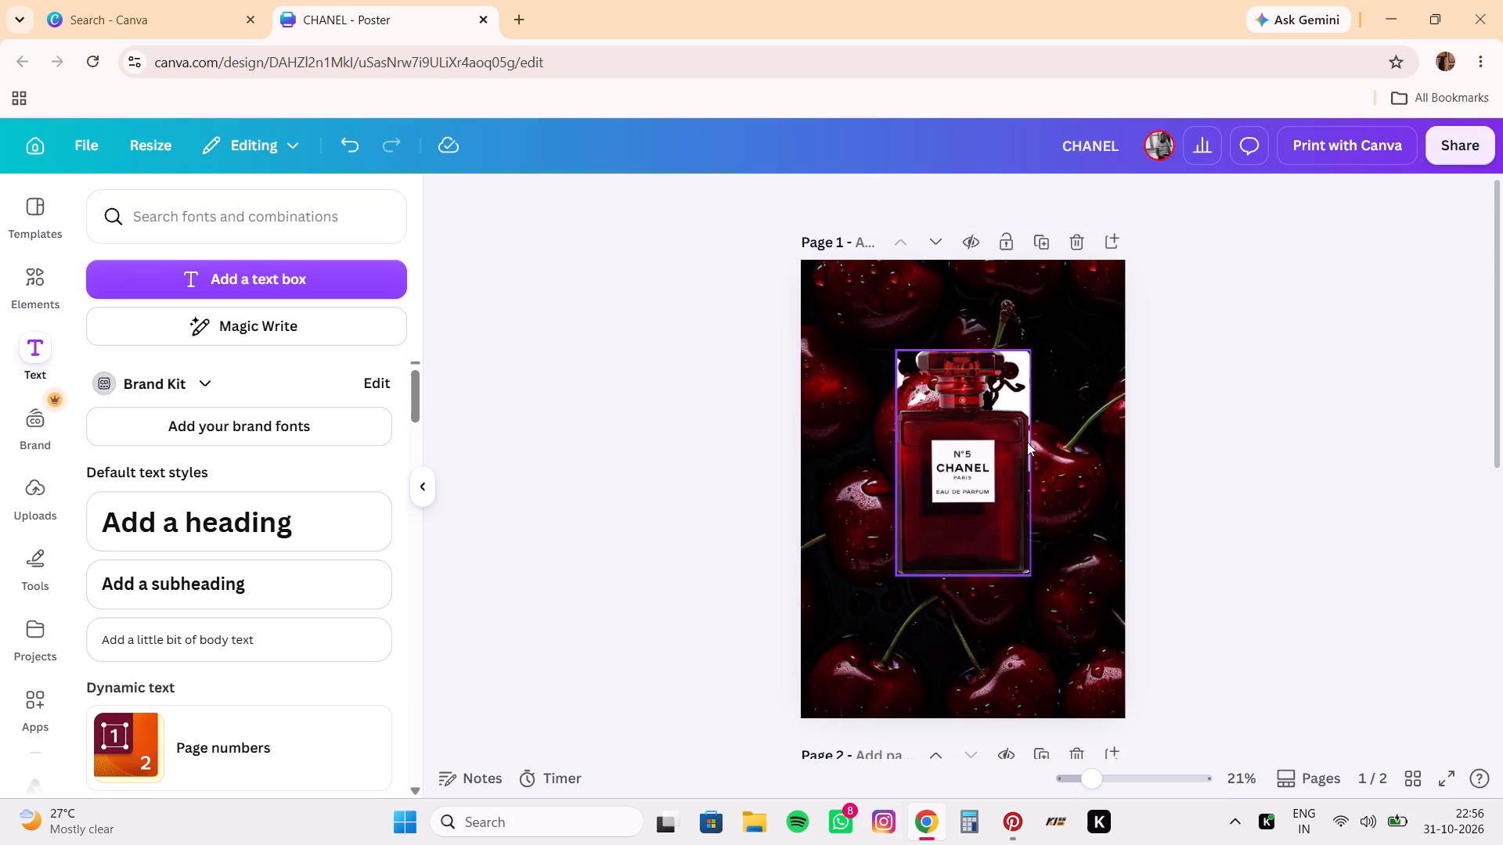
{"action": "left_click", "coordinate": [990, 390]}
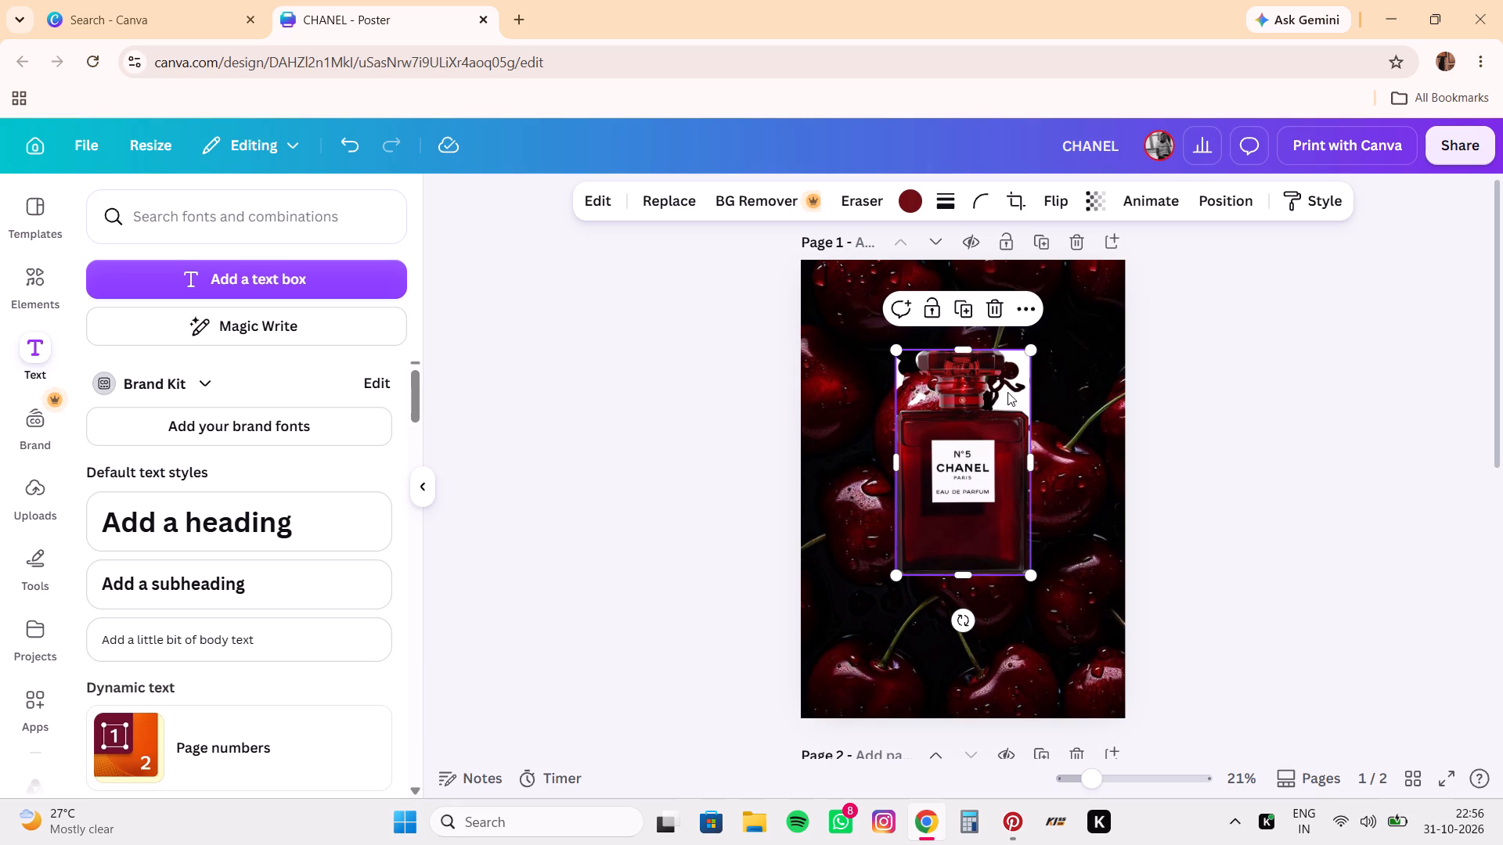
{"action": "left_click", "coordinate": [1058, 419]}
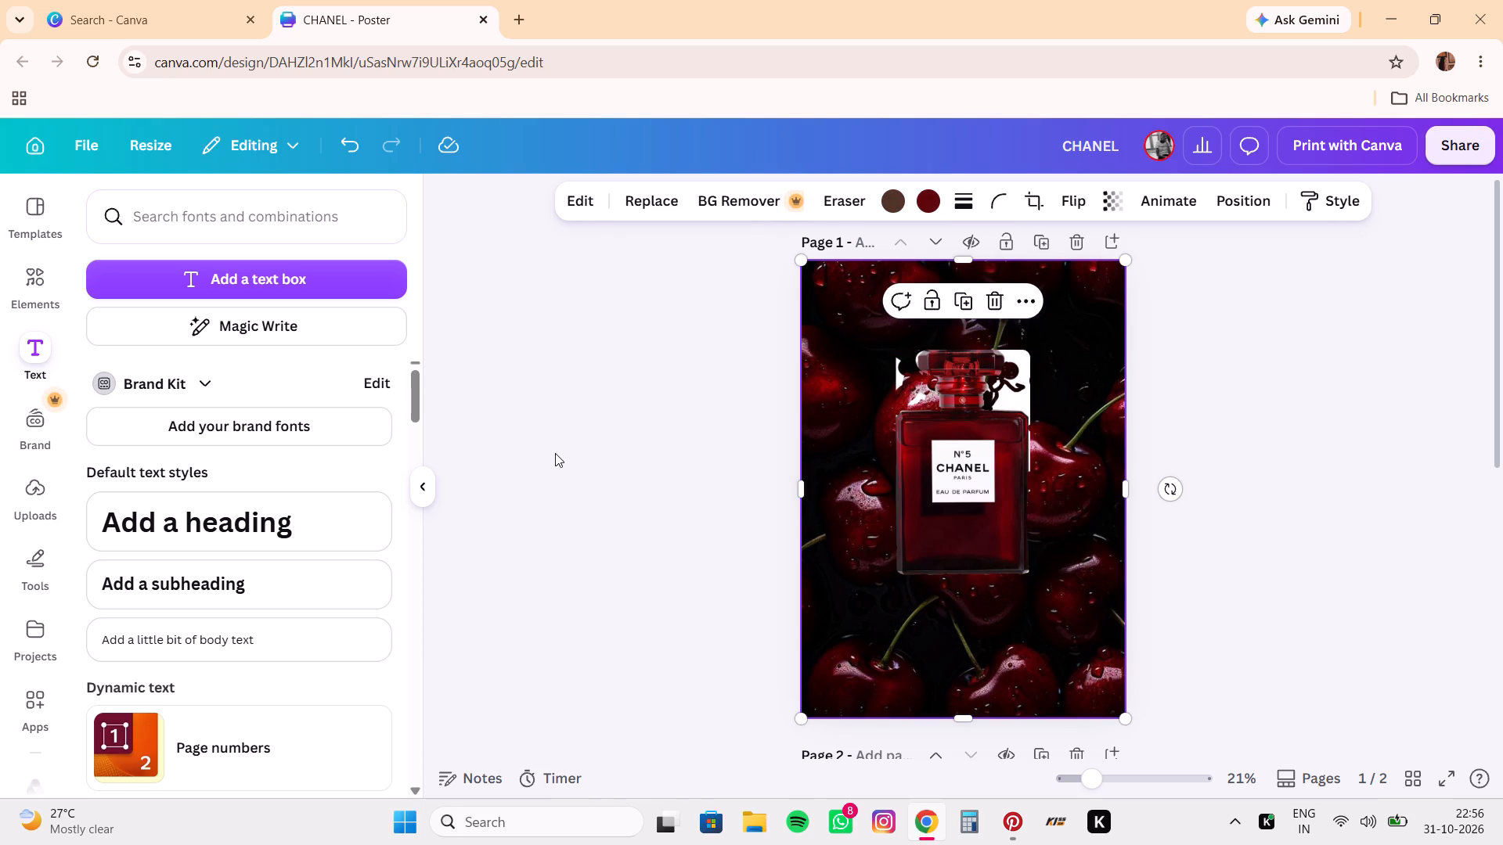
Add a new text box over the bottle's label and colour its text white from the bottle's photo colours.
{"action": "left_click", "coordinate": [294, 272]}
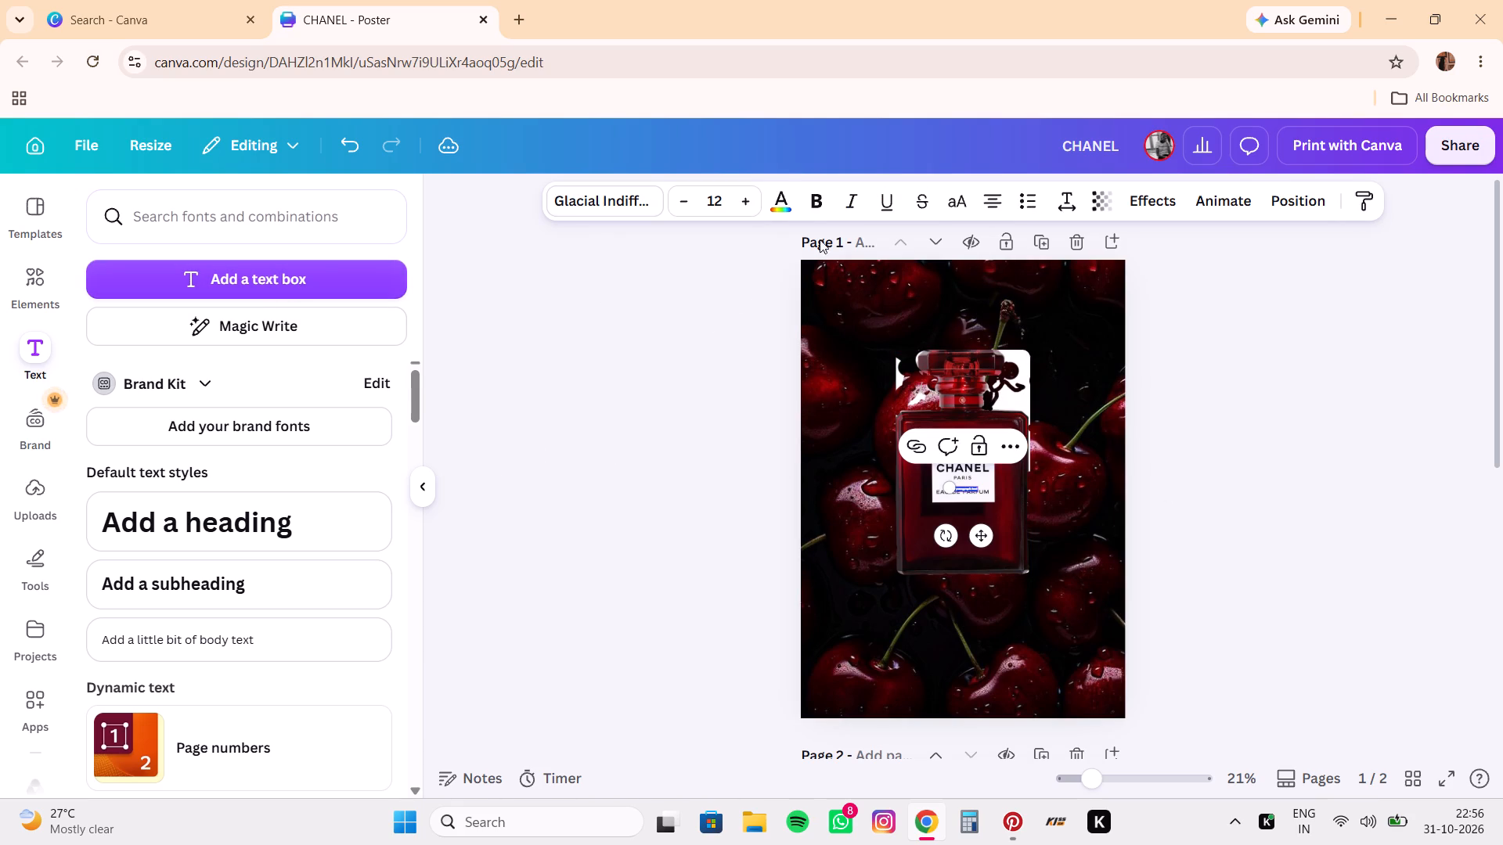
{"action": "left_click", "coordinate": [777, 197]}
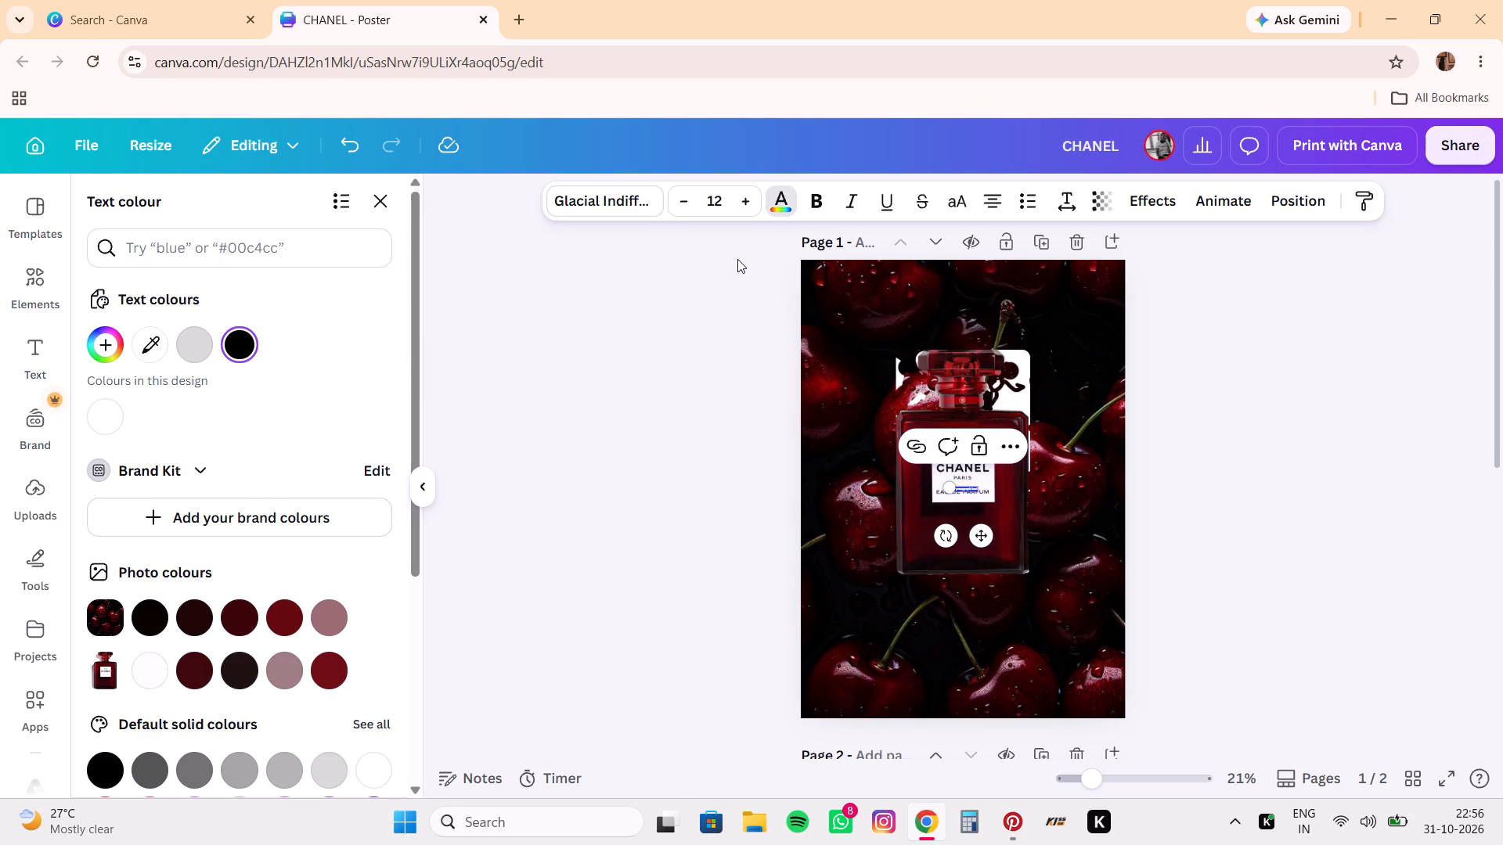
{"action": "left_click", "coordinate": [144, 666]}
Move the new text box just below the bottle's label and replace its placeholder text with CHANEL.
{"action": "left_click", "coordinate": [1141, 786]}
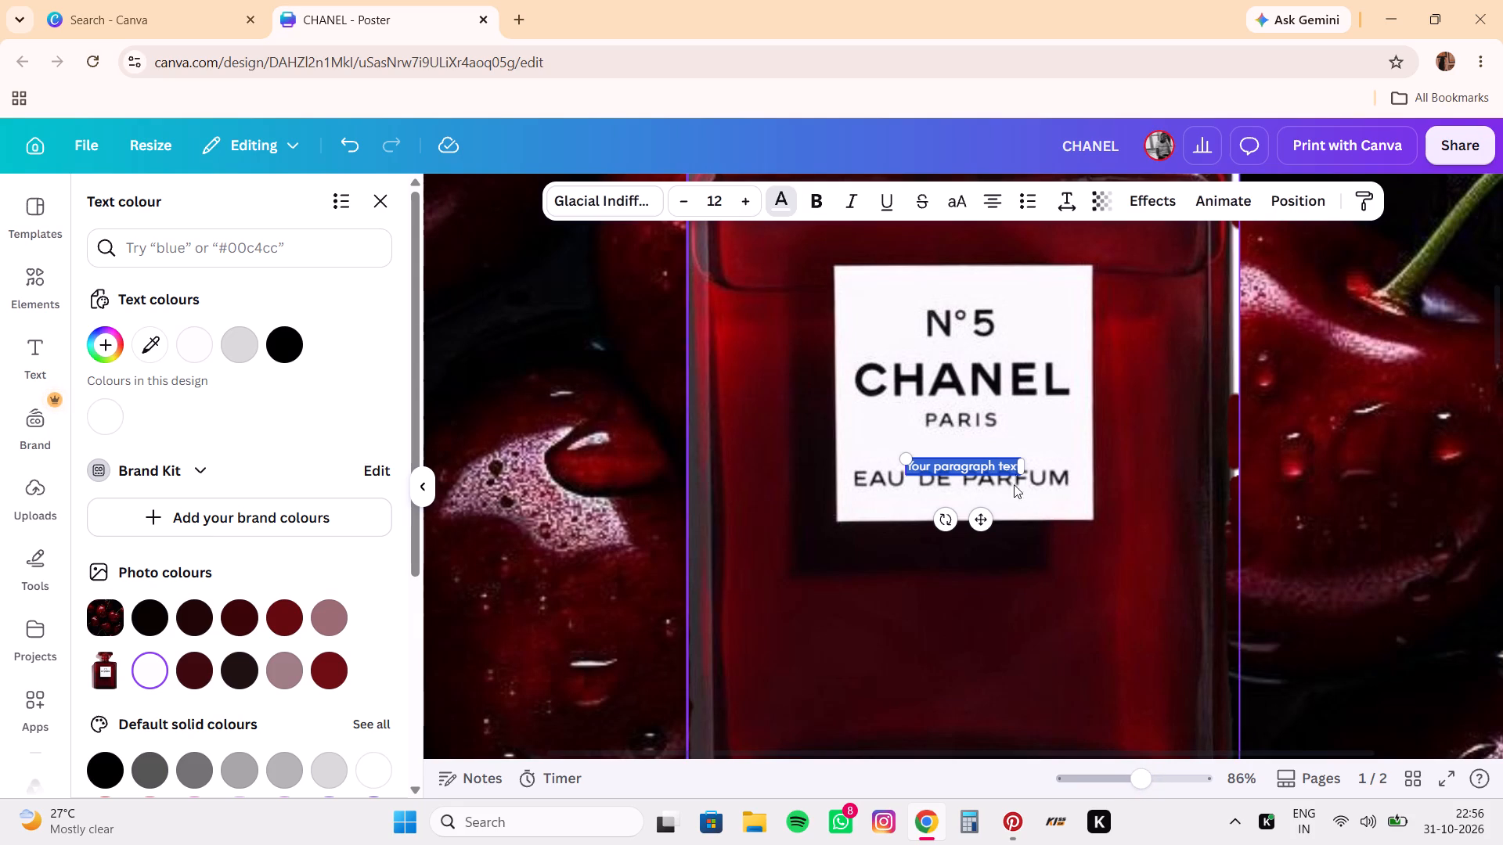
{"action": "left_click", "coordinate": [1007, 468]}
{"action": "left_click", "coordinate": [1007, 468]}
{"action": "left_click", "coordinate": [1007, 468]}
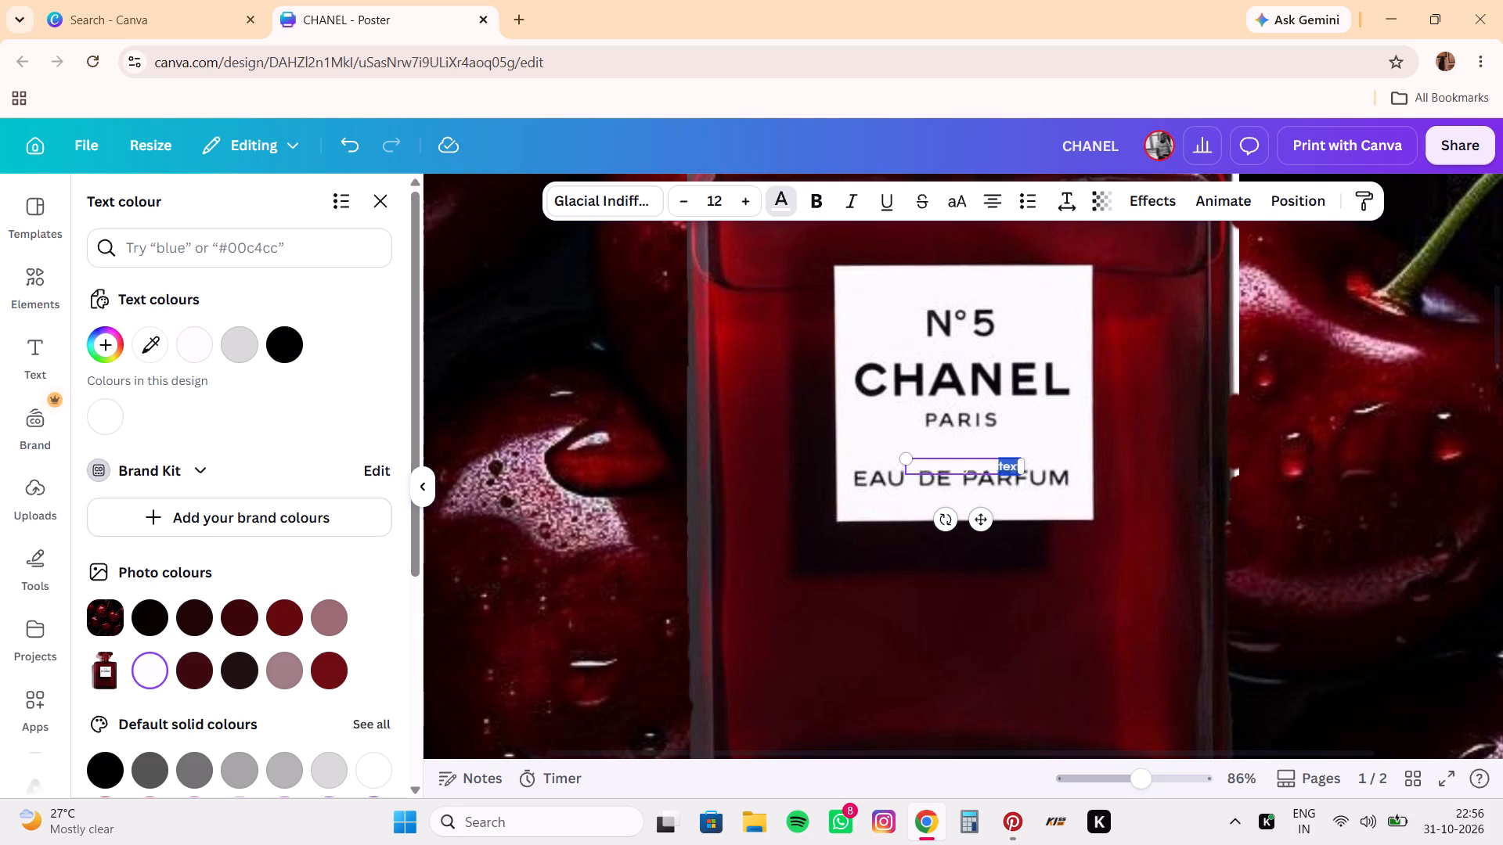
{"action": "left_click_drag", "start_coordinate": [1007, 468], "coordinate": [911, 469]}
{"action": "left_click_drag", "start_coordinate": [941, 466], "coordinate": [828, 523]}
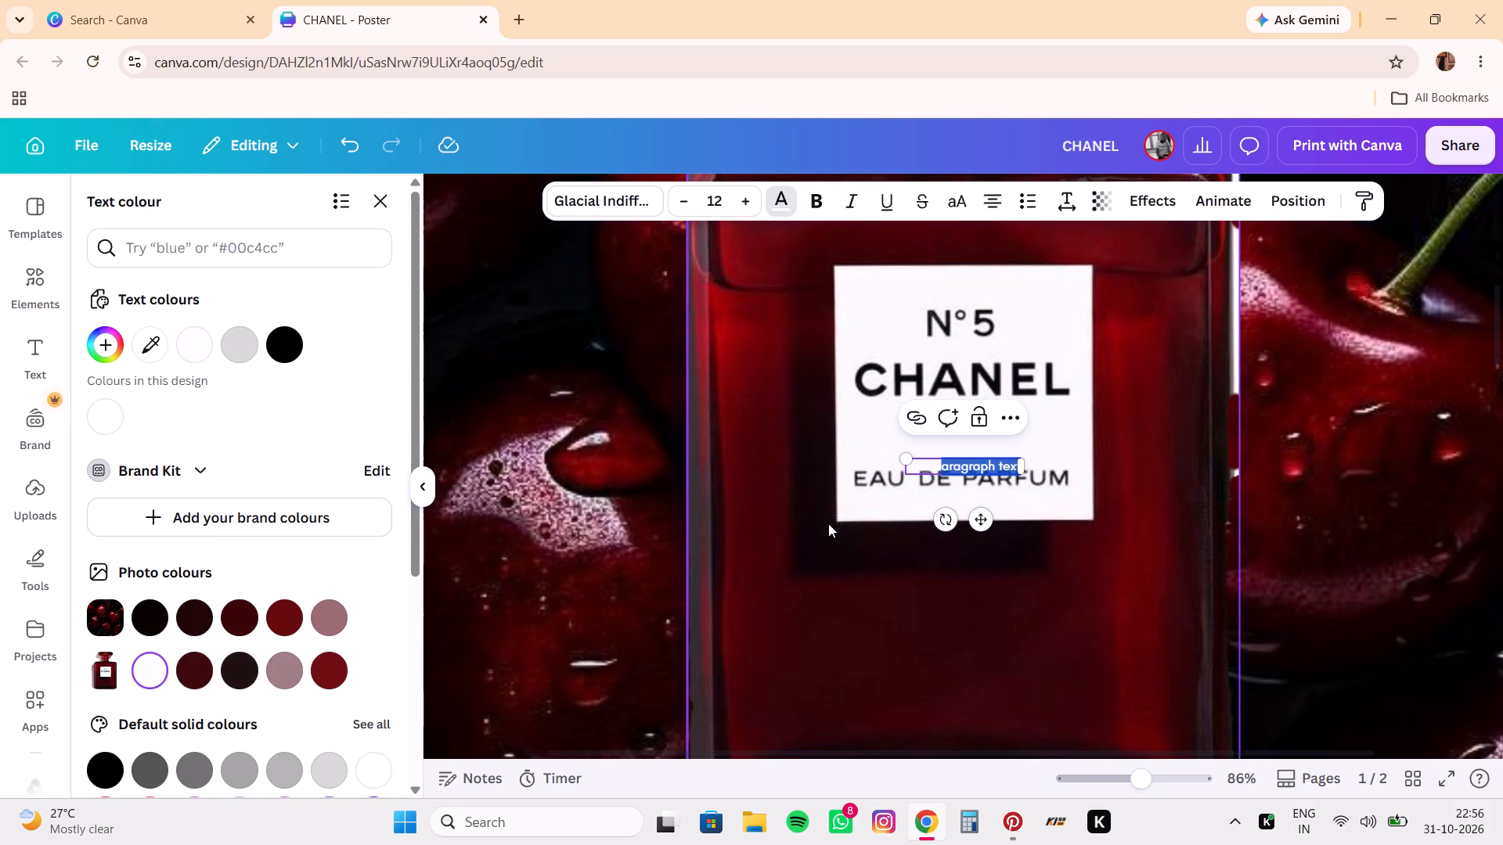
{"action": "key", "text": "BackSpace"}
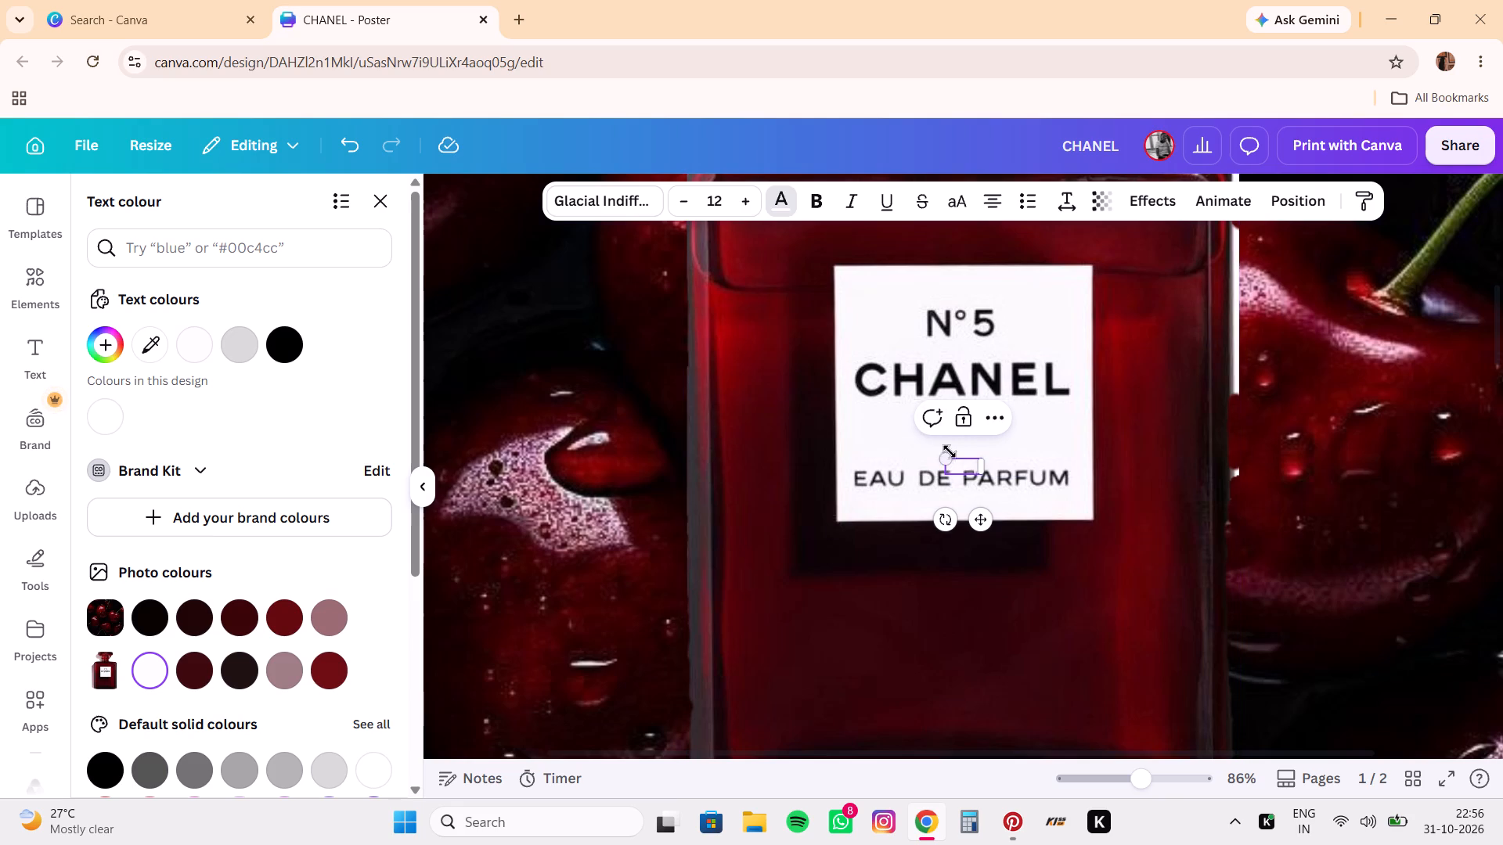
{"action": "left_click", "coordinate": [964, 466]}
{"action": "left_click_drag", "start_coordinate": [981, 512], "coordinate": [970, 599]}
{"action": "left_click", "coordinate": [957, 553]}
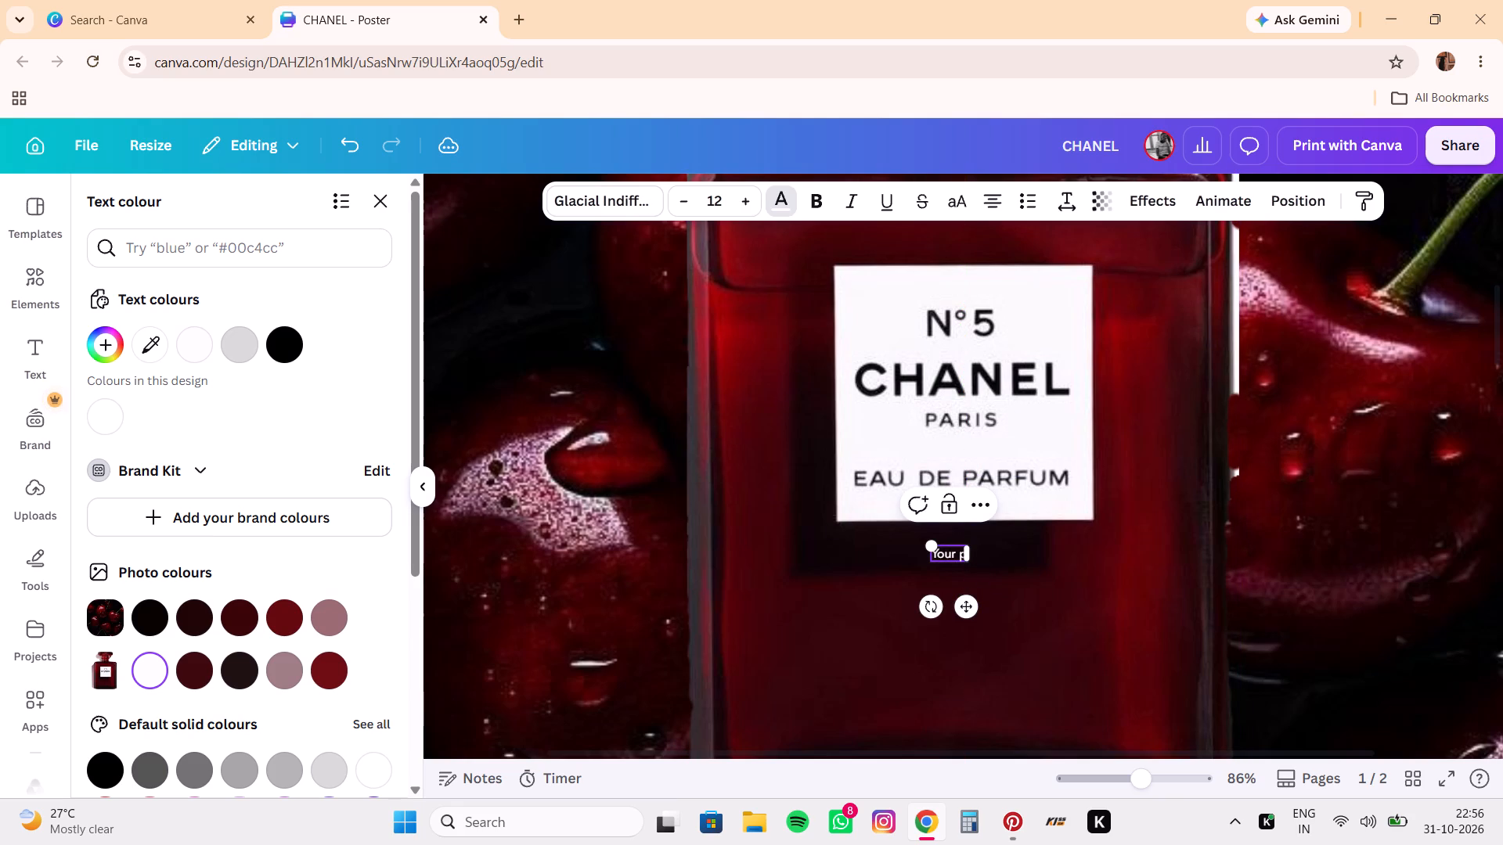
{"action": "left_click", "coordinate": [963, 552]}
{"action": "left_click_drag", "start_coordinate": [963, 552], "coordinate": [939, 557]}
{"action": "key", "text": "BackSpace"}
{"action": "key", "text": "c"}
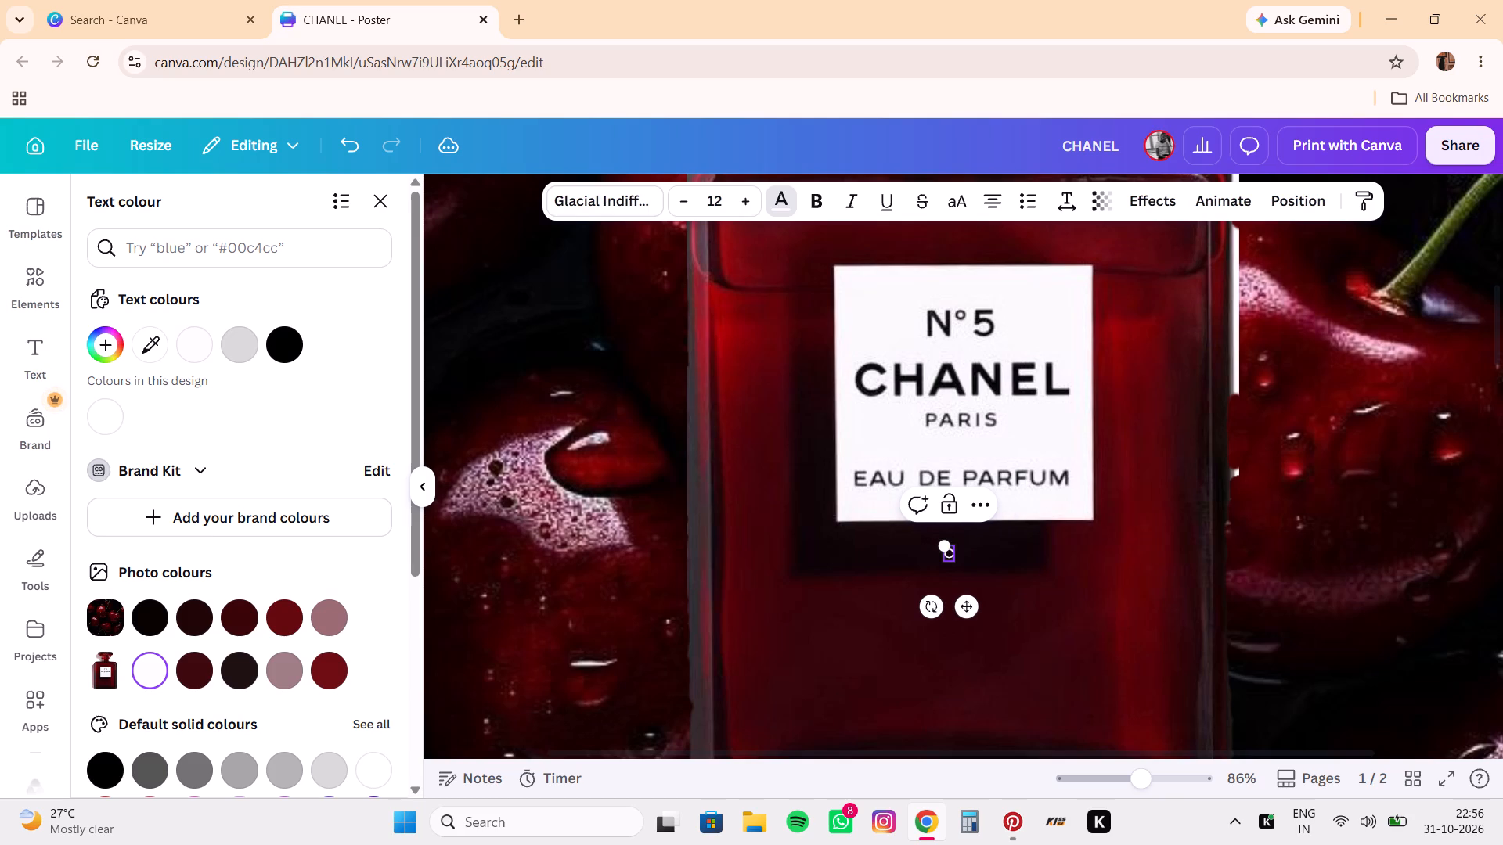
{"action": "type", "text": "HANEL"}
Enlarge the new CHANEL text below the label to a font size of about 72.
{"action": "left_click_drag", "start_coordinate": [970, 563], "coordinate": [1197, 670]}
{"action": "left_click_drag", "start_coordinate": [1097, 597], "coordinate": [1076, 595]}
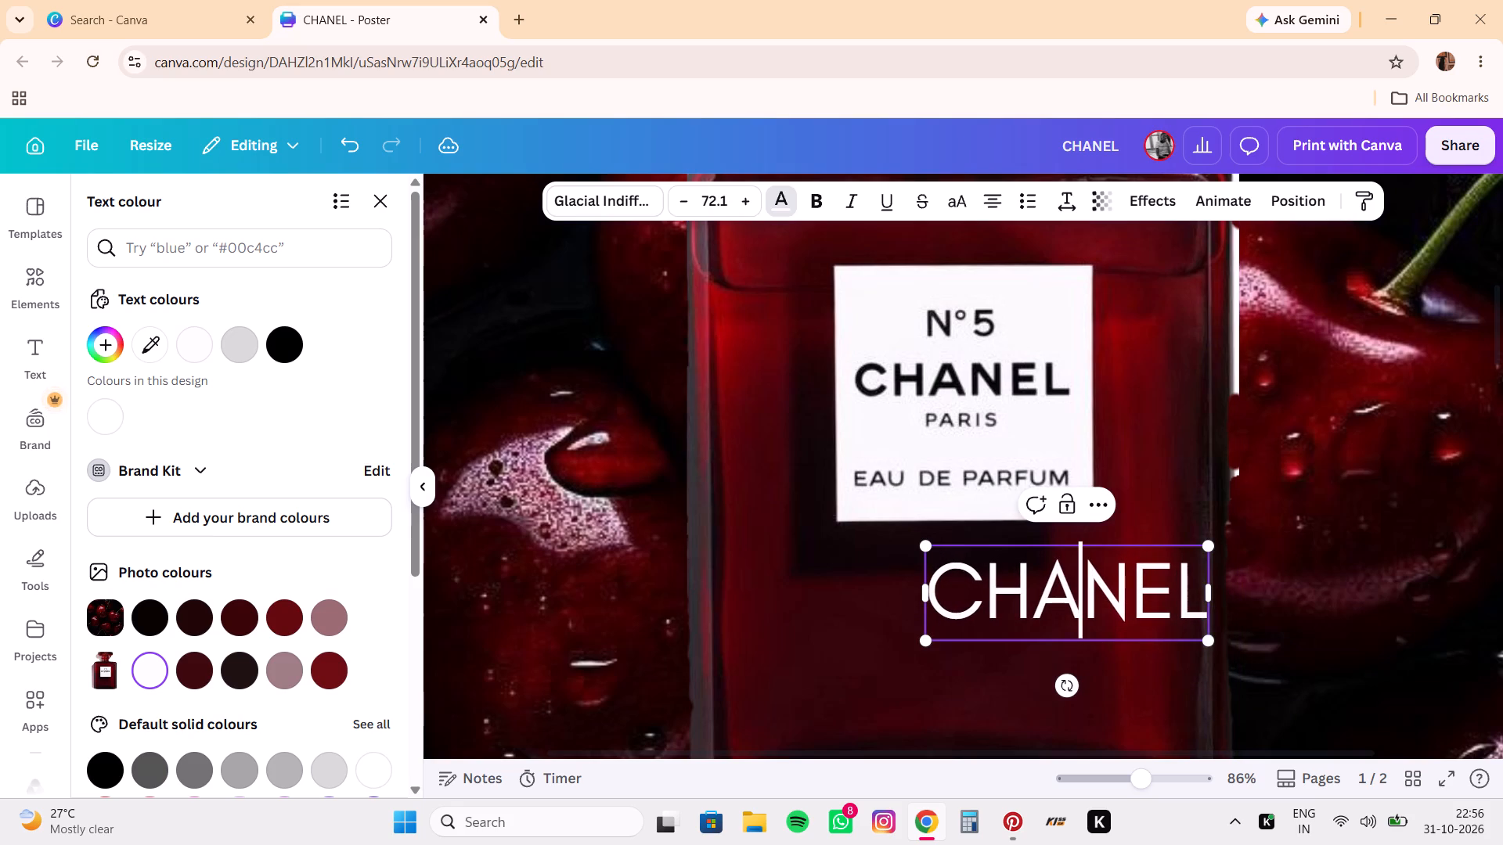
{"action": "left_click", "coordinate": [1195, 600]}
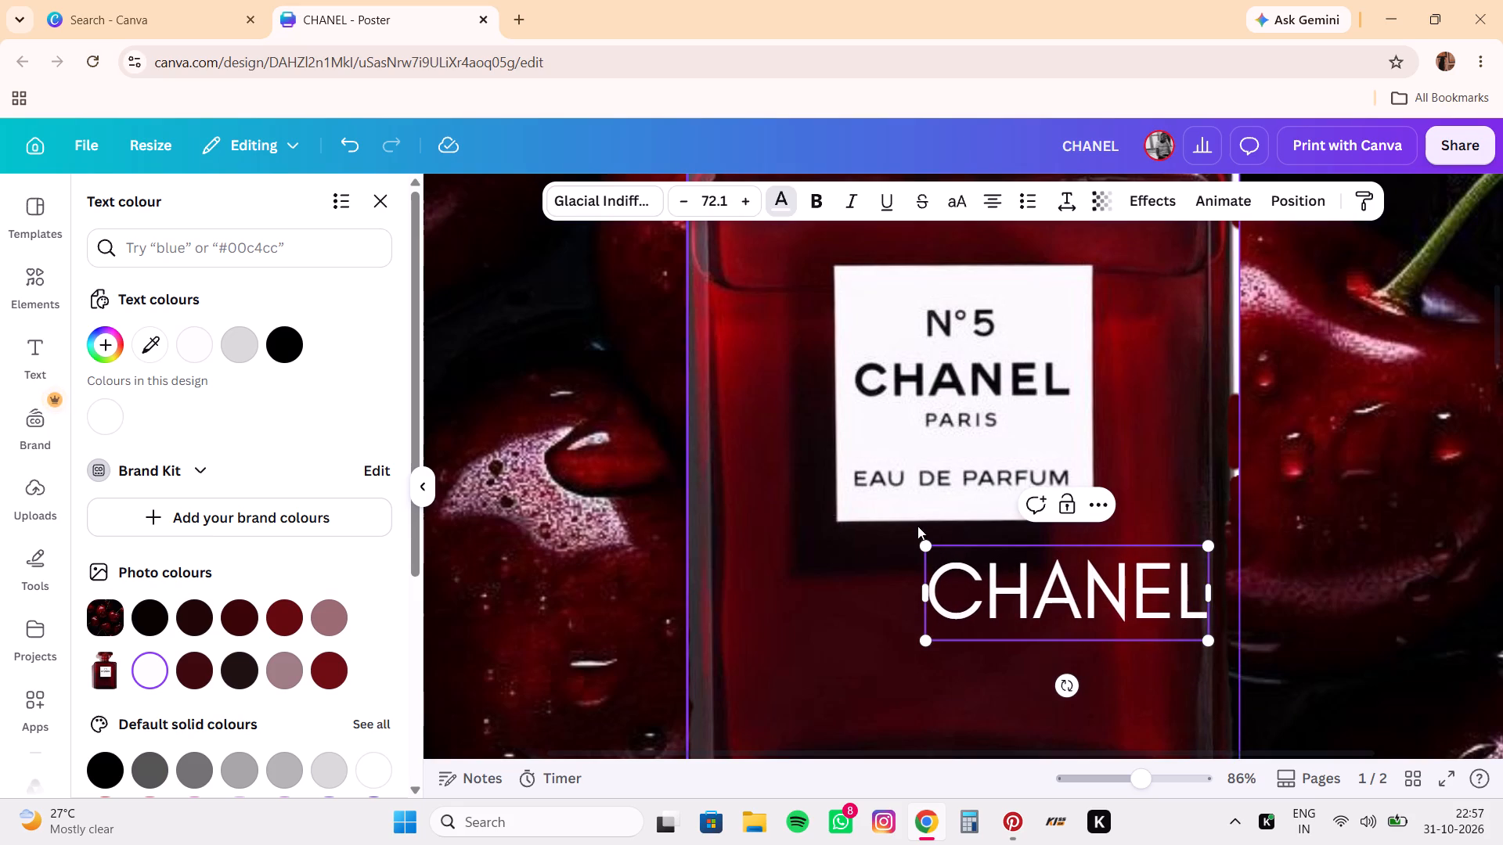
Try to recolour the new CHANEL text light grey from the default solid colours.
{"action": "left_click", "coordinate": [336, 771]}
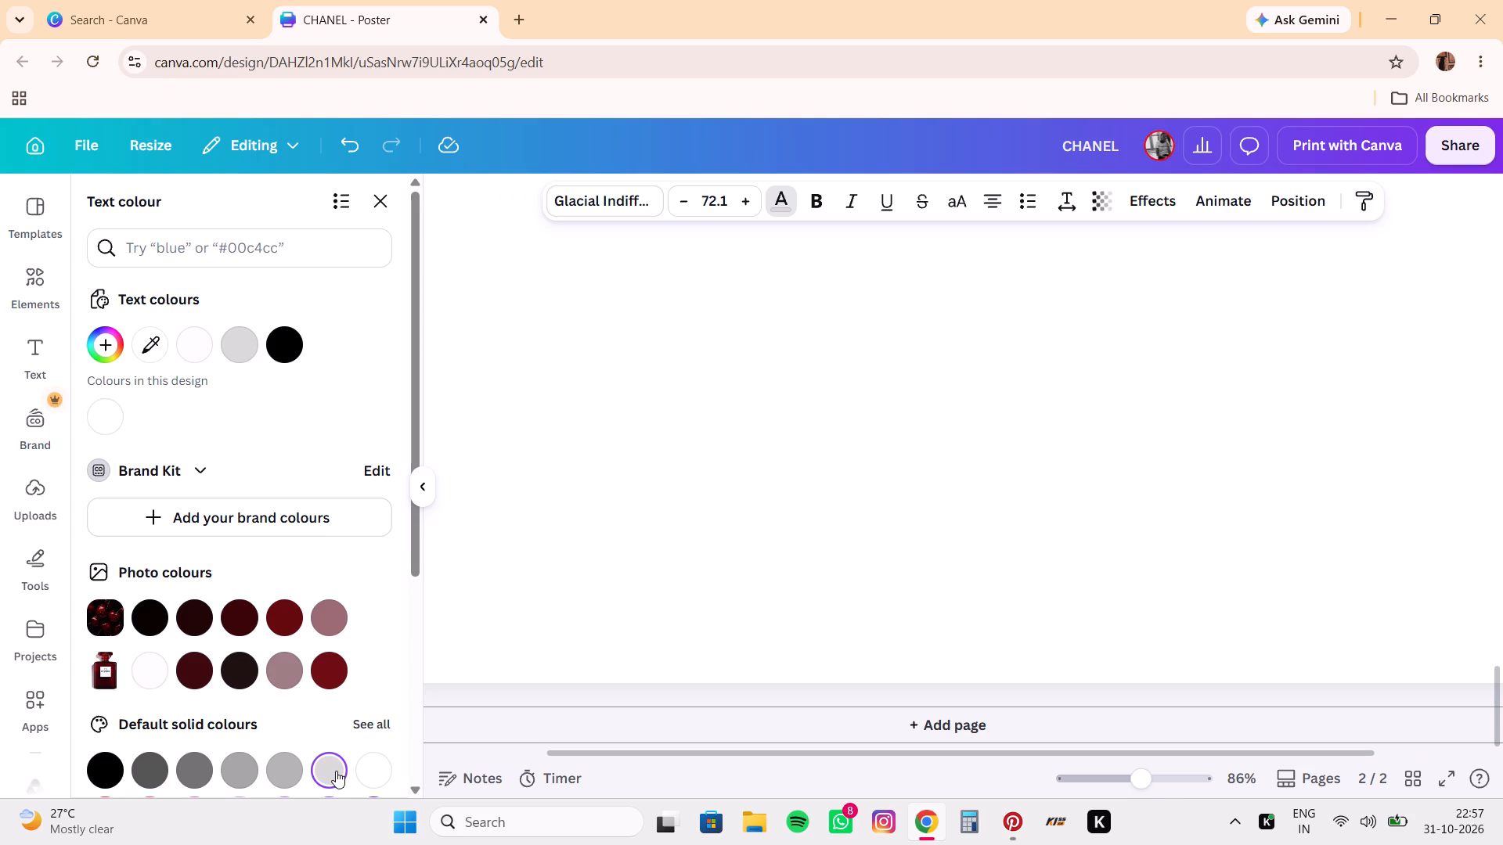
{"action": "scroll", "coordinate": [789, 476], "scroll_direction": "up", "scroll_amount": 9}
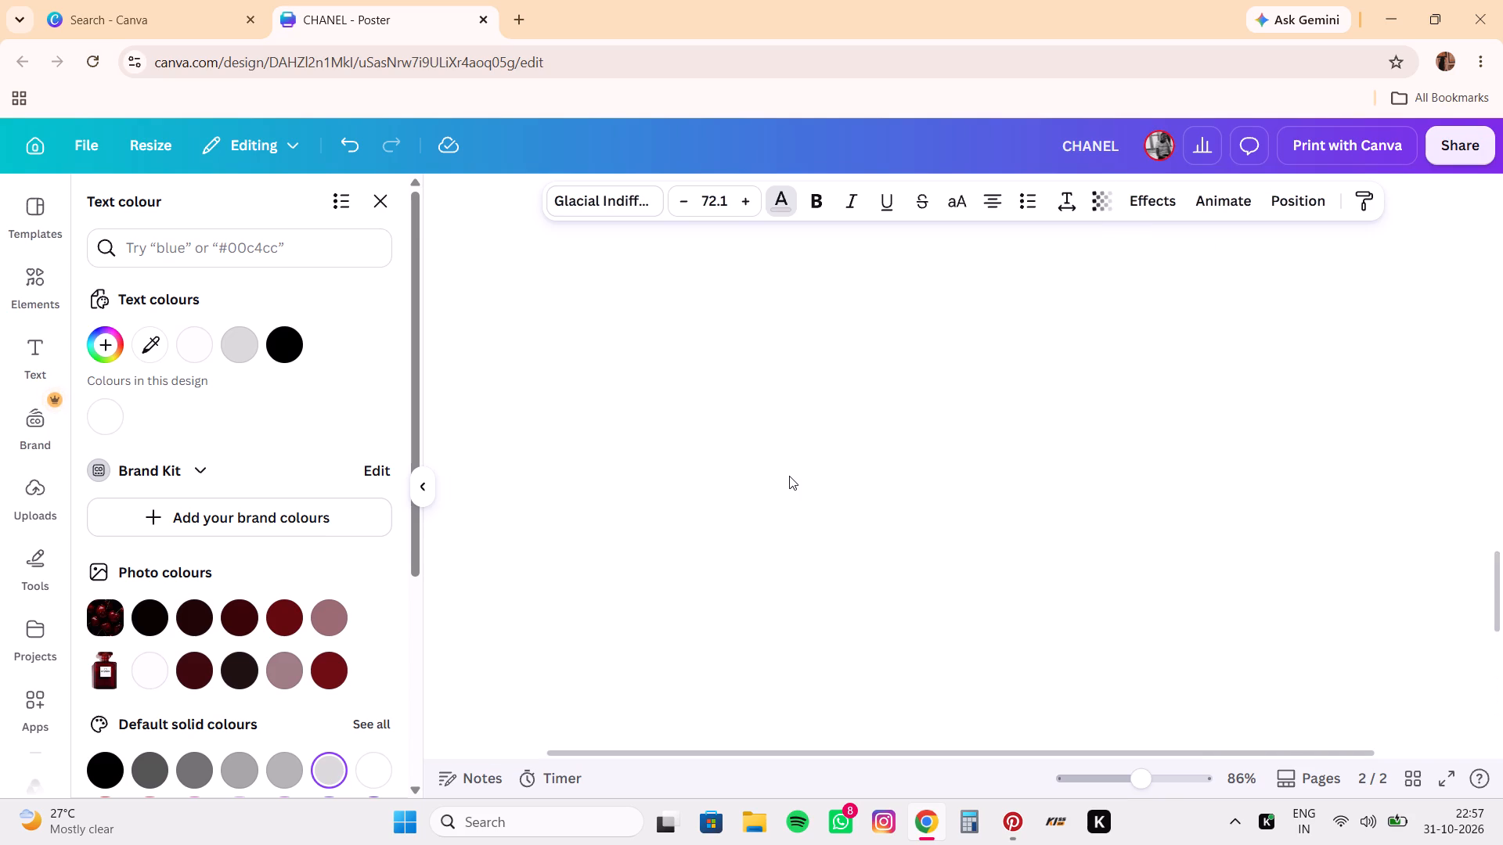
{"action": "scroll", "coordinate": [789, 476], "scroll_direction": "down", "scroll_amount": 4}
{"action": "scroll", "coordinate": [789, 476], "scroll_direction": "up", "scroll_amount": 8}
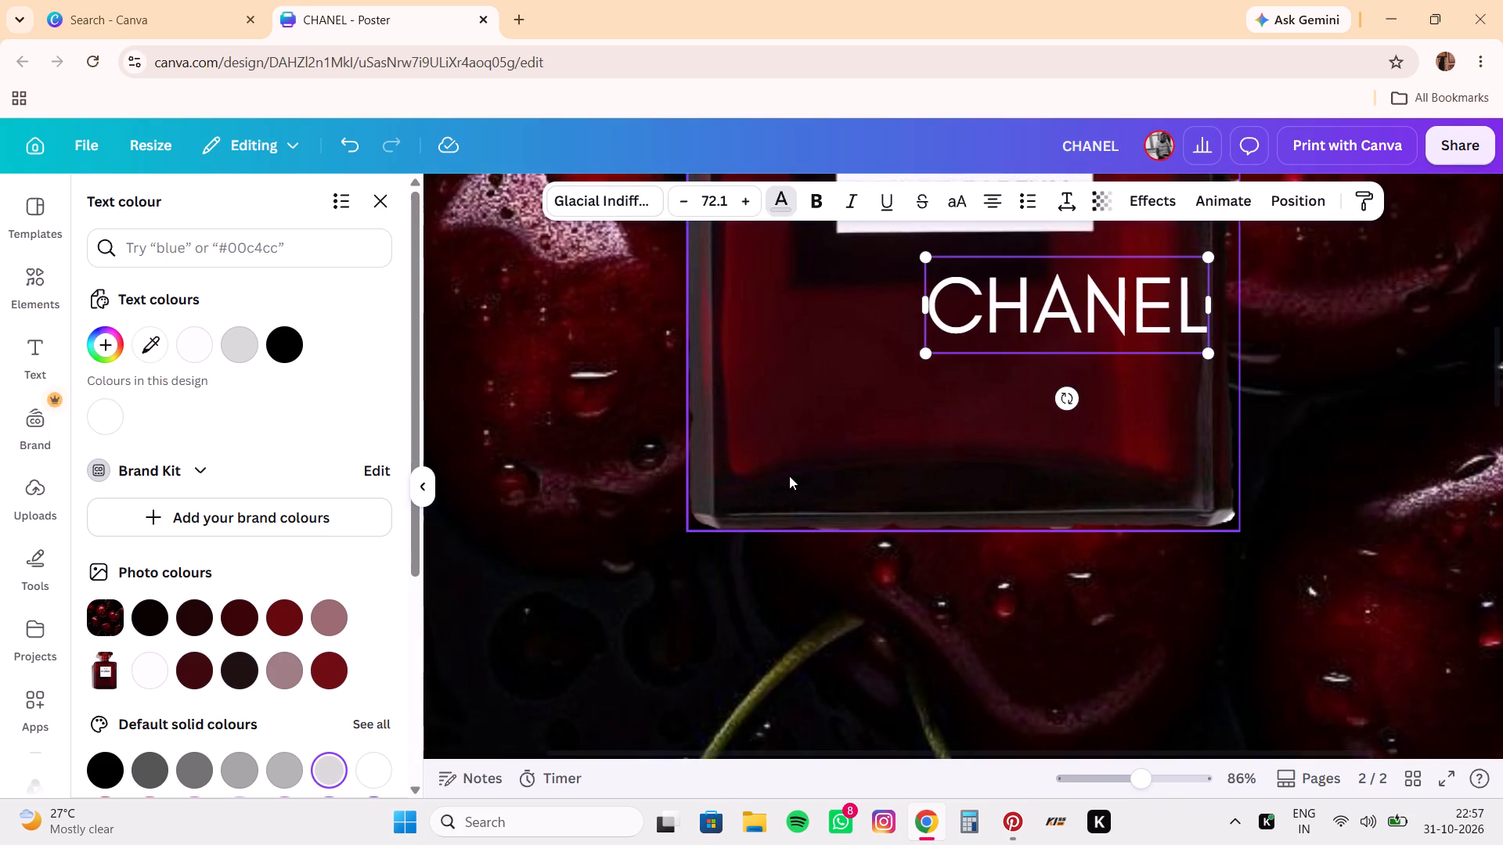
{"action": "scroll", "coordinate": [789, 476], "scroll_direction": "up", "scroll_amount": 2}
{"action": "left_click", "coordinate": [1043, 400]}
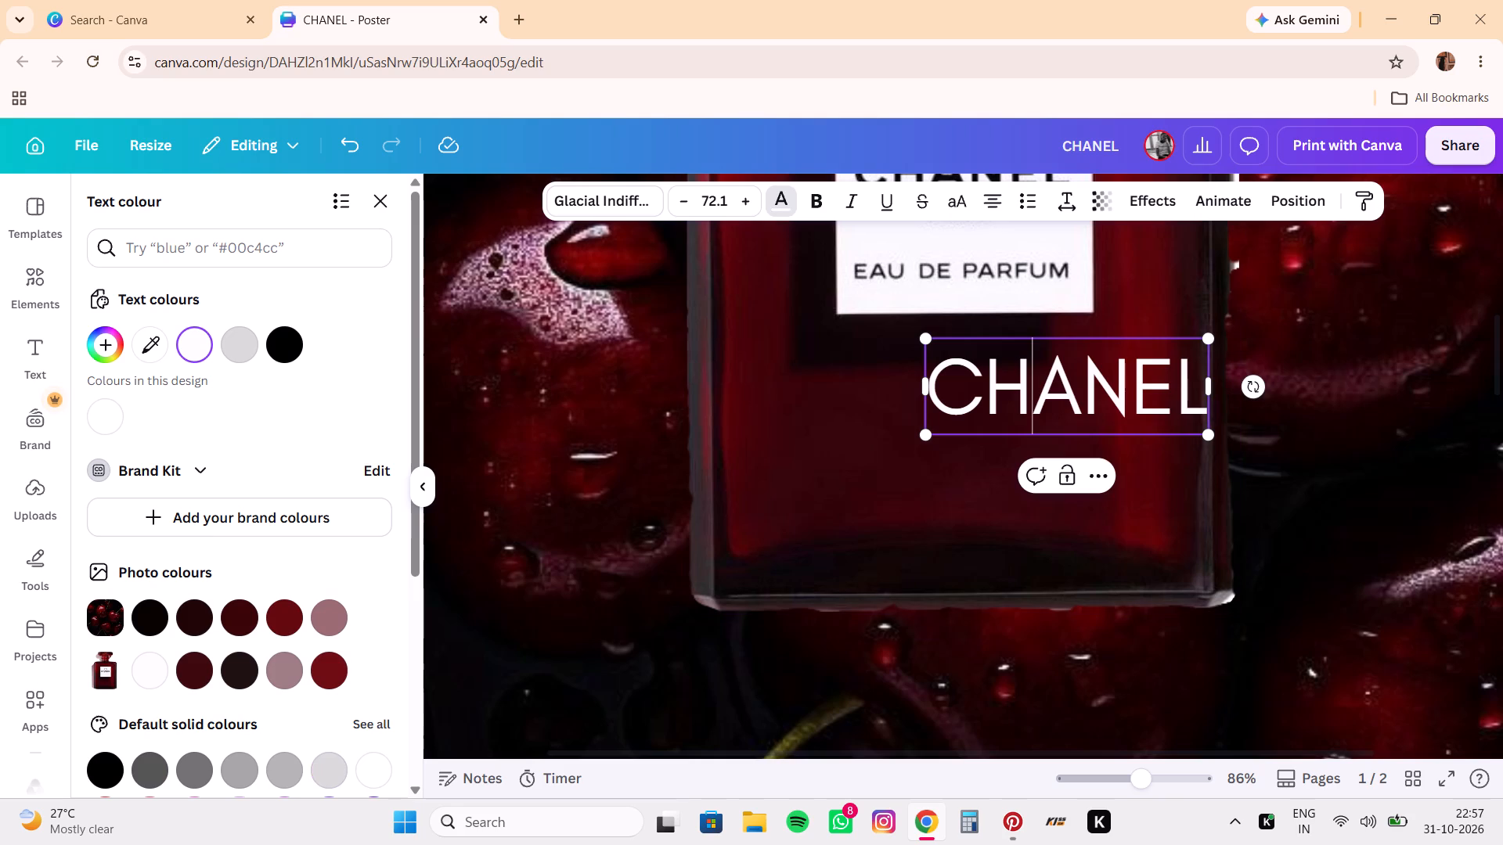
Select all the letters of the new CHANEL text and recolour them light grey from the default solid colours.
{"action": "left_click_drag", "start_coordinate": [1196, 393], "coordinate": [976, 401]}
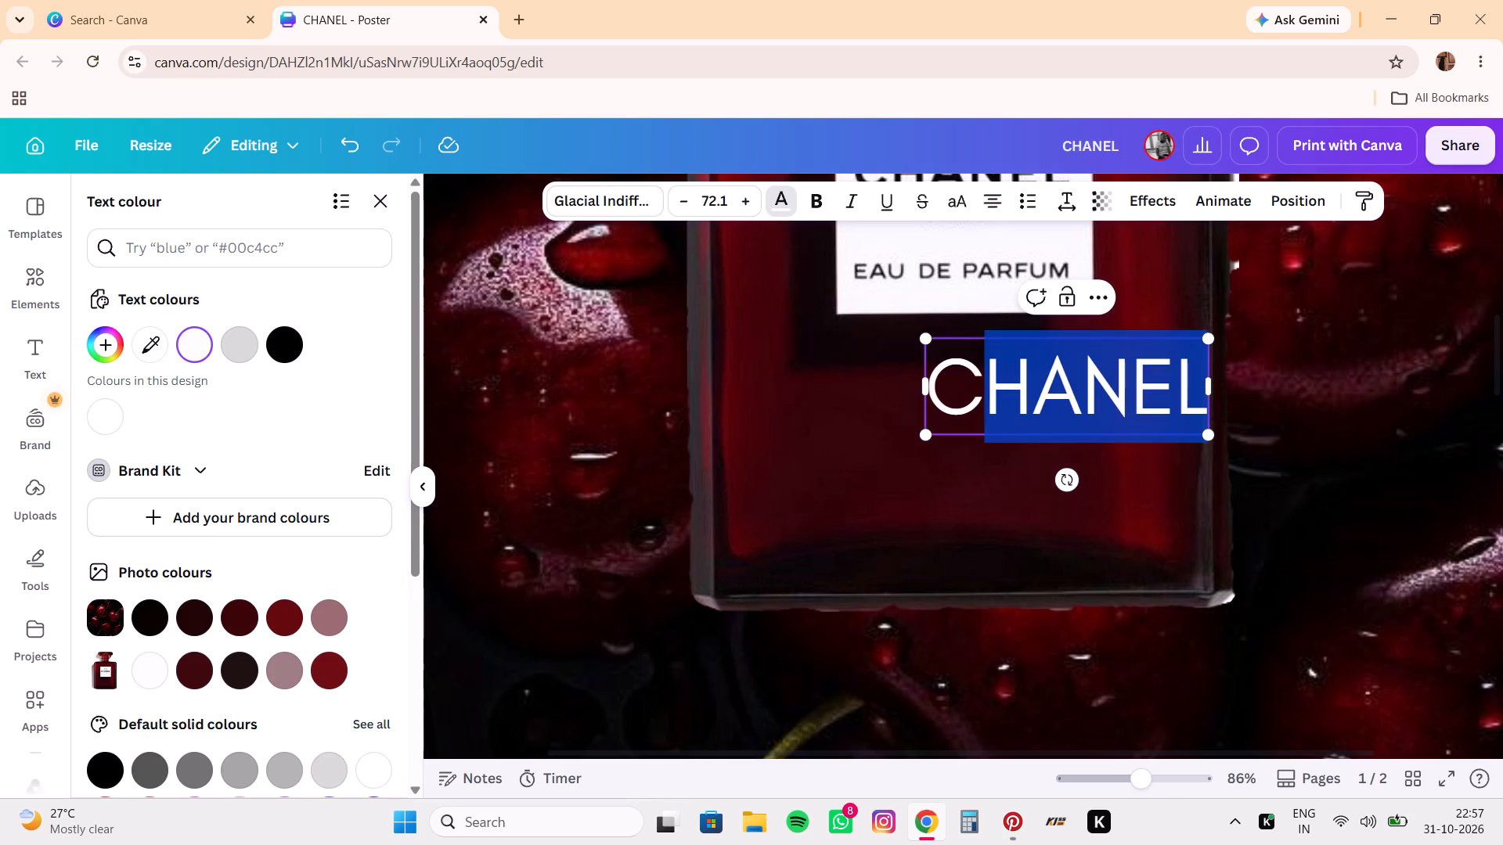
{"action": "left_click_drag", "start_coordinate": [976, 401], "coordinate": [947, 405]}
{"action": "left_click", "coordinate": [786, 212]}
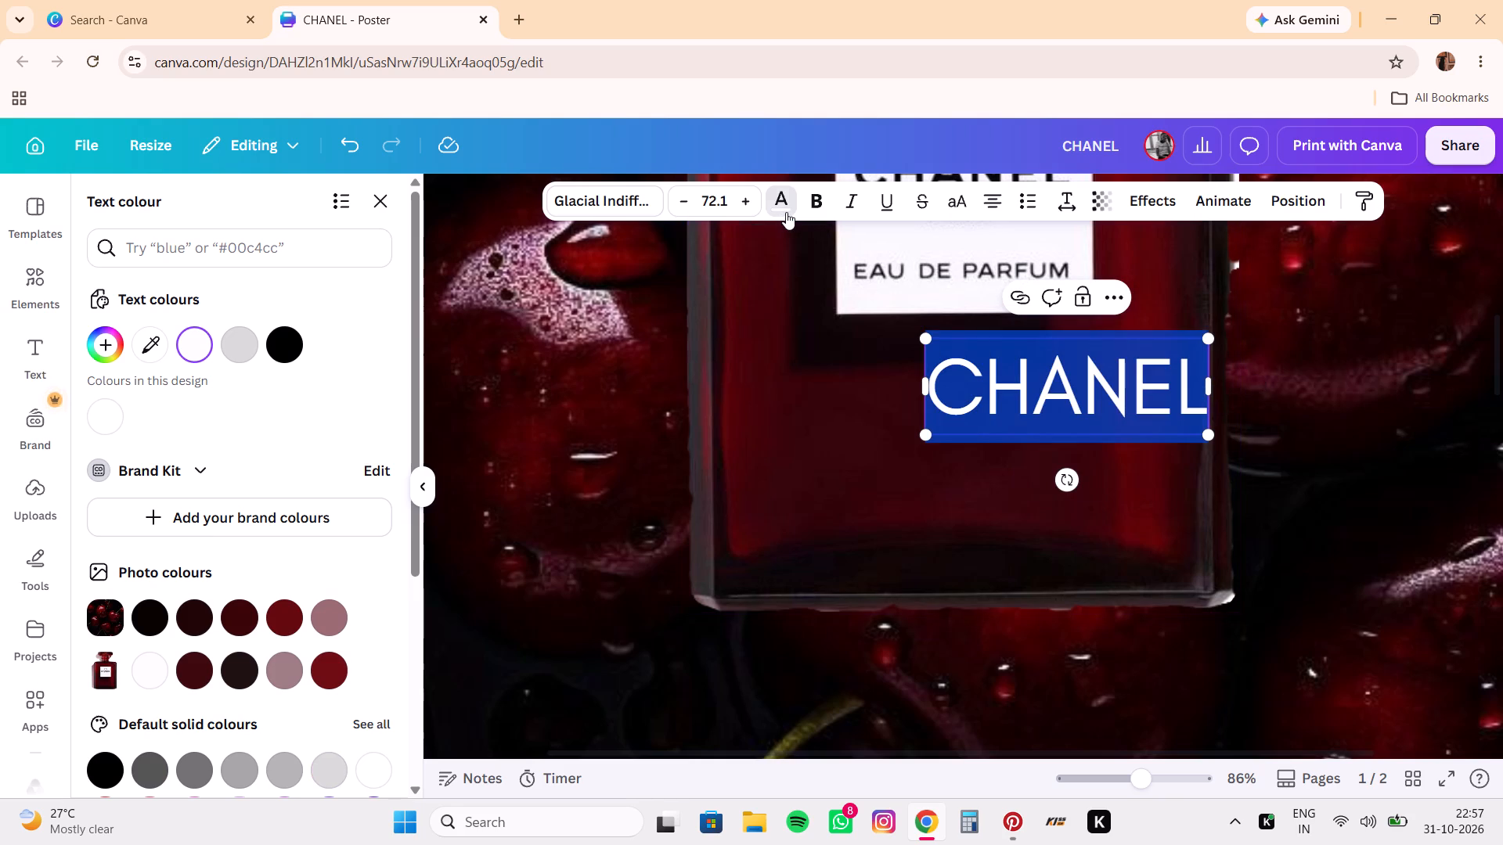
{"action": "scroll", "coordinate": [323, 541], "scroll_direction": "down", "scroll_amount": 2}
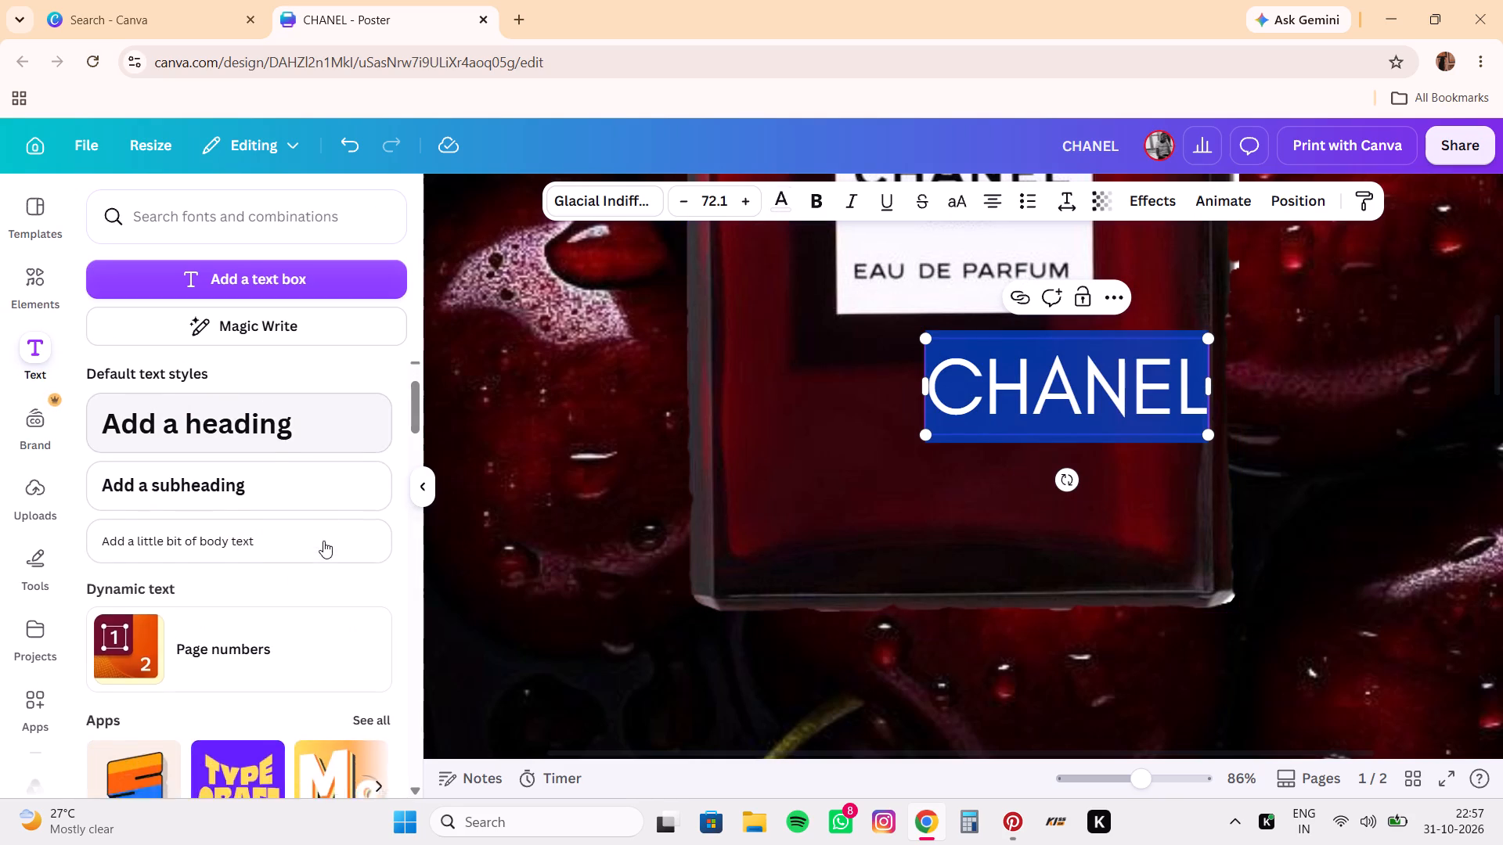
{"action": "scroll", "coordinate": [323, 541], "scroll_direction": "down", "scroll_amount": 6}
{"action": "scroll", "coordinate": [323, 541], "scroll_direction": "up", "scroll_amount": 8}
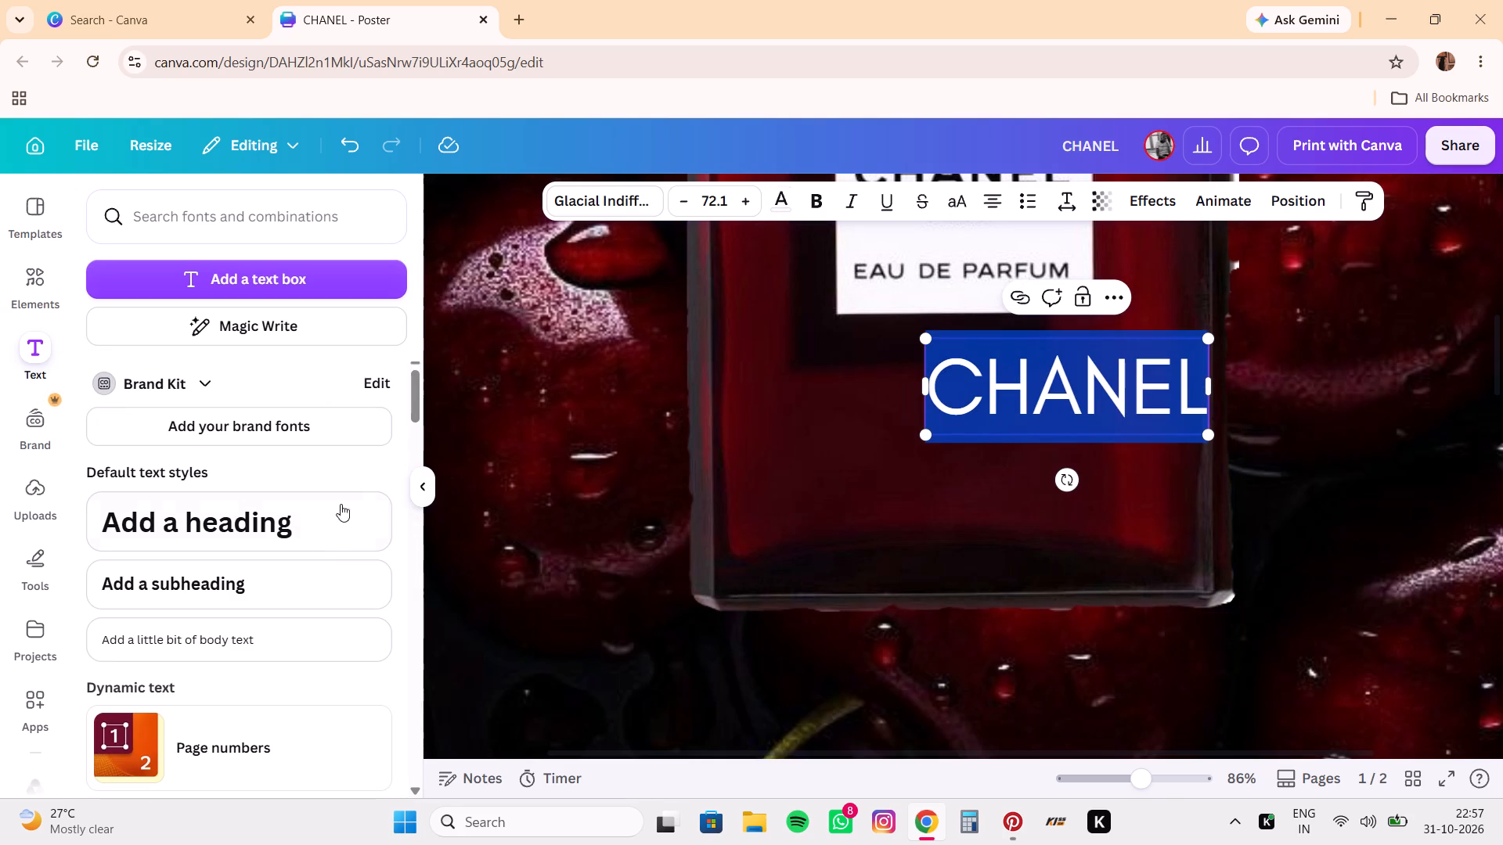
{"action": "left_click", "coordinate": [773, 195]}
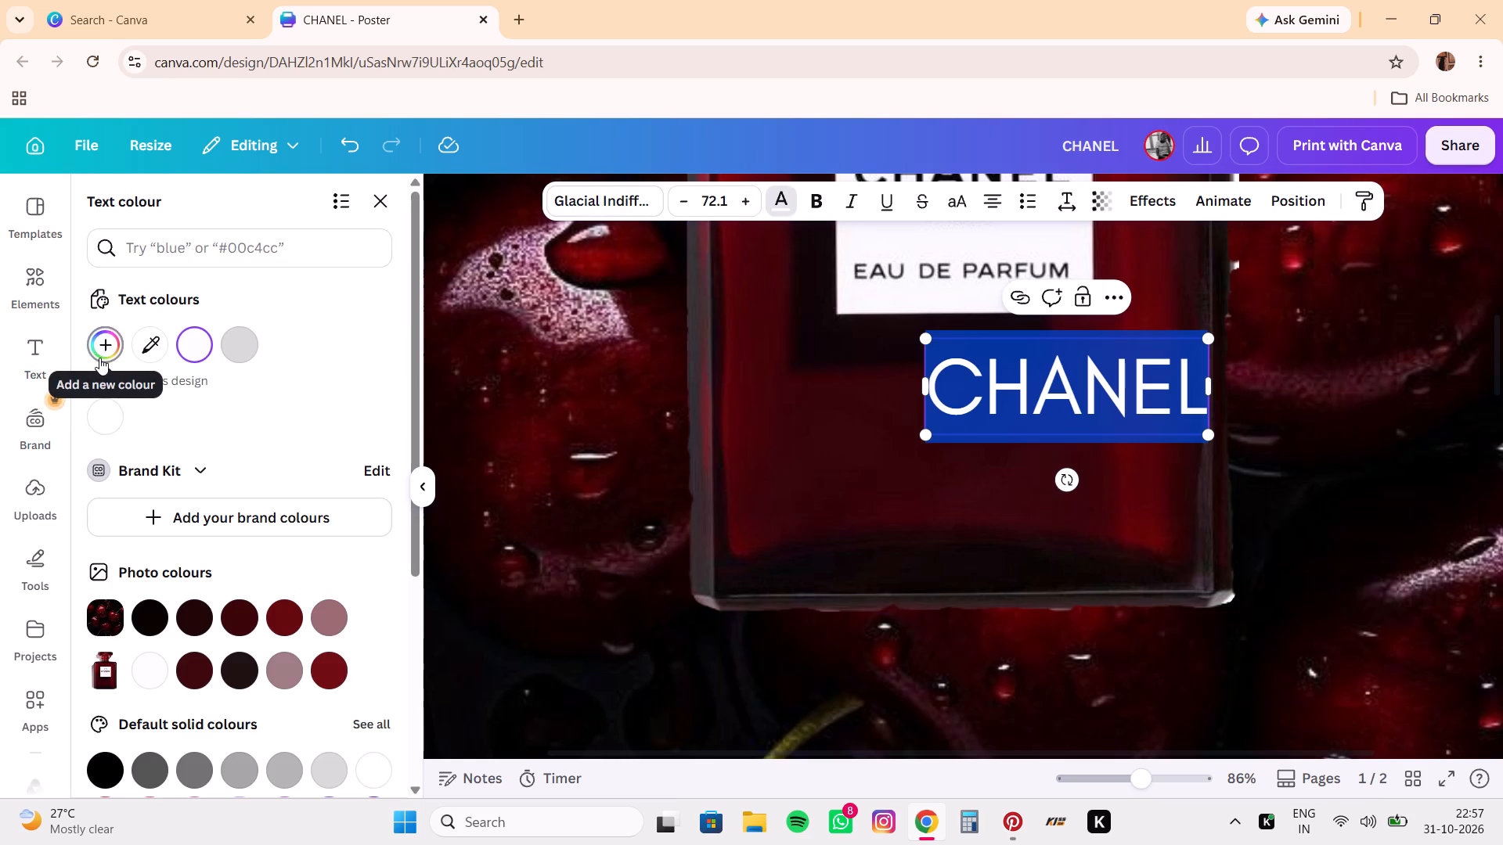
{"action": "left_click", "coordinate": [327, 768]}
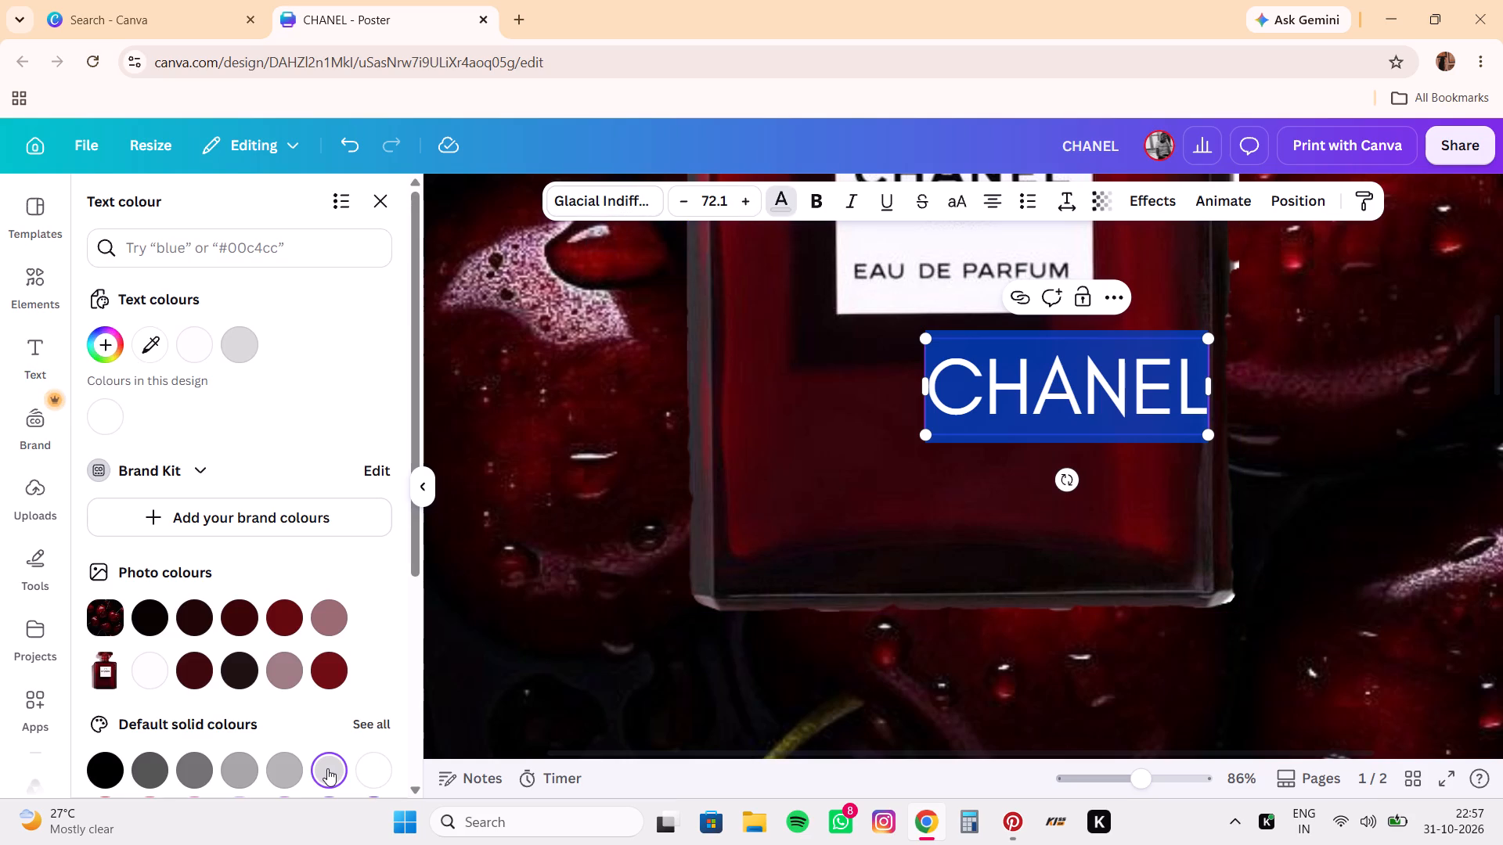
{"action": "left_click", "coordinate": [327, 768]}
{"action": "left_click", "coordinate": [1053, 318]}
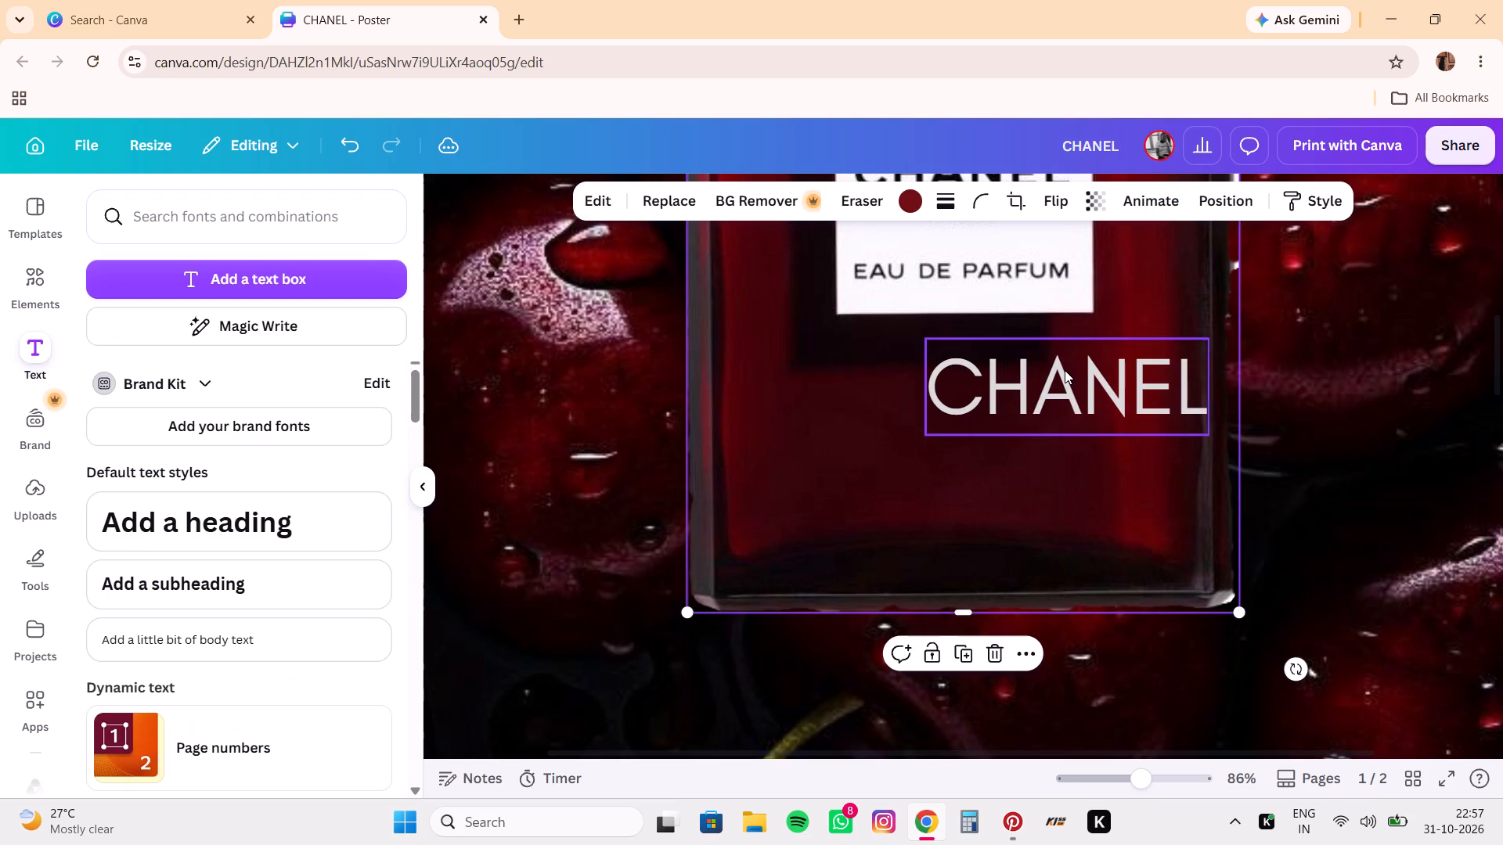
Delete the blank second page of the poster design.
{"action": "double_click", "coordinate": [1152, 405]}
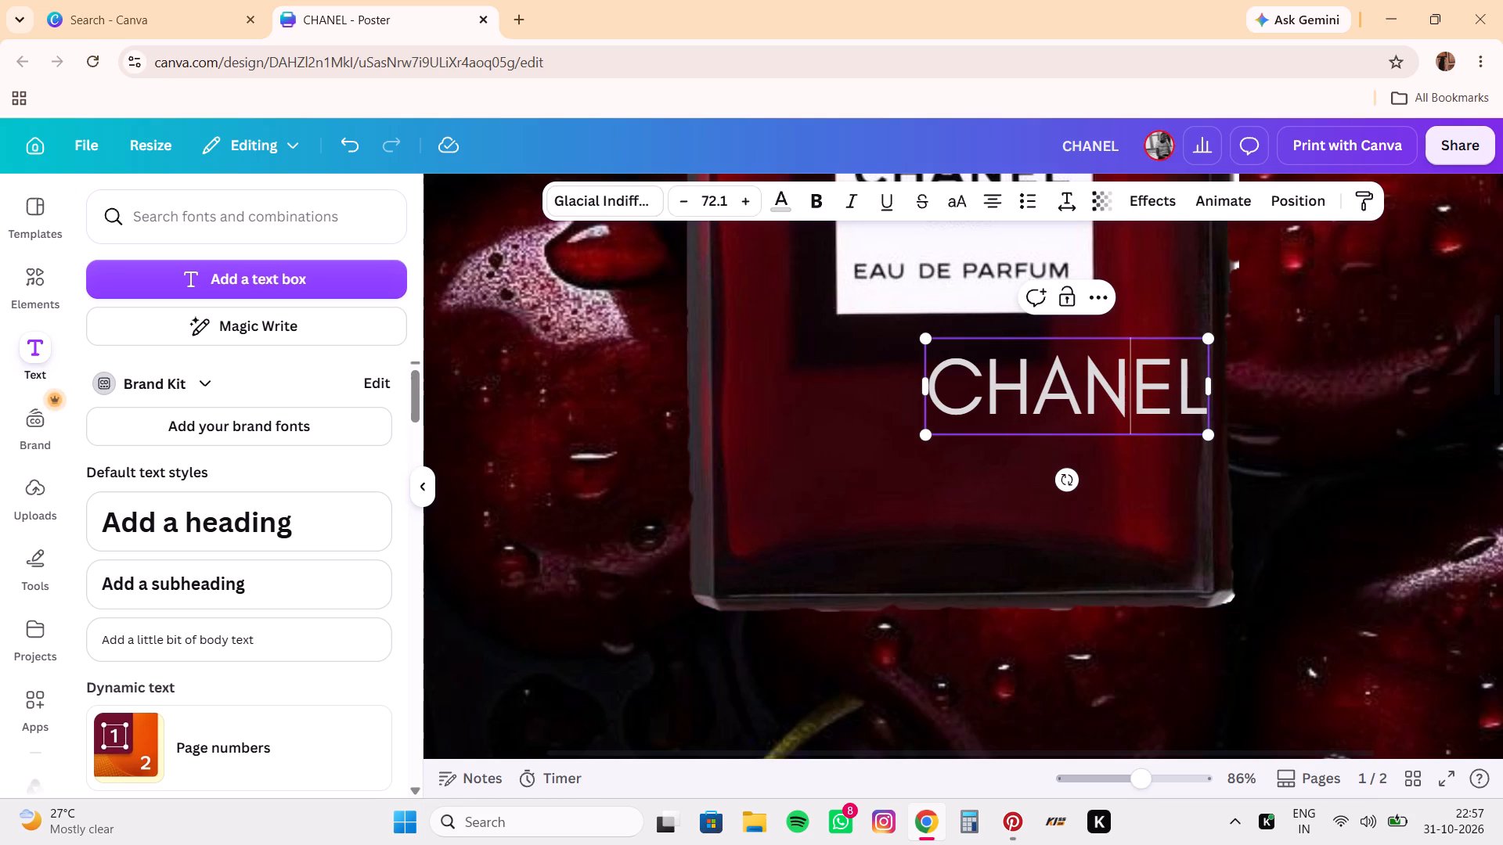
{"action": "left_click", "coordinate": [1123, 776]}
{"action": "left_click", "coordinate": [1105, 778]}
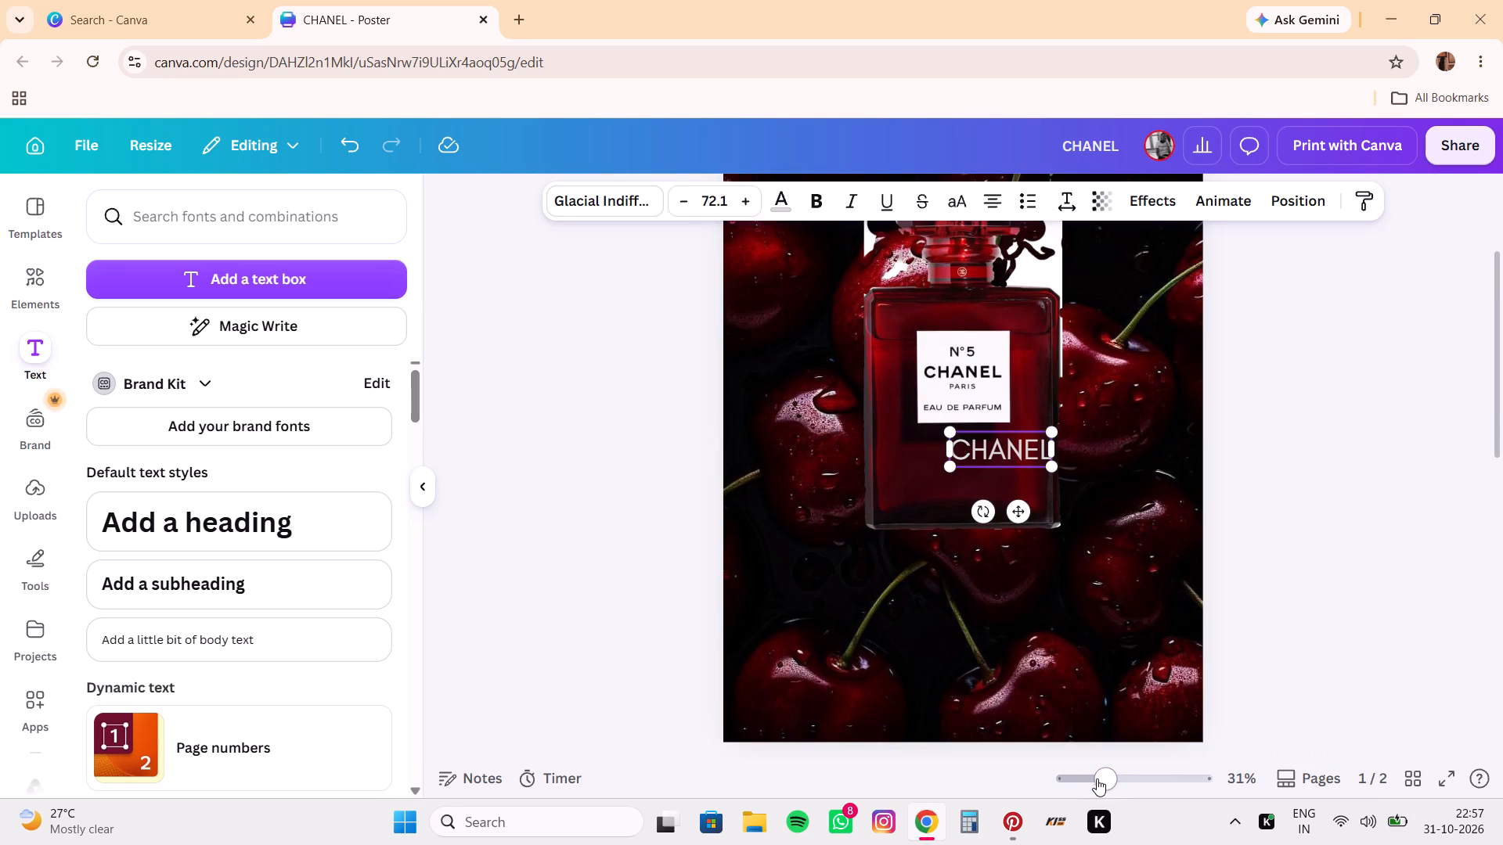
{"action": "left_click", "coordinate": [1093, 778]}
{"action": "scroll", "coordinate": [1137, 563], "scroll_direction": "down", "scroll_amount": 1}
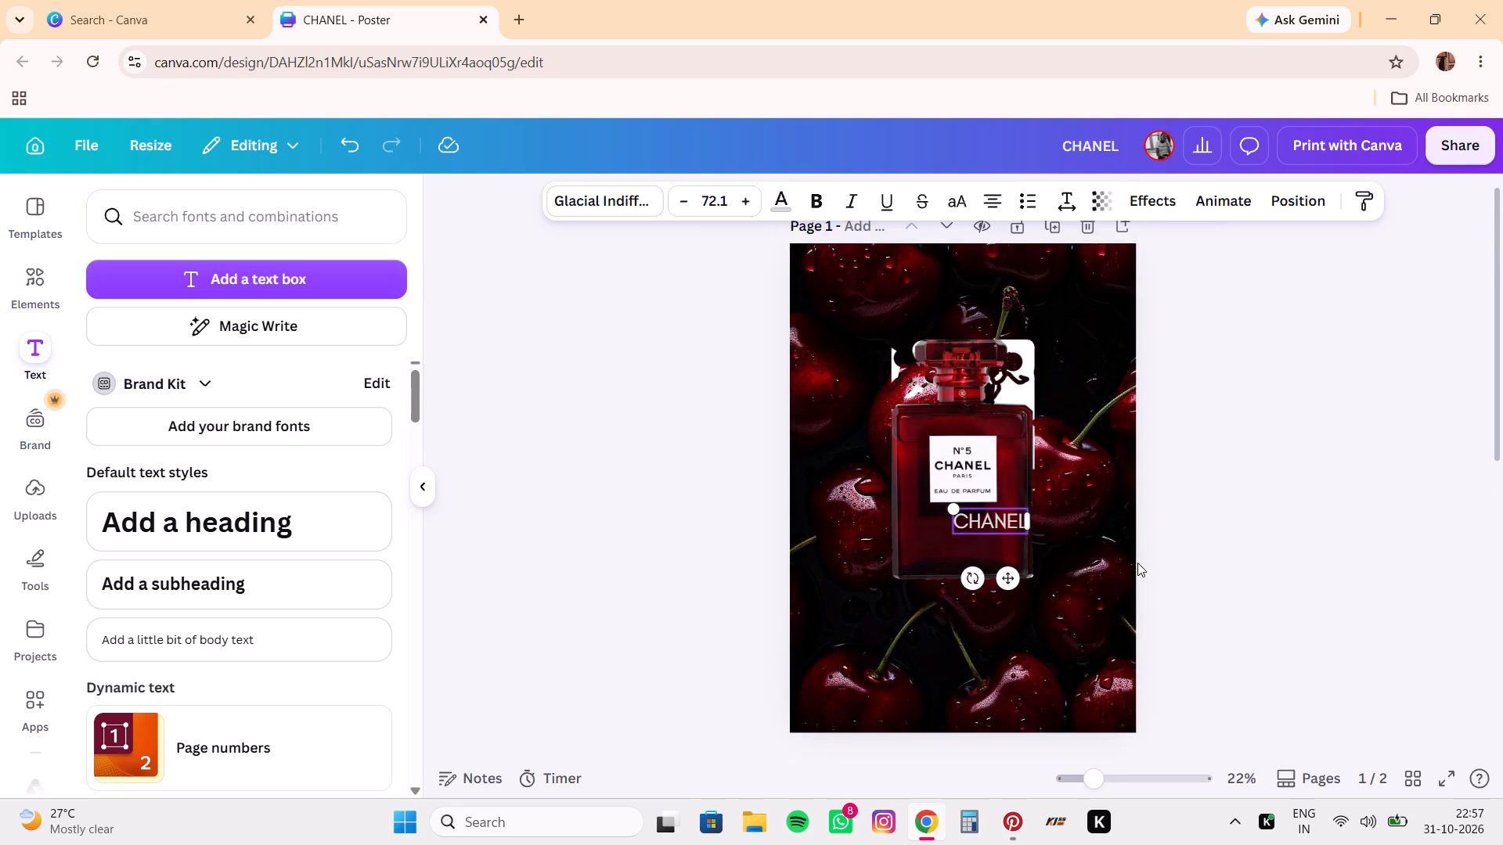
{"action": "scroll", "coordinate": [1137, 563], "scroll_direction": "down", "scroll_amount": 1}
{"action": "left_click", "coordinate": [1076, 578]}
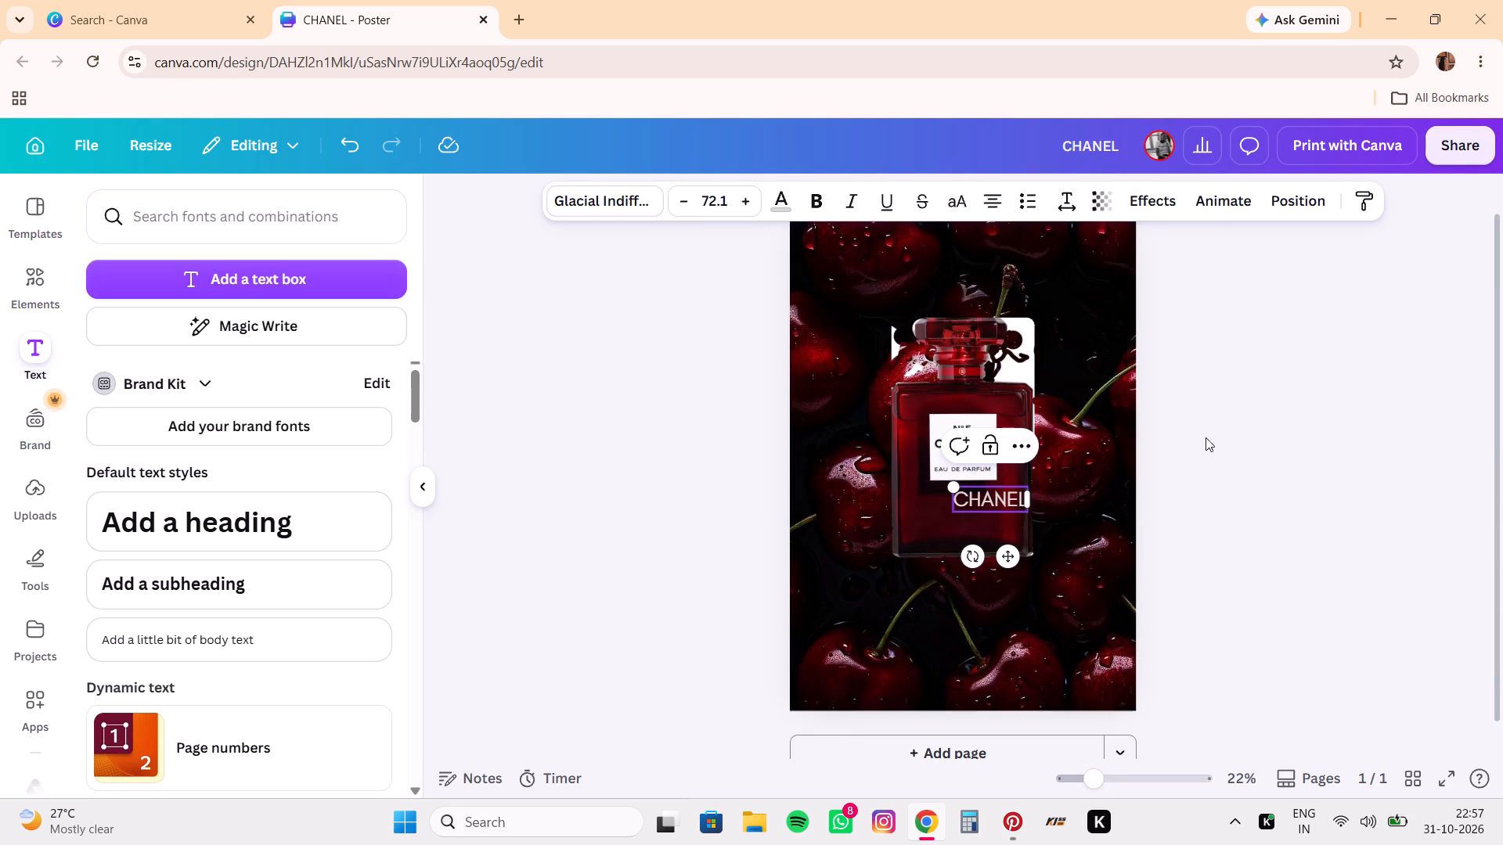
Move the light grey CHANEL text below the bottle, near the poster's centre line, and widen its box slightly.
{"action": "scroll", "coordinate": [1208, 419], "scroll_direction": "up", "scroll_amount": 1}
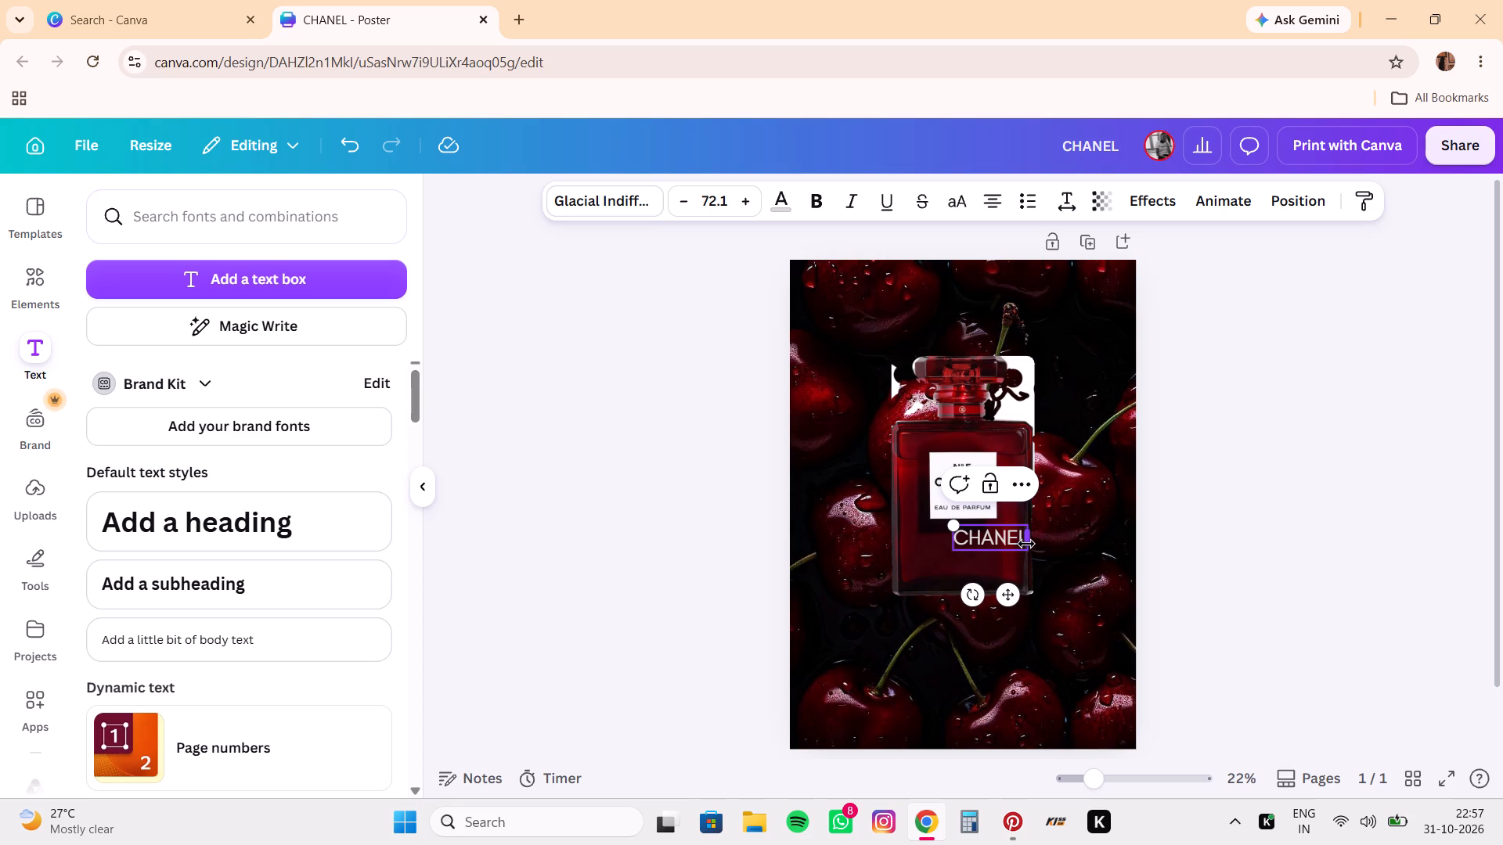
{"action": "left_click", "coordinate": [1018, 550]}
{"action": "left_click_drag", "start_coordinate": [1007, 538], "coordinate": [968, 605]}
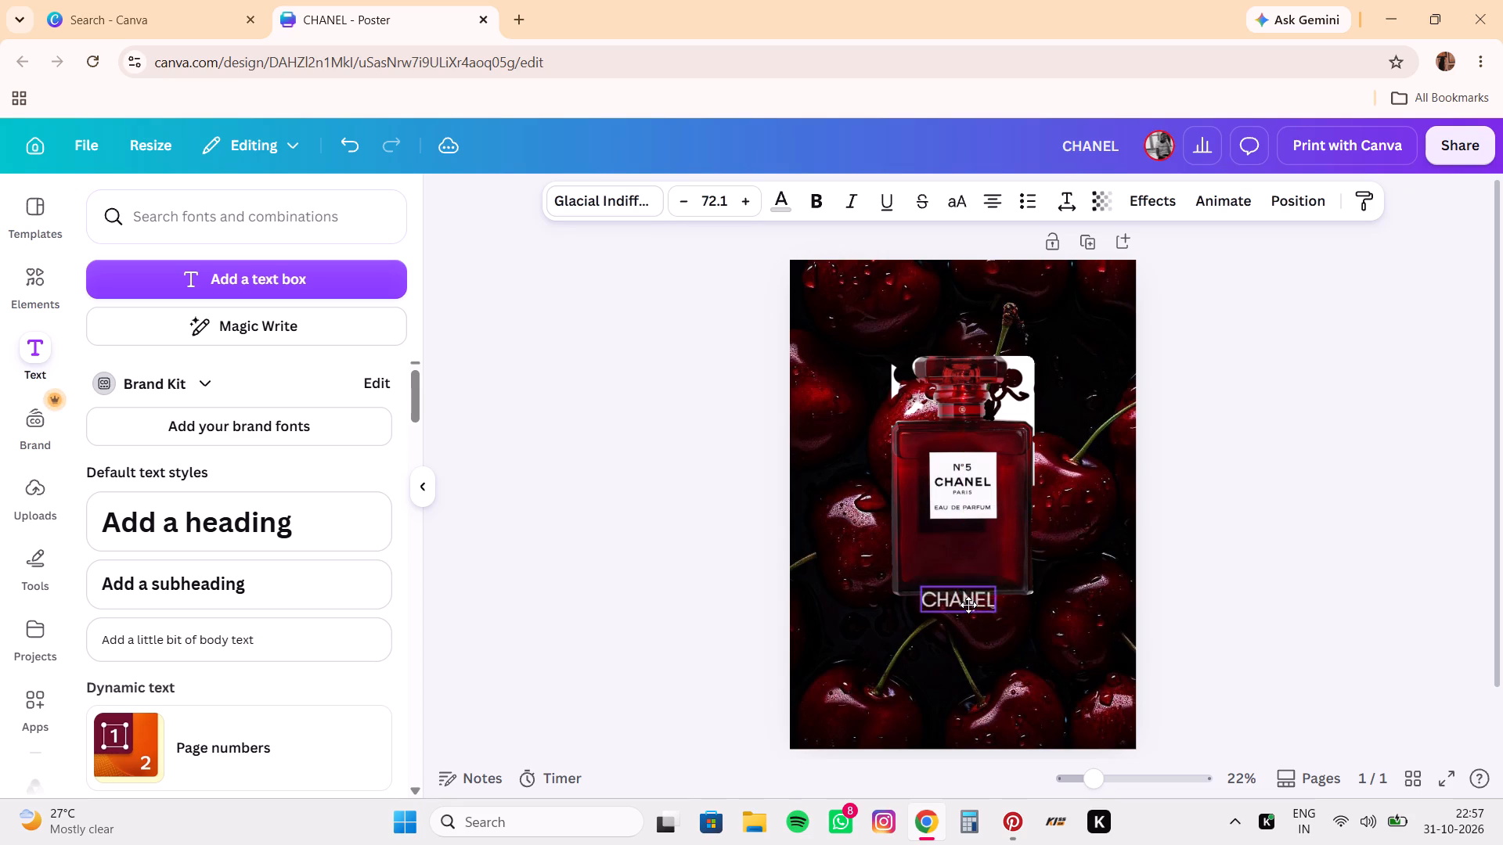
{"action": "left_click_drag", "start_coordinate": [968, 605], "coordinate": [968, 627]}
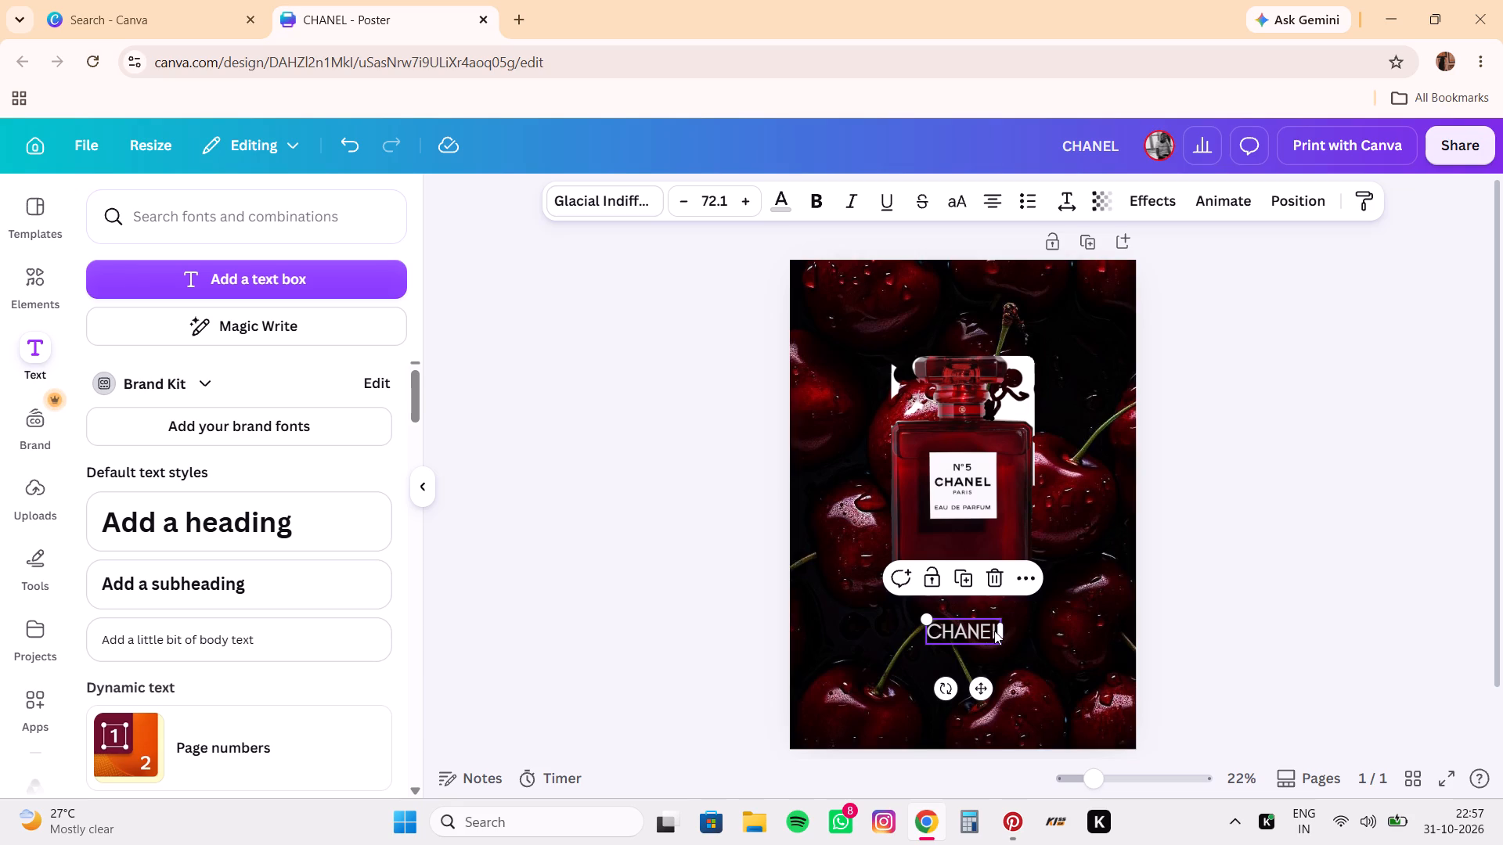
{"action": "left_click_drag", "start_coordinate": [1000, 627], "coordinate": [1025, 627]}
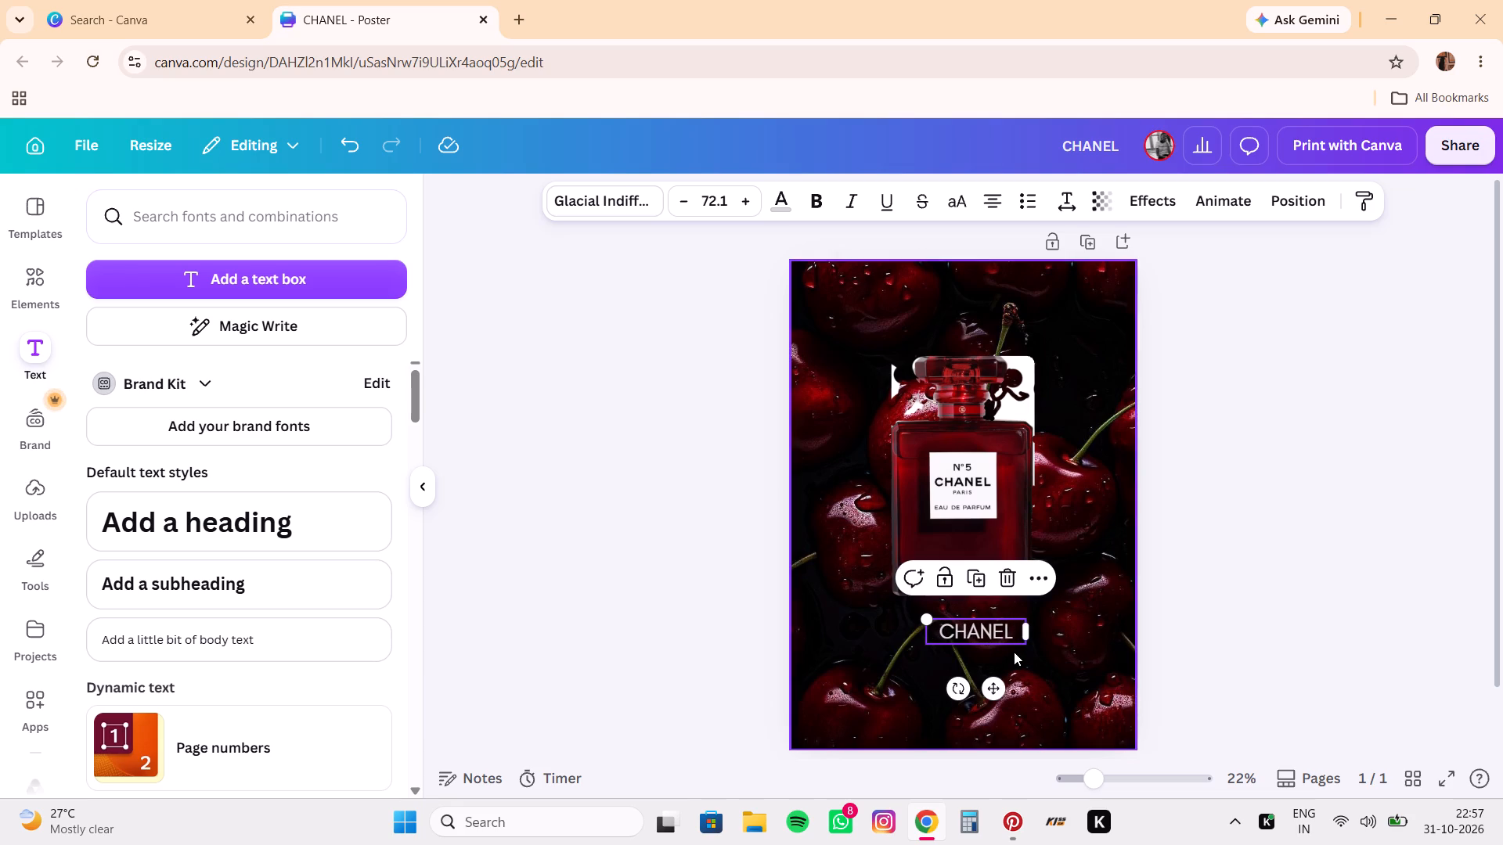
Enlarge the light grey CHANEL text to font size 253, about 42.2 cm wide, spanning the poster from its left edge.
{"action": "left_click", "coordinate": [1016, 630]}
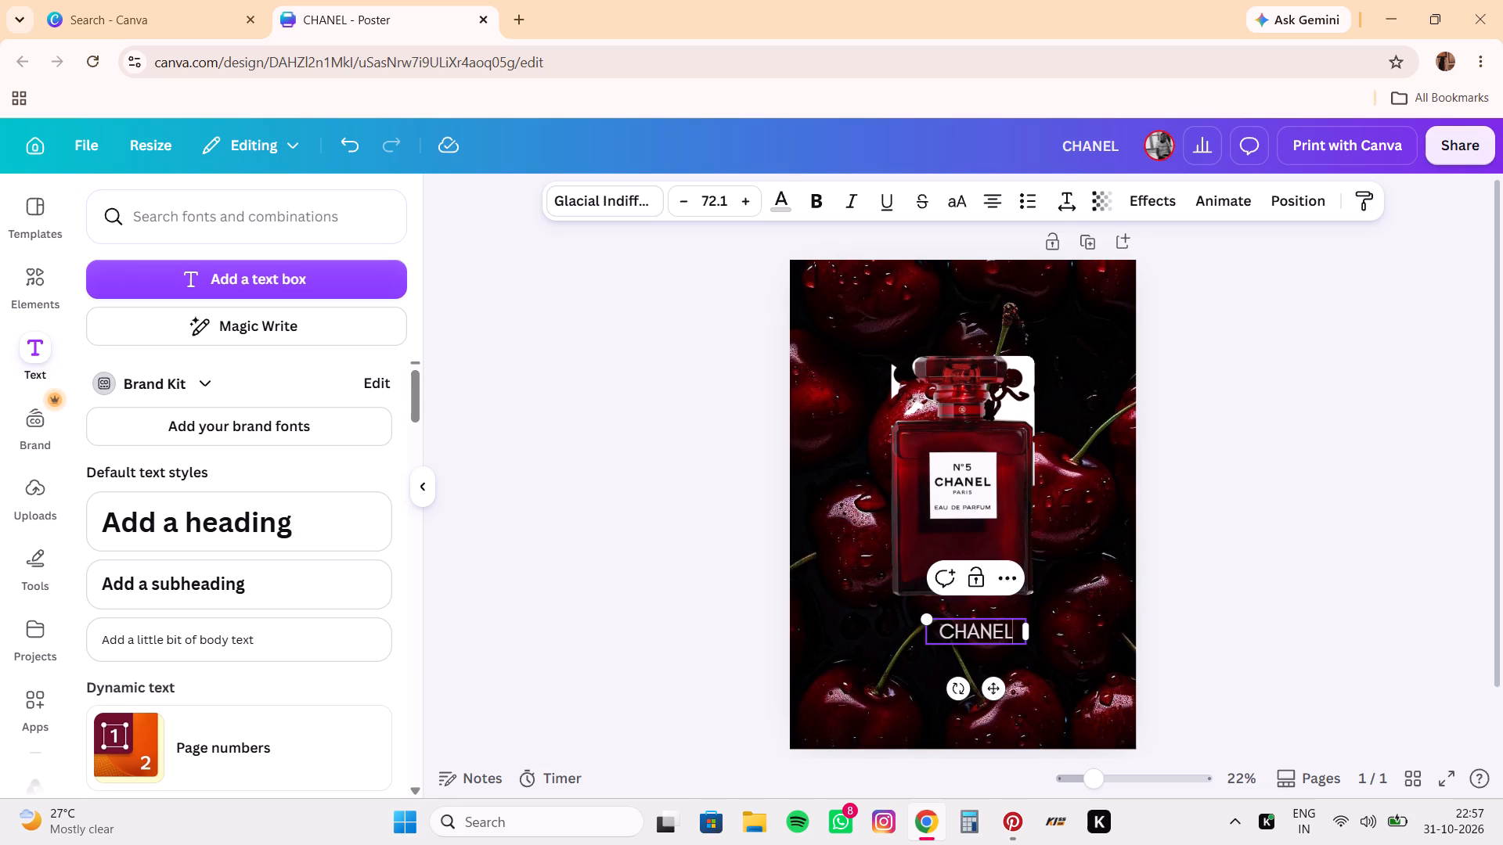
{"action": "left_click_drag", "start_coordinate": [1028, 646], "coordinate": [1047, 678]}
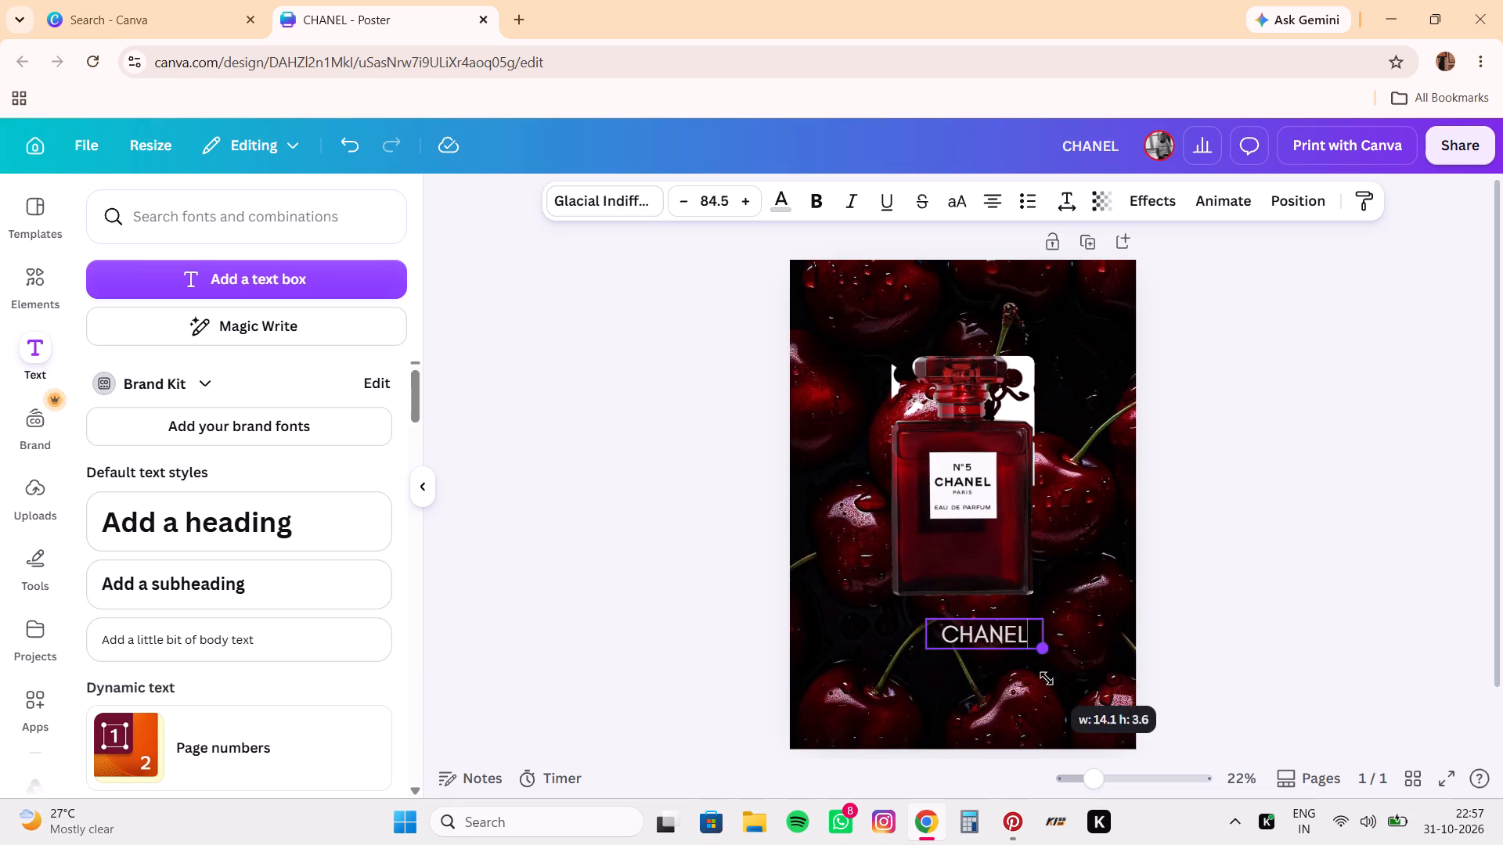
{"action": "left_click_drag", "start_coordinate": [1047, 678], "coordinate": [1096, 705]}
{"action": "left_click_drag", "start_coordinate": [1003, 651], "coordinate": [897, 645]}
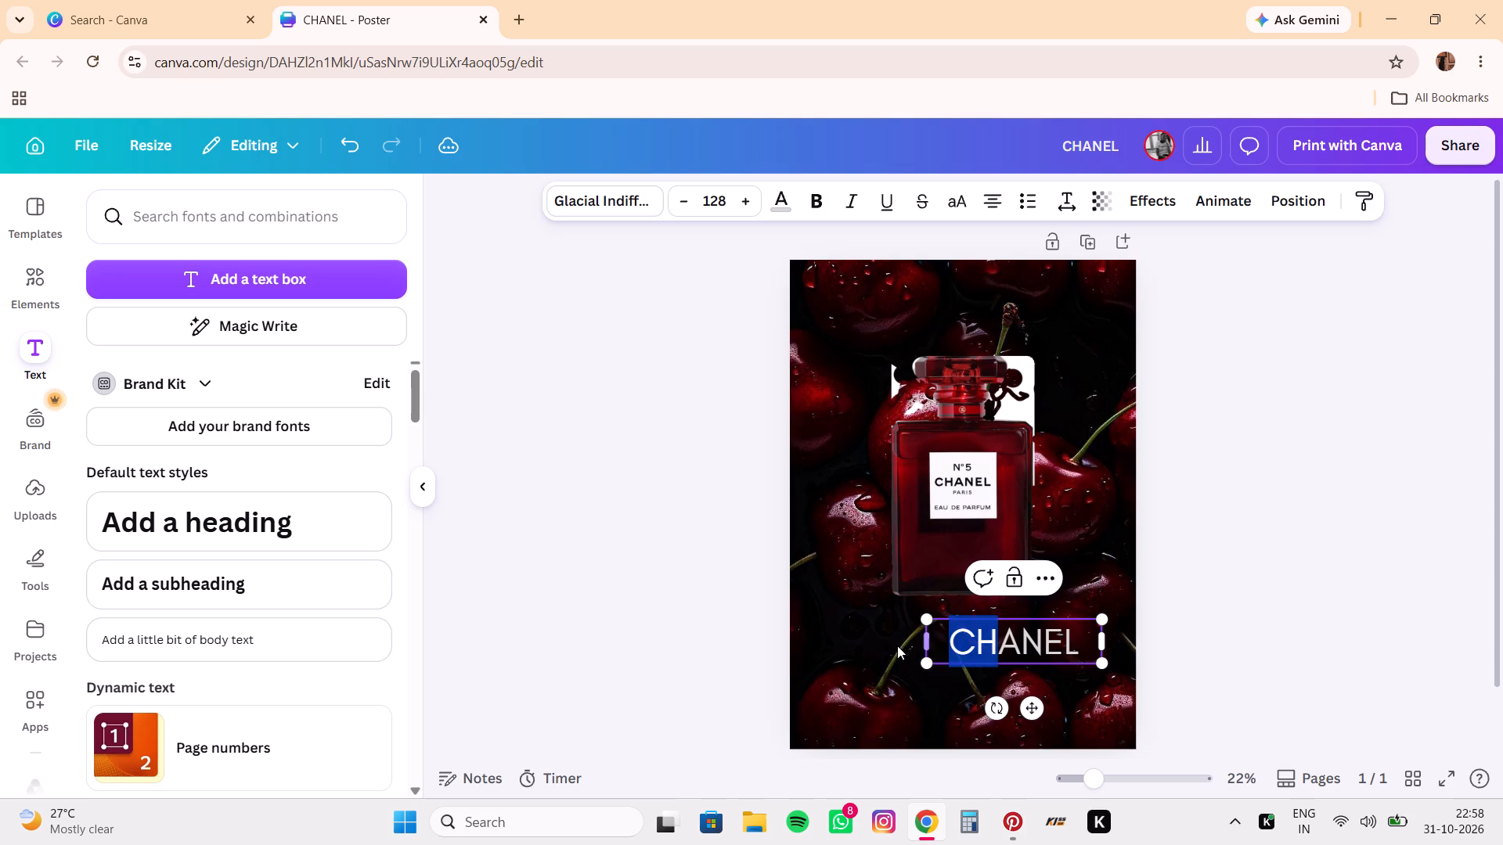
{"action": "left_click_drag", "start_coordinate": [897, 645], "coordinate": [870, 635]}
{"action": "left_click", "coordinate": [941, 640]}
{"action": "left_click_drag", "start_coordinate": [941, 640], "coordinate": [929, 631]}
{"action": "left_click", "coordinate": [929, 631]}
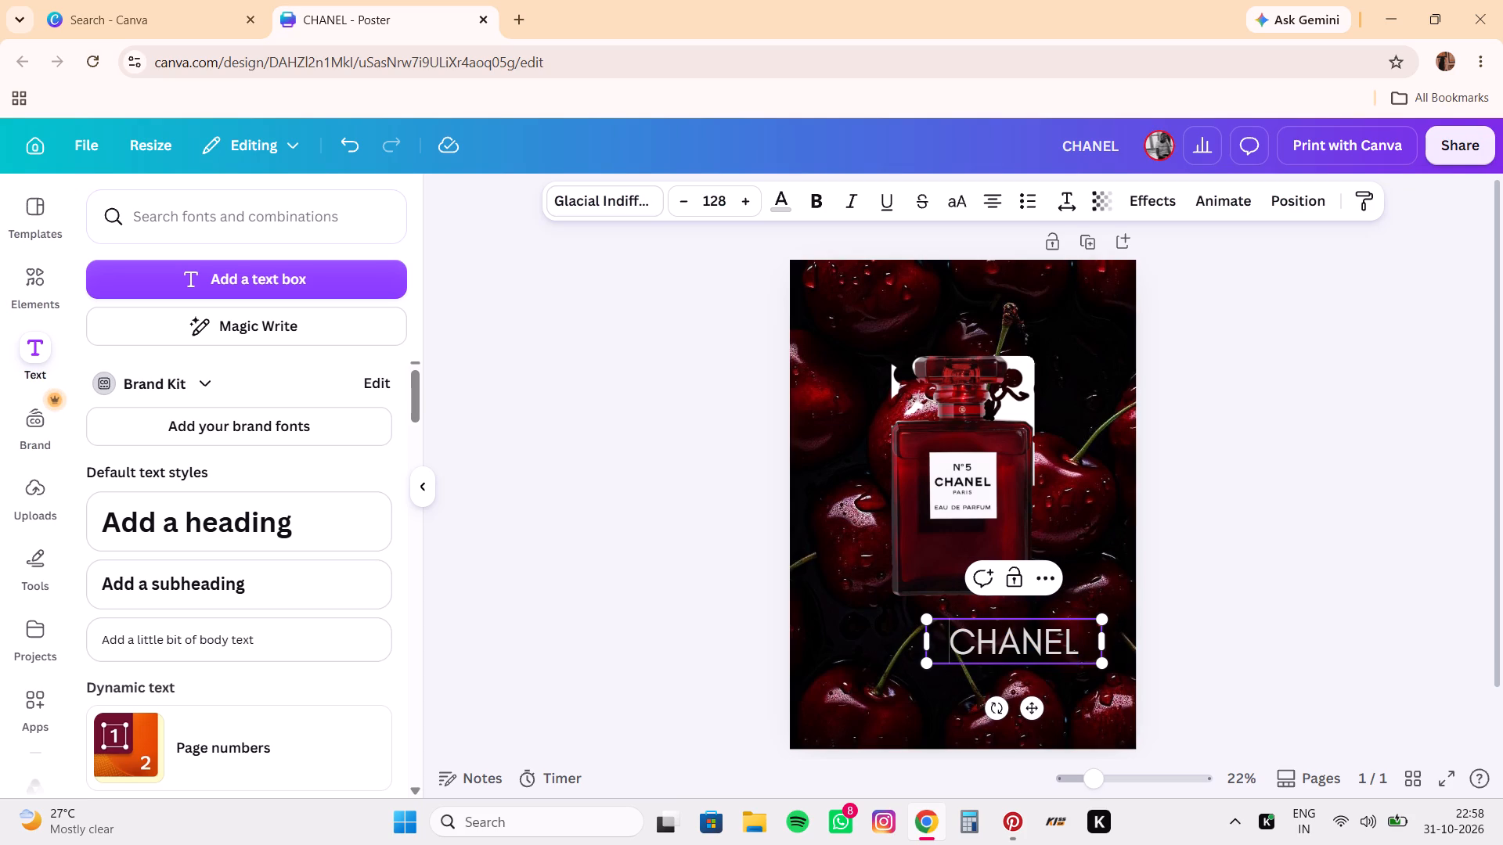
{"action": "left_click_drag", "start_coordinate": [1032, 709], "coordinate": [897, 655]}
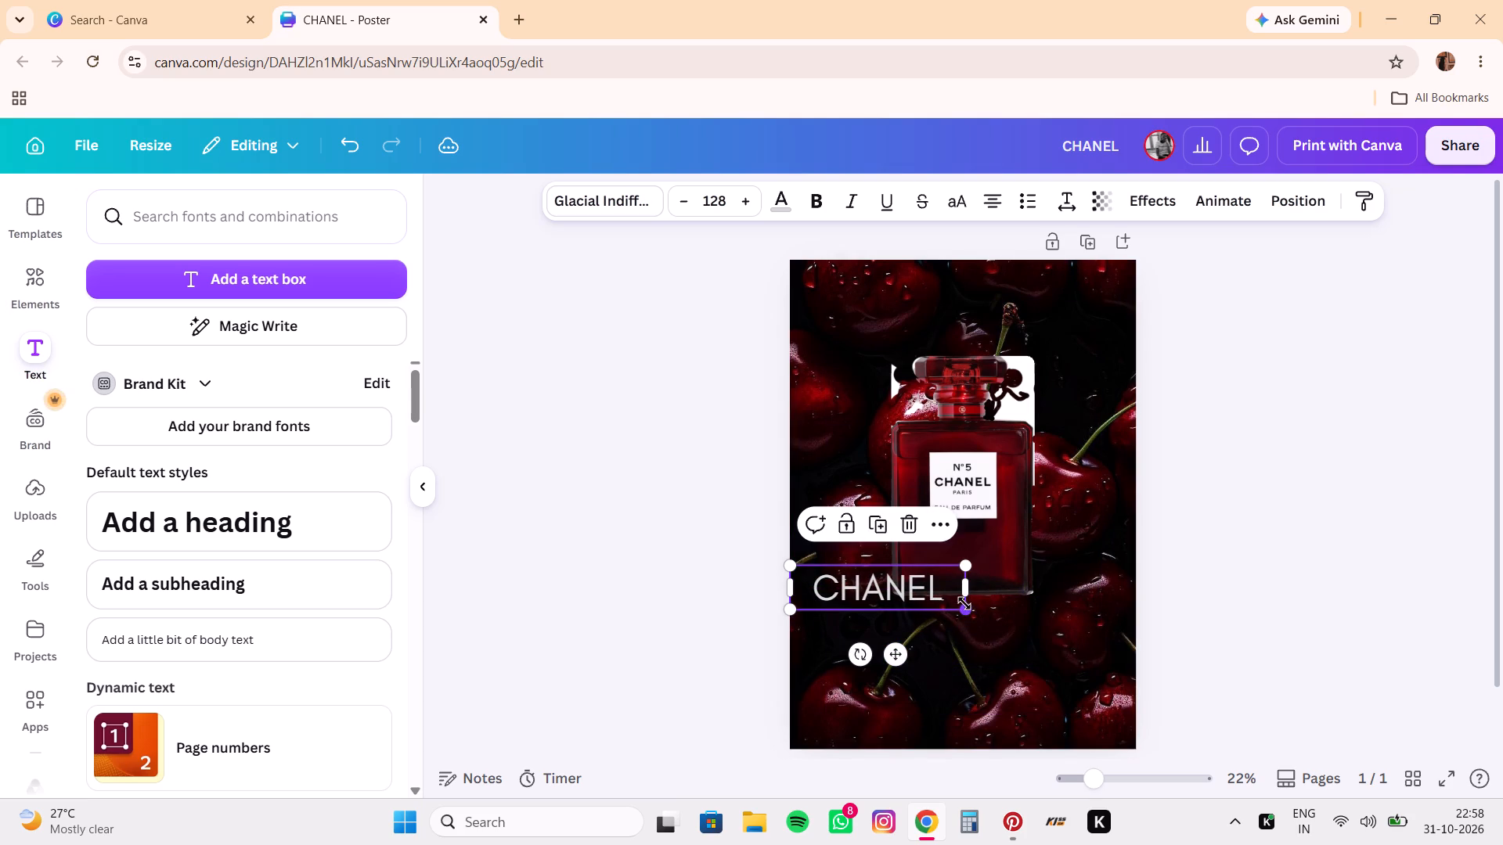
{"action": "left_click_drag", "start_coordinate": [964, 603], "coordinate": [1141, 648]}
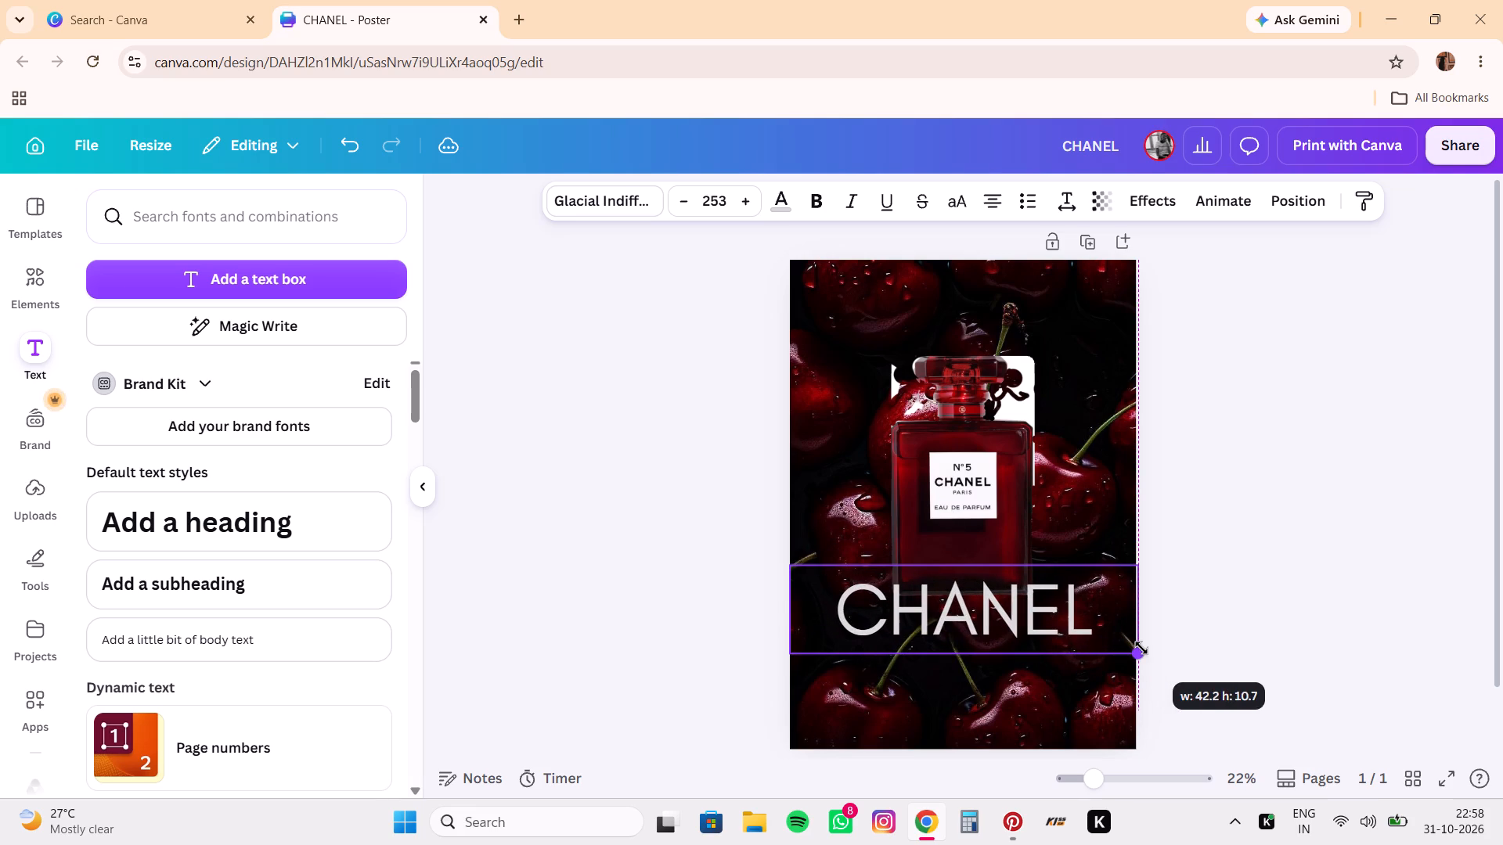
Move the enlarged CHANEL text to the top of the poster, just above the bottle.
{"action": "left_click_drag", "start_coordinate": [994, 626], "coordinate": [991, 332]}
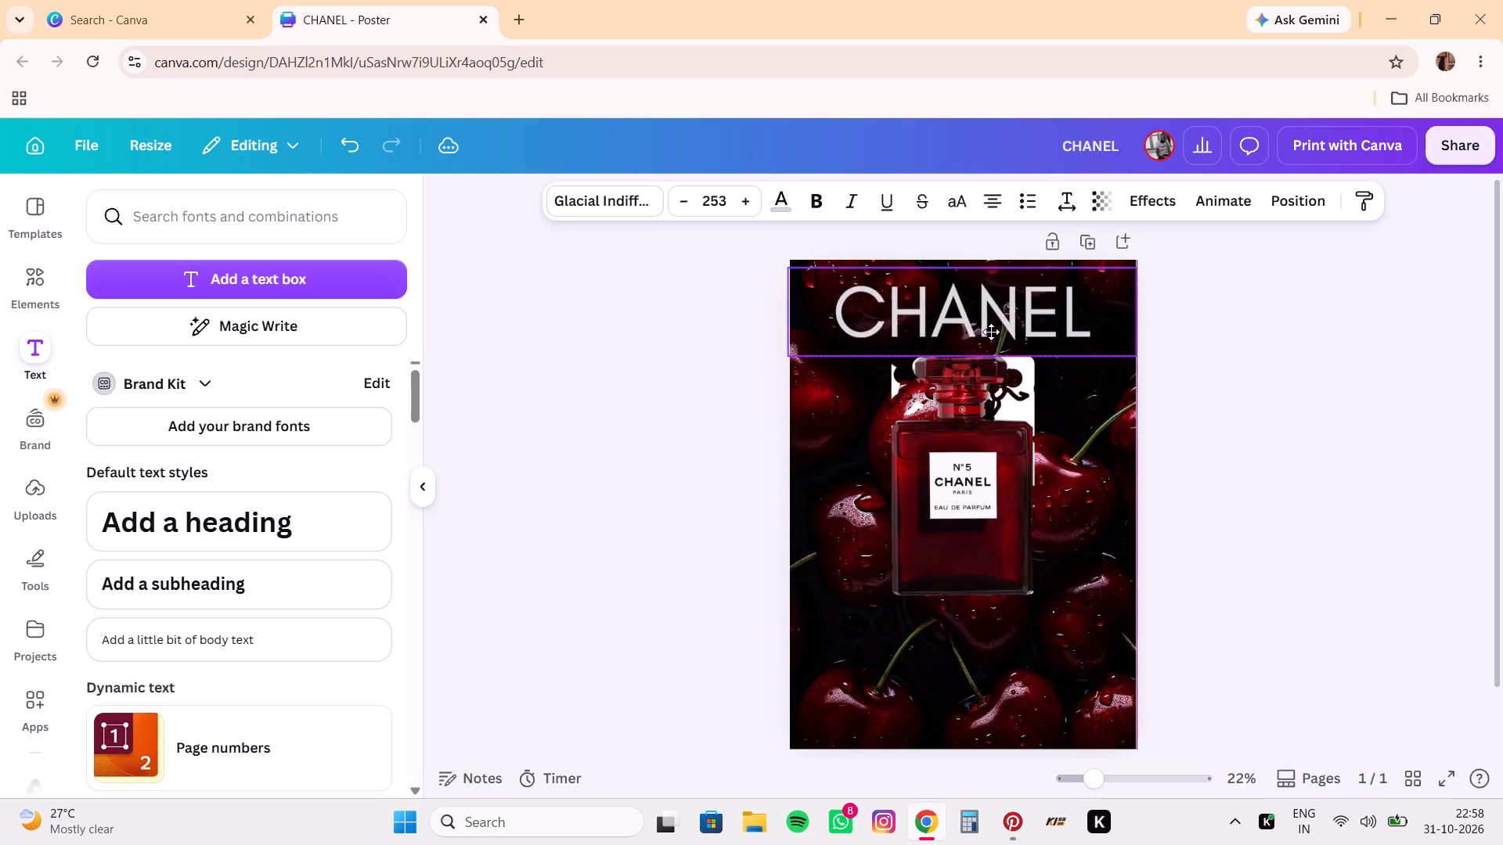
{"action": "left_click_drag", "start_coordinate": [991, 332], "coordinate": [992, 324]}
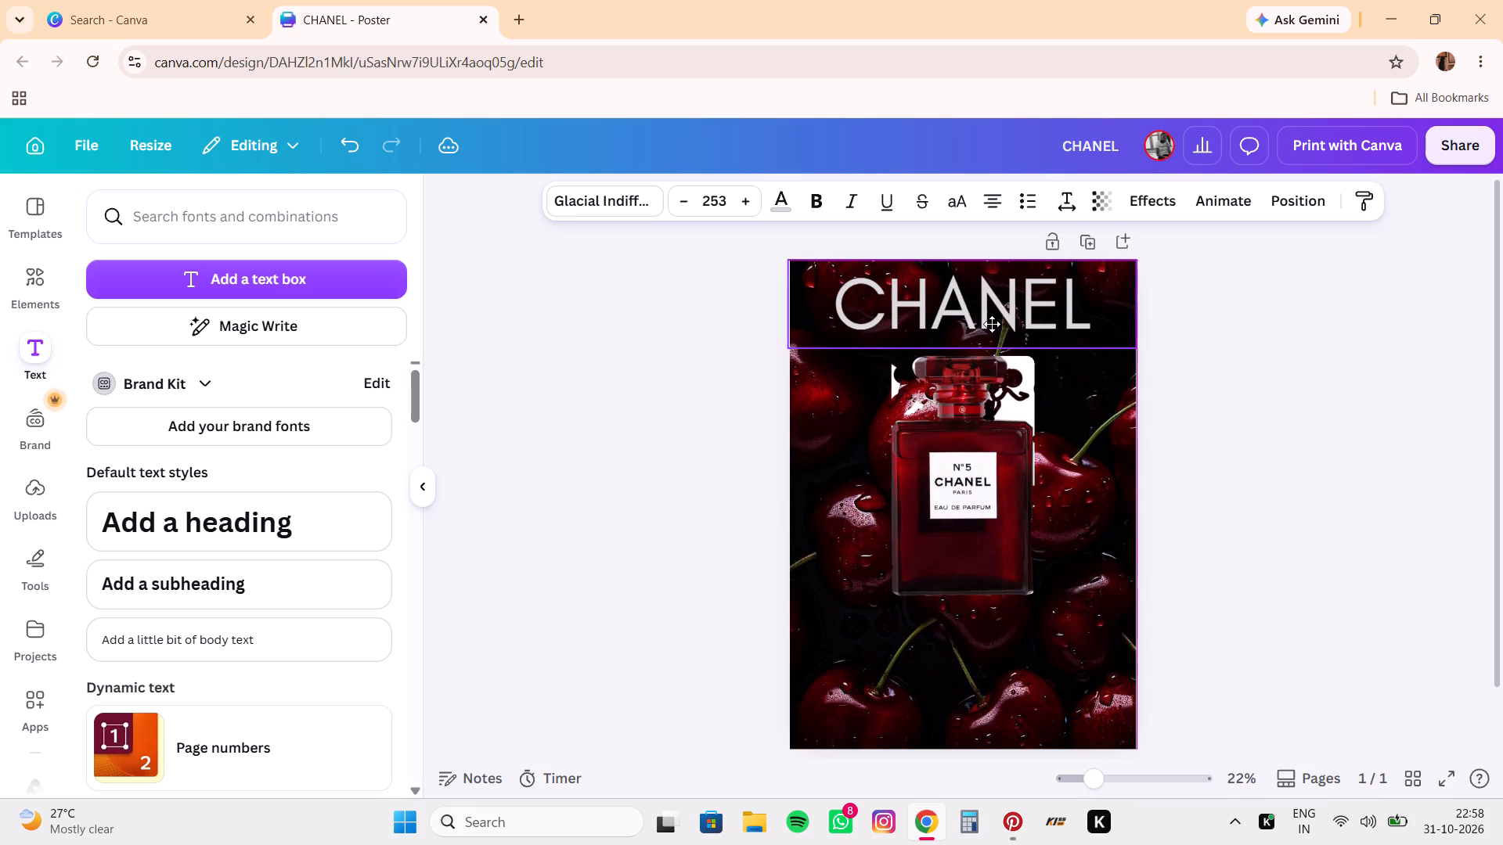
{"action": "left_click_drag", "start_coordinate": [992, 324], "coordinate": [992, 325]}
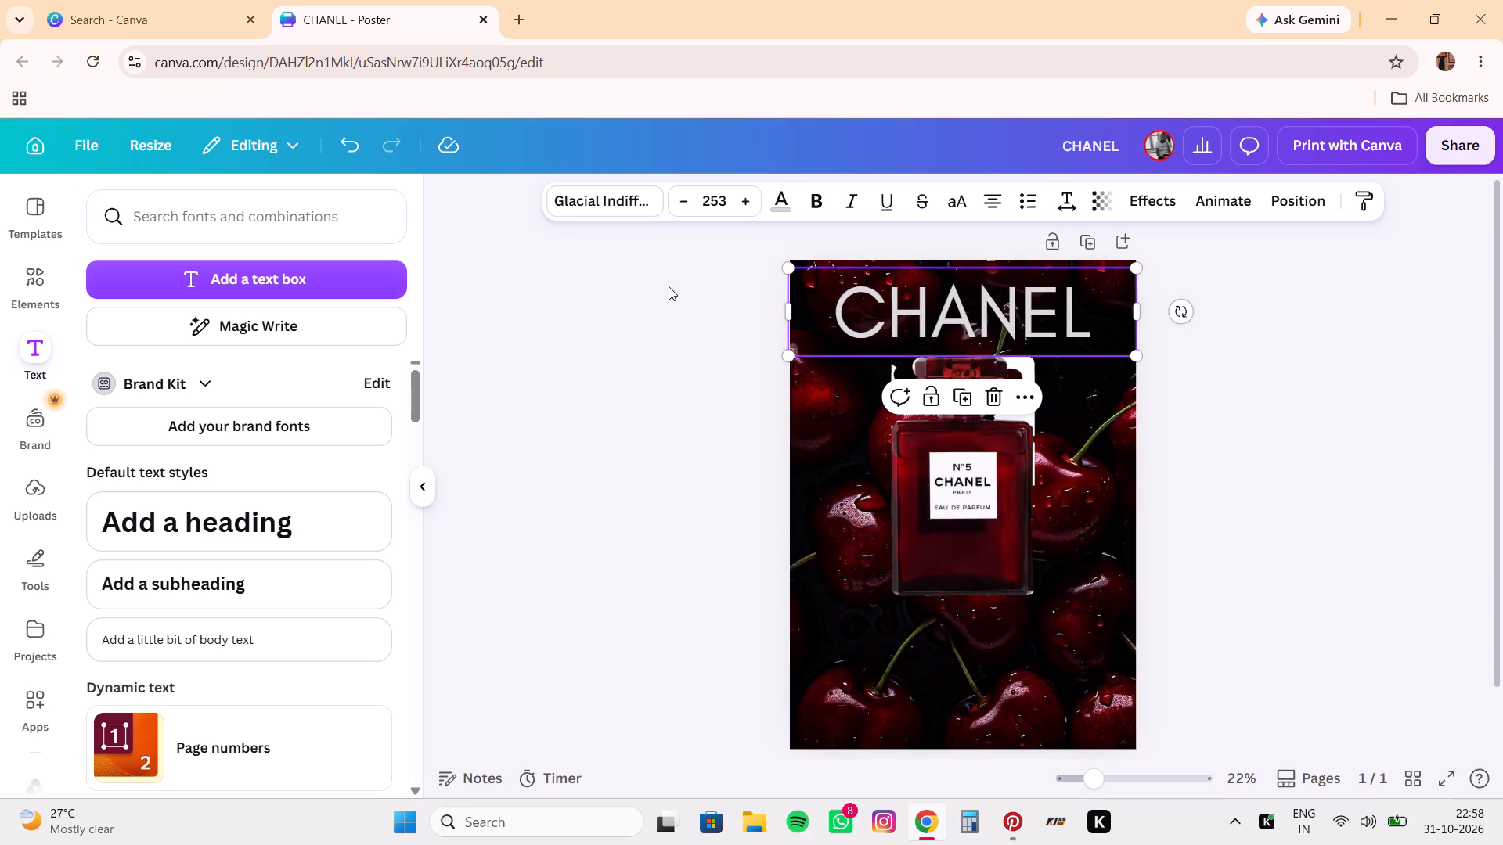
Reorder the large CHANEL text by sending it to the back and bringing it forward to just above the cherry background.
{"action": "left_click", "coordinate": [1278, 202]}
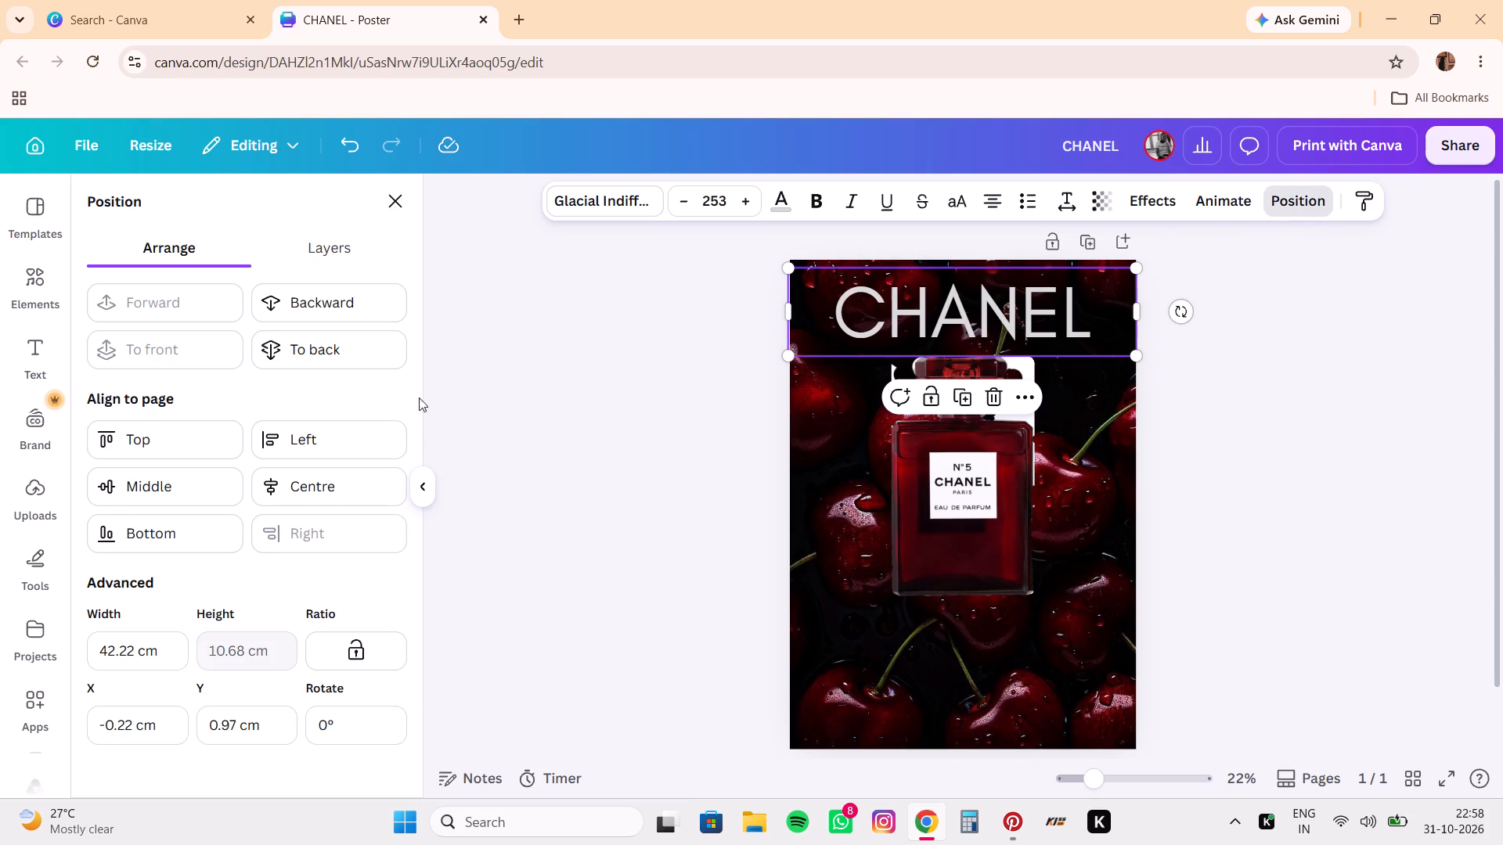
{"action": "left_click", "coordinate": [333, 250]}
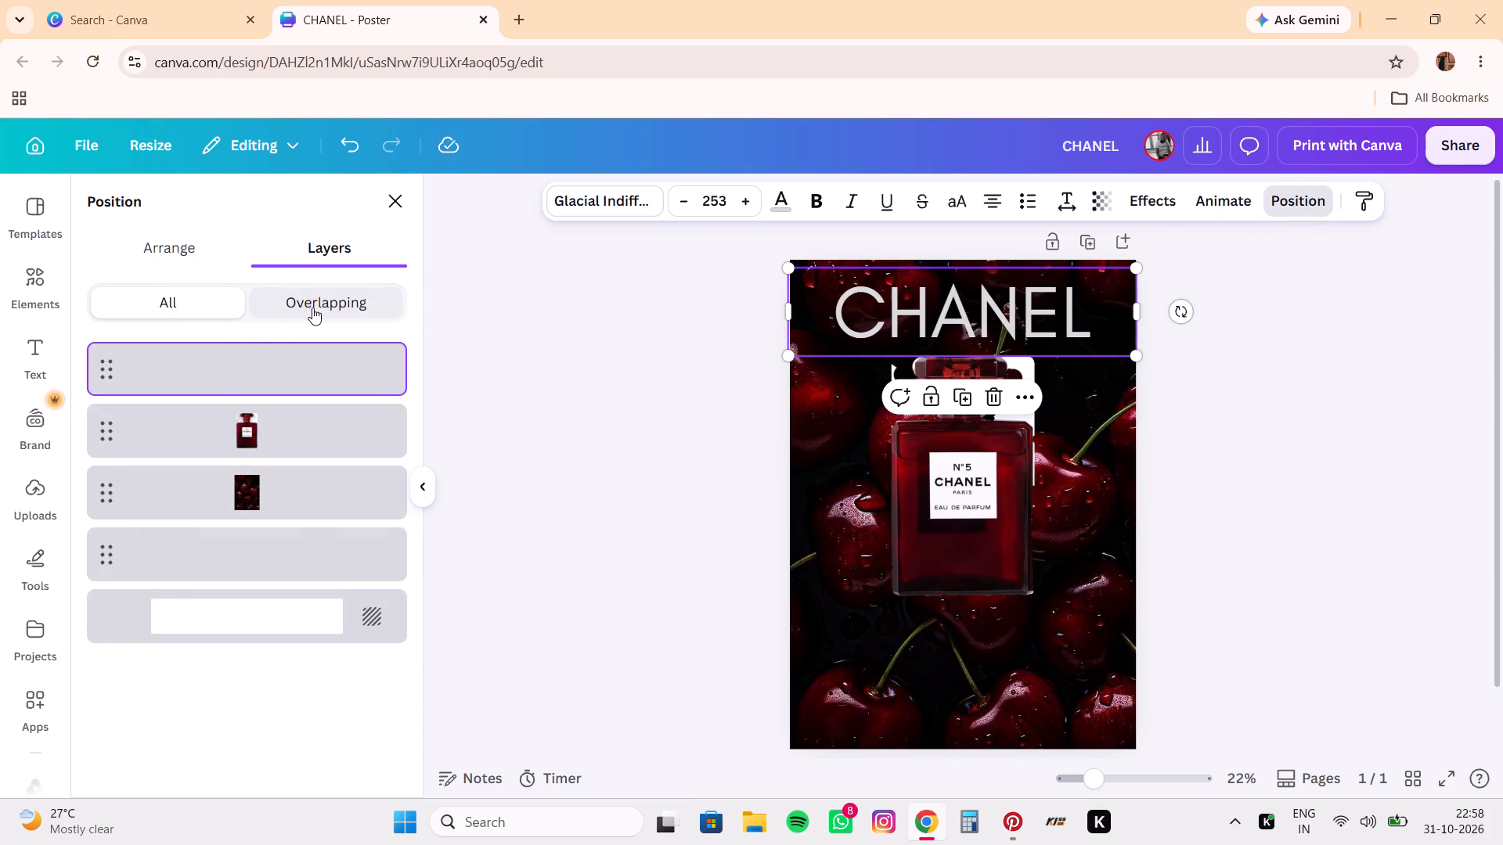
{"action": "left_click", "coordinate": [181, 250]}
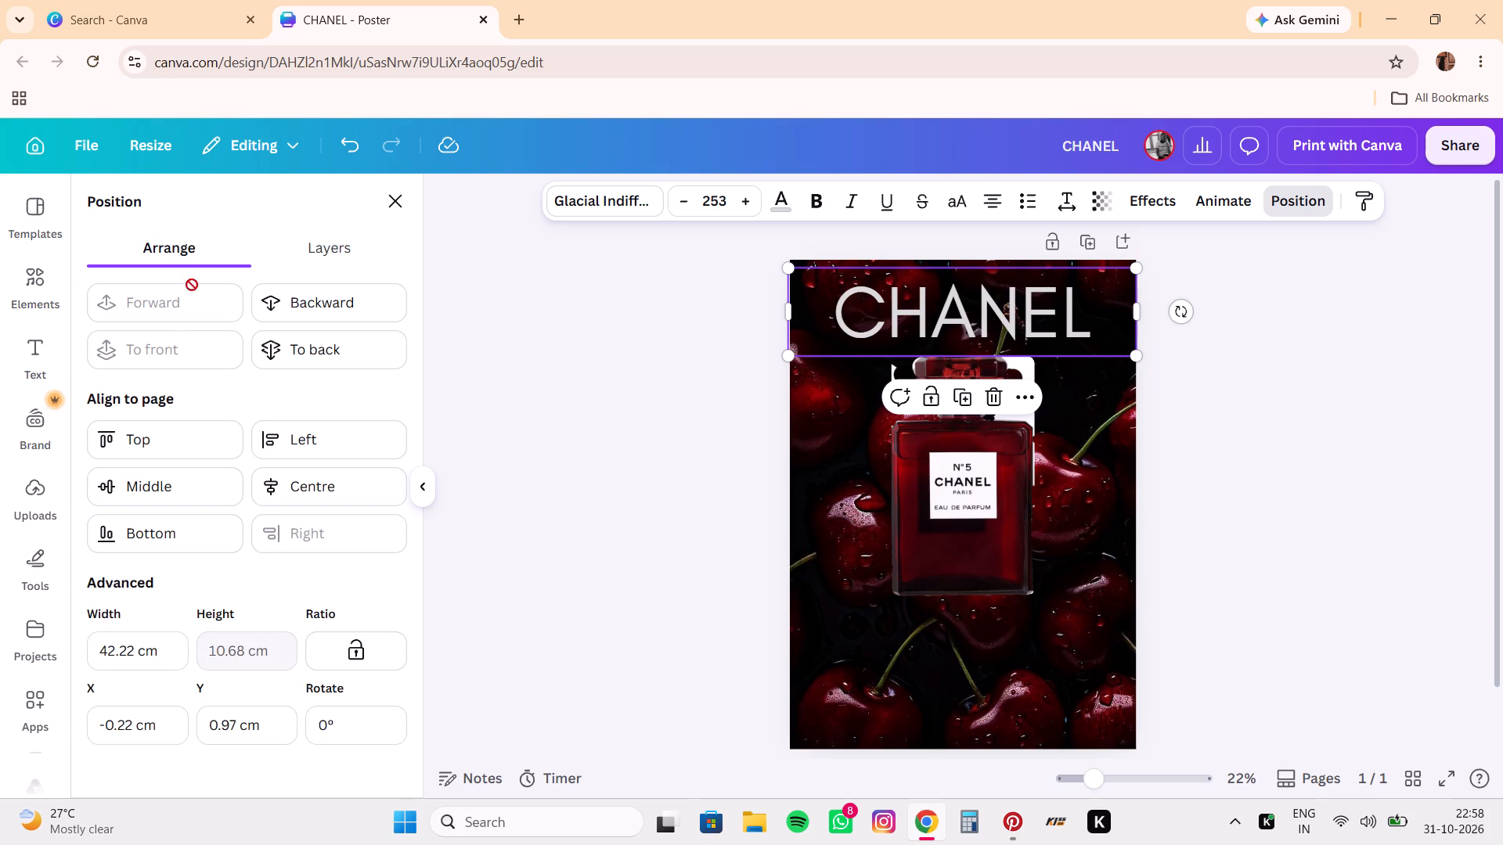
{"action": "left_click", "coordinate": [361, 344]}
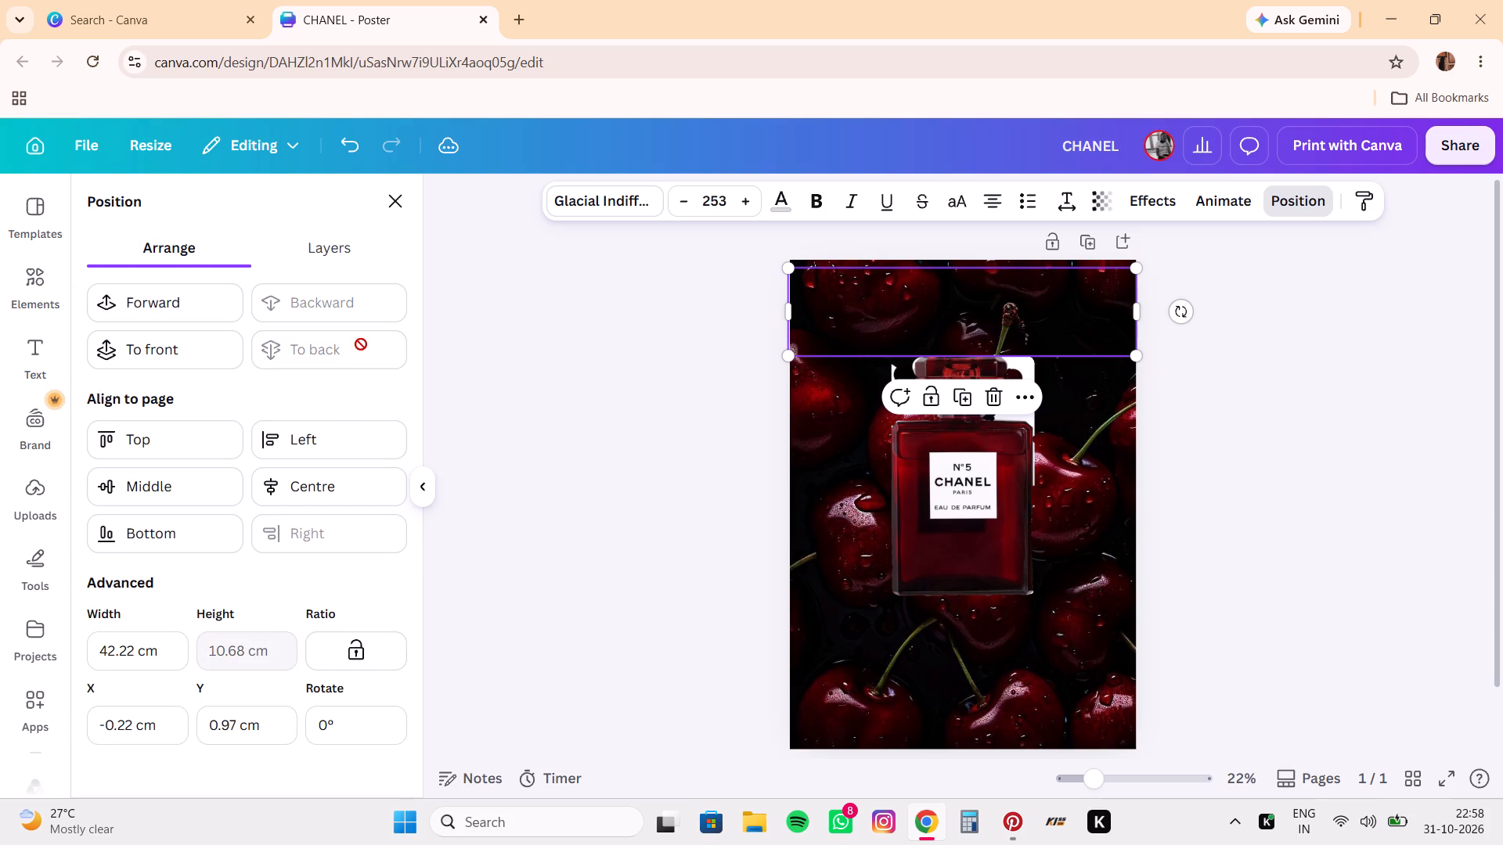
{"action": "left_click", "coordinate": [184, 310]}
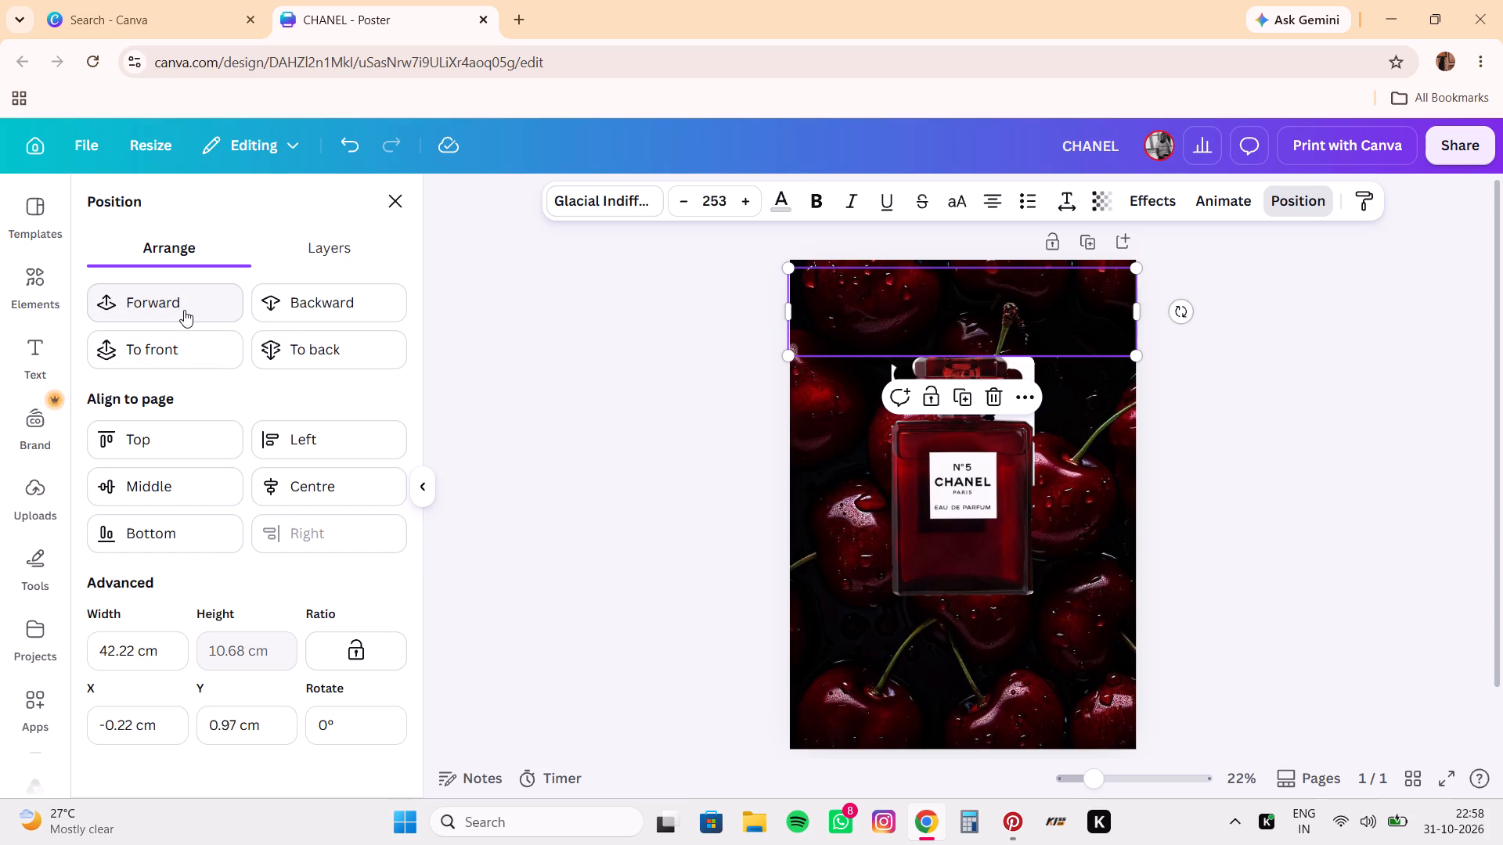
{"action": "left_click", "coordinate": [835, 329]}
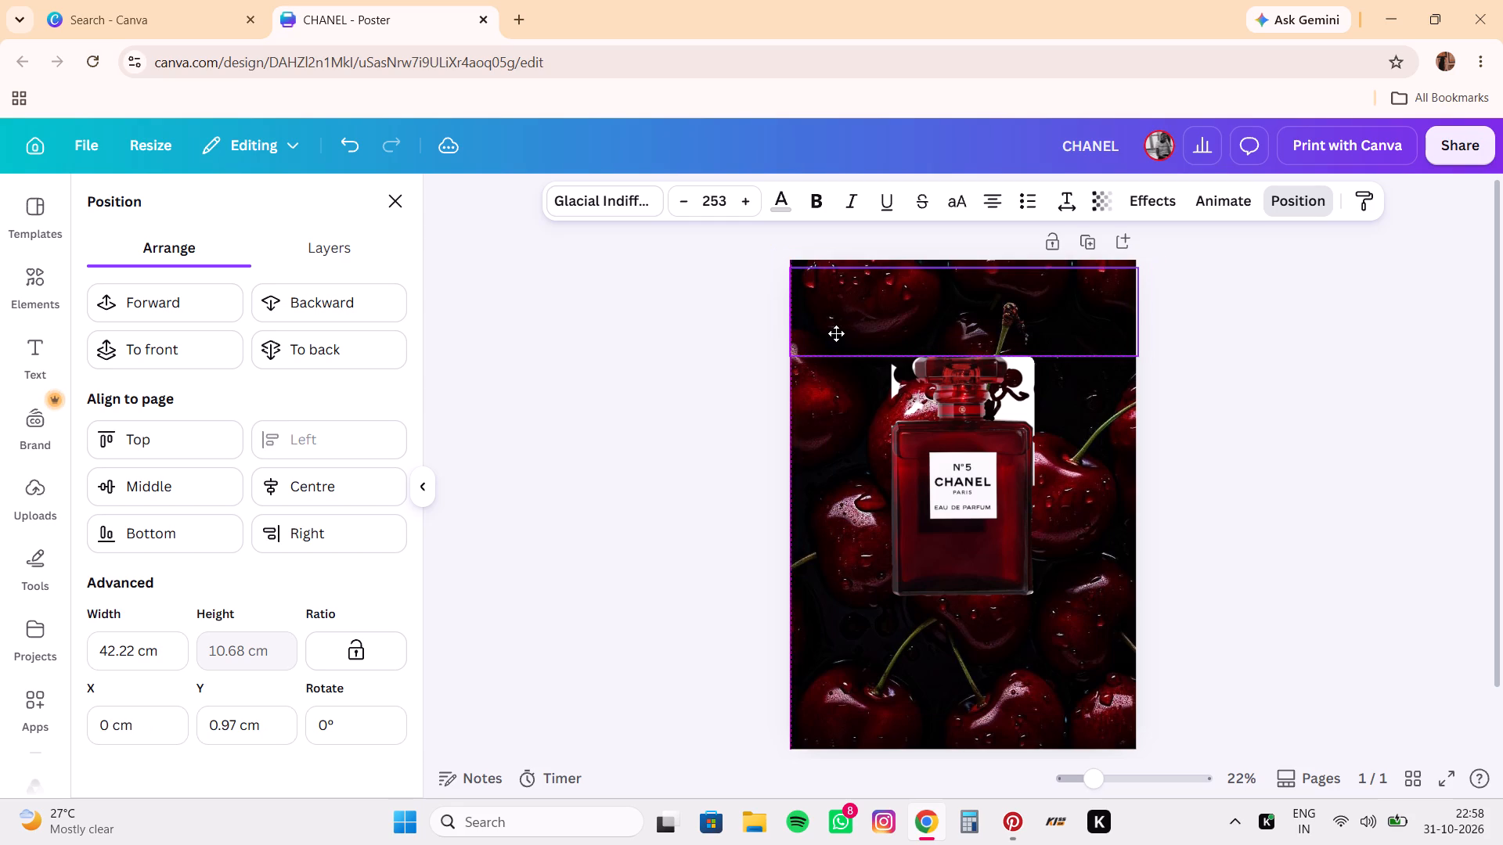
{"action": "left_click", "coordinate": [186, 293]}
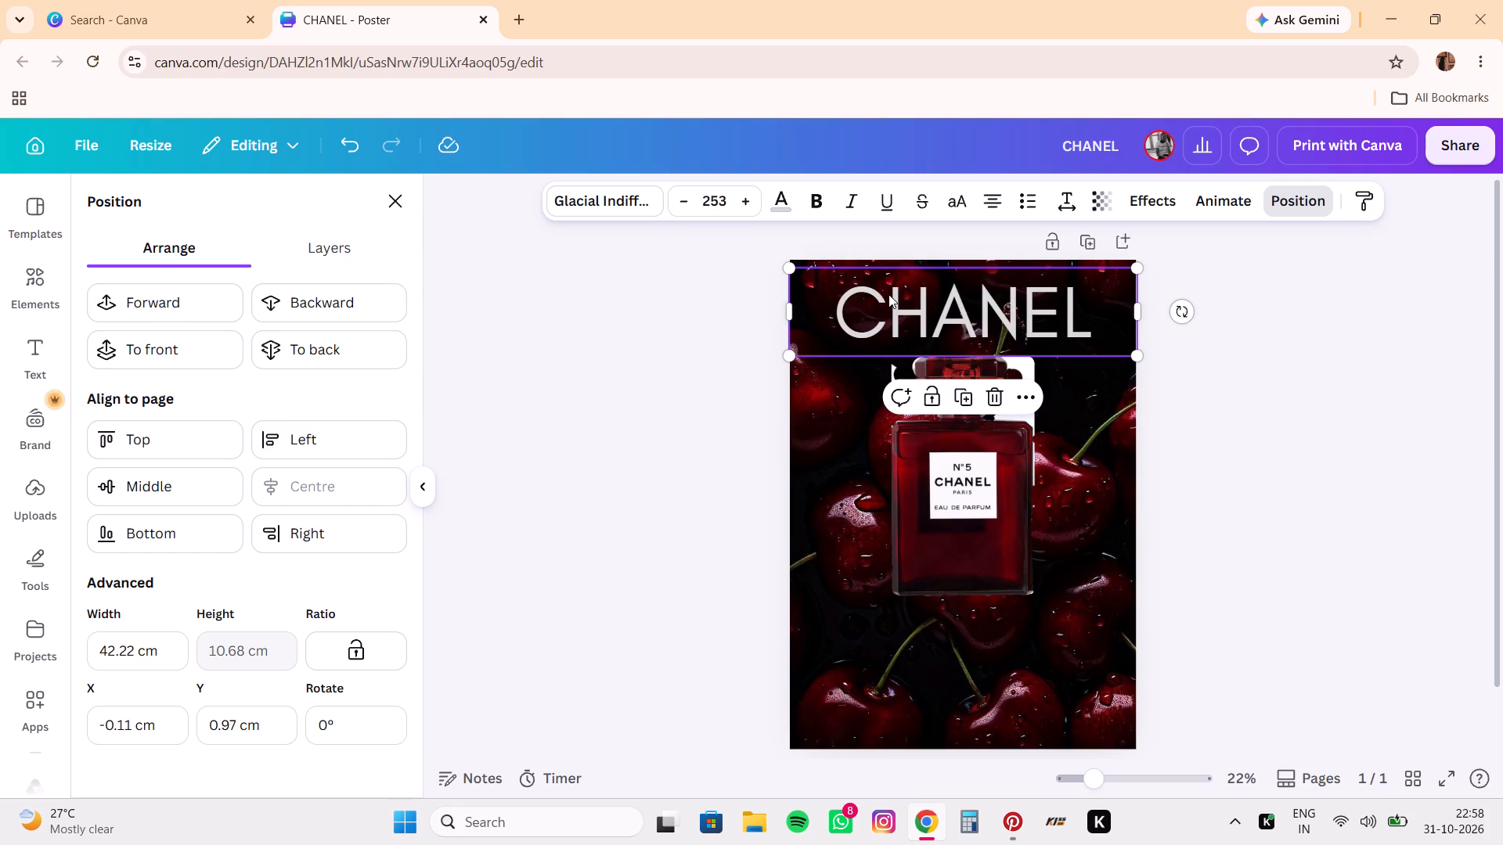
Move the large CHANEL text up so its box sits flush with the poster's top edge.
{"action": "left_click_drag", "start_coordinate": [921, 305], "coordinate": [919, 299]}
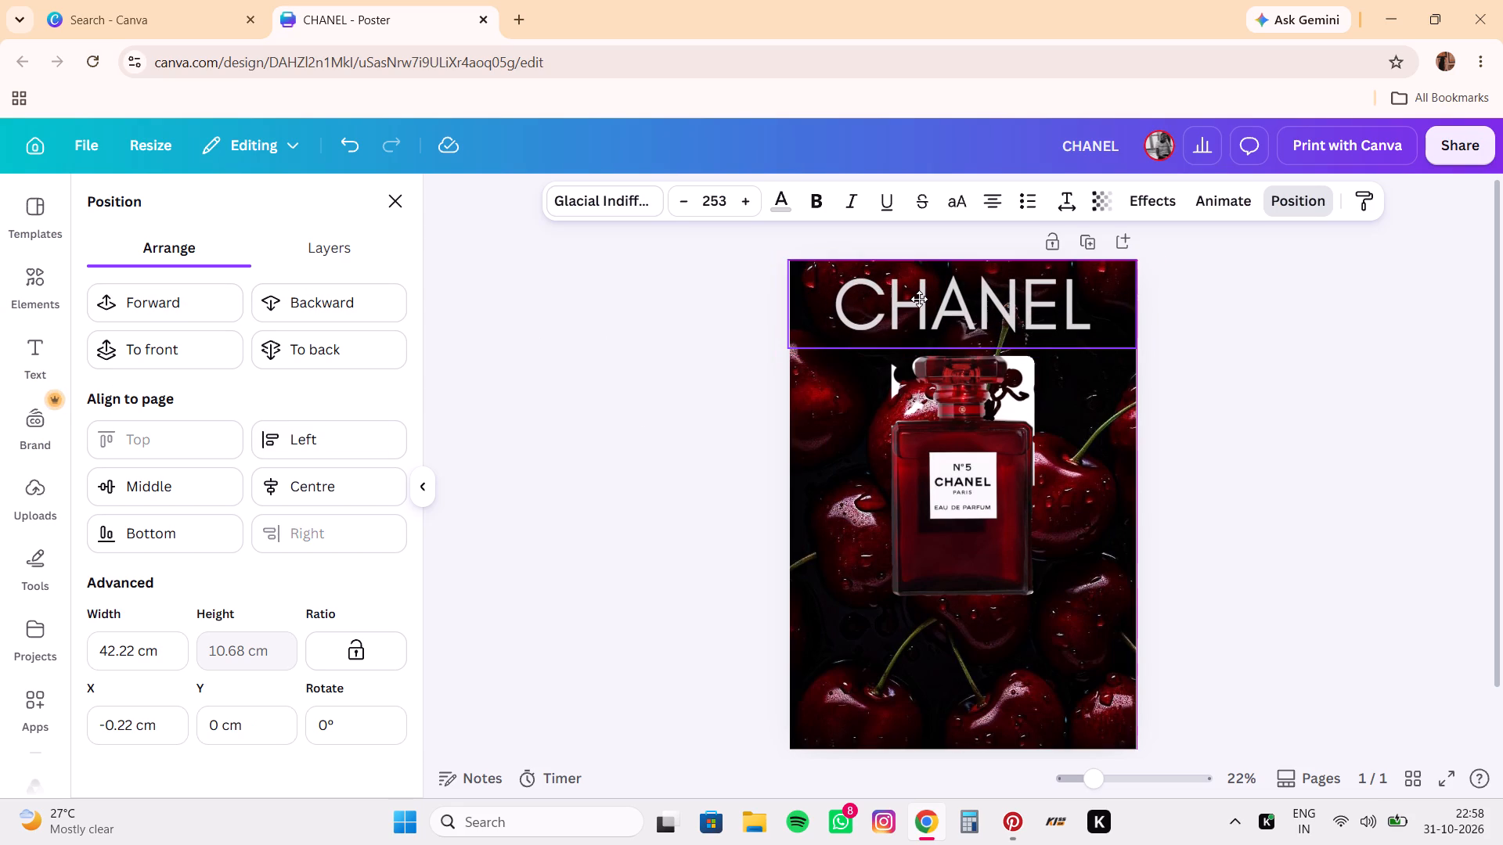
{"action": "left_click_drag", "start_coordinate": [919, 299], "coordinate": [916, 298]}
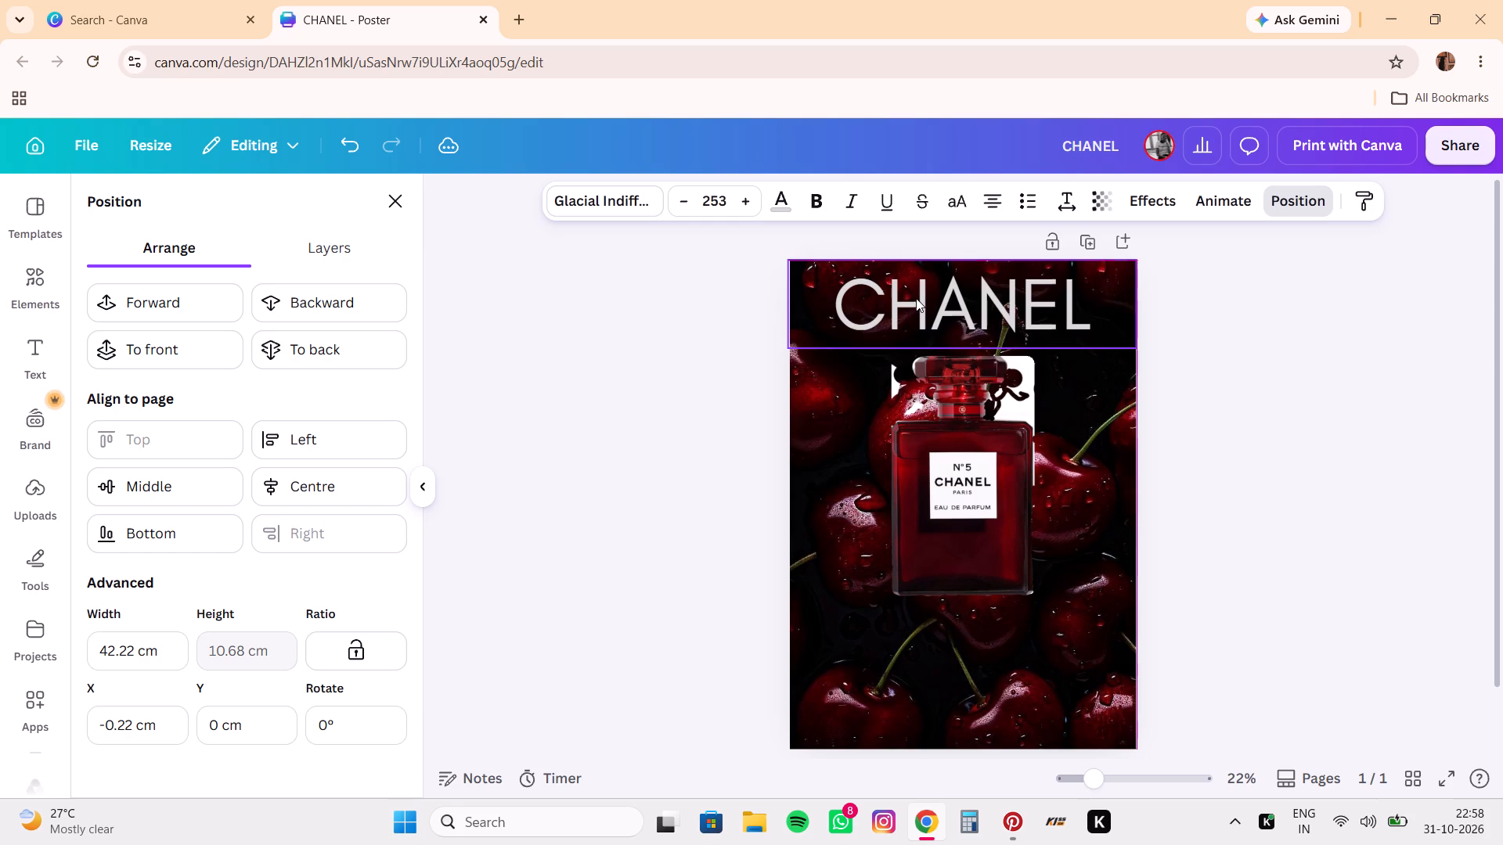
Set the large CHANEL text's transparency to 58.
{"action": "left_click", "coordinate": [1111, 199]}
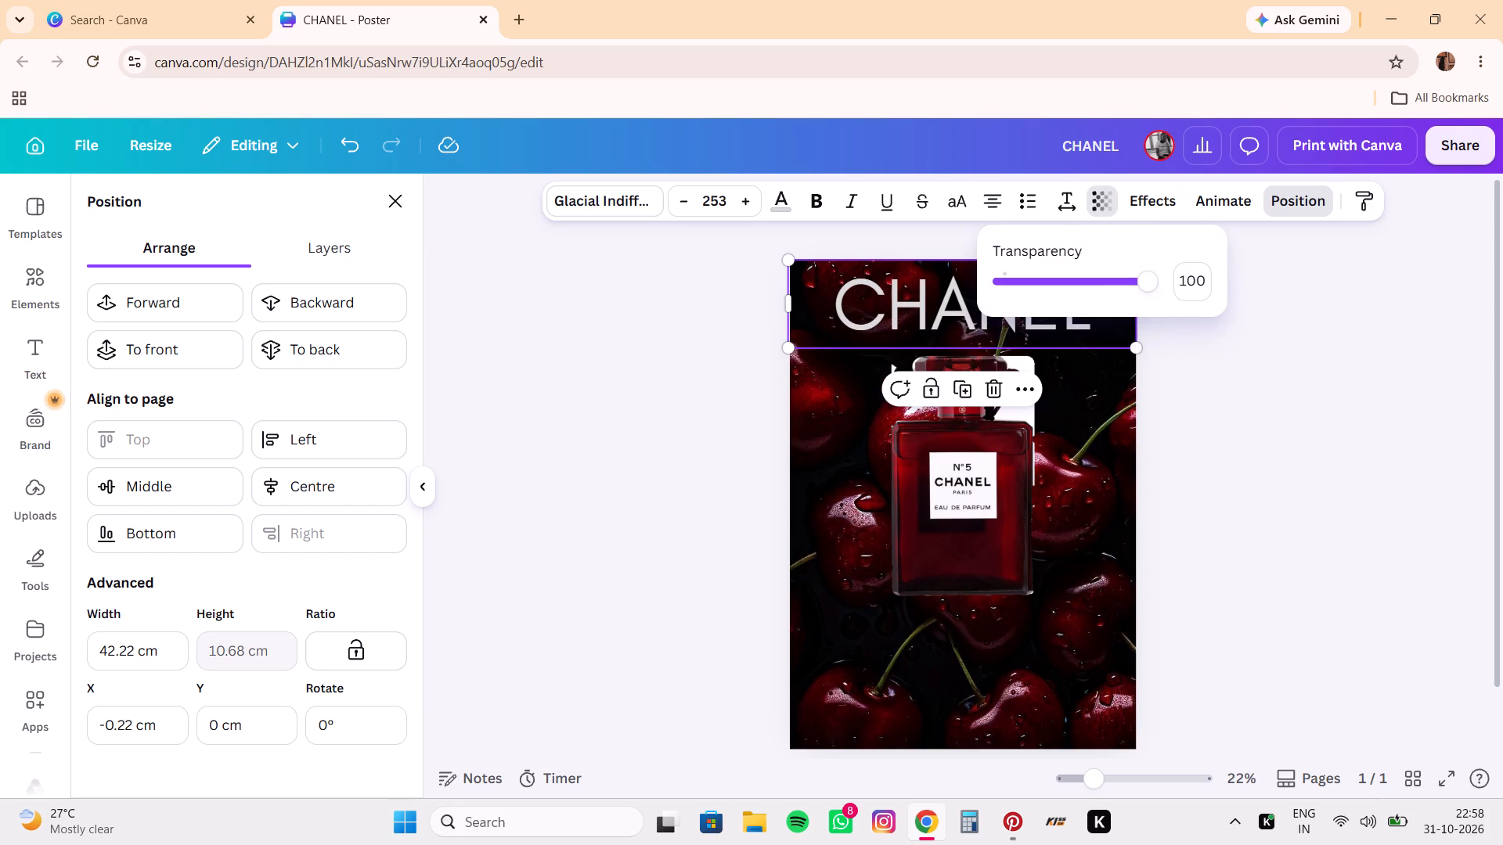
{"action": "left_click_drag", "start_coordinate": [1148, 294], "coordinate": [1087, 293]}
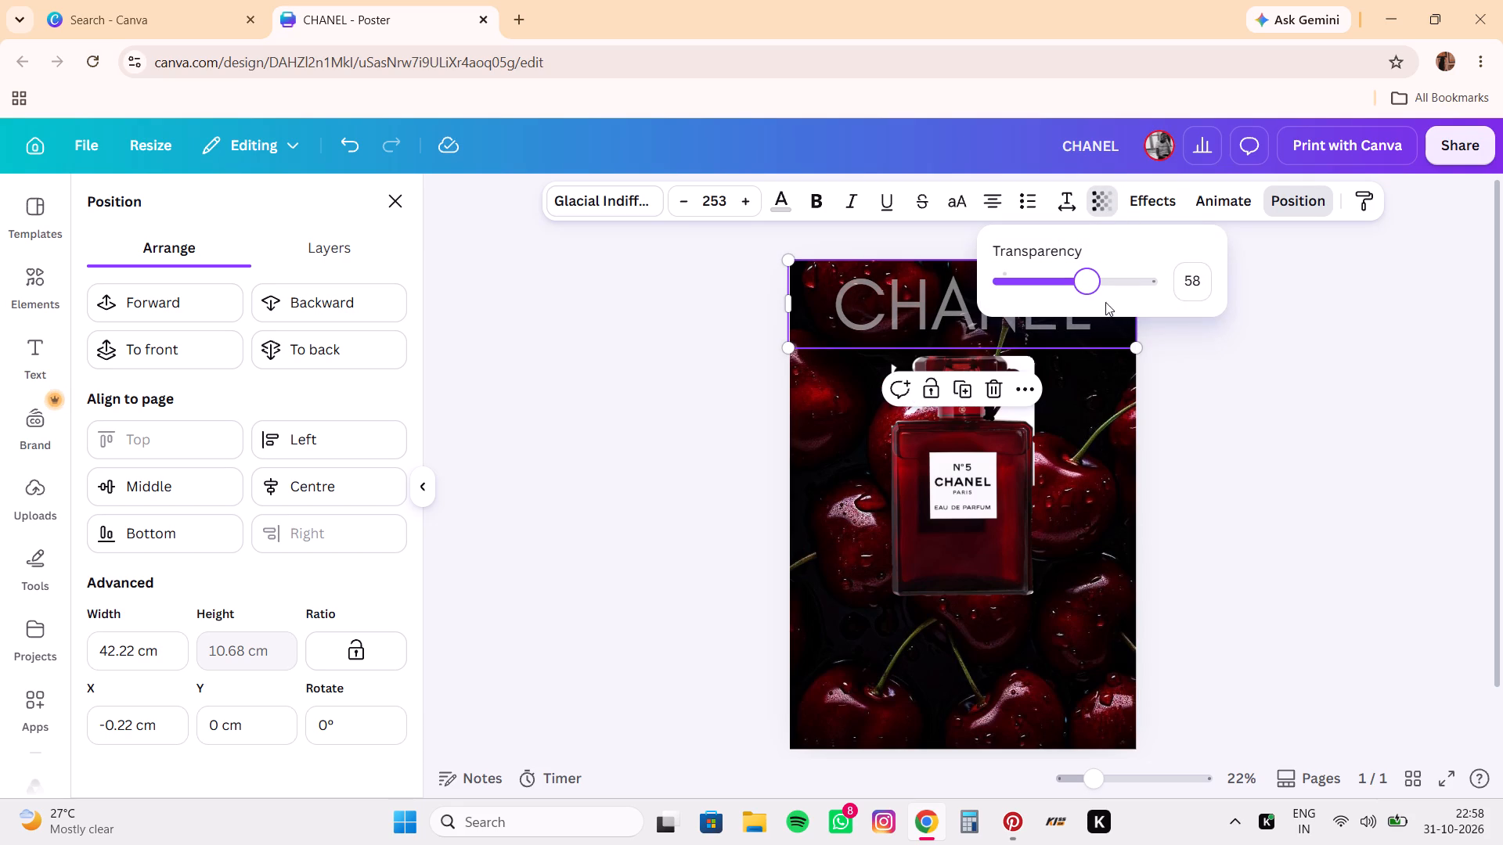
{"action": "left_click", "coordinate": [1156, 418]}
Select all the letters of the large CHANEL text, copy them, and close the arrangement settings.
{"action": "left_click", "coordinate": [1055, 300]}
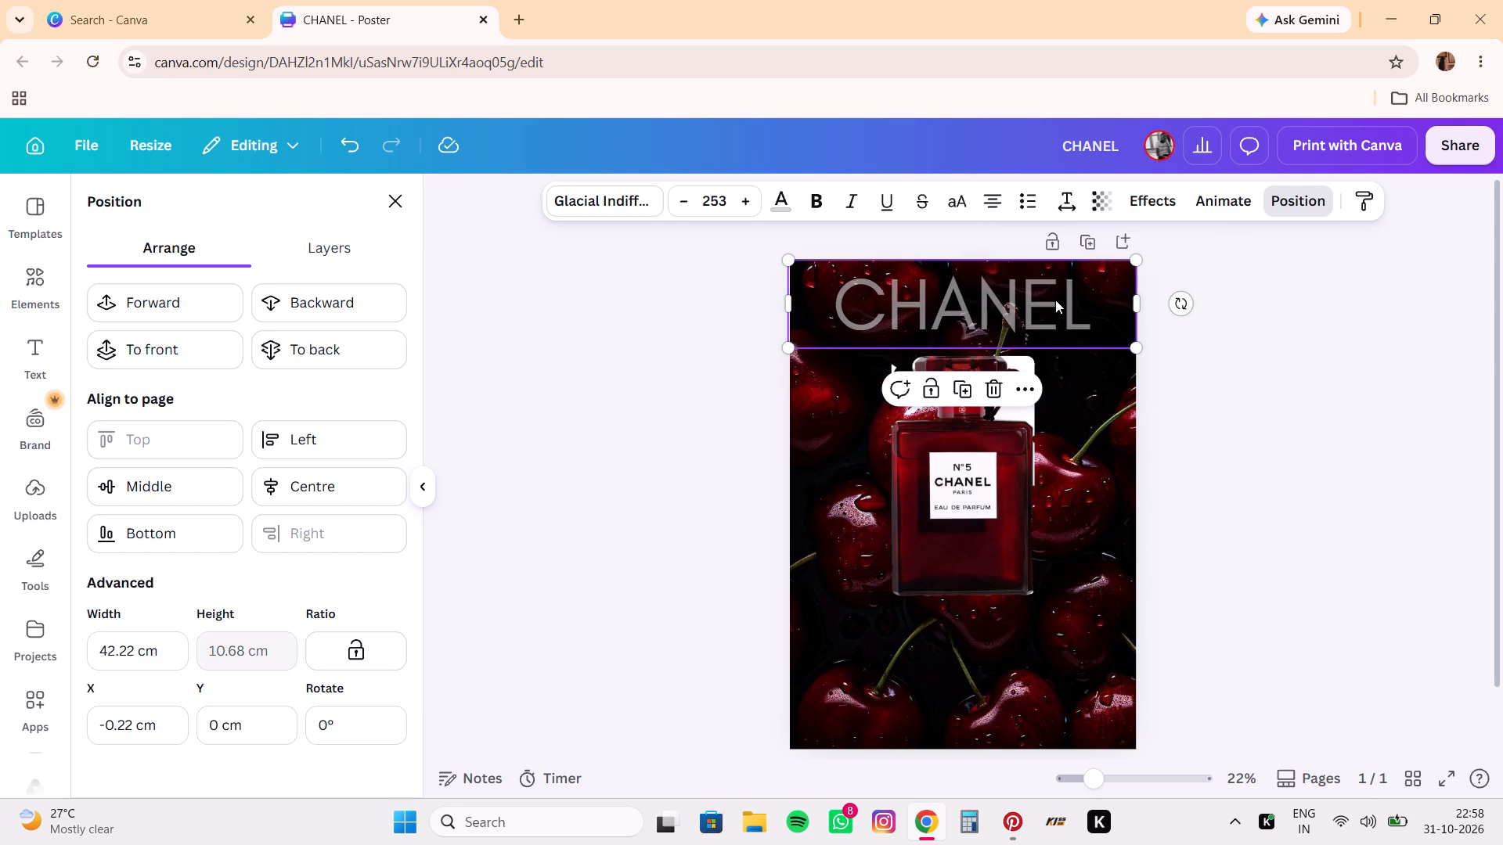
{"action": "left_click", "coordinate": [1055, 300]}
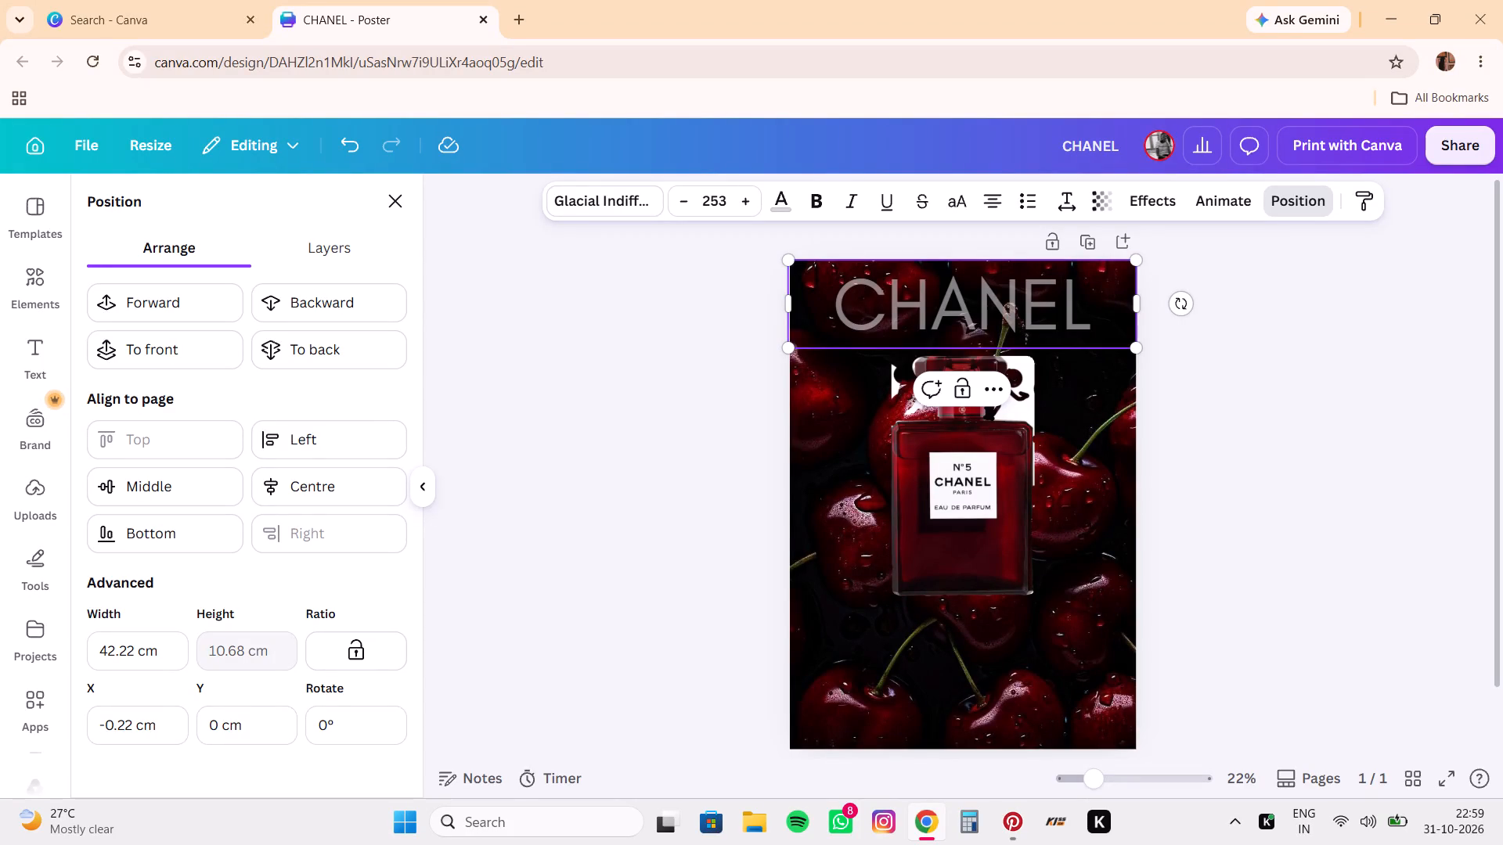
{"action": "left_click_drag", "start_coordinate": [1083, 302], "coordinate": [854, 304]}
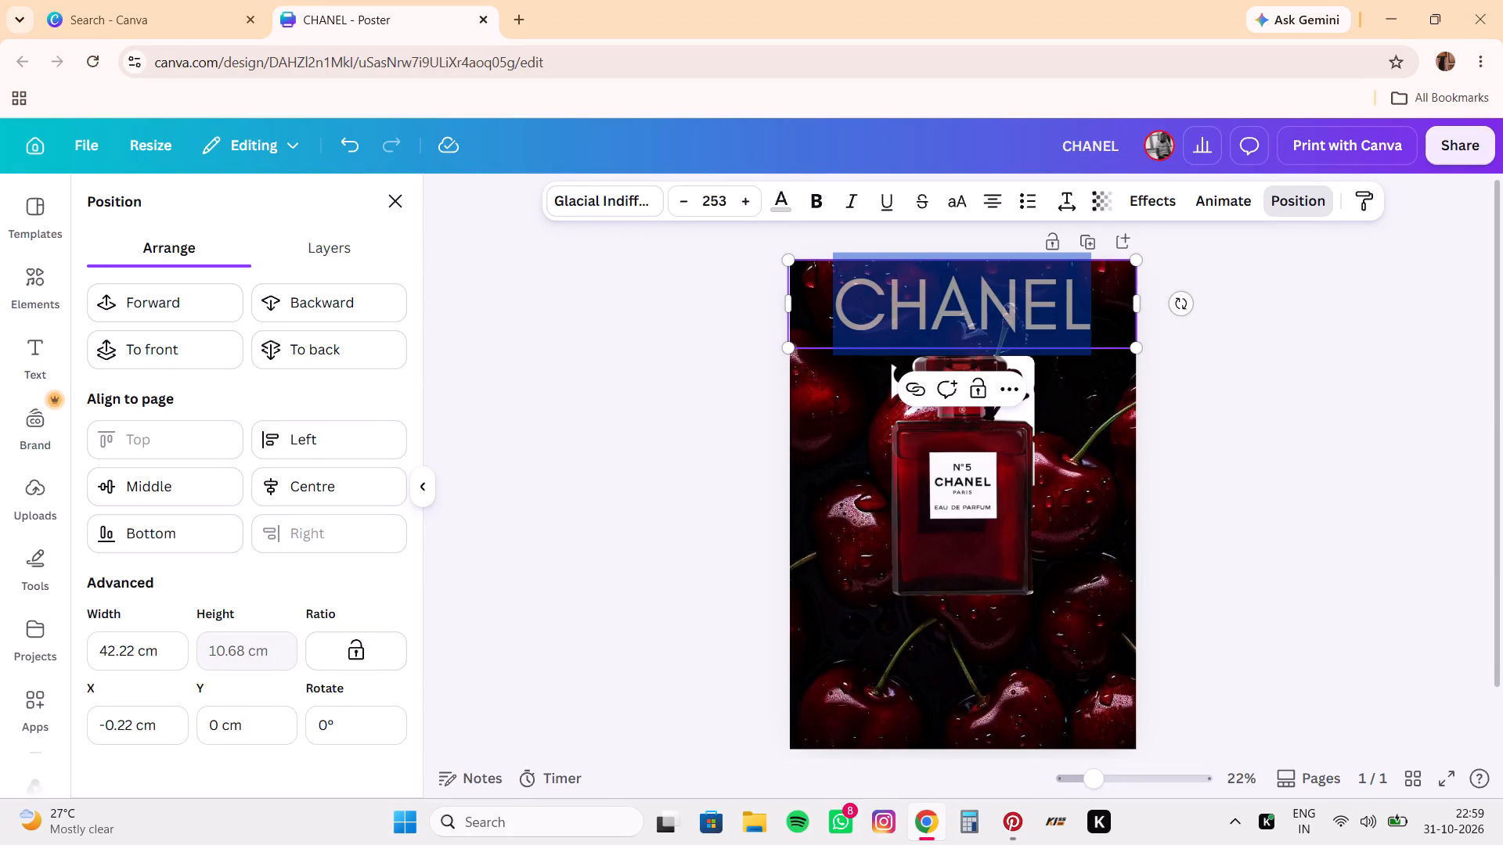
{"action": "key", "text": "ctrl+c"}
{"action": "left_click", "coordinate": [1112, 440]}
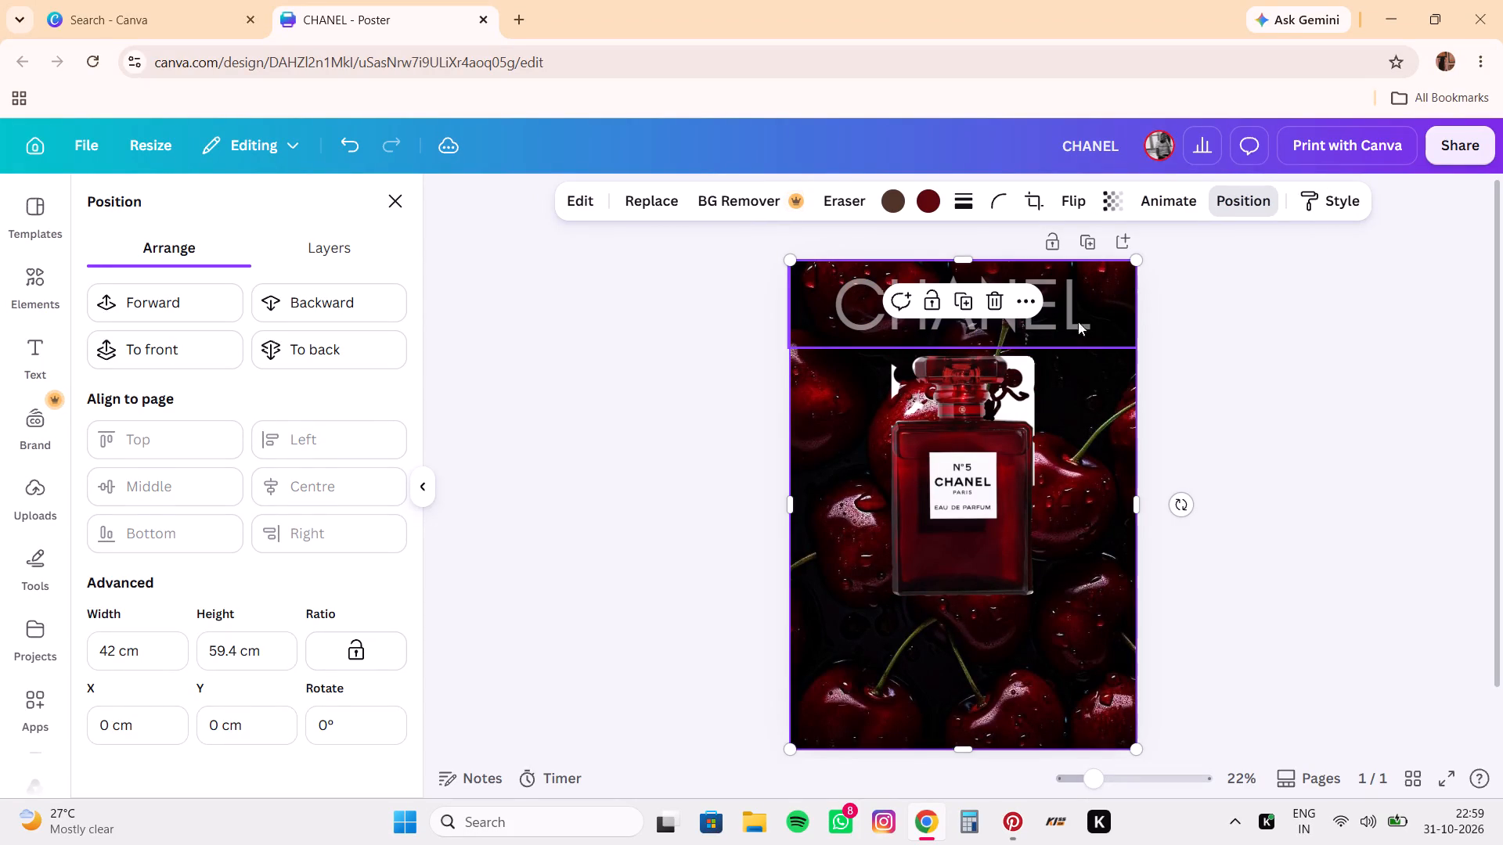
{"action": "left_click", "coordinate": [1084, 316]}
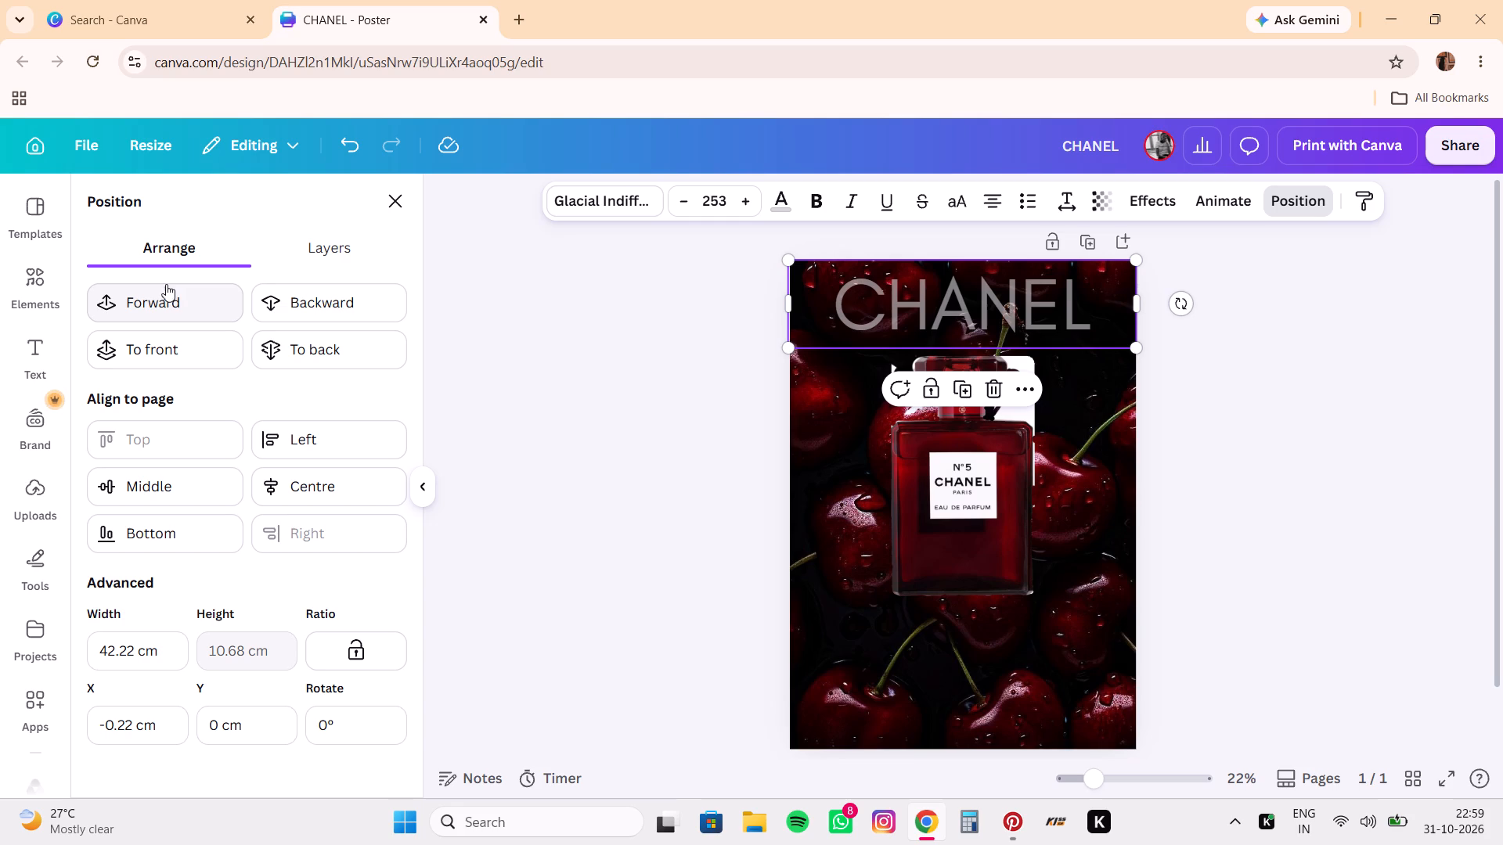
{"action": "left_click", "coordinate": [391, 203]}
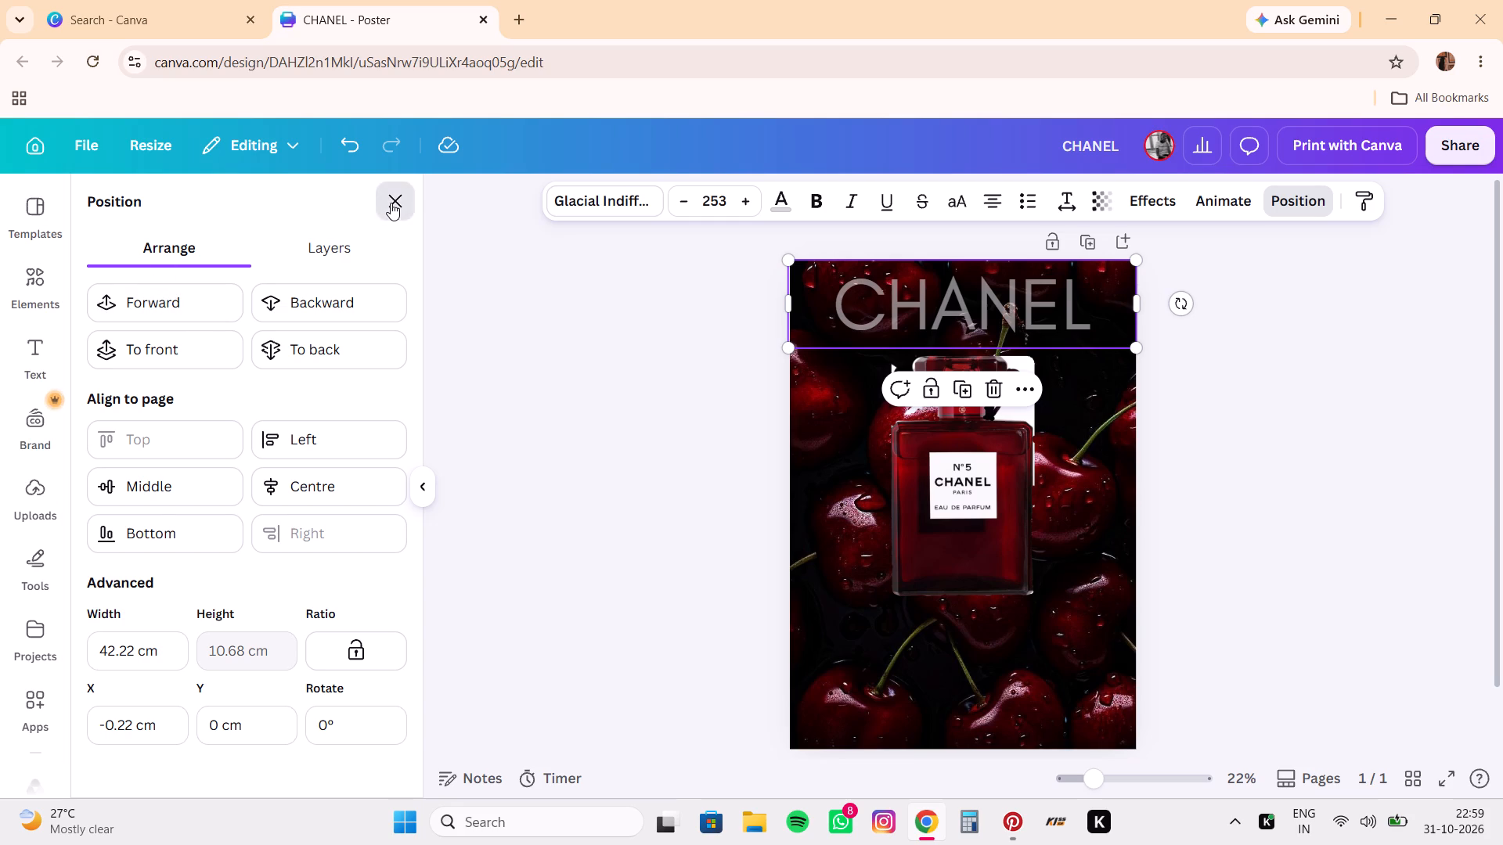
Add a new text box over the bottle's label, enlarge it to font size 45.2 and clear its placeholder text.
{"action": "left_click", "coordinate": [234, 285]}
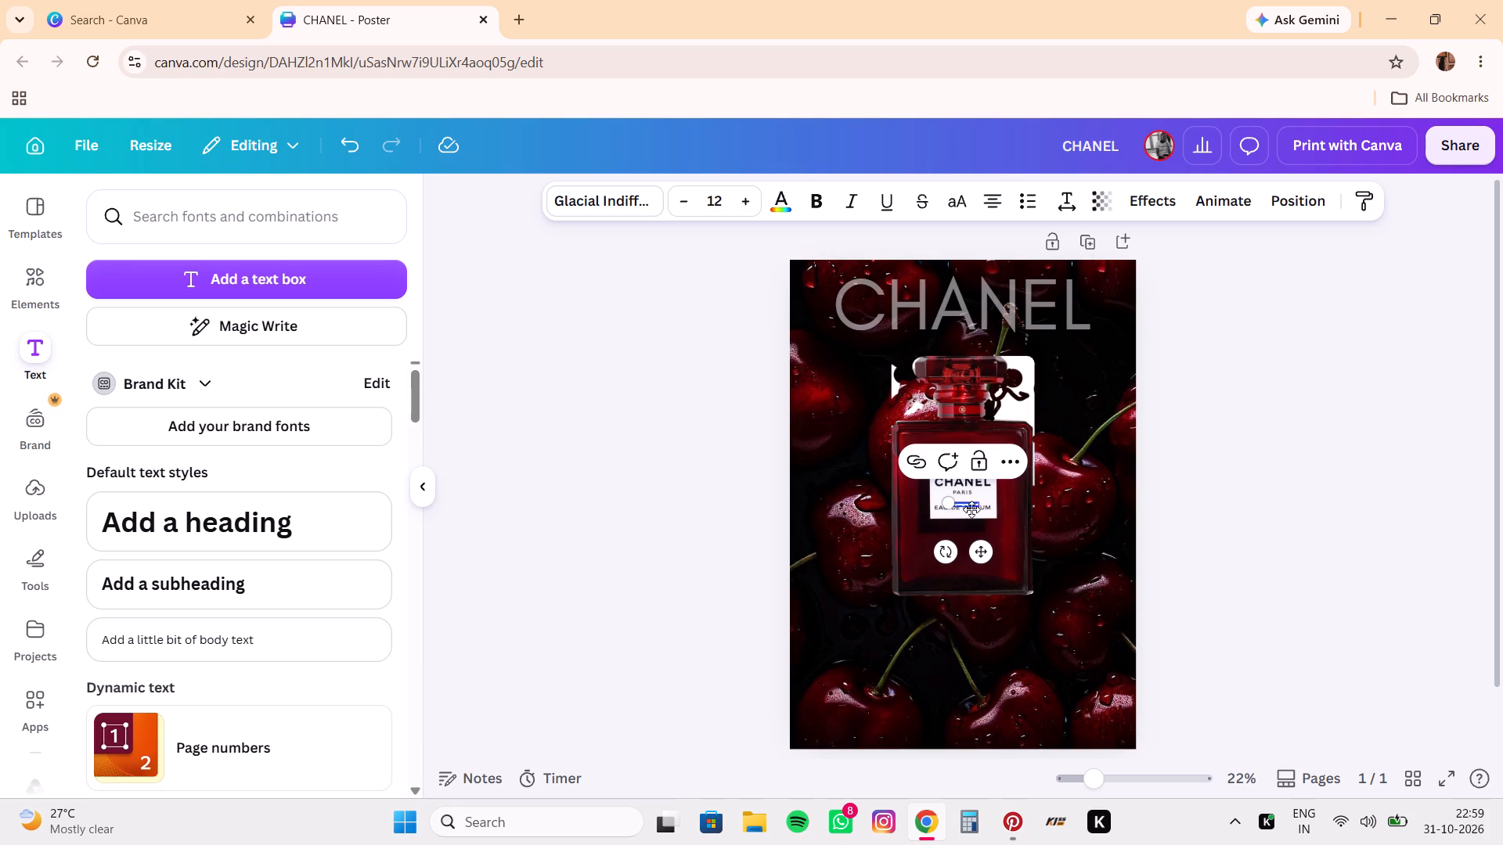
{"action": "left_click_drag", "start_coordinate": [980, 508], "coordinate": [997, 534]}
{"action": "left_click_drag", "start_coordinate": [997, 534], "coordinate": [1037, 700]}
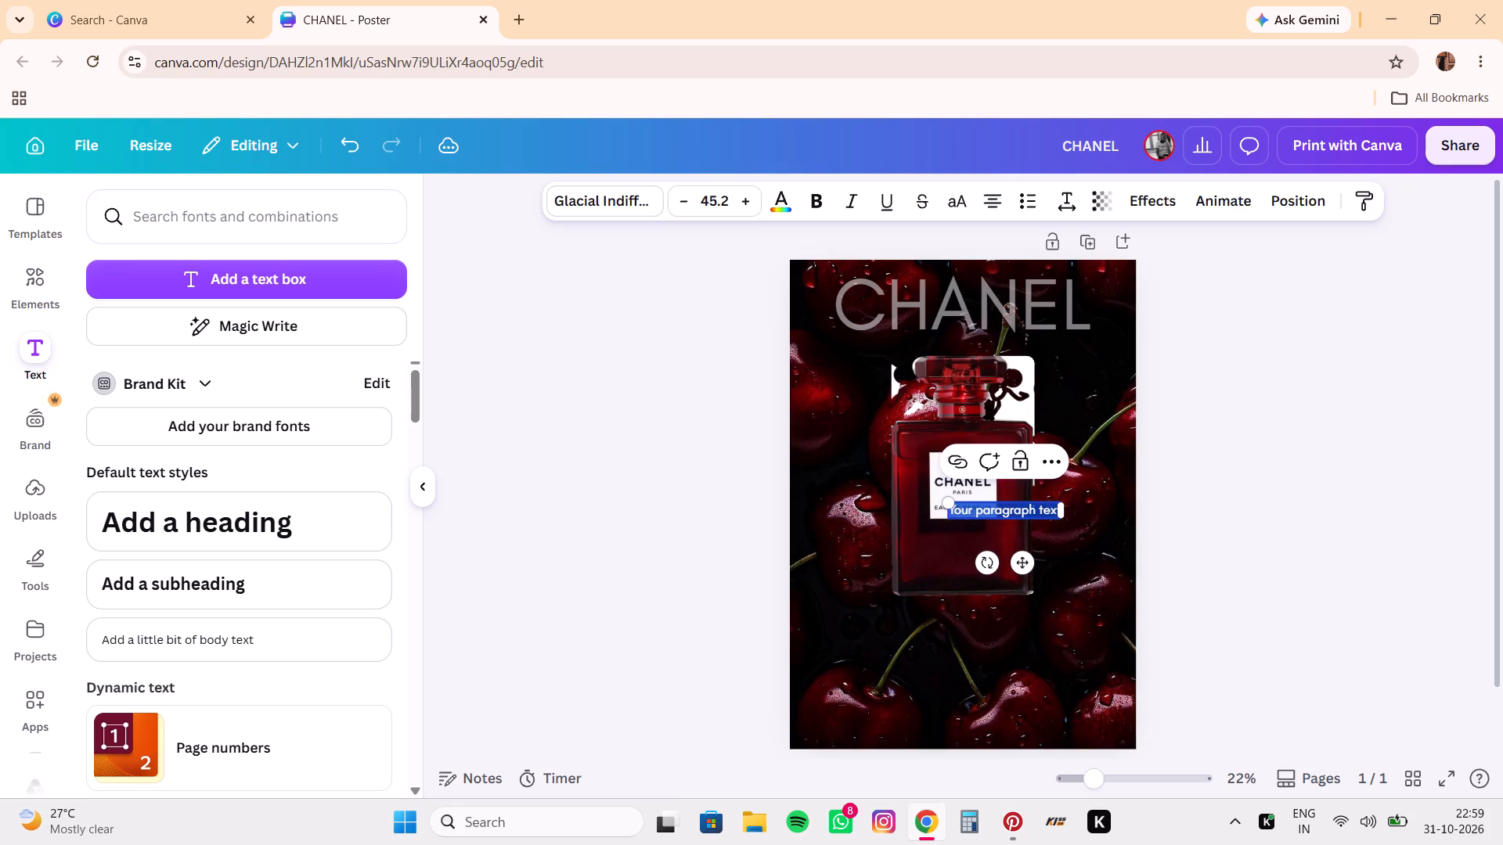
{"action": "left_click", "coordinate": [1052, 509]}
{"action": "left_click_drag", "start_coordinate": [1053, 512], "coordinate": [952, 510]}
{"action": "key", "text": "BackSpace"}
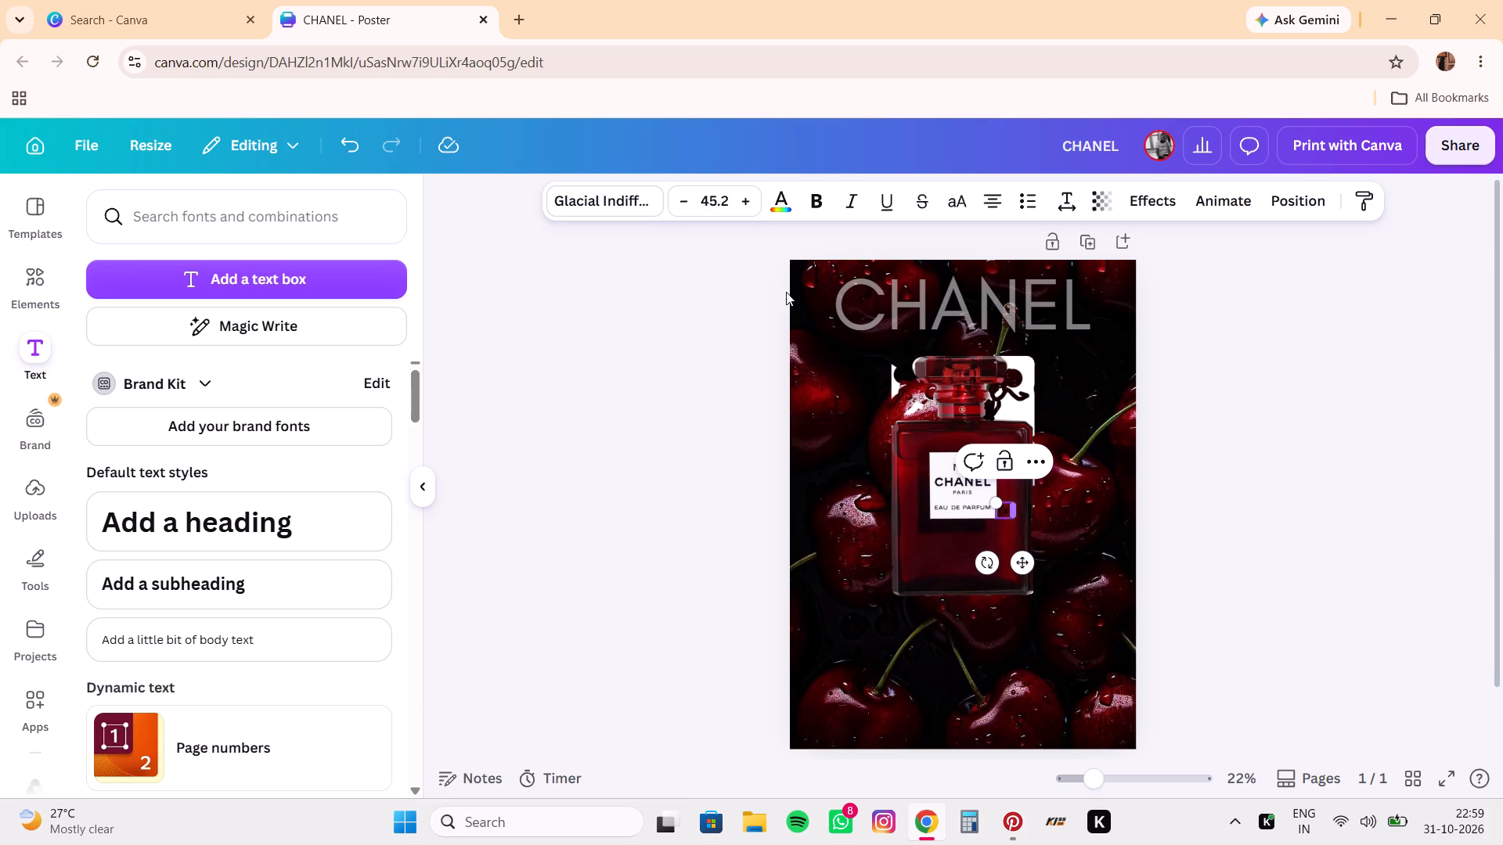
Set the new text box's font size to 253, matching the large CHANEL text.
{"action": "left_click", "coordinate": [728, 200]}
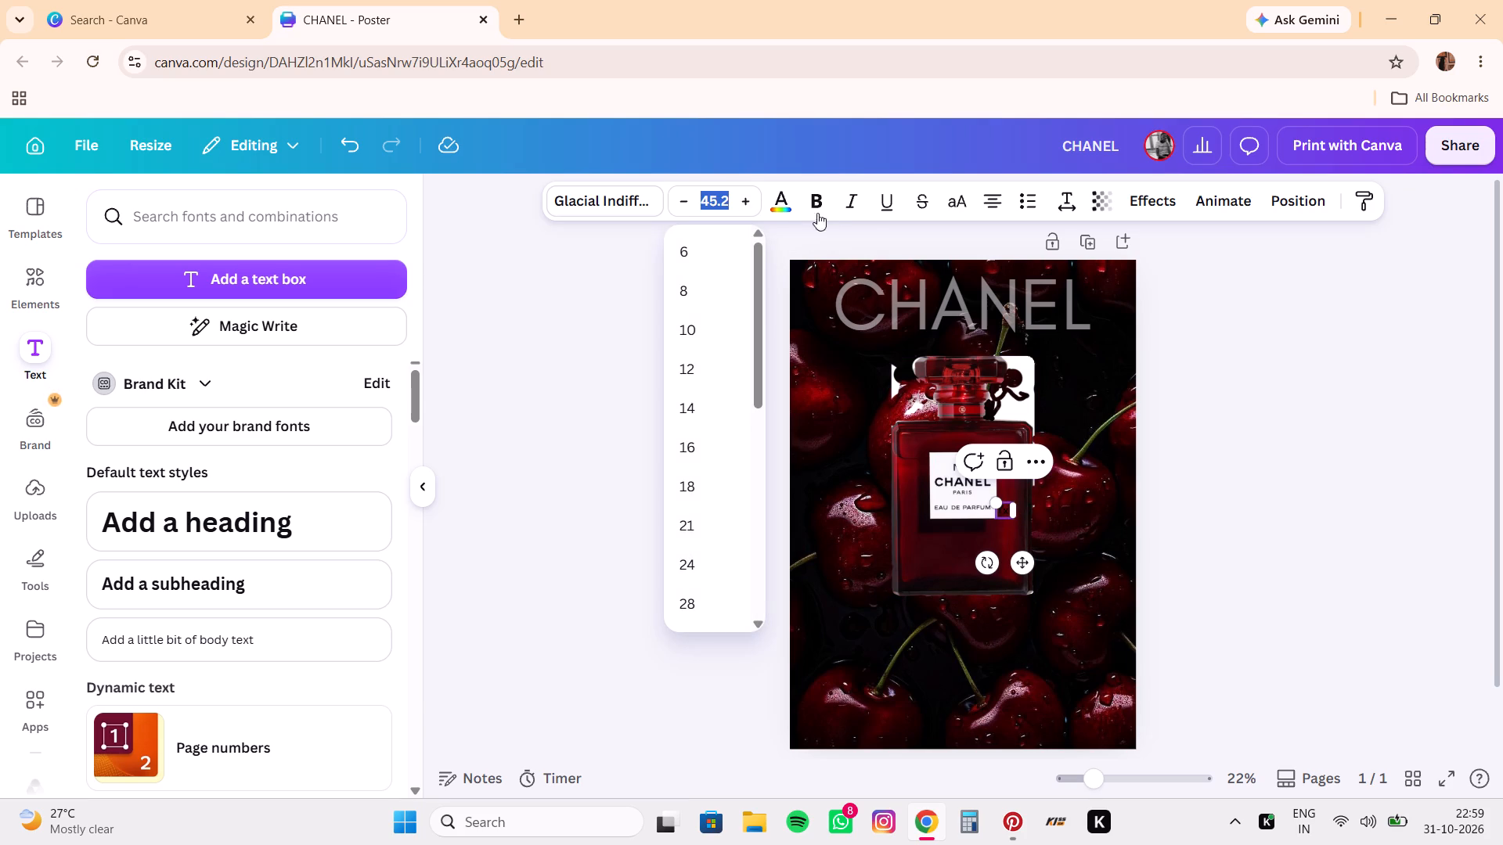
{"action": "left_click", "coordinate": [893, 295]}
{"action": "left_click", "coordinate": [893, 295]}
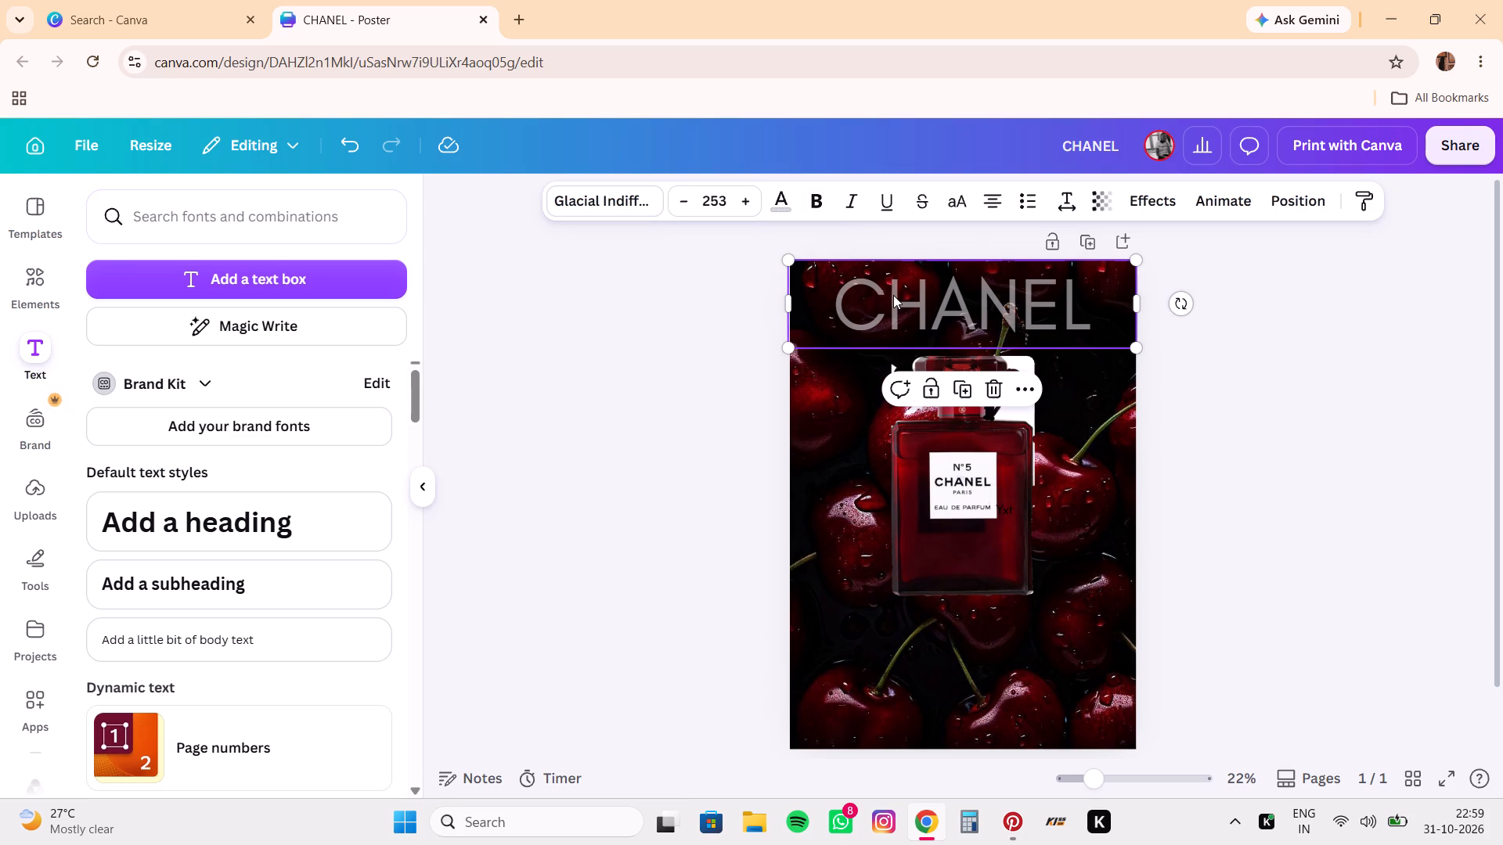
{"action": "left_click", "coordinate": [1001, 507]}
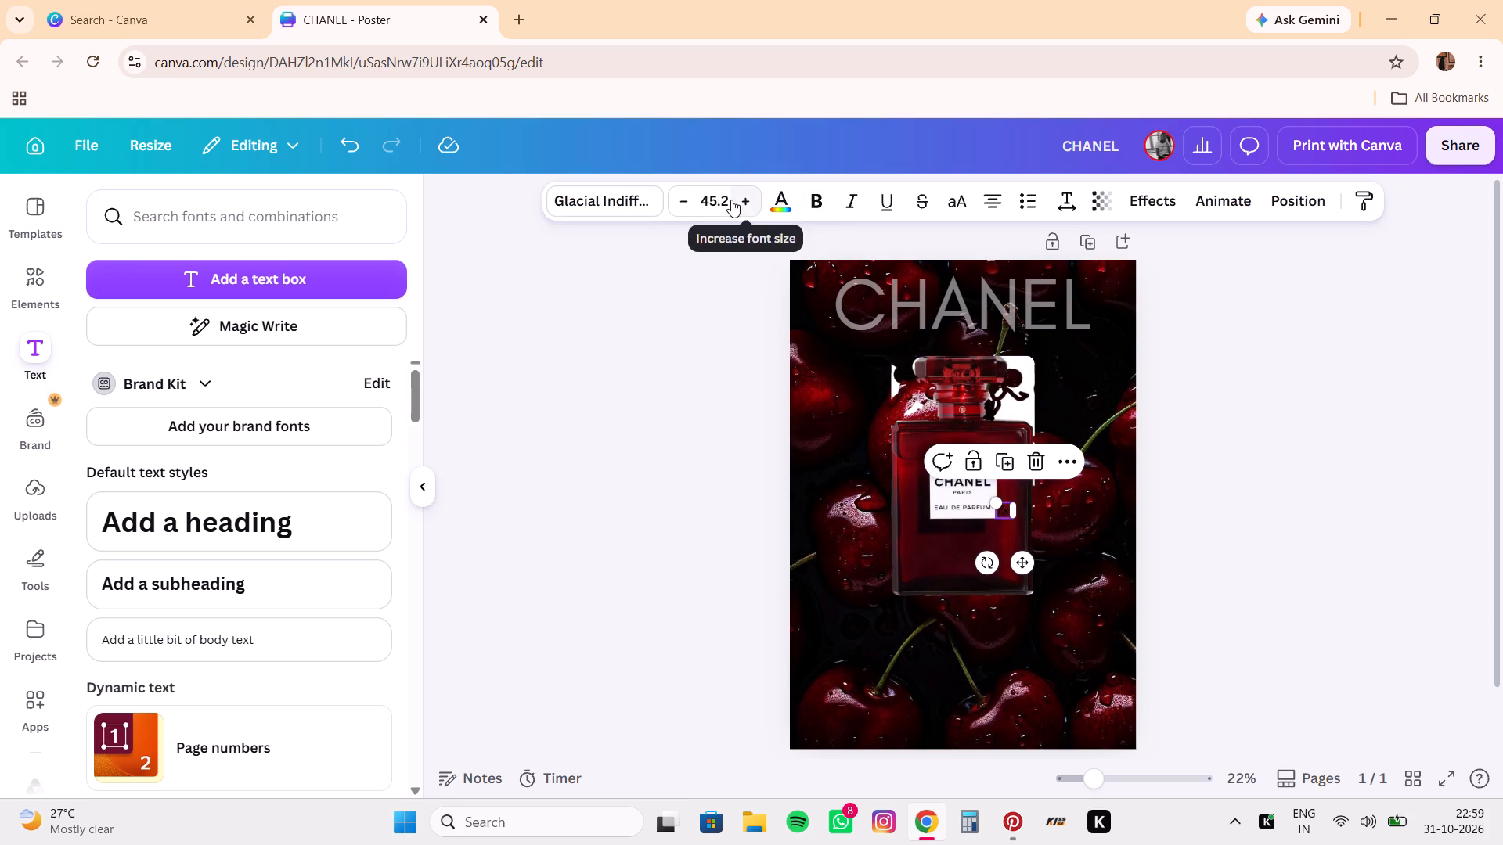
{"action": "left_click", "coordinate": [731, 200]}
{"action": "left_click", "coordinate": [726, 199]}
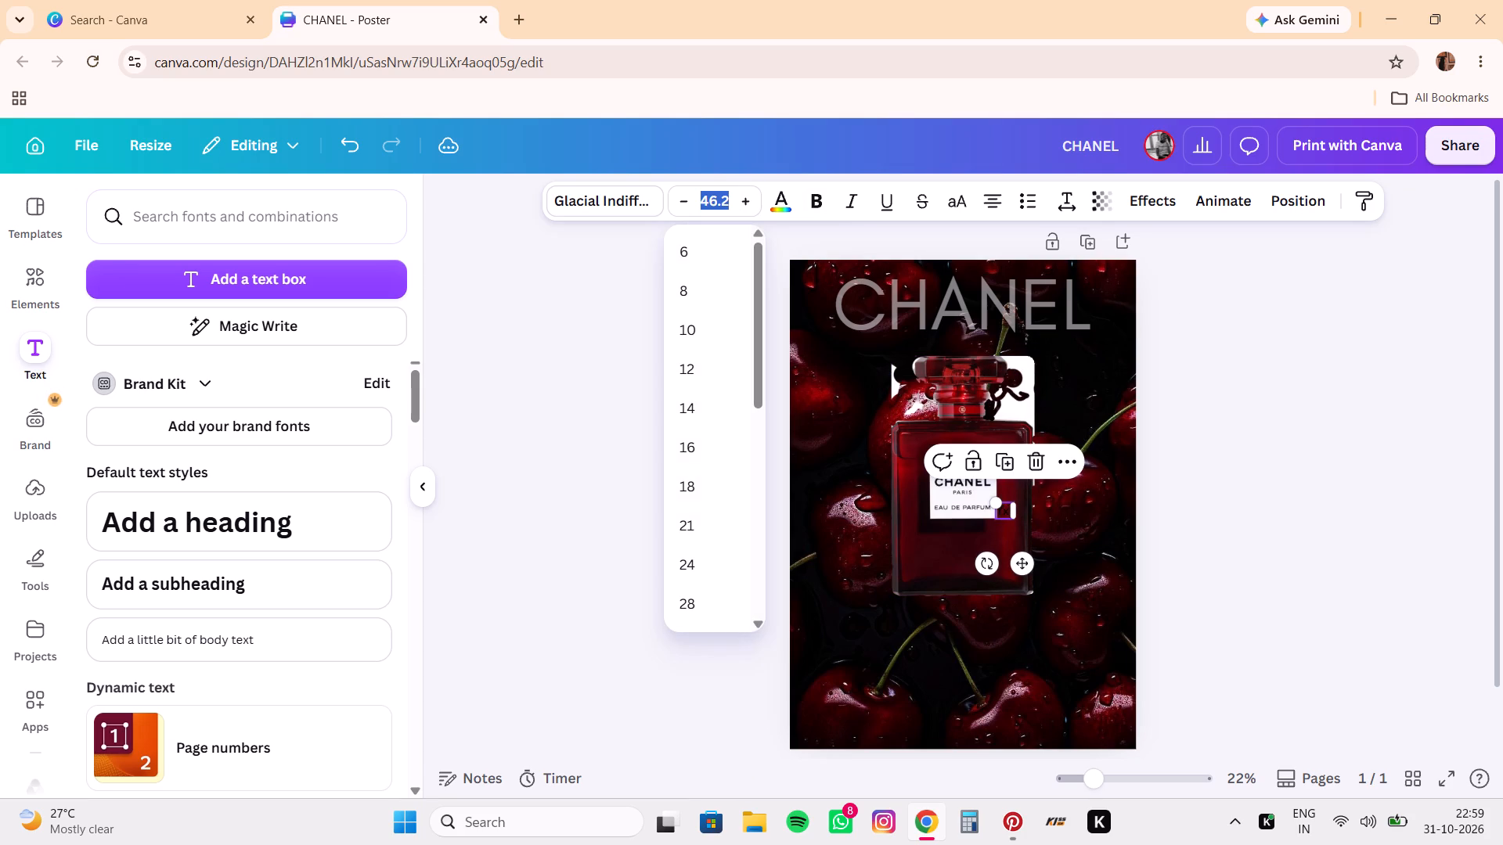
{"action": "key", "text": "BackSpace"}
{"action": "type", "text": "253"}
{"action": "key", "text": "Return"}
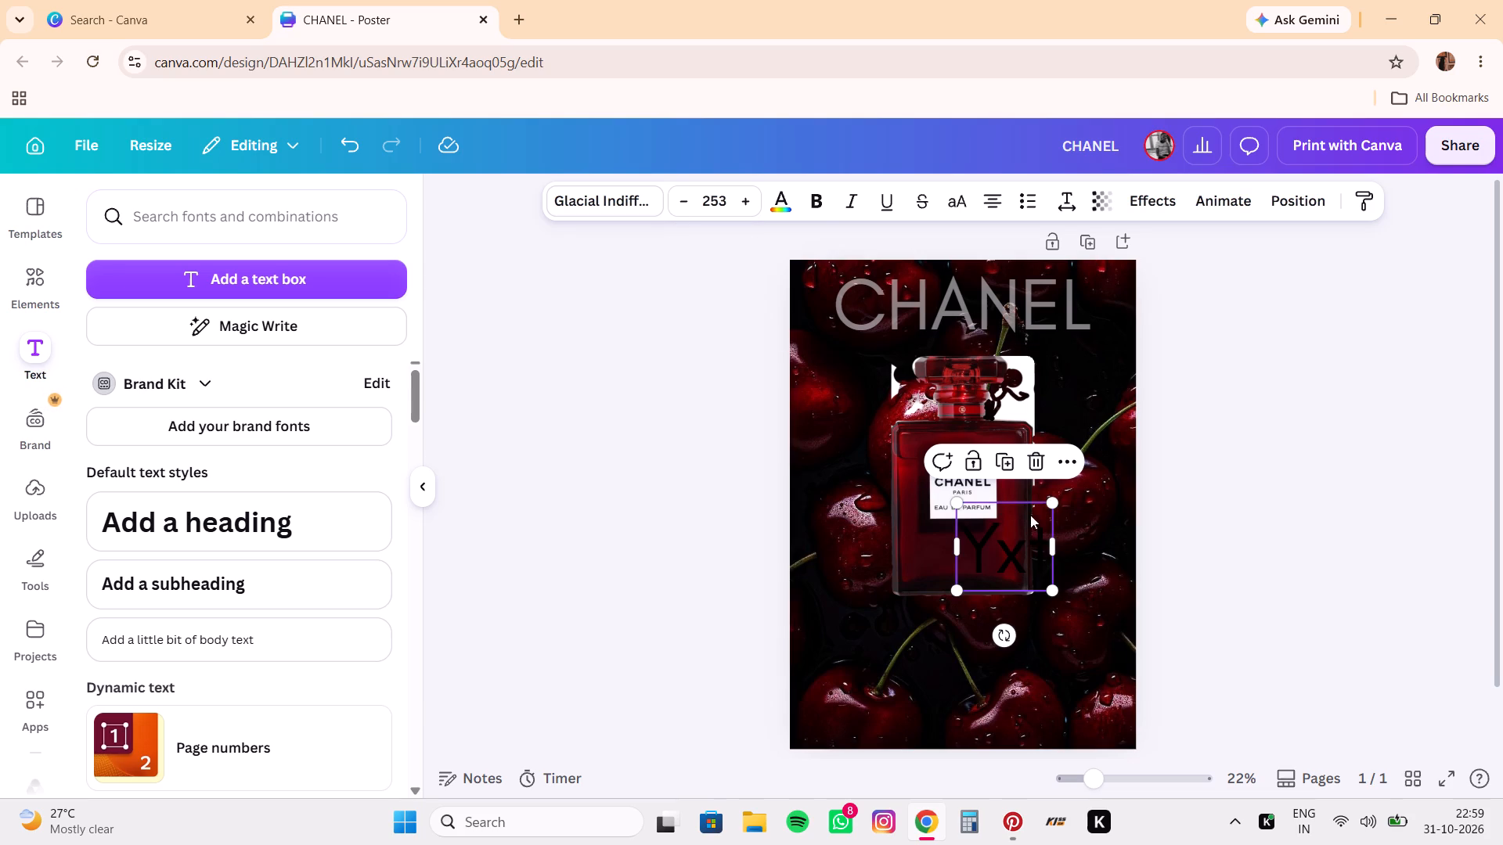
Replace the new text box's placeholder letters with the copied word CHANEL.
{"action": "left_click", "coordinate": [1044, 561]}
{"action": "left_click_drag", "start_coordinate": [1041, 552], "coordinate": [969, 556]}
{"action": "key", "text": "BackSpace"}
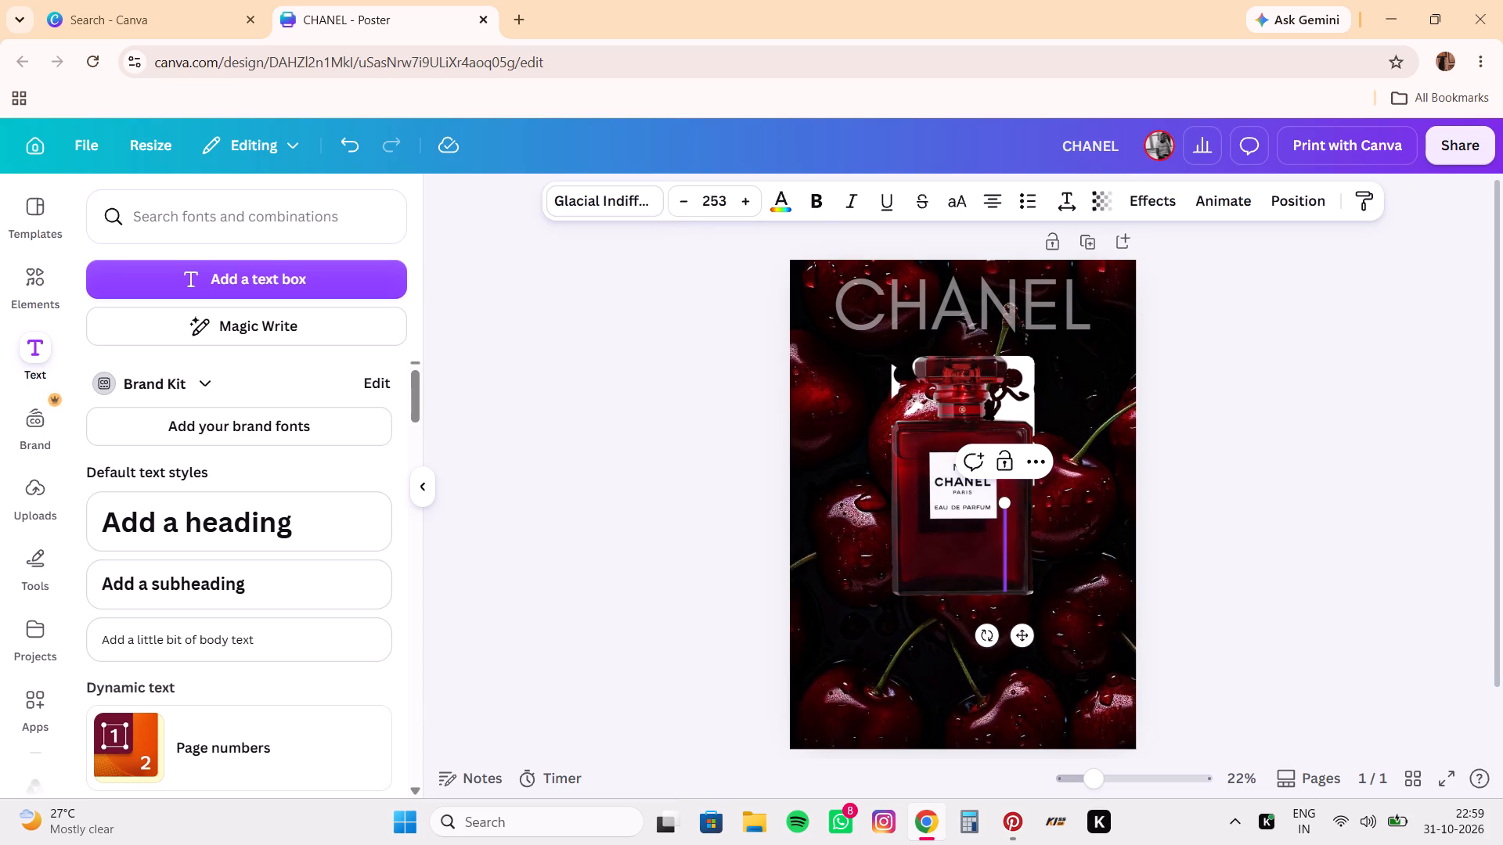
{"action": "key", "text": "ctrl+v"}
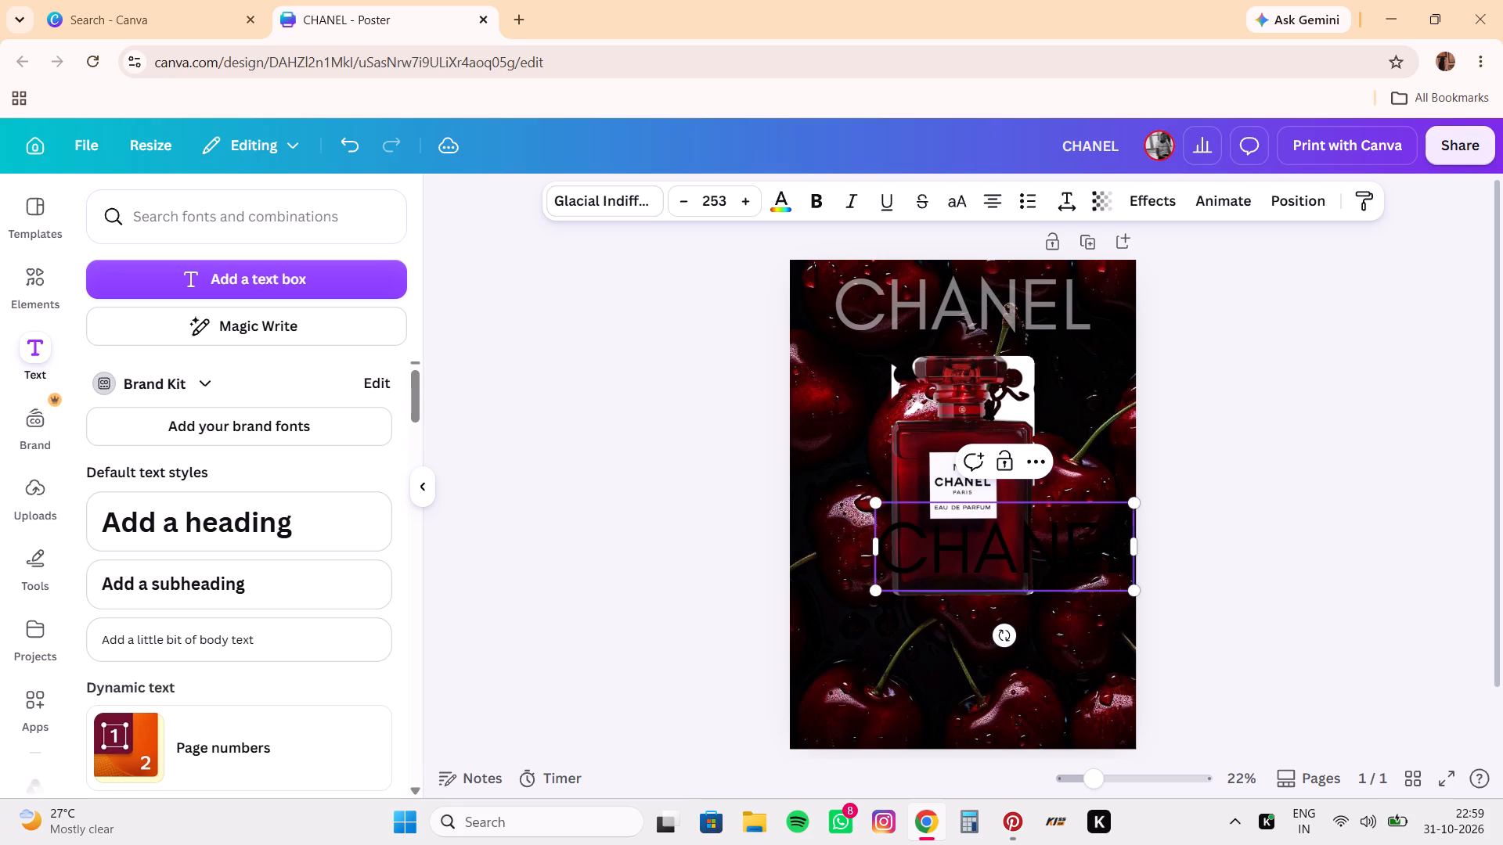
Select all the letters of the new CHANEL text and colour them light grey #d9d9d9.
{"action": "left_click_drag", "start_coordinate": [1033, 576], "coordinate": [950, 541]}
{"action": "left_click", "coordinate": [950, 541]}
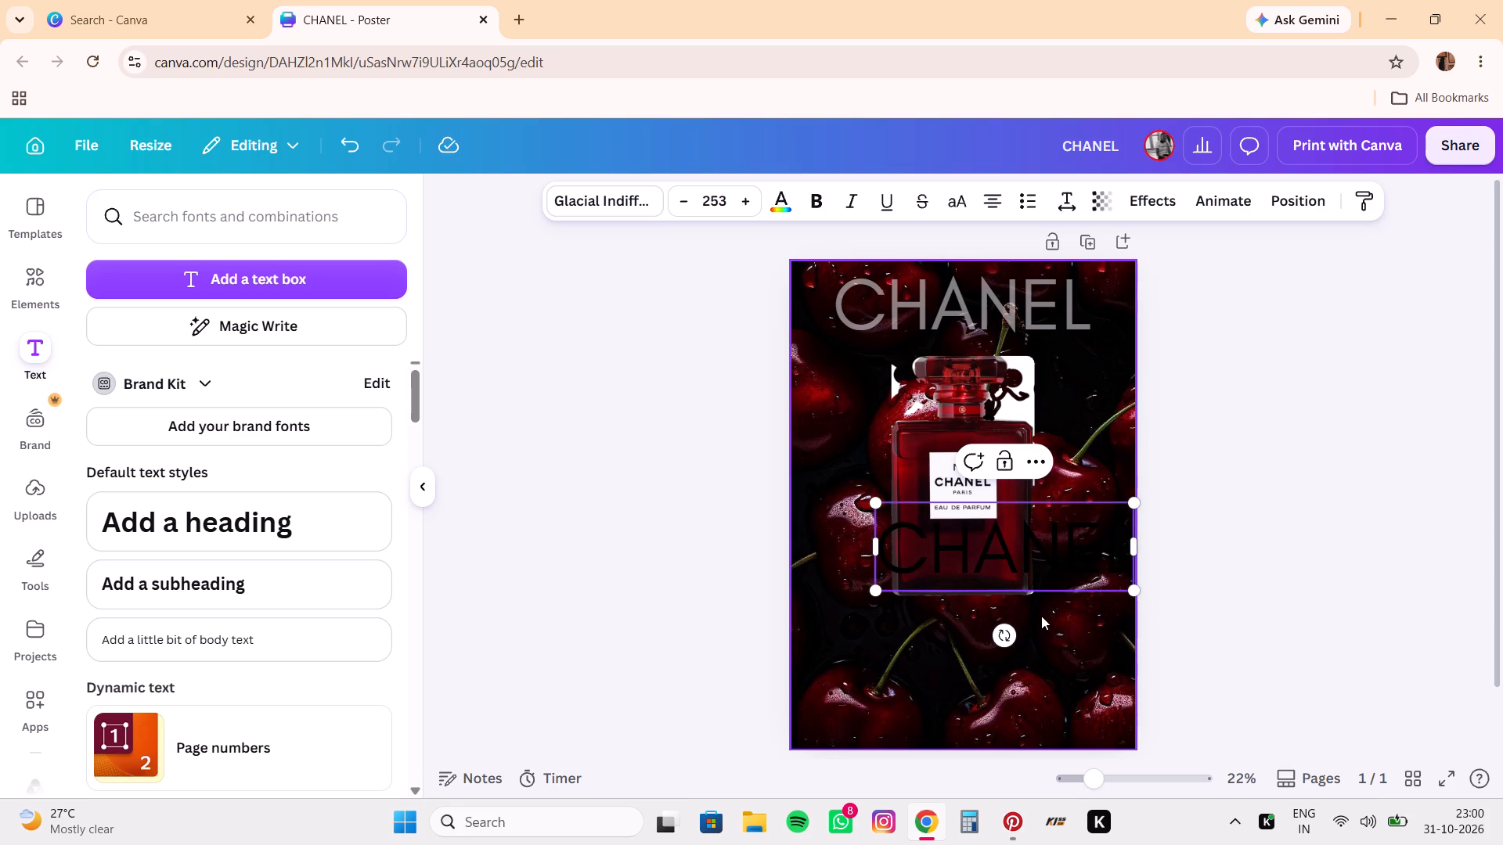
{"action": "left_click", "coordinate": [1050, 549]}
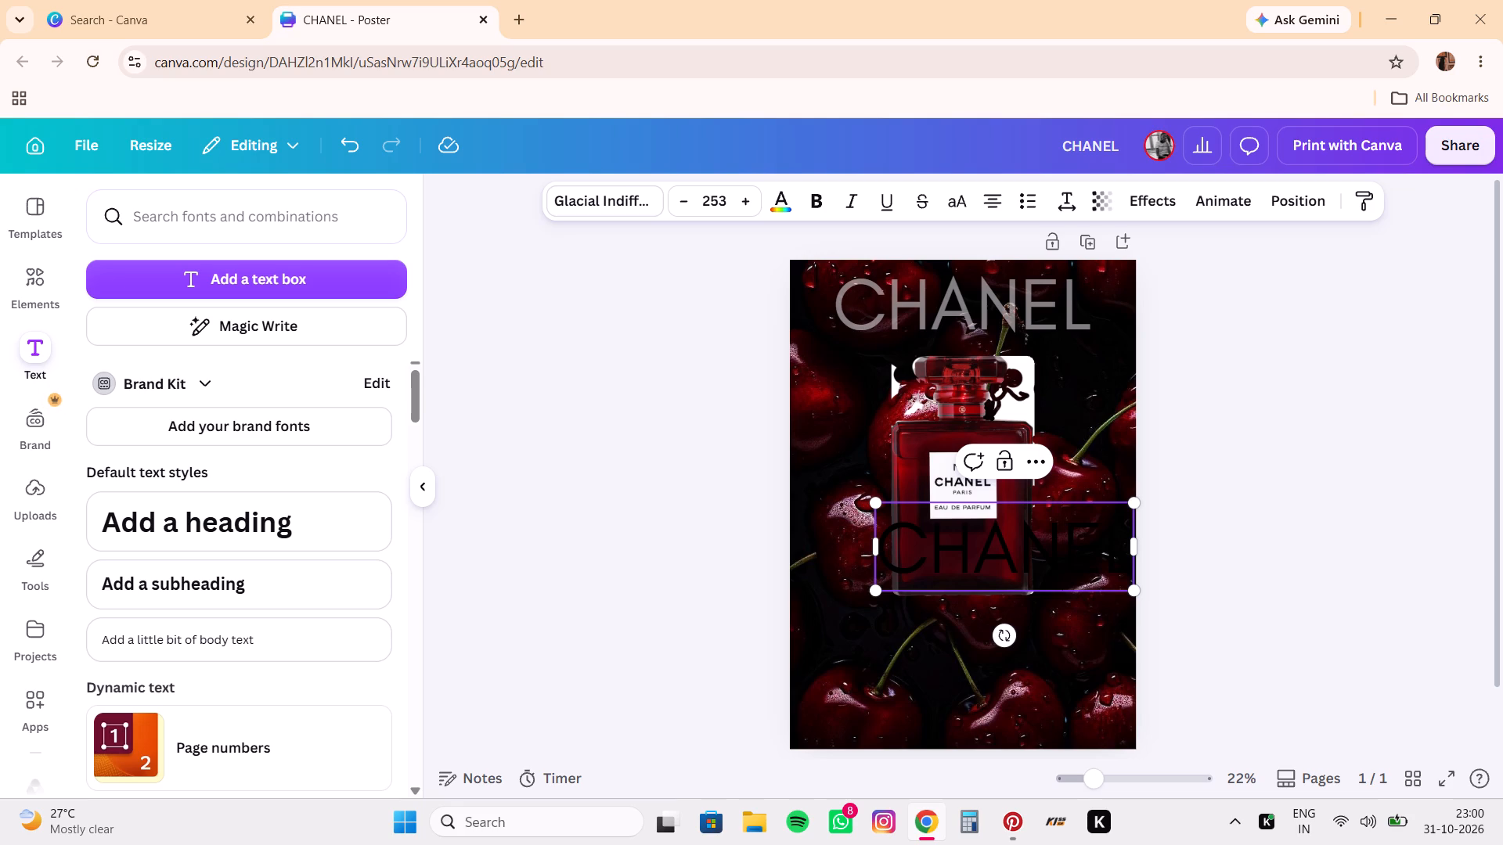
{"action": "left_click_drag", "start_coordinate": [1124, 552], "coordinate": [894, 544]}
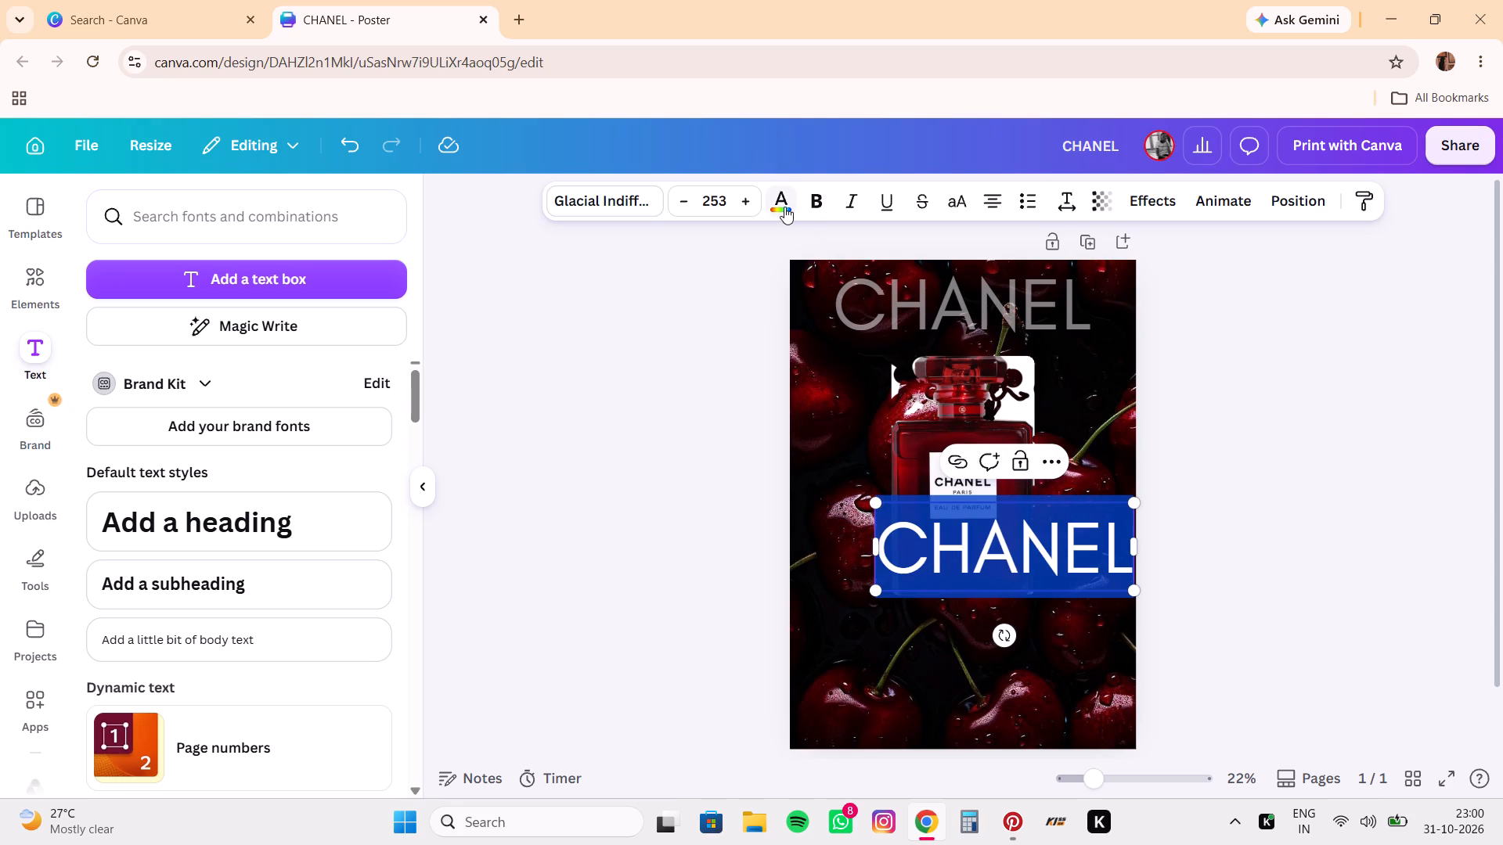
{"action": "left_click", "coordinate": [784, 207]}
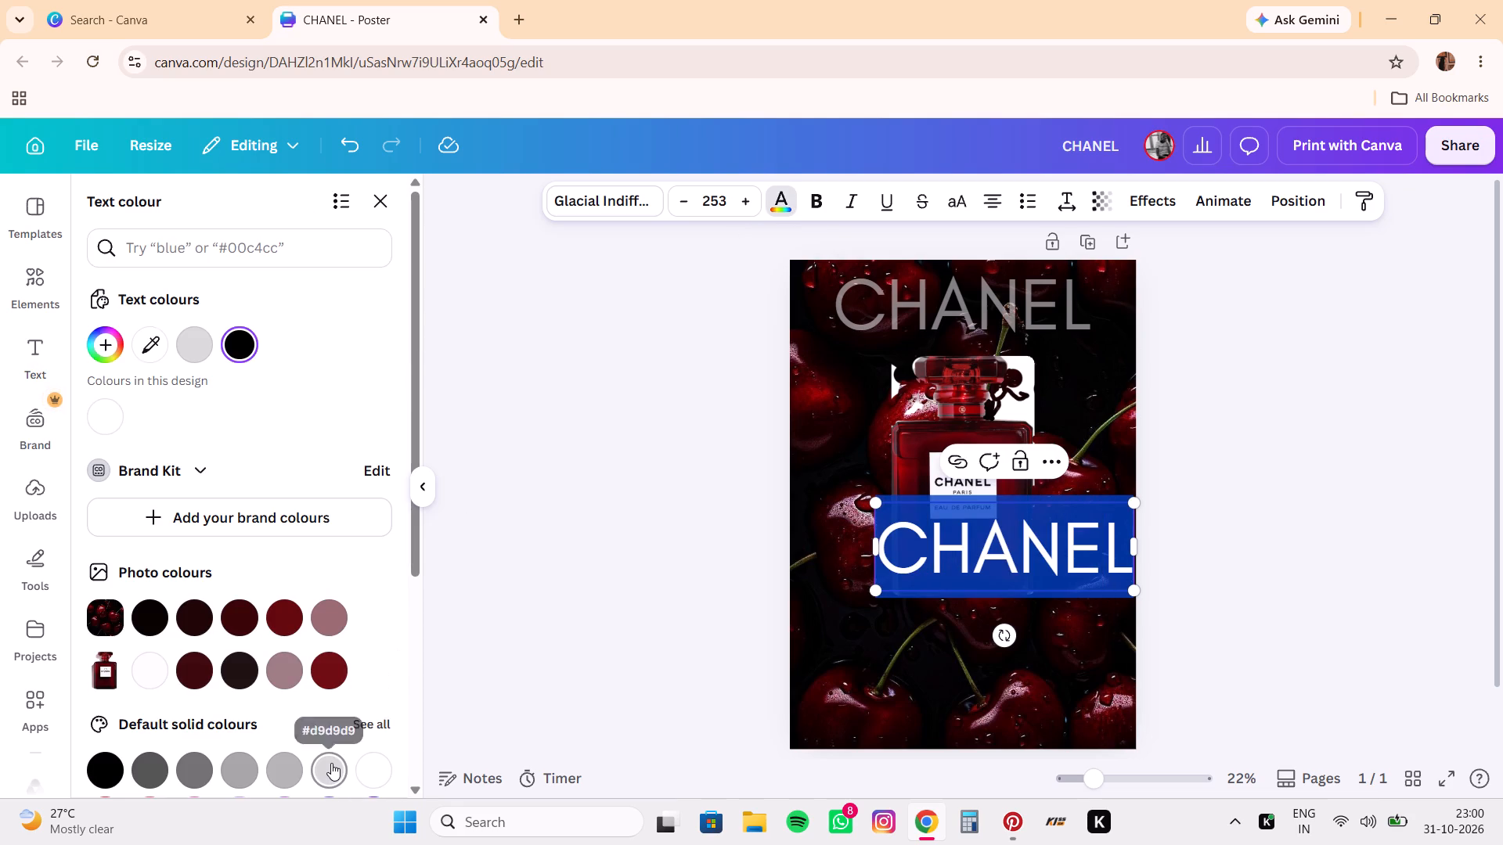
{"action": "left_click", "coordinate": [331, 763]}
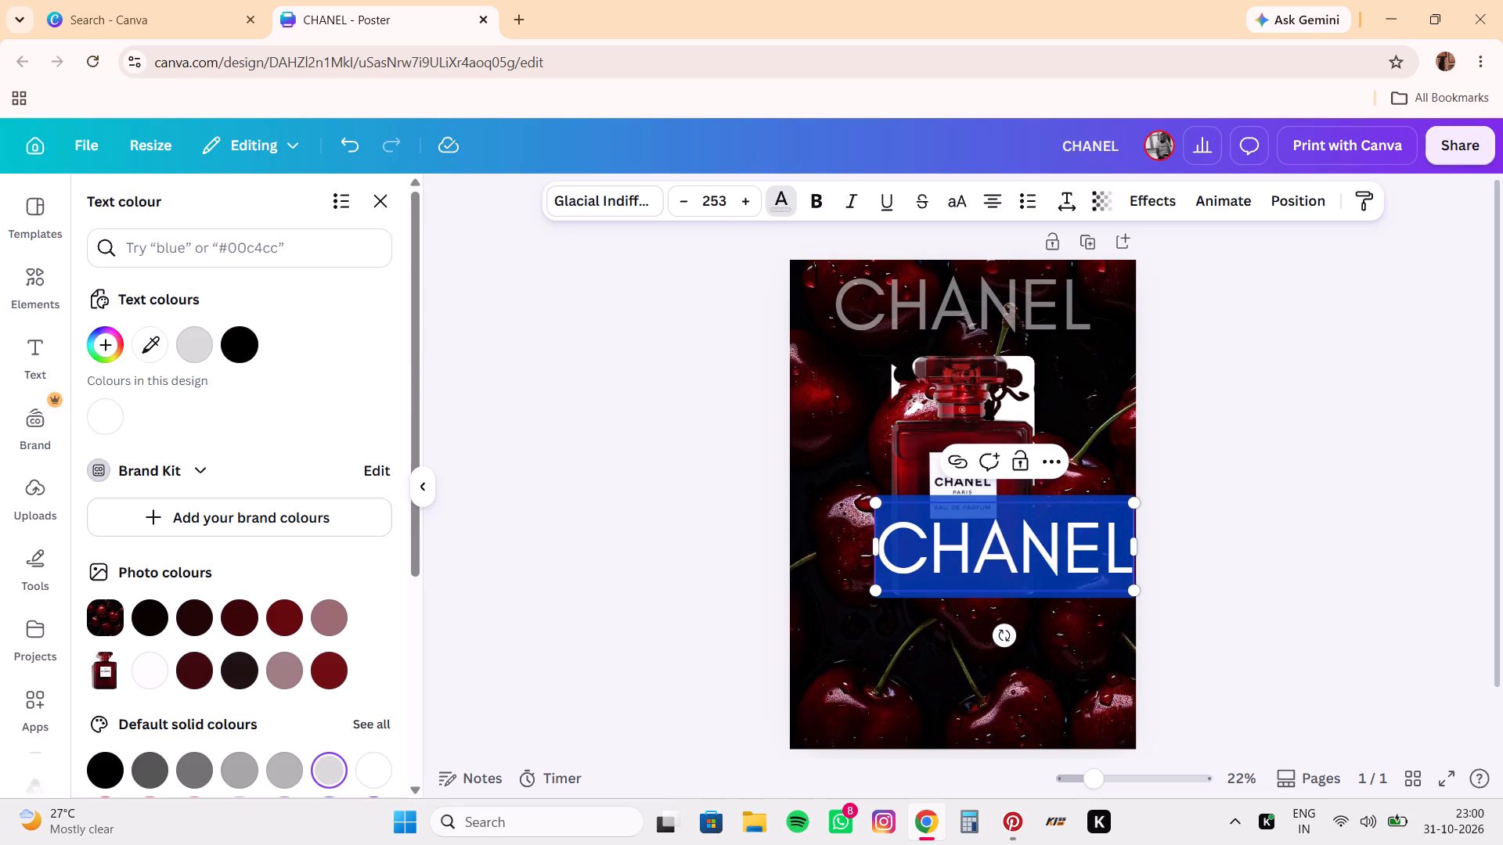
{"action": "left_click", "coordinate": [1061, 550]}
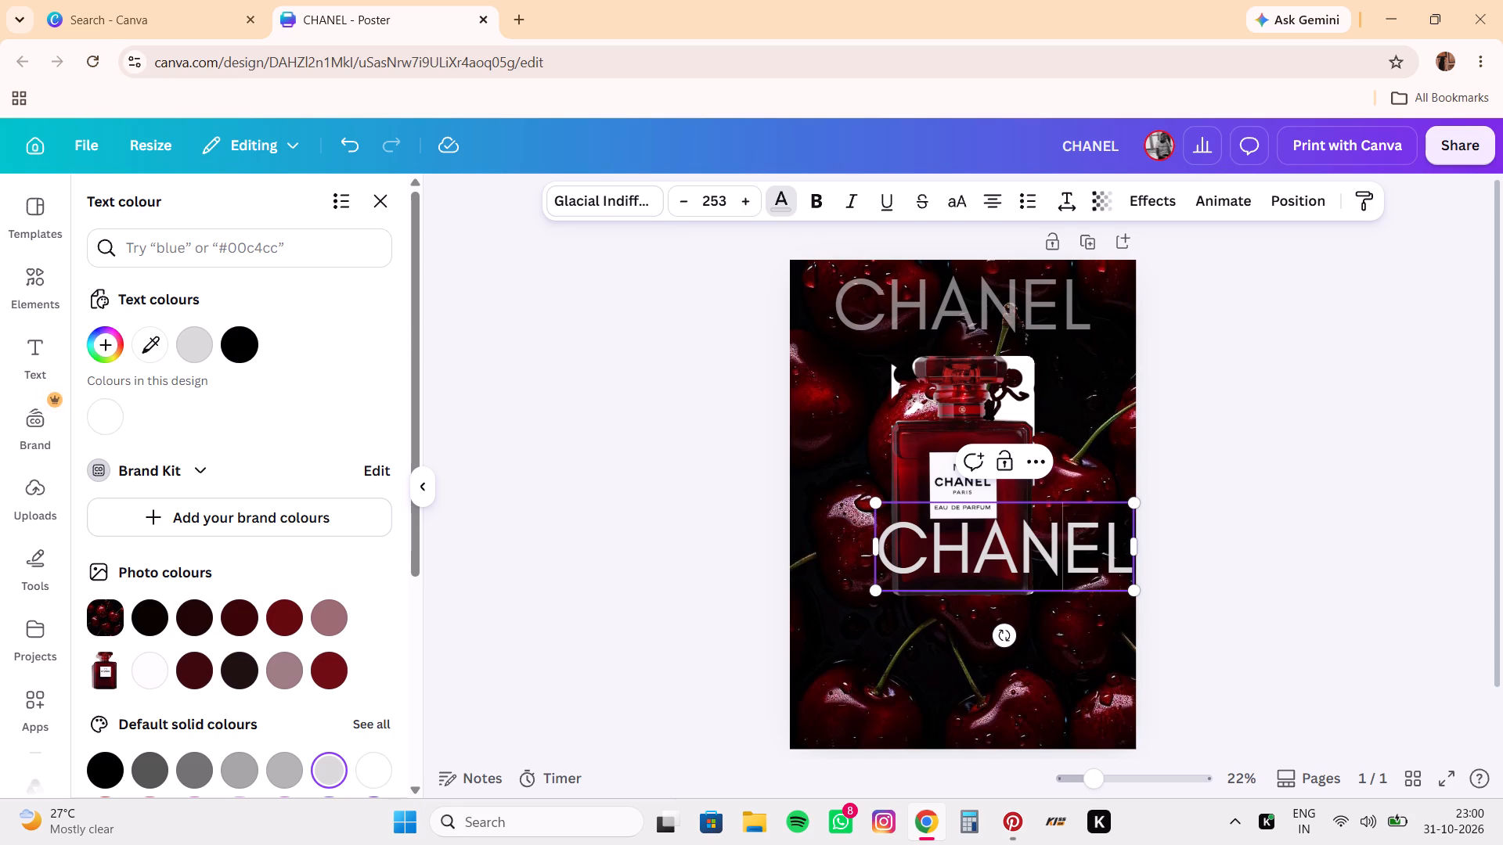
Move the new CHANEL text up below the first one, centred horizontally over the bottle's cap at about Y 11.7 cm.
{"action": "left_click", "coordinate": [1081, 530]}
{"action": "left_click_drag", "start_coordinate": [1094, 511], "coordinate": [1028, 495]}
{"action": "left_click", "coordinate": [1028, 495]}
{"action": "left_click_drag", "start_coordinate": [1022, 548], "coordinate": [979, 522]}
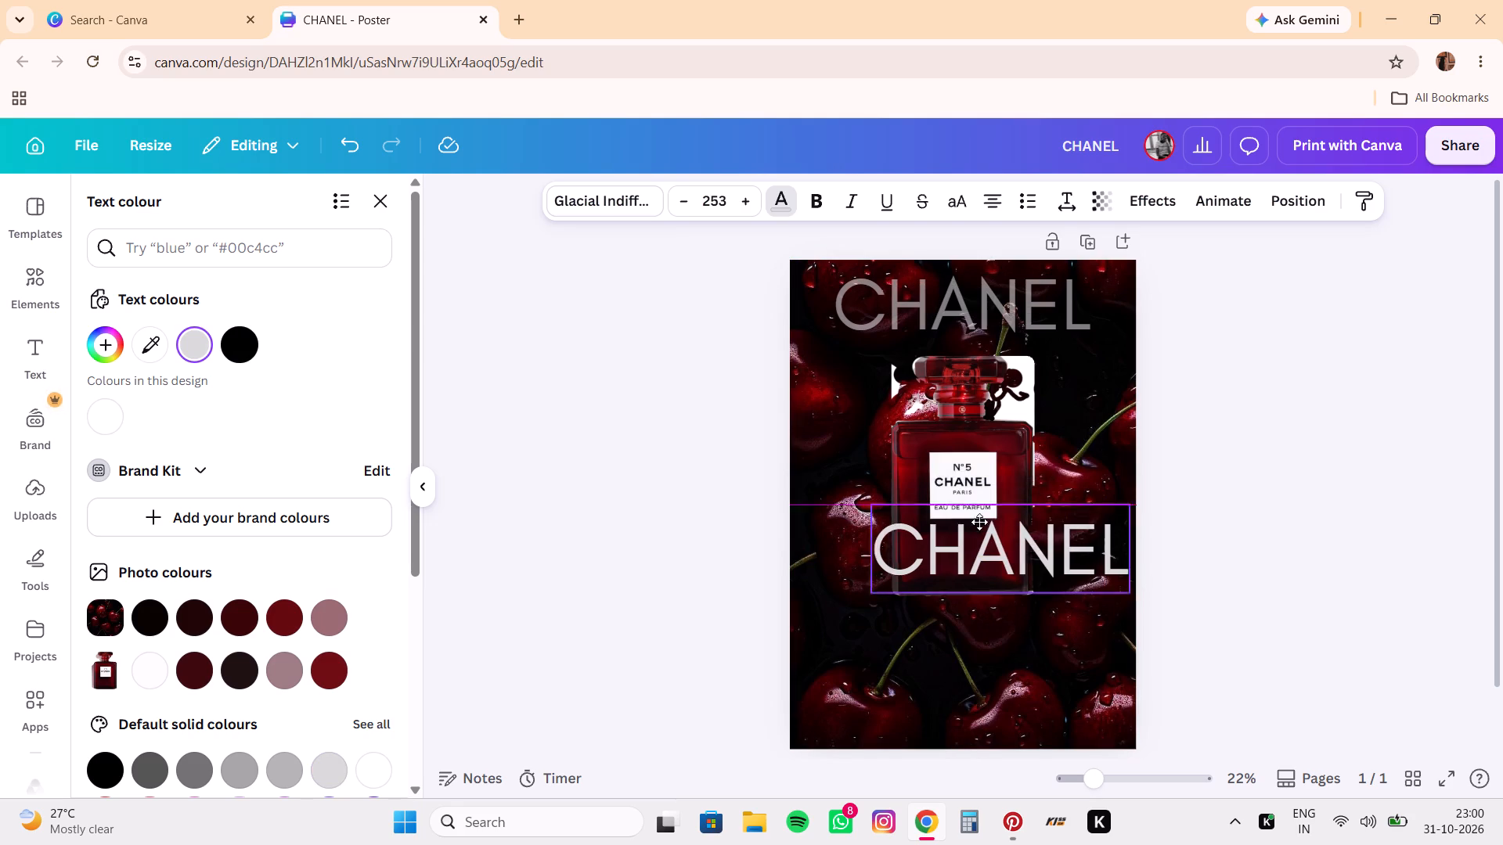
{"action": "left_click_drag", "start_coordinate": [979, 522], "coordinate": [981, 399]}
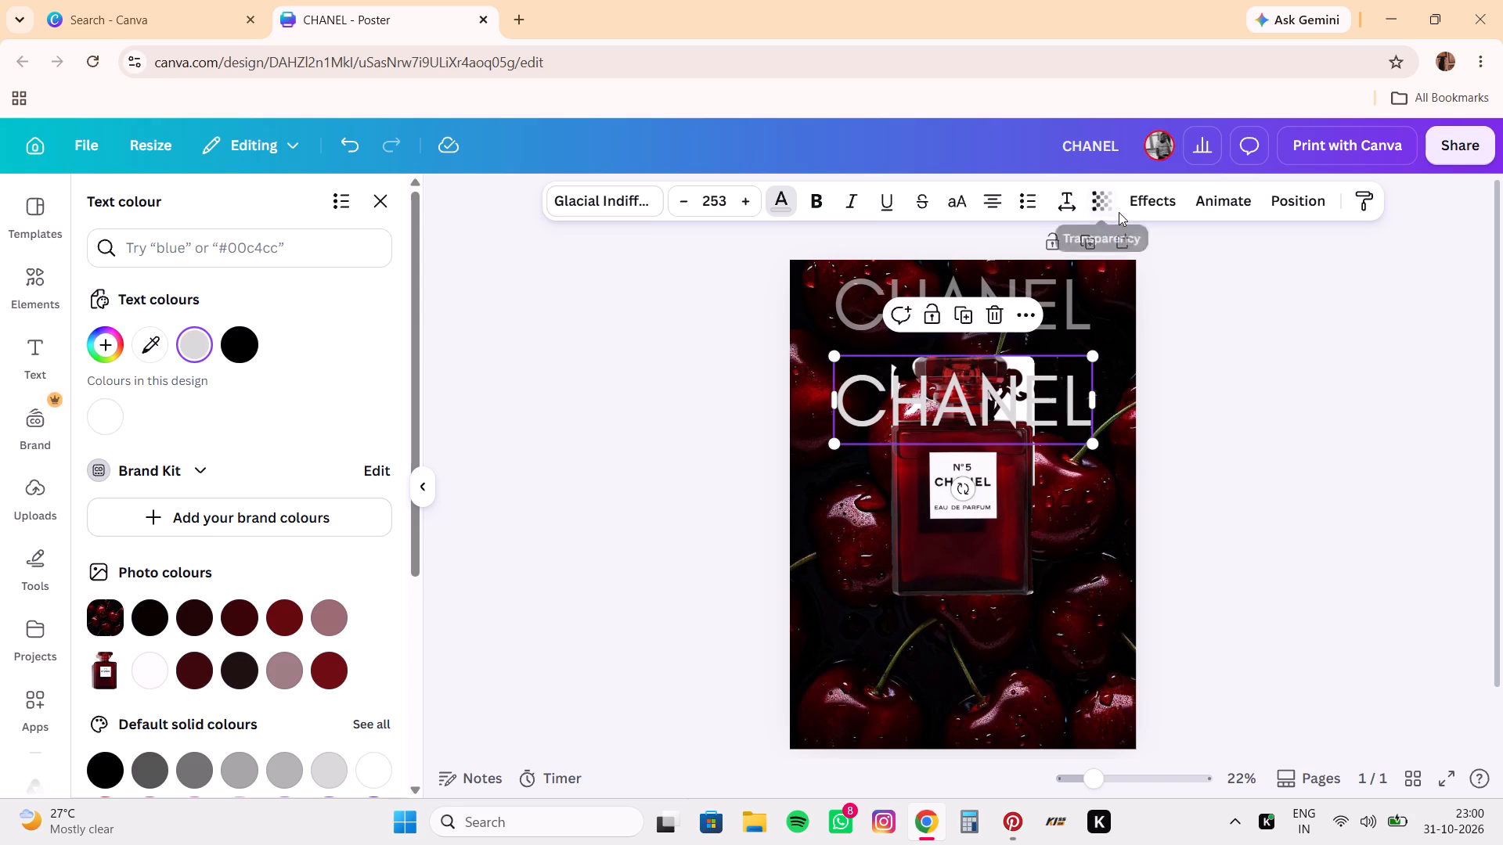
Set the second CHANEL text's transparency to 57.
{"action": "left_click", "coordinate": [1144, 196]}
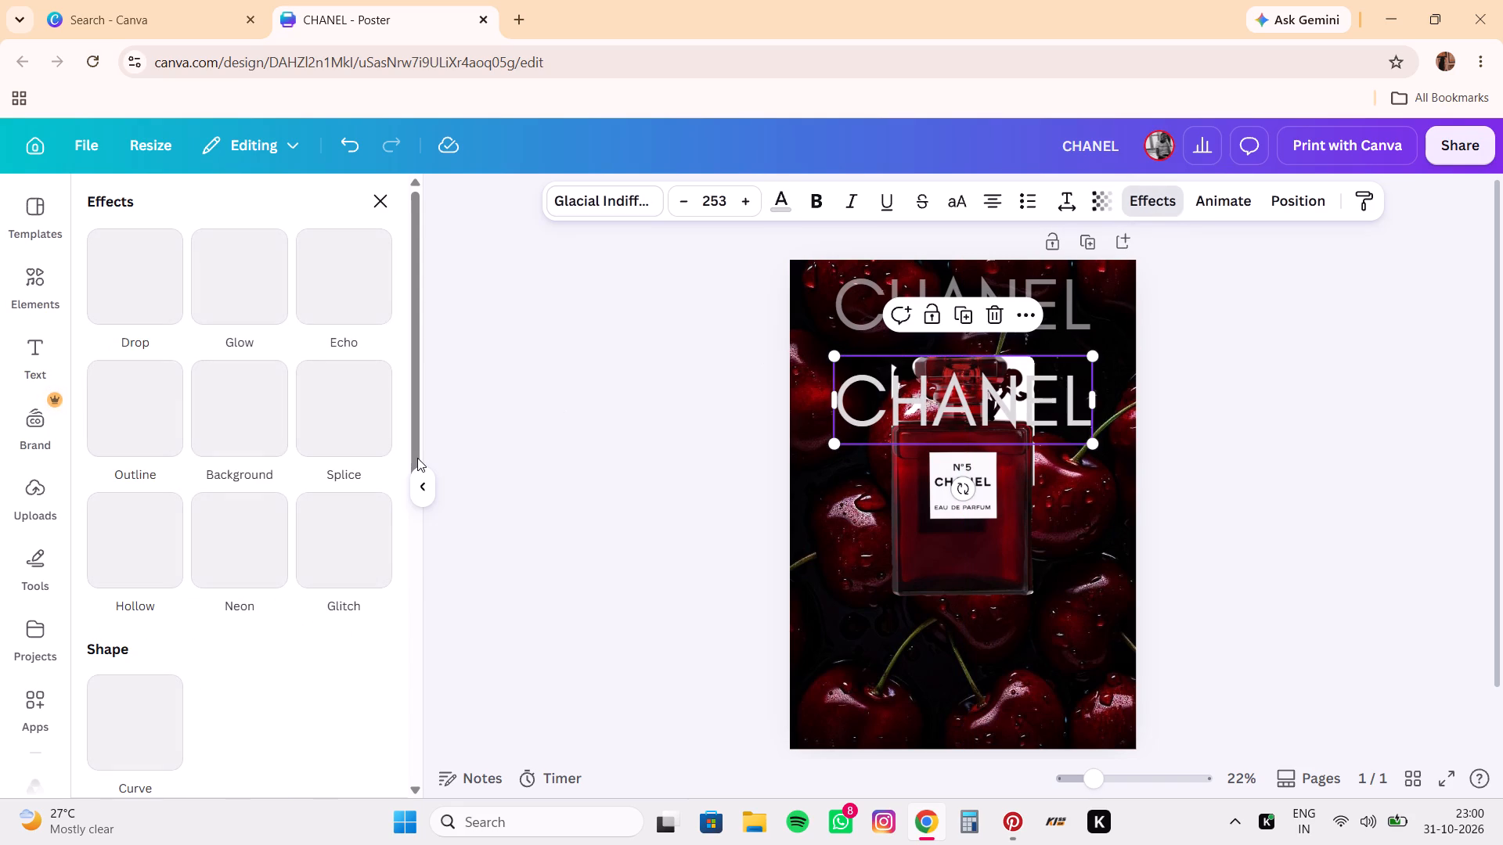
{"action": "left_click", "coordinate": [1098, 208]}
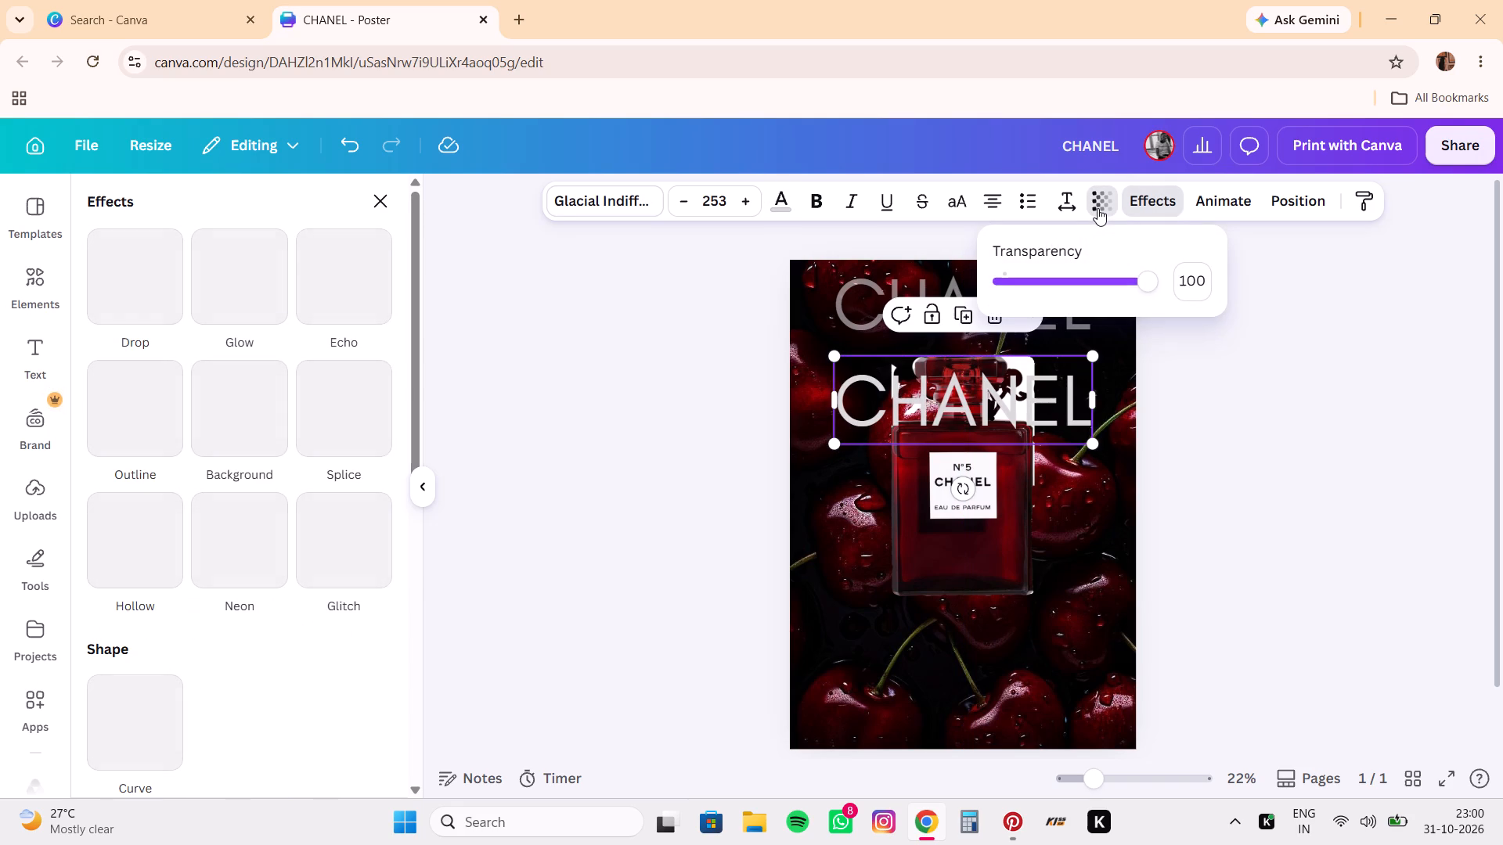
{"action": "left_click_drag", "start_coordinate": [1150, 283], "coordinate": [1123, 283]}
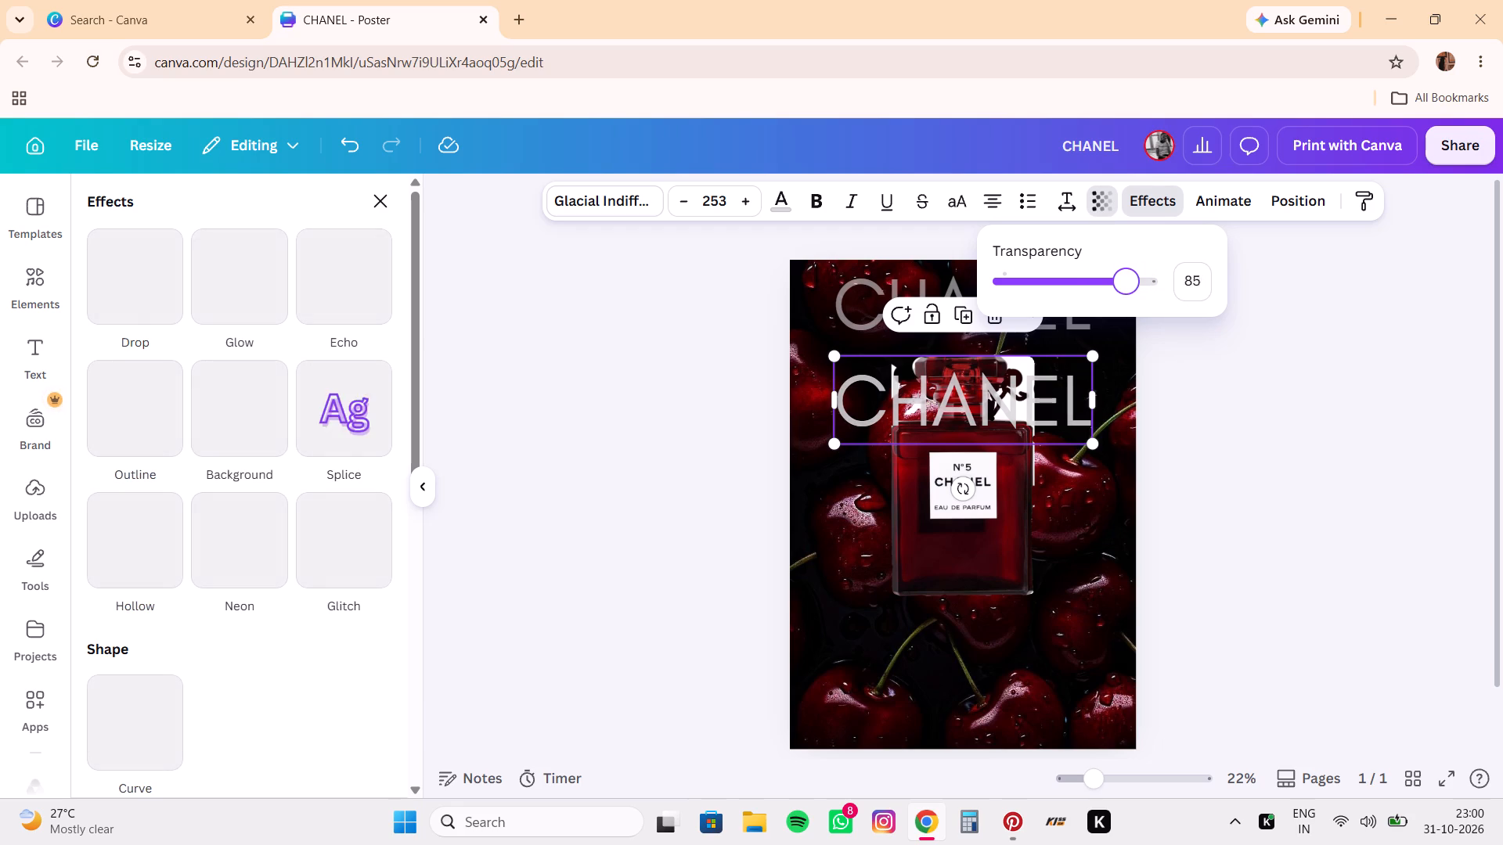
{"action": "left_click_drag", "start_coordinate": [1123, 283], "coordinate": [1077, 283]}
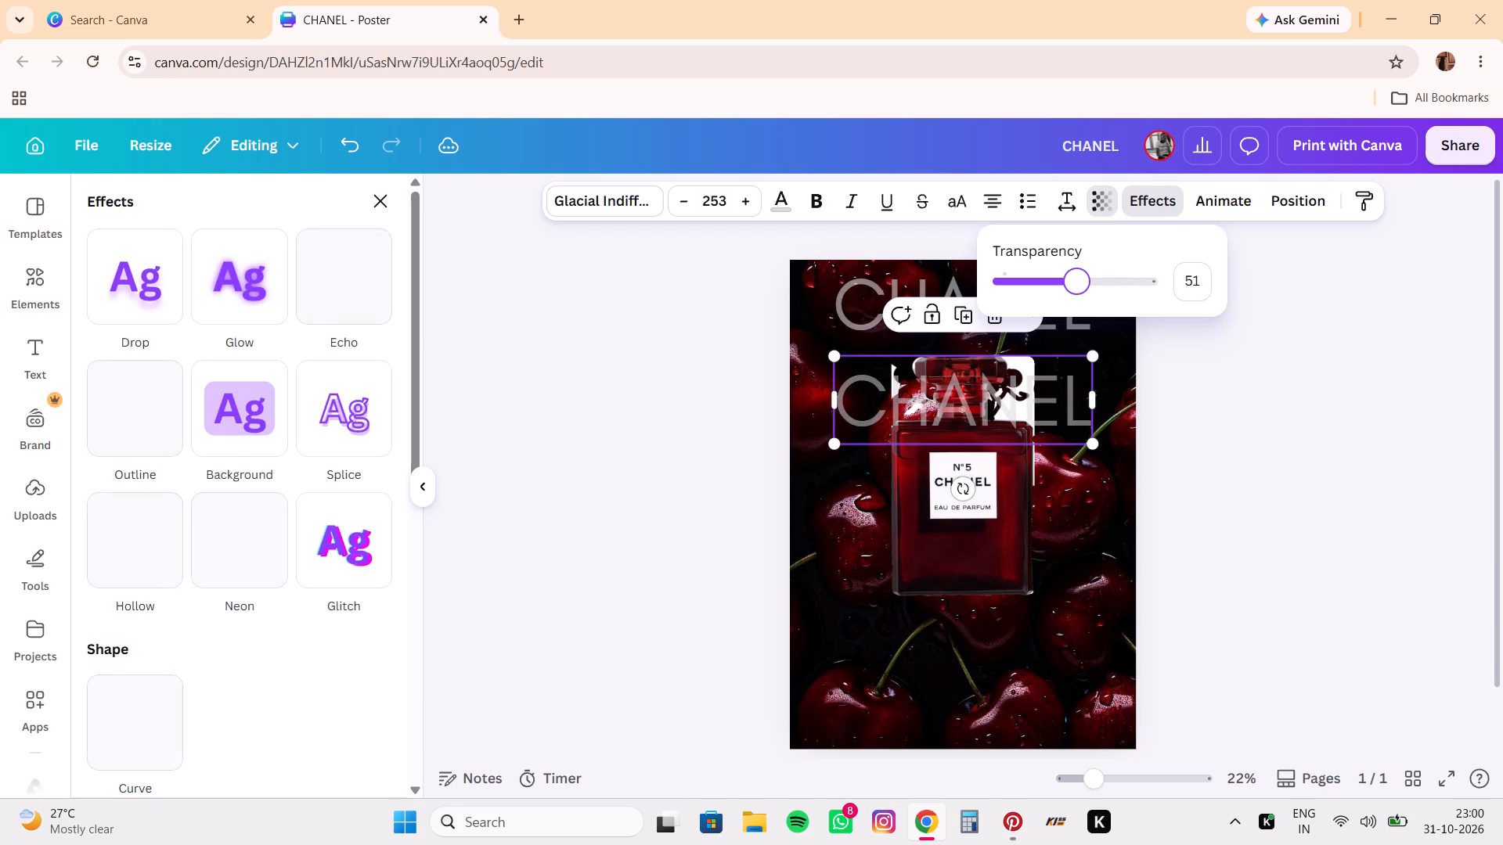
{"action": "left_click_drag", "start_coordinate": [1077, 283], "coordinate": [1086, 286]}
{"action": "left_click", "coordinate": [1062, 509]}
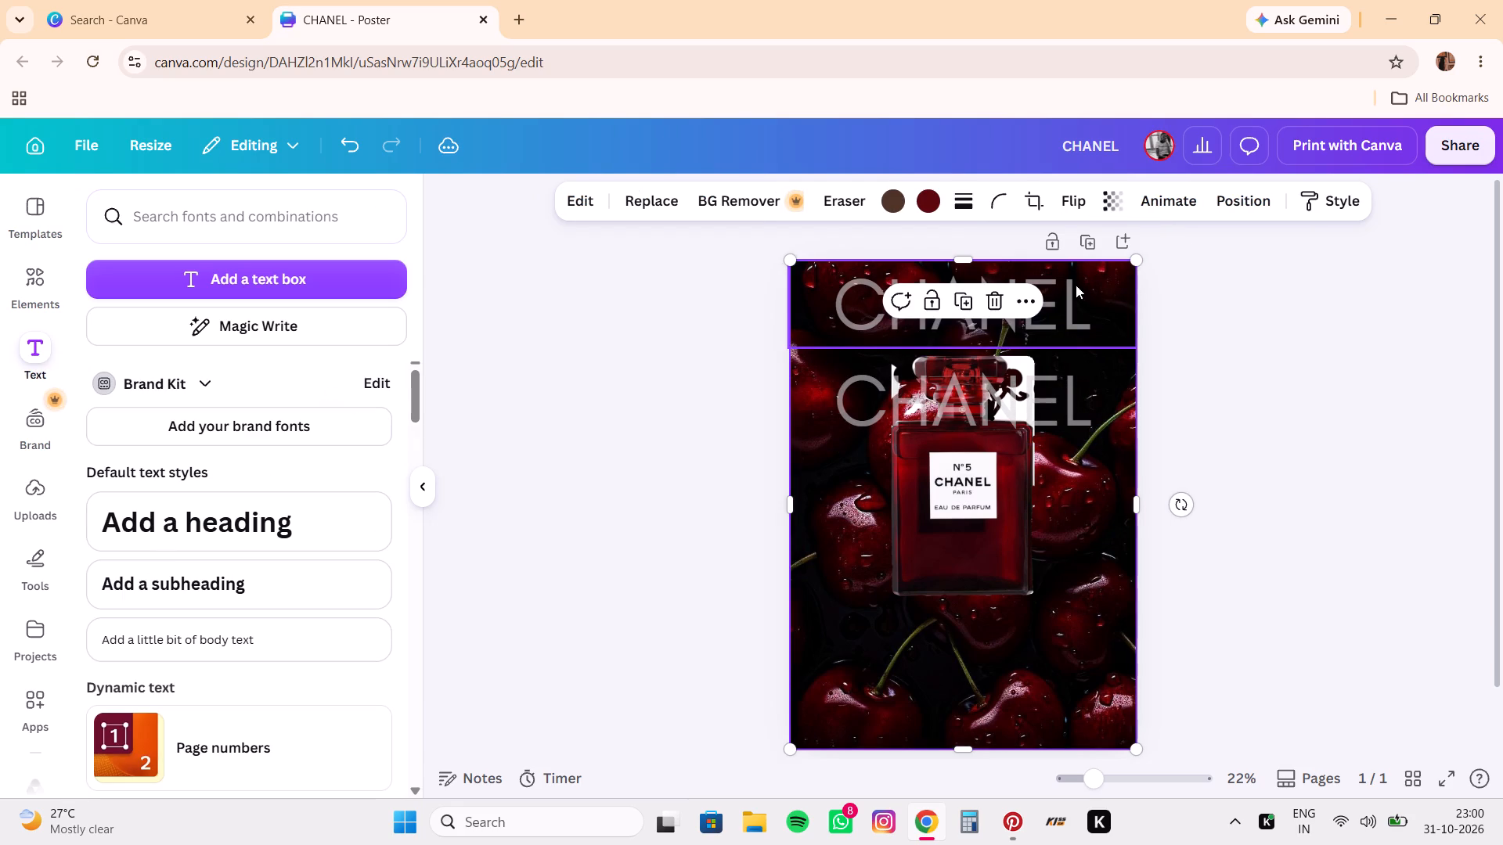
Adjust the top CHANEL text's transparency to about 60.
{"action": "left_click", "coordinate": [1054, 299]}
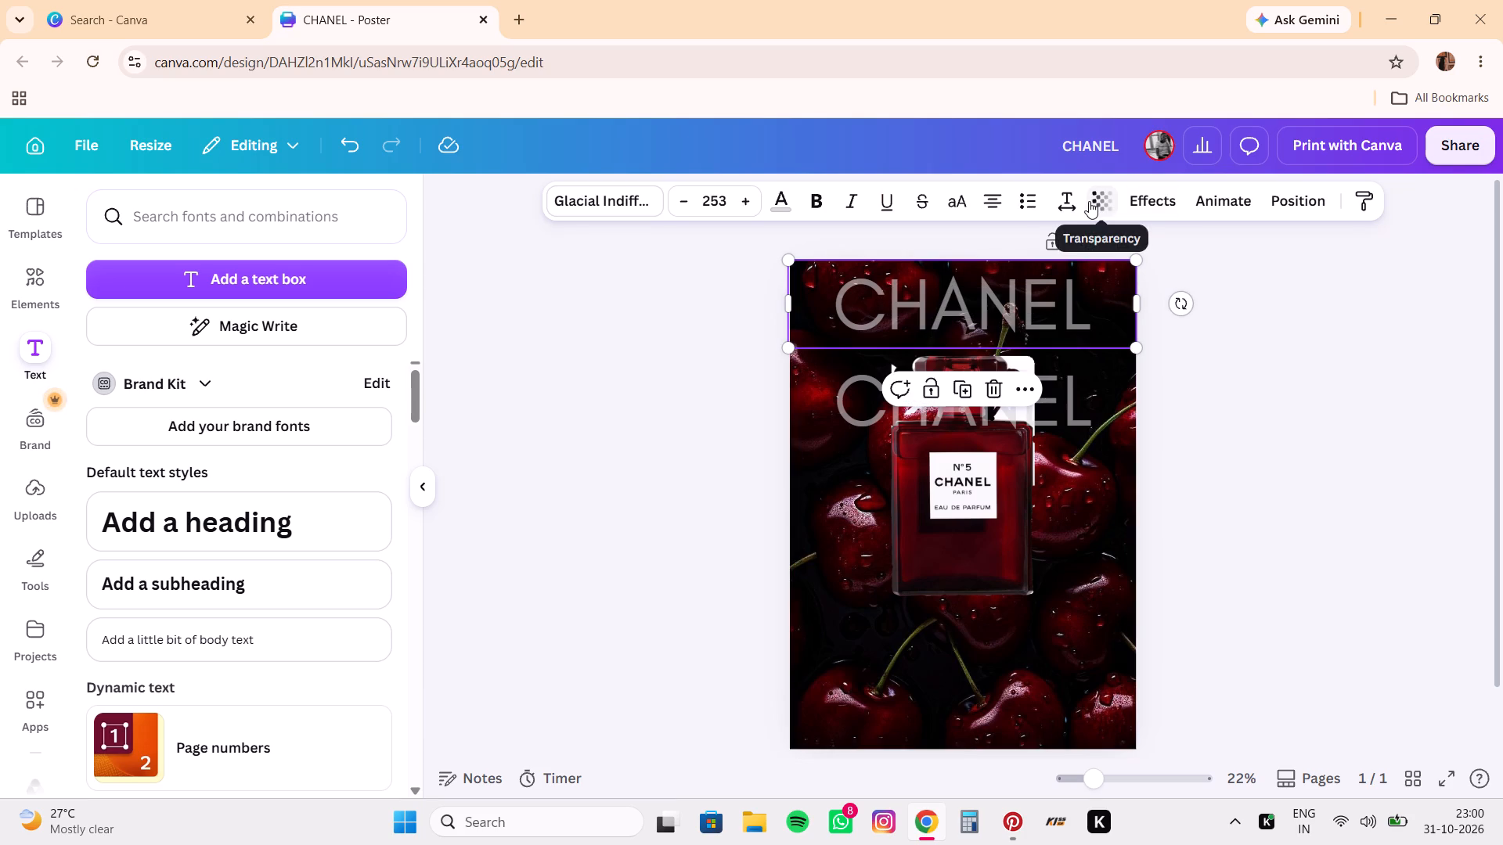
{"action": "left_click", "coordinate": [1089, 201]}
{"action": "left_click_drag", "start_coordinate": [1089, 282], "coordinate": [1093, 282]}
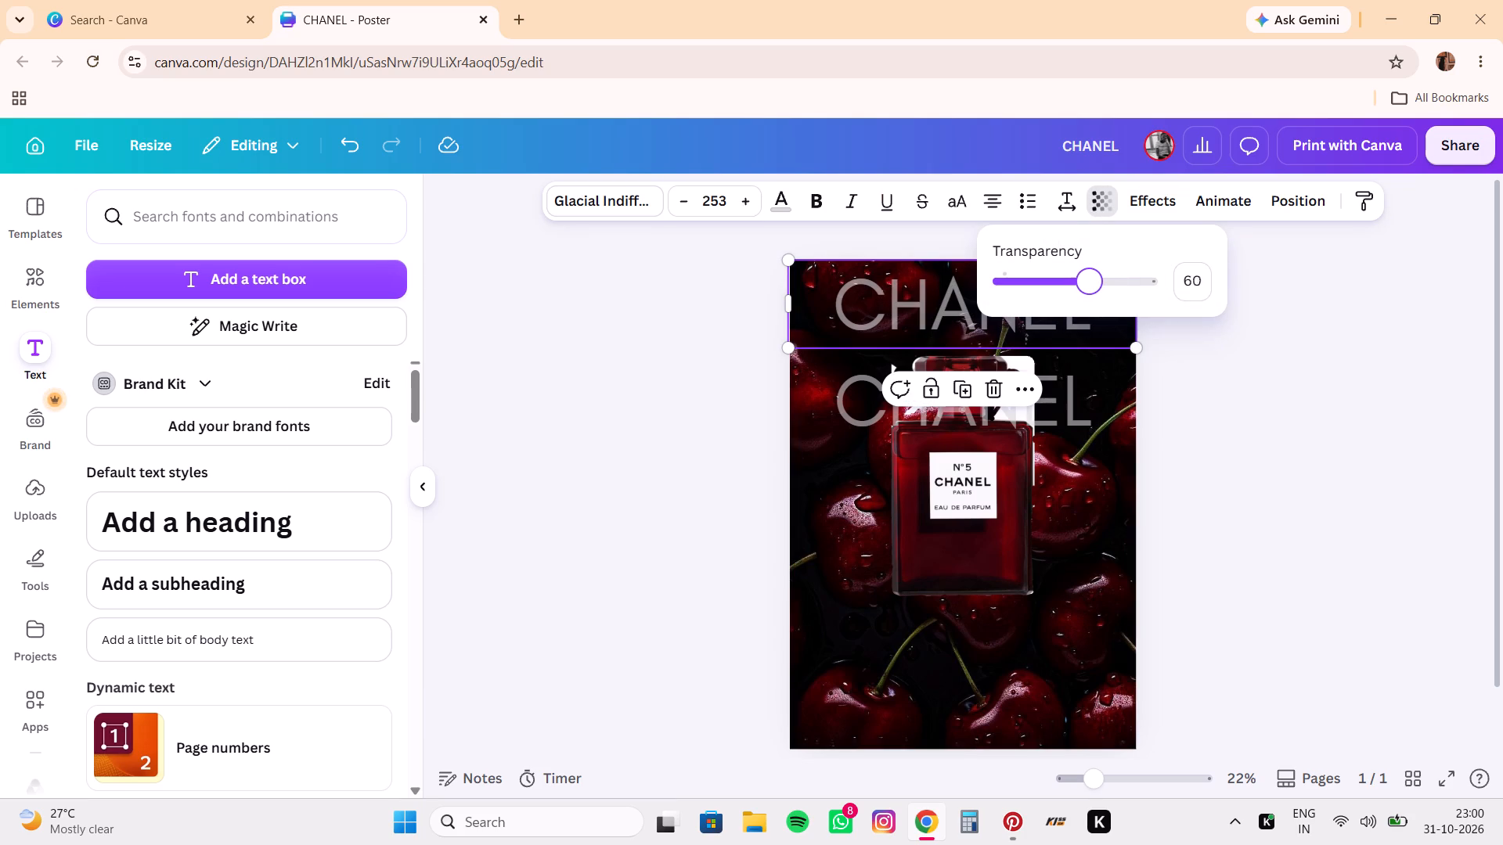
{"action": "left_click_drag", "start_coordinate": [1093, 282], "coordinate": [1097, 282]}
Set the second CHANEL text's transparency to 60.
{"action": "left_click", "coordinate": [1072, 408]}
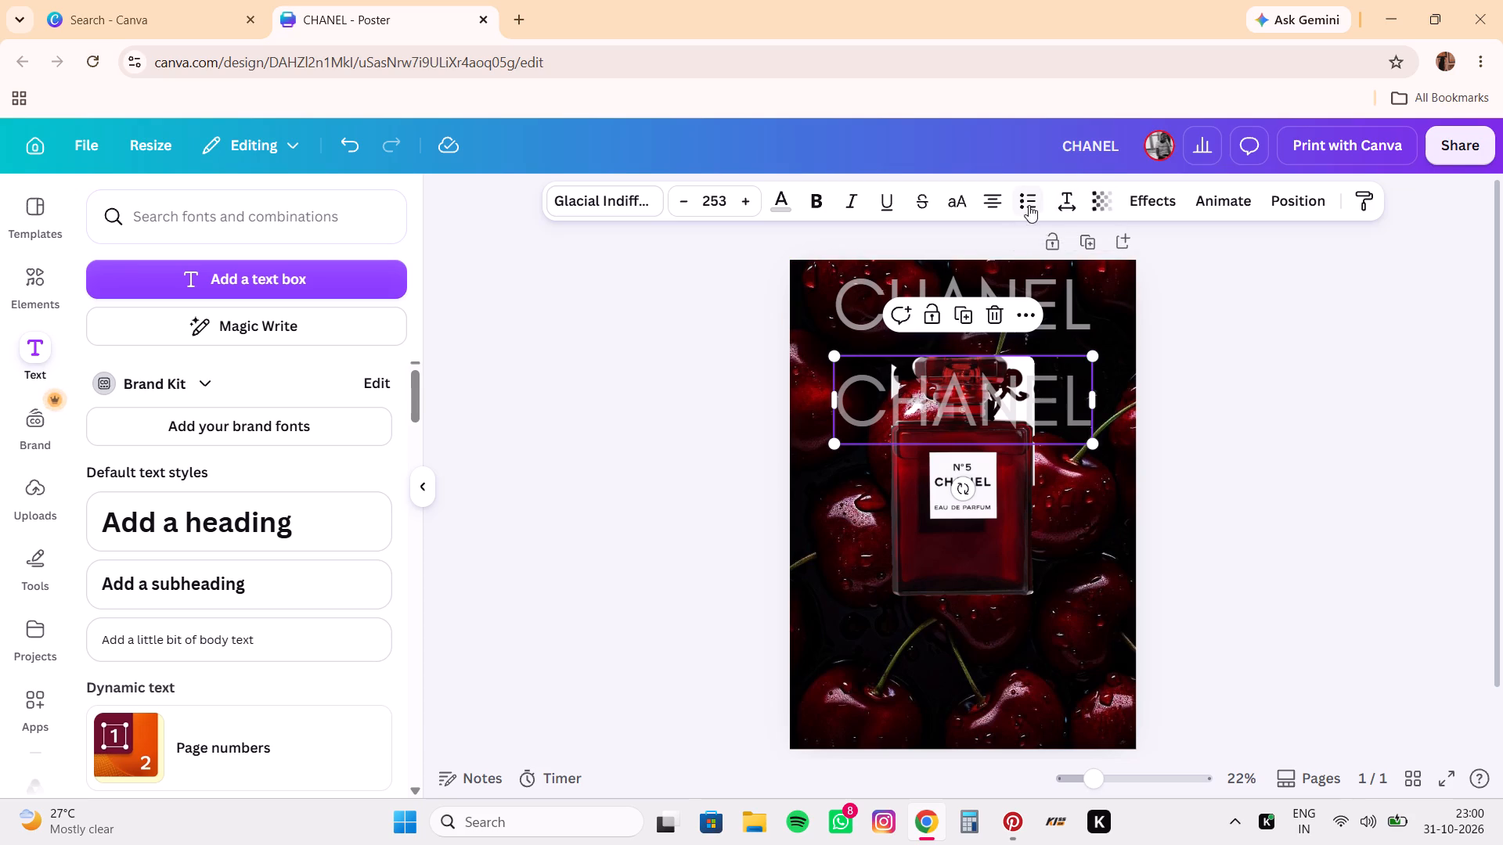
{"action": "left_click", "coordinate": [1095, 208]}
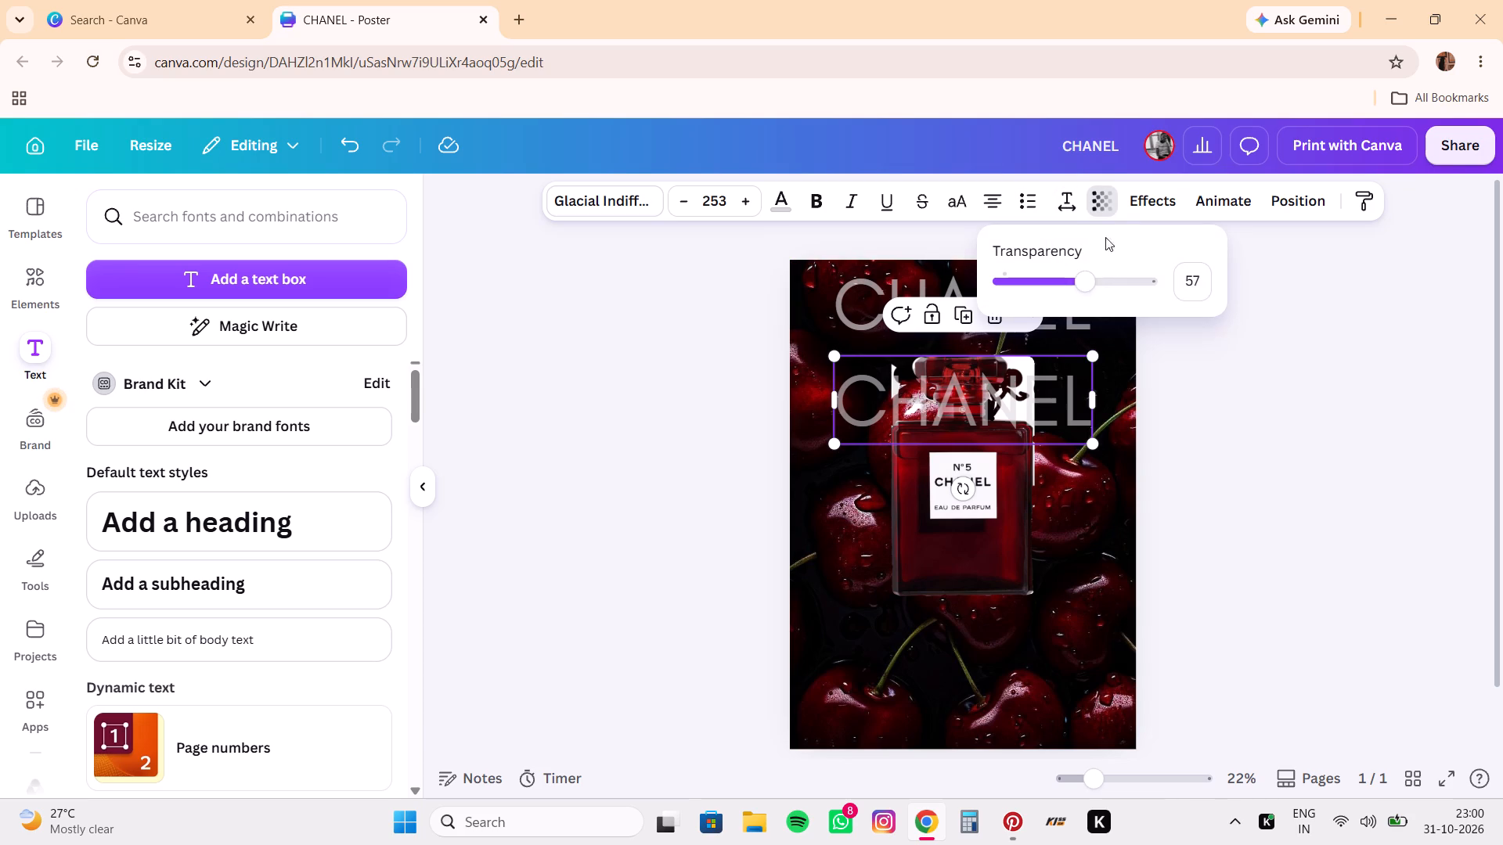
{"action": "left_click", "coordinate": [1087, 282]}
{"action": "left_click", "coordinate": [1068, 539]}
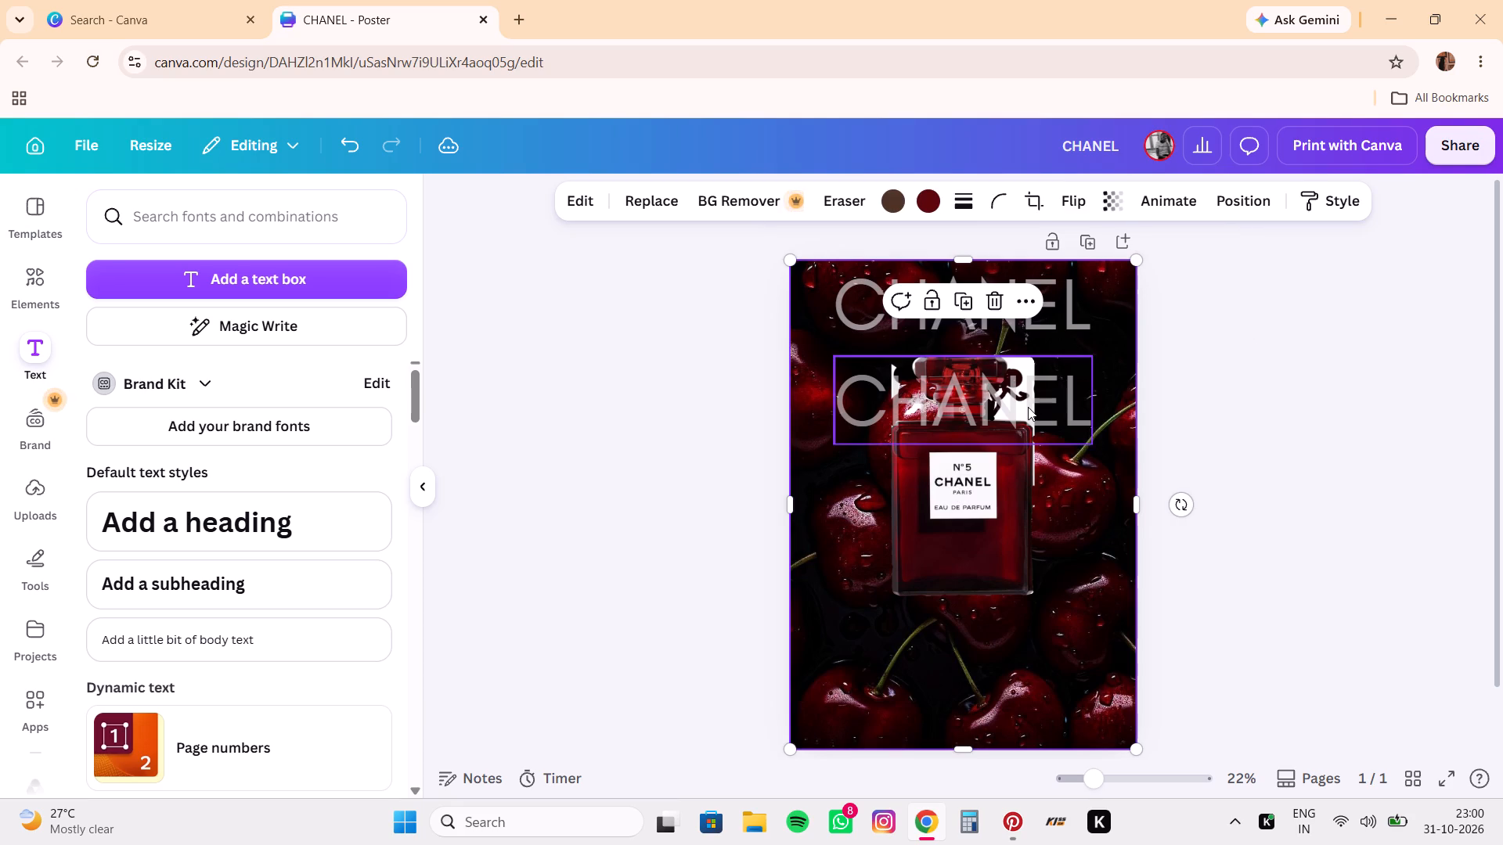
Send the second CHANEL text one layer backward so it sits behind the perfume bottle.
{"action": "left_click", "coordinate": [1028, 407]}
{"action": "left_click", "coordinate": [1278, 198]}
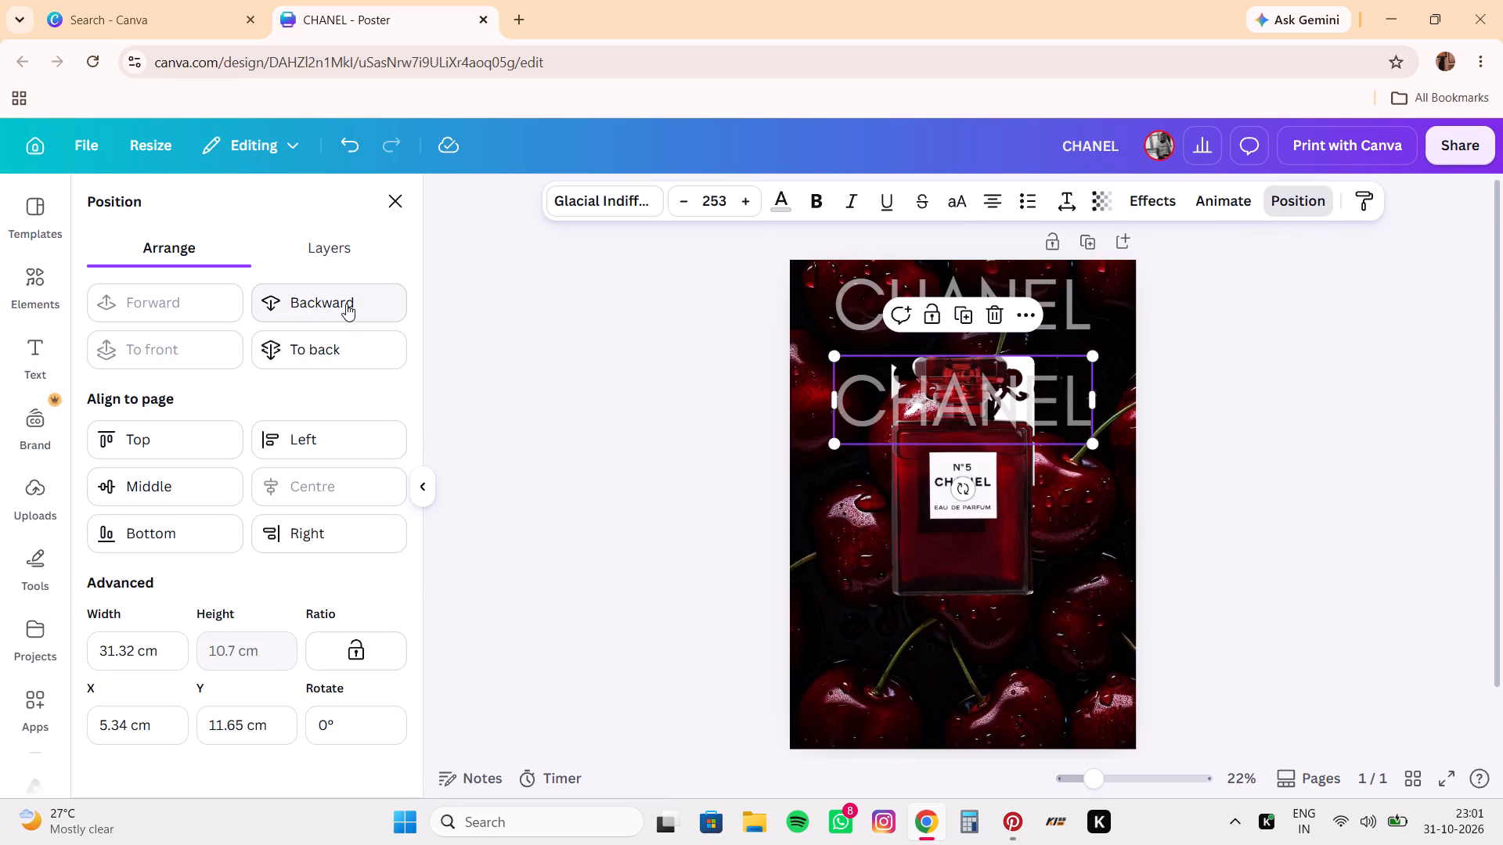
{"action": "left_click", "coordinate": [346, 304]}
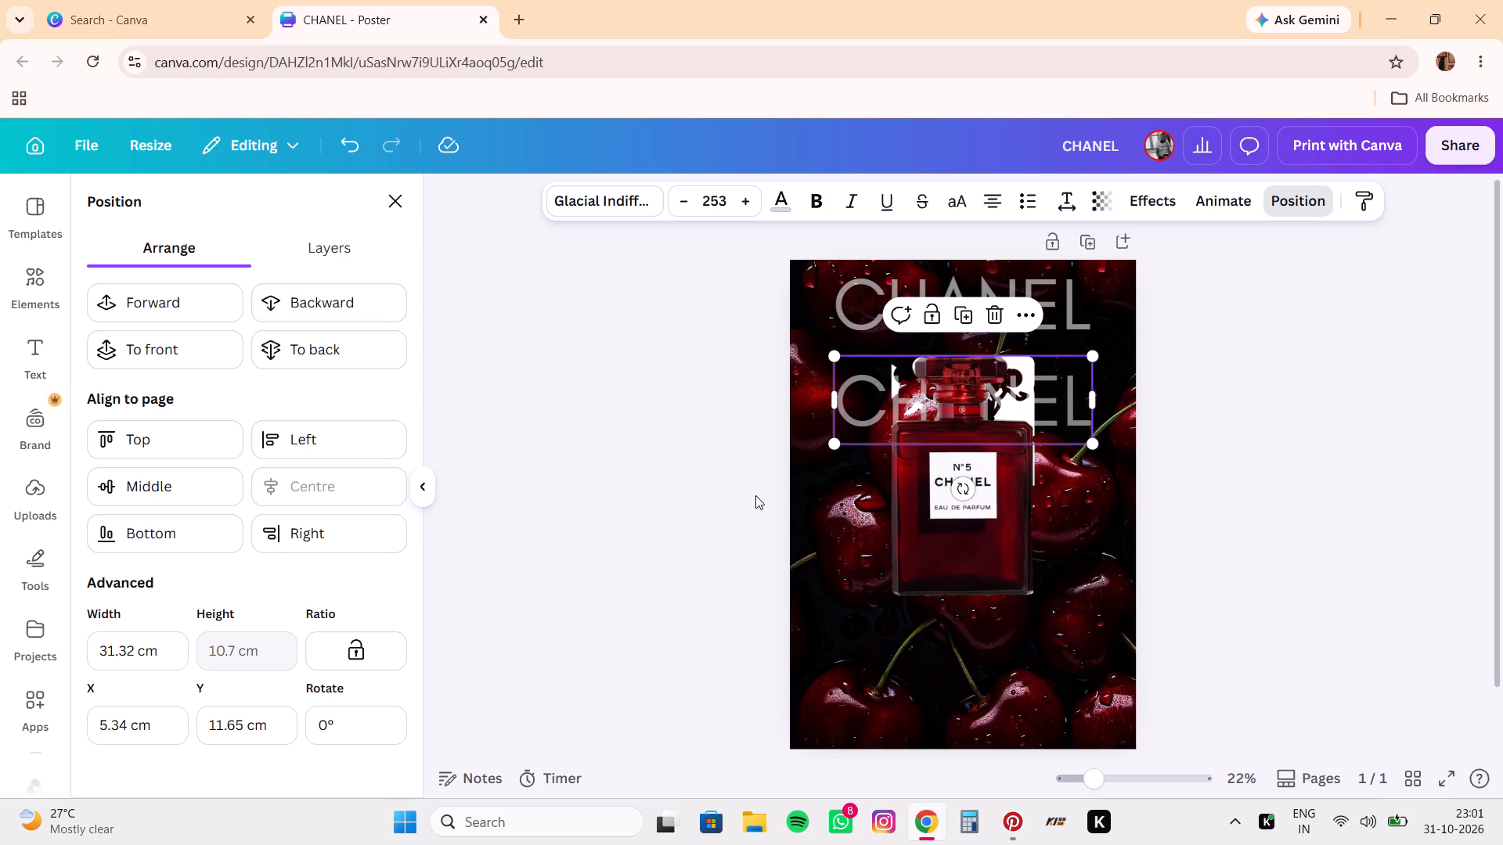
Select the top CHANEL text, view the reference Chanel poster on Pinterest's Template inspo board, and close Pinterest.
{"action": "left_click", "coordinate": [868, 300]}
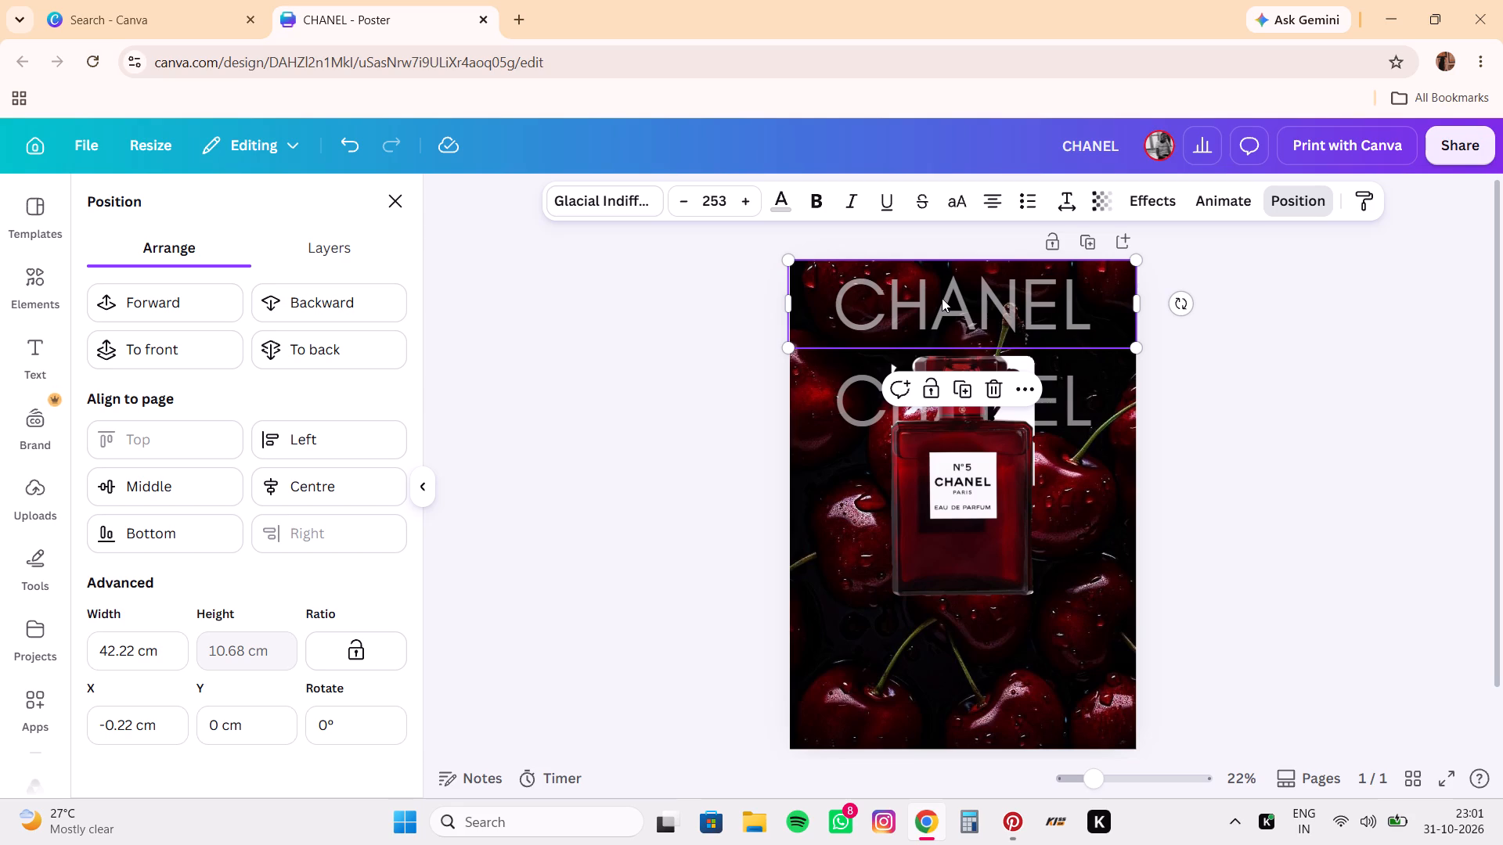
{"action": "left_click", "coordinate": [1015, 818]}
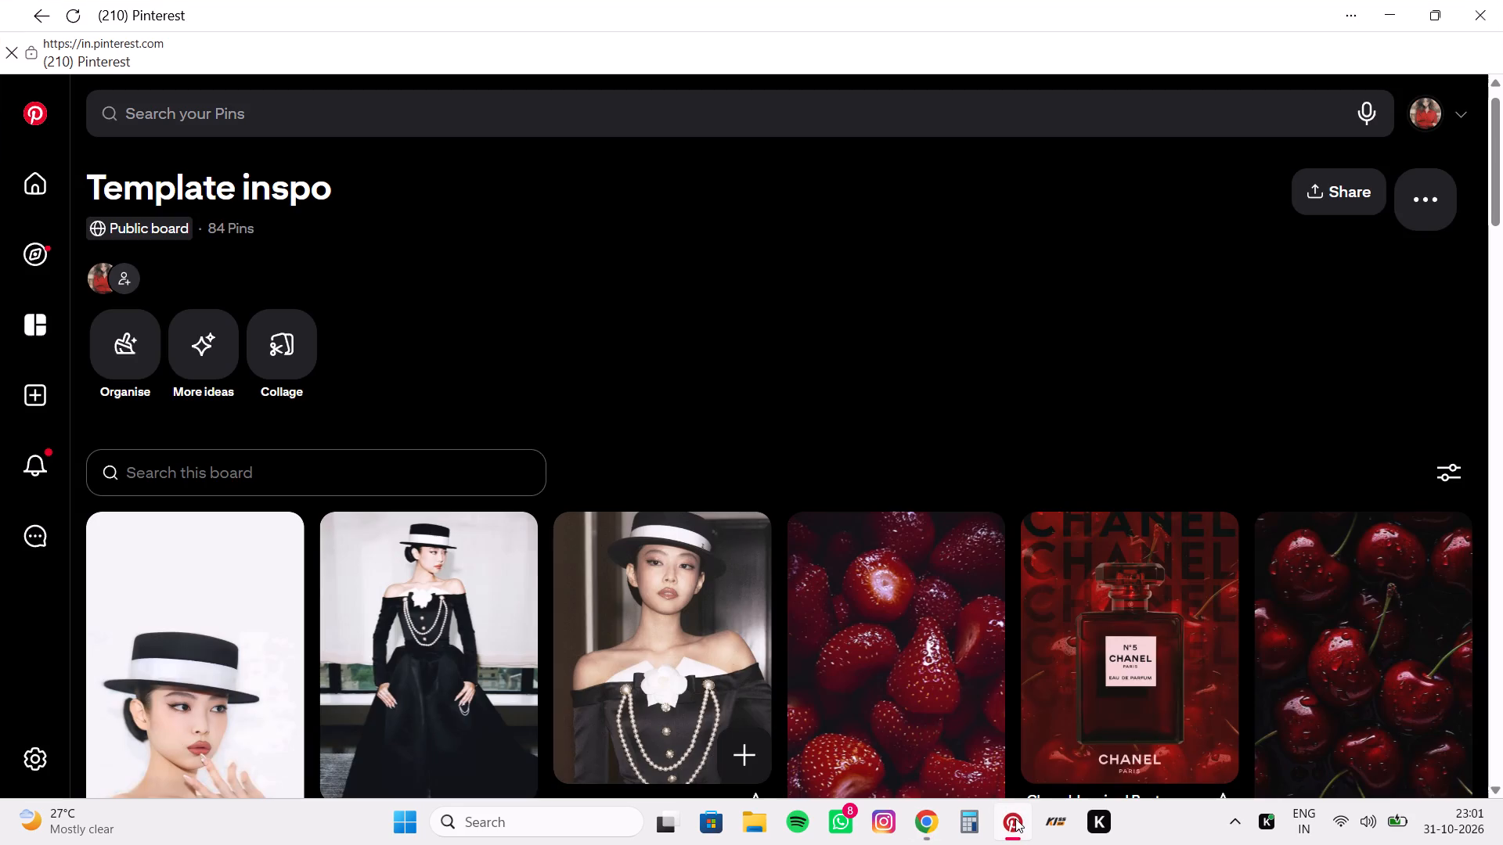
{"action": "left_click", "coordinate": [1502, 0]}
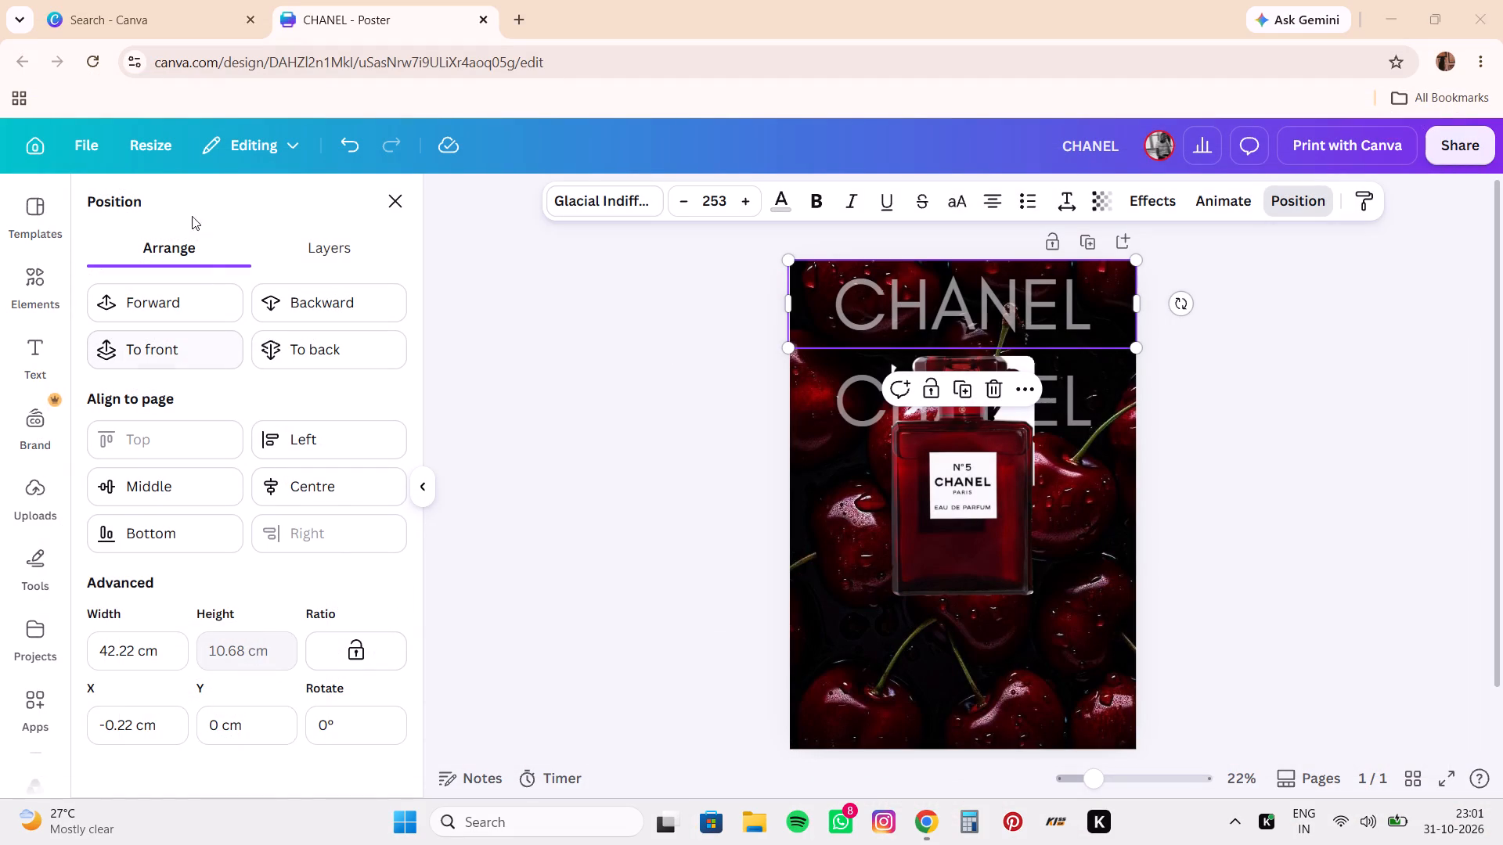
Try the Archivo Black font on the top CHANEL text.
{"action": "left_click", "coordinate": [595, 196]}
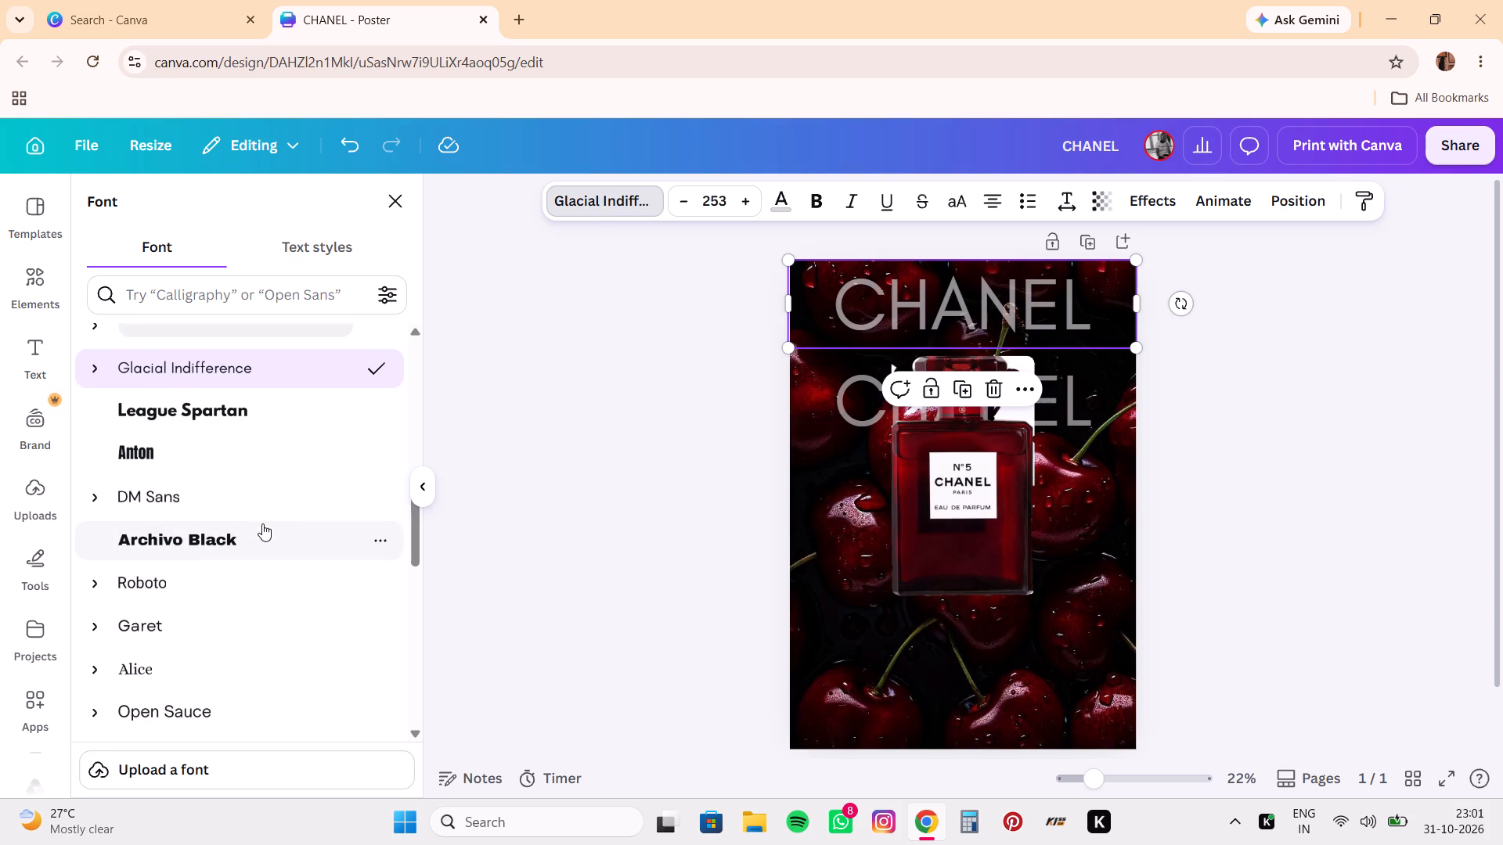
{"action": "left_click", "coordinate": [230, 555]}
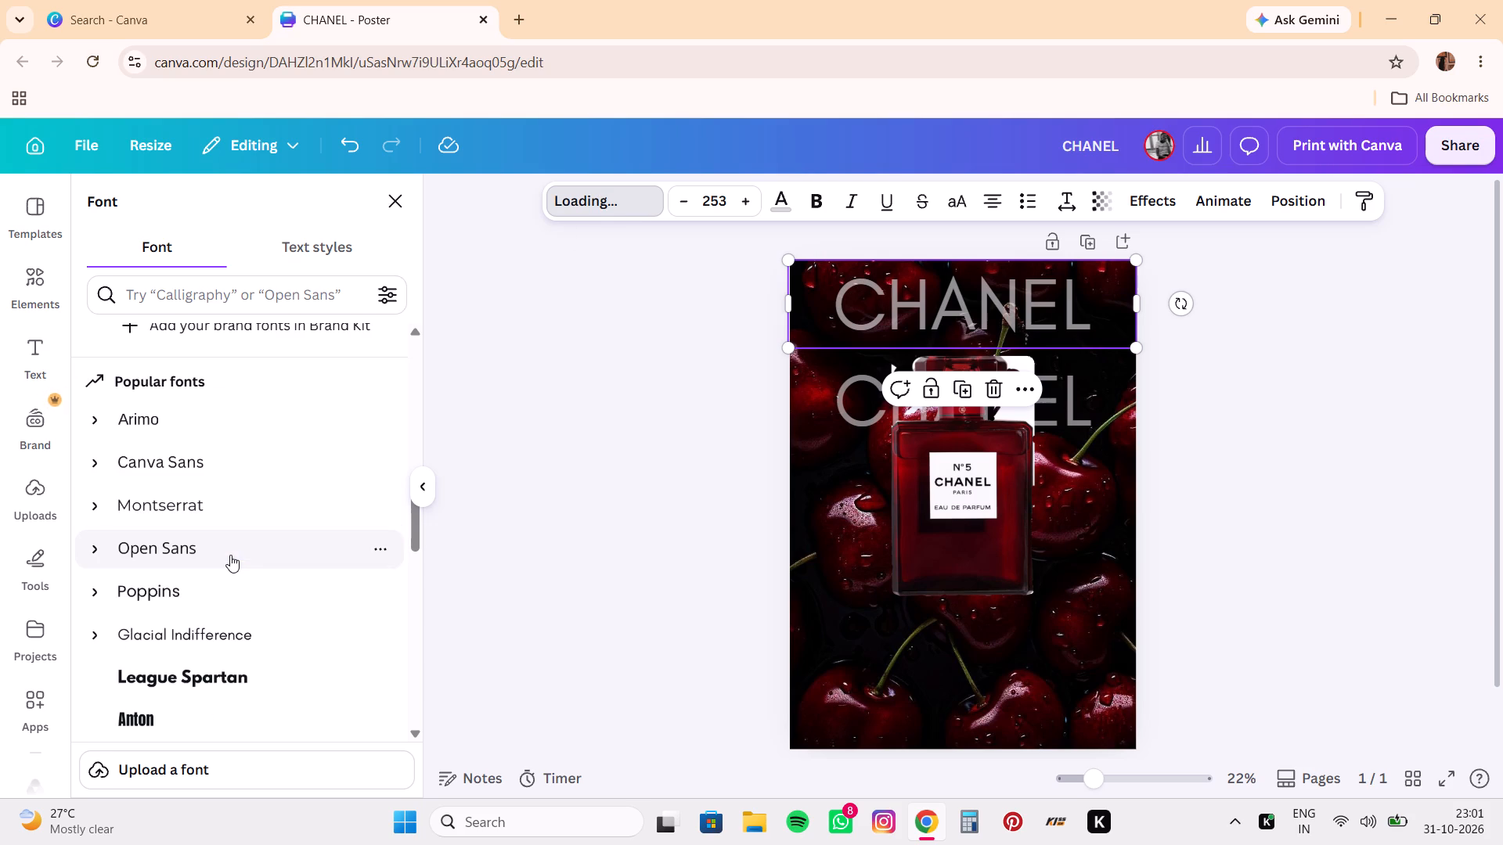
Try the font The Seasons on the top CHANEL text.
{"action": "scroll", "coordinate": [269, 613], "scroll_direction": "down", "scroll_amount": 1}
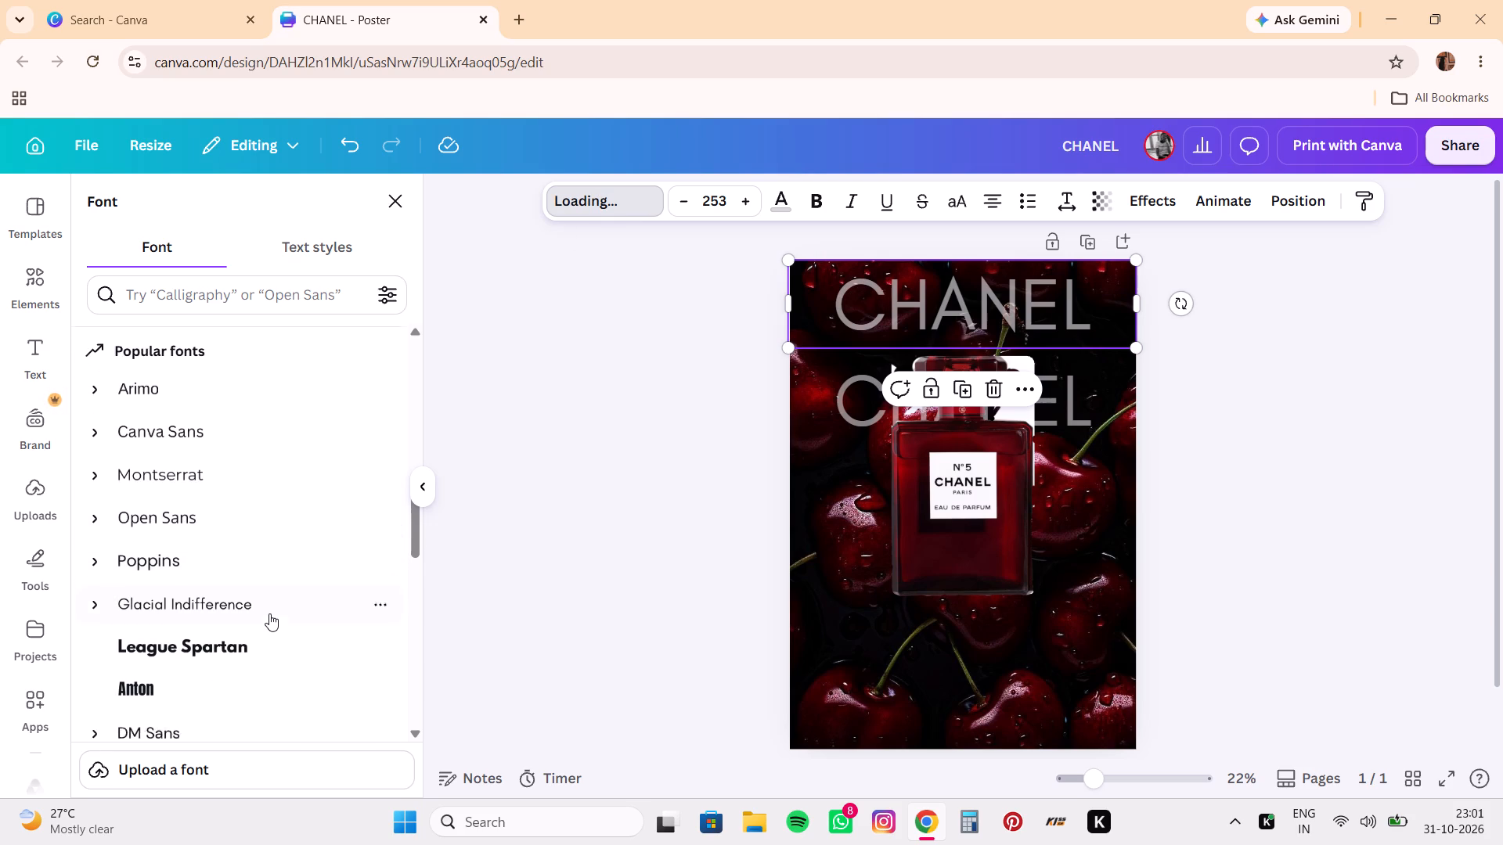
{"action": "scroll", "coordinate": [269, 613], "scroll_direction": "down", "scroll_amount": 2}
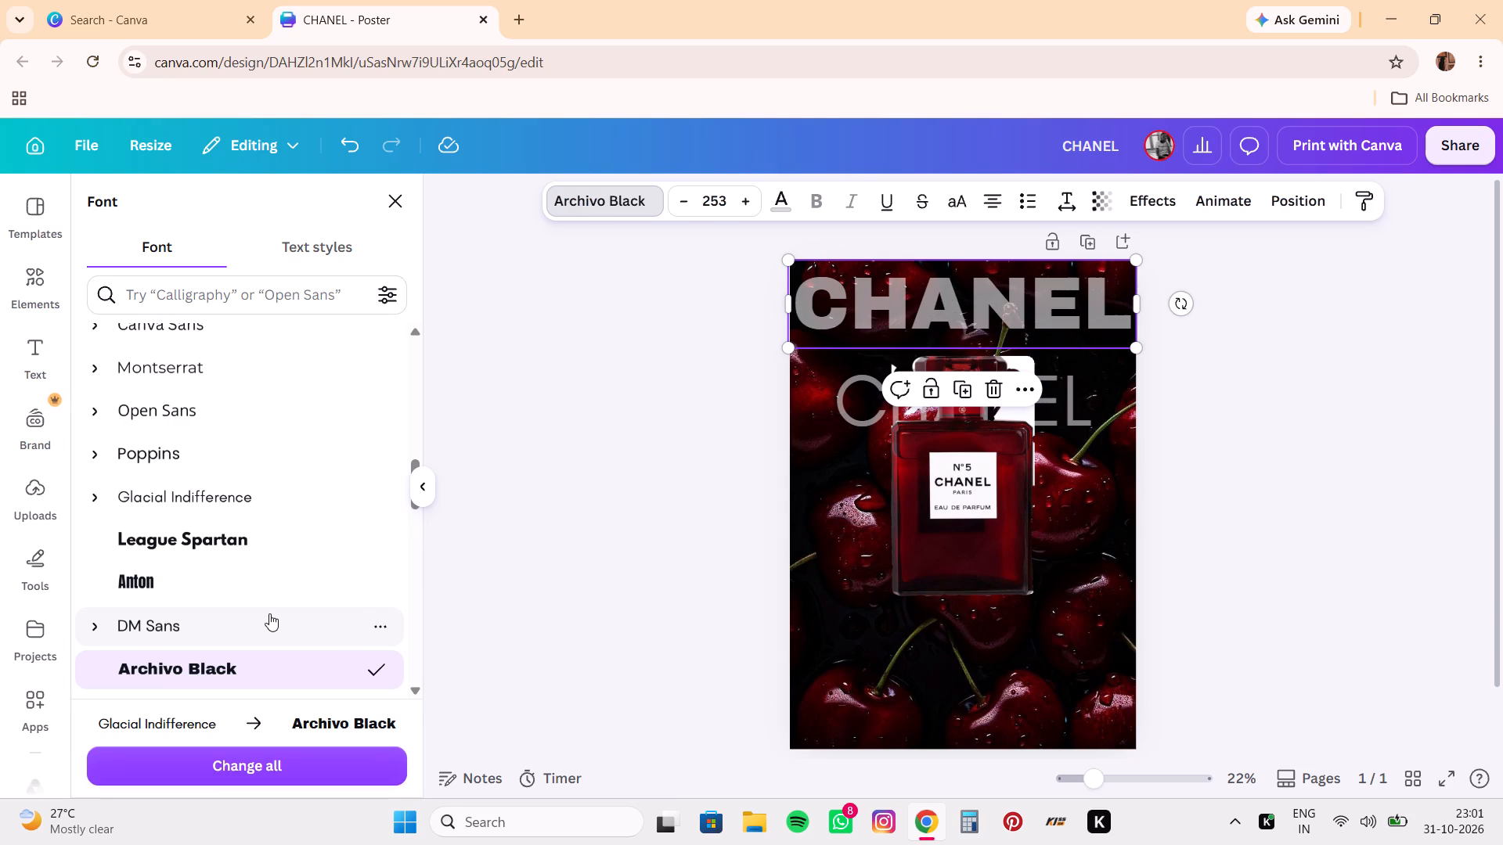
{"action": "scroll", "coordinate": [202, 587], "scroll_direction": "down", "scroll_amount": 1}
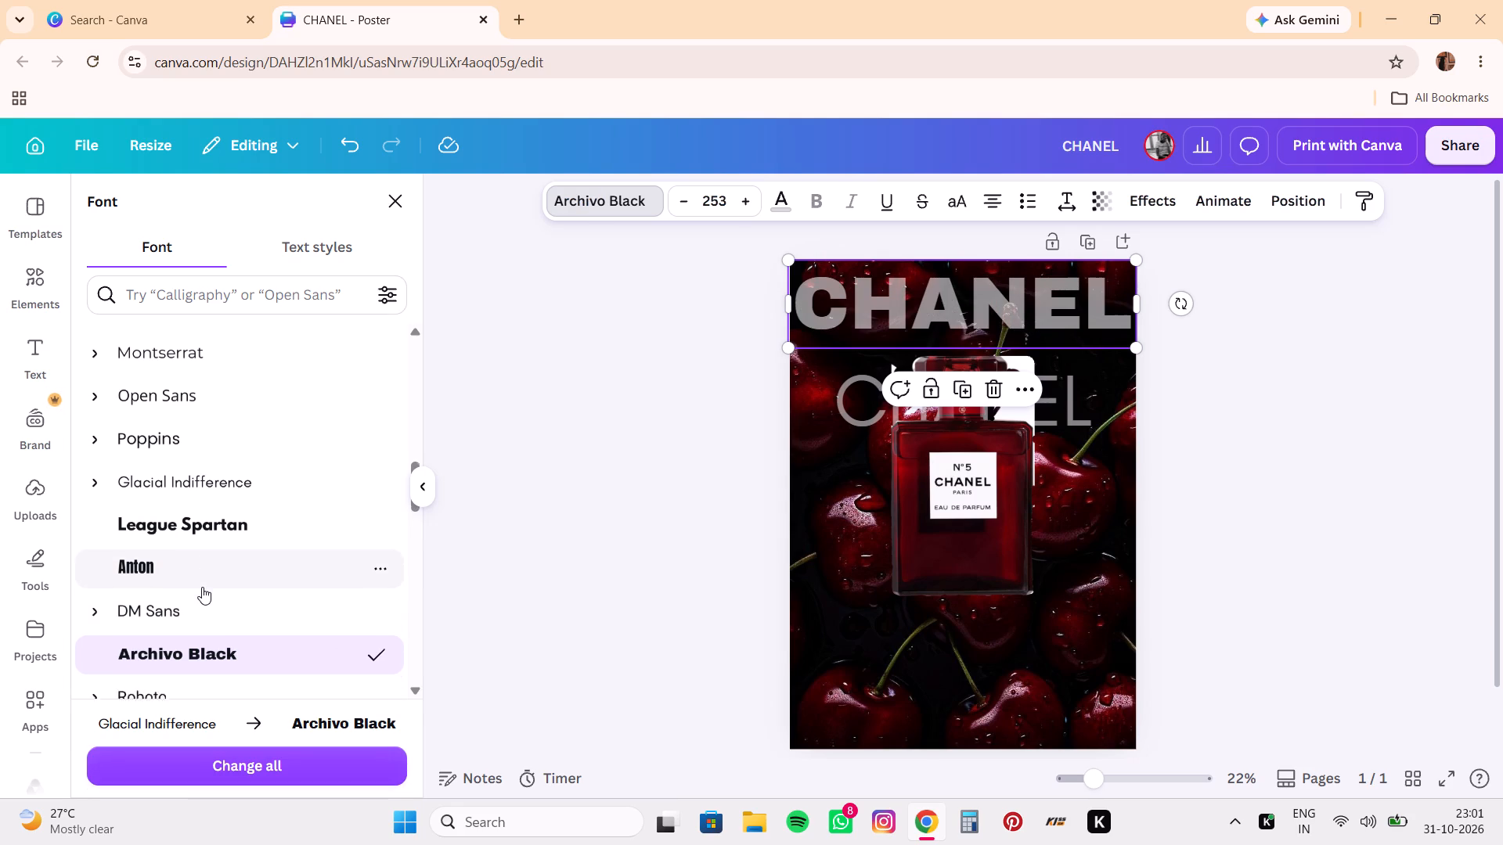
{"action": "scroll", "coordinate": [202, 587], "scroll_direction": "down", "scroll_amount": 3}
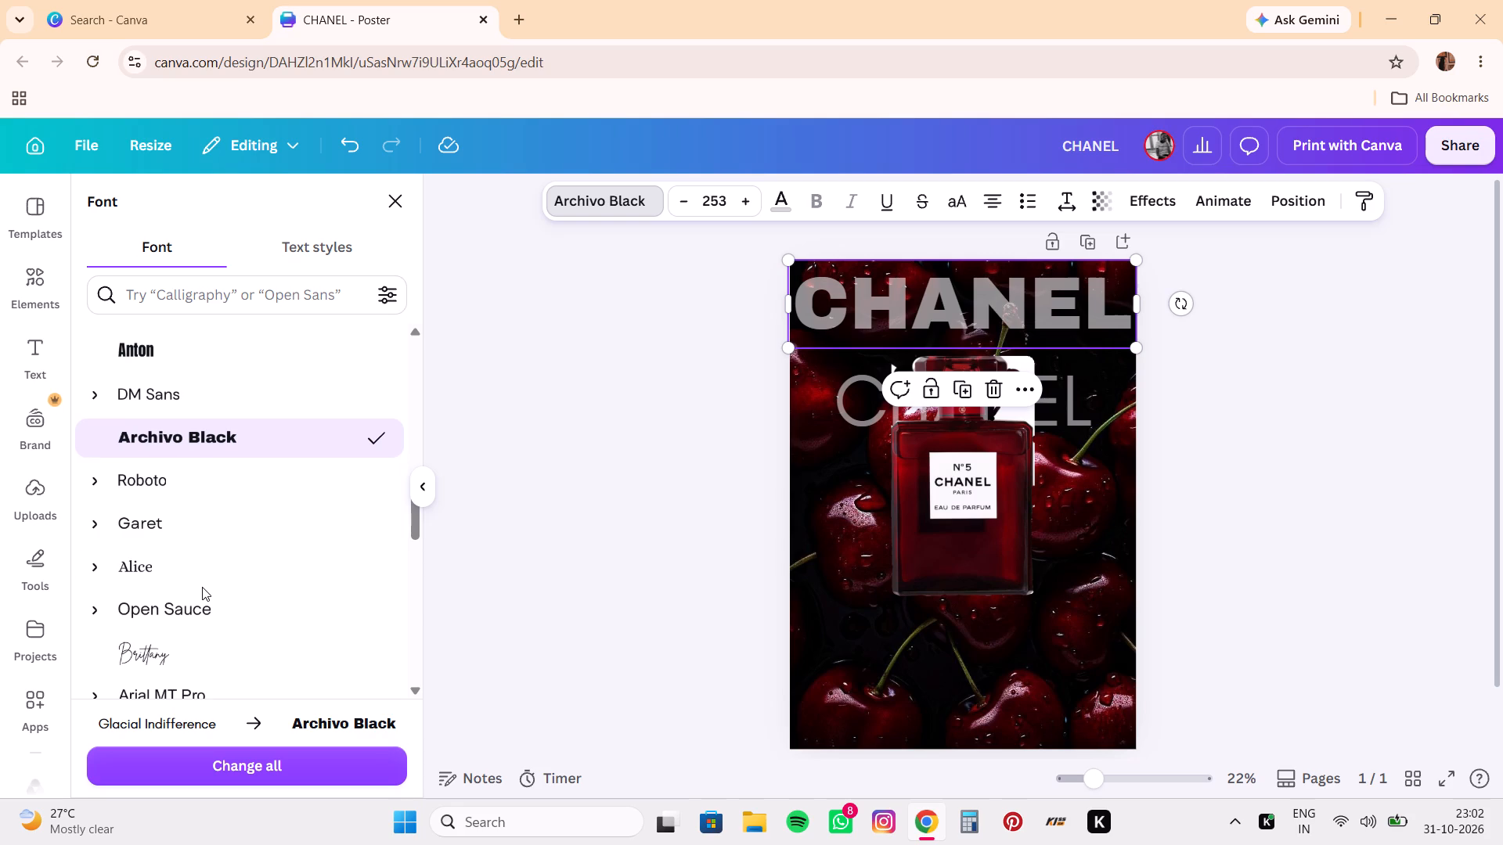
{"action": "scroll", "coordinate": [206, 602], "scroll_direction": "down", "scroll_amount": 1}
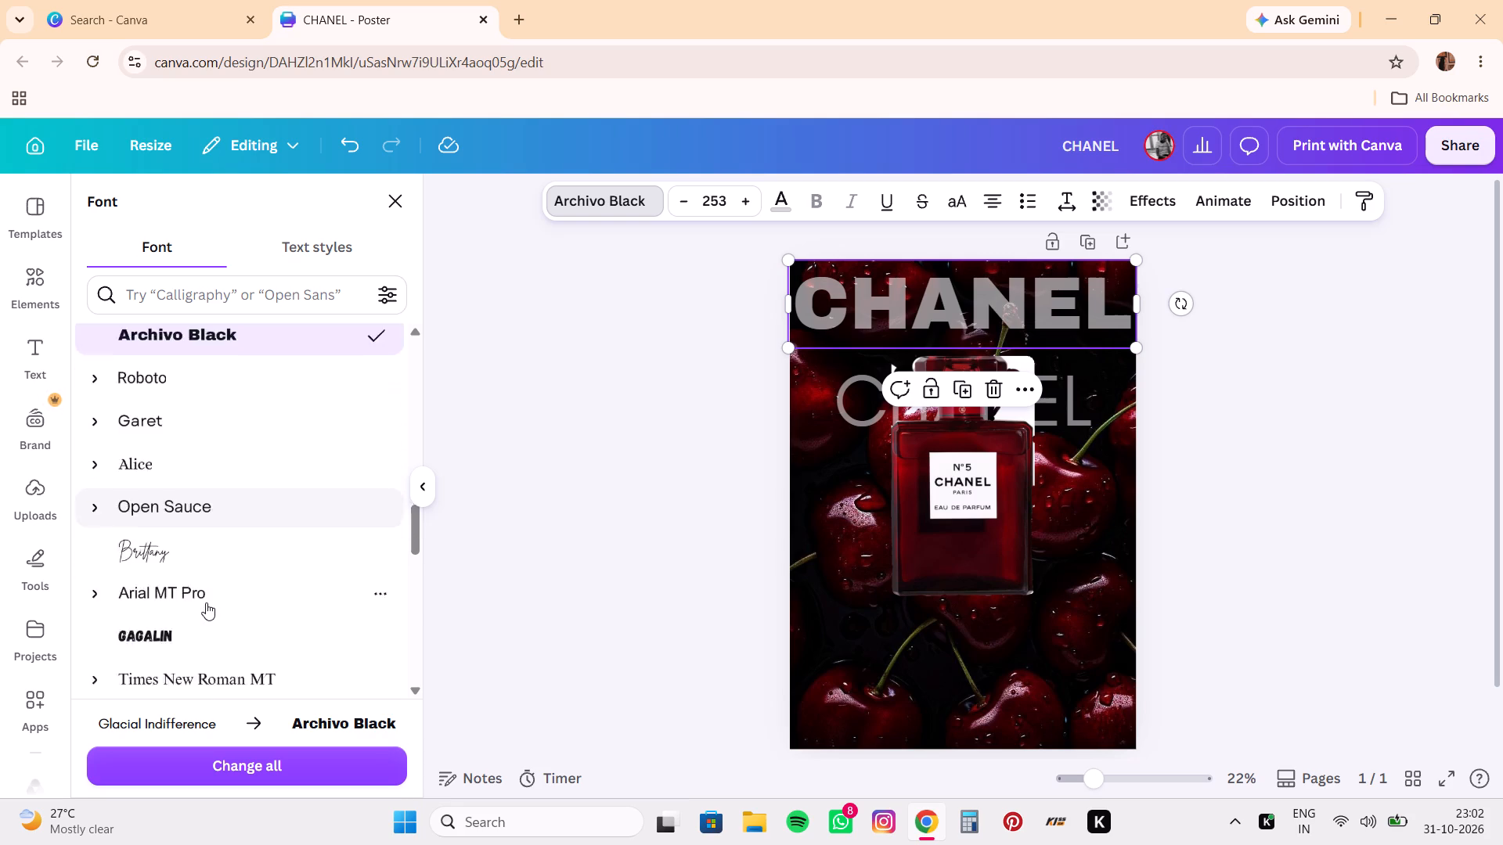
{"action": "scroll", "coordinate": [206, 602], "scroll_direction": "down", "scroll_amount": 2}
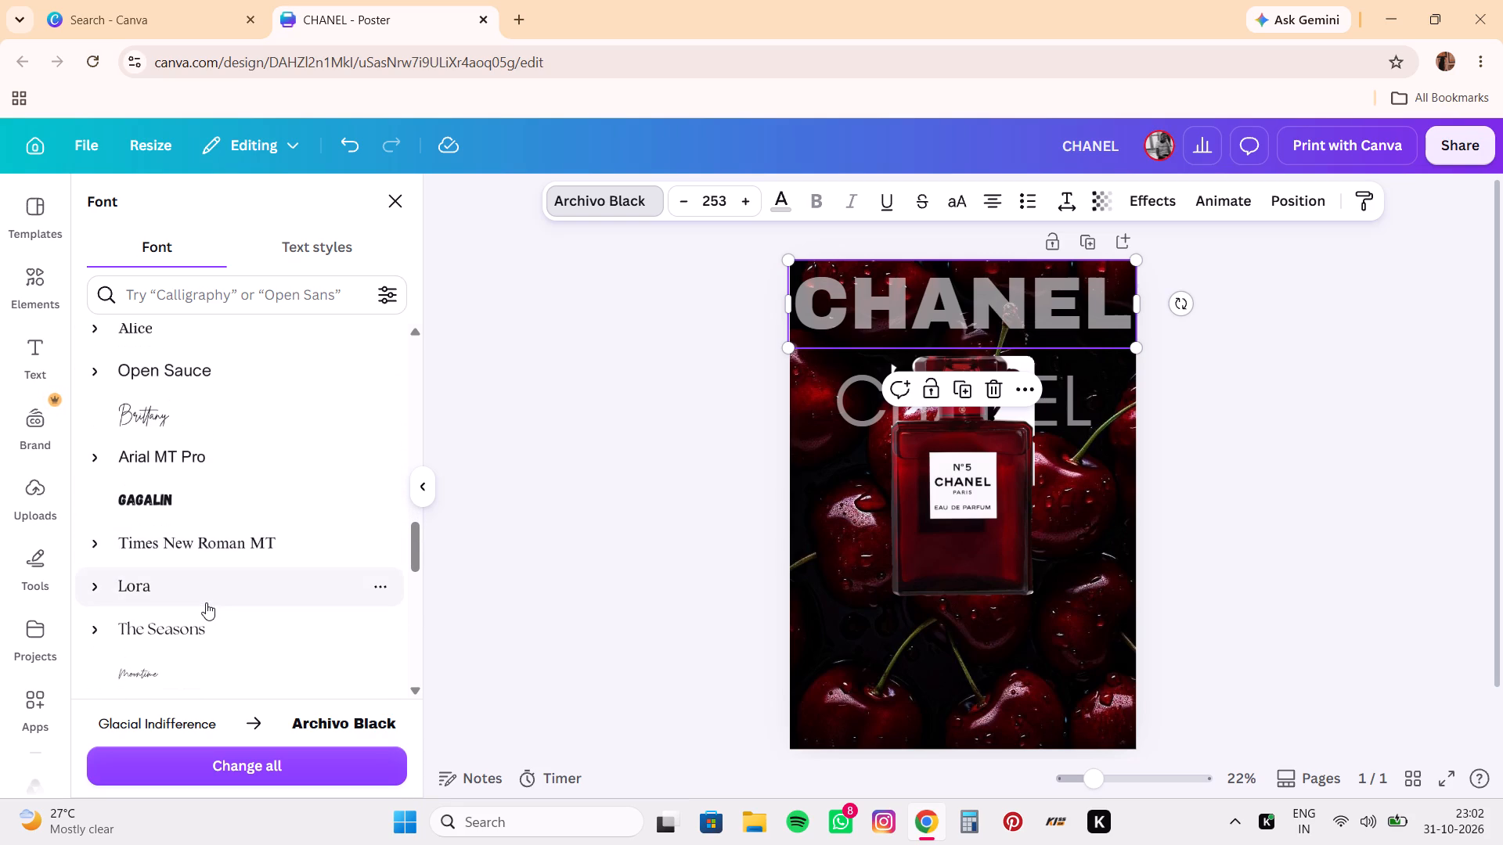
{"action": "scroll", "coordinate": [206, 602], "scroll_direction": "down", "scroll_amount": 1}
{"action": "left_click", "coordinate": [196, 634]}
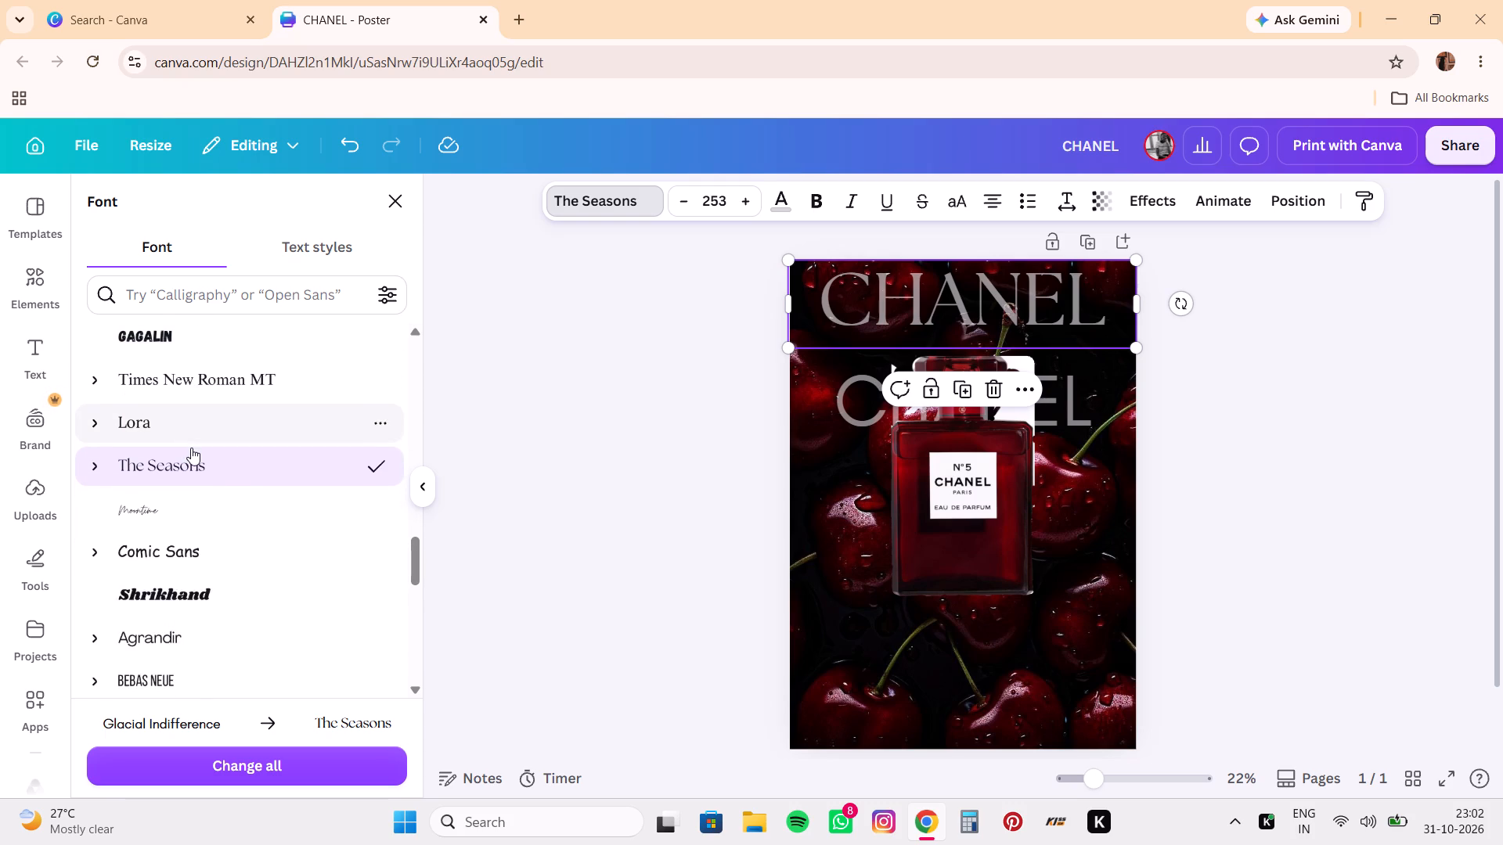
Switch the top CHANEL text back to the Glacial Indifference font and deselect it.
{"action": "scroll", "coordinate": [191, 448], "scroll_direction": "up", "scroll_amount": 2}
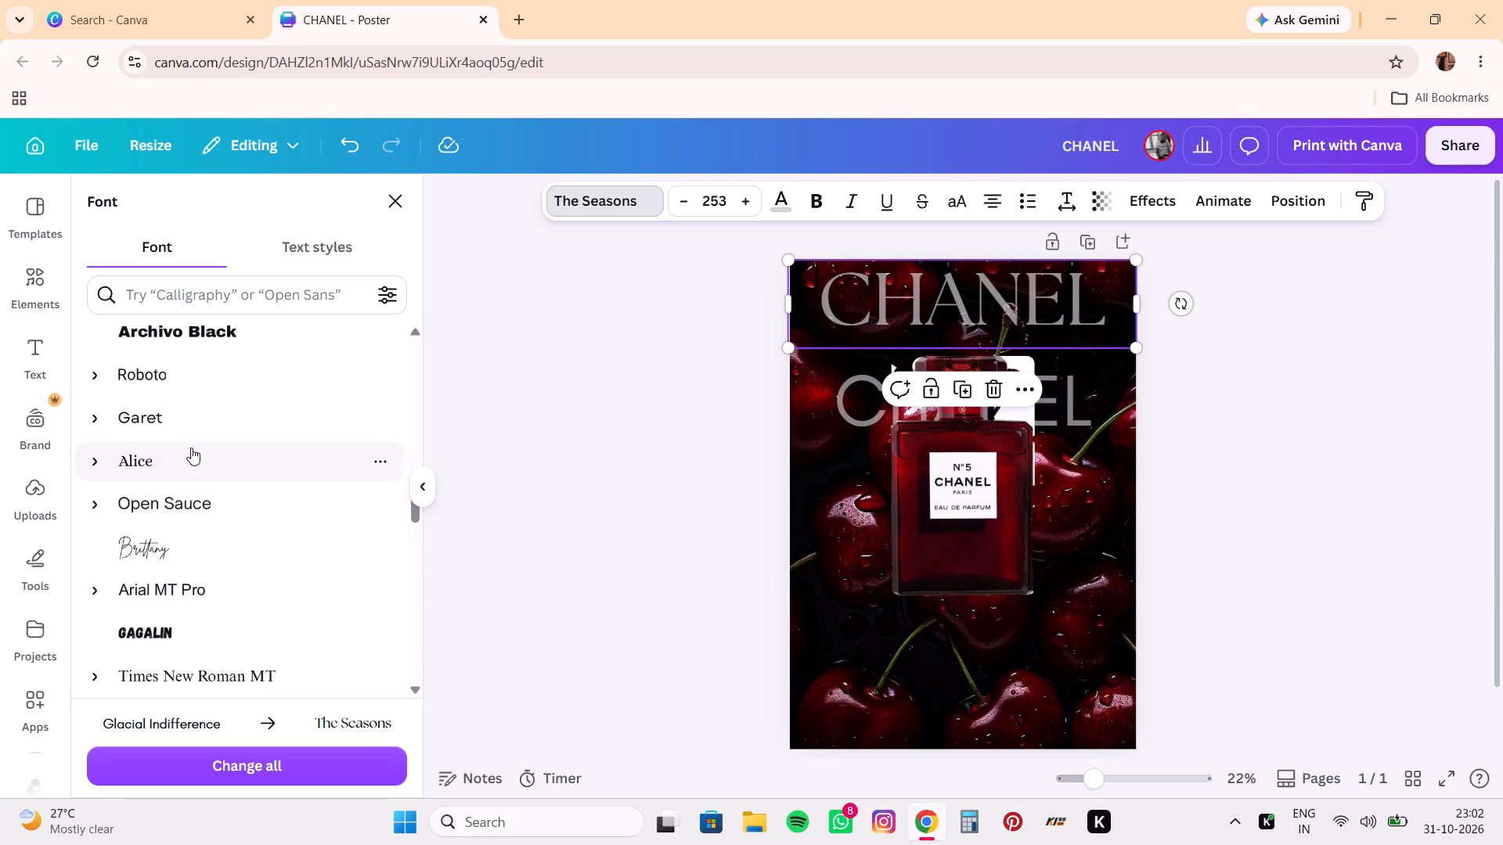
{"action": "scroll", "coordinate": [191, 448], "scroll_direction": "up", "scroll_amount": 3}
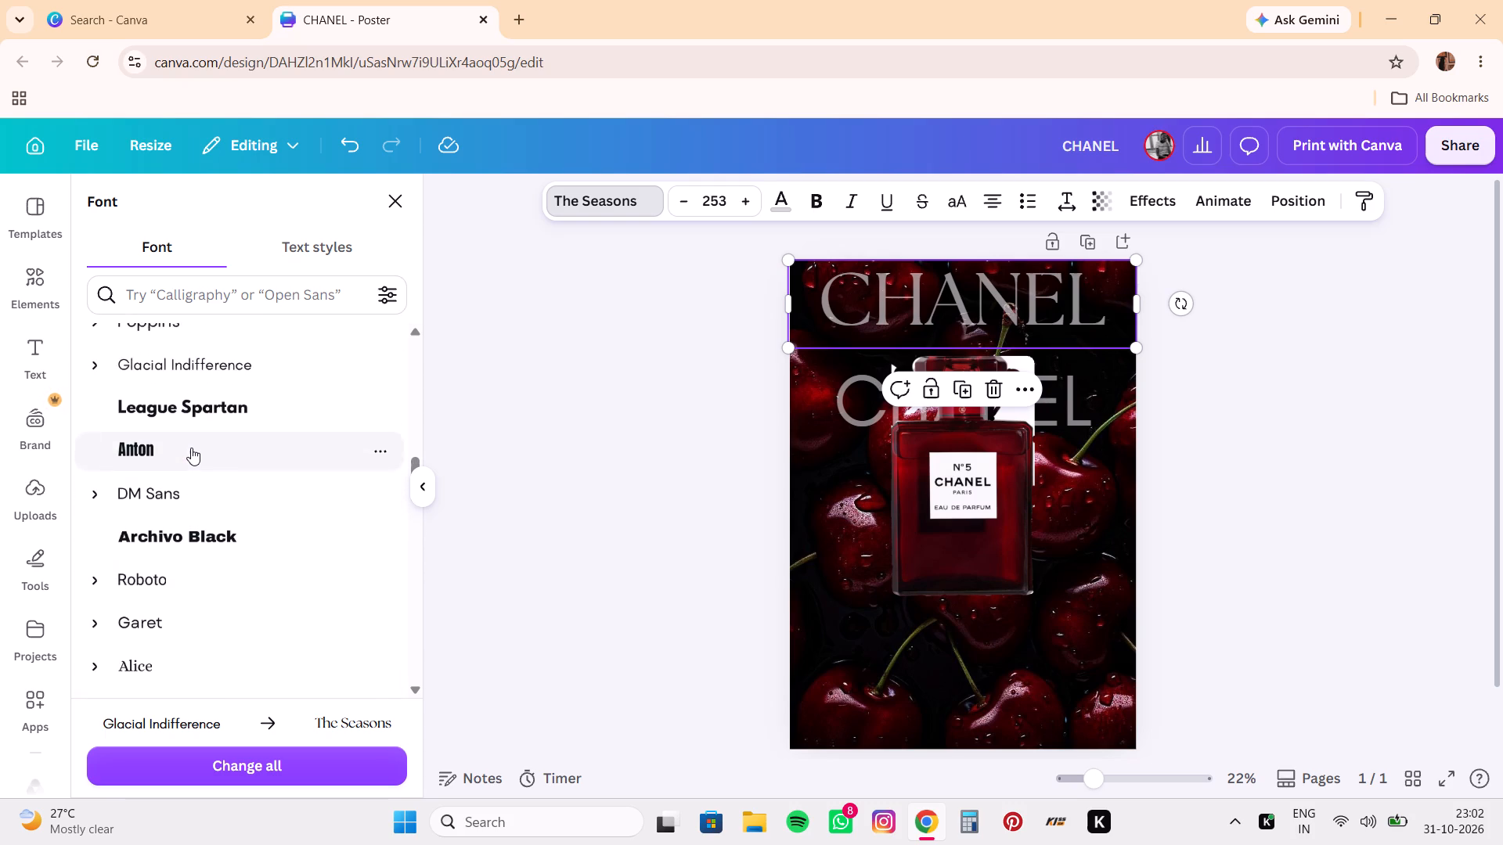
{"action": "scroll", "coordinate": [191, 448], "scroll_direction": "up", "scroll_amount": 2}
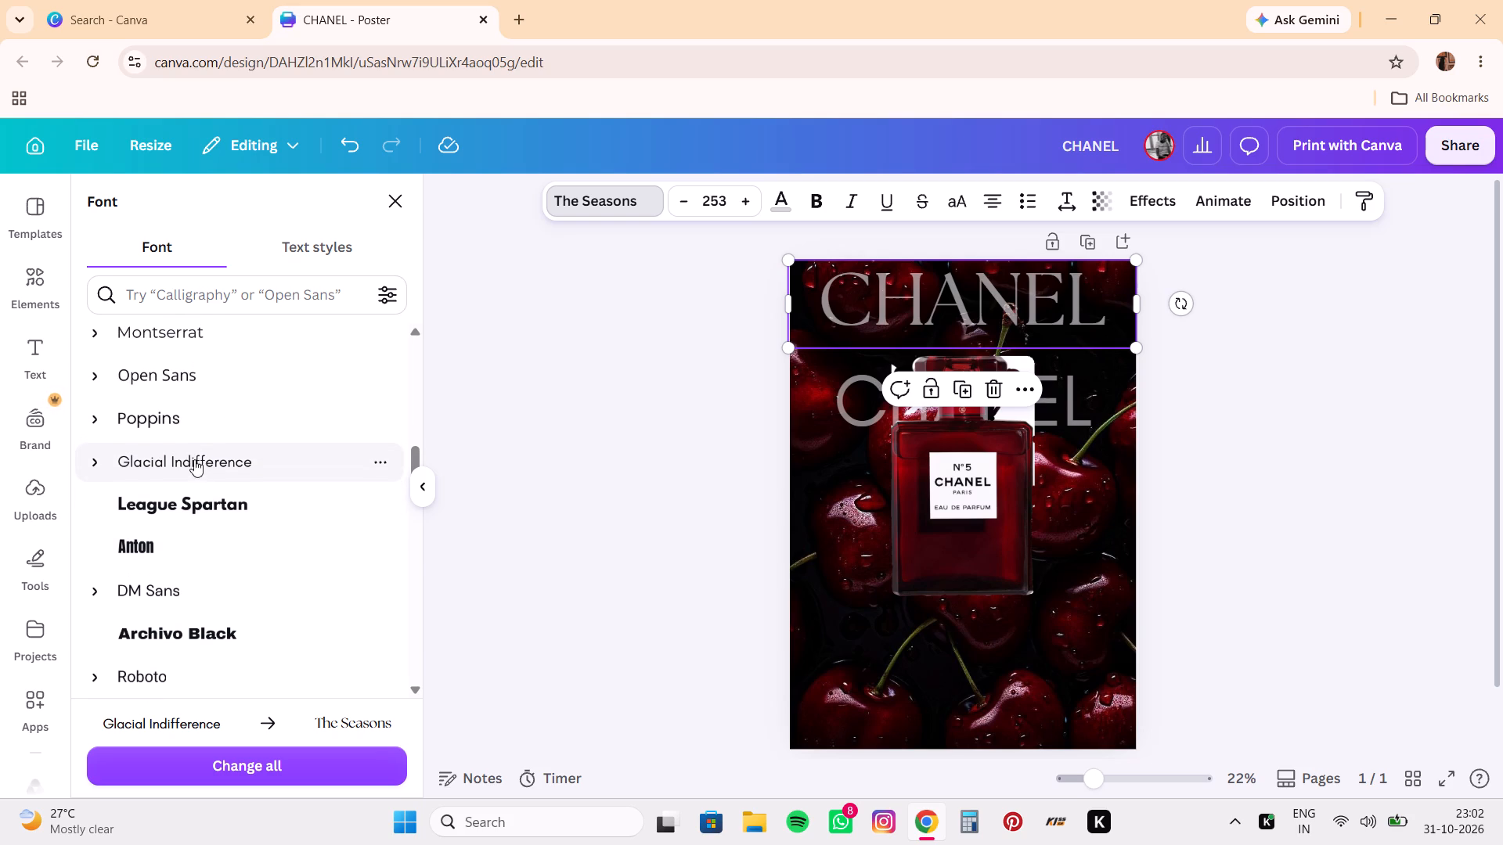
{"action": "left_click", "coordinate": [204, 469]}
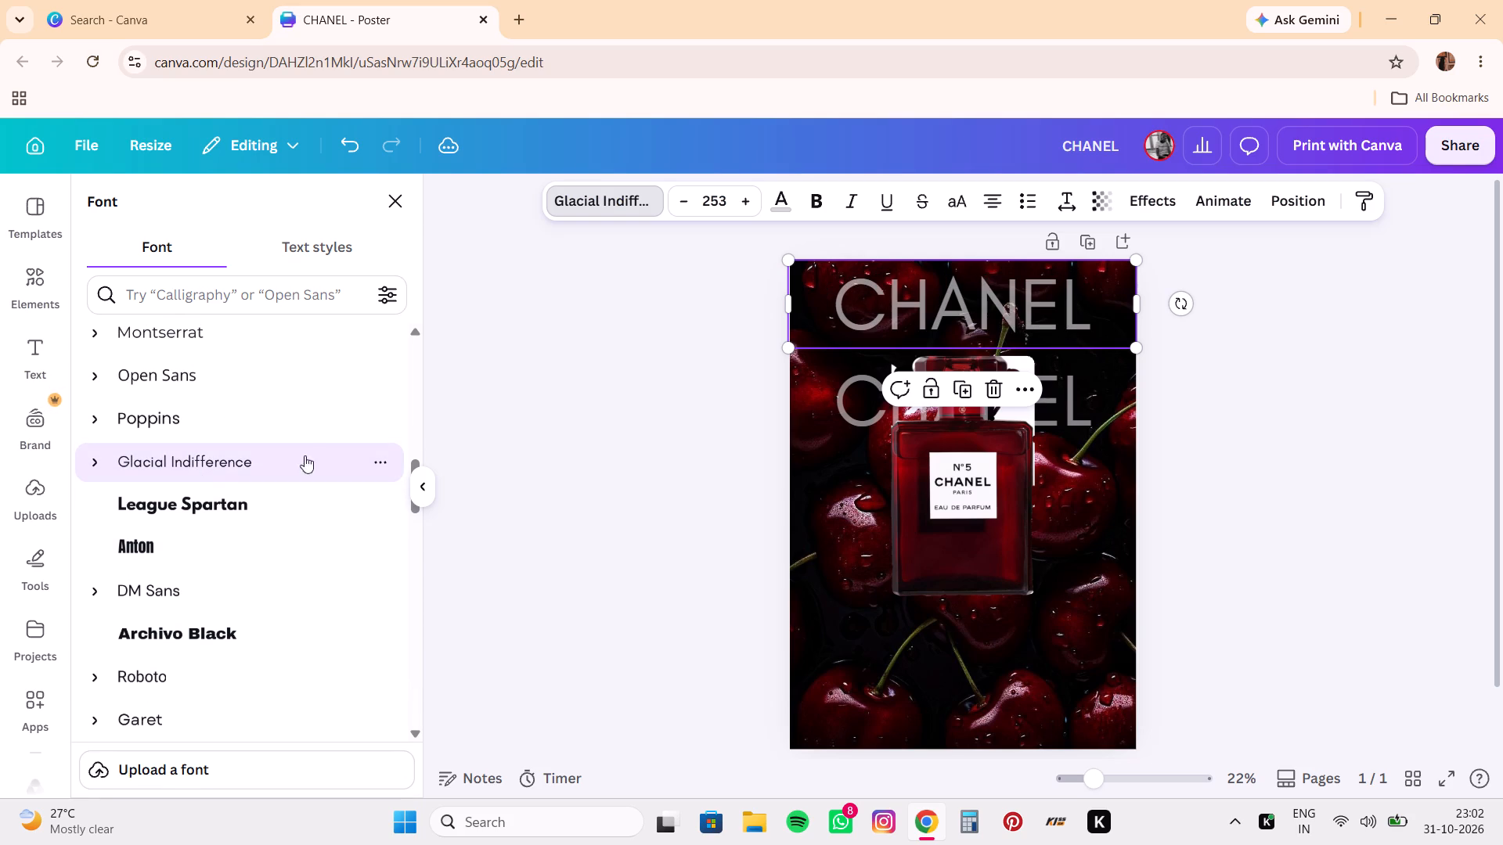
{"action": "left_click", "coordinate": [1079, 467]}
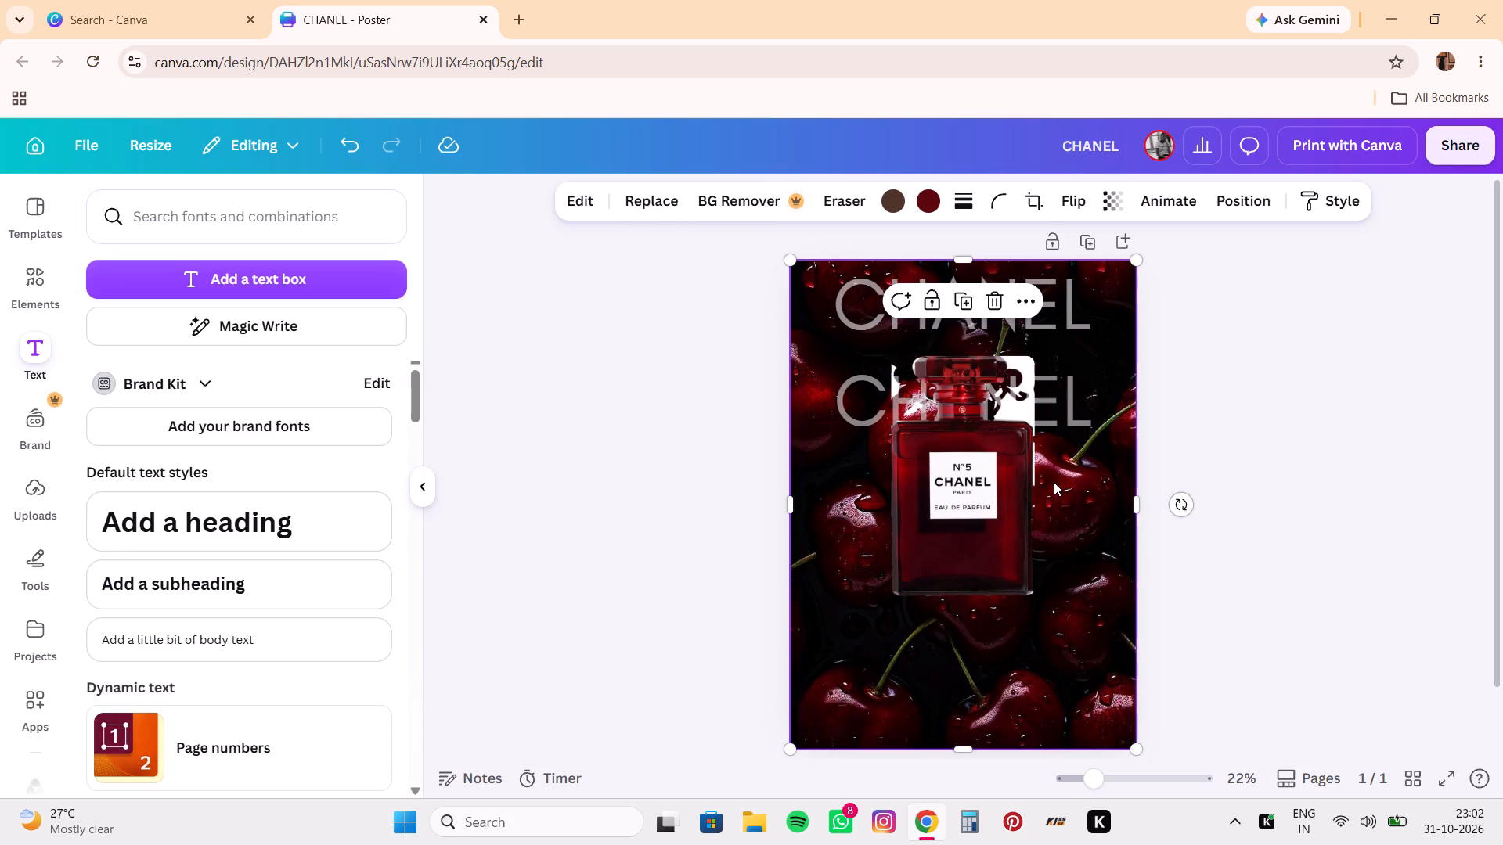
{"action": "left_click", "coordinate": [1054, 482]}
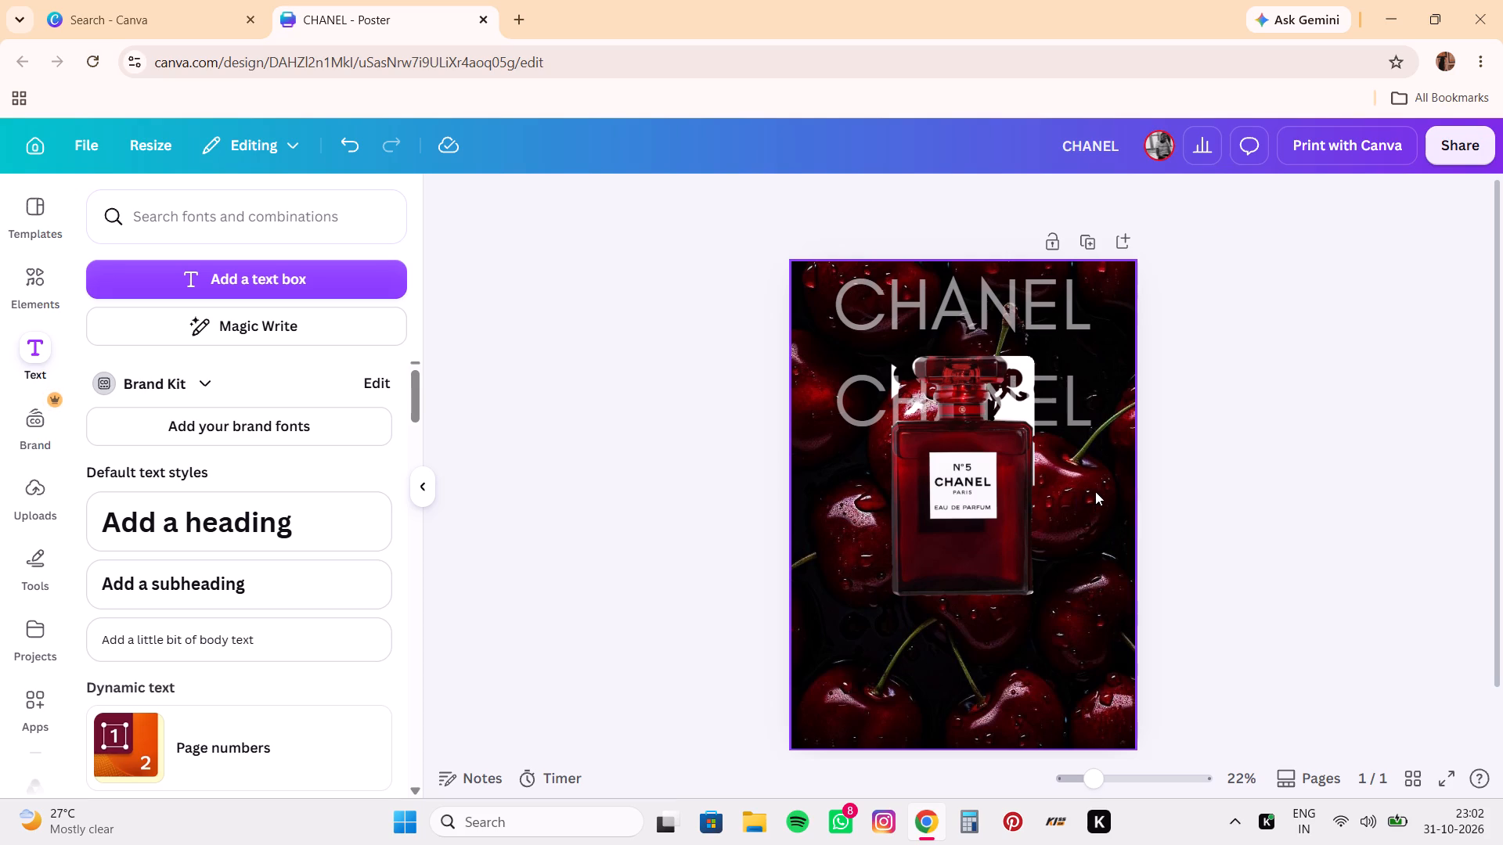
Add a new text box over the perfume bottle and set its font size to 253.
{"action": "left_click", "coordinate": [351, 279]}
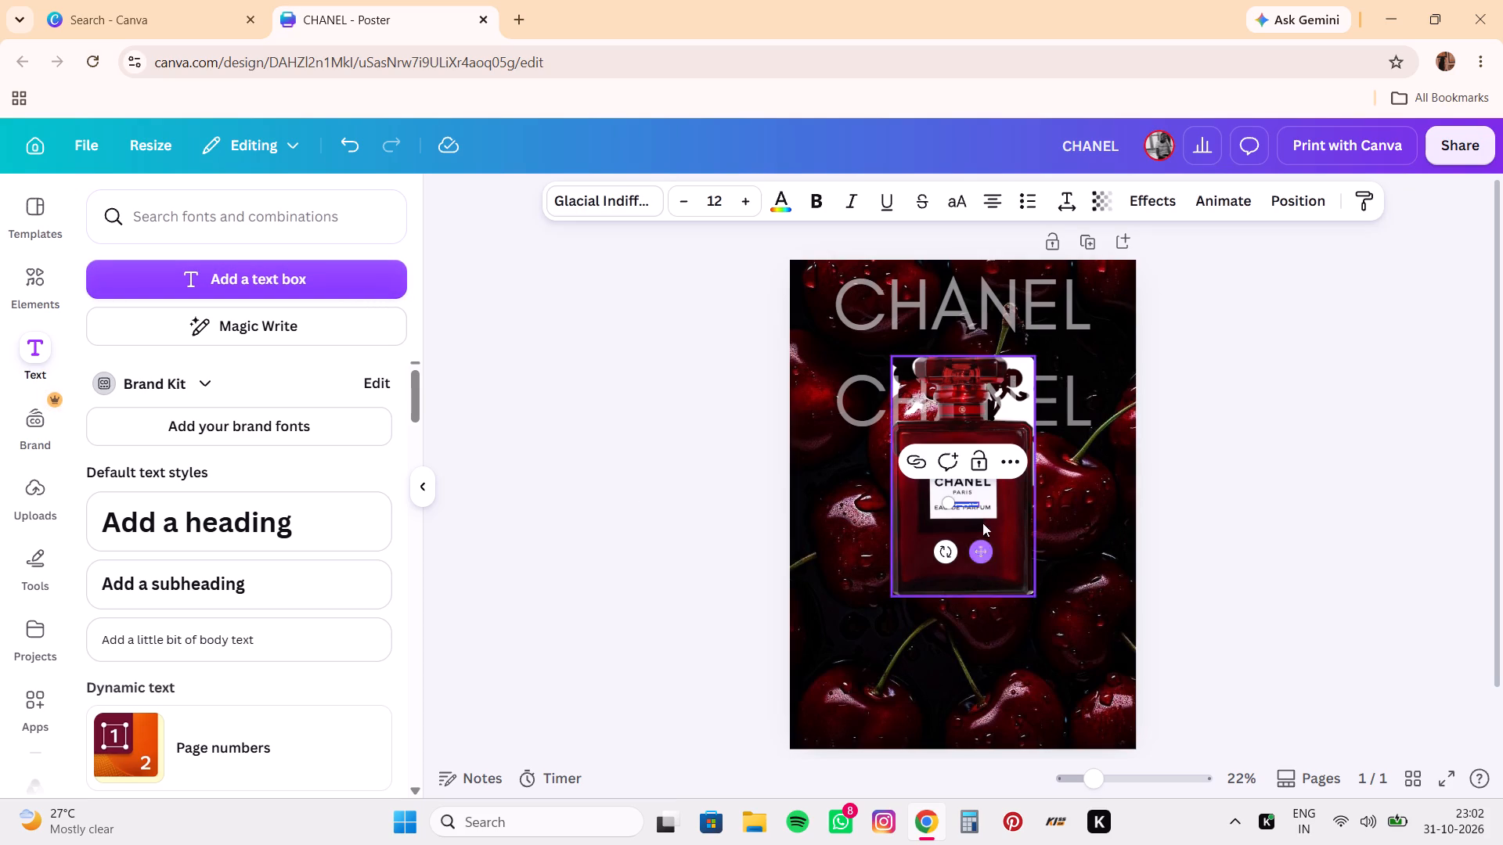
{"action": "left_click_drag", "start_coordinate": [980, 509], "coordinate": [1040, 665]}
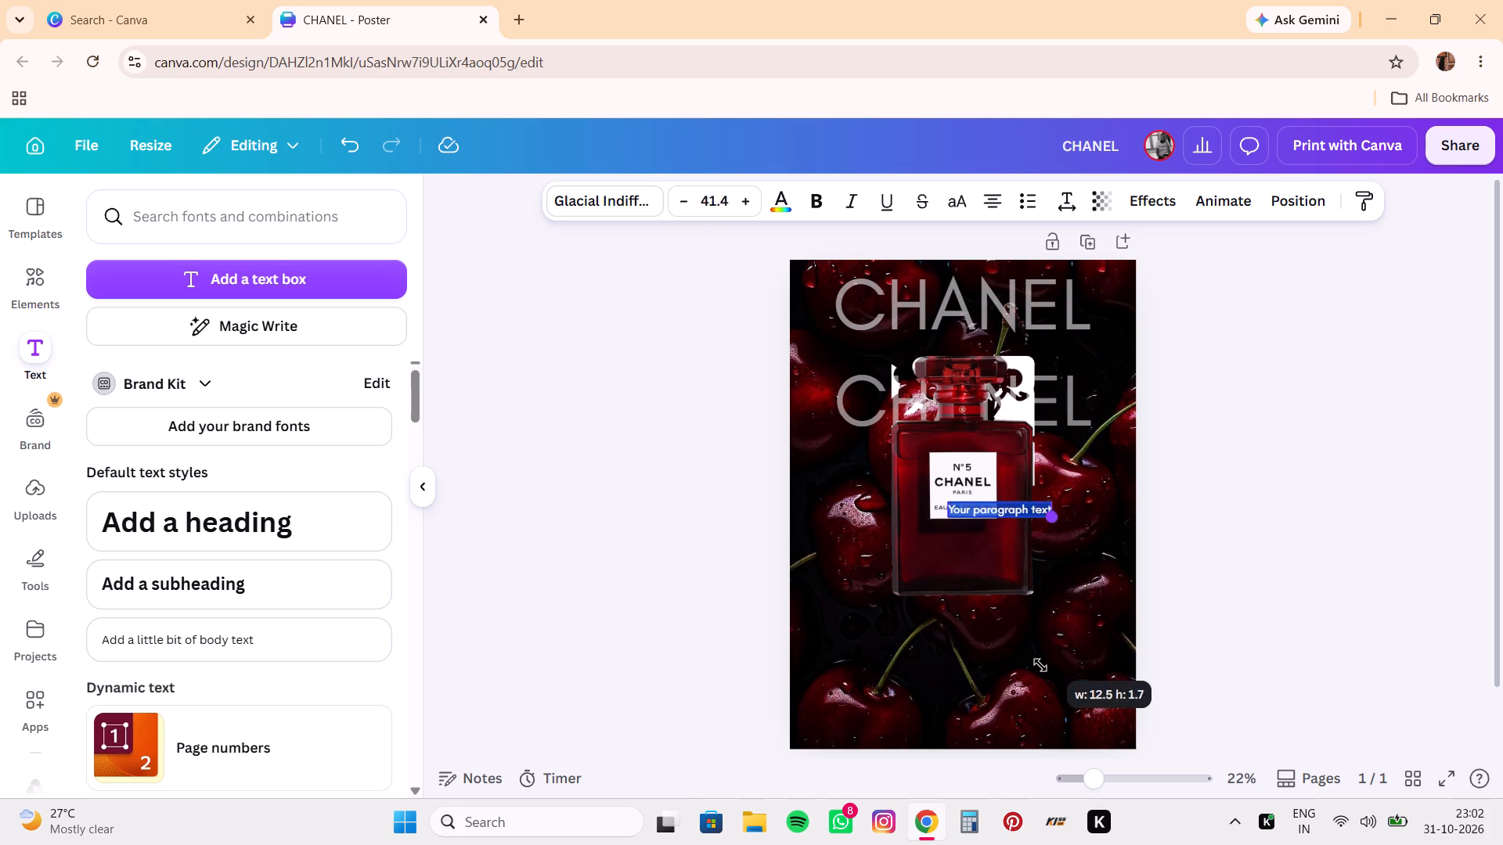
{"action": "left_click_drag", "start_coordinate": [1040, 665], "coordinate": [1041, 670]}
{"action": "left_click_drag", "start_coordinate": [992, 505], "coordinate": [914, 493]}
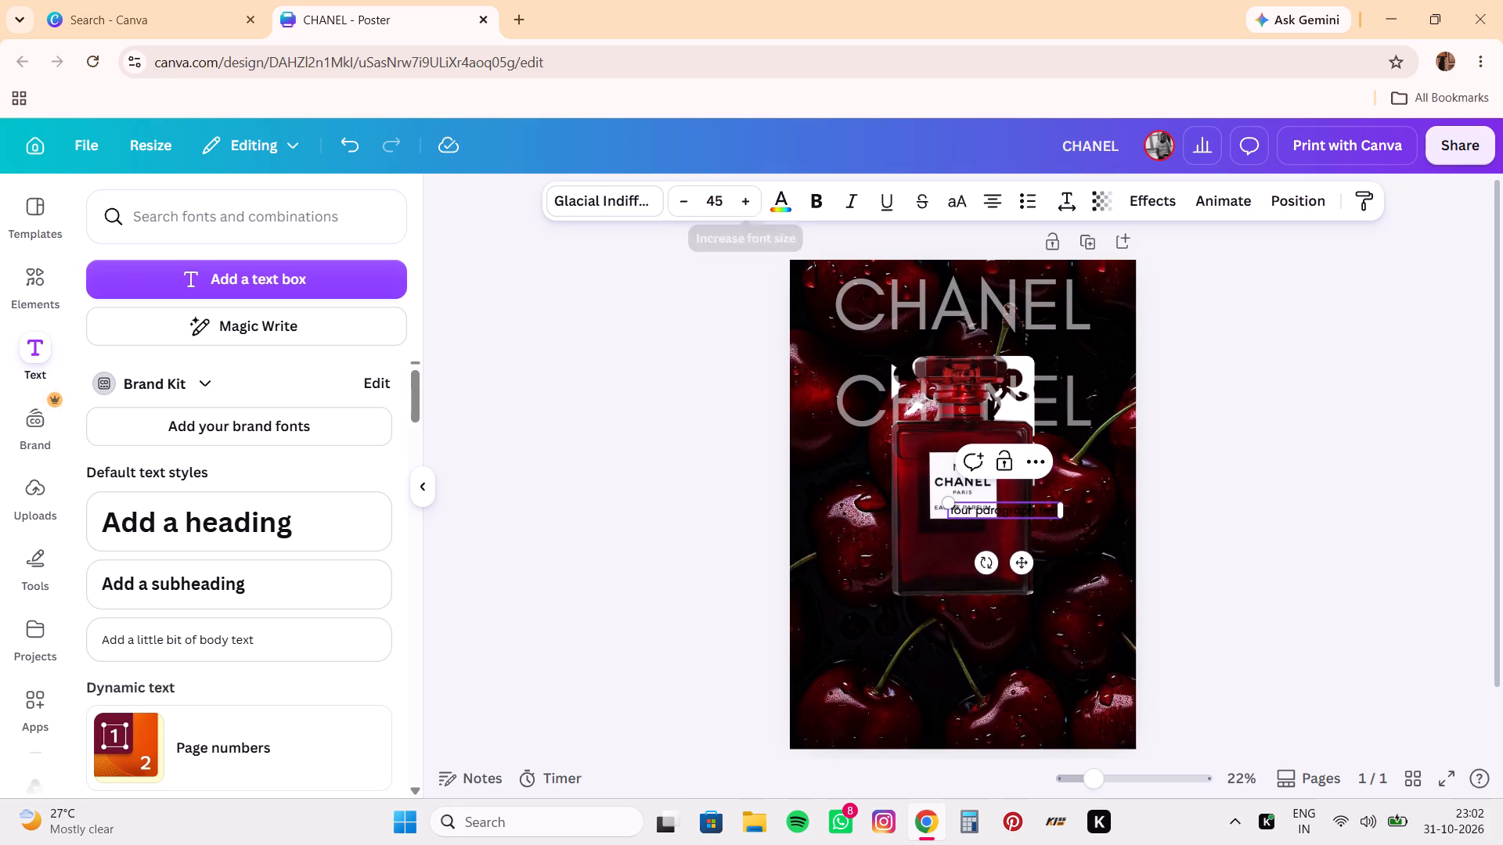
{"action": "left_click", "coordinate": [729, 200]}
{"action": "key", "text": "BackSpace"}
{"action": "type", "text": "253"}
{"action": "key", "text": "Return"}
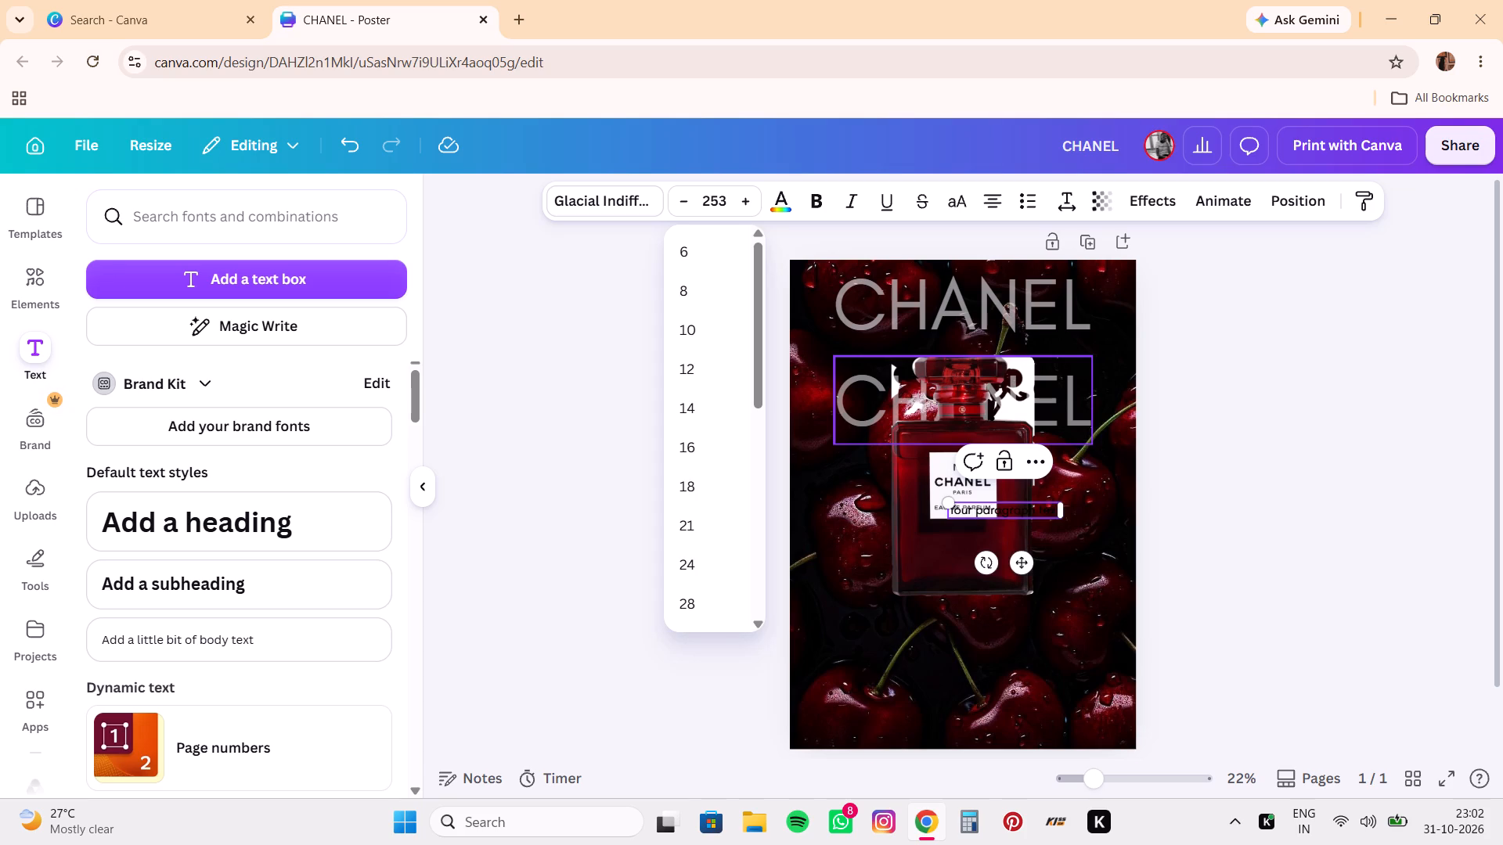
Replace the new text box's placeholder text with the copied word CHANEL.
{"action": "left_click_drag", "start_coordinate": [1054, 603], "coordinate": [964, 581]}
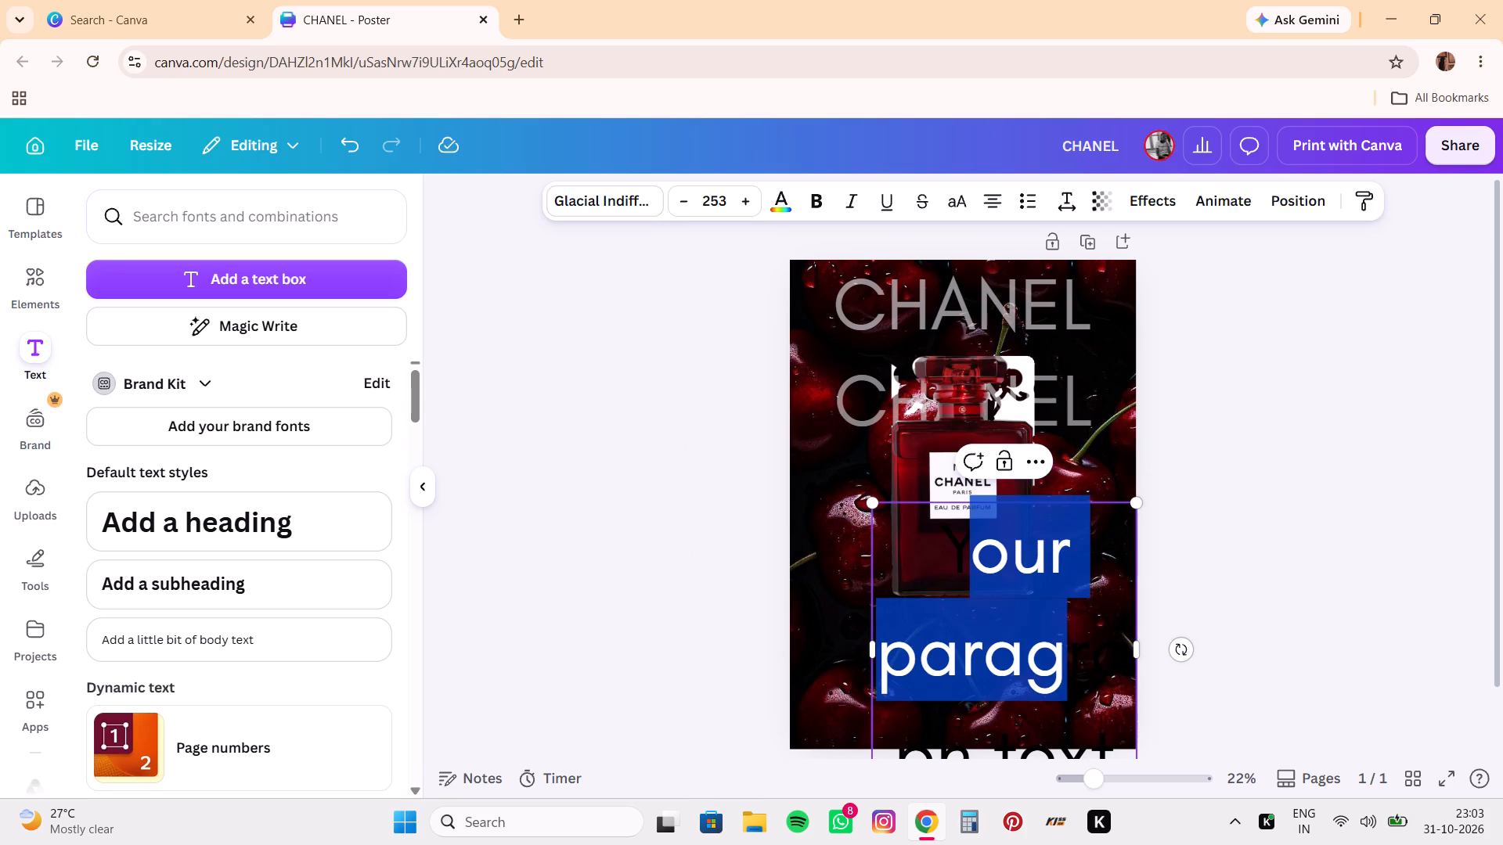
{"action": "left_click_drag", "start_coordinate": [964, 581], "coordinate": [911, 574]}
{"action": "key", "text": "BackSpace"}
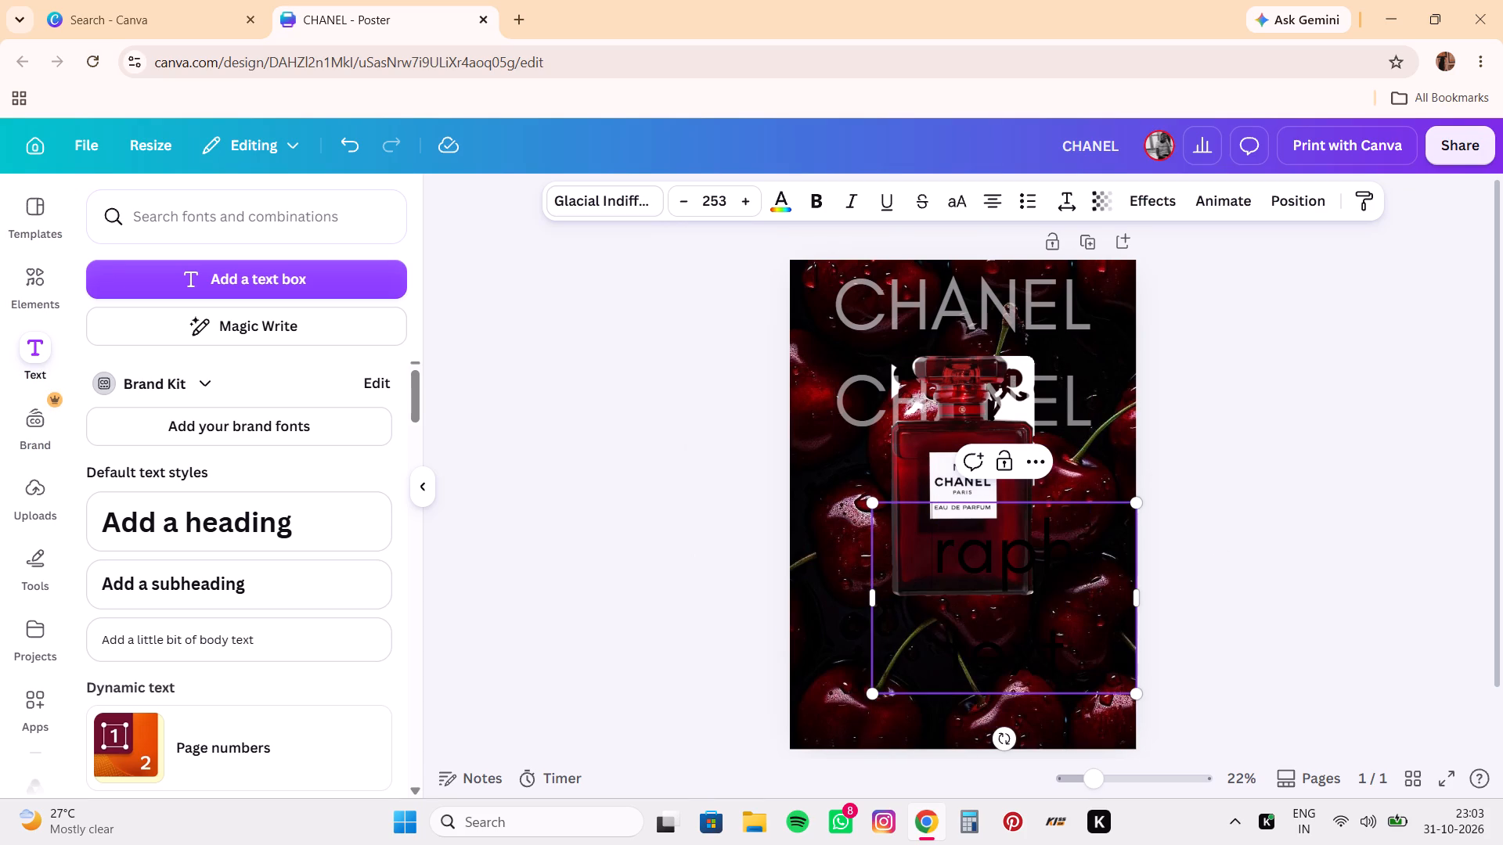
{"action": "left_click_drag", "start_coordinate": [1108, 570], "coordinate": [921, 545]}
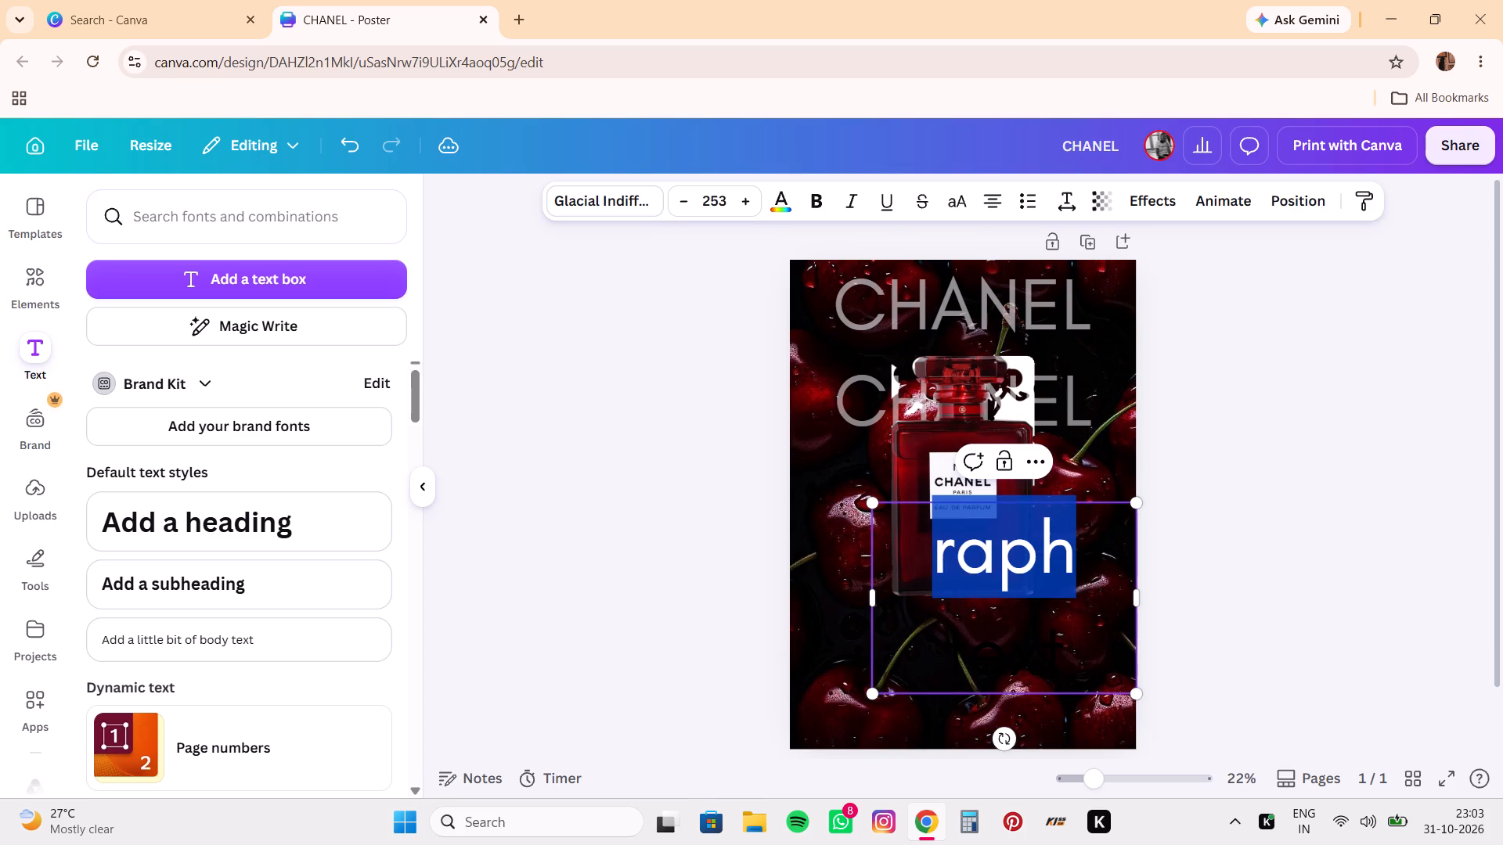
{"action": "left_click_drag", "start_coordinate": [921, 545], "coordinate": [918, 546]}
{"action": "key", "text": "BackSpace"}
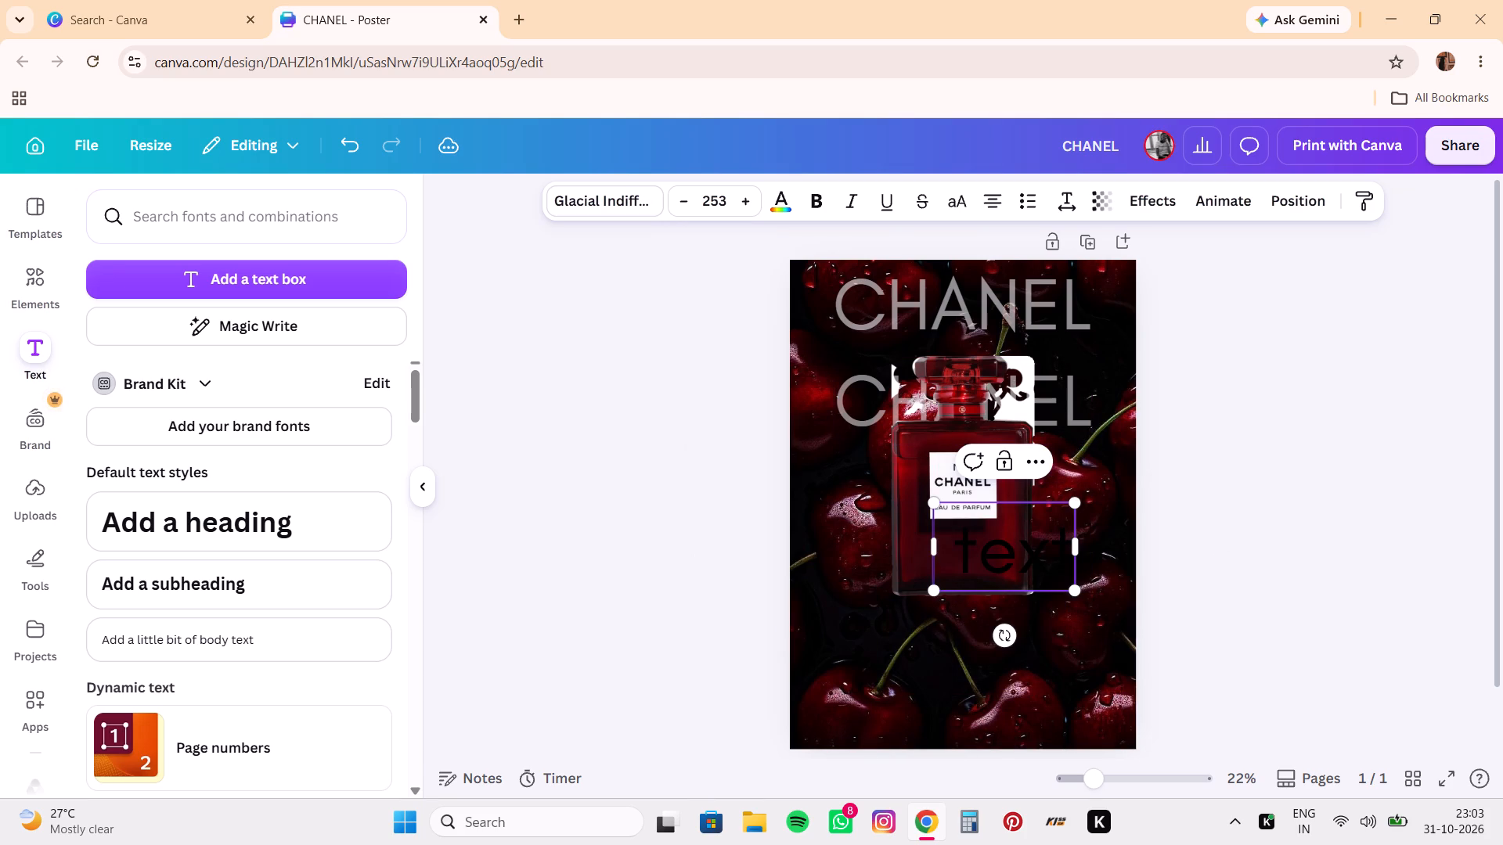
{"action": "left_click_drag", "start_coordinate": [1067, 559], "coordinate": [943, 554]}
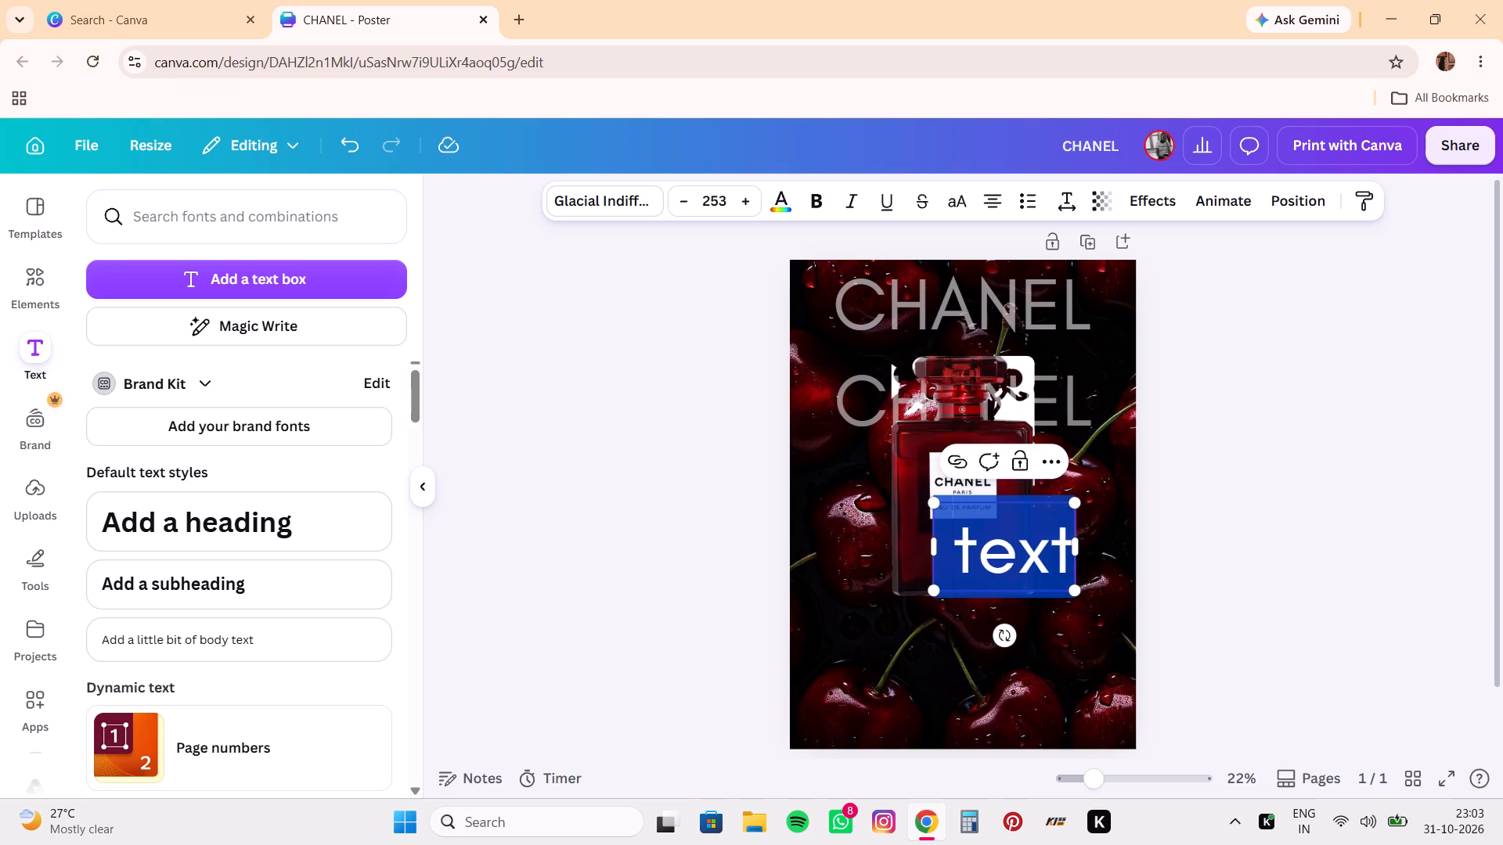
{"action": "key", "text": "BackSpace"}
{"action": "key", "text": "ctrl+v"}
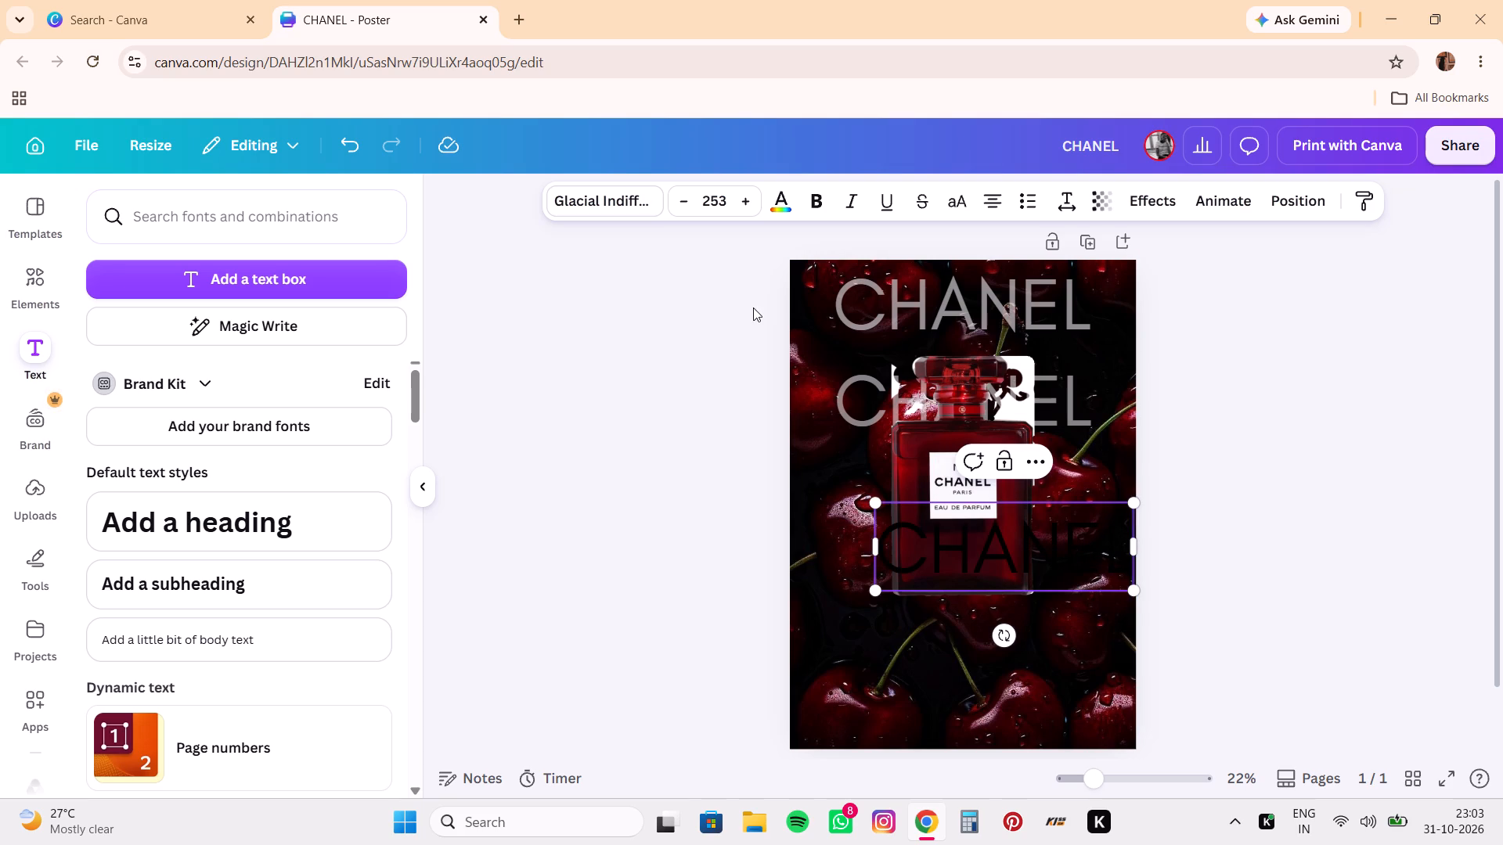
Recolour the new CHANEL text light grey, applying the change to all text in black.
{"action": "left_click", "coordinate": [787, 200]}
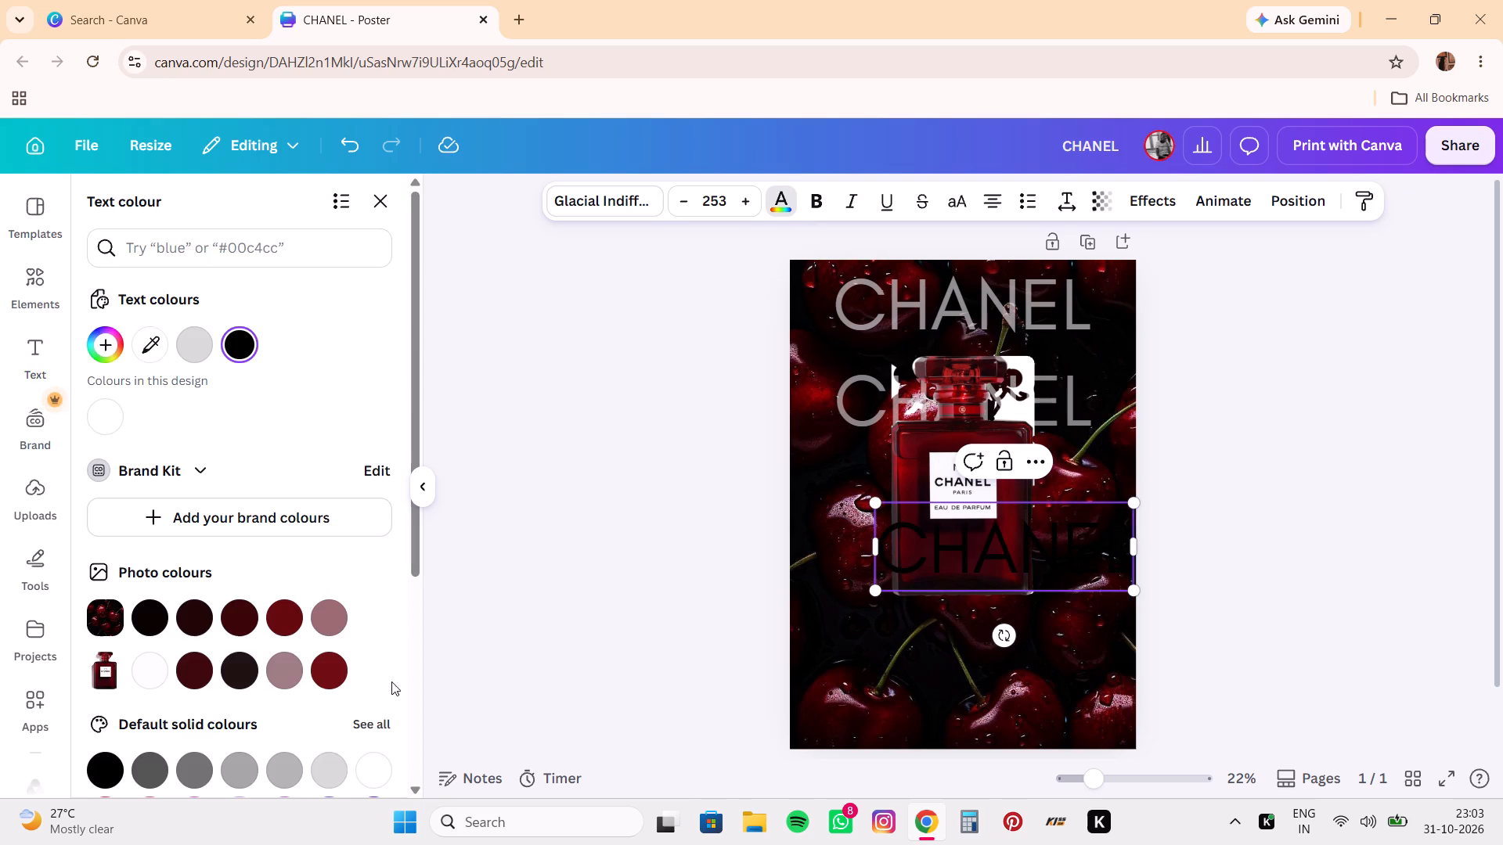
{"action": "left_click", "coordinate": [335, 767]}
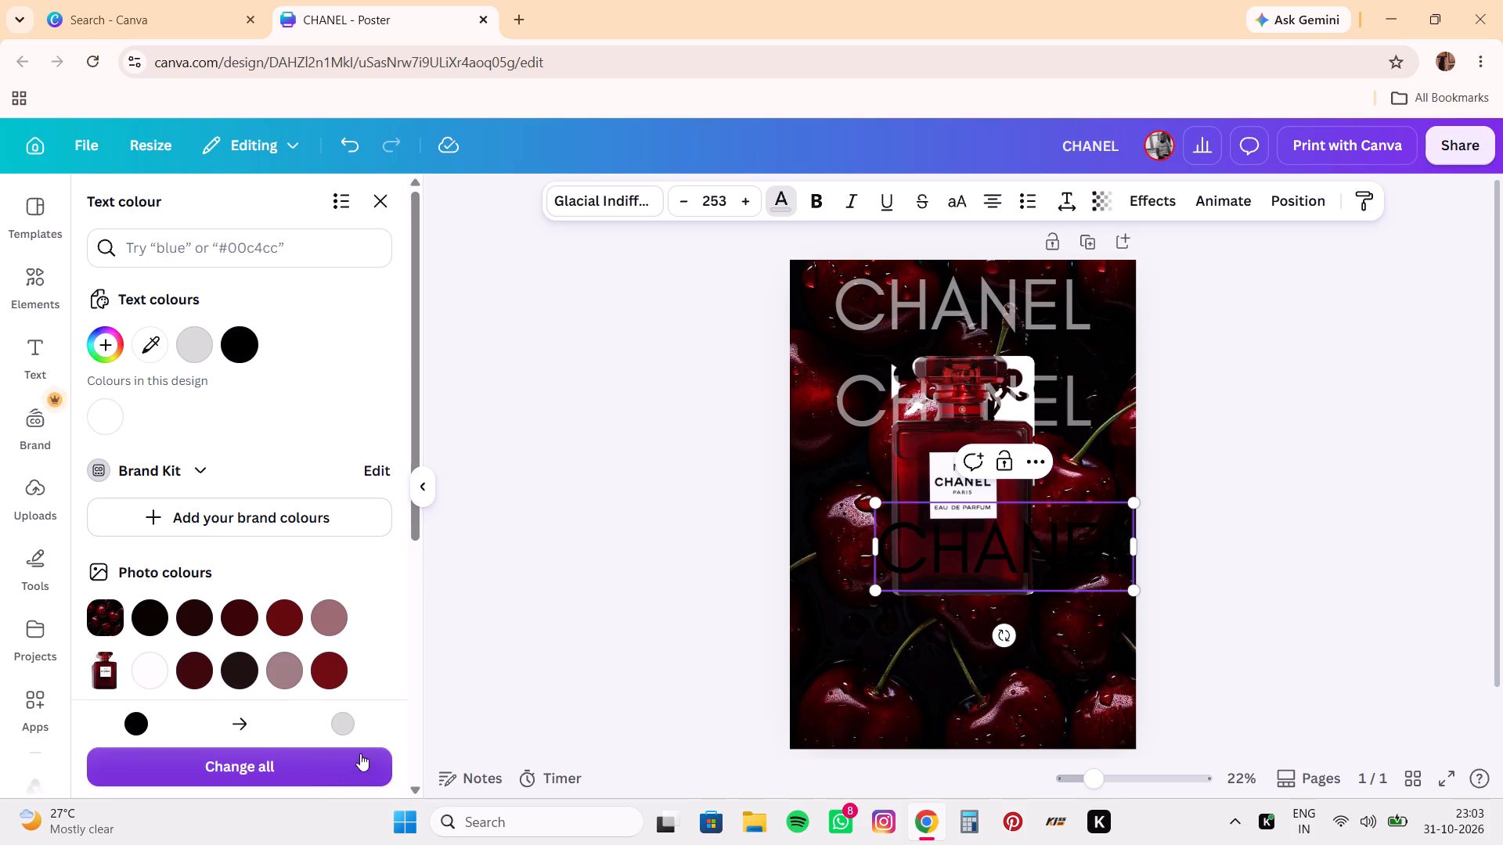
{"action": "left_click", "coordinate": [276, 760]}
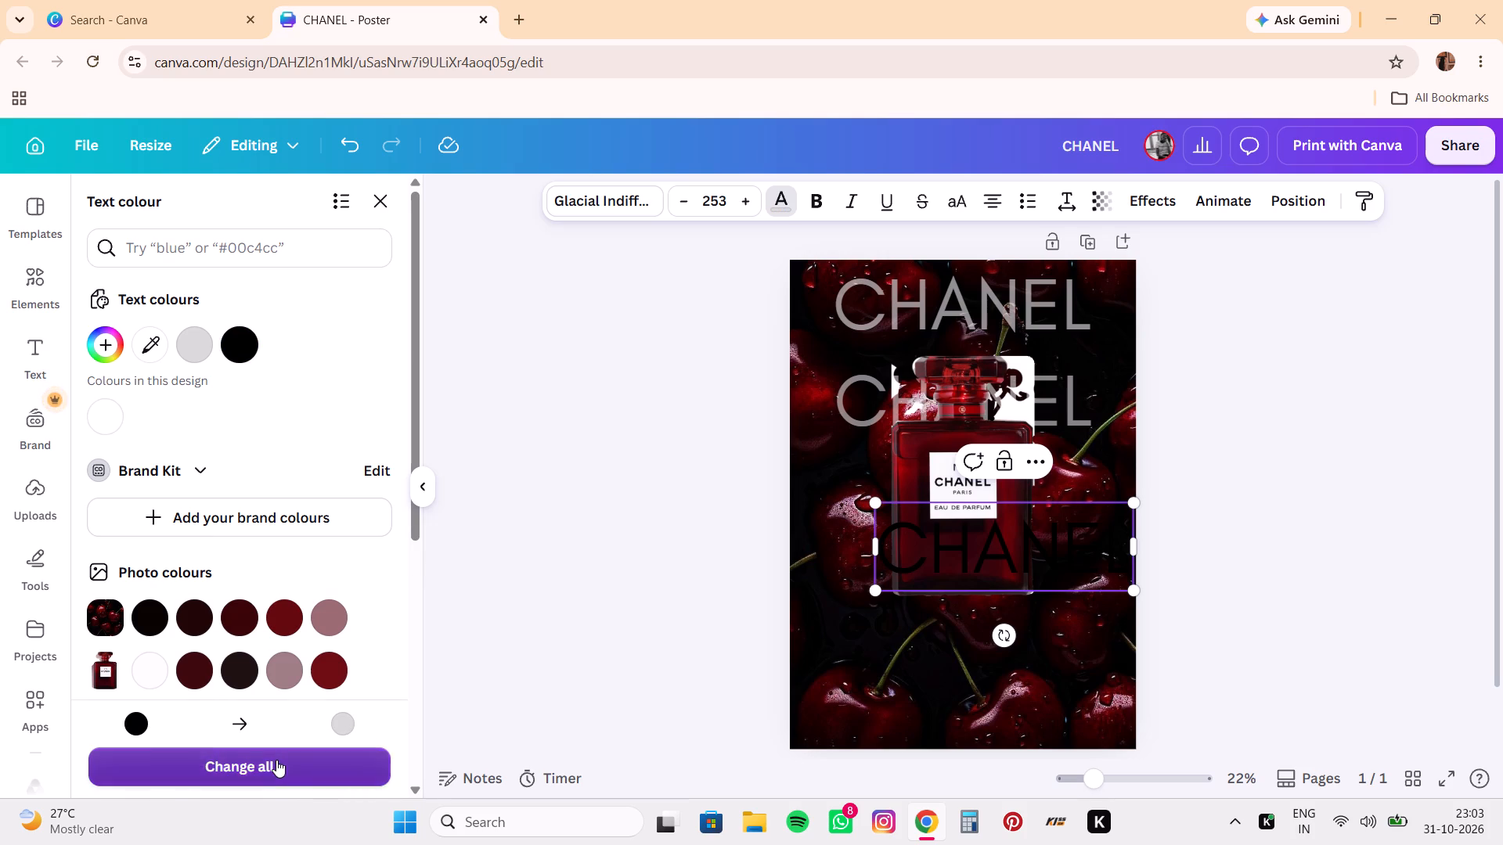
Move the new CHANEL text up over the bottle label, directly below the second CHANEL text and horizontally centred on the page.
{"action": "left_click_drag", "start_coordinate": [1015, 545], "coordinate": [996, 545]}
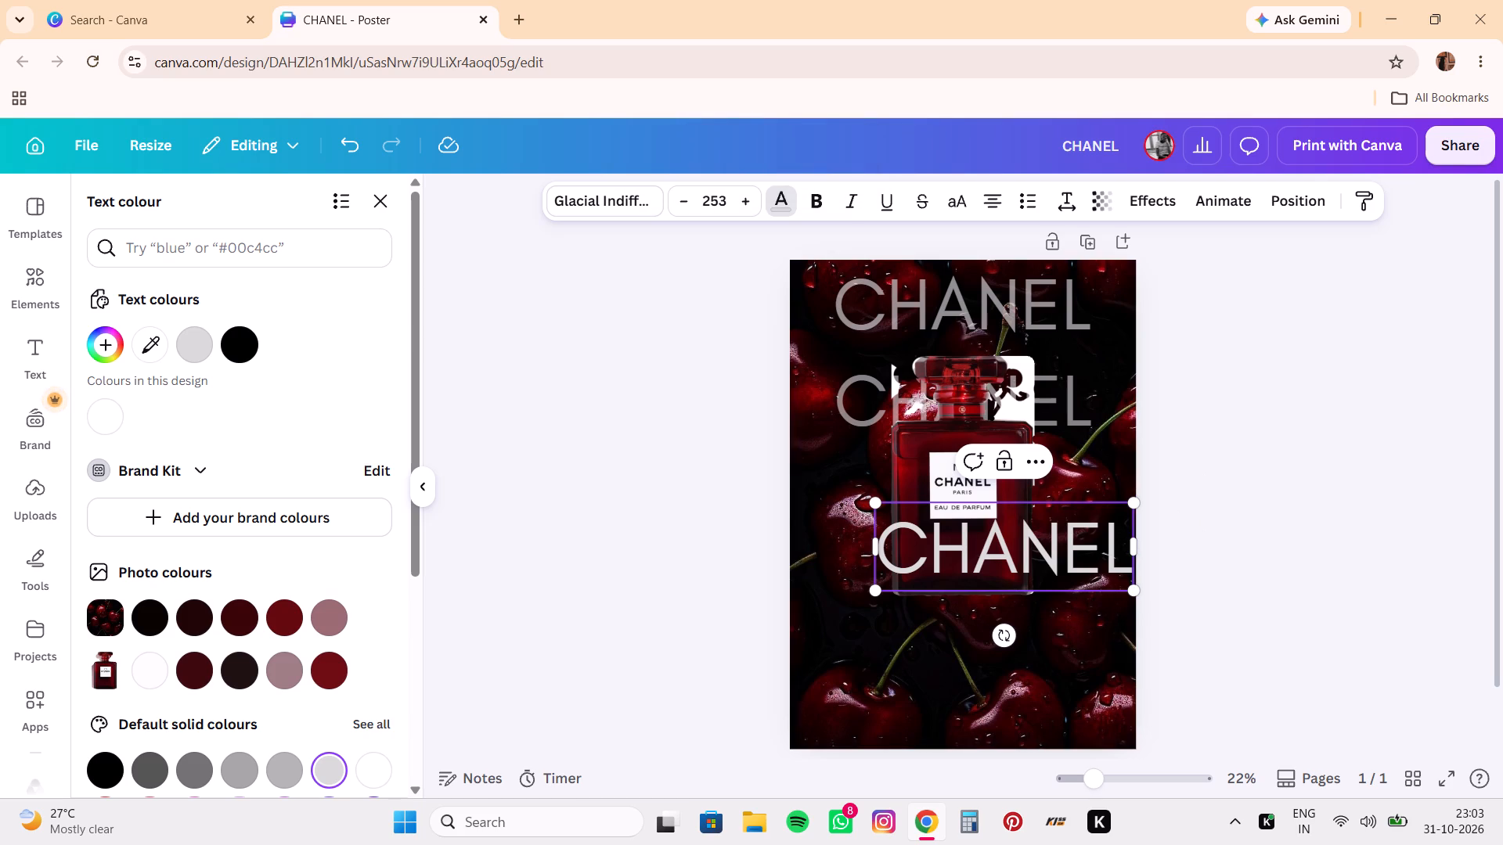
{"action": "left_click_drag", "start_coordinate": [1066, 595], "coordinate": [1019, 590]}
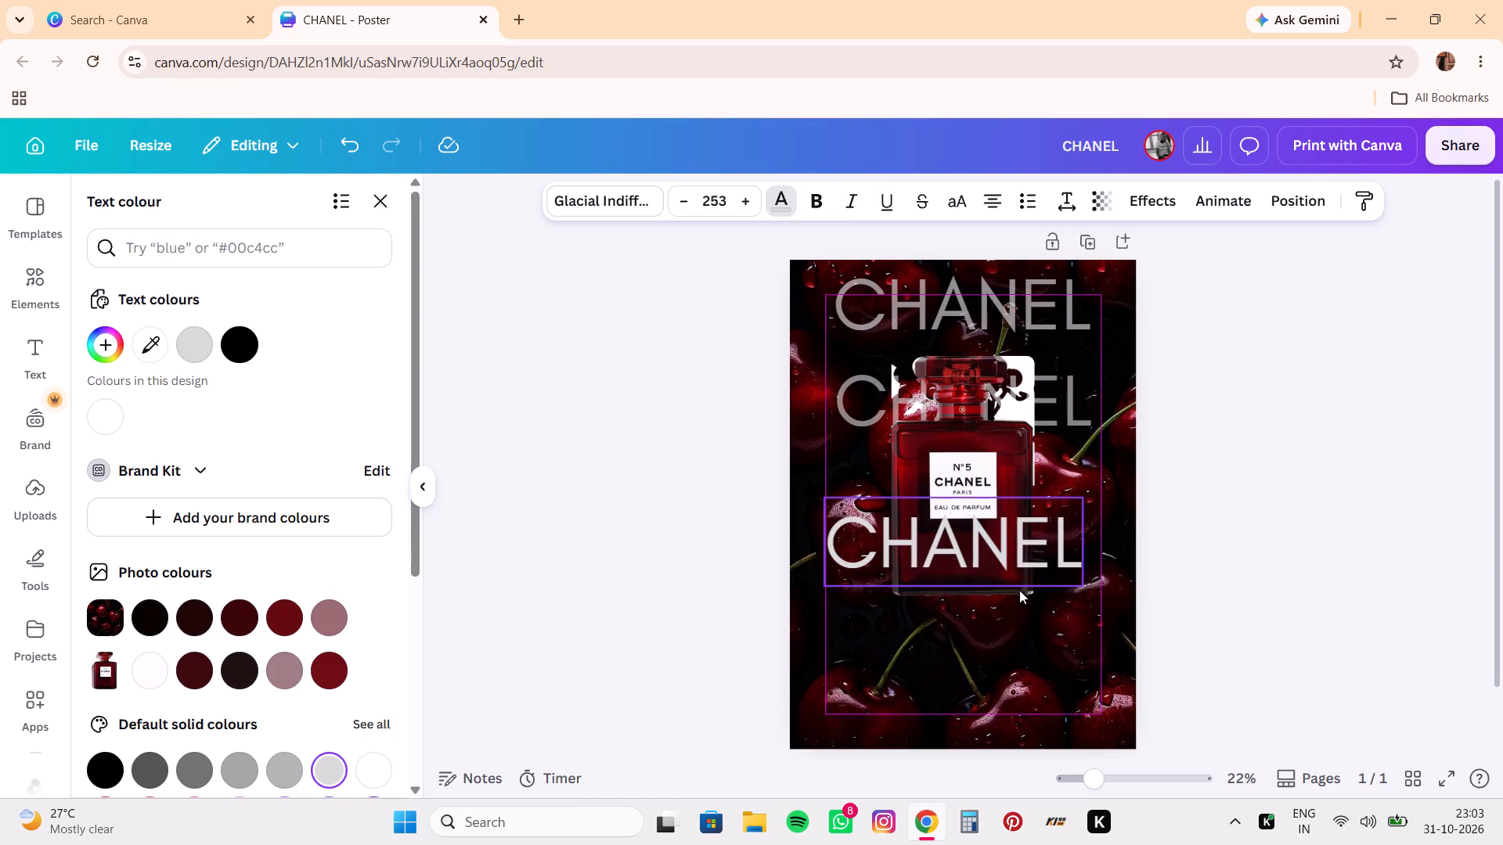
{"action": "left_click_drag", "start_coordinate": [1019, 590], "coordinate": [1021, 527]}
Shift the second CHANEL text slightly up to even out the spacing between the three CHANEL lines.
{"action": "left_click", "coordinate": [1061, 389]}
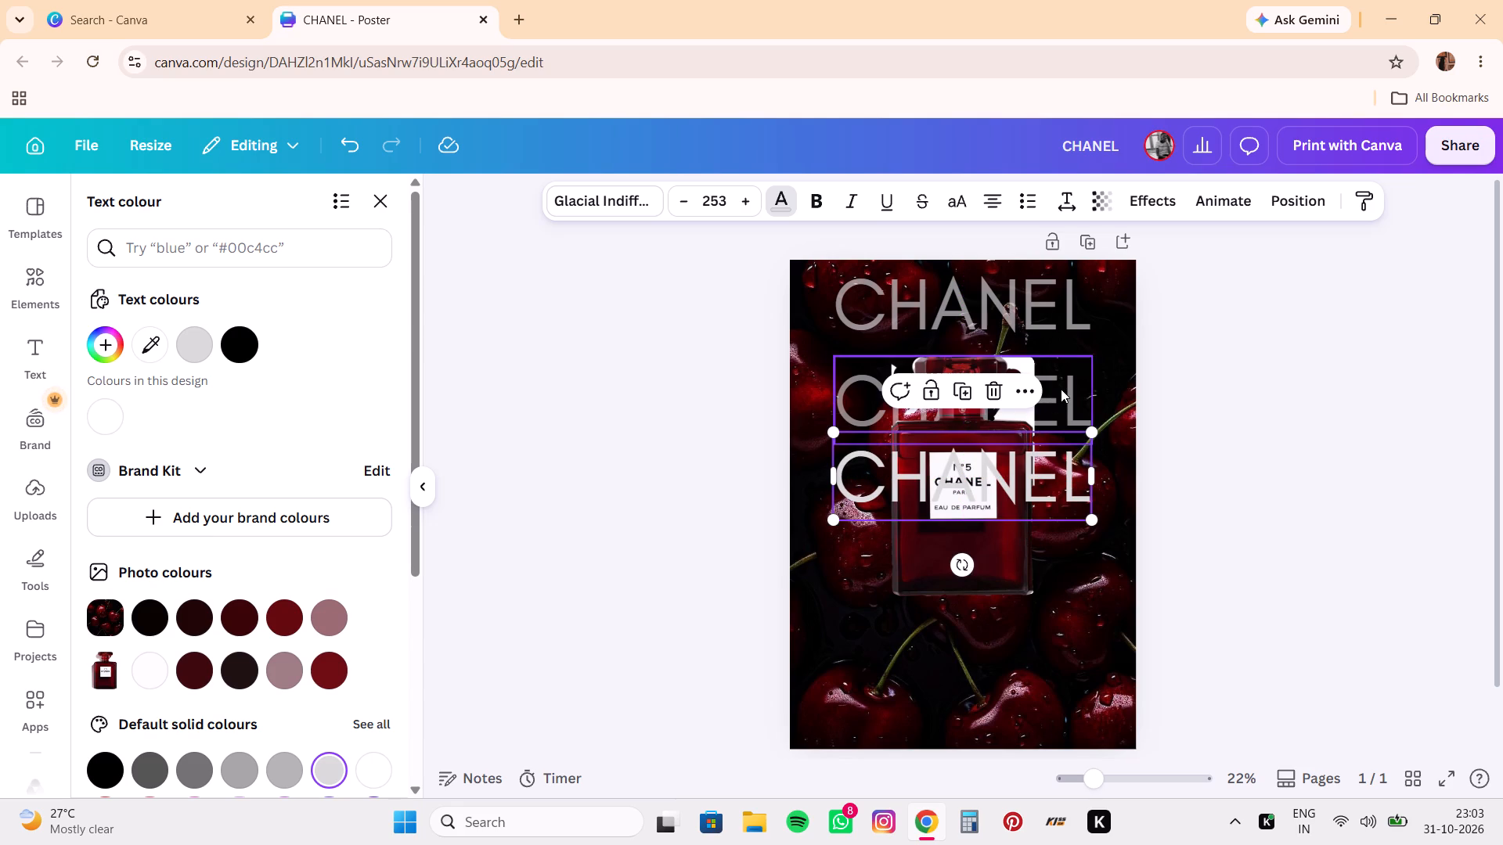
{"action": "left_click_drag", "start_coordinate": [1061, 389], "coordinate": [1060, 381]}
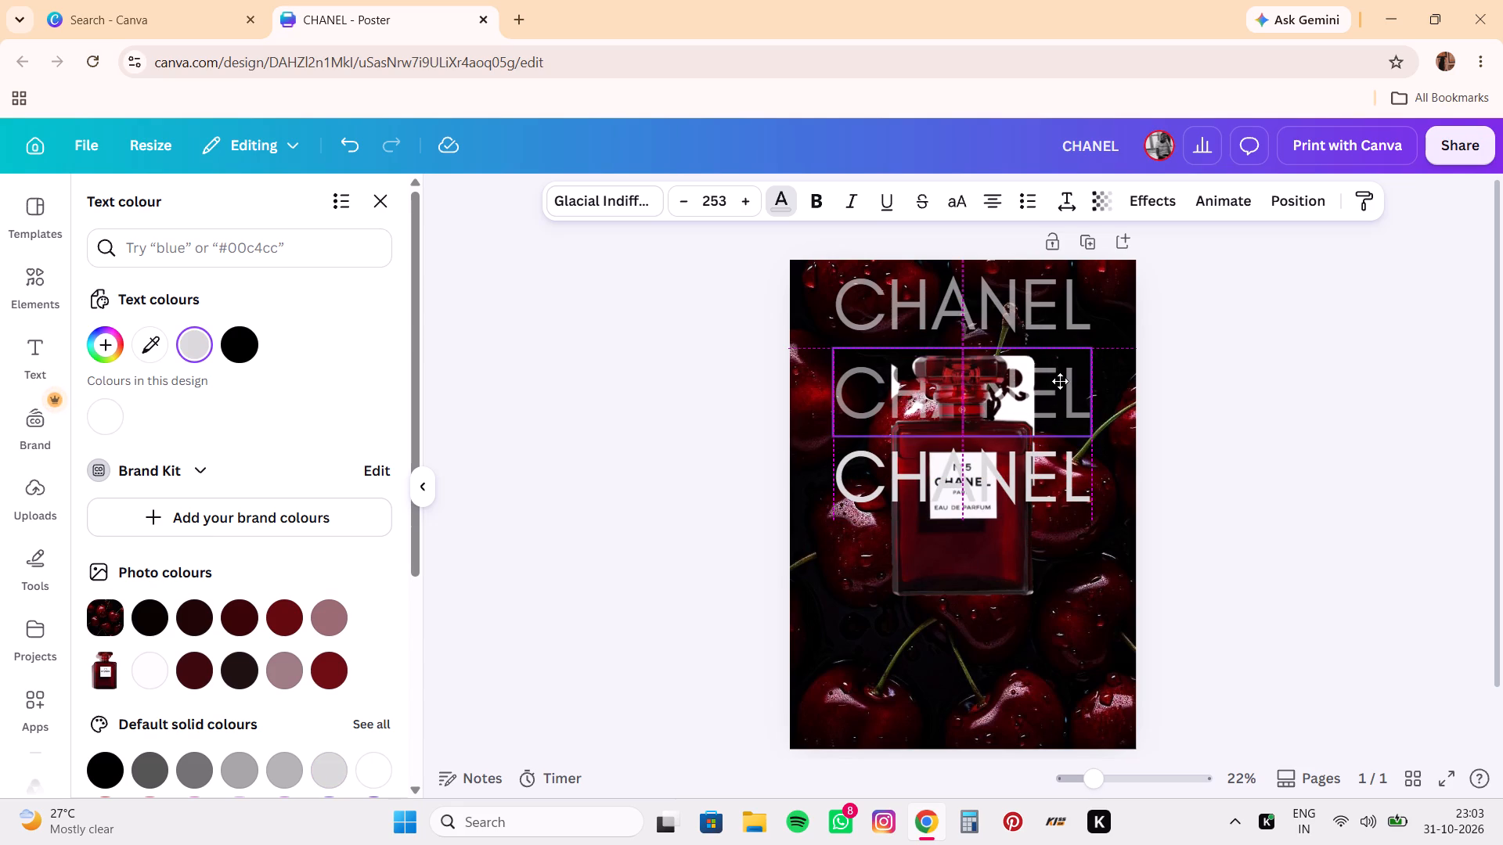
{"action": "left_click_drag", "start_coordinate": [1060, 381], "coordinate": [1059, 378]}
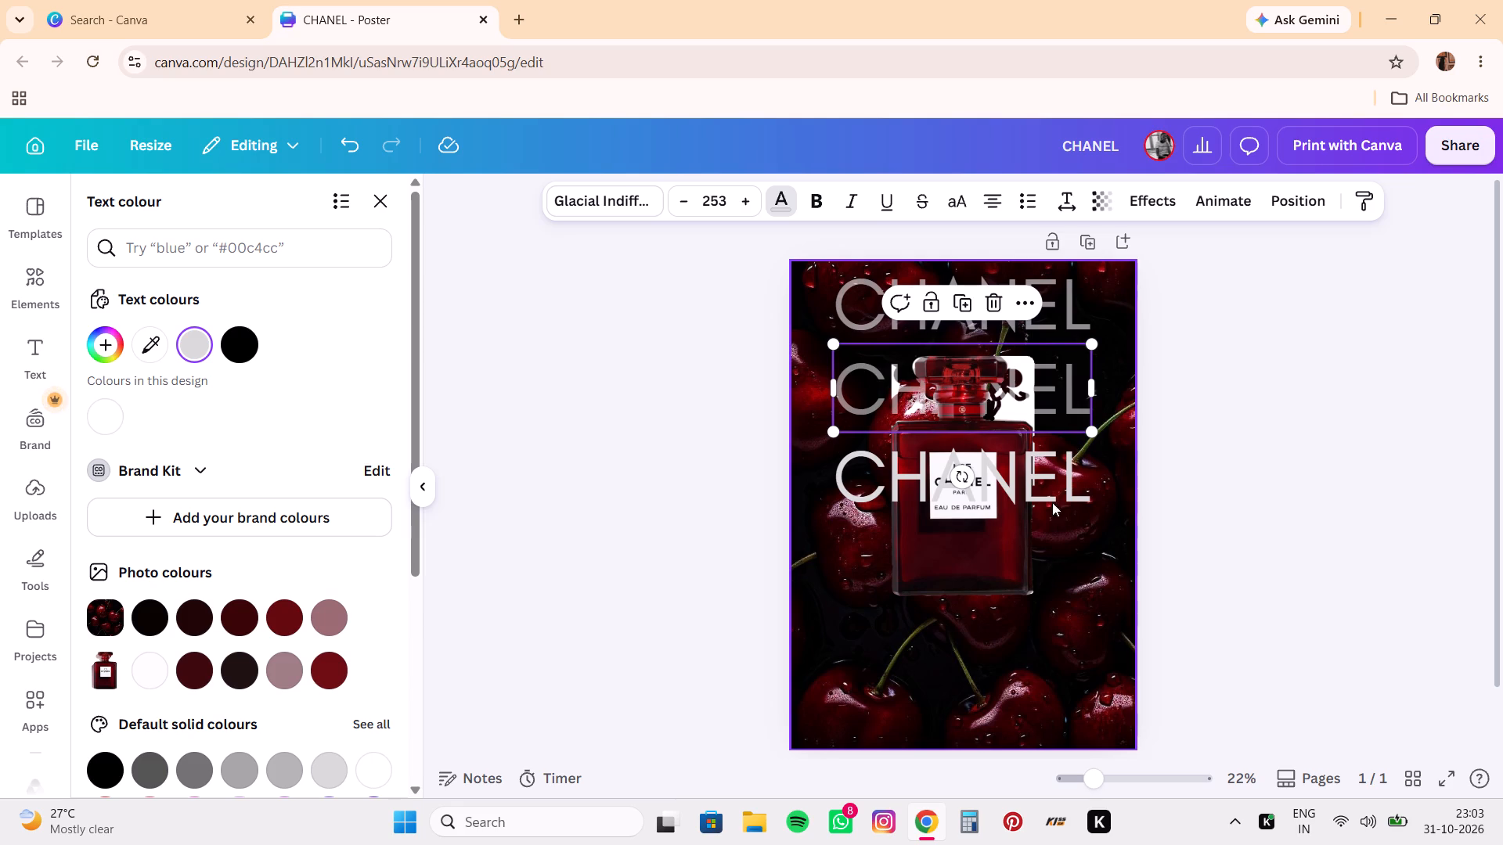
Set the third CHANEL text's transparency to 43 and send it one layer backward, behind the bottle.
{"action": "left_click", "coordinate": [1048, 472]}
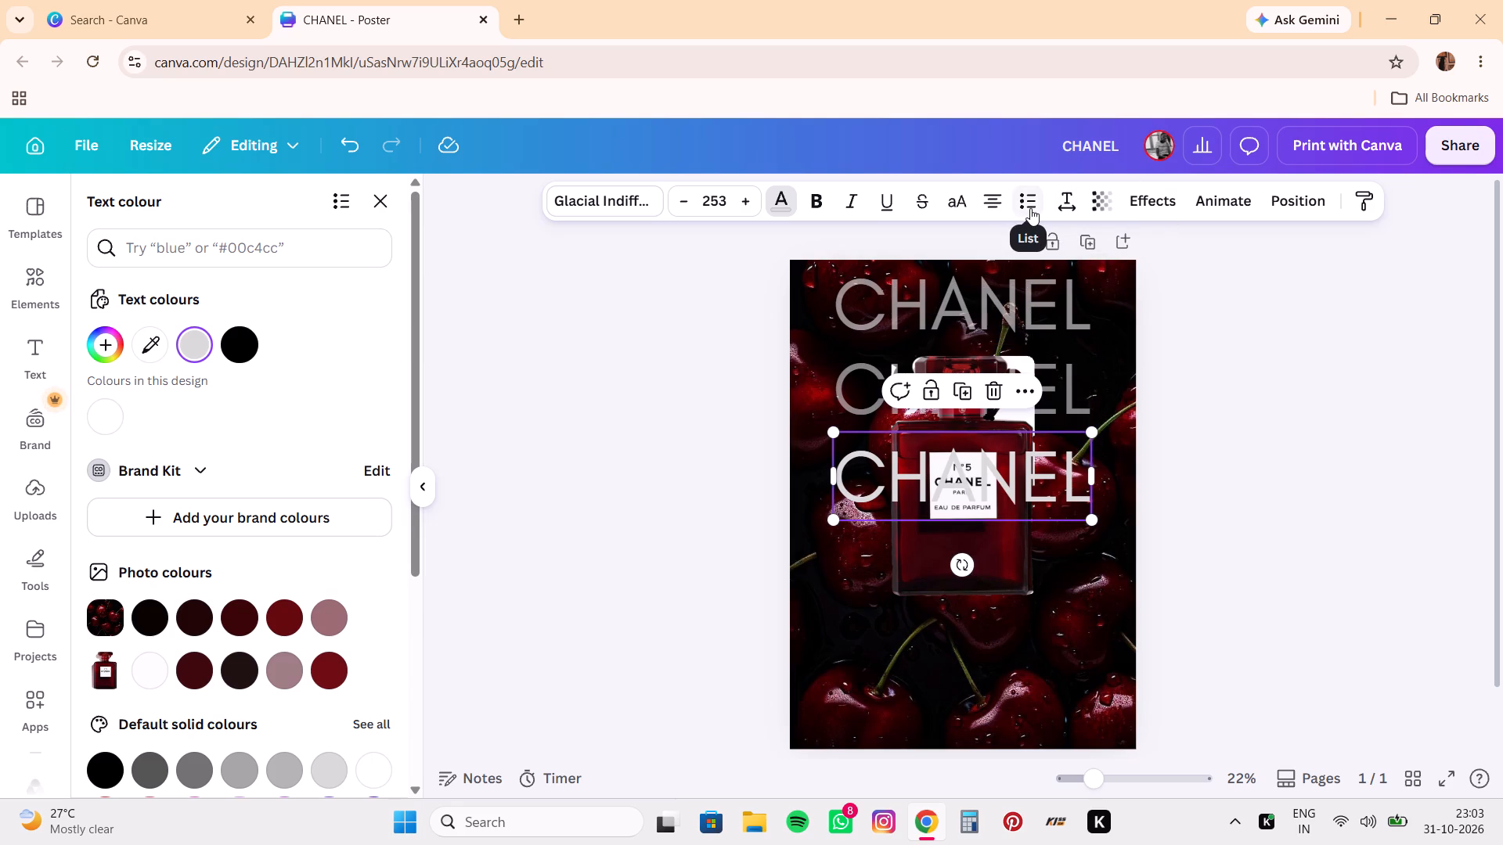
{"action": "left_click", "coordinate": [1093, 208]}
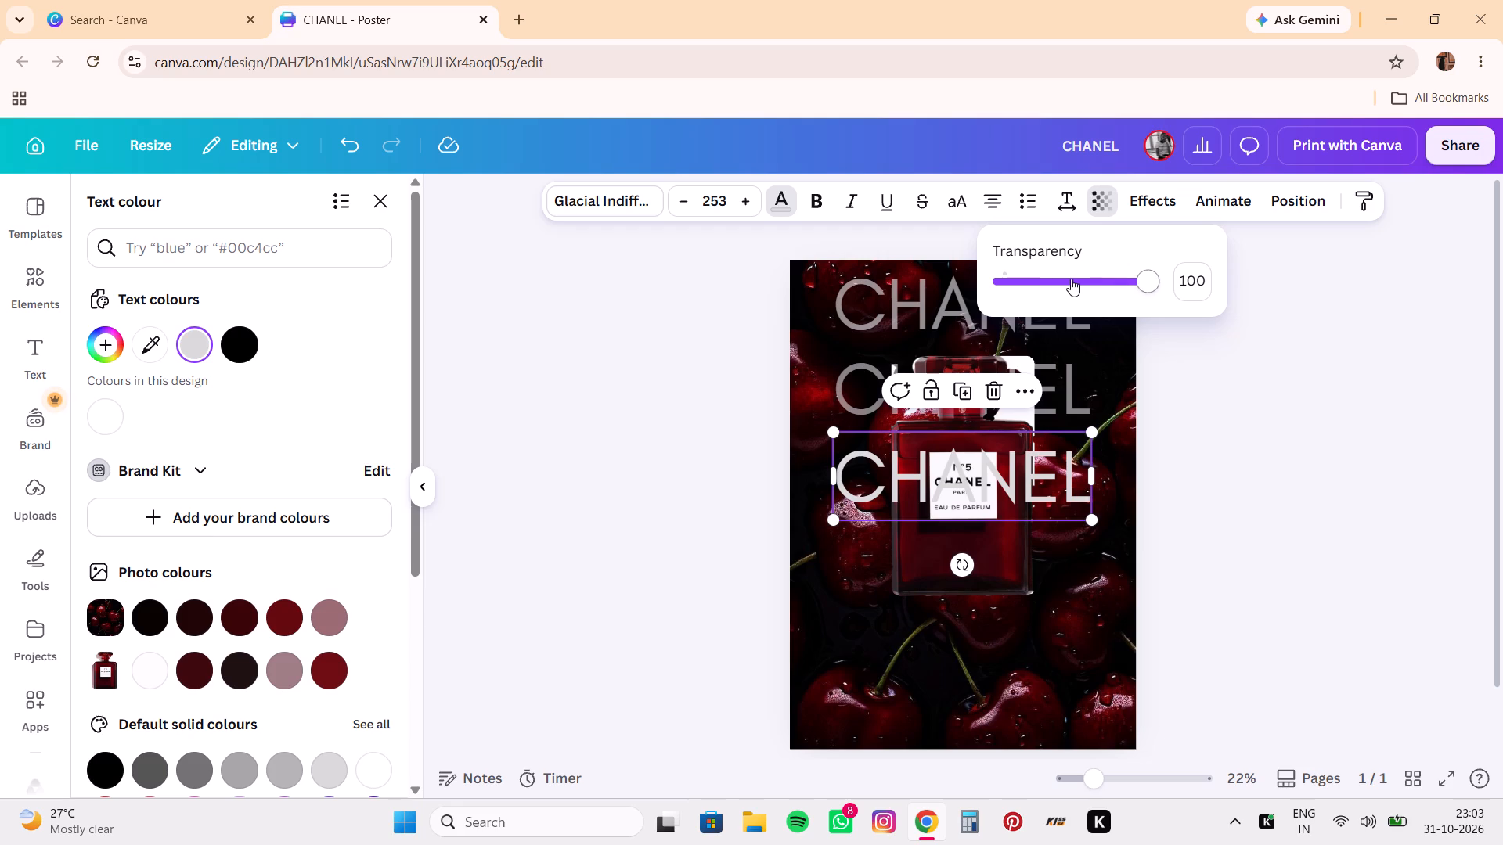
{"action": "left_click", "coordinate": [1065, 279]}
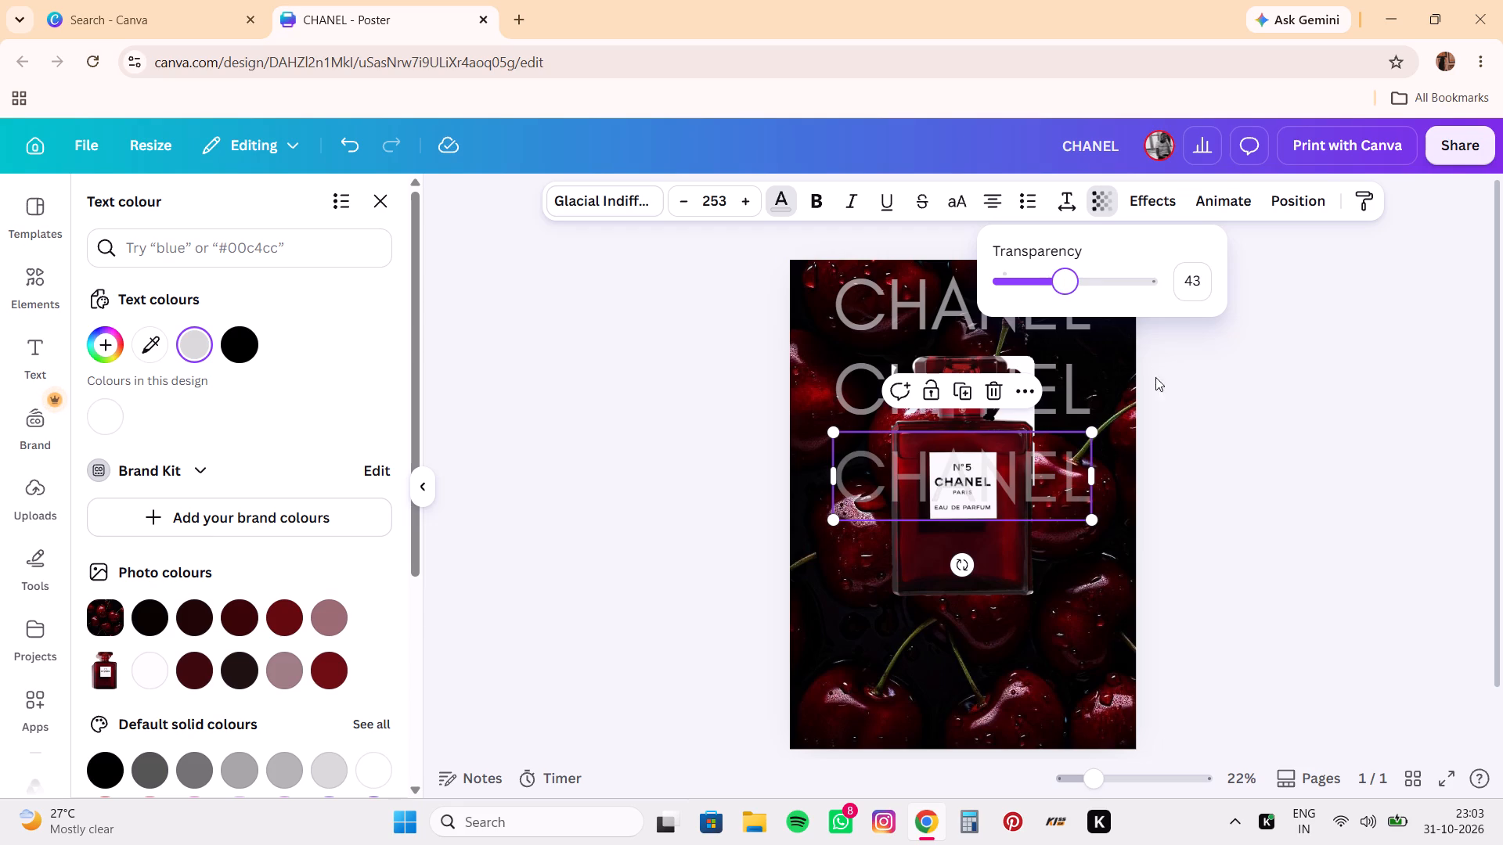
{"action": "left_click", "coordinate": [1289, 203]}
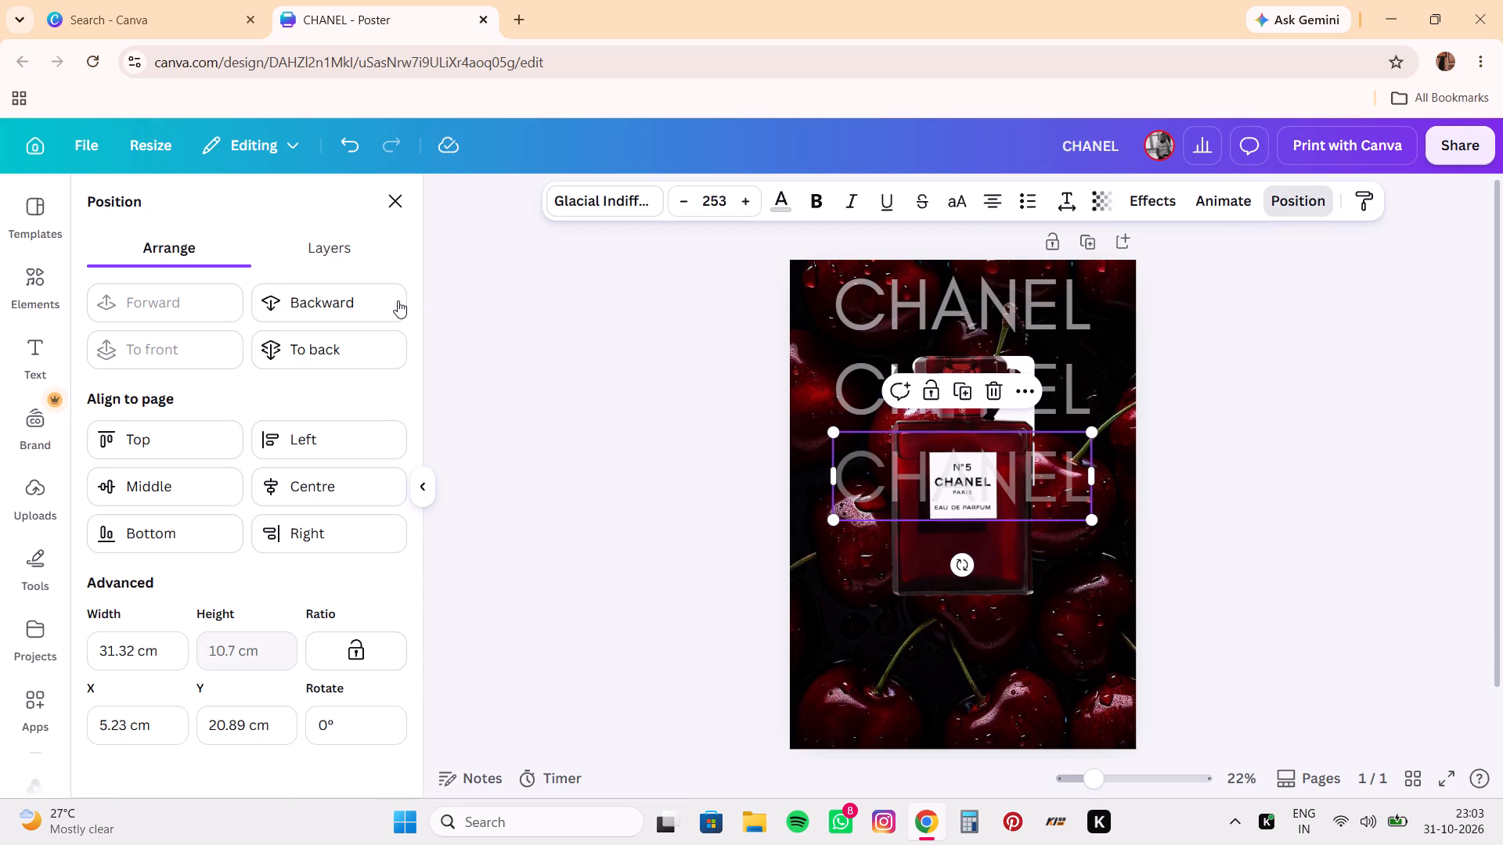
{"action": "left_click", "coordinate": [373, 299]}
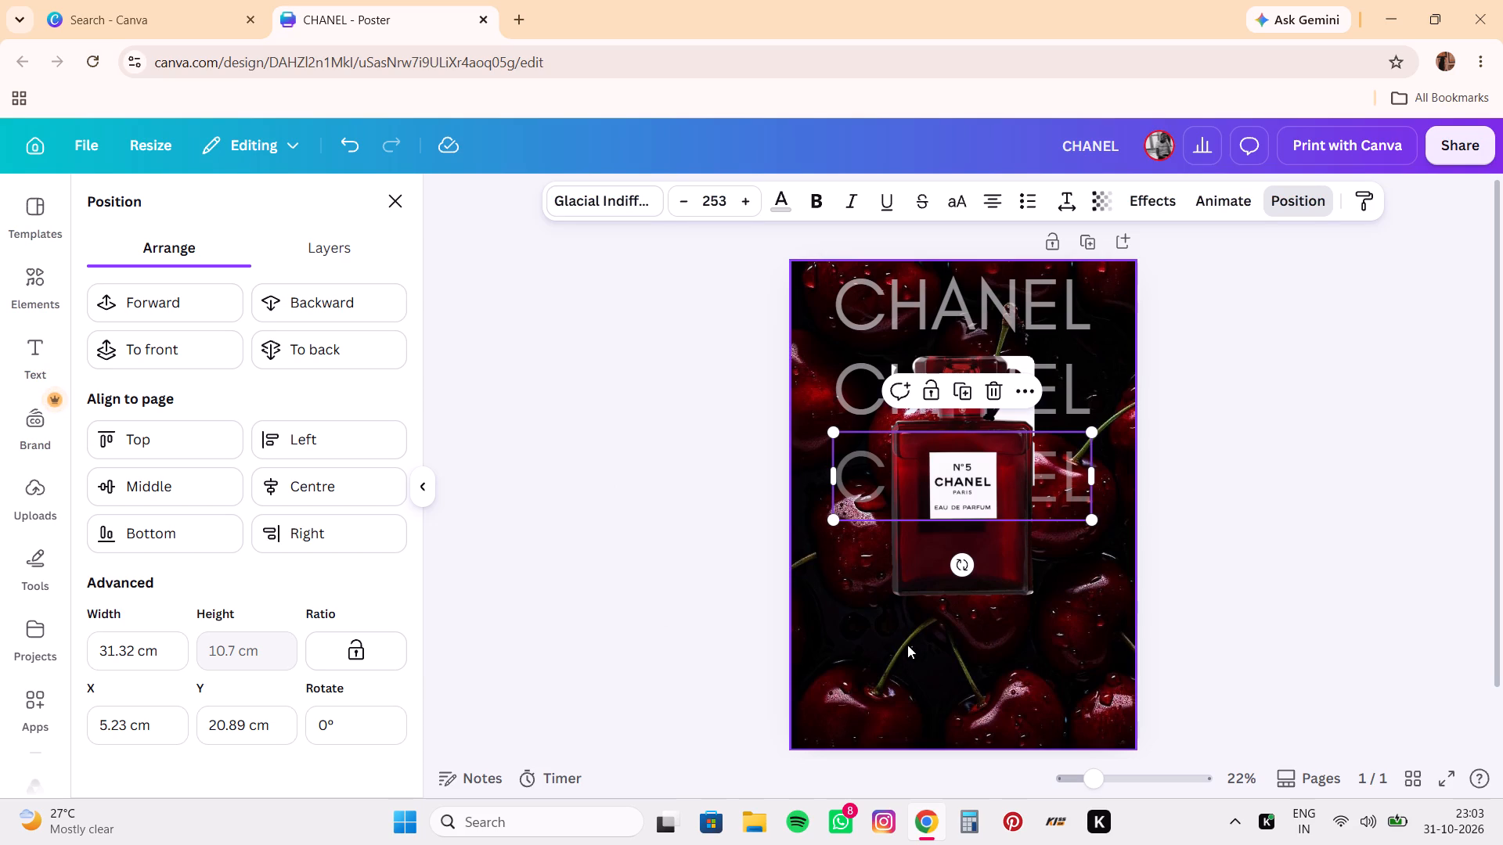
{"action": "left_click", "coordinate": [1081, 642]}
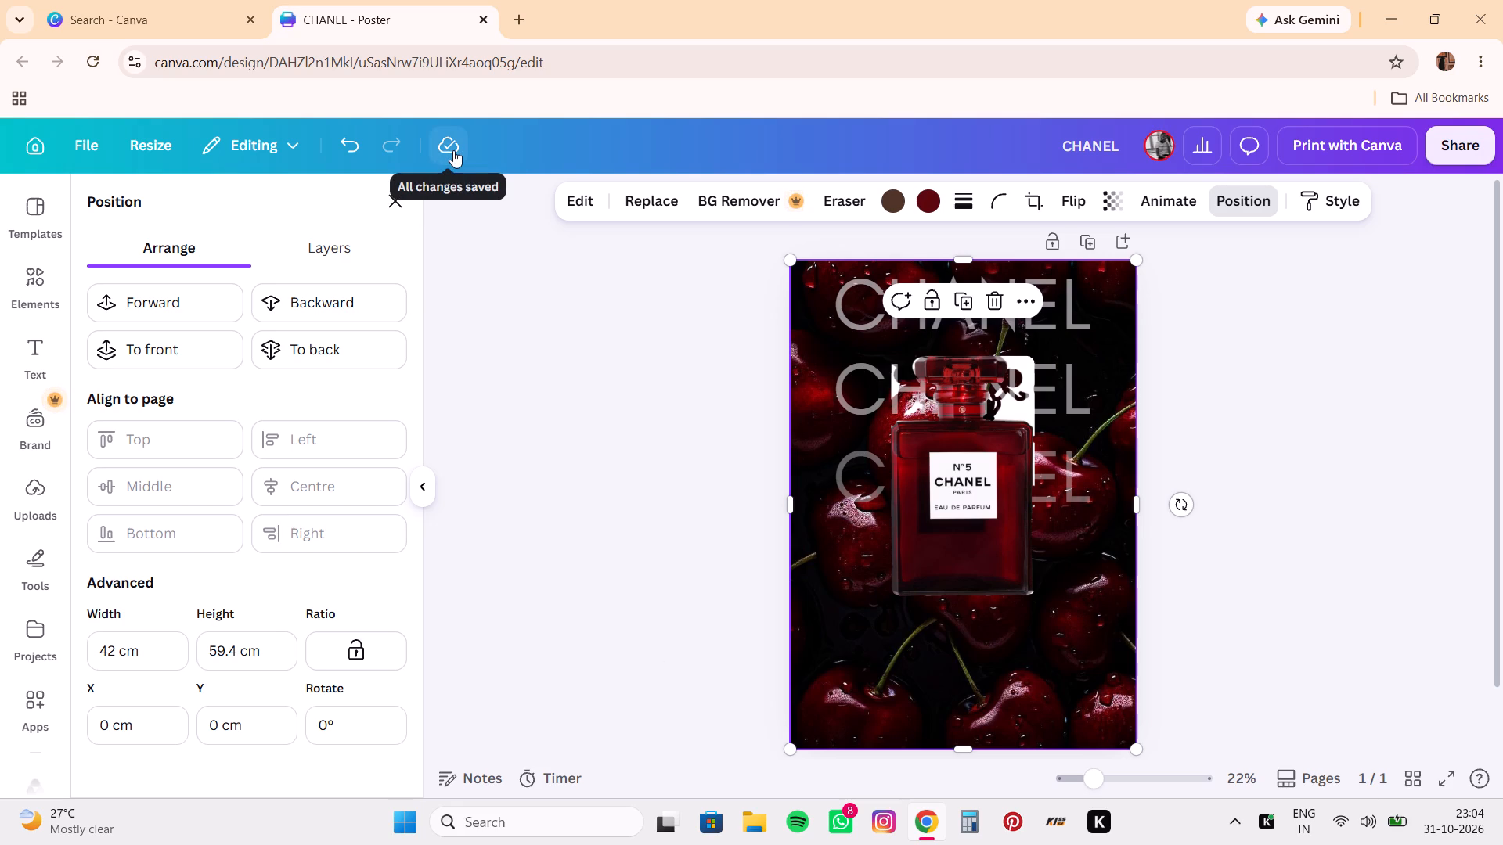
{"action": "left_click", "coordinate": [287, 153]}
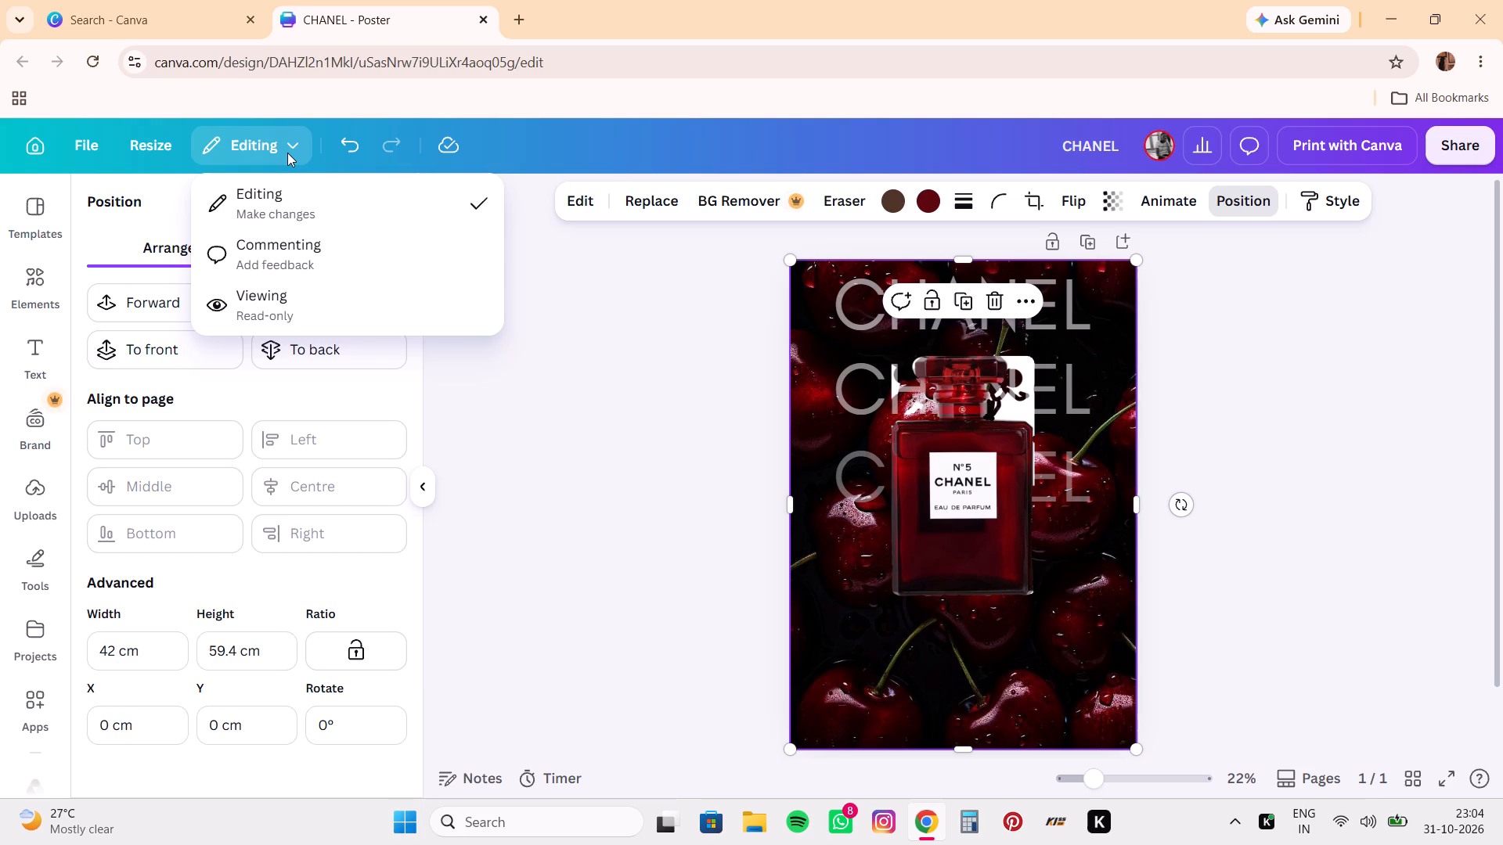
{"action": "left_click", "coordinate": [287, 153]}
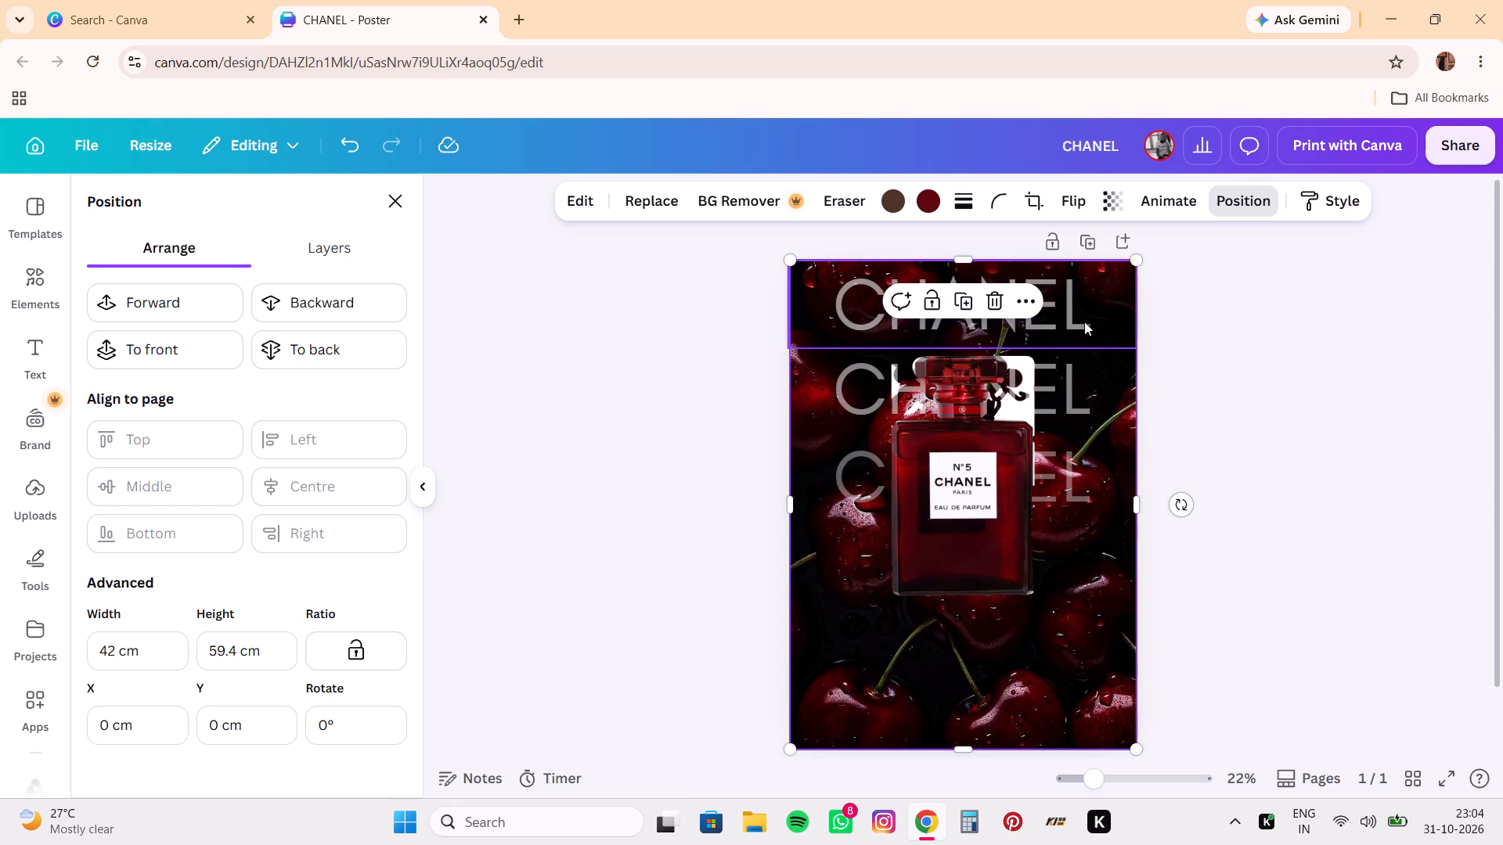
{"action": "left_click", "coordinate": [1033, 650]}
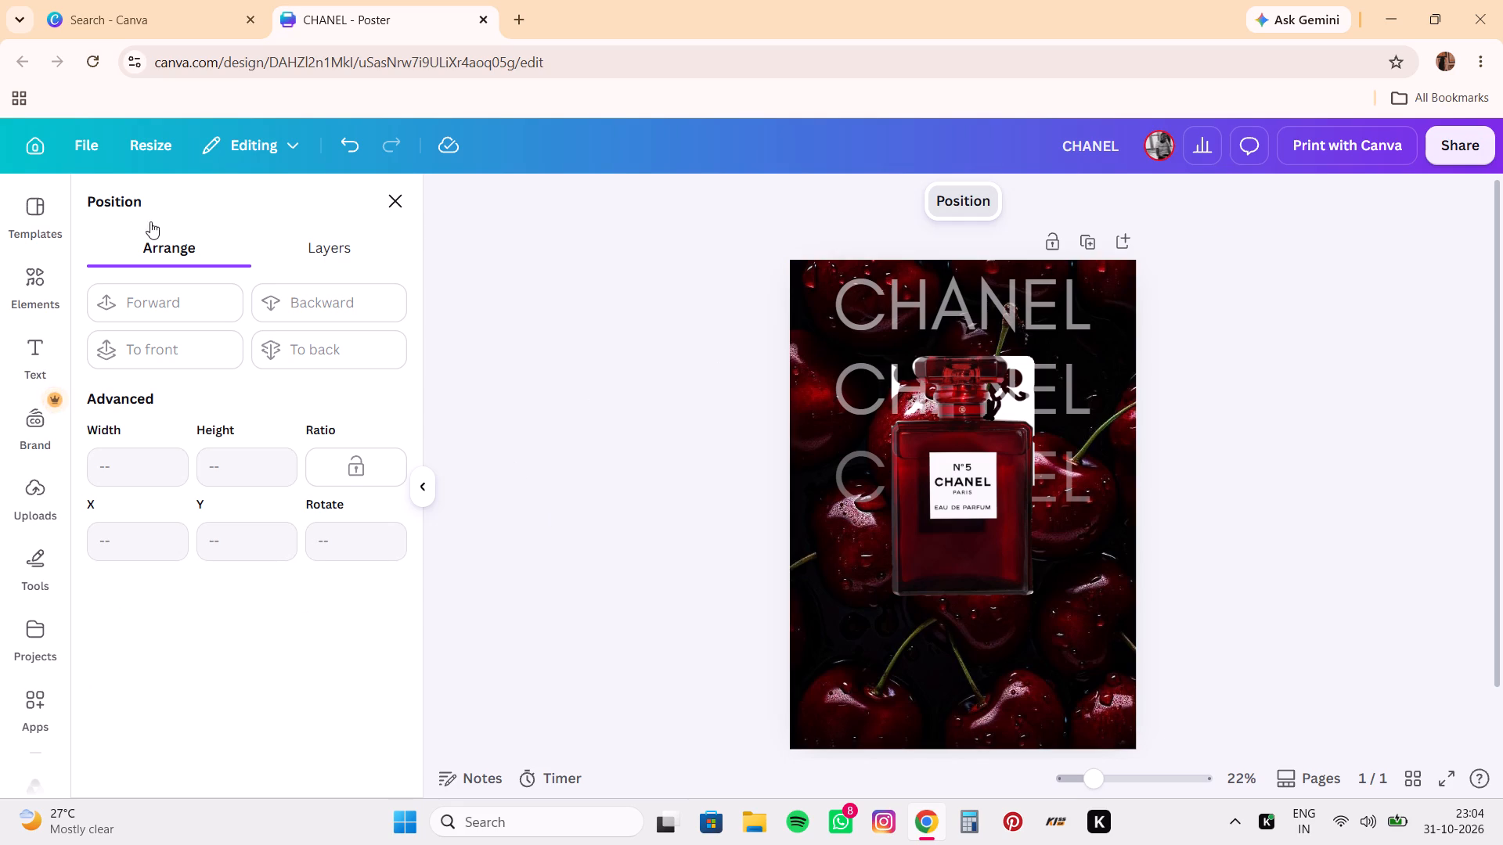
Add a new text box over the bottle label and enlarge it to a font size of about 44.9.
{"action": "left_click", "coordinate": [28, 370]}
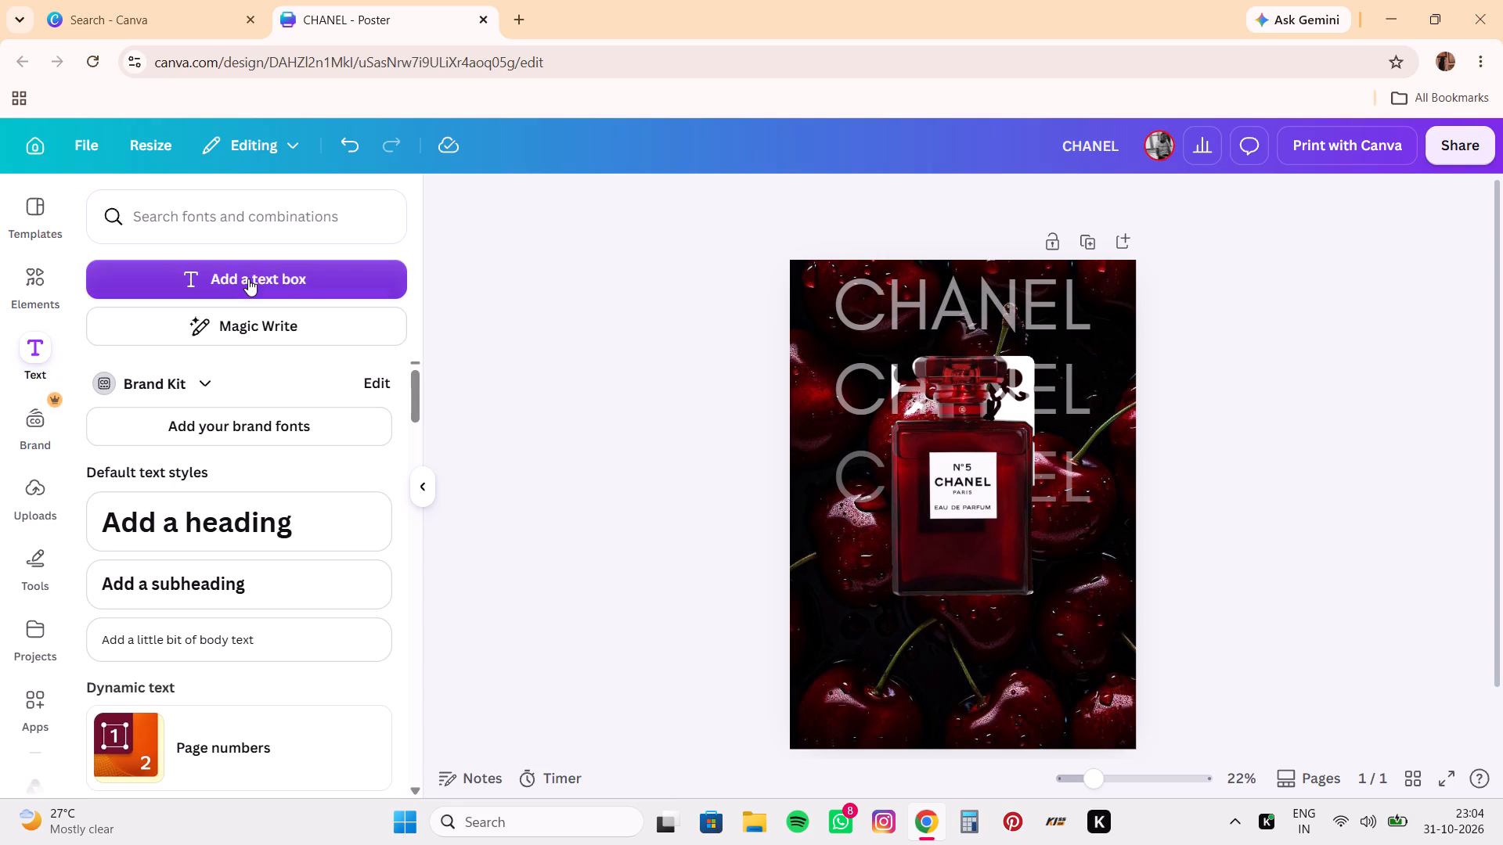
{"action": "left_click", "coordinate": [248, 279]}
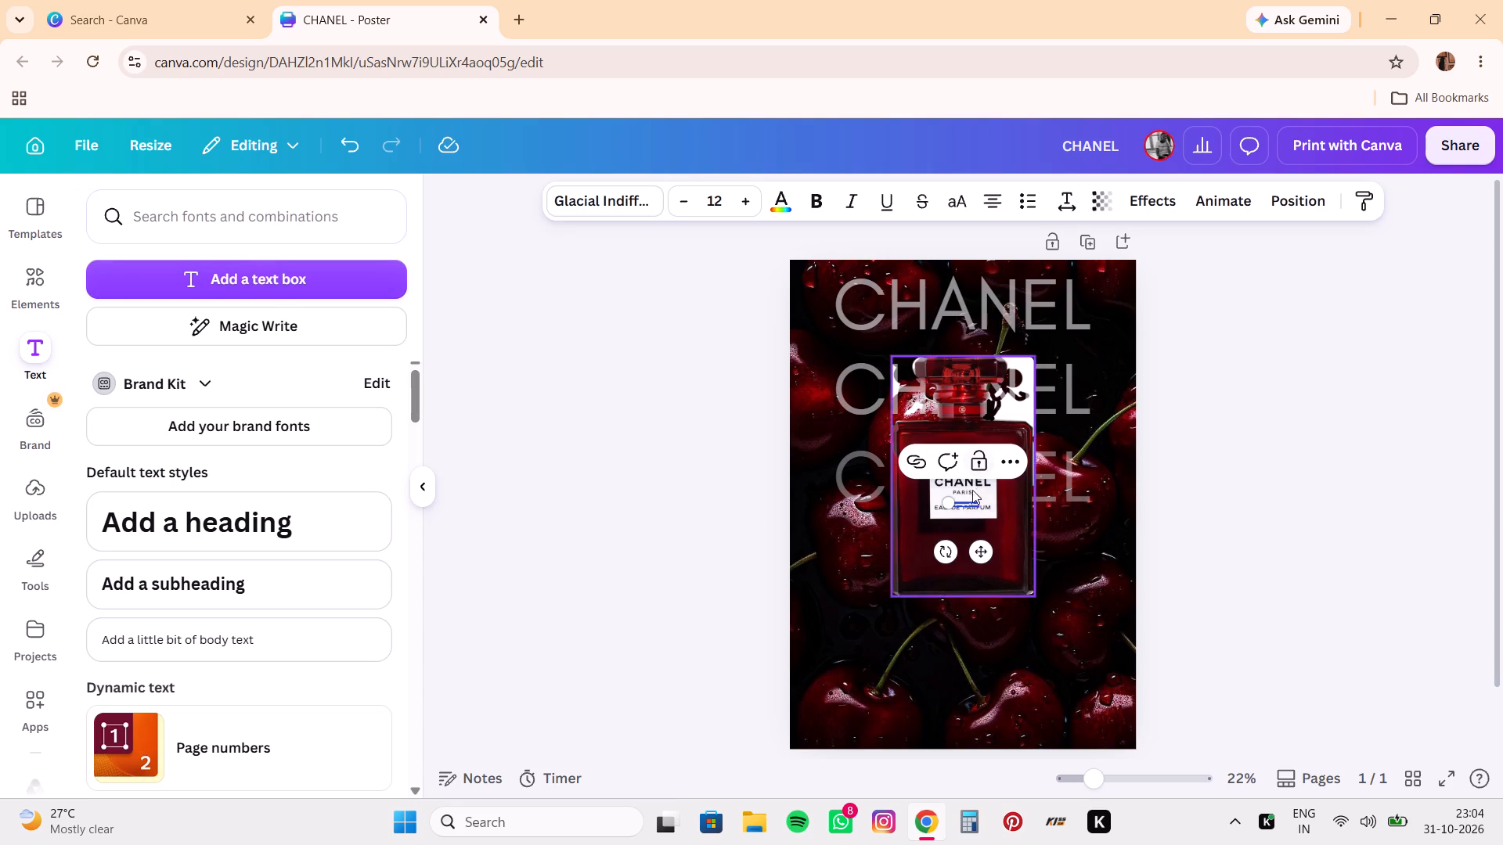
{"action": "left_click_drag", "start_coordinate": [971, 503], "coordinate": [984, 545]}
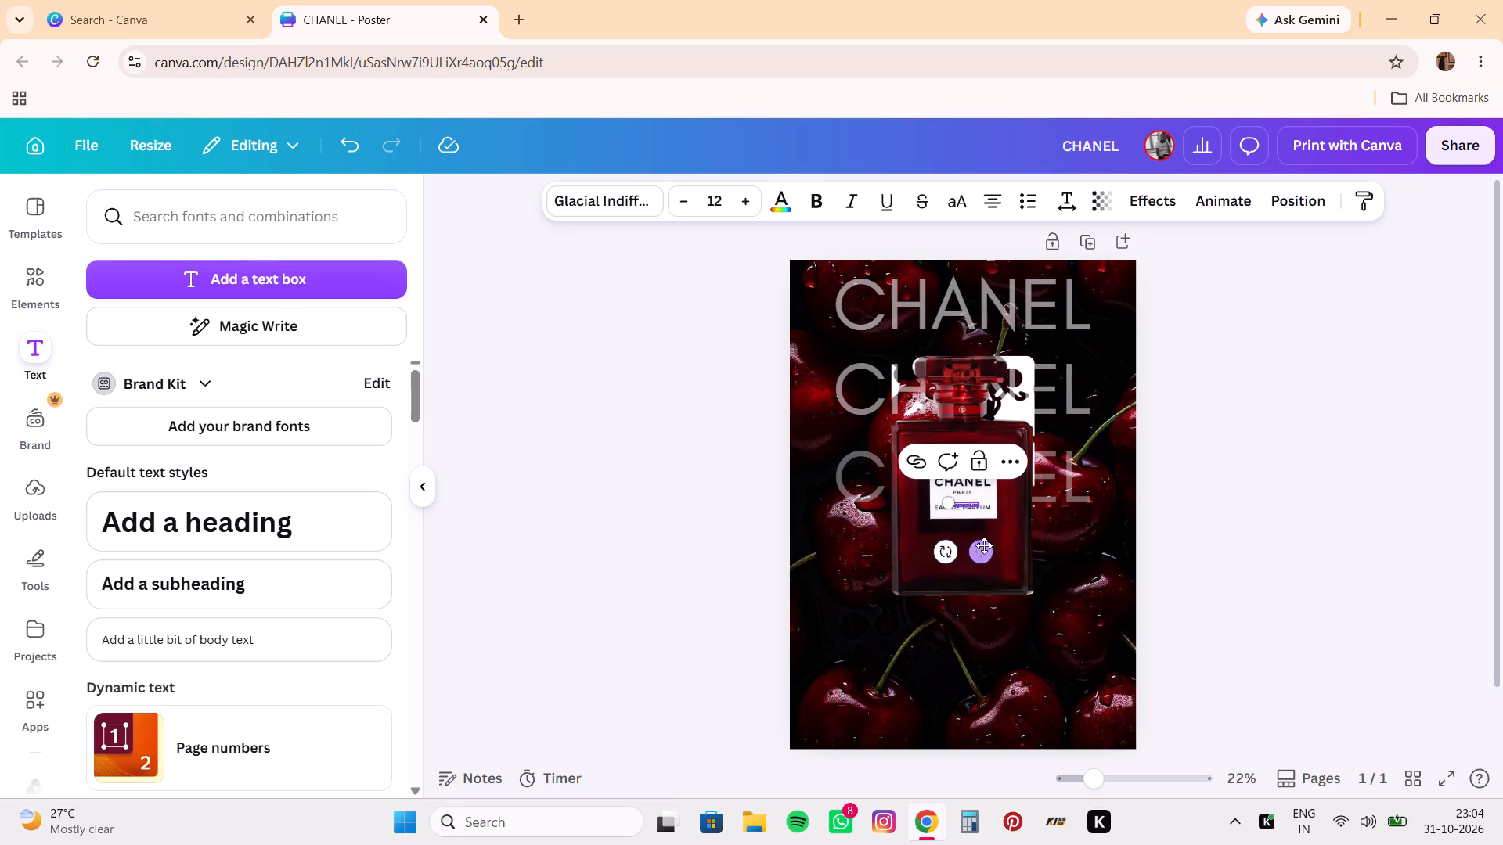
{"action": "left_click_drag", "start_coordinate": [984, 545], "coordinate": [981, 510]}
{"action": "left_click_drag", "start_coordinate": [981, 510], "coordinate": [1039, 565]}
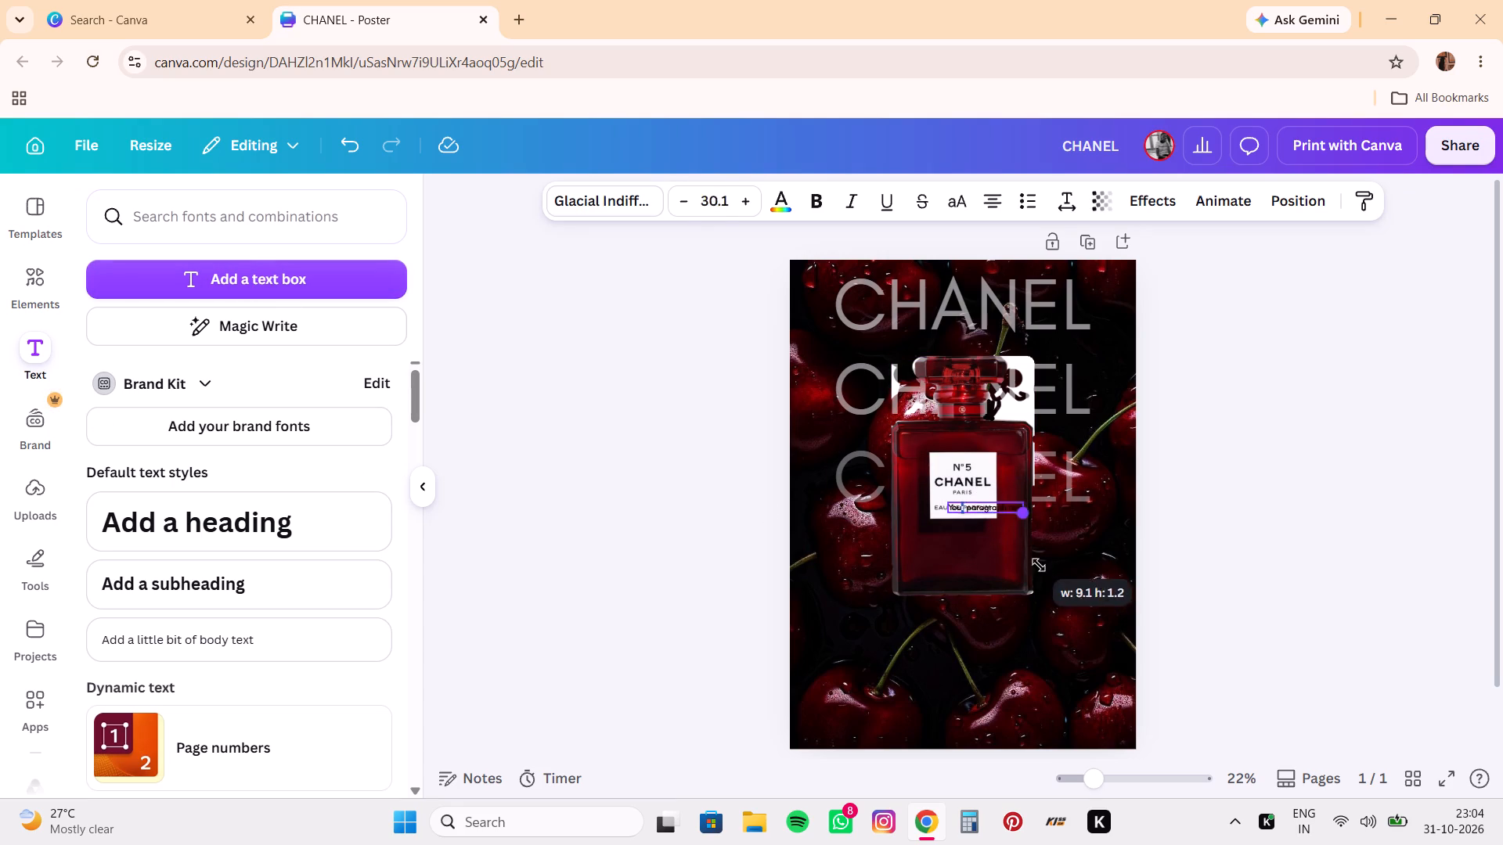
{"action": "left_click_drag", "start_coordinate": [1039, 565], "coordinate": [1054, 582]}
Replace the new text box's placeholder text with the copied word CHANEL.
{"action": "left_click_drag", "start_coordinate": [1005, 515], "coordinate": [1058, 517]}
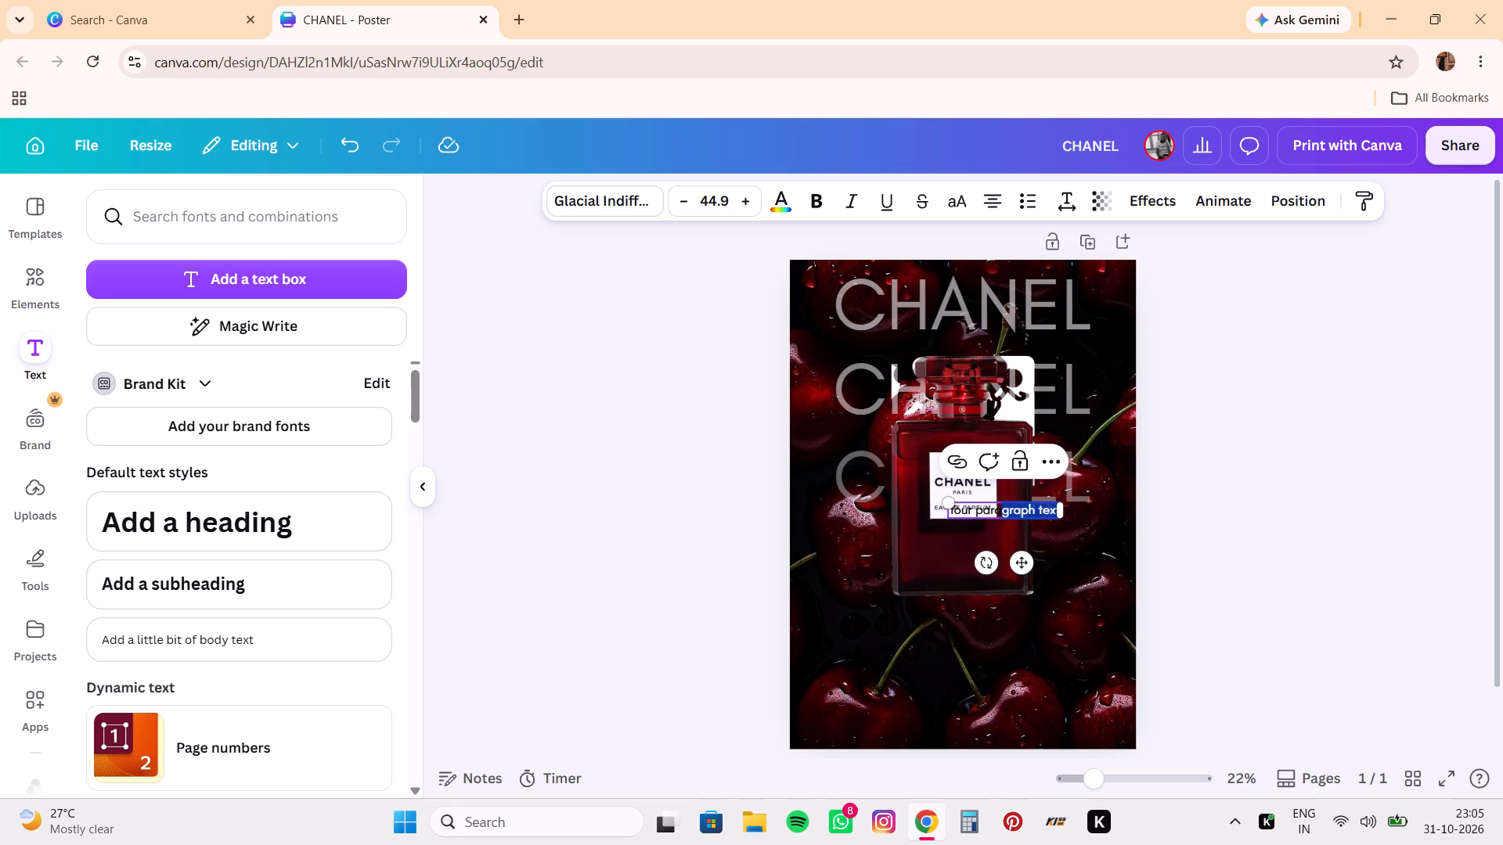
{"action": "key", "text": "BackSpace"}
{"action": "key", "text": "BackSpace"}
{"action": "key", "text": "BackSpace"}
{"action": "key", "text": "BackSpace"}
{"action": "key", "text": "BackSpace"}
{"action": "key", "text": "BackSpace"}
{"action": "key", "text": "BackSpace"}
{"action": "key", "text": "BackSpace"}
{"action": "key", "text": "BackSpace"}
{"action": "key", "text": "BackSpace"}
{"action": "key", "text": "BackSpace"}
{"action": "key", "text": "BackSpace"}
{"action": "key", "text": "BackSpace"}
{"action": "key", "text": "BackSpace"}
{"action": "key", "text": "BackSpace"}
{"action": "key", "text": "BackSpace"}
{"action": "key", "text": "BackSpace"}
{"action": "key", "text": "BackSpace"}
{"action": "key", "text": "BackSpace"}
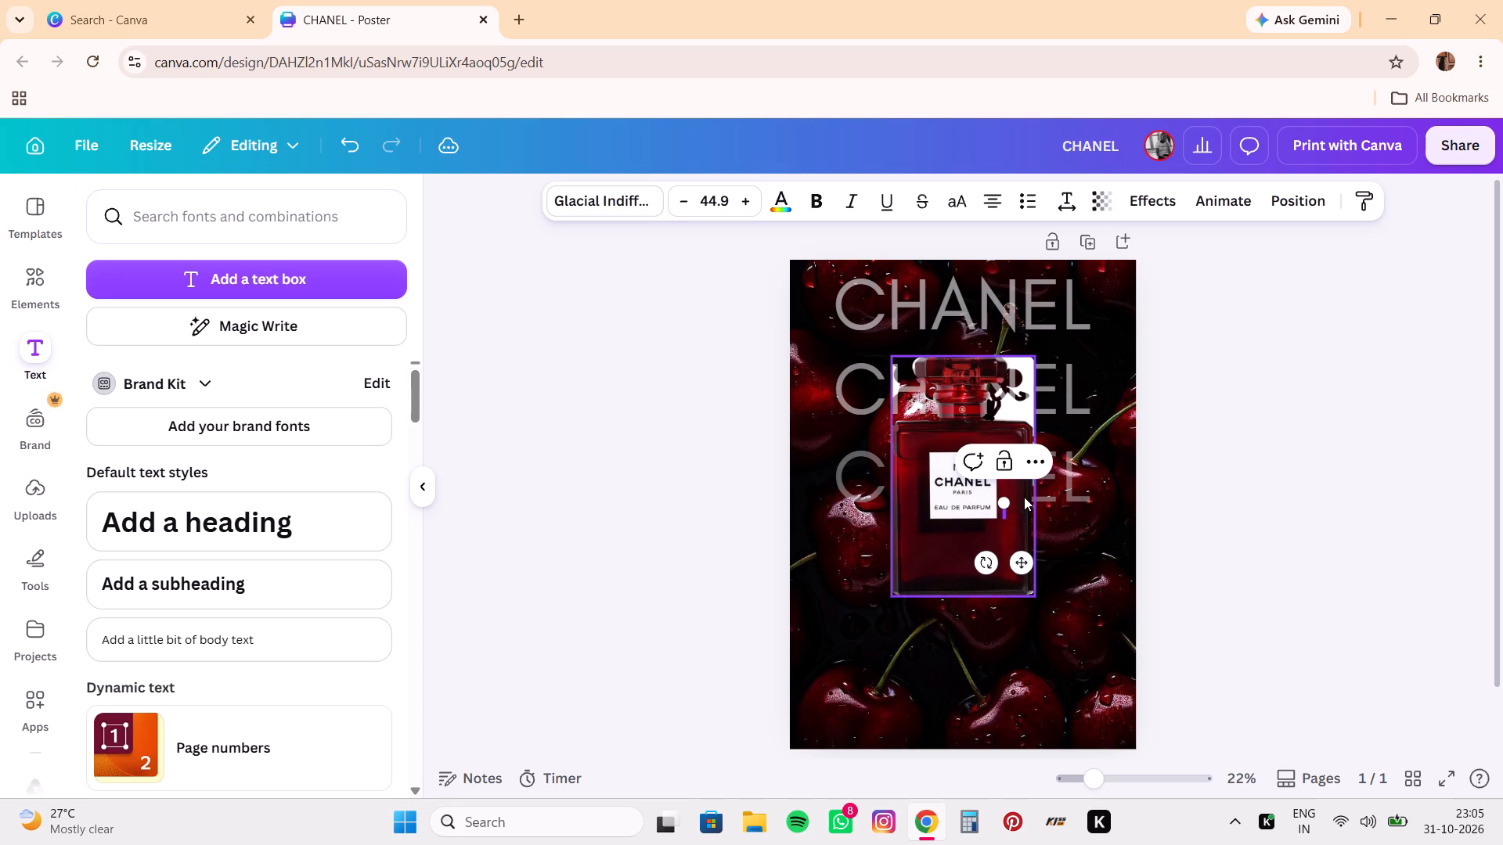
{"action": "key", "text": "ctrl+v"}
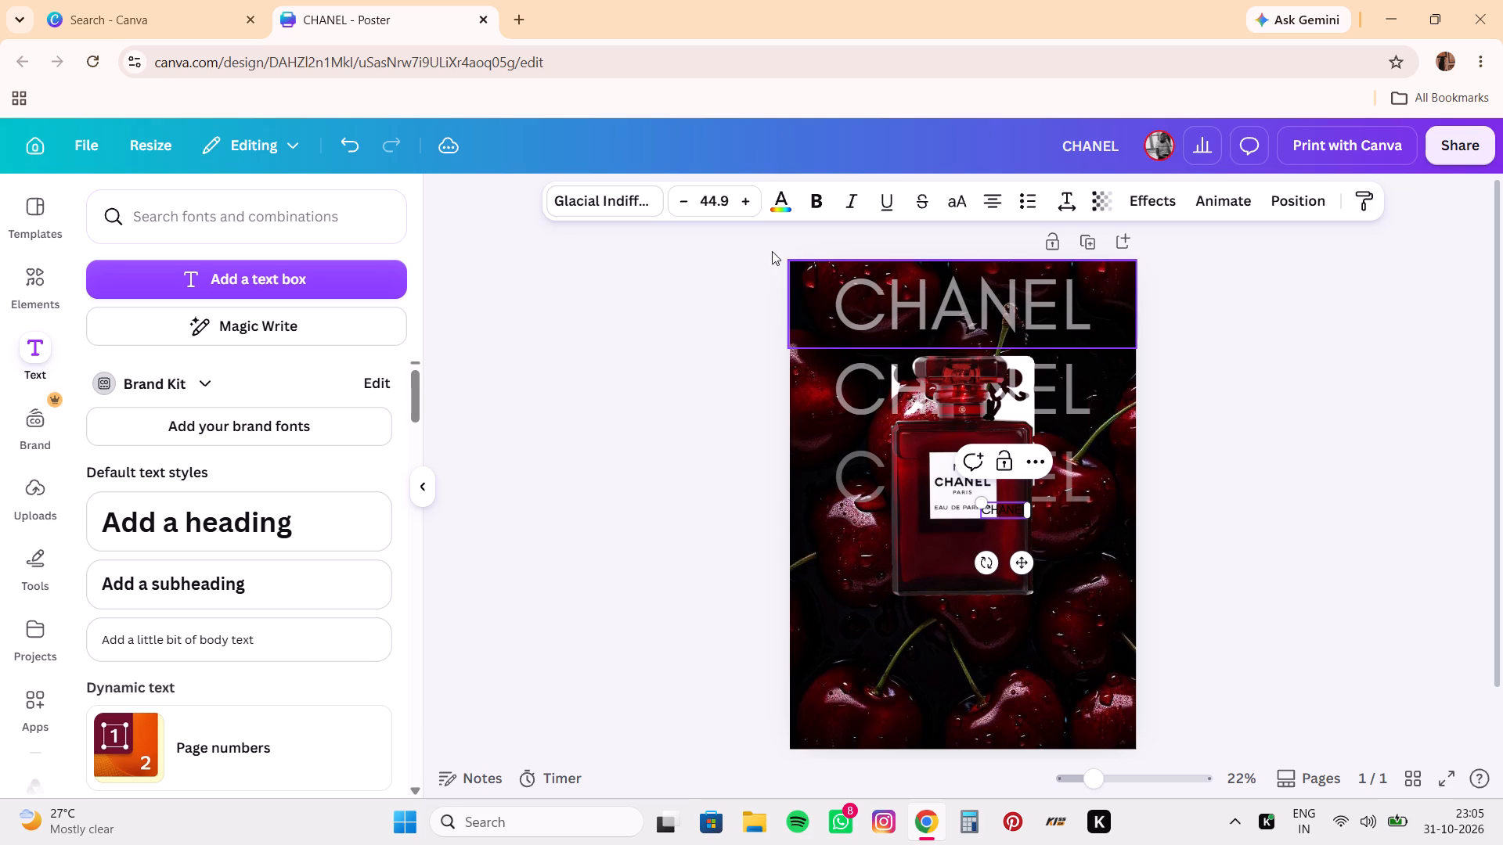
Set the new CHANEL text's font size to 253.
{"action": "left_click", "coordinate": [726, 200]}
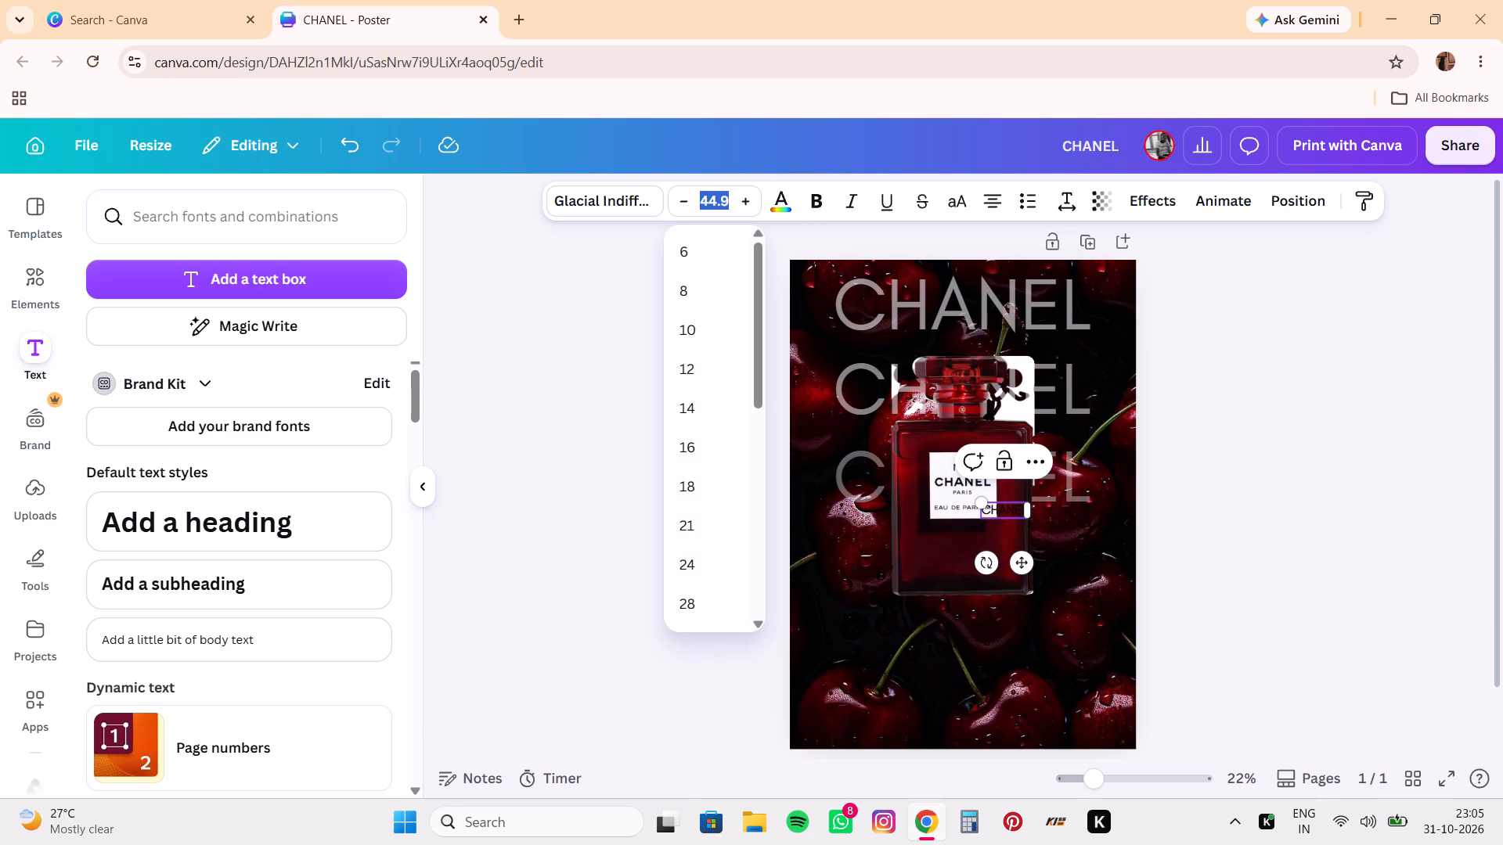
{"action": "key", "text": "BackSpace"}
{"action": "type", "text": "253"}
{"action": "key", "text": "Return"}
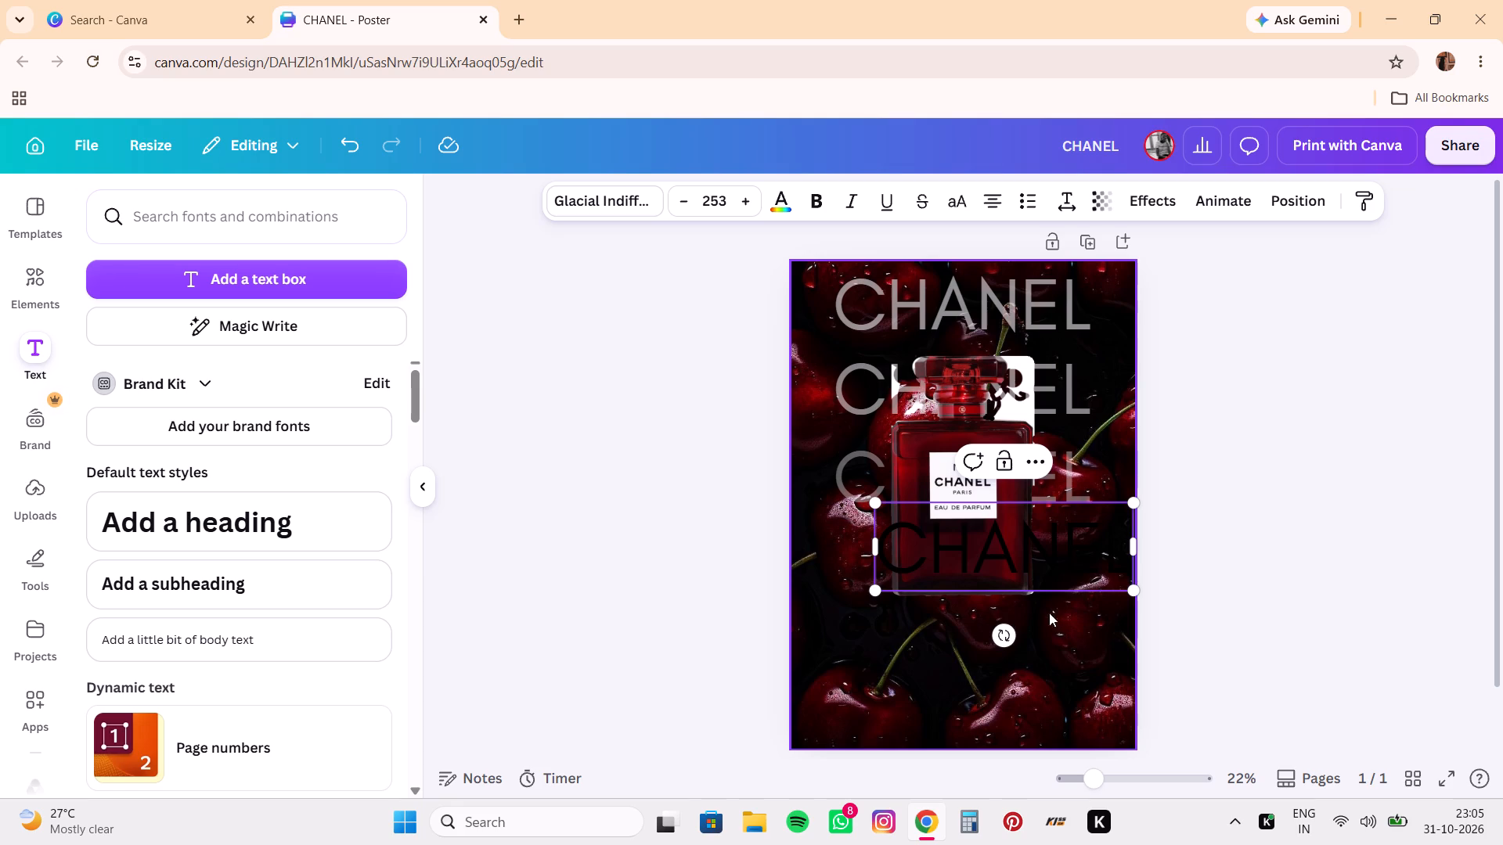
Move the new CHANEL text directly below the third CHANEL line, horizontally centred on the page.
{"action": "left_click_drag", "start_coordinate": [1067, 598], "coordinate": [1025, 598]}
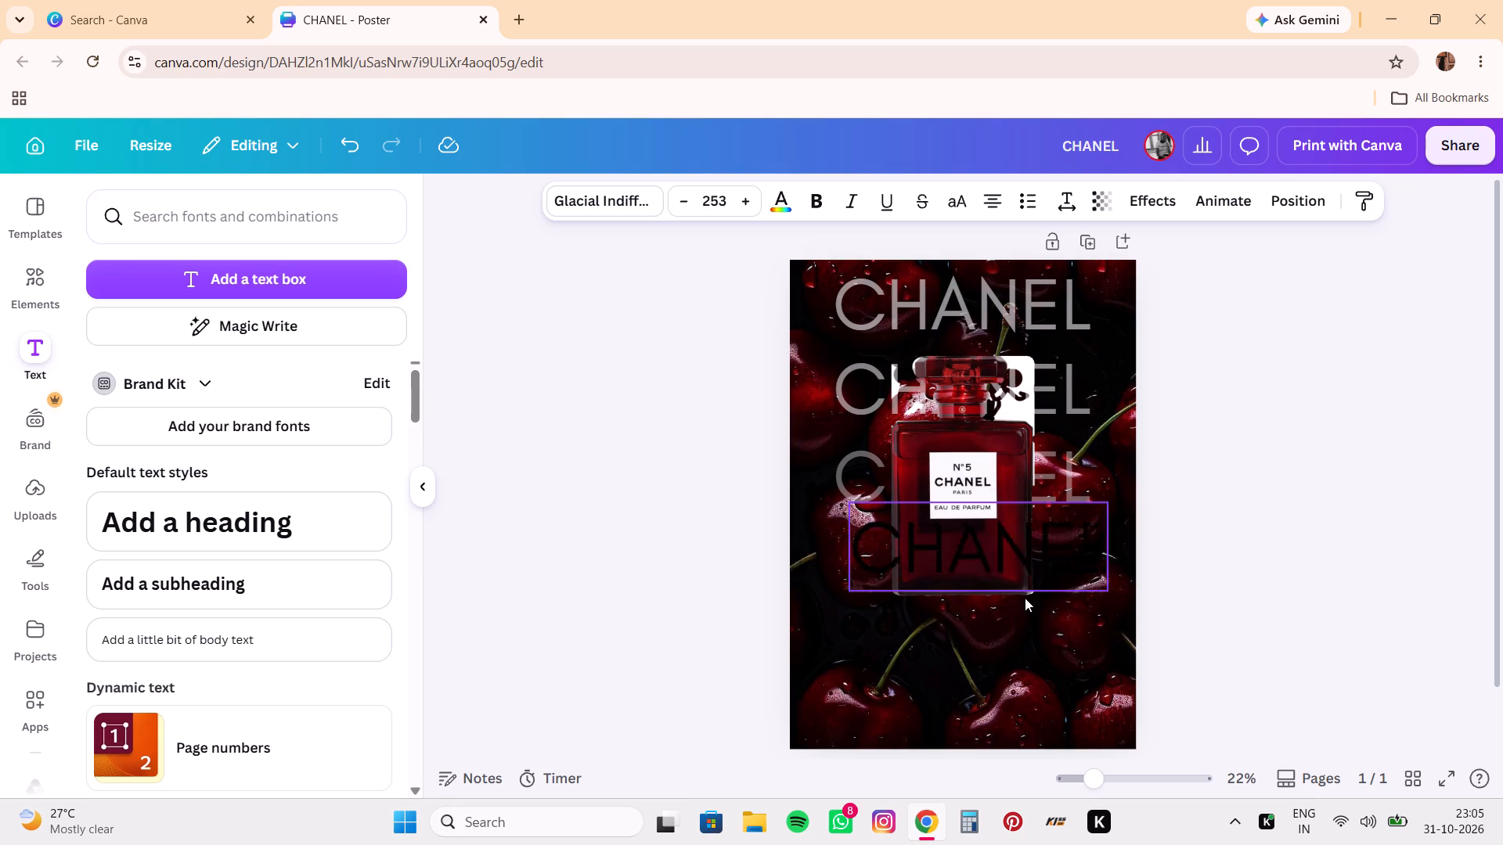
{"action": "left_click_drag", "start_coordinate": [1025, 598], "coordinate": [1025, 600]}
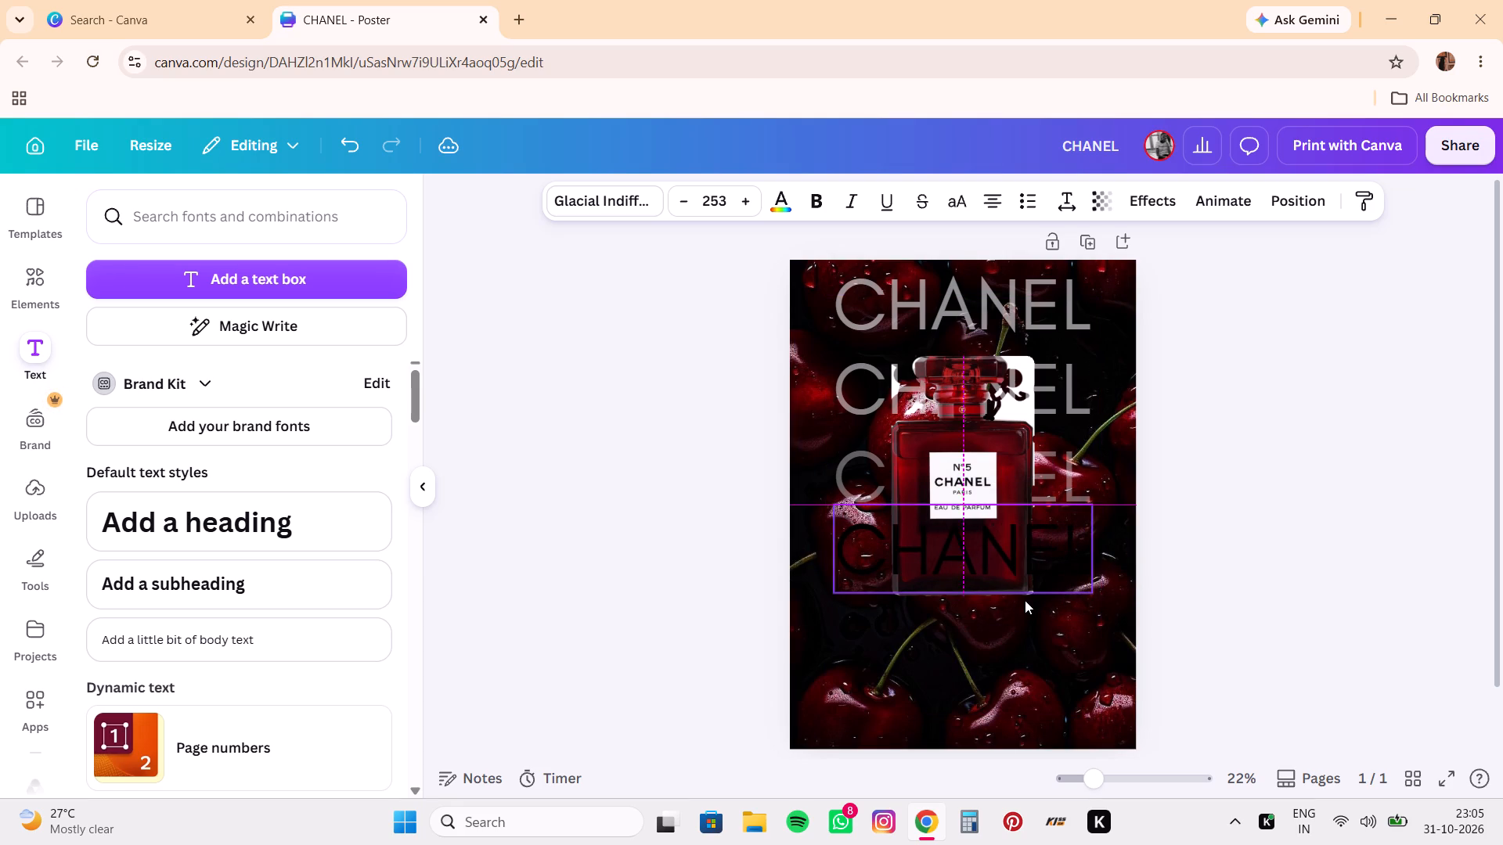
{"action": "left_click_drag", "start_coordinate": [1025, 600], "coordinate": [1024, 599]}
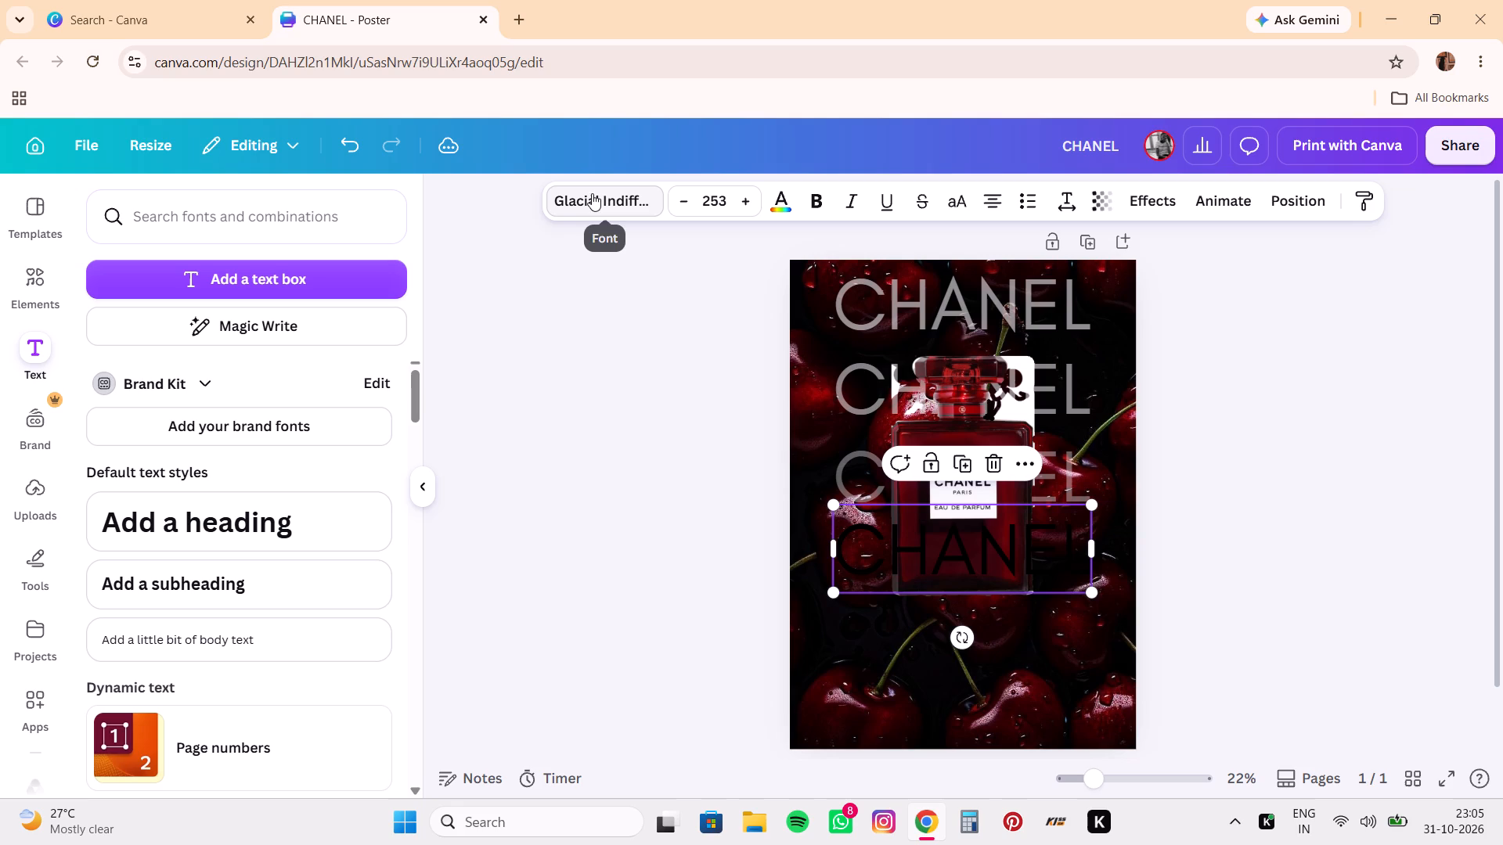
Recolour the fourth CHANEL text light grey and set its transparency to 30.
{"action": "left_click", "coordinate": [774, 204]}
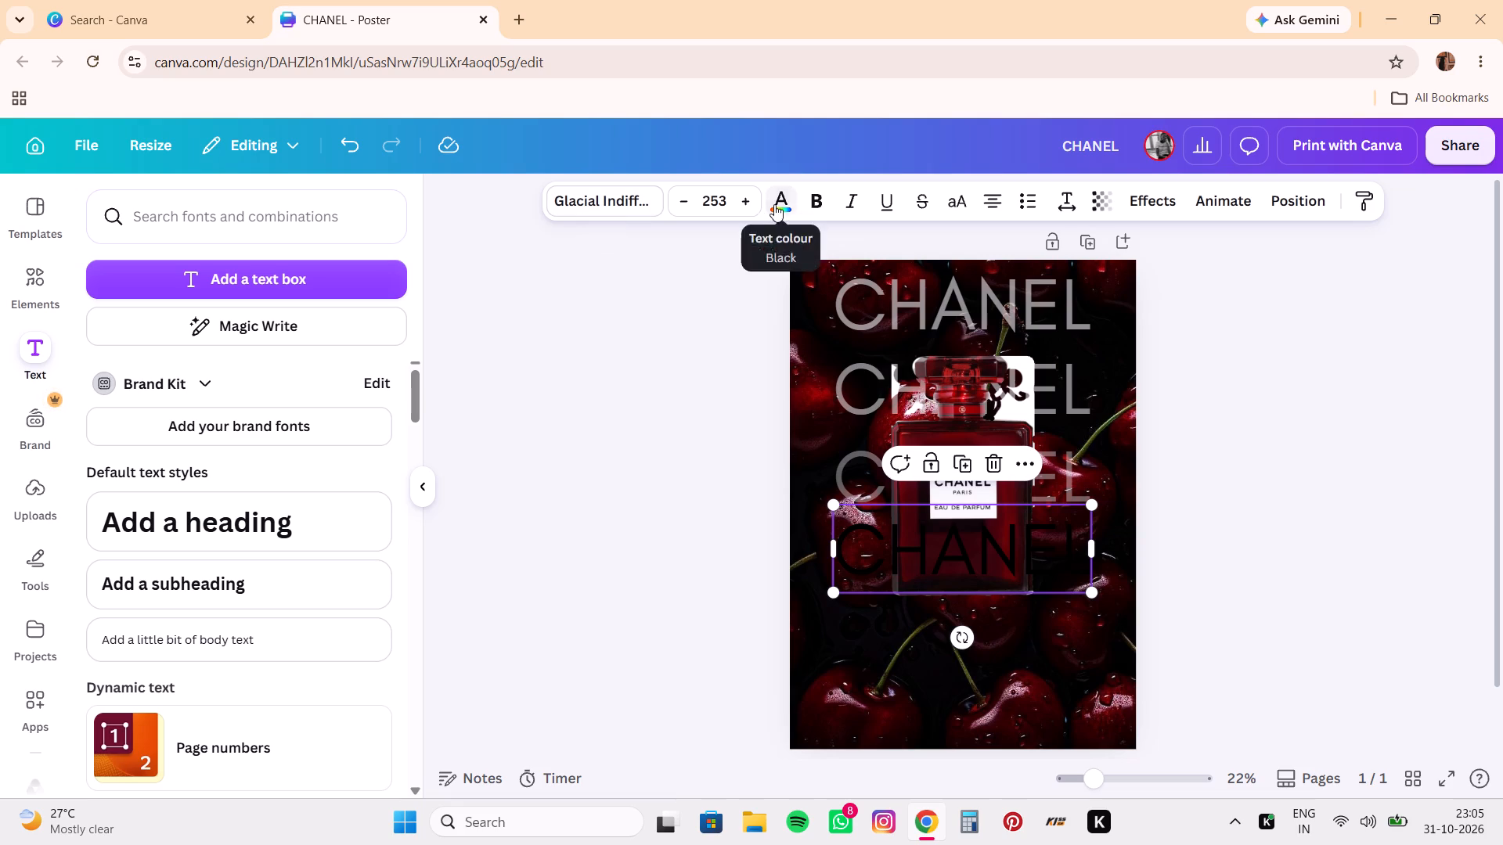
{"action": "left_click", "coordinate": [182, 344]}
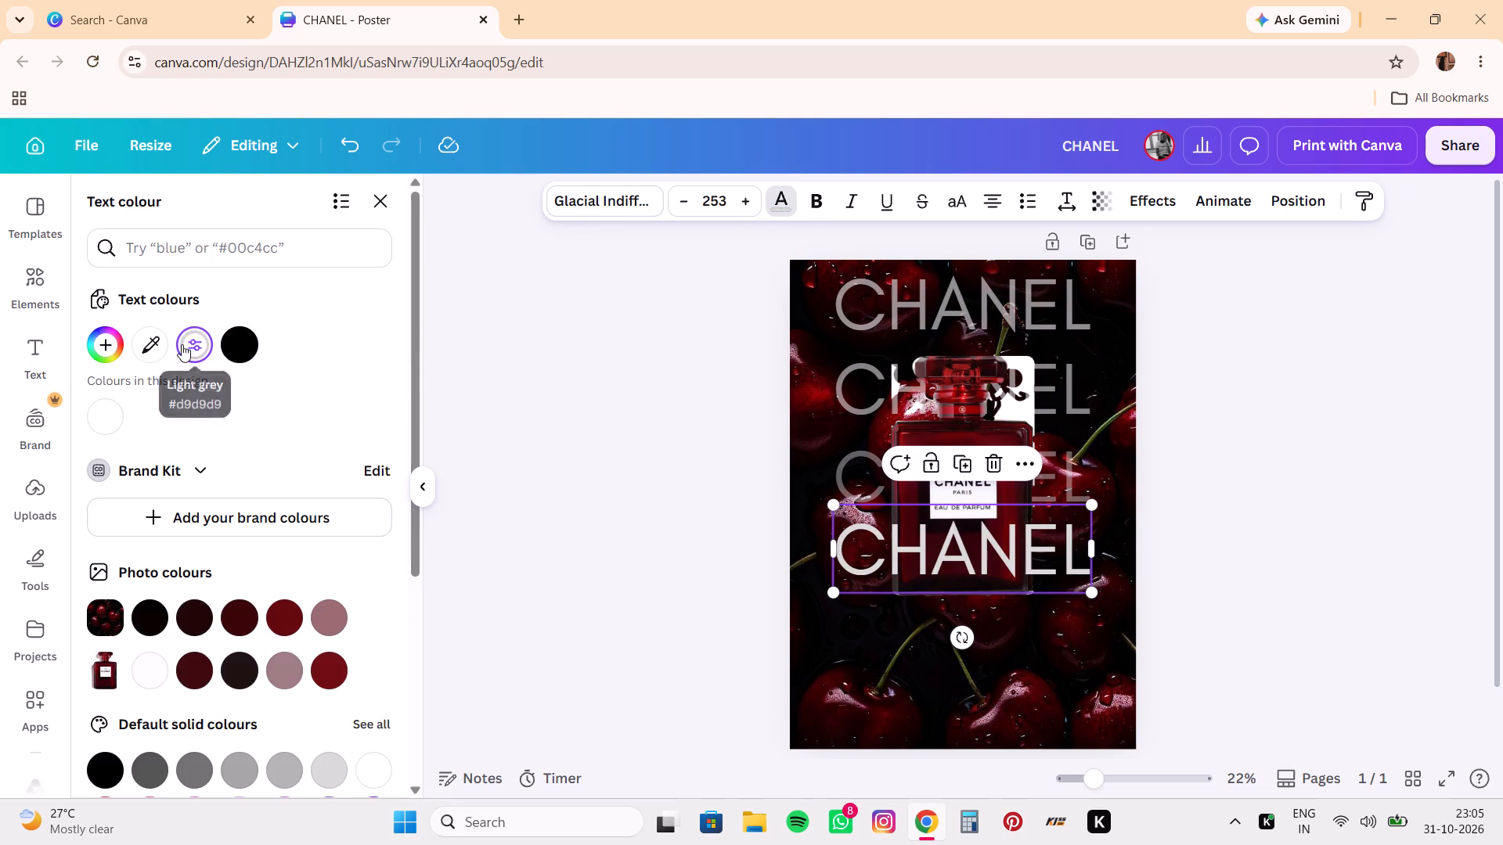
{"action": "left_click", "coordinate": [1097, 200]}
{"action": "left_click", "coordinate": [1046, 272]}
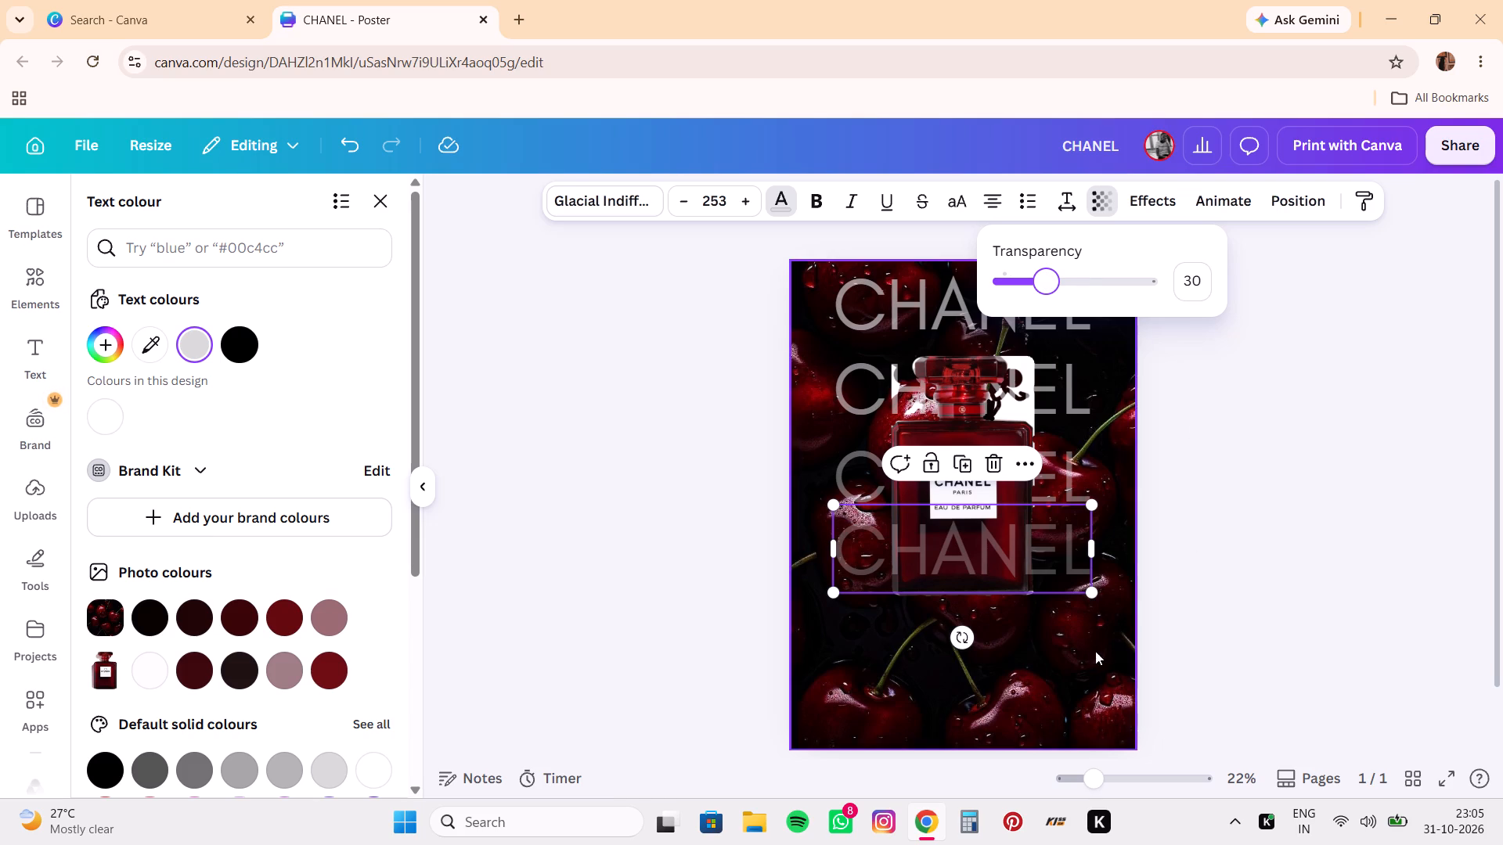
Send the fourth CHANEL text one layer backward, behind the bottle.
{"action": "left_click", "coordinate": [1292, 196]}
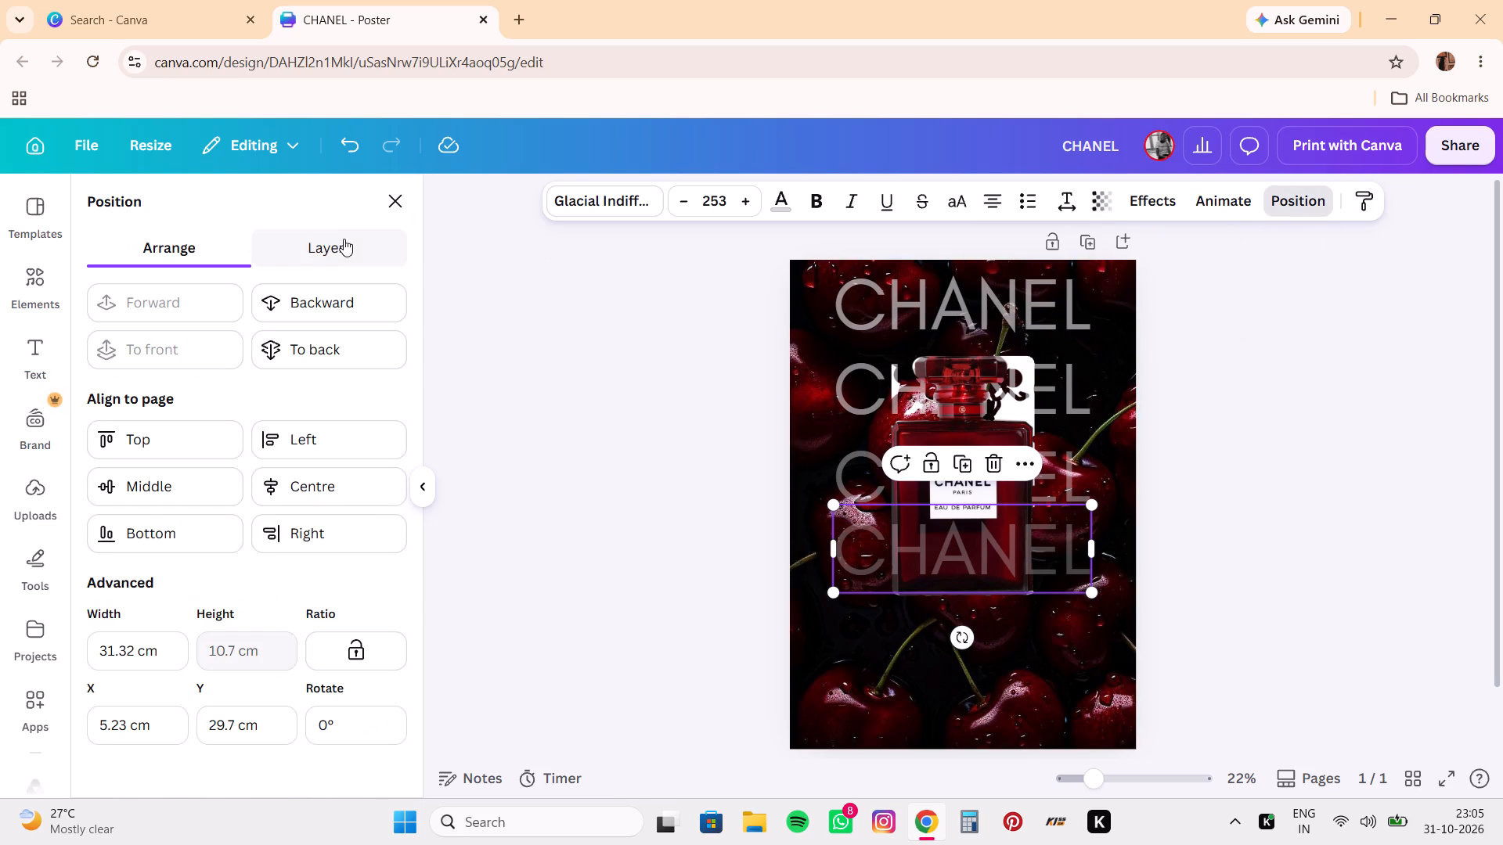
{"action": "left_click", "coordinate": [335, 292]}
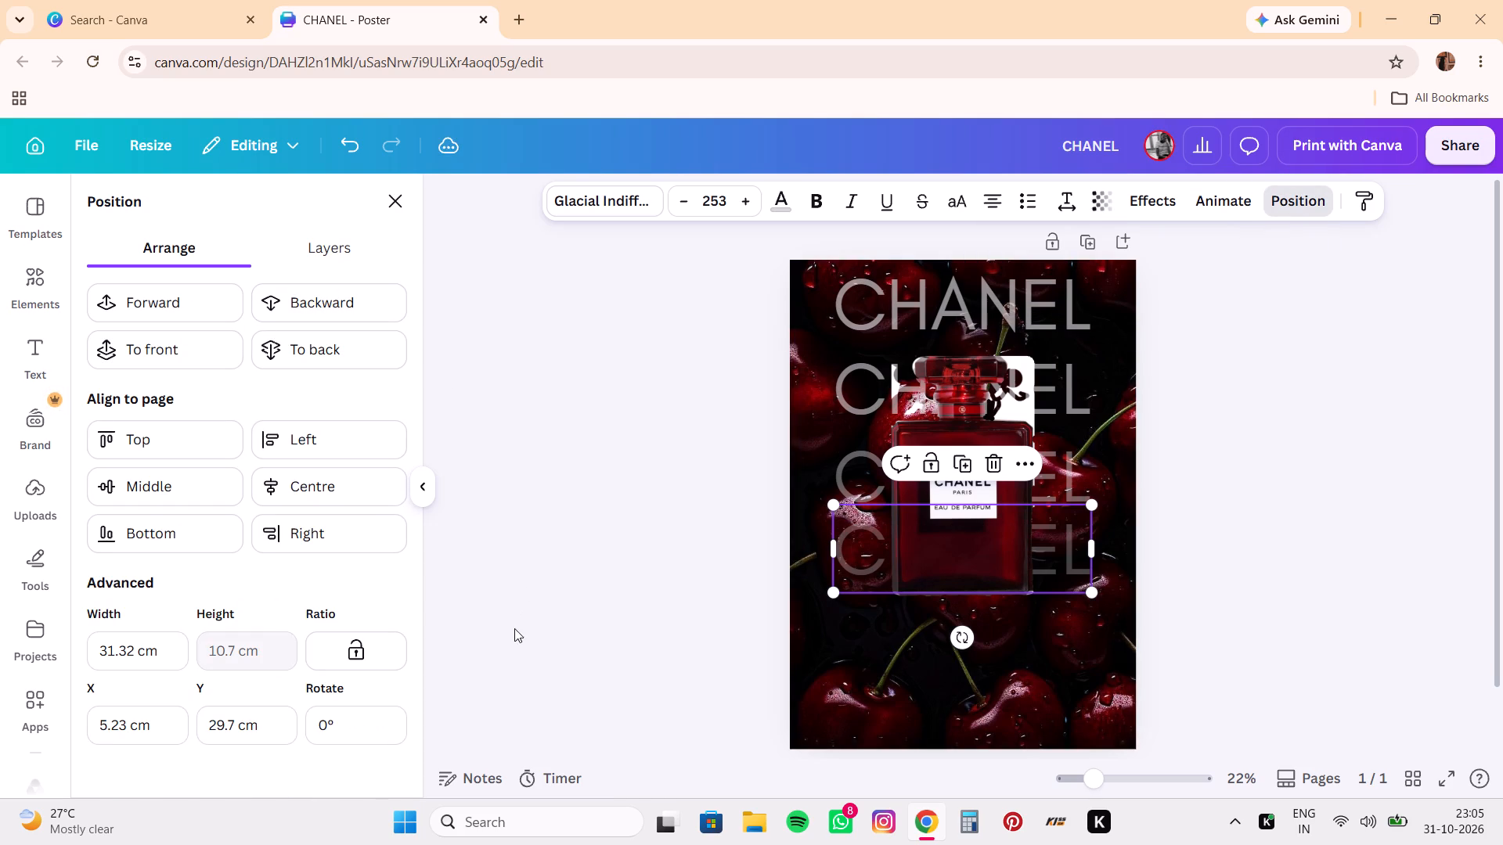
{"action": "left_click", "coordinate": [586, 689]}
Shift the fourth CHANEL text slightly down to even out its spacing from the line above.
{"action": "left_click", "coordinate": [892, 694]}
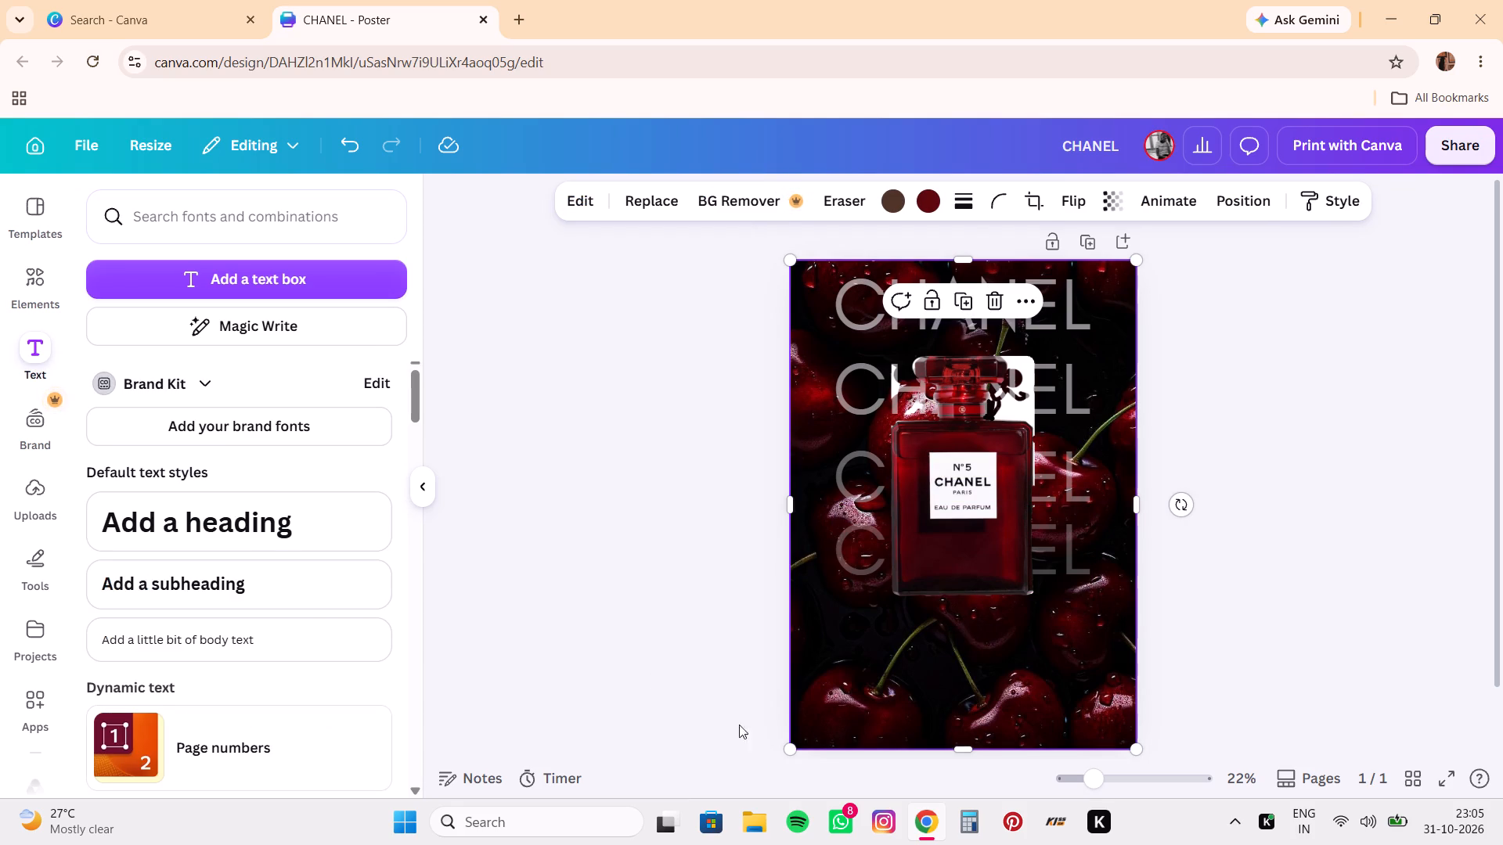
{"action": "left_click_drag", "start_coordinate": [858, 575], "coordinate": [858, 584]}
{"action": "left_click", "coordinate": [852, 630]}
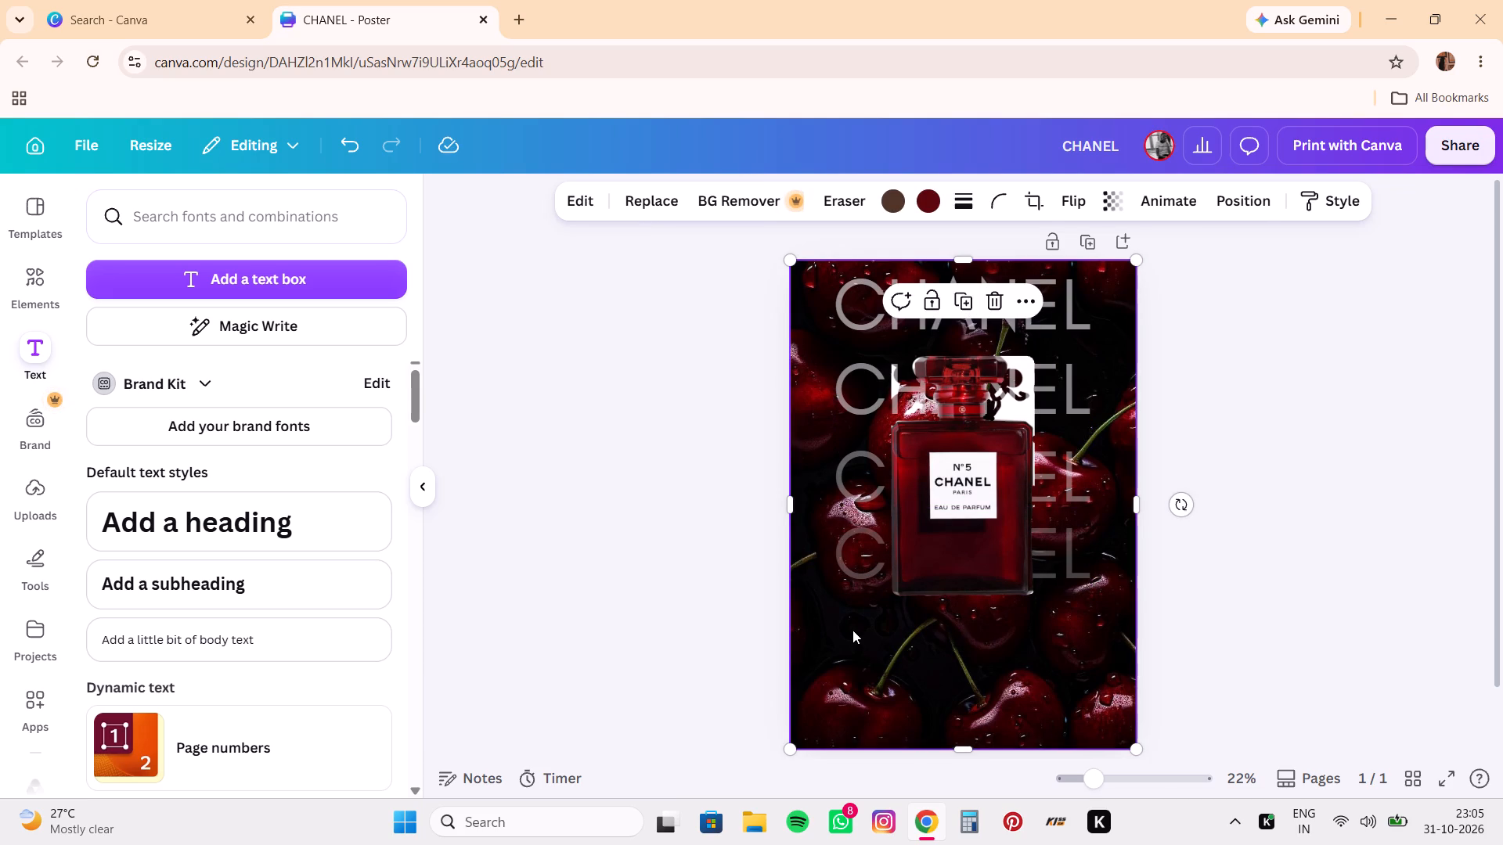
Add another new text box over the bottle label.
{"action": "left_click", "coordinate": [307, 275]}
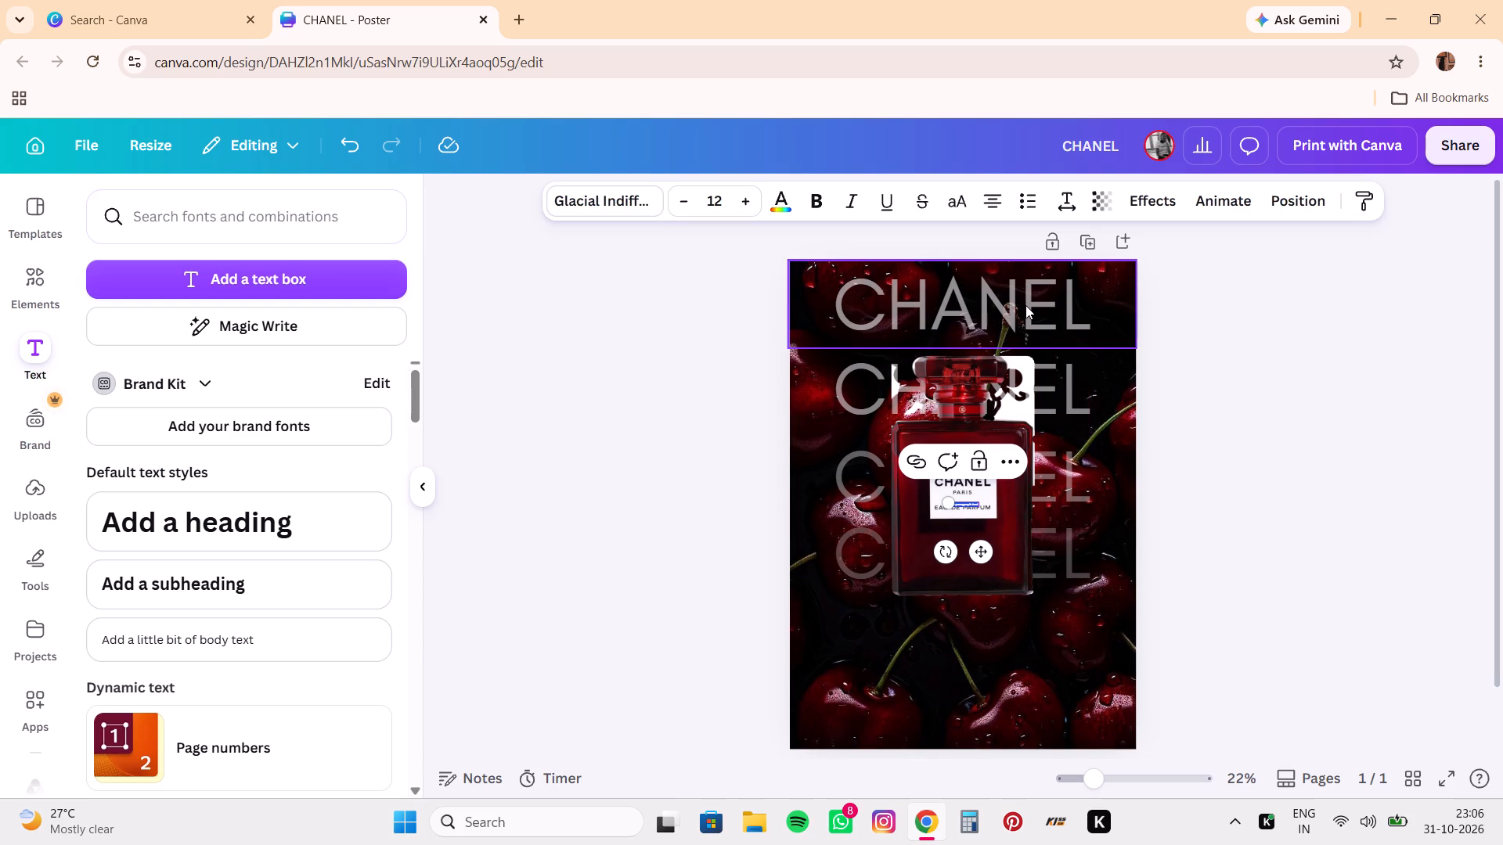
Enlarge the top CHANEL text to a font size of about 282 and recentre it horizontally on the page.
{"action": "left_click", "coordinate": [984, 310]}
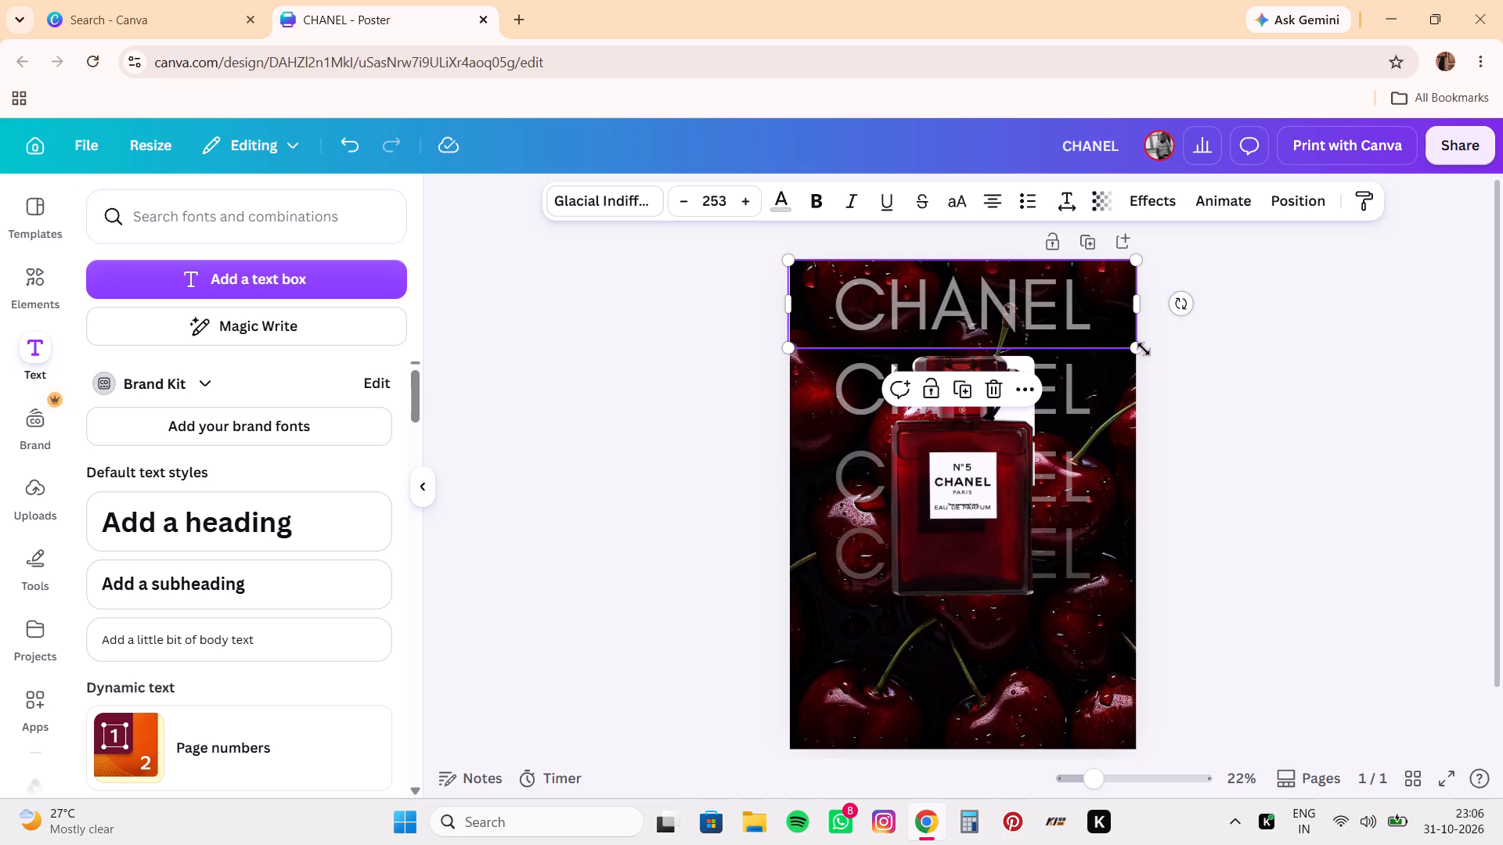
{"action": "left_click_drag", "start_coordinate": [1141, 347], "coordinate": [1165, 355]}
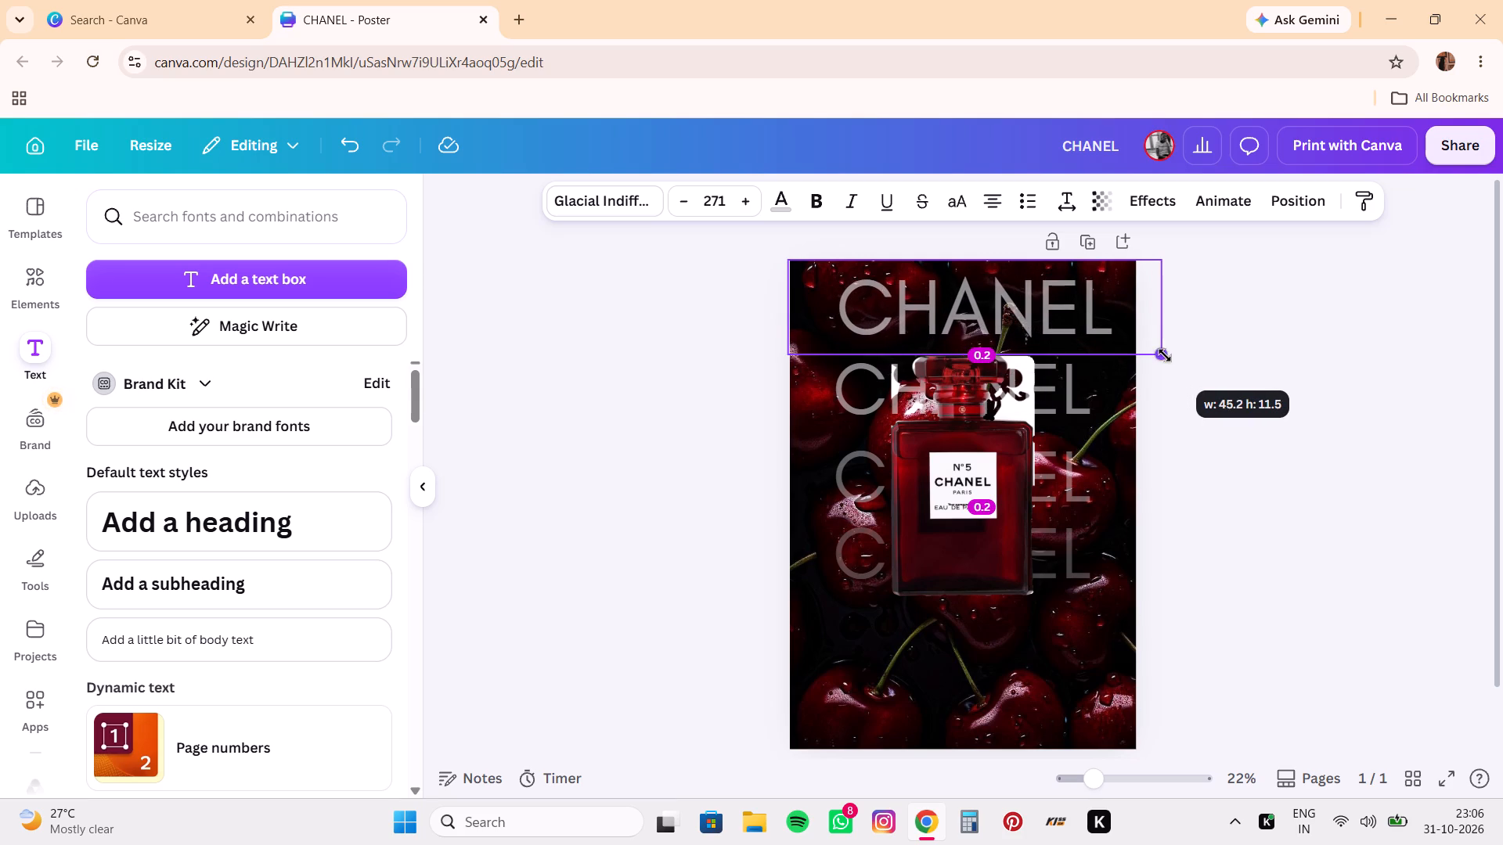
{"action": "left_click_drag", "start_coordinate": [1165, 355], "coordinate": [1172, 358]}
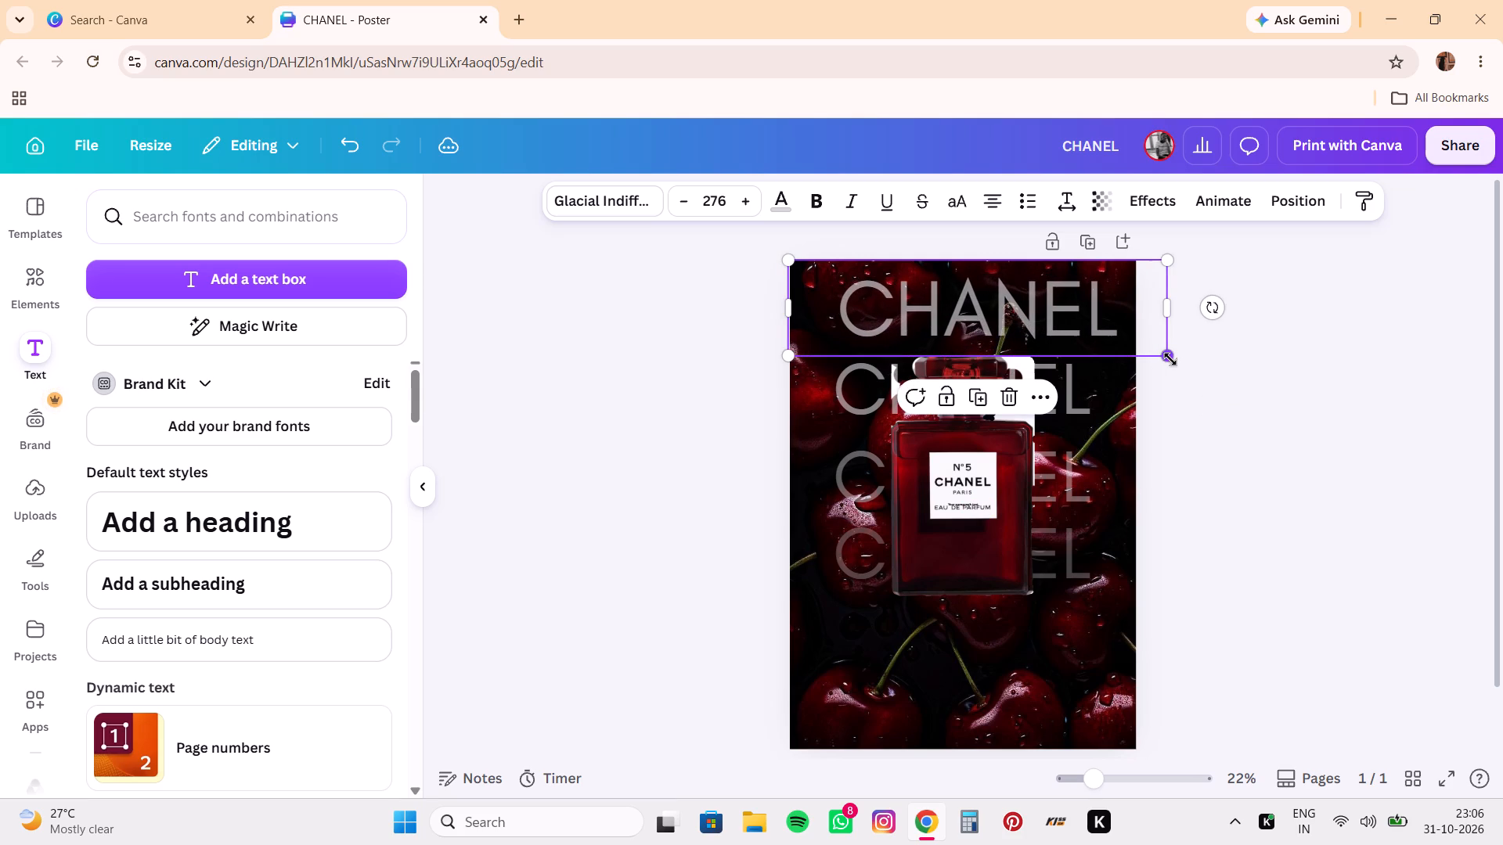
{"action": "left_click_drag", "start_coordinate": [1170, 359], "coordinate": [1179, 362]}
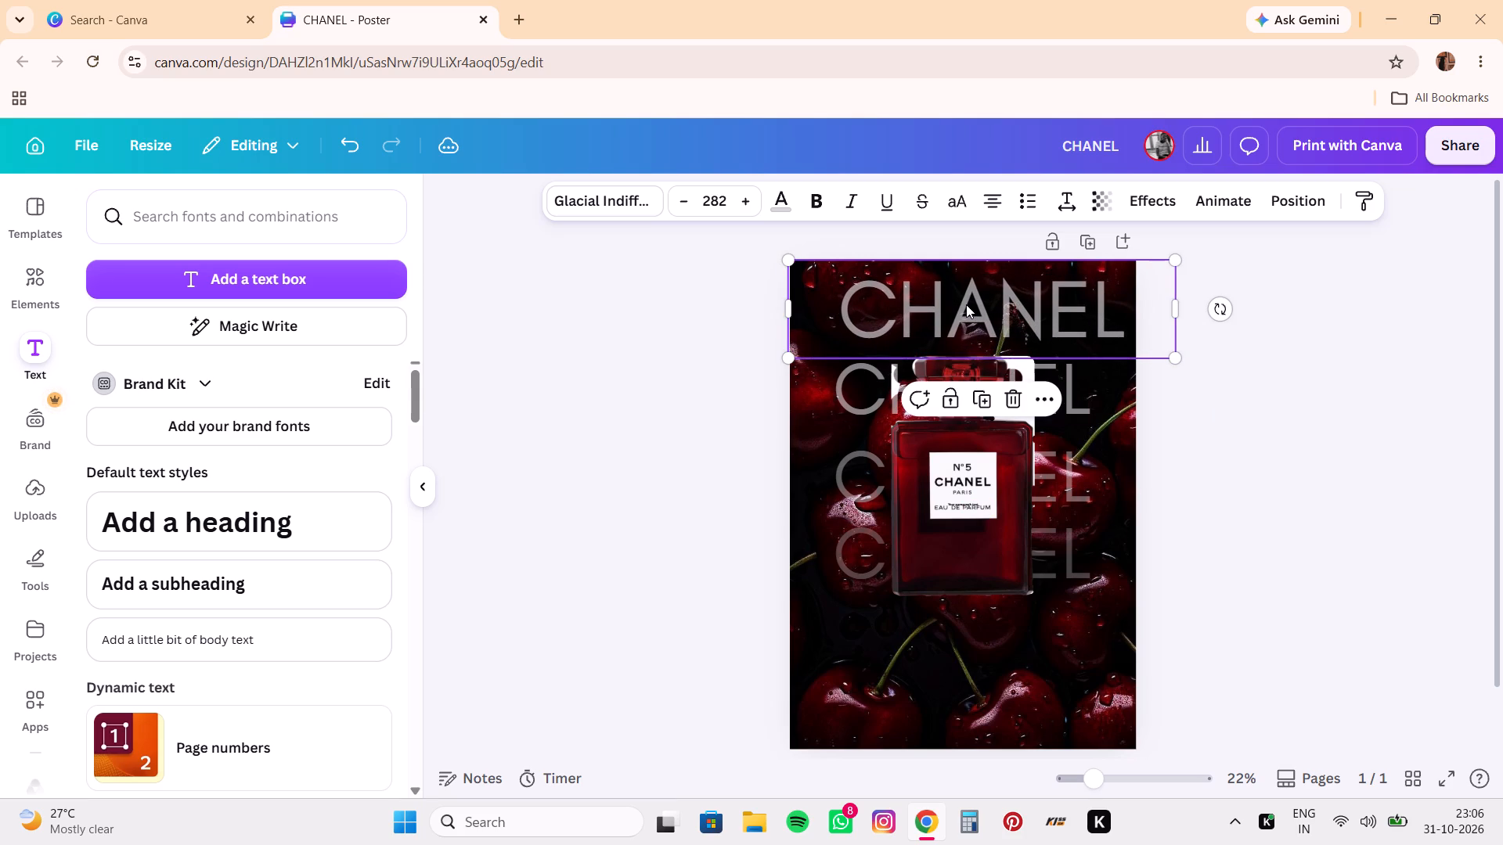
{"action": "left_click_drag", "start_coordinate": [966, 304], "coordinate": [951, 304]}
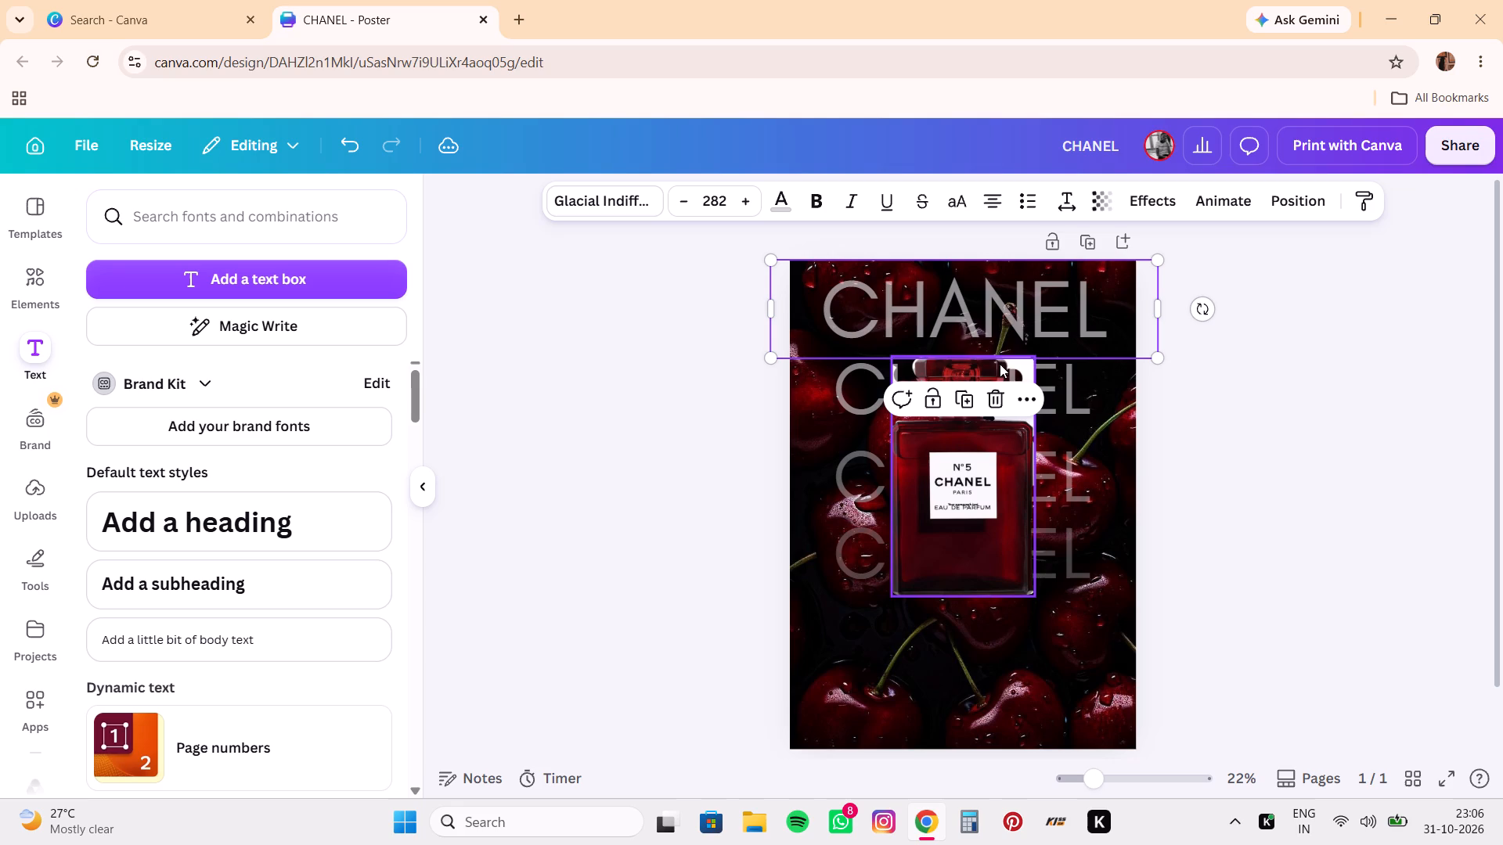
Set the font size of the second CHANEL text line to 282.
{"action": "left_click", "coordinate": [1063, 394]}
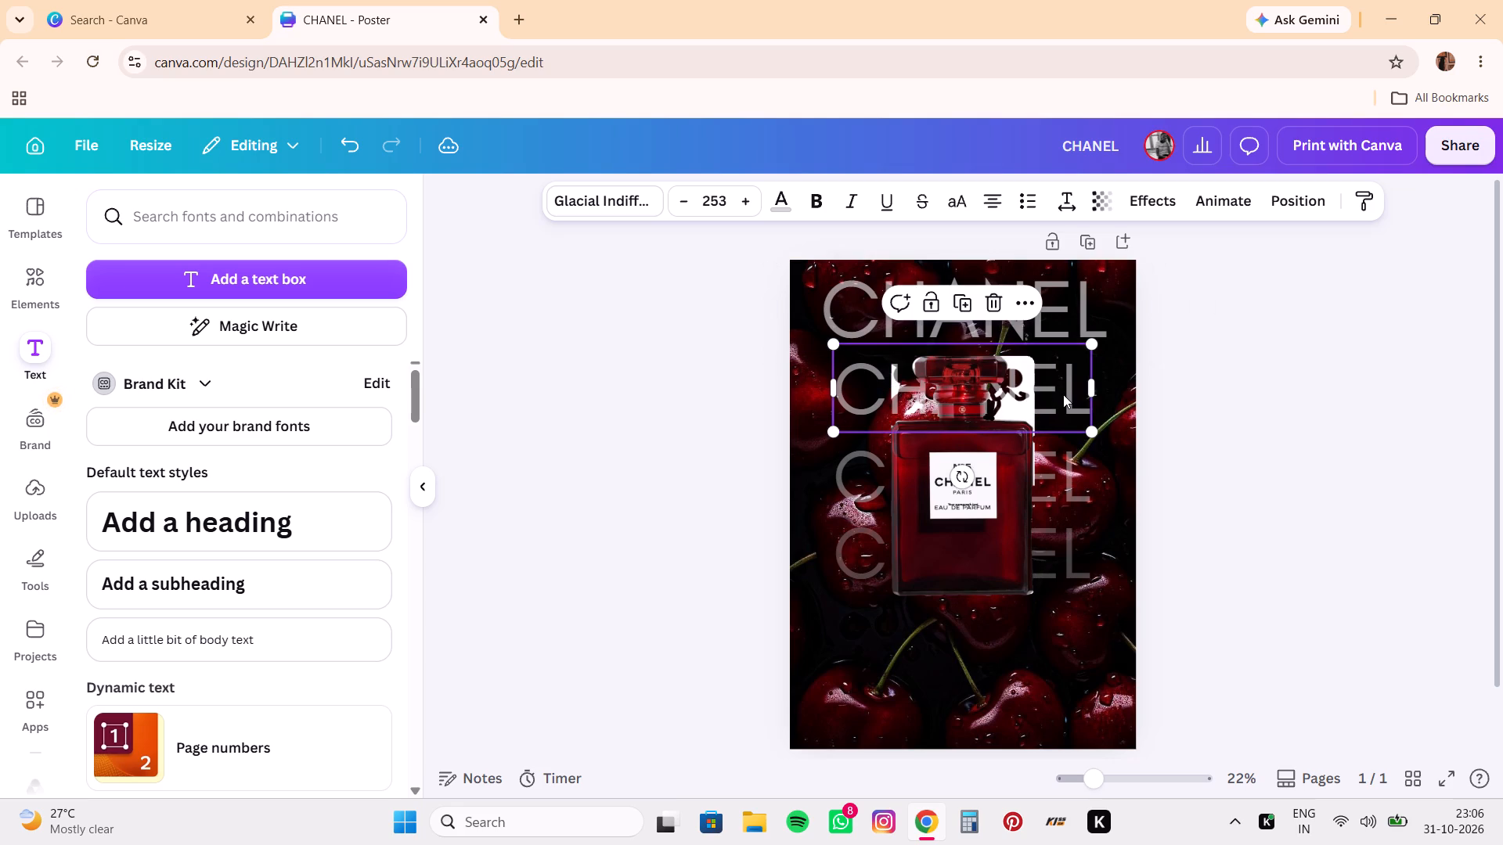
{"action": "left_click", "coordinate": [722, 197]}
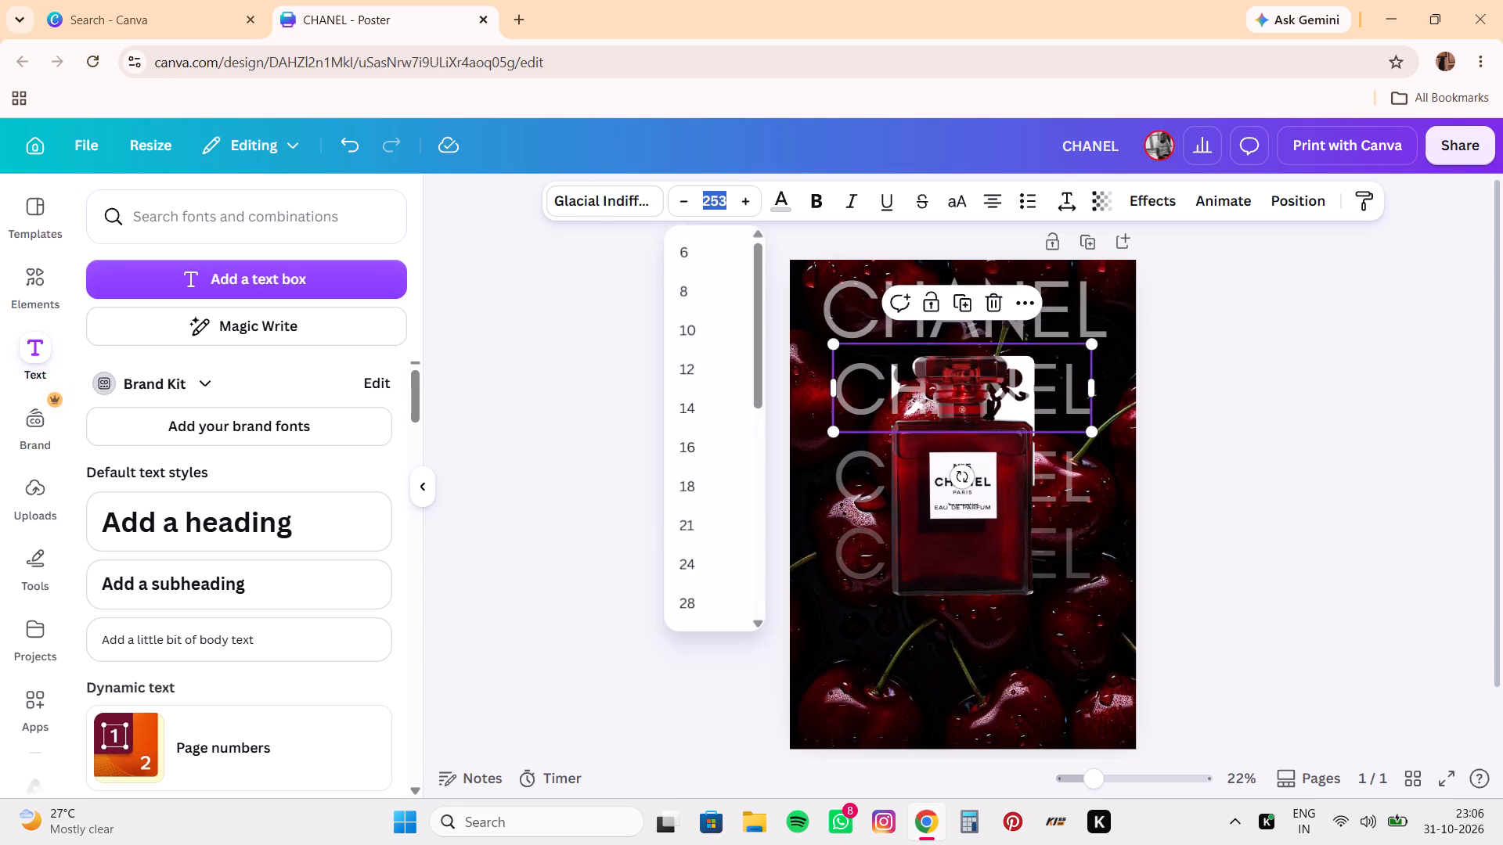
{"action": "left_click", "coordinate": [722, 197]}
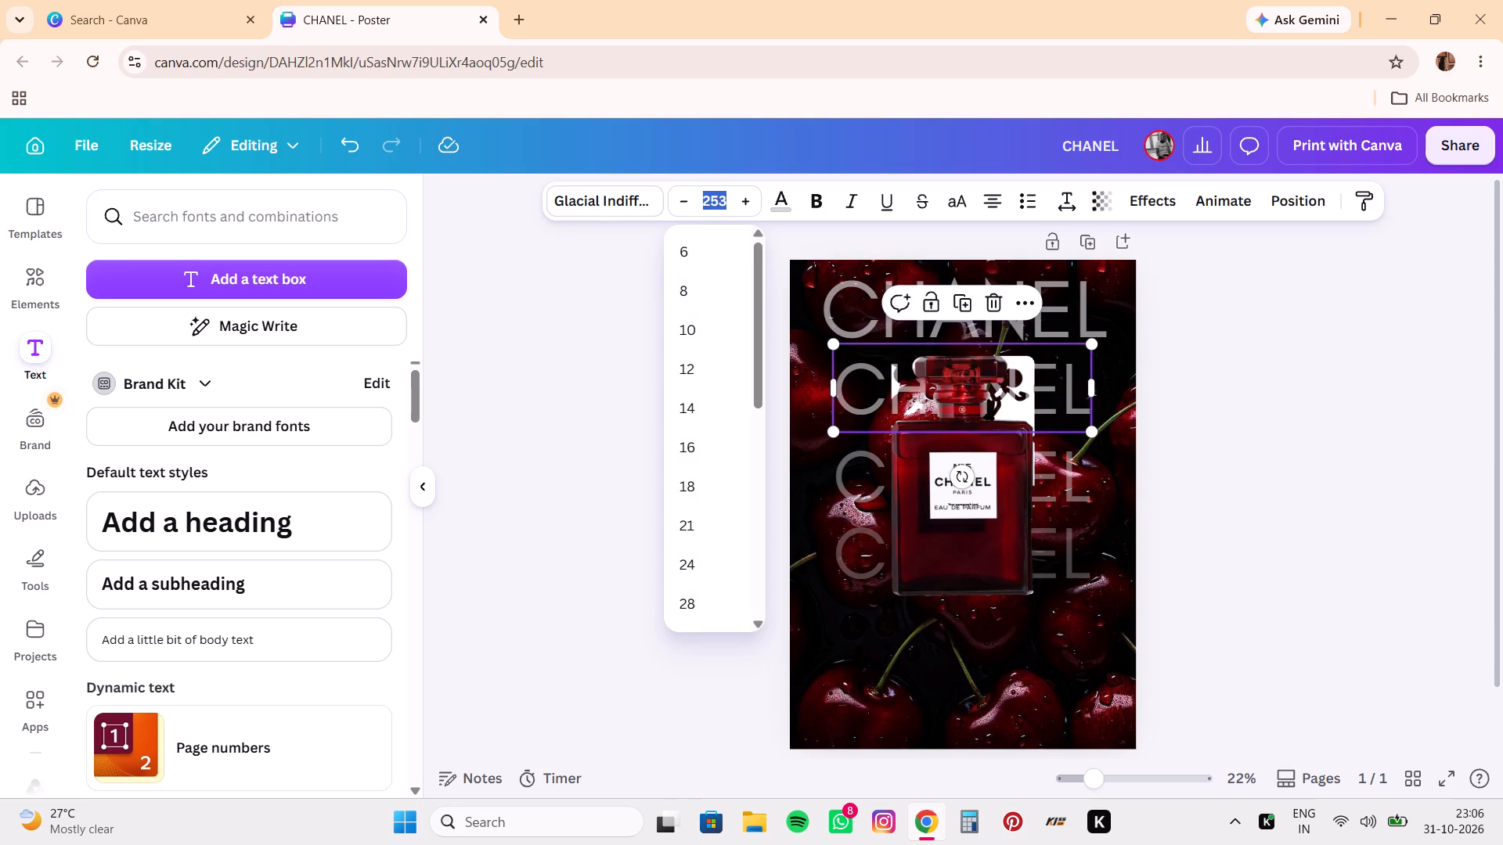
{"action": "left_click", "coordinate": [728, 205]}
{"action": "left_click", "coordinate": [728, 205]}
{"action": "key", "text": "BackSpace"}
{"action": "type", "text": "28"}
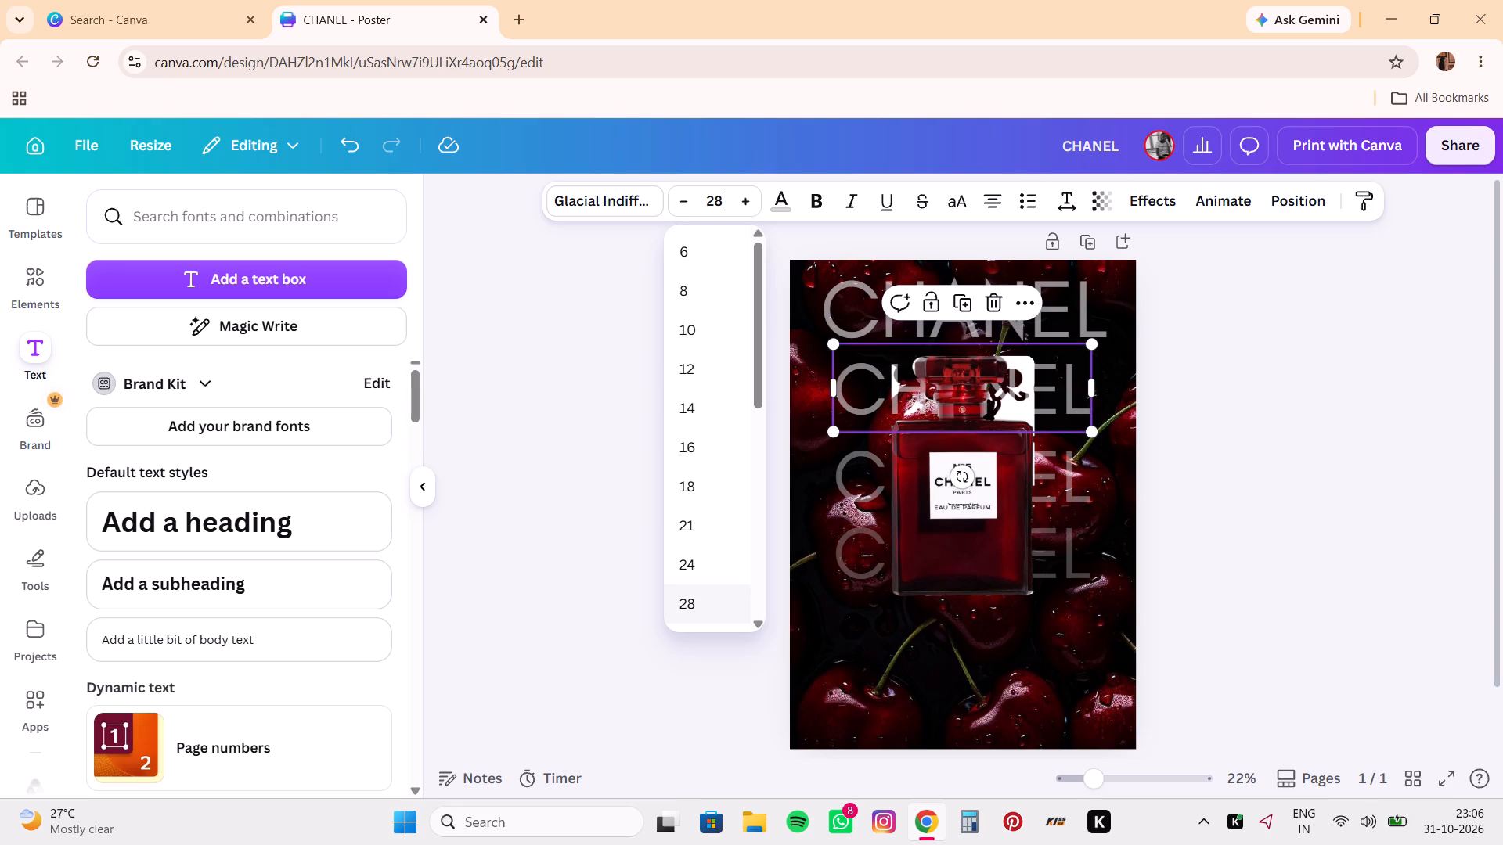
{"action": "key", "text": "2"}
{"action": "key", "text": "Return"}
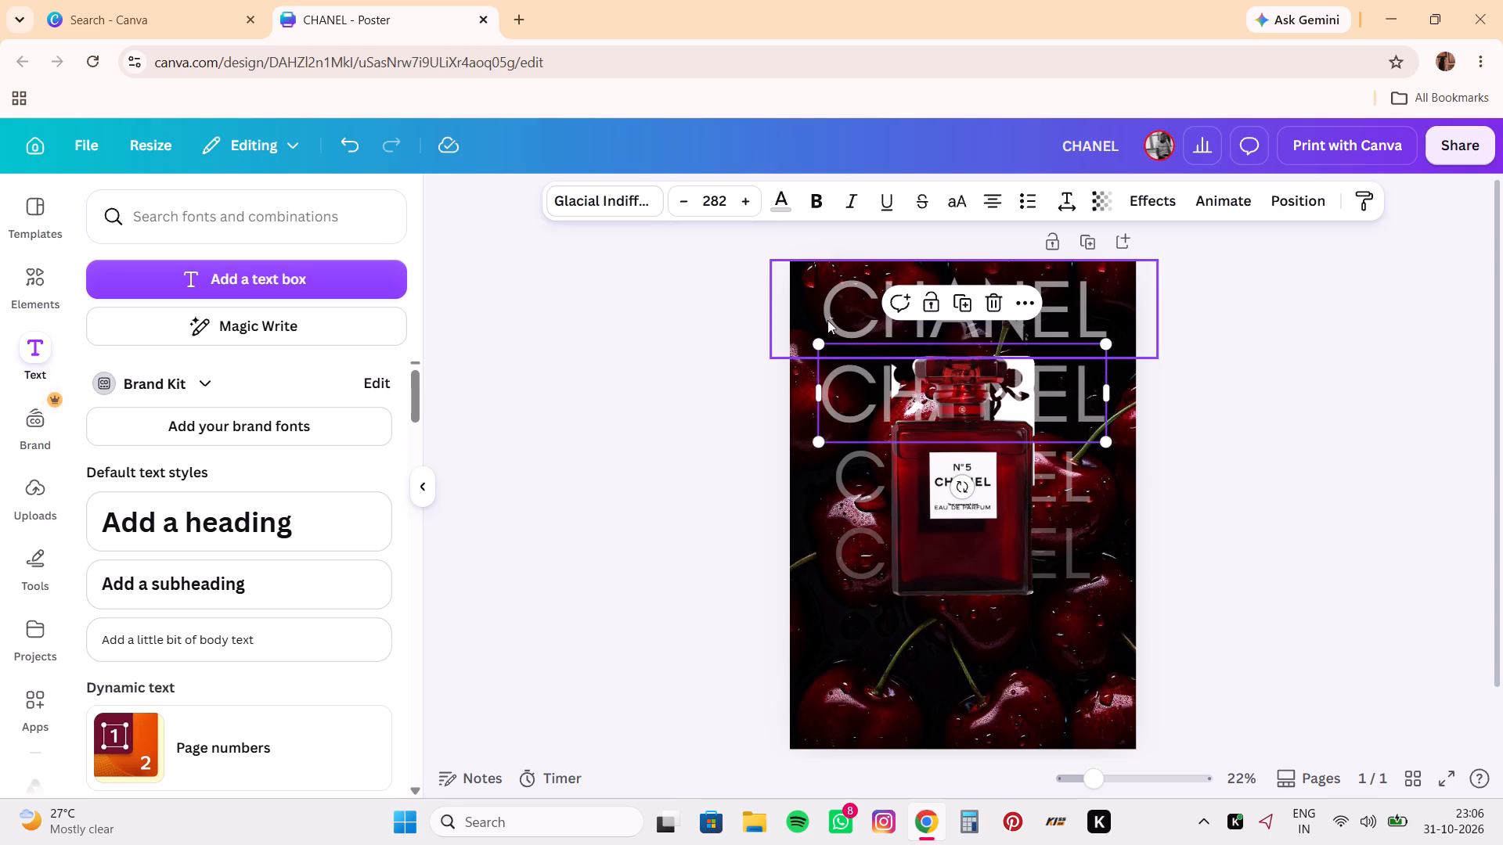
Set the font size of the third CHANEL text line to 282.
{"action": "left_click", "coordinate": [1064, 485]}
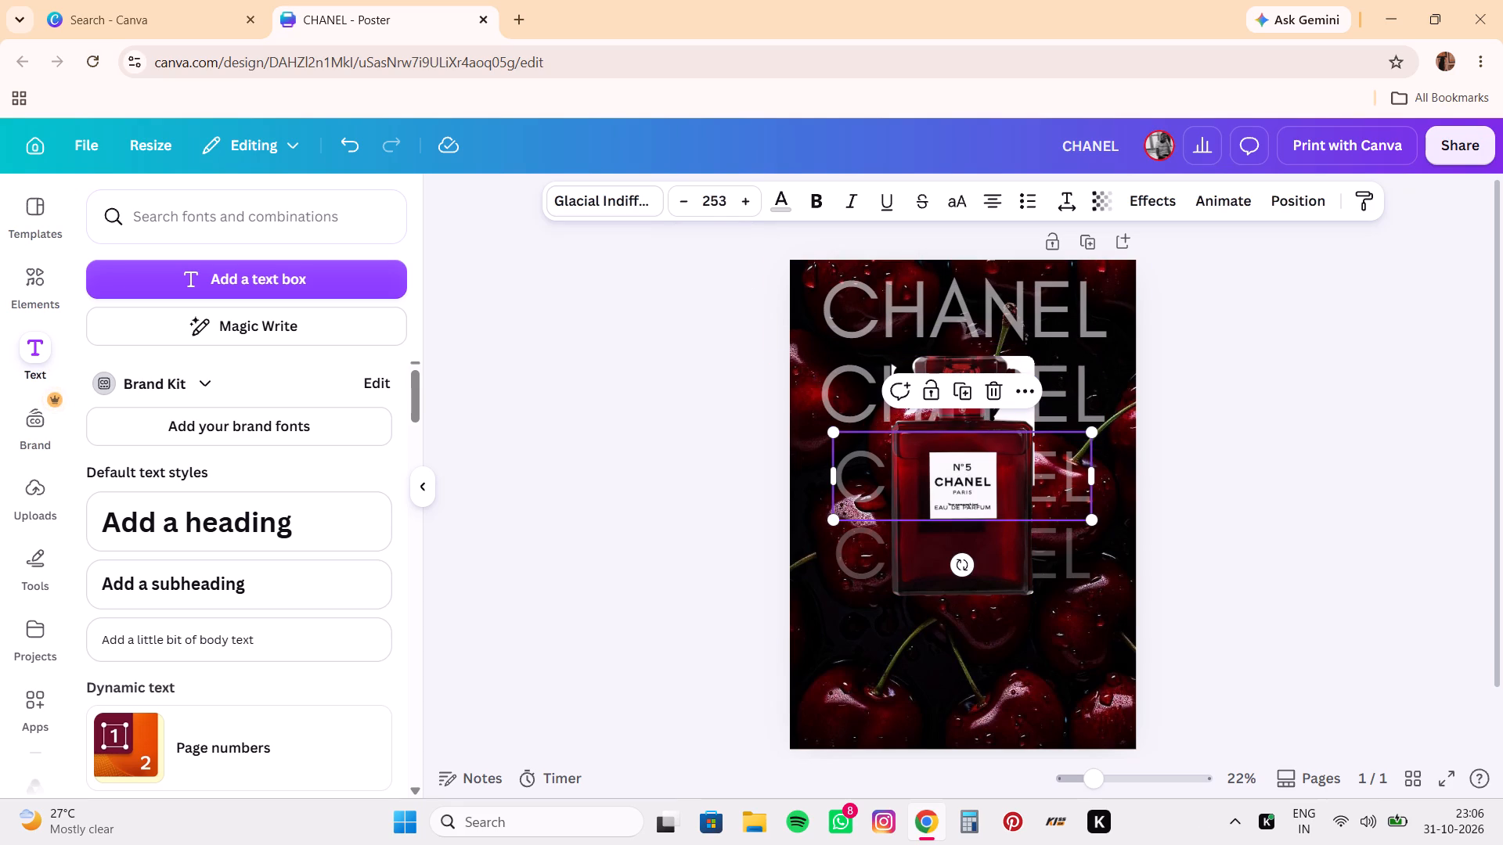
{"action": "left_click_drag", "start_coordinate": [727, 193], "coordinate": [717, 194]}
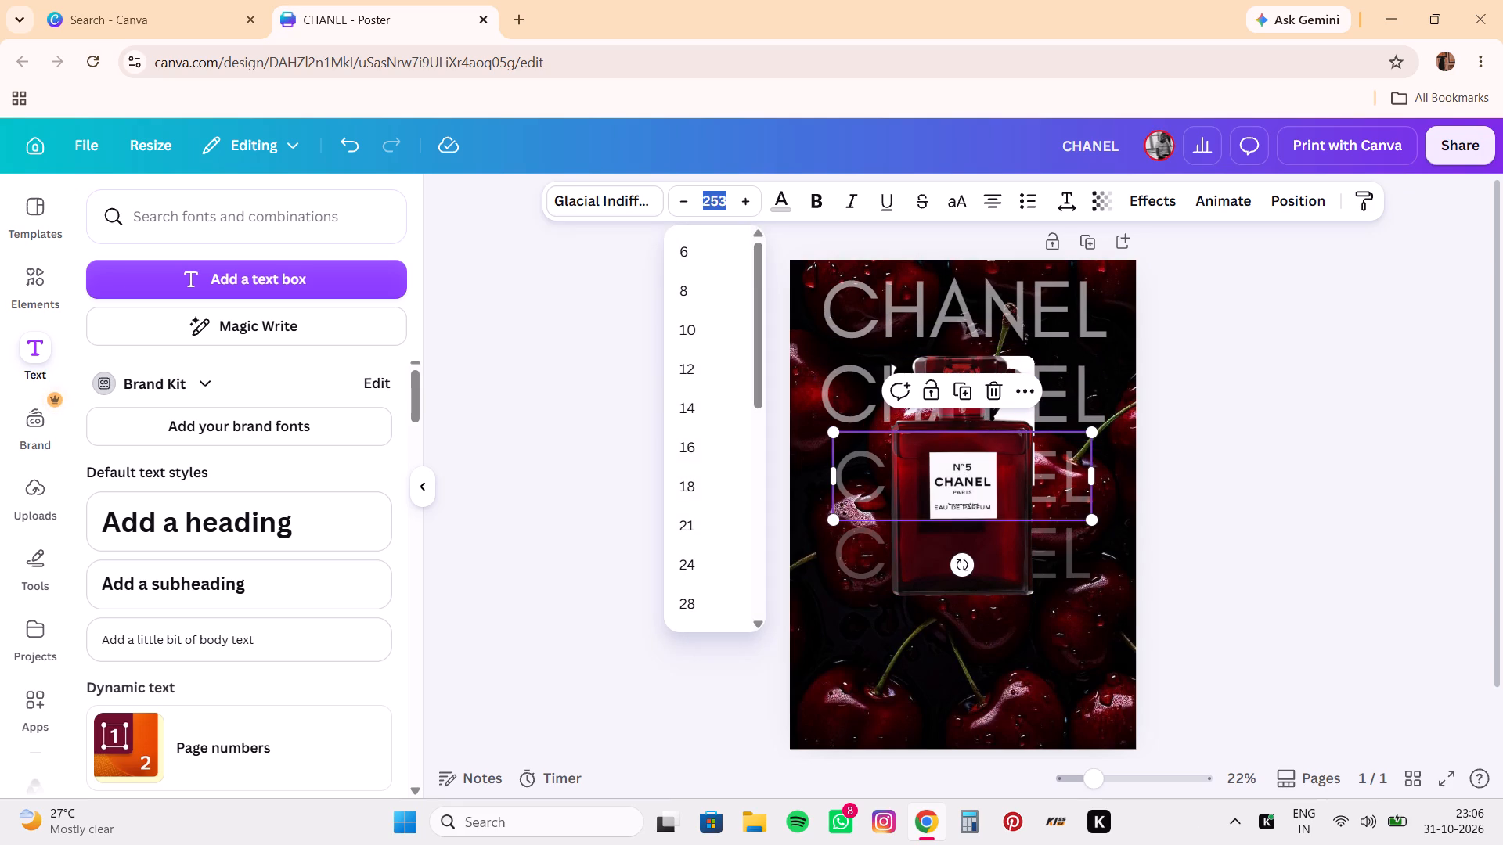
{"action": "key", "text": "BackSpace"}
{"action": "type", "text": "28"}
{"action": "key", "text": "2"}
{"action": "key", "text": "Return"}
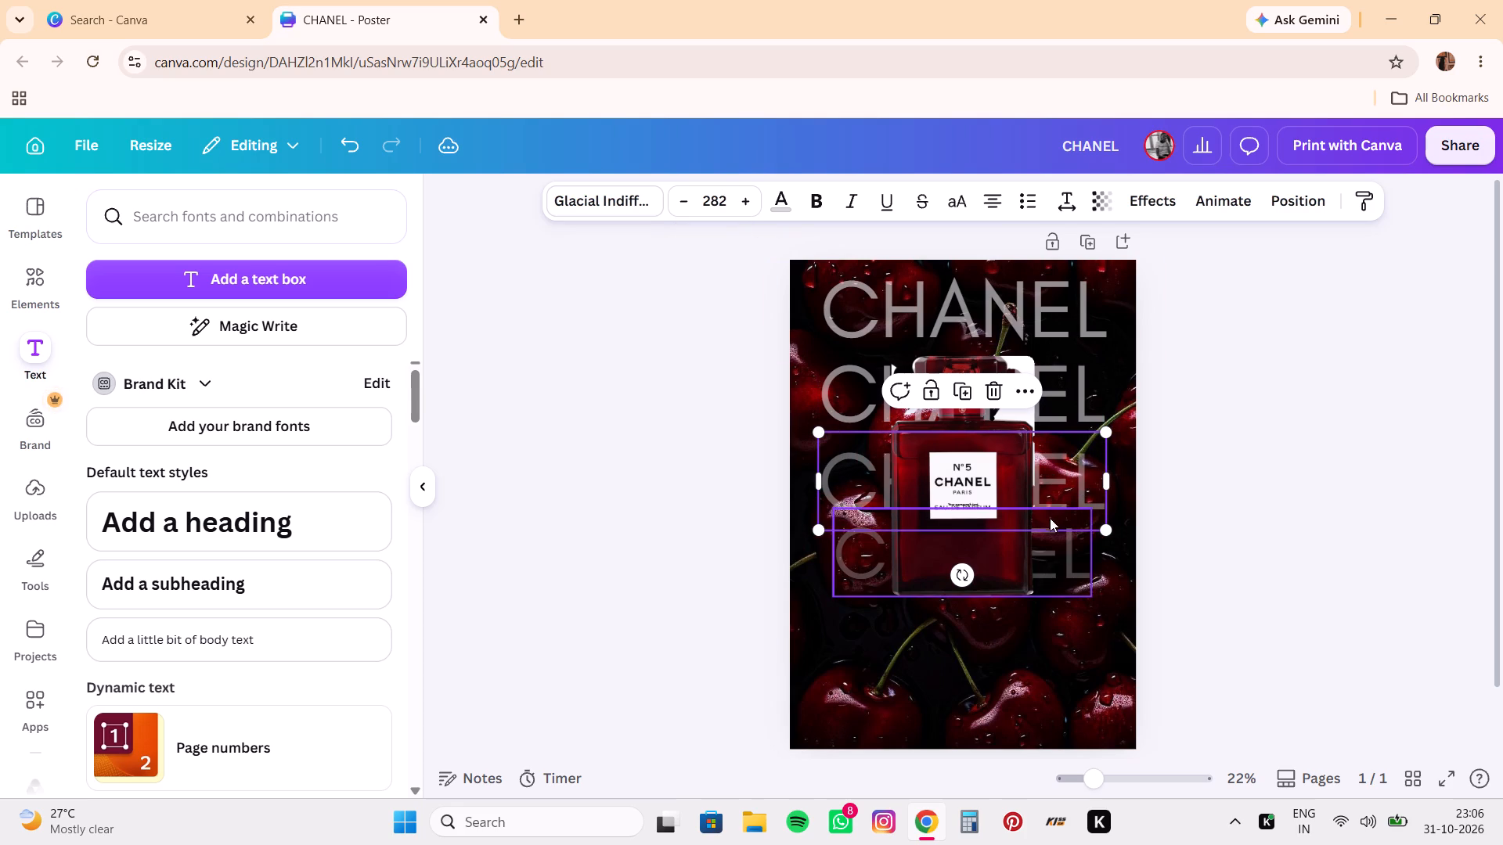
Set the font size of the fourth CHANEL text line to 282.
{"action": "left_click", "coordinate": [1064, 550]}
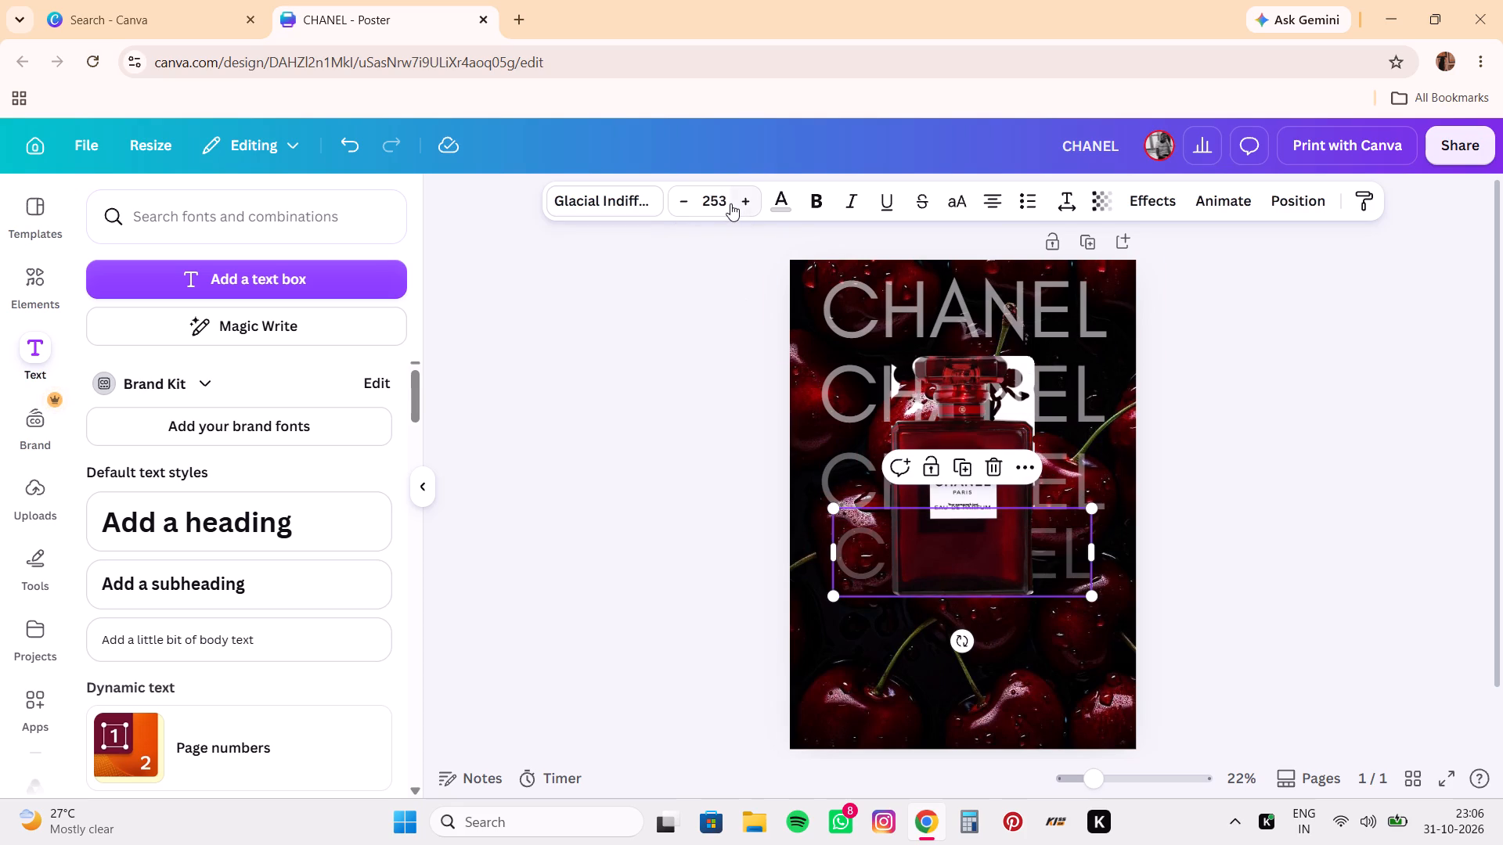
{"action": "left_click", "coordinate": [730, 203]}
{"action": "left_click", "coordinate": [726, 203]}
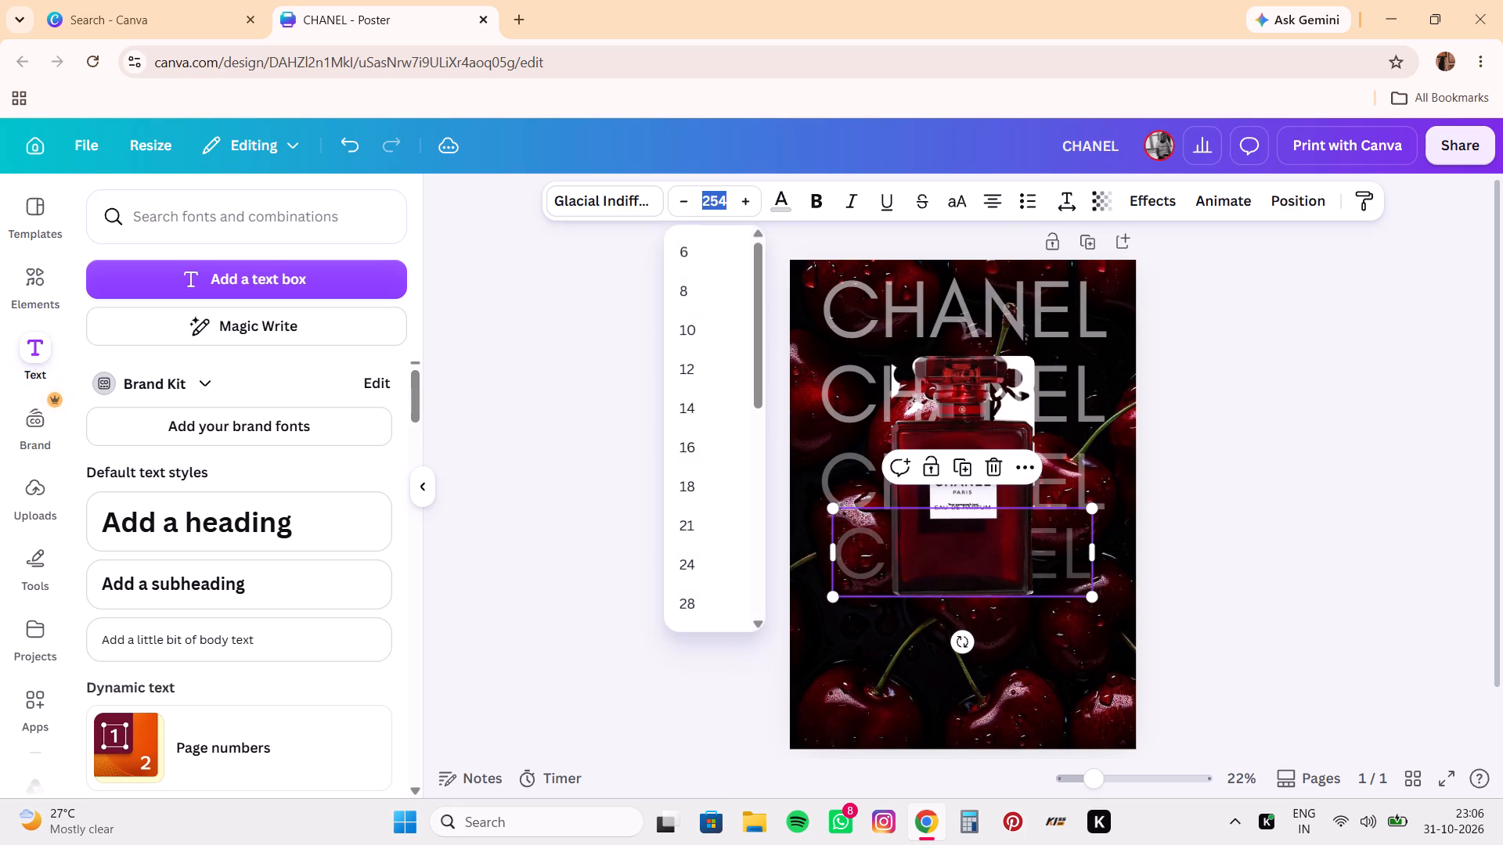
{"action": "key", "text": "BackSpace"}
{"action": "type", "text": "283"}
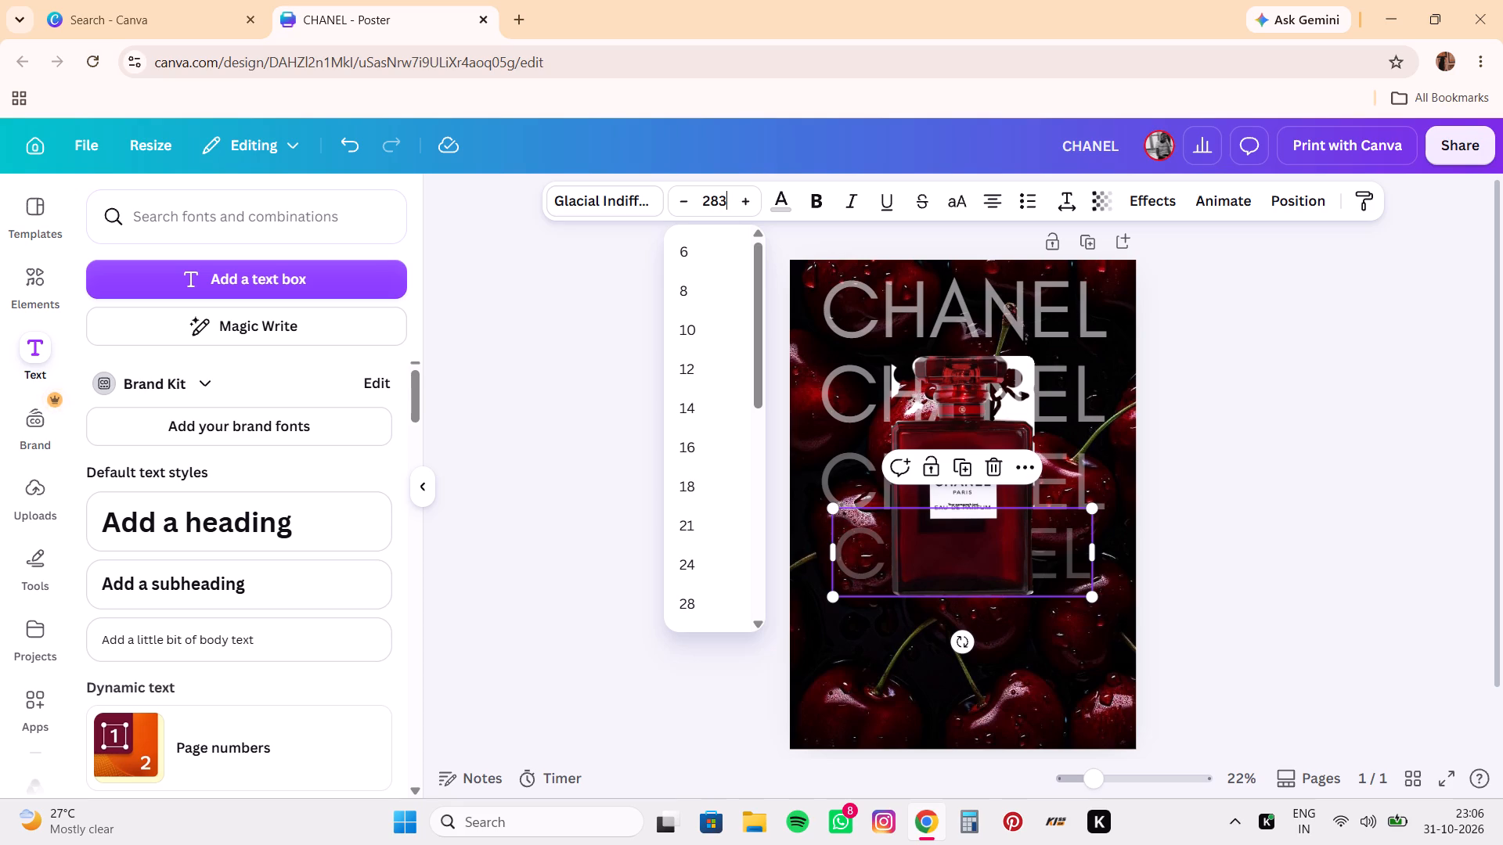
{"action": "key", "text": "BackSpace"}
{"action": "key", "text": "2"}
{"action": "key", "text": "Return"}
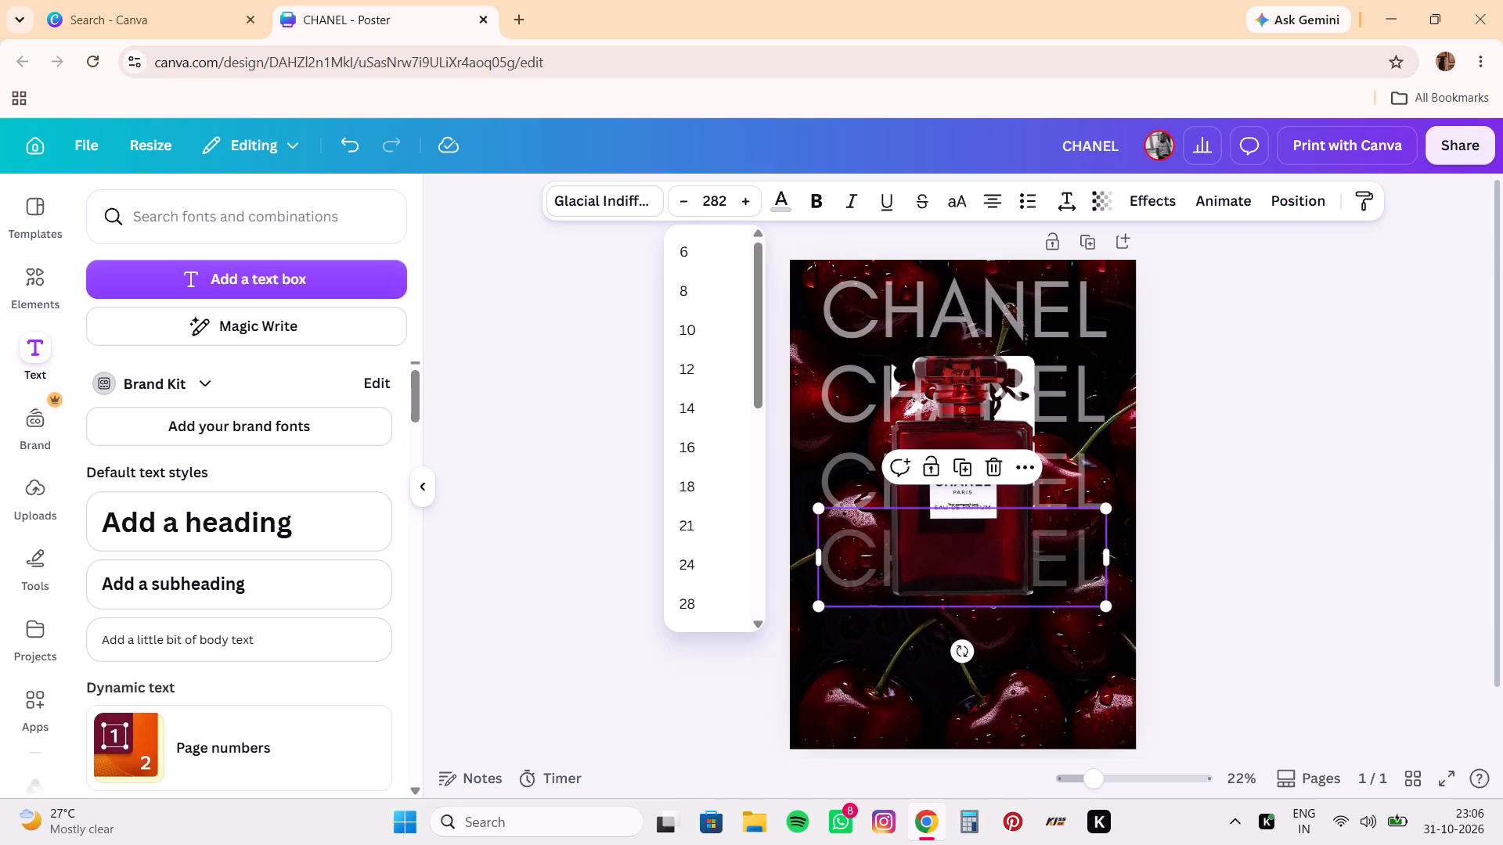
Shift the fourth CHANEL text slightly down to even out the line spacing.
{"action": "left_click", "coordinate": [866, 686]}
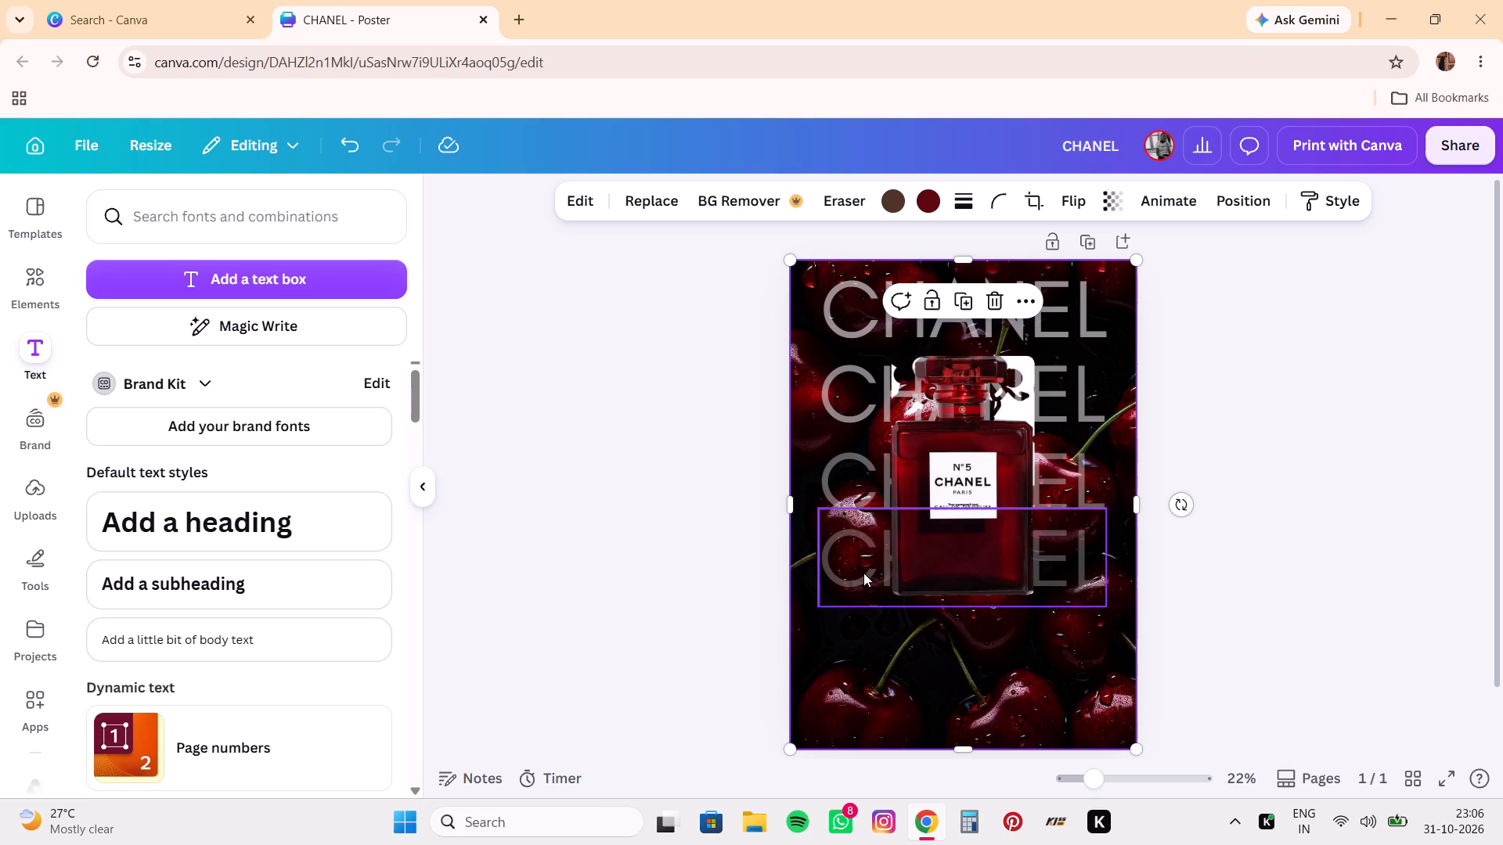
{"action": "left_click_drag", "start_coordinate": [863, 573], "coordinate": [863, 580]}
{"action": "left_click", "coordinate": [867, 640]}
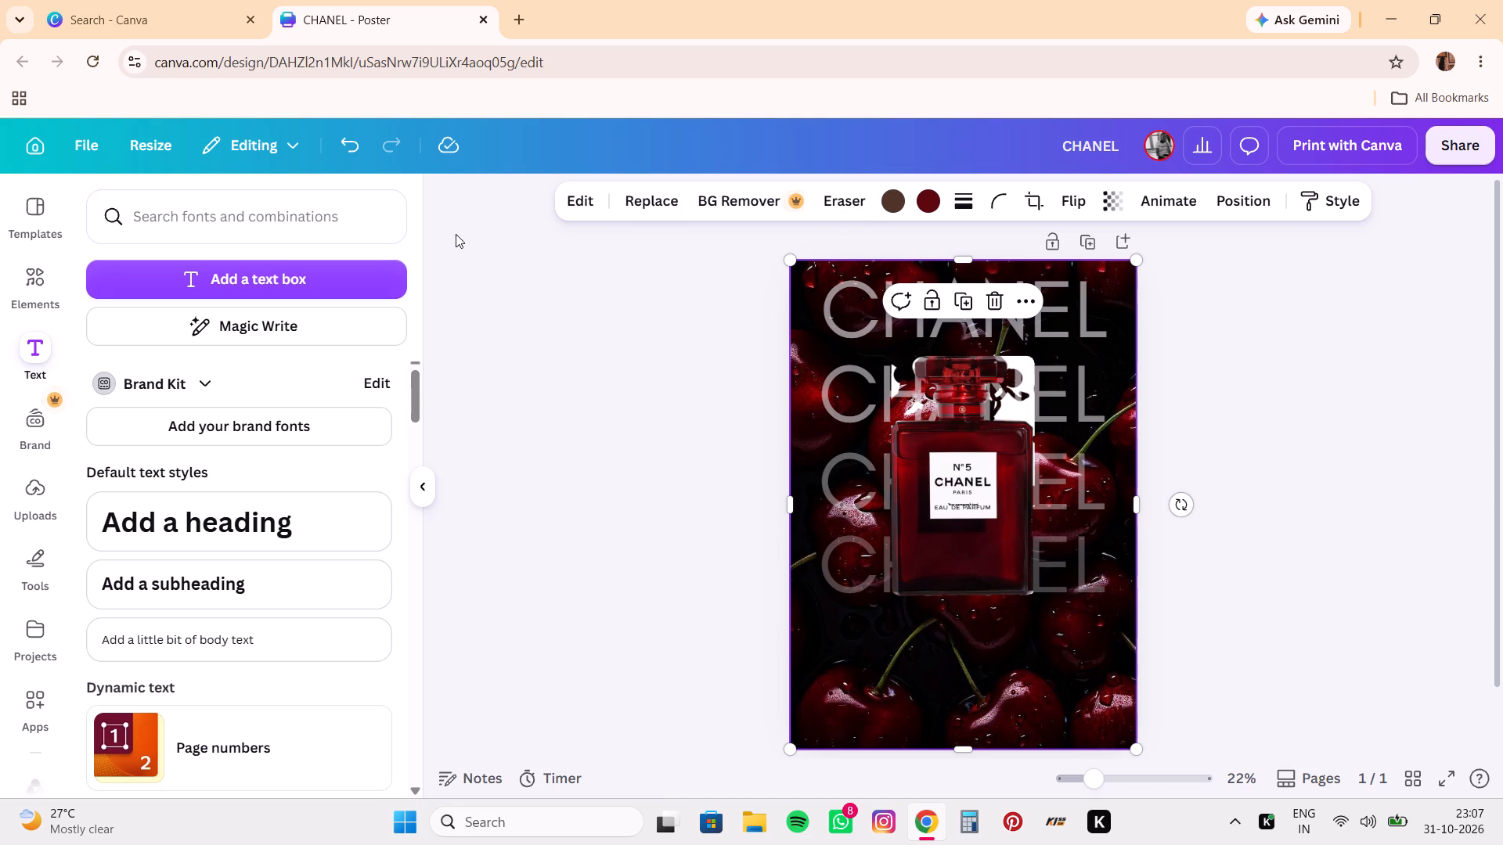
Add a new text box, enlarge it to a font size of about 65, and place it just below the bottle.
{"action": "left_click", "coordinate": [357, 280]}
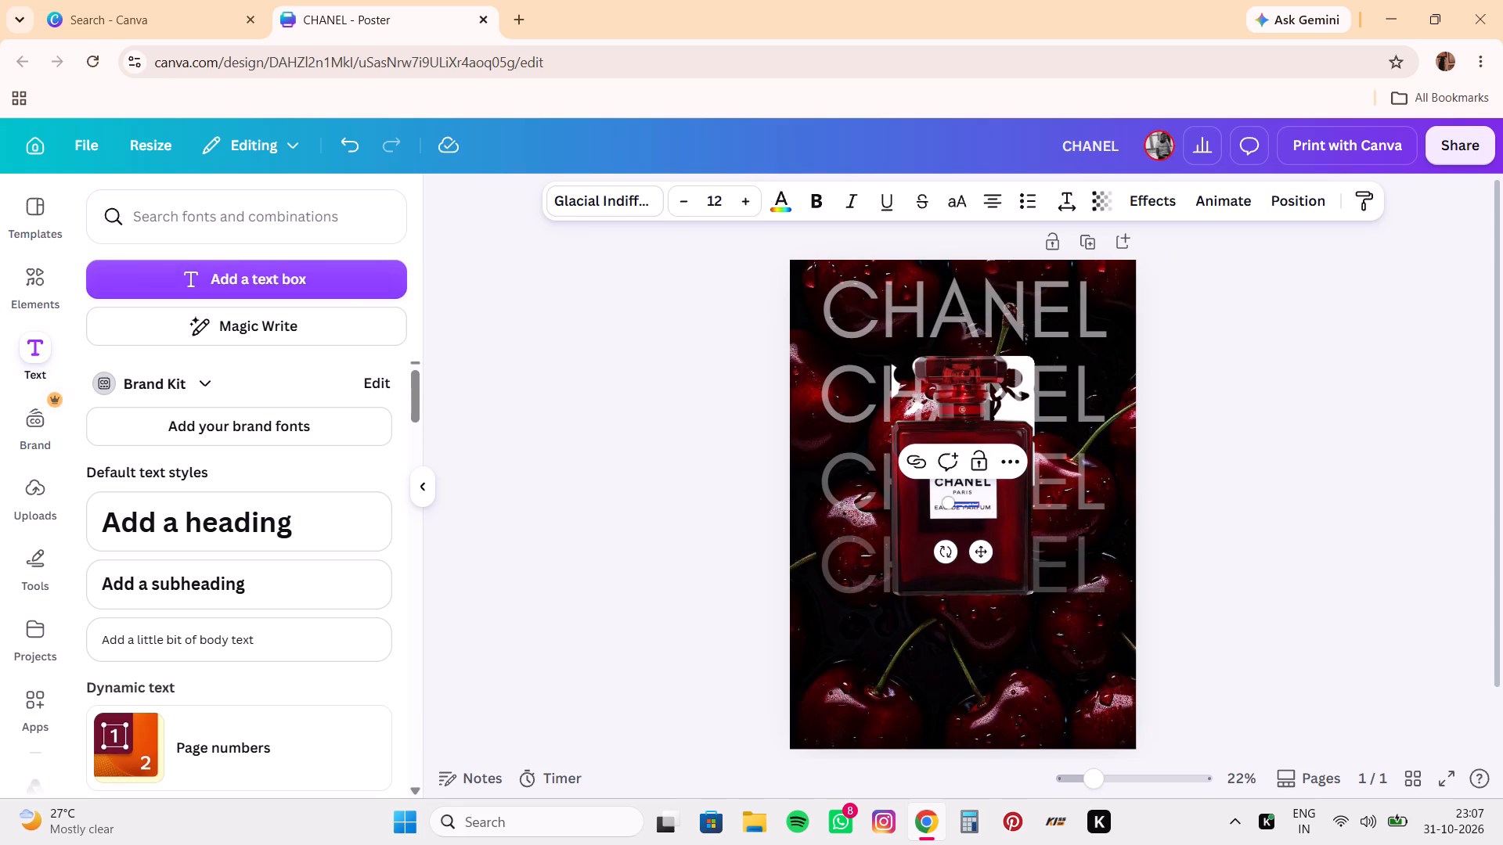
{"action": "left_click_drag", "start_coordinate": [980, 508], "coordinate": [1025, 541]}
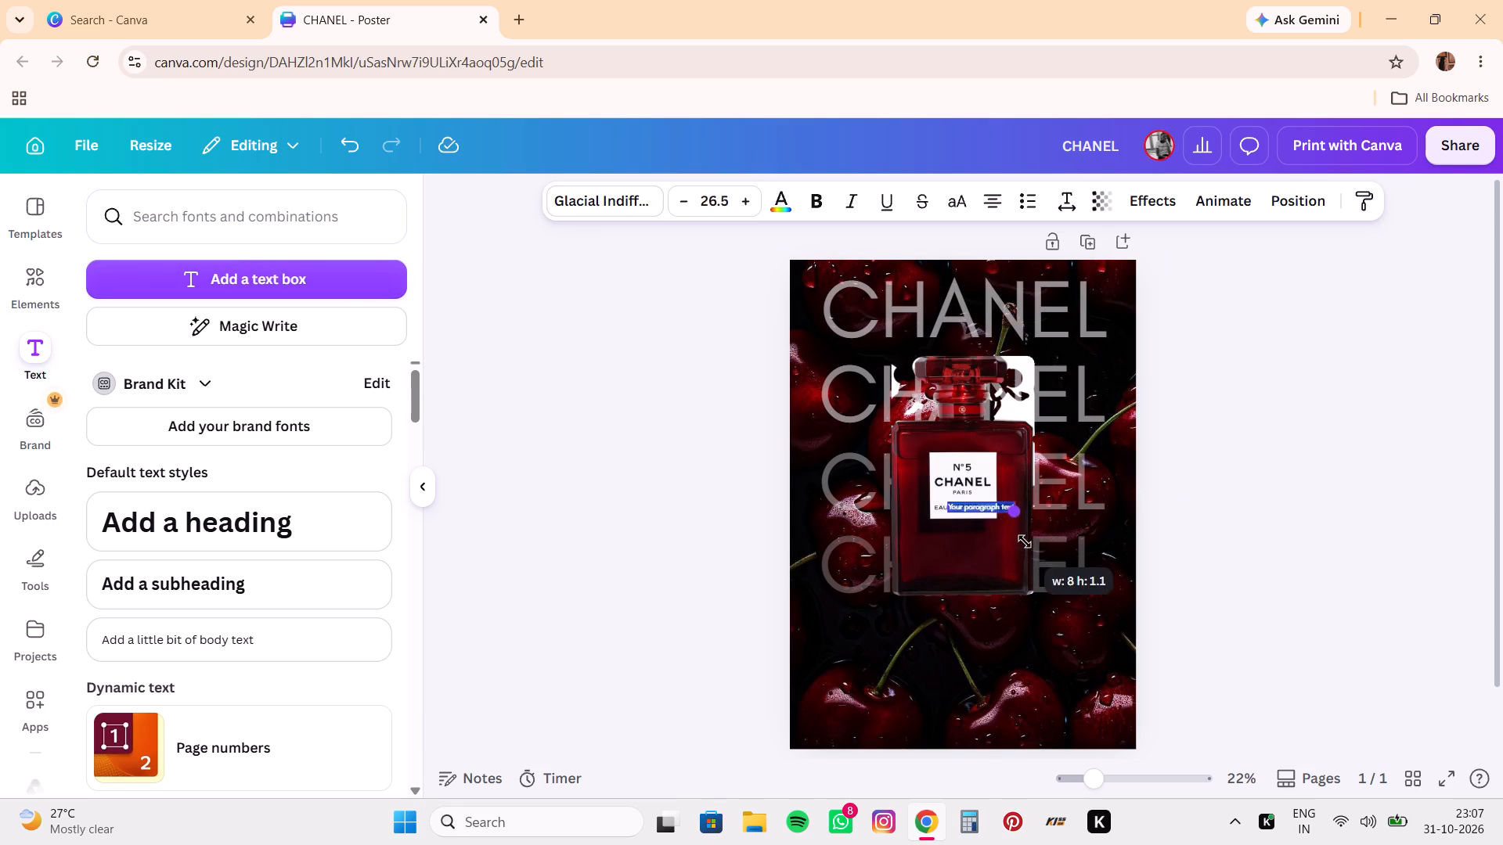
{"action": "left_click_drag", "start_coordinate": [1025, 541], "coordinate": [1102, 595]}
{"action": "left_click", "coordinate": [1108, 517]}
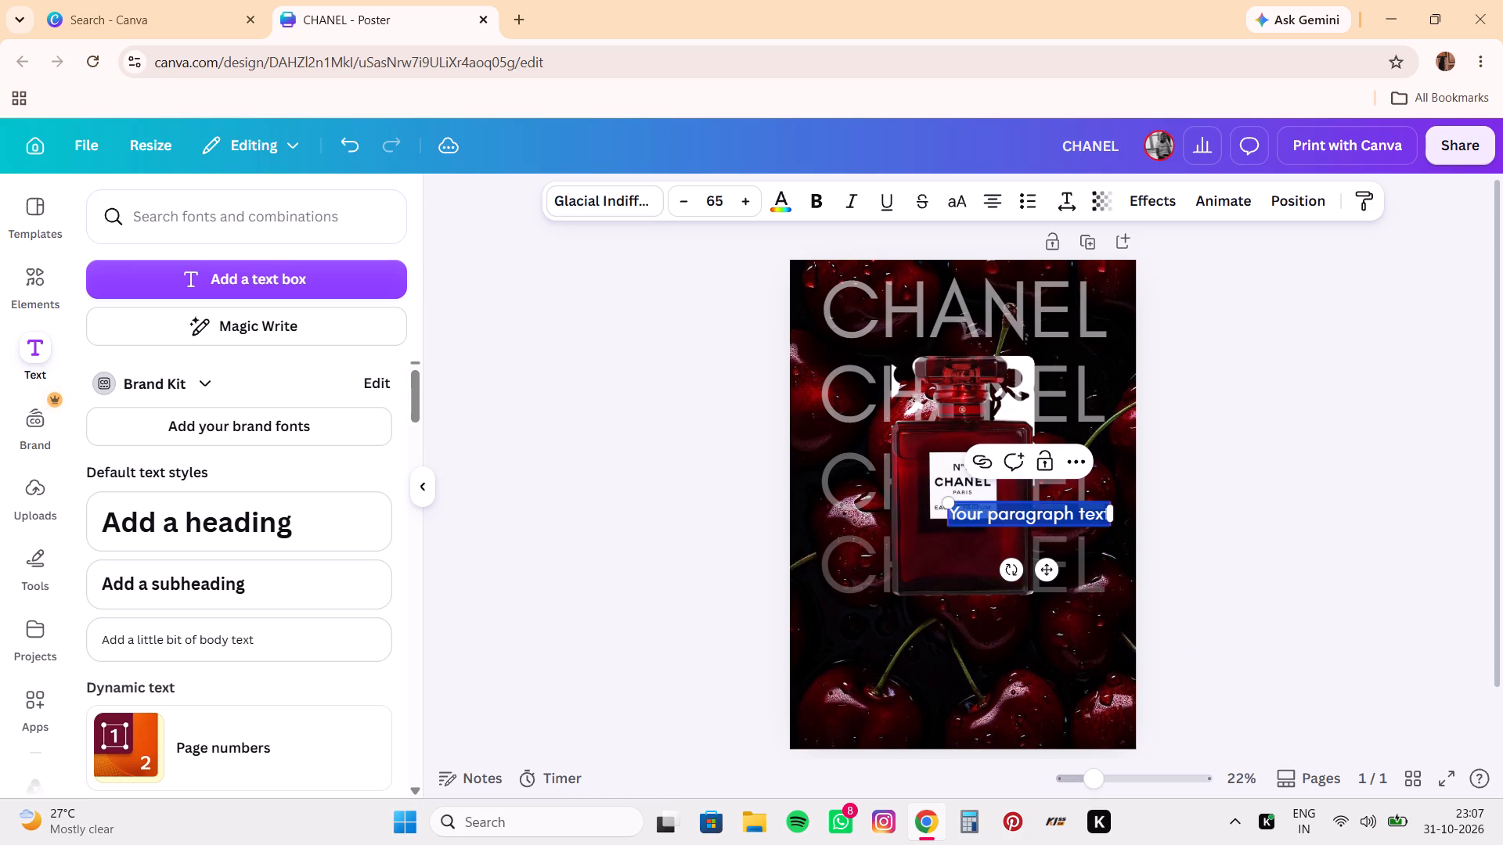
{"action": "left_click_drag", "start_coordinate": [1050, 569], "coordinate": [1005, 571]}
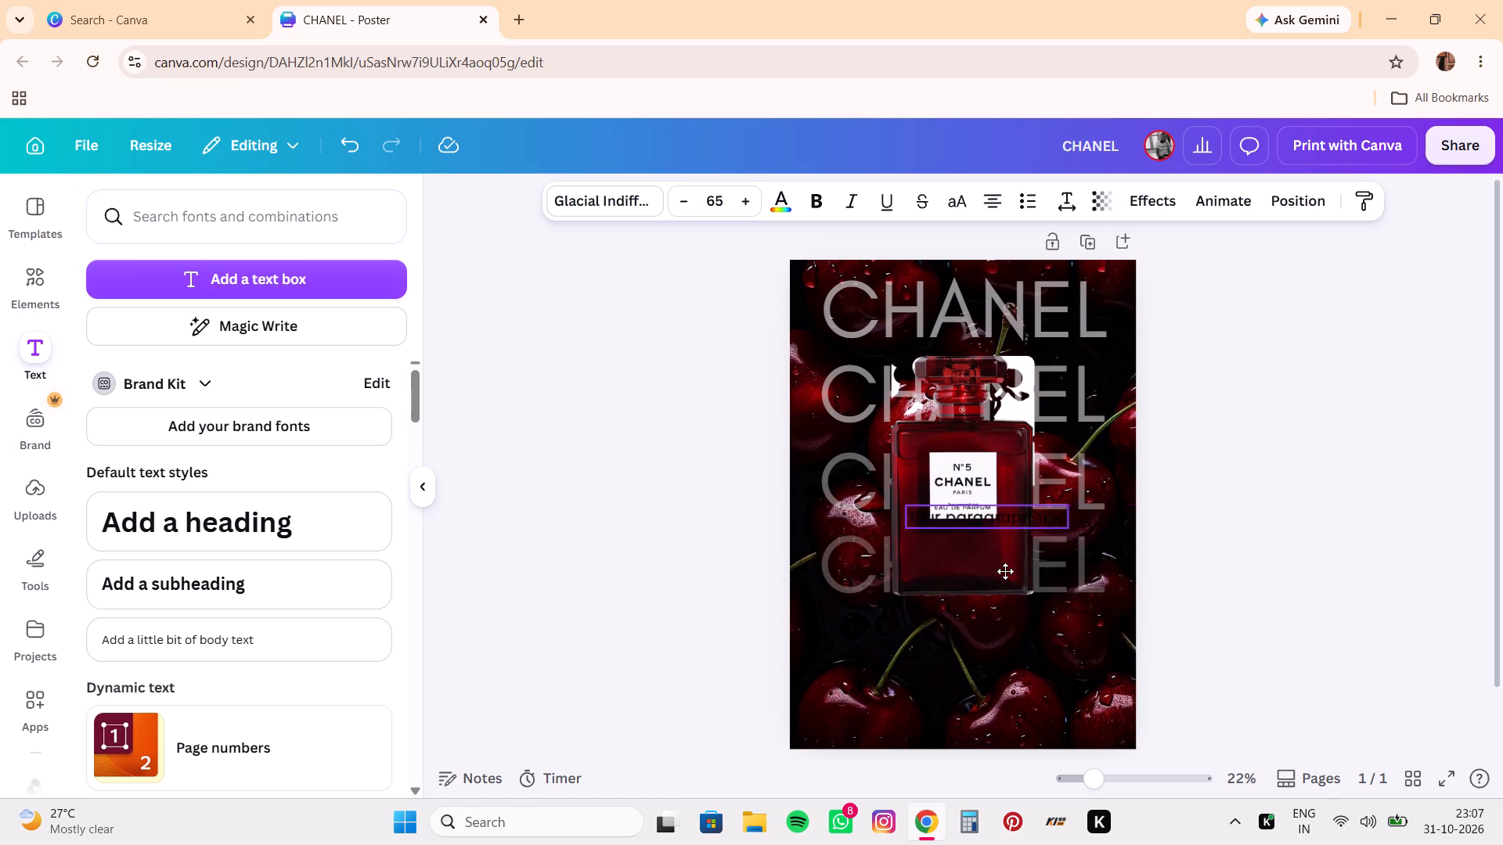
{"action": "left_click_drag", "start_coordinate": [1005, 571], "coordinate": [988, 711]}
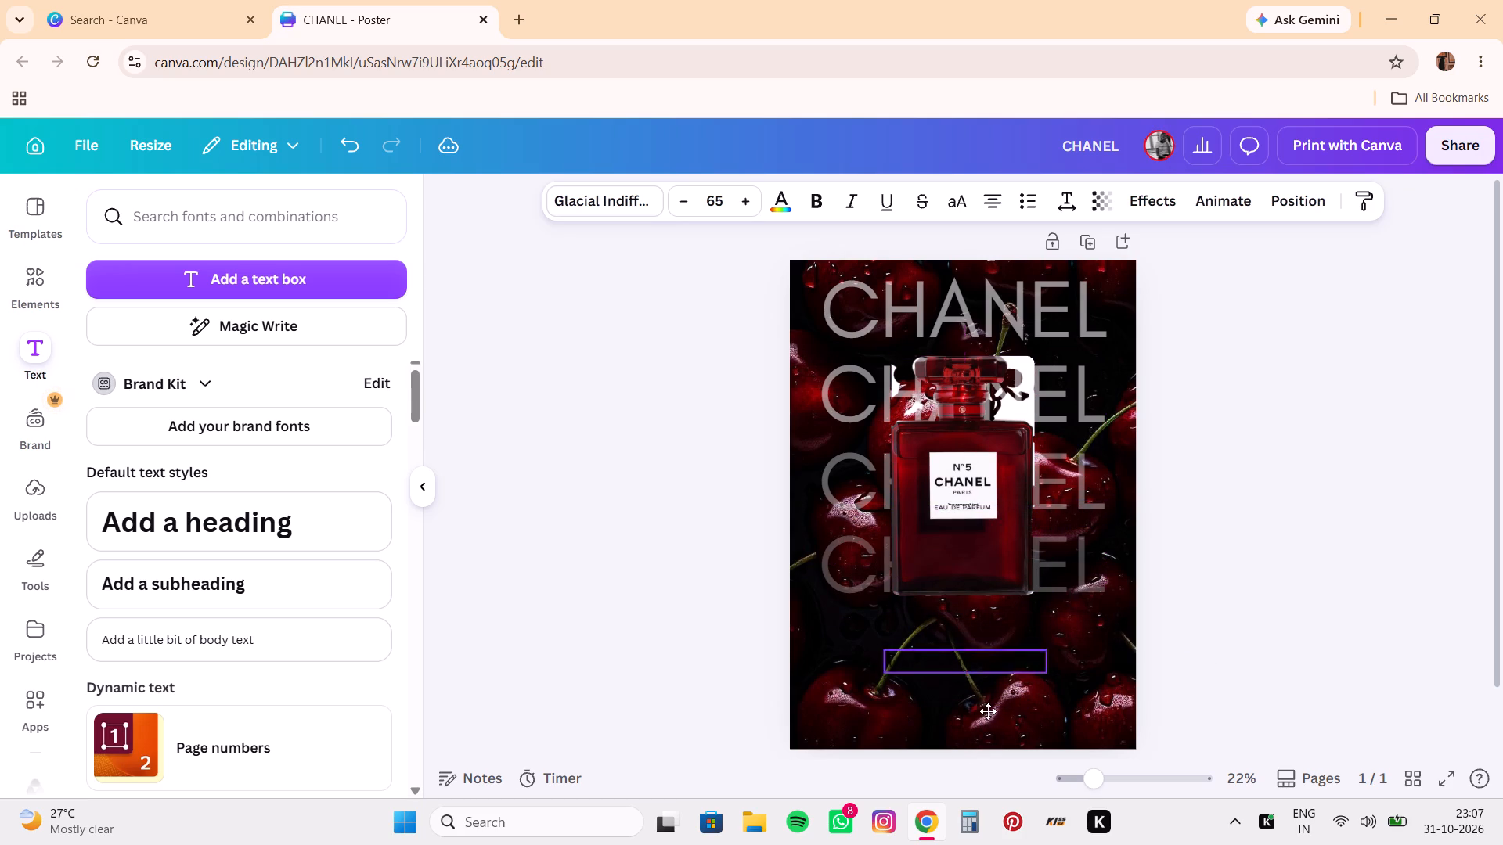
{"action": "left_click_drag", "start_coordinate": [988, 711], "coordinate": [975, 681]}
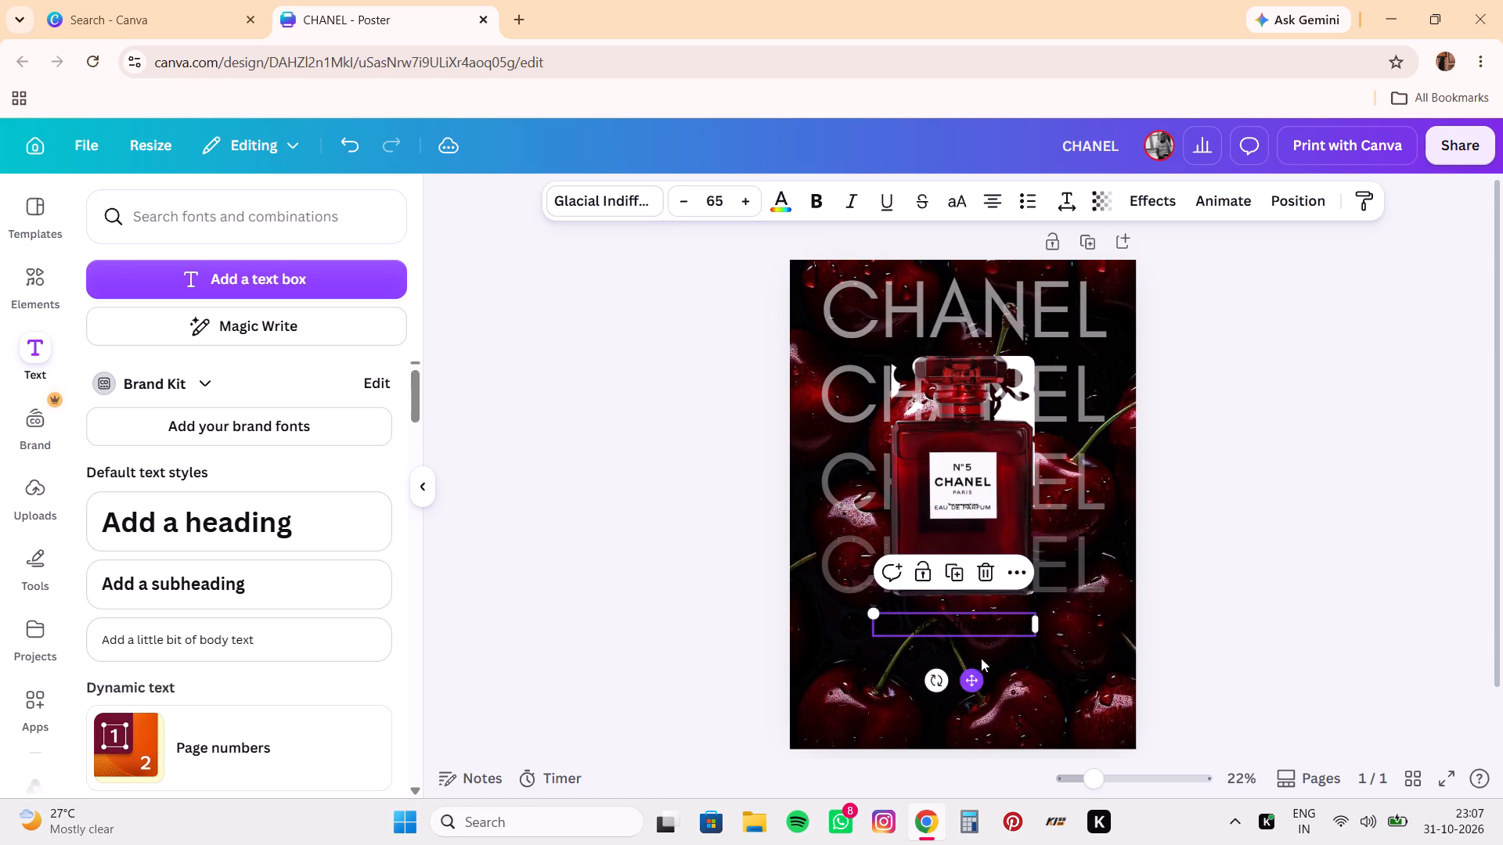
Replace the placeholder in the text box below the bottle with the copied CHANEL text.
{"action": "left_click", "coordinate": [1026, 620]}
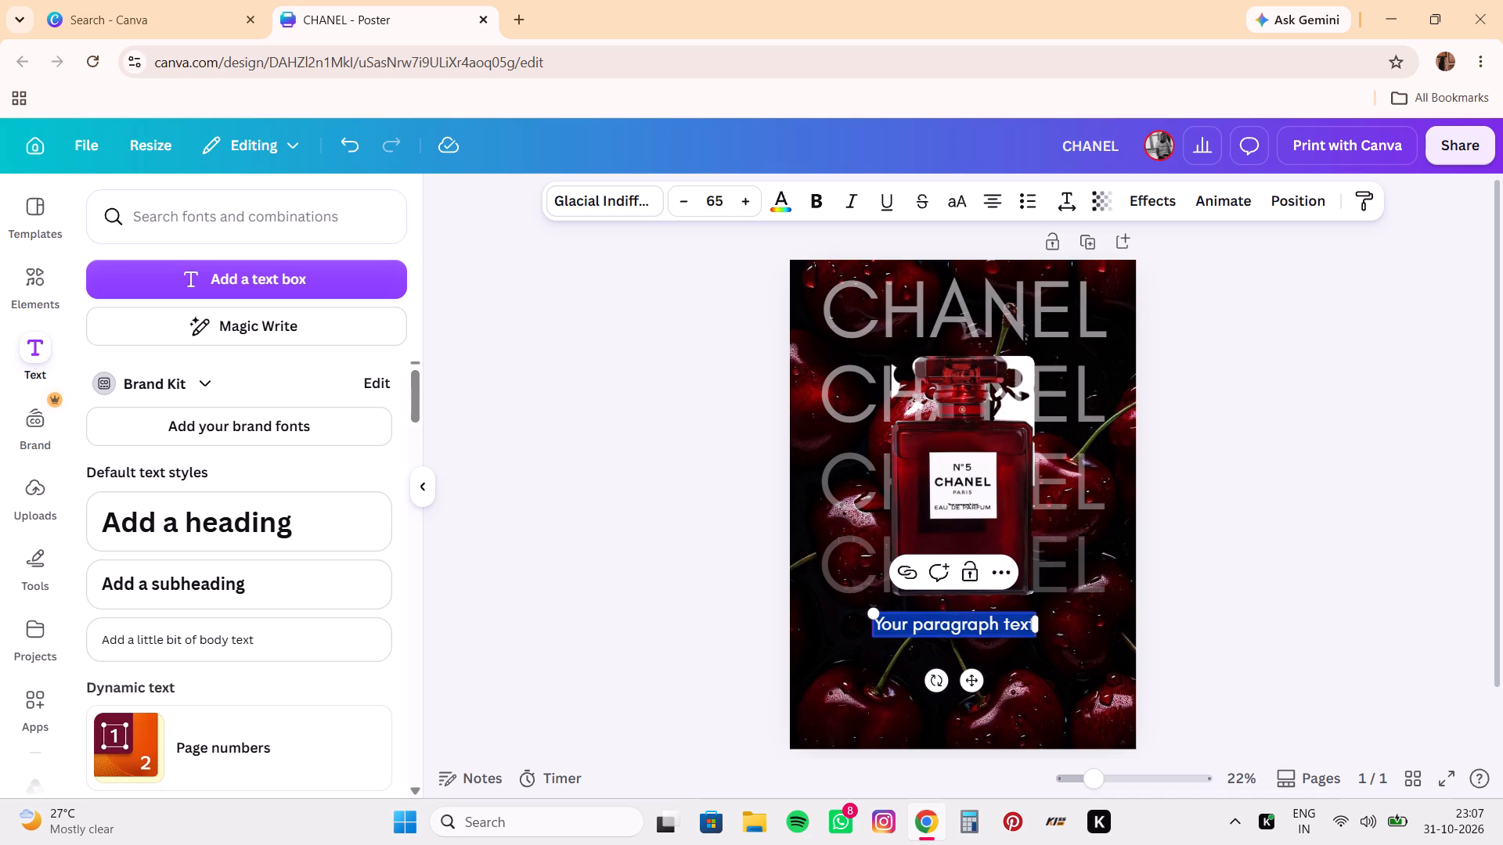
{"action": "left_click", "coordinate": [1026, 620]}
{"action": "left_click", "coordinate": [1026, 620]}
{"action": "double_click", "coordinate": [1026, 620]}
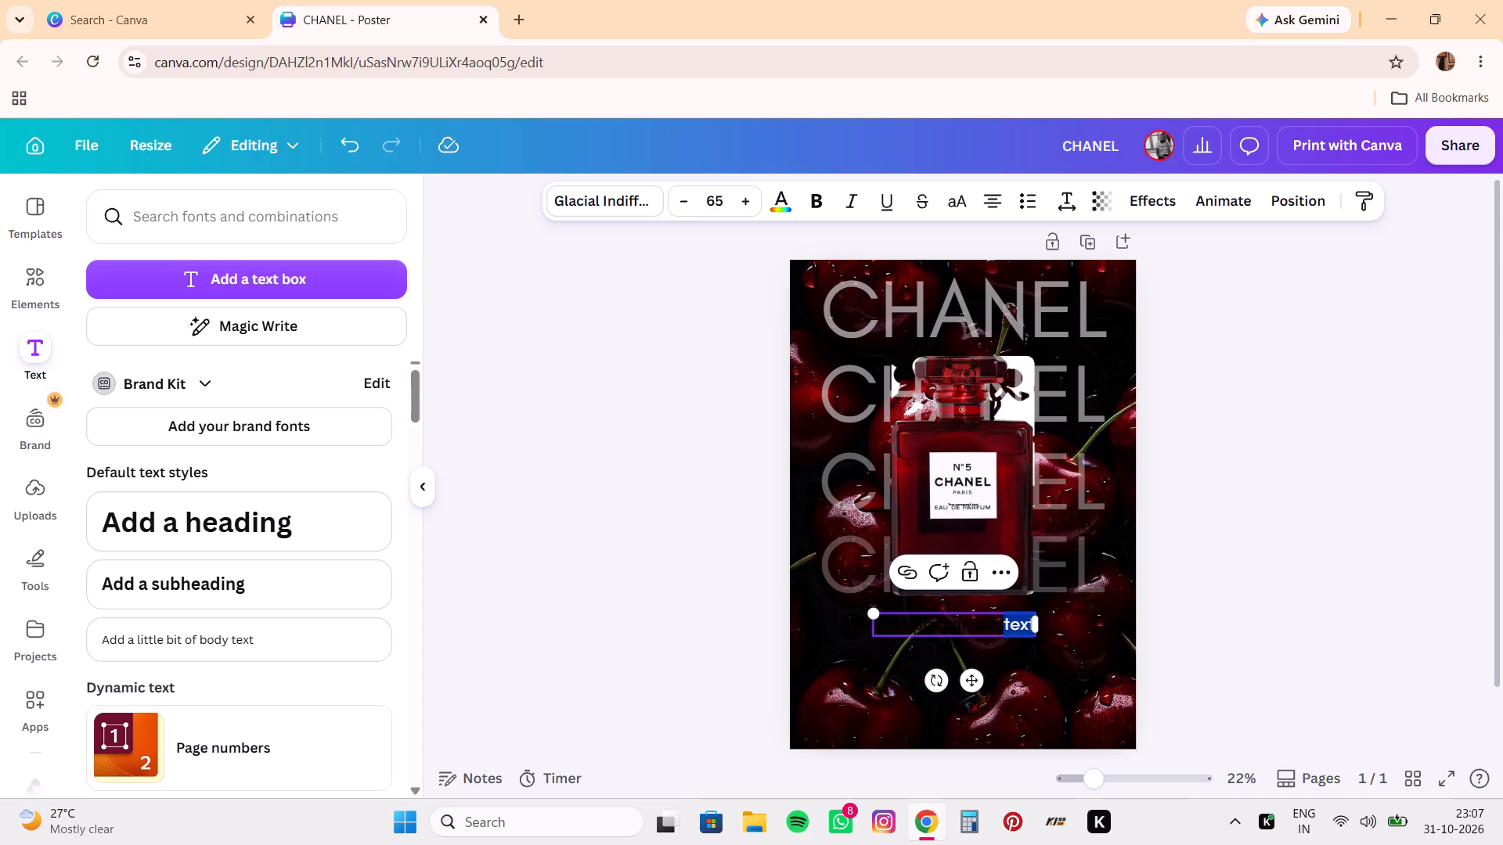
{"action": "left_click_drag", "start_coordinate": [1020, 624], "coordinate": [909, 624]}
{"action": "triple_click", "coordinate": [909, 624]}
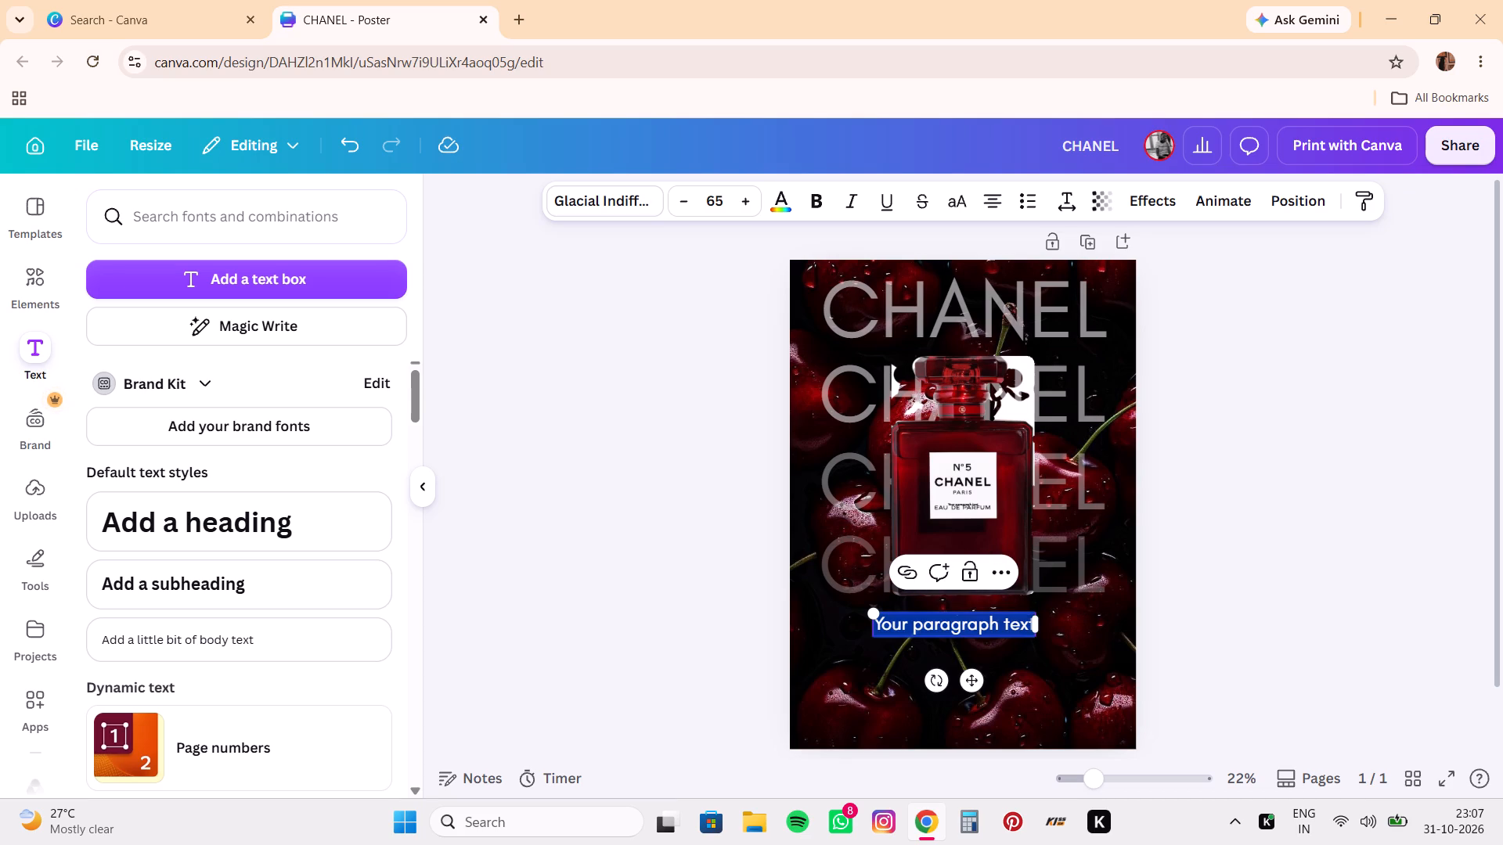
{"action": "key", "text": "Delete"}
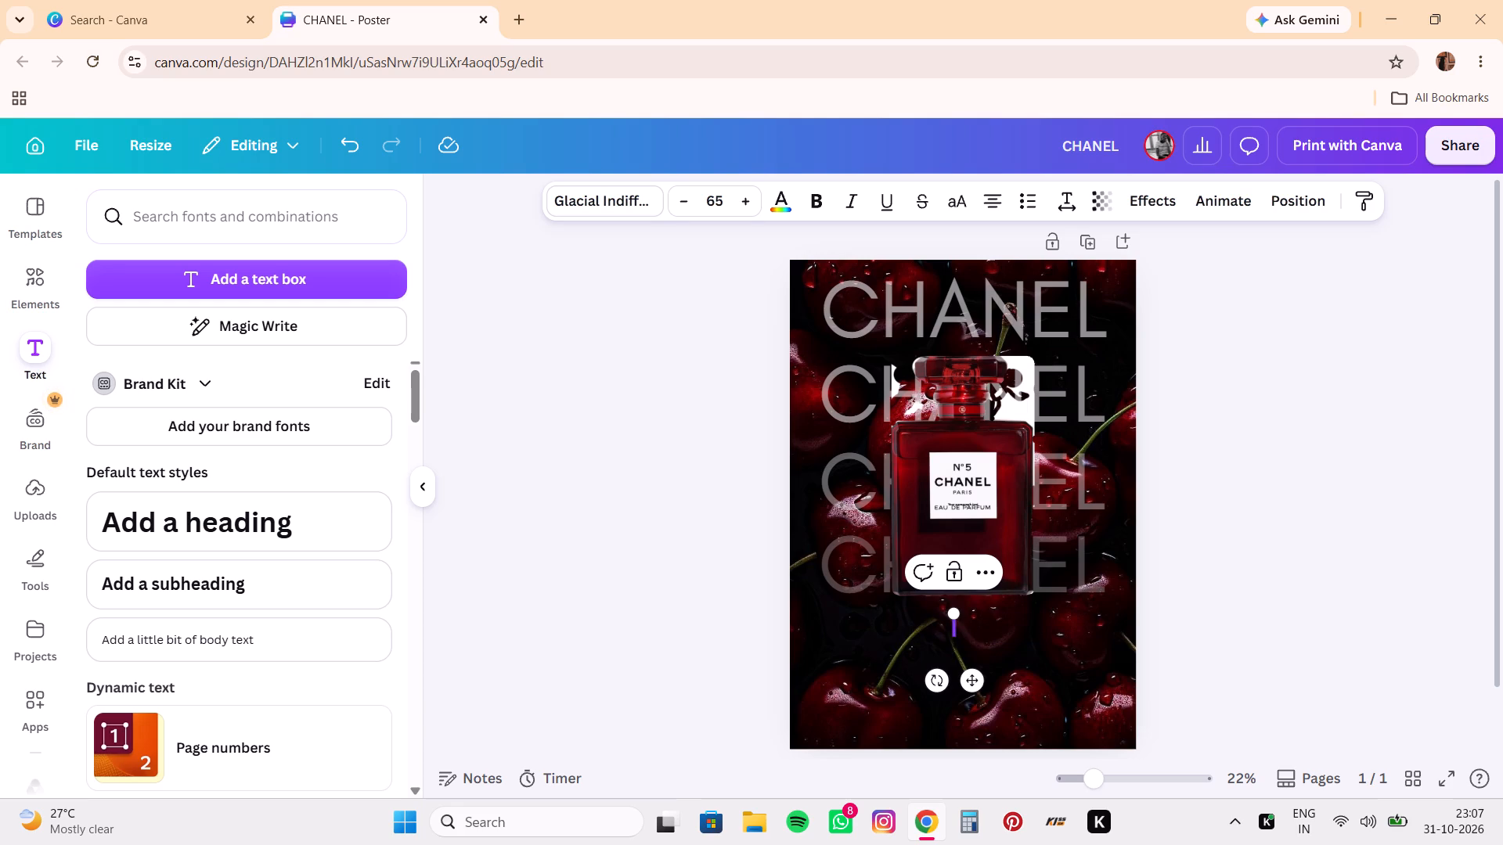
{"action": "key", "text": "ctrl+v"}
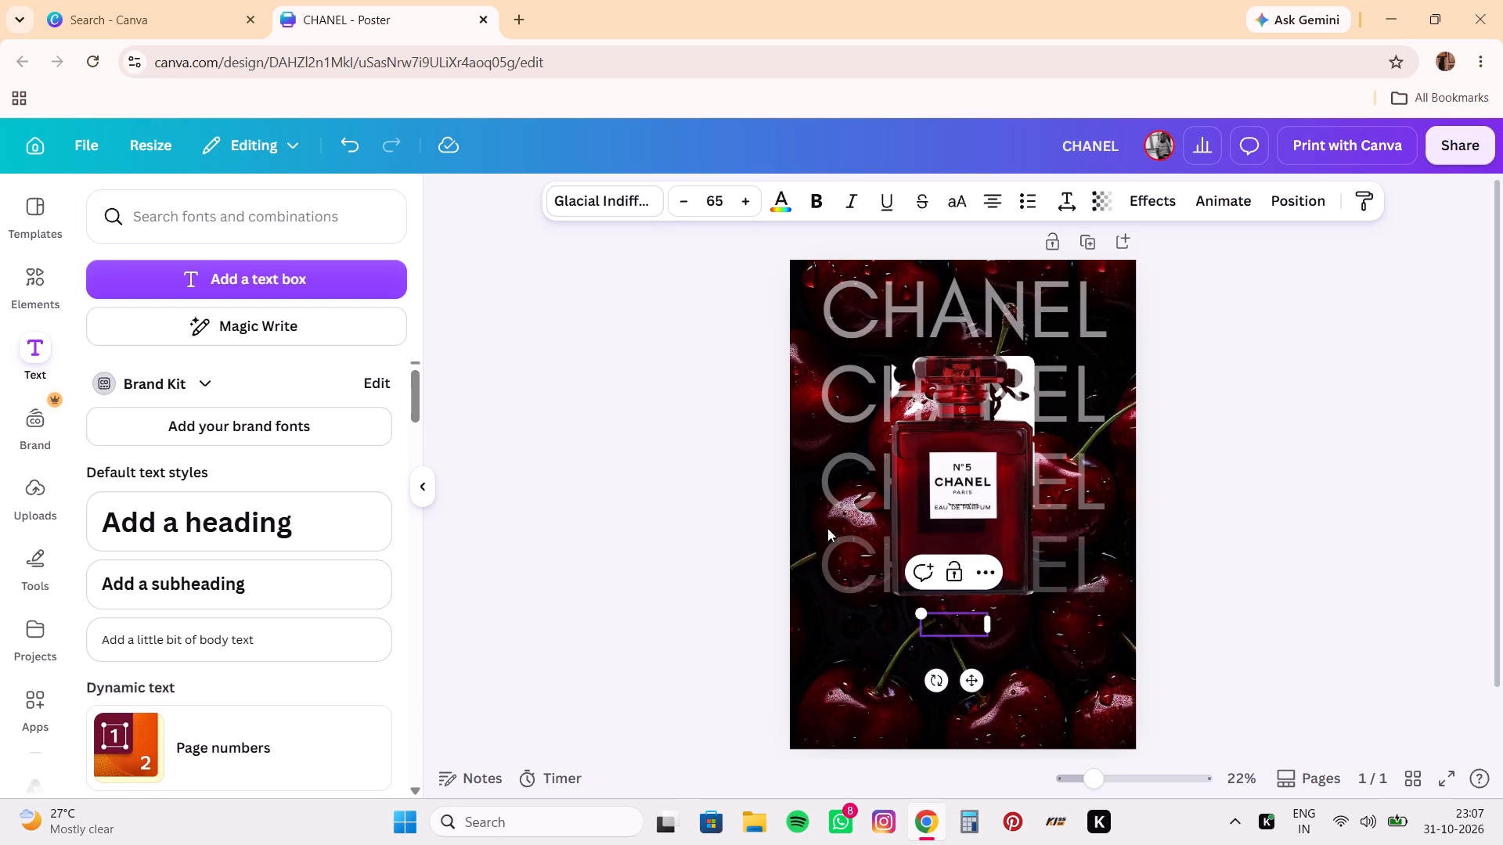
Set the fifth CHANEL text to font size 282 and recolour it light grey, changing all black text on the page.
{"action": "left_click", "coordinate": [728, 198]}
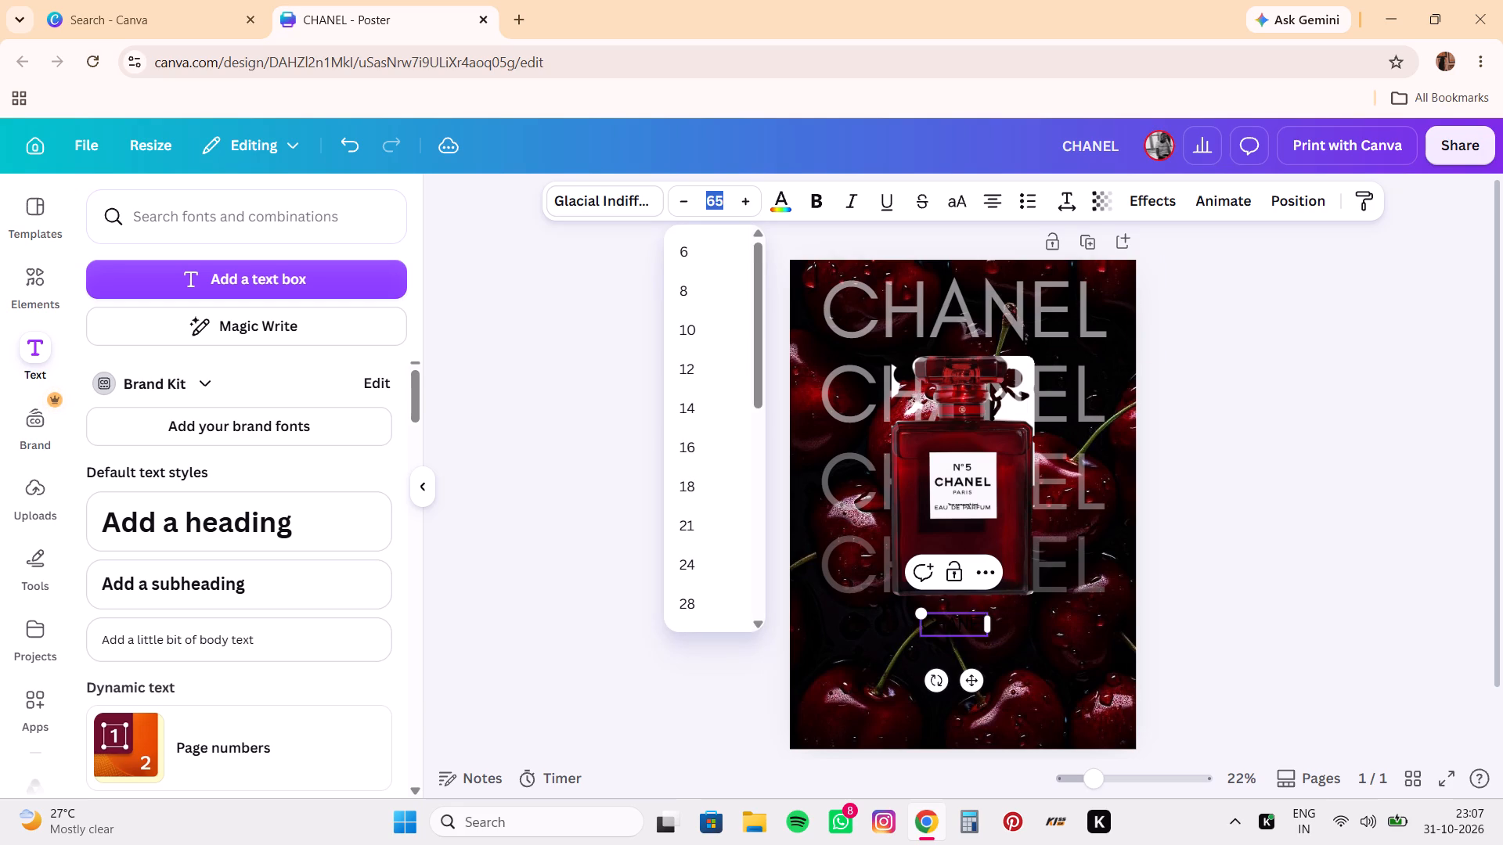
{"action": "type", "text": "282"}
{"action": "left_click", "coordinate": [795, 200]}
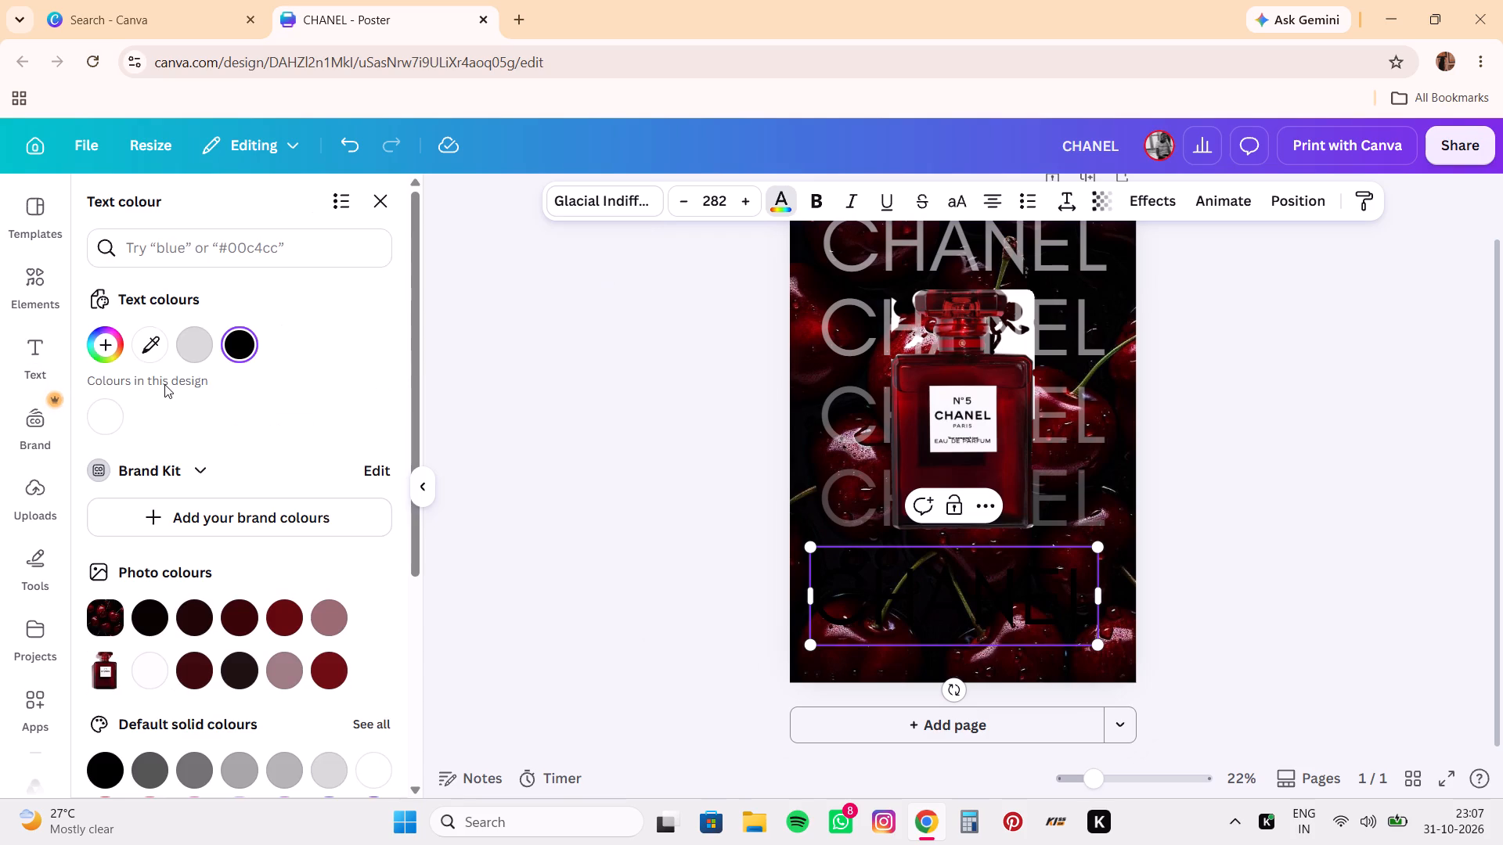
{"action": "left_click", "coordinate": [188, 340]}
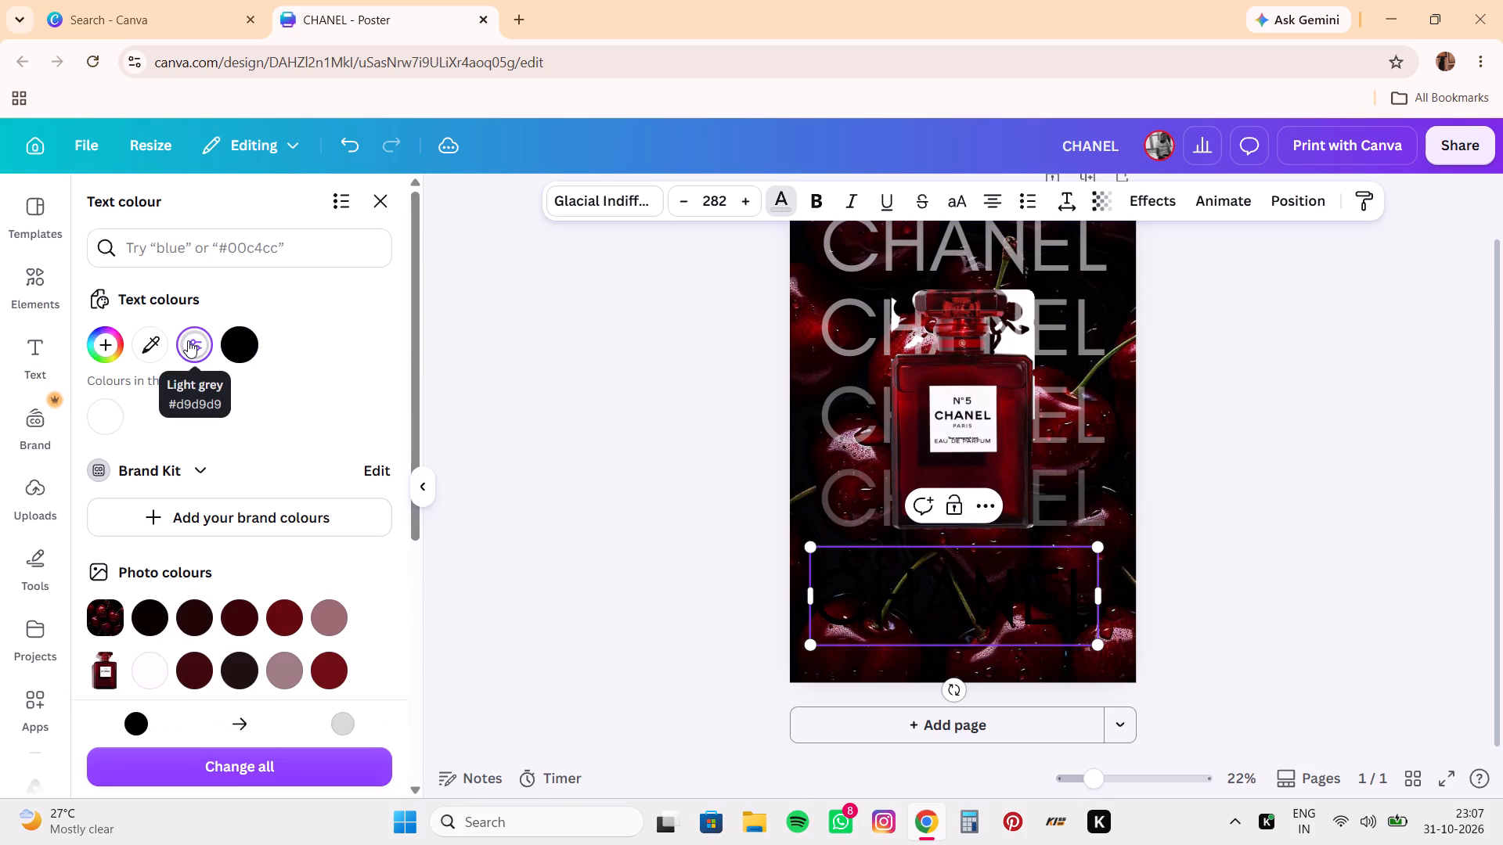
{"action": "left_click", "coordinate": [258, 769]}
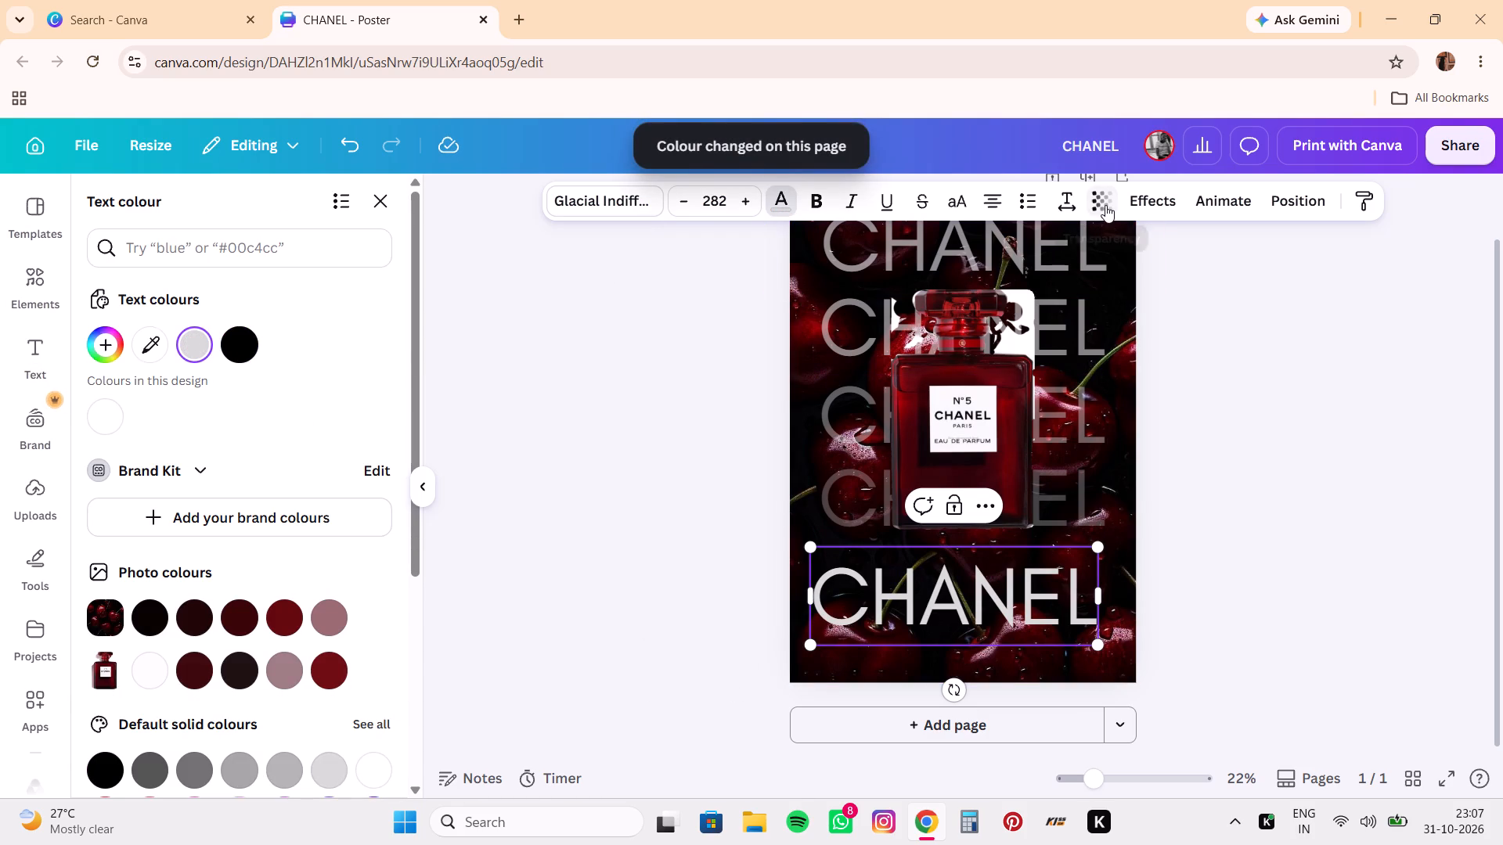
Set the transparency of the fifth CHANEL text to about 22.
{"action": "left_click", "coordinate": [1105, 205]}
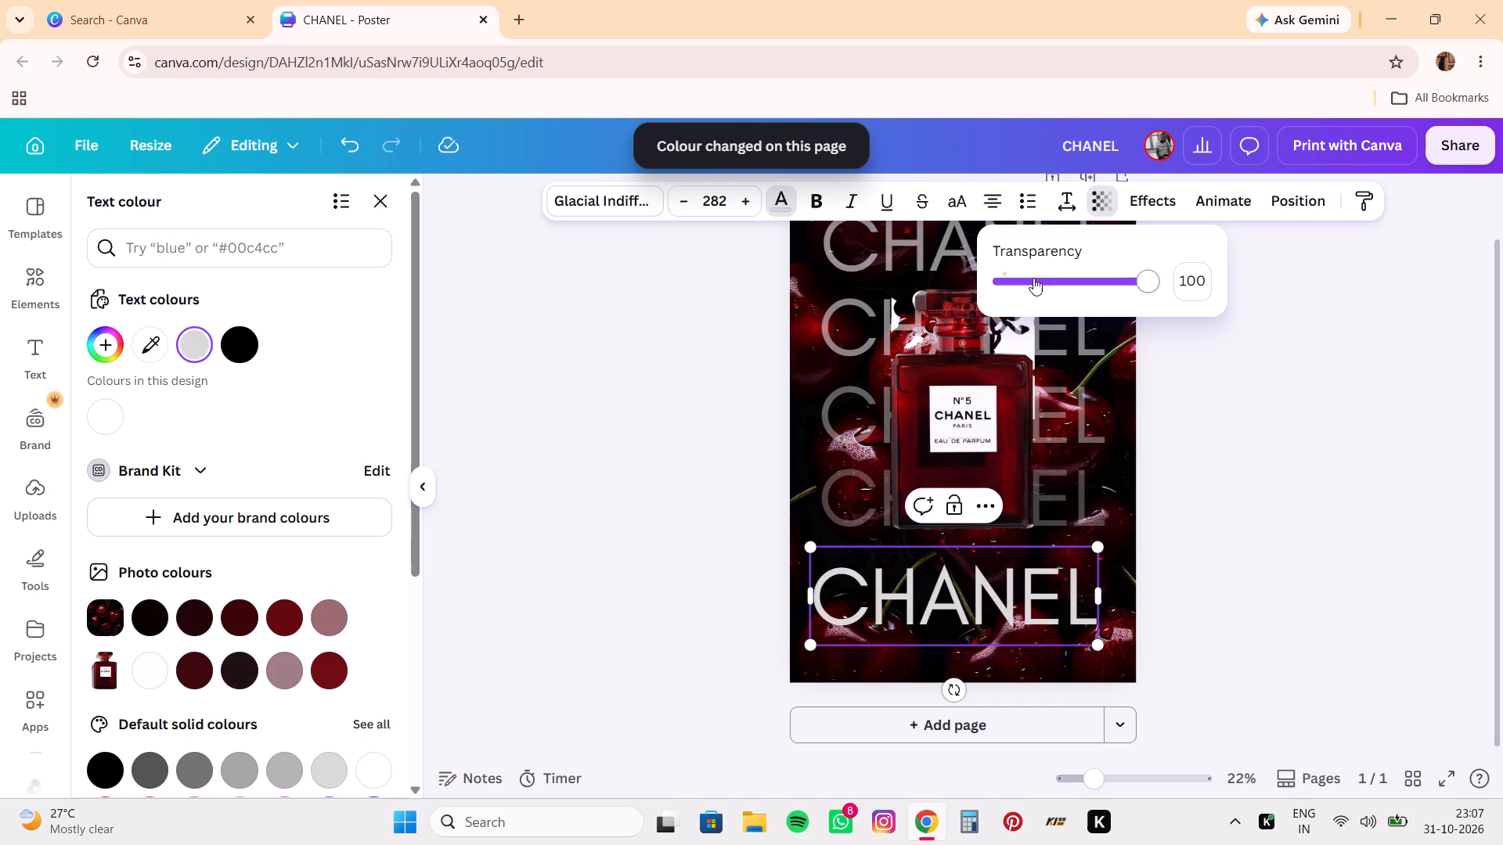
{"action": "left_click", "coordinate": [1033, 278]}
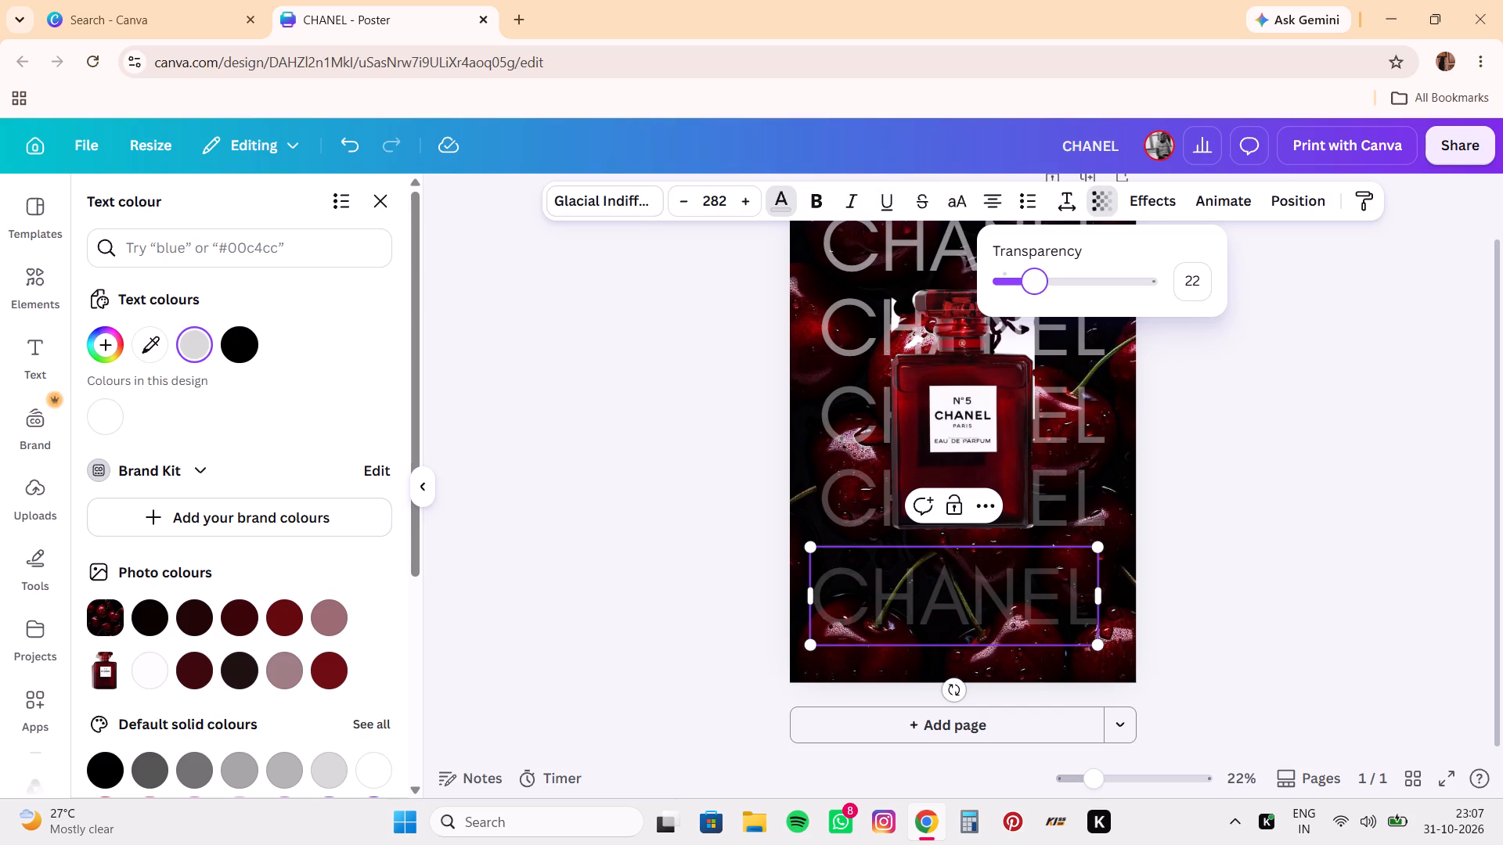
Move the fifth CHANEL text up closer beneath the fourth line, roughly in line with the column above.
{"action": "left_click_drag", "start_coordinate": [1008, 645], "coordinate": [1021, 624]}
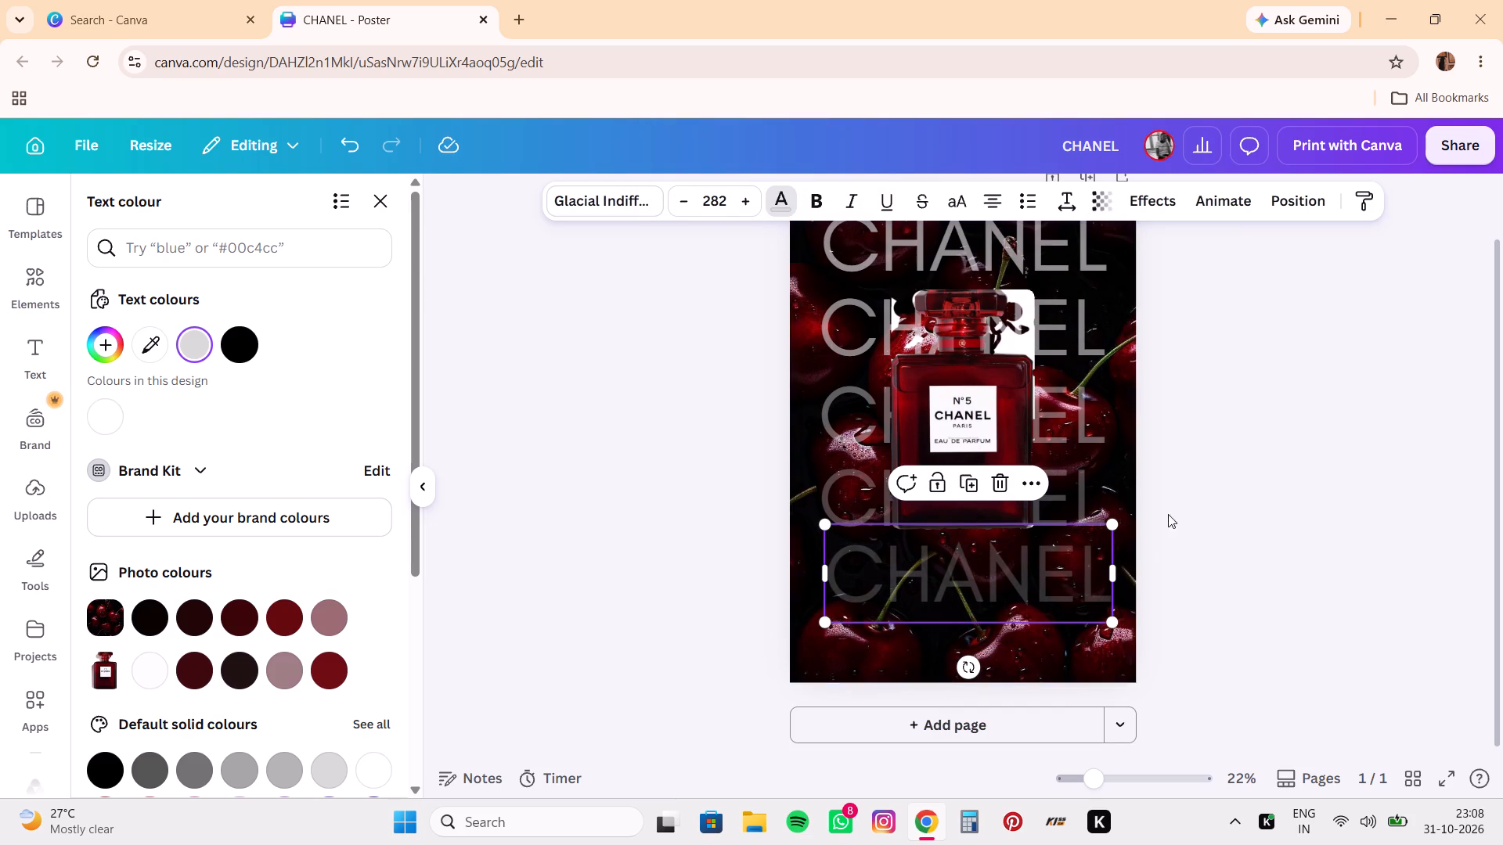
Nudge the fifth CHANEL text into line with the column above and slightly farther below the fourth line.
{"action": "left_click", "coordinate": [1123, 462]}
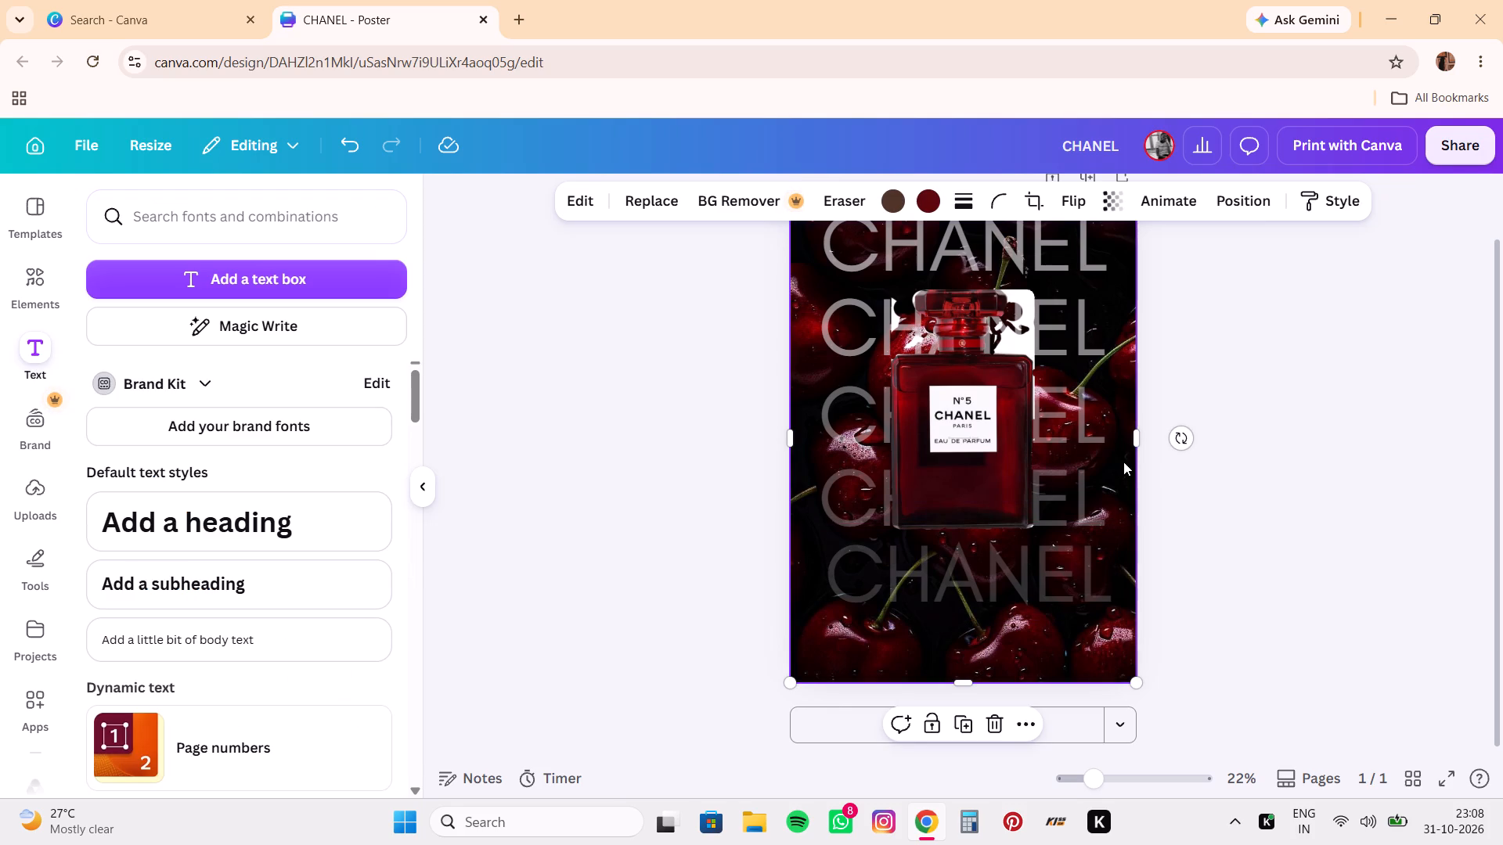
{"action": "left_click_drag", "start_coordinate": [948, 598], "coordinate": [941, 596]}
{"action": "left_click", "coordinate": [1121, 476]}
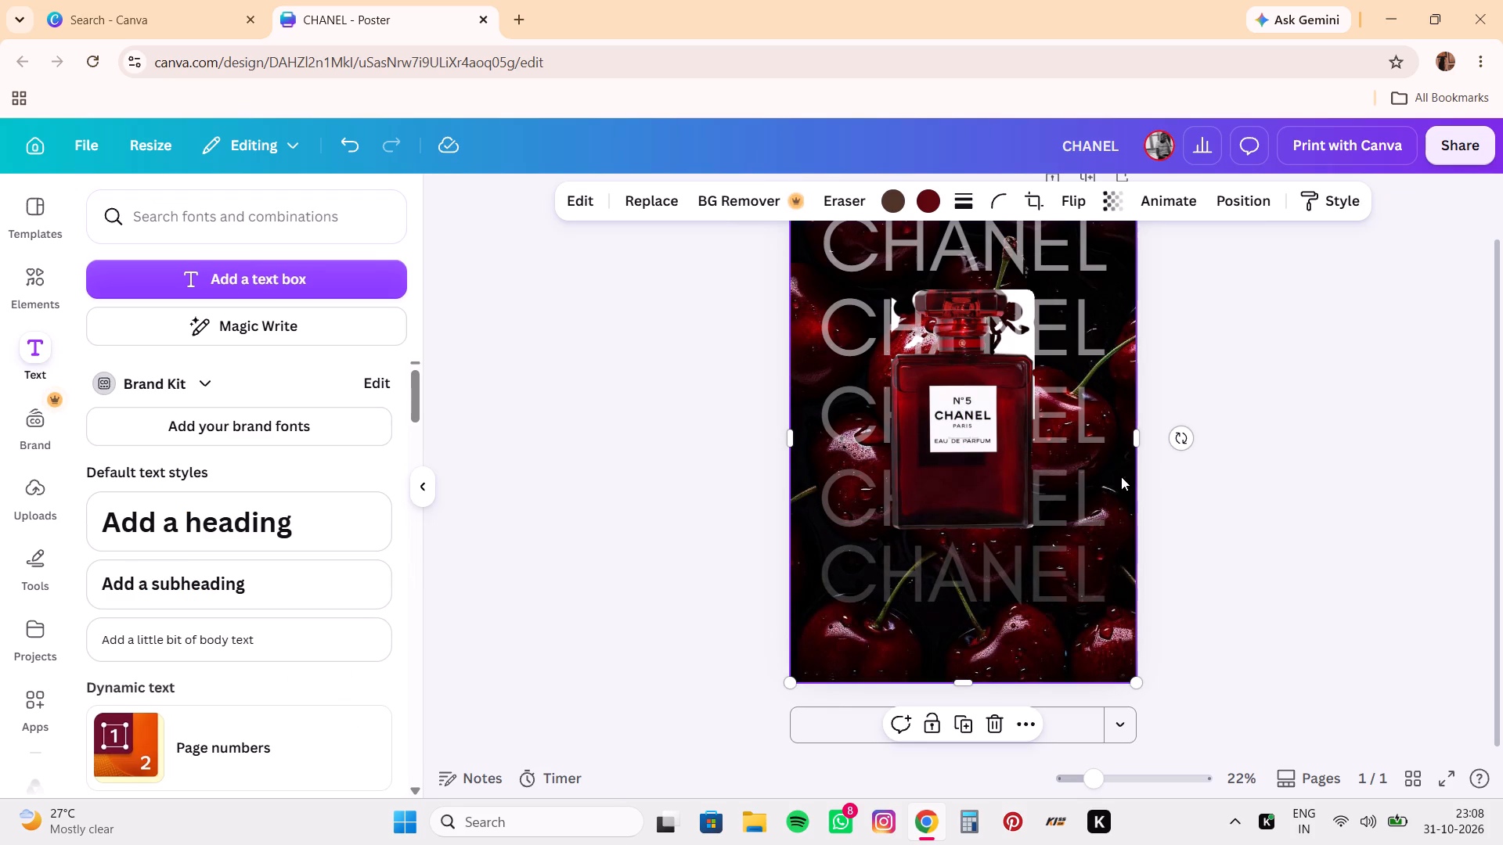
{"action": "left_click_drag", "start_coordinate": [1012, 570], "coordinate": [1012, 581]}
{"action": "left_click", "coordinate": [1130, 416]}
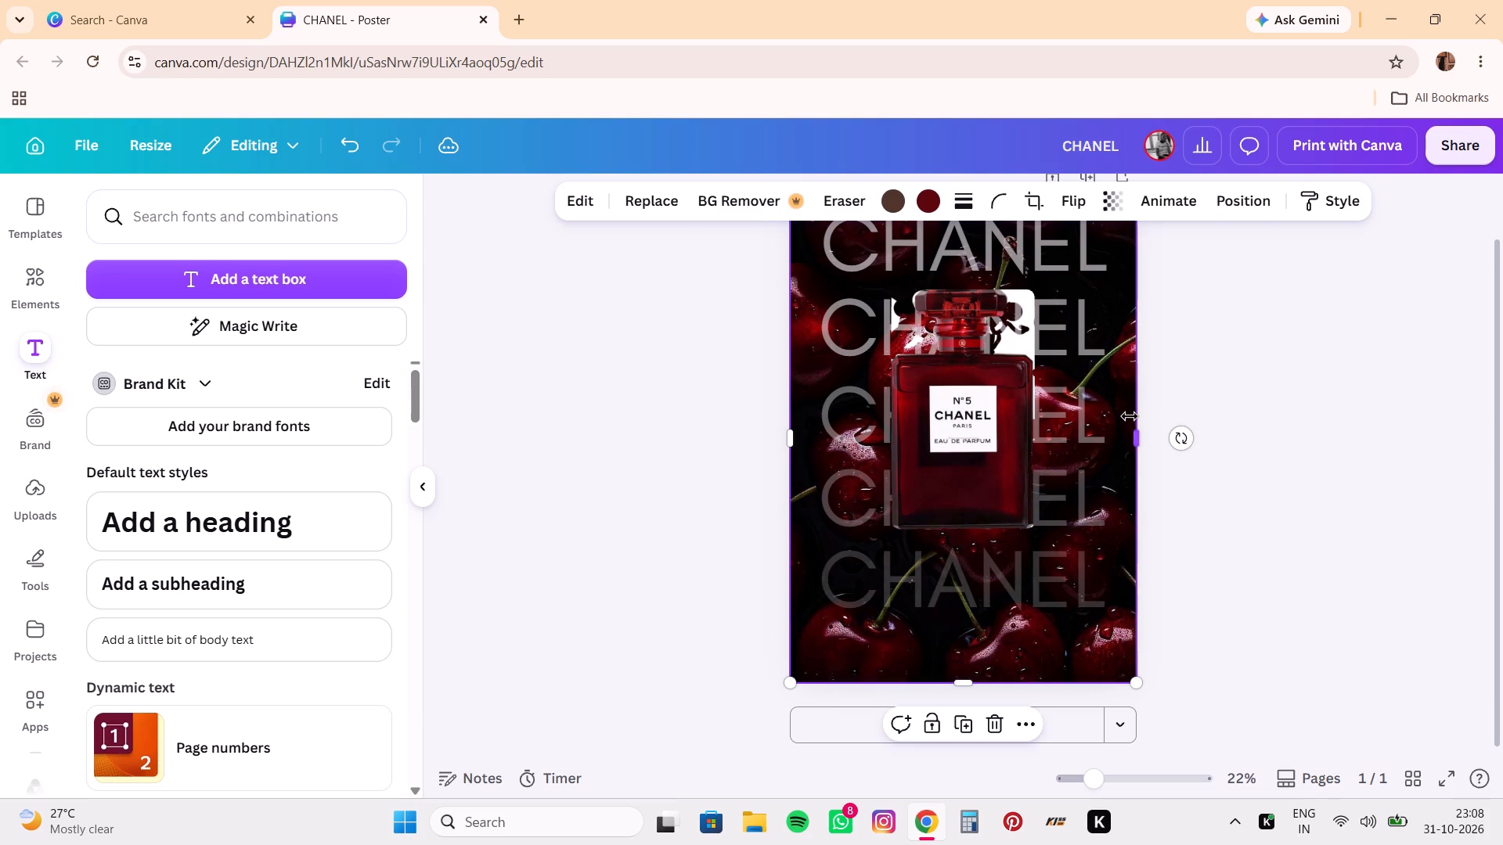
{"action": "left_click_drag", "start_coordinate": [1211, 347], "coordinate": [1210, 405]}
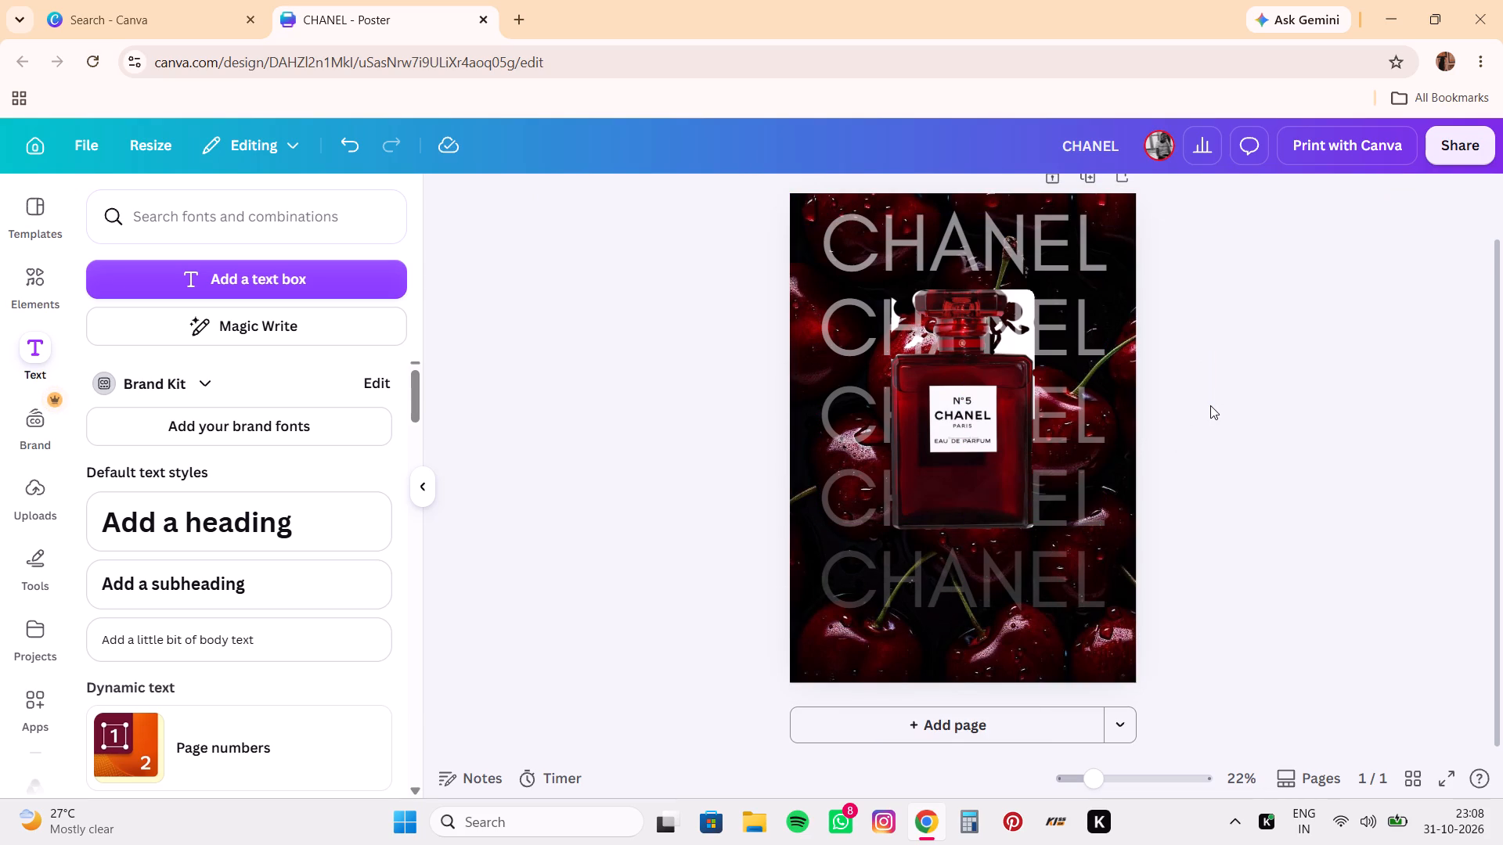
Move the fifth CHANEL text farther down toward the poster's bottom edge, keeping it horizontally centred with the other lines.
{"action": "scroll", "coordinate": [1210, 405], "scroll_direction": "up", "scroll_amount": 2}
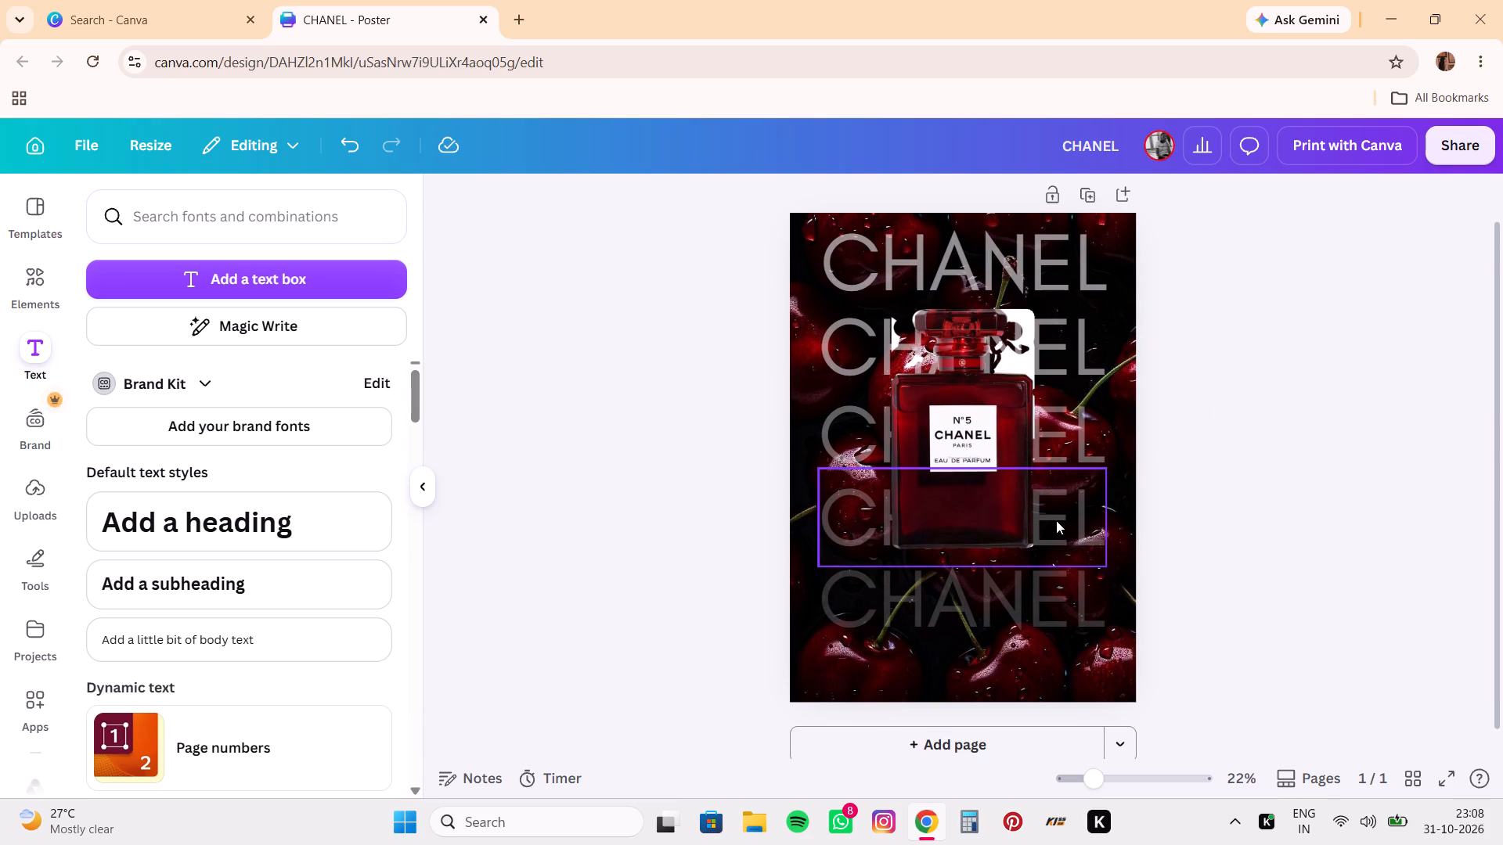
{"action": "left_click", "coordinate": [973, 606]}
{"action": "left_click_drag", "start_coordinate": [973, 606], "coordinate": [972, 638]}
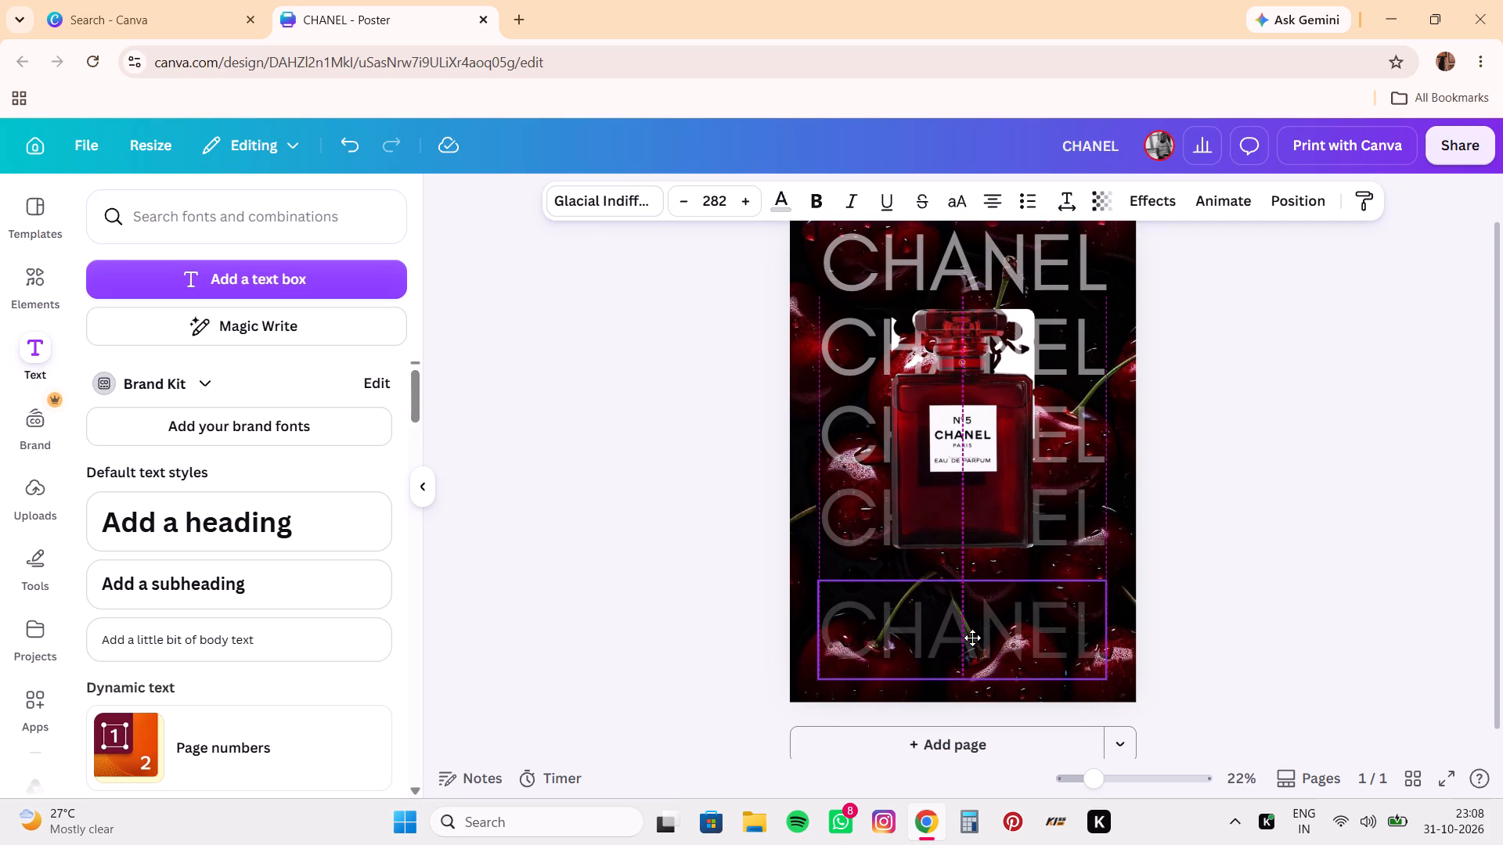
{"action": "left_click_drag", "start_coordinate": [972, 638], "coordinate": [971, 638]}
{"action": "left_click", "coordinate": [982, 624]}
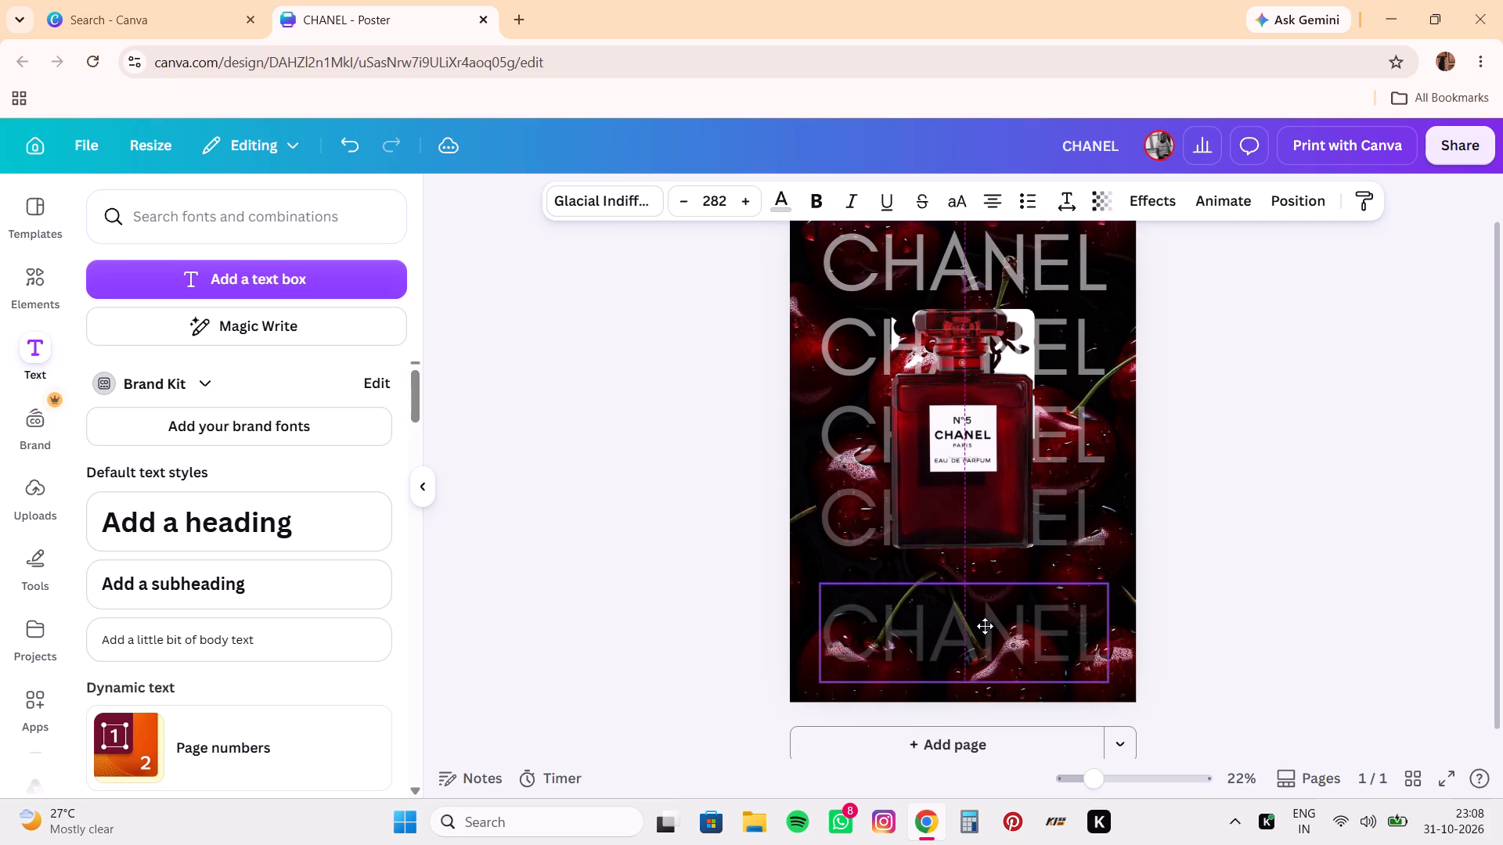
Move the fourth and third CHANEL texts down so the lower three lines are evenly spaced and stay centred.
{"action": "left_click", "coordinate": [1058, 501]}
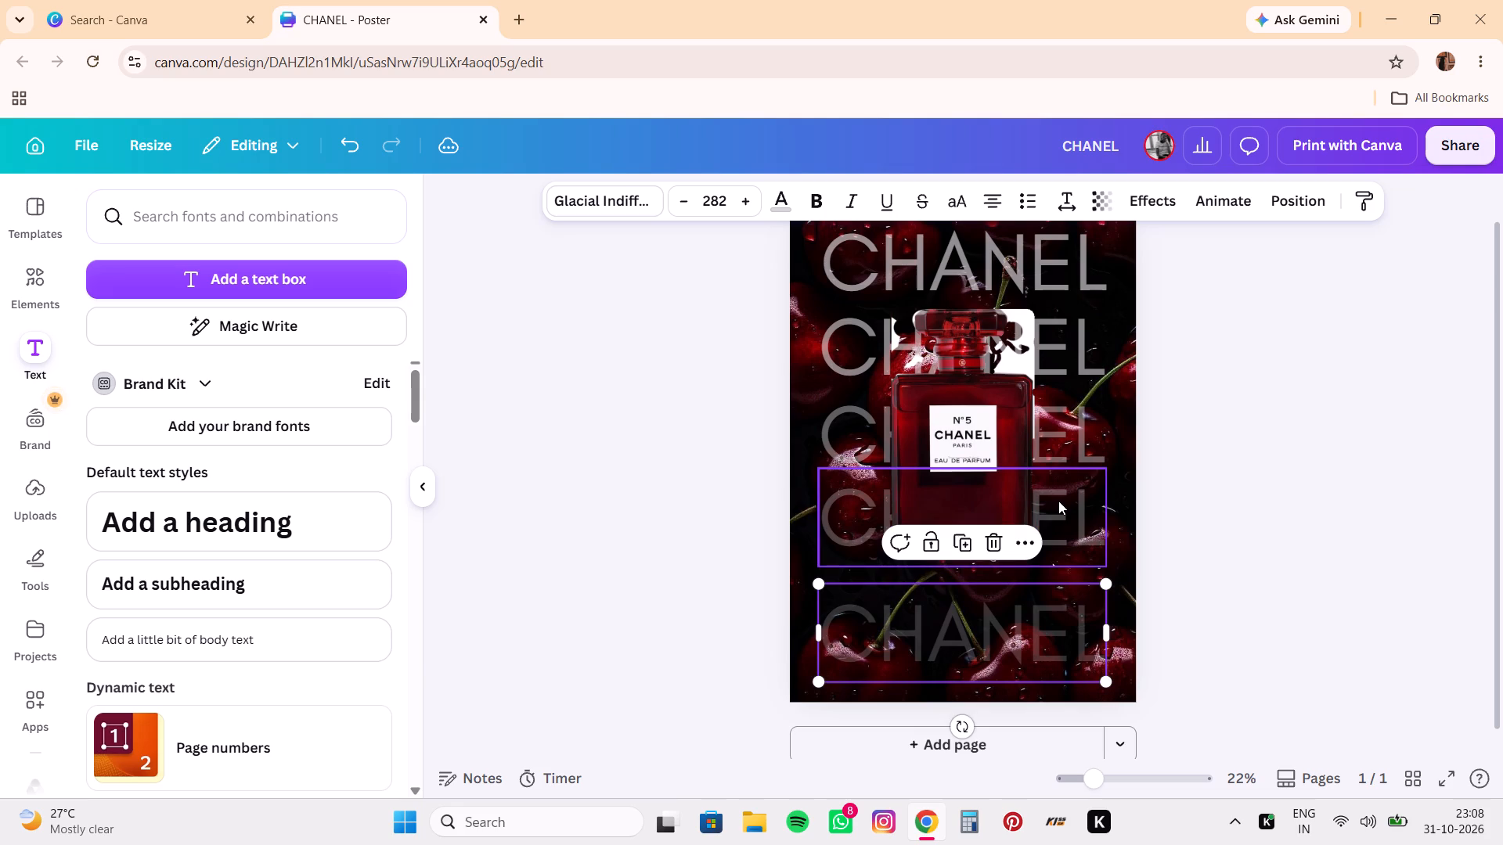
{"action": "left_click_drag", "start_coordinate": [1058, 501], "coordinate": [1058, 518]}
{"action": "left_click", "coordinate": [1069, 408]}
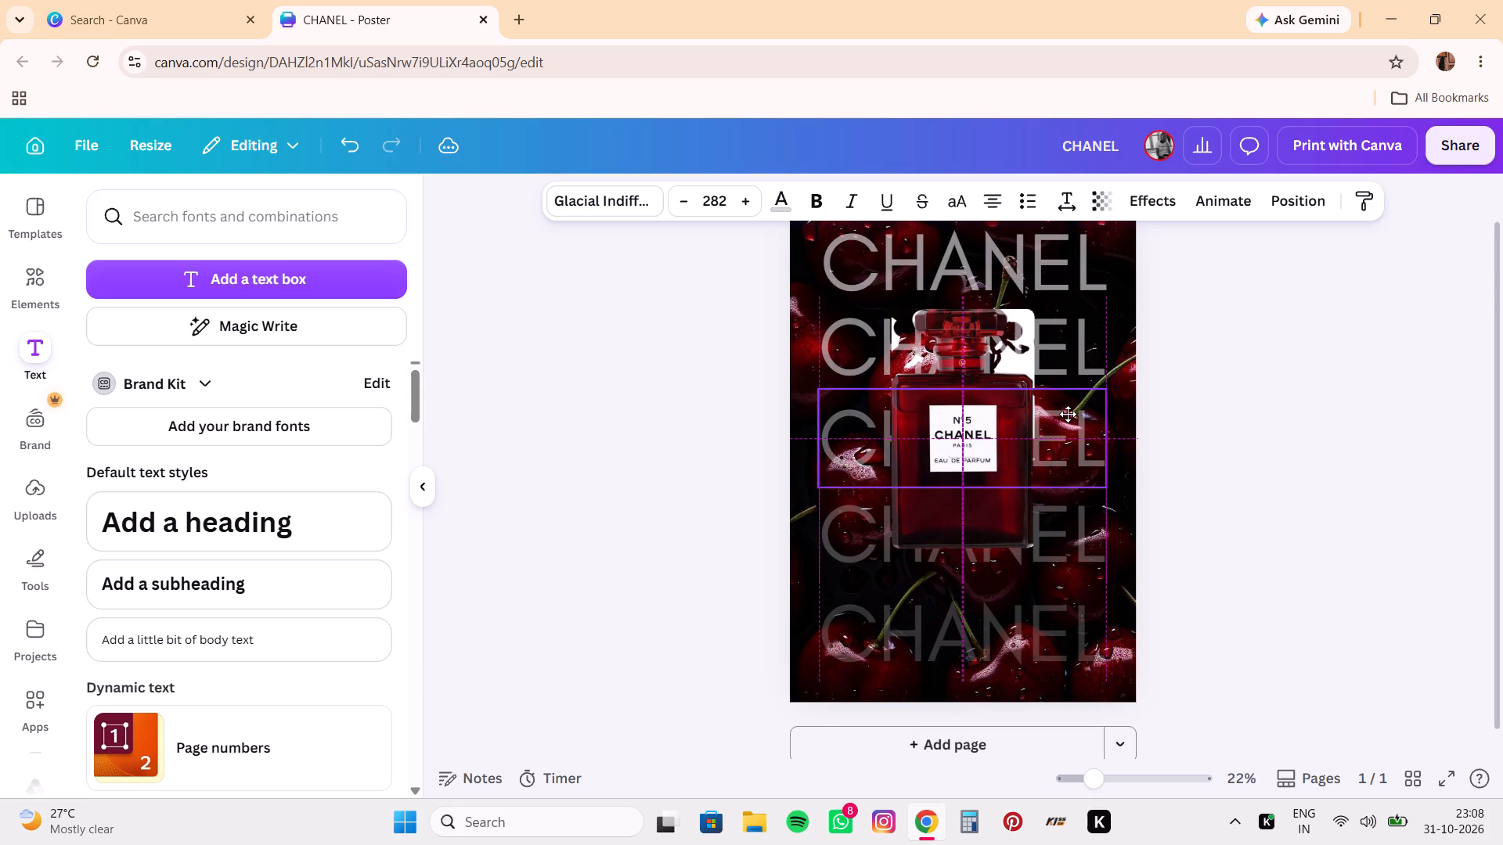
{"action": "left_click", "coordinate": [1178, 301]}
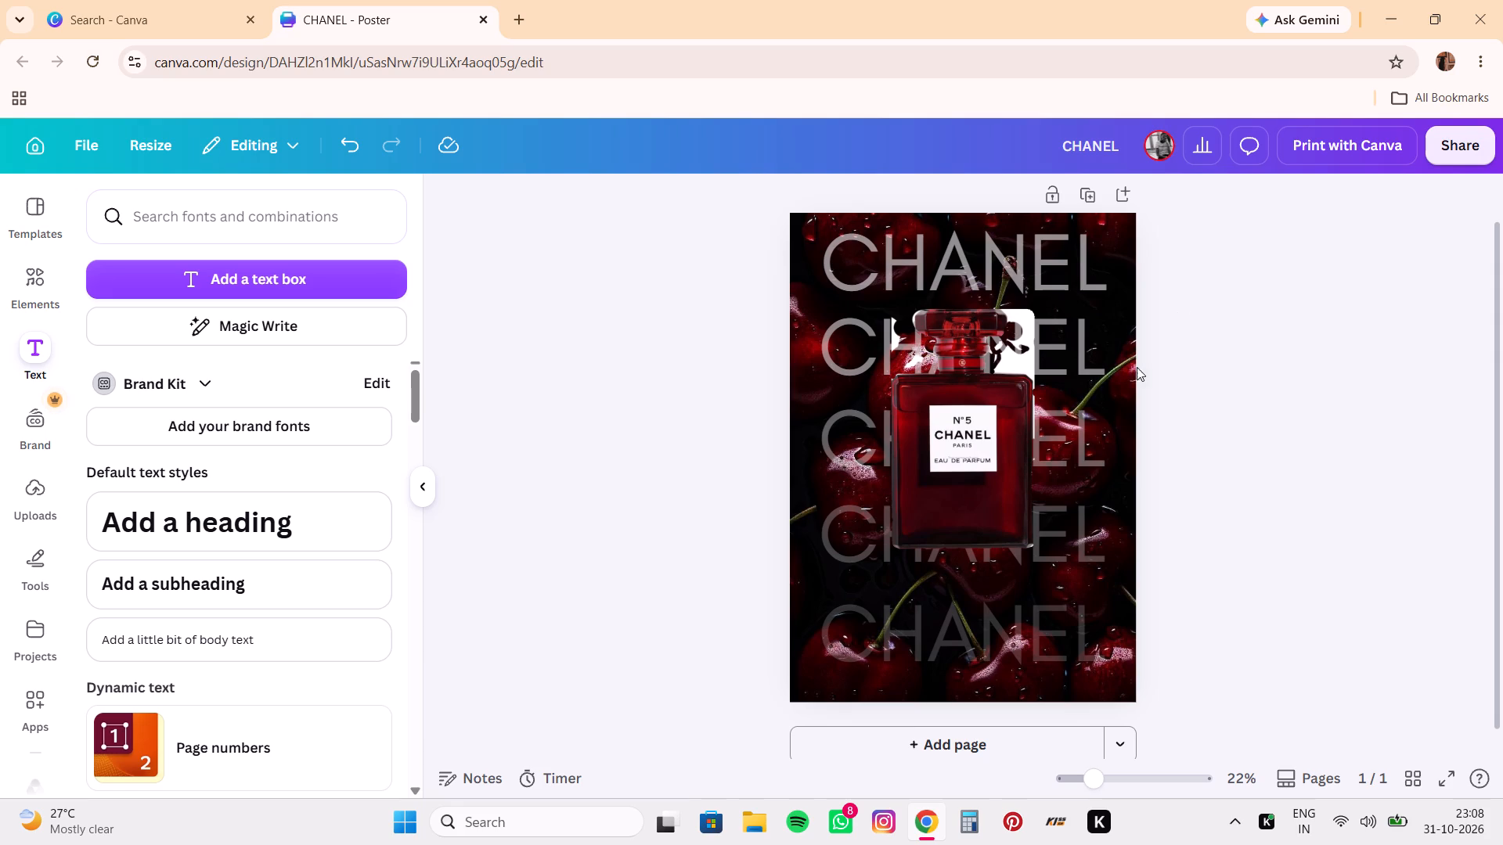
{"action": "left_click_drag", "start_coordinate": [1069, 531], "coordinate": [1072, 541]}
{"action": "left_click", "coordinate": [1184, 491]}
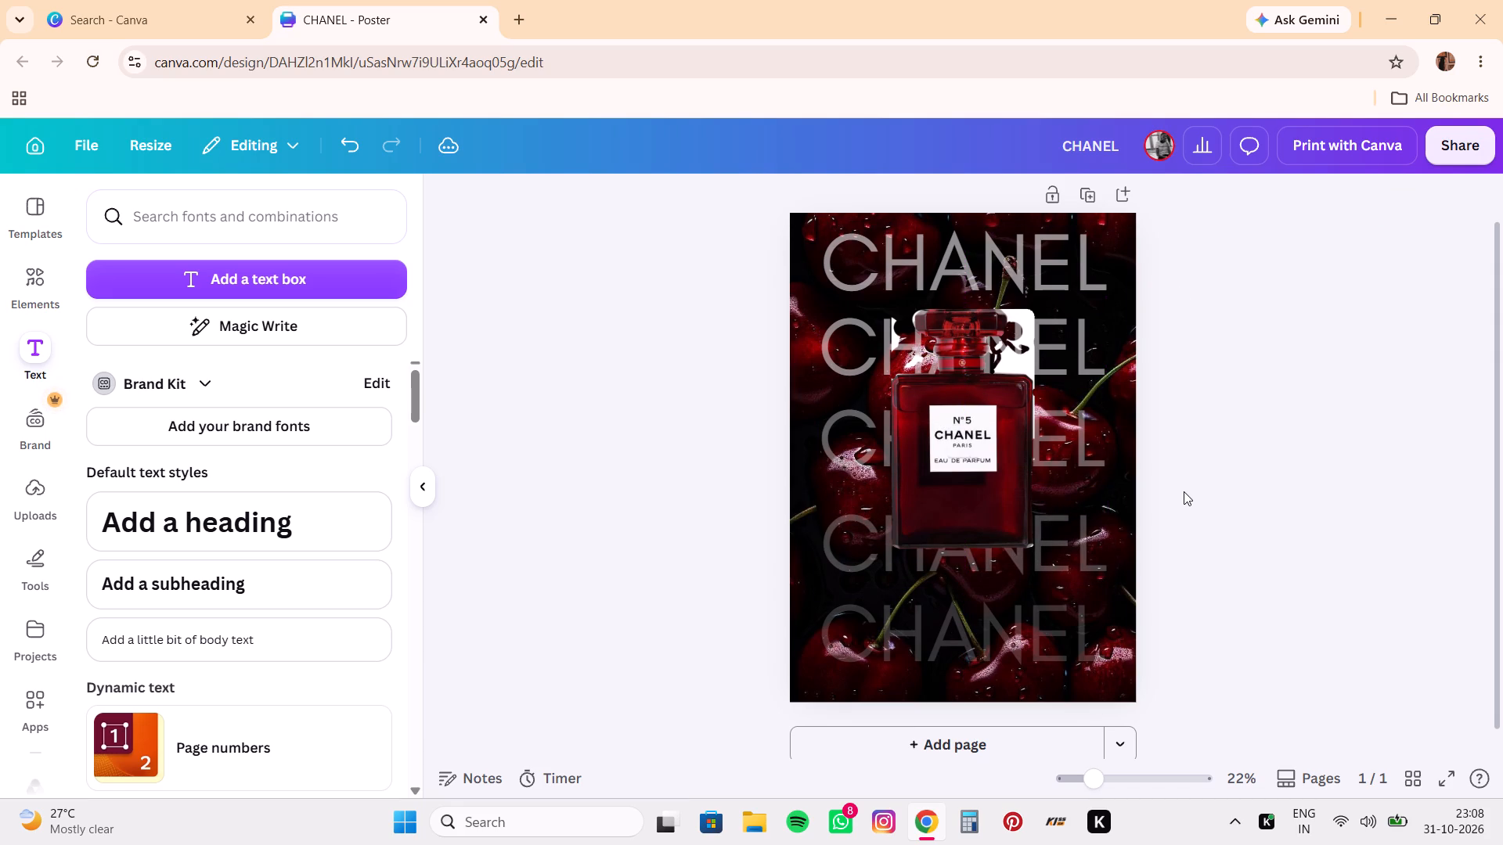
{"action": "left_click_drag", "start_coordinate": [1077, 449], "coordinate": [1077, 458]}
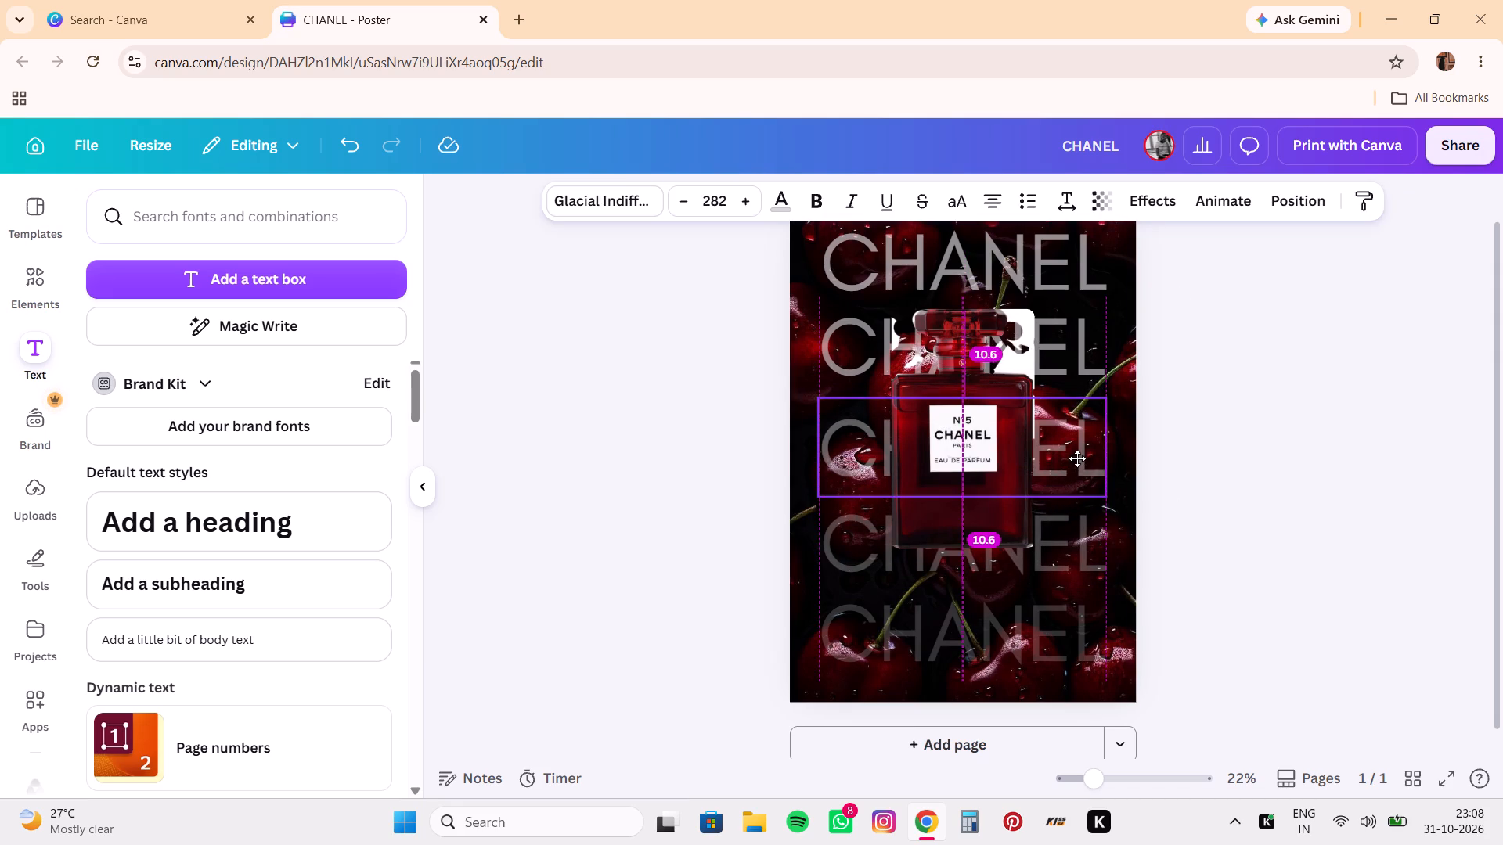
{"action": "left_click_drag", "start_coordinate": [1077, 458], "coordinate": [1078, 458]}
{"action": "left_click", "coordinate": [1203, 401]}
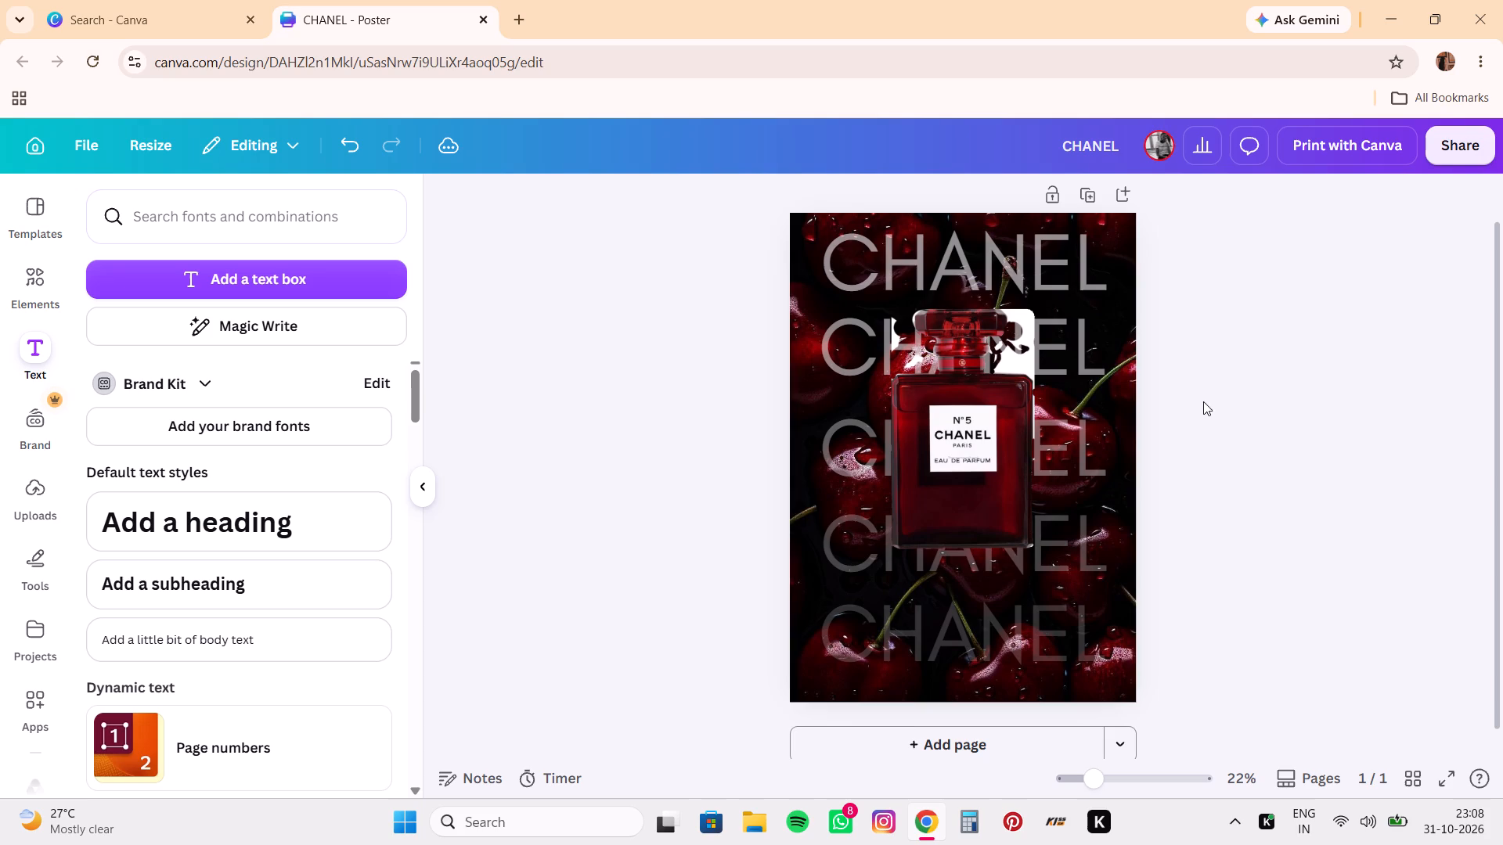
Move the second CHANEL text slightly down toward the third line and centre the top CHANEL text horizontally on the poster.
{"action": "left_click_drag", "start_coordinate": [1070, 347], "coordinate": [1070, 355]}
{"action": "left_click", "coordinate": [1161, 331]}
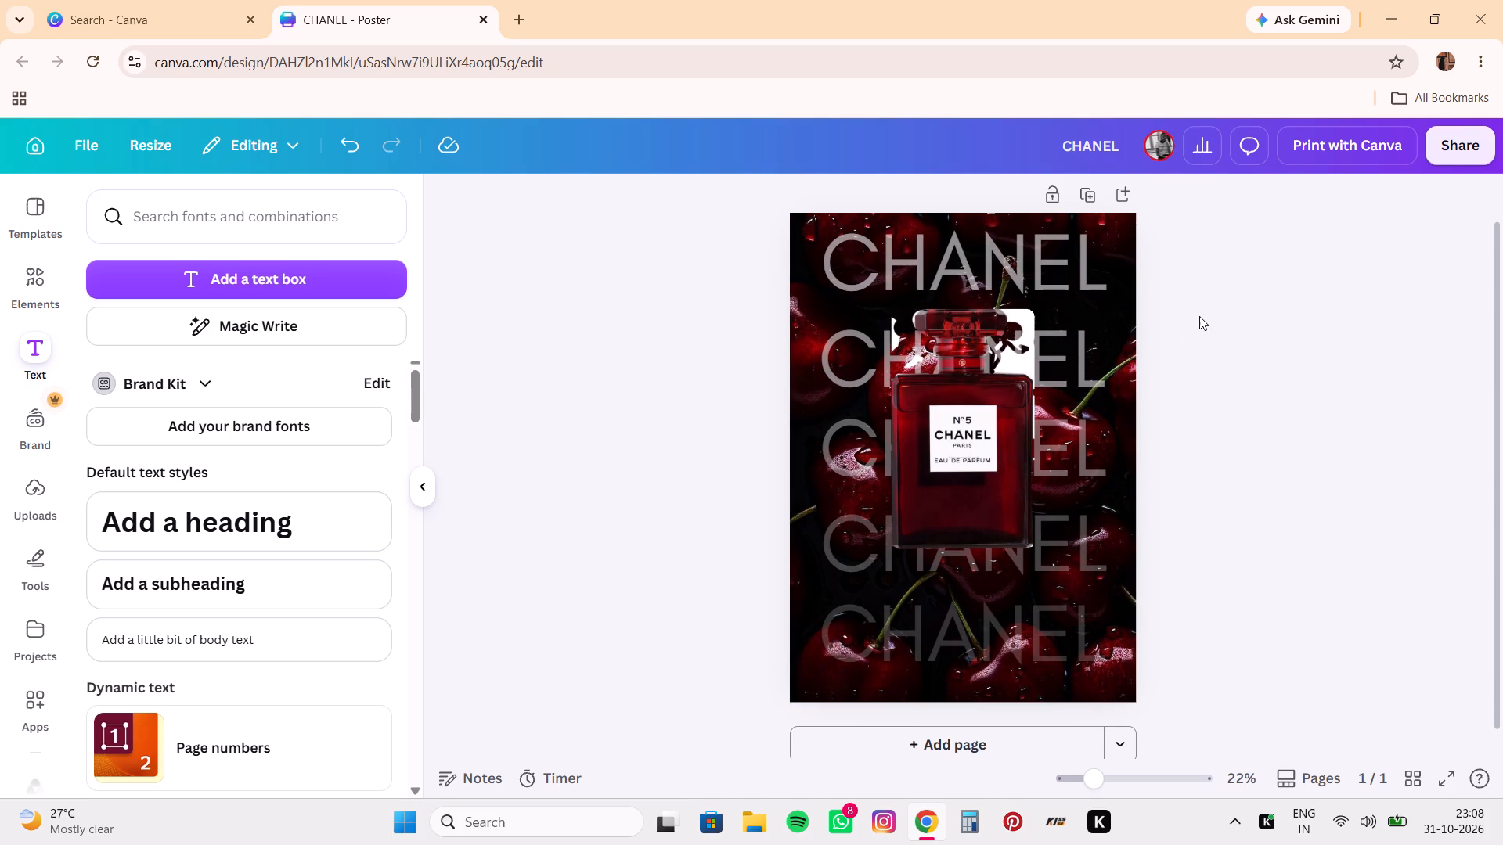
{"action": "left_click", "coordinate": [1076, 248]}
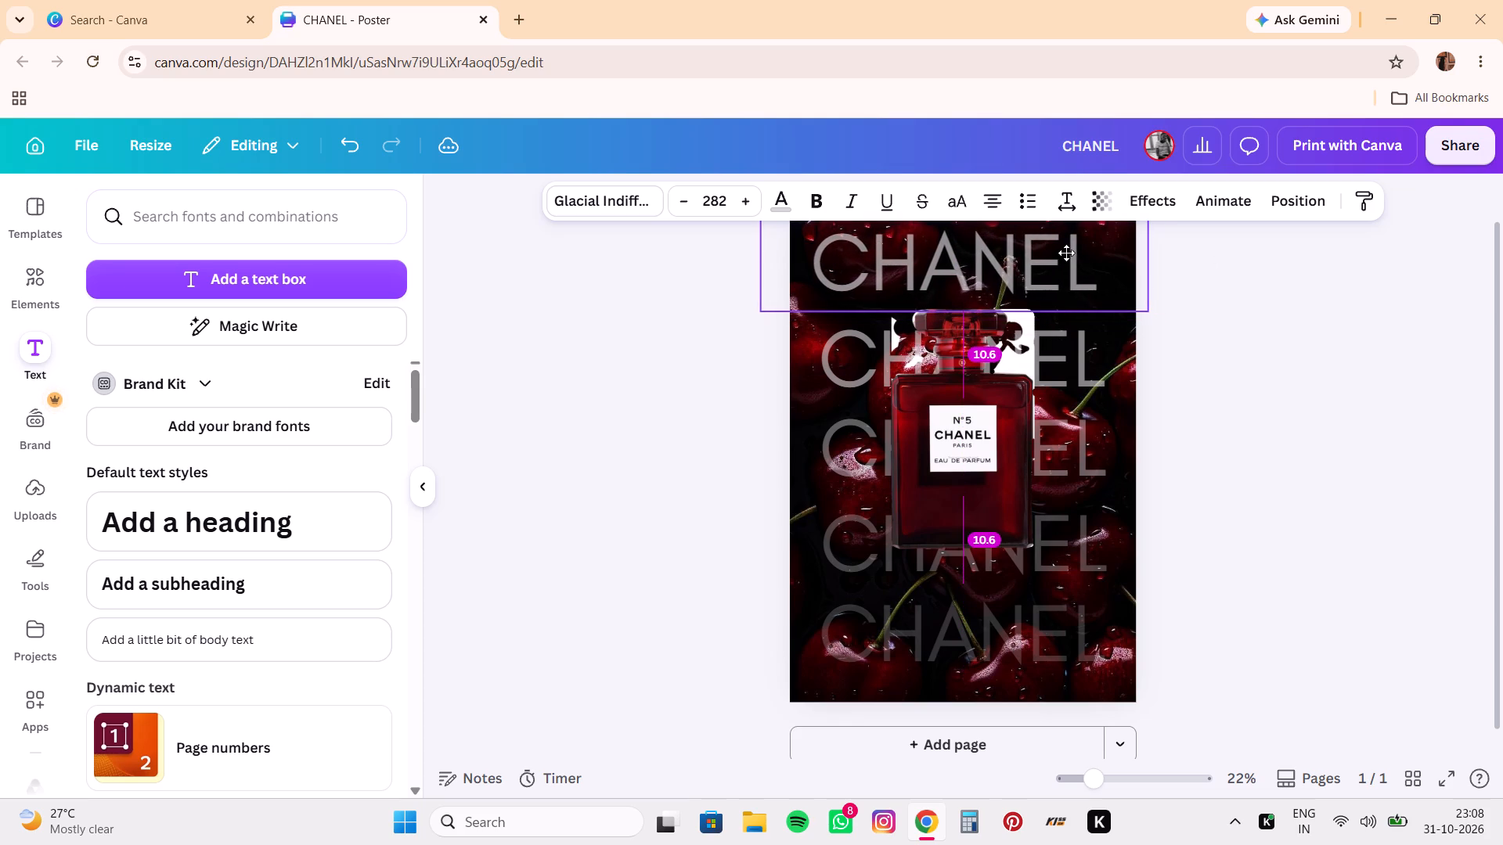
{"action": "left_click", "coordinate": [850, 355]}
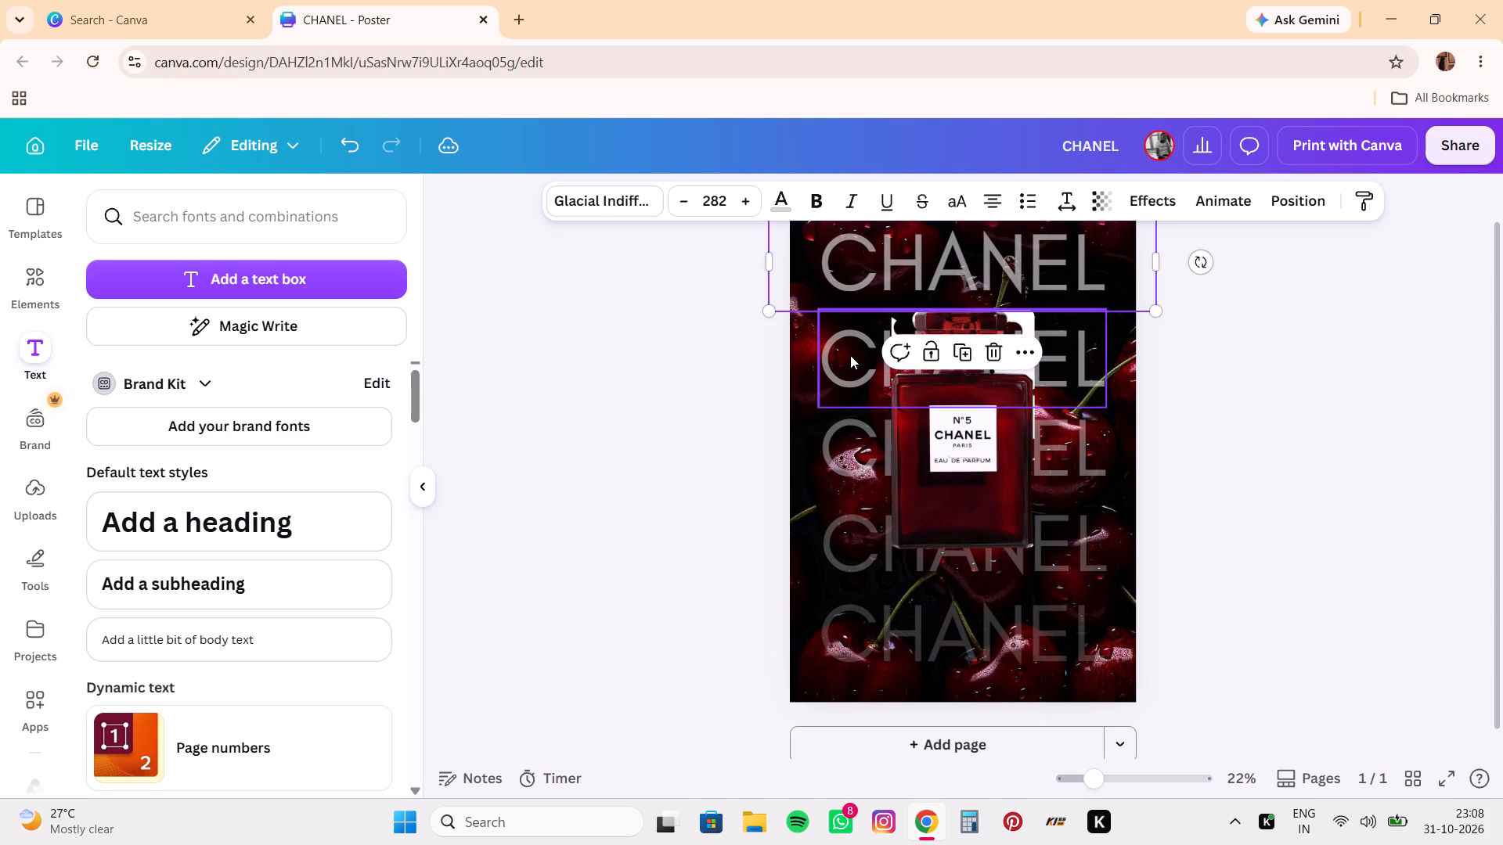
{"action": "left_click", "coordinate": [850, 355]}
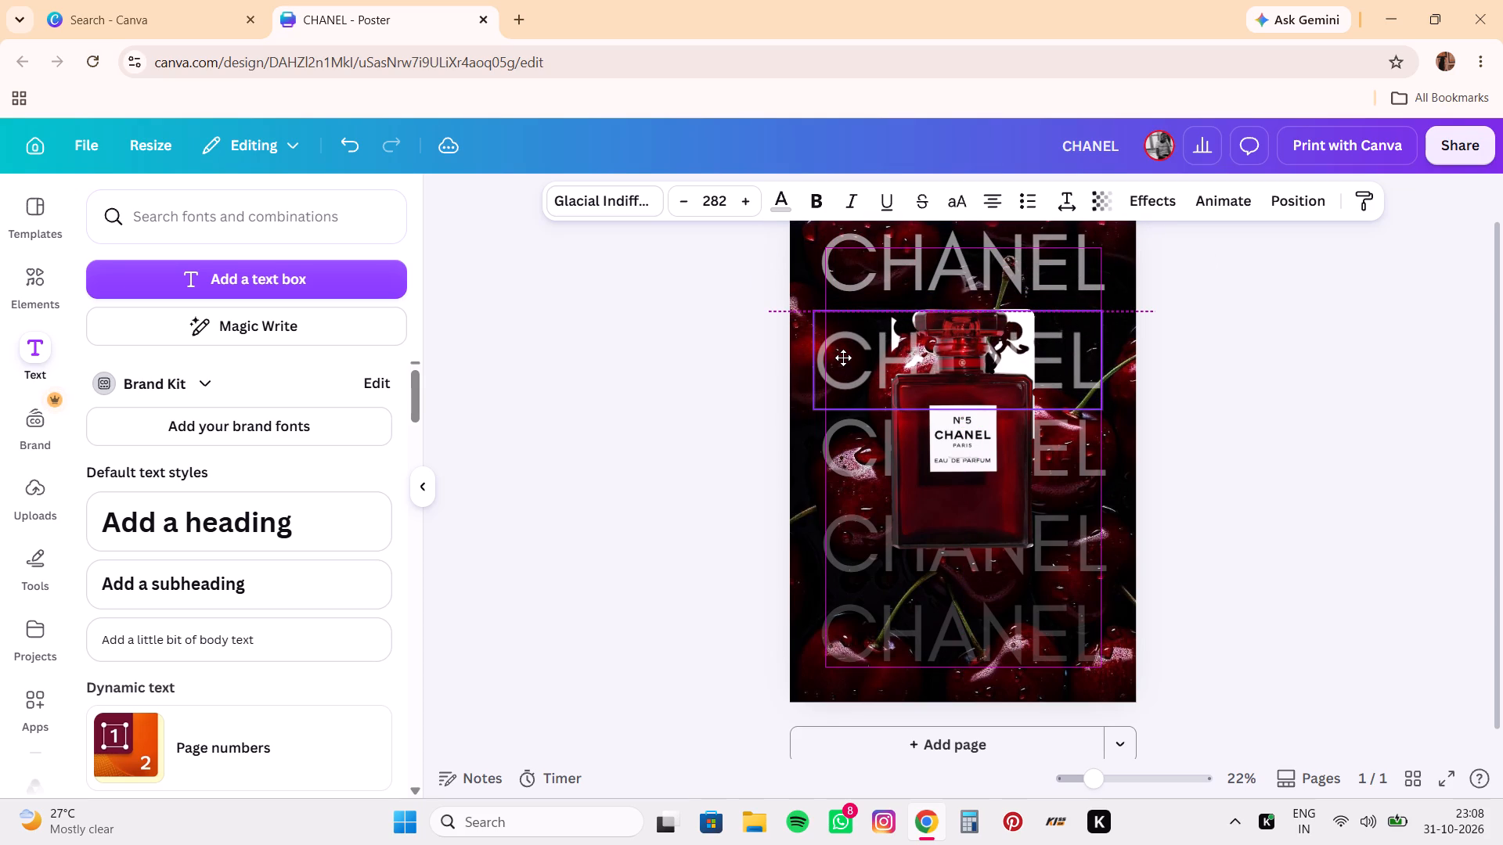
Move the top CHANEL text slightly down, keeping it centred, to even out its gap to the second line.
{"action": "left_click", "coordinate": [1198, 321]}
{"action": "left_click", "coordinate": [1011, 243]}
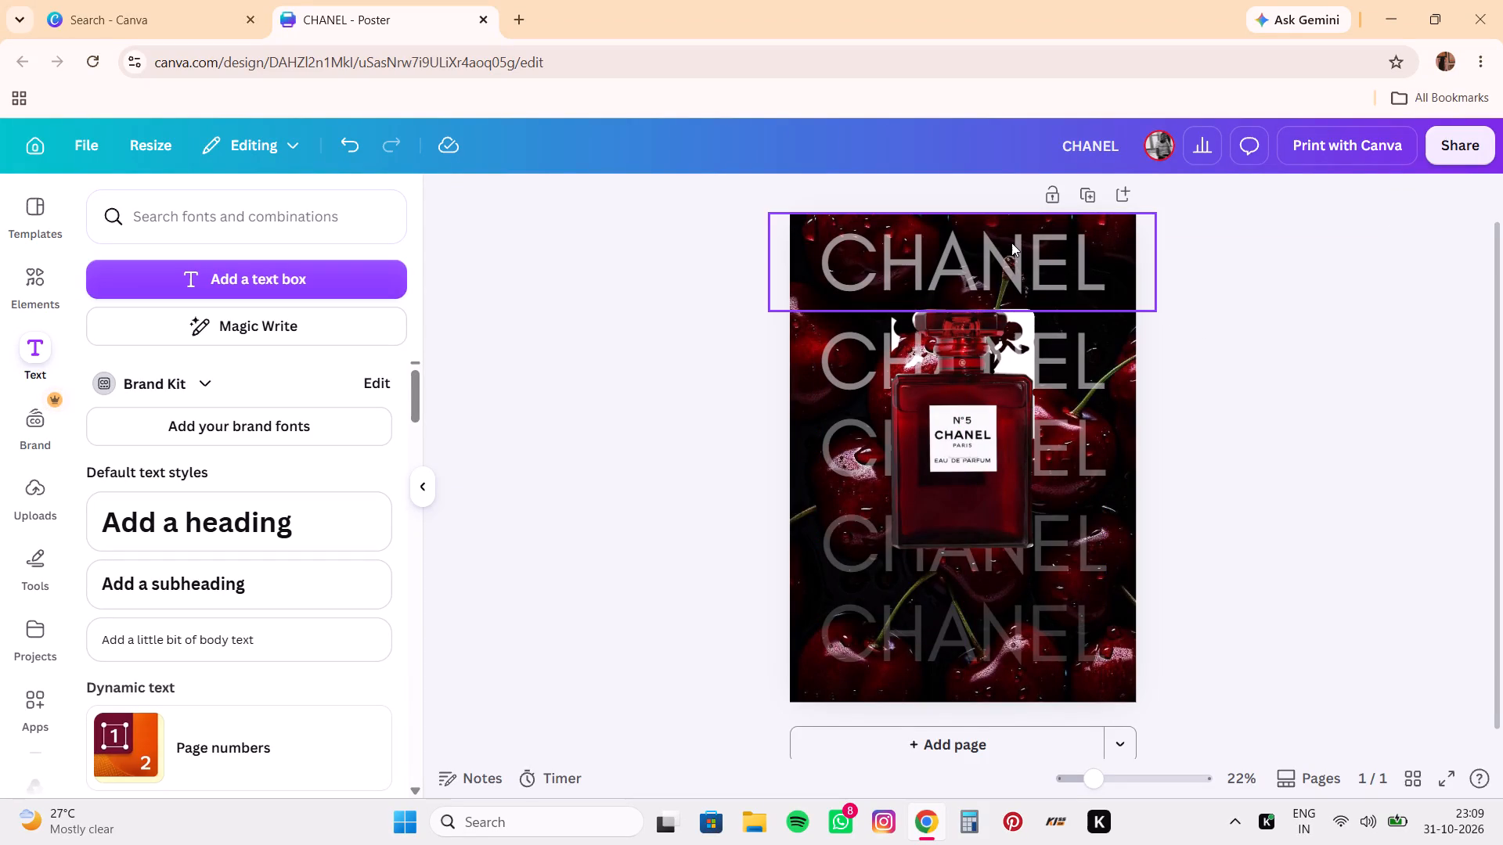
{"action": "left_click", "coordinate": [1051, 357]}
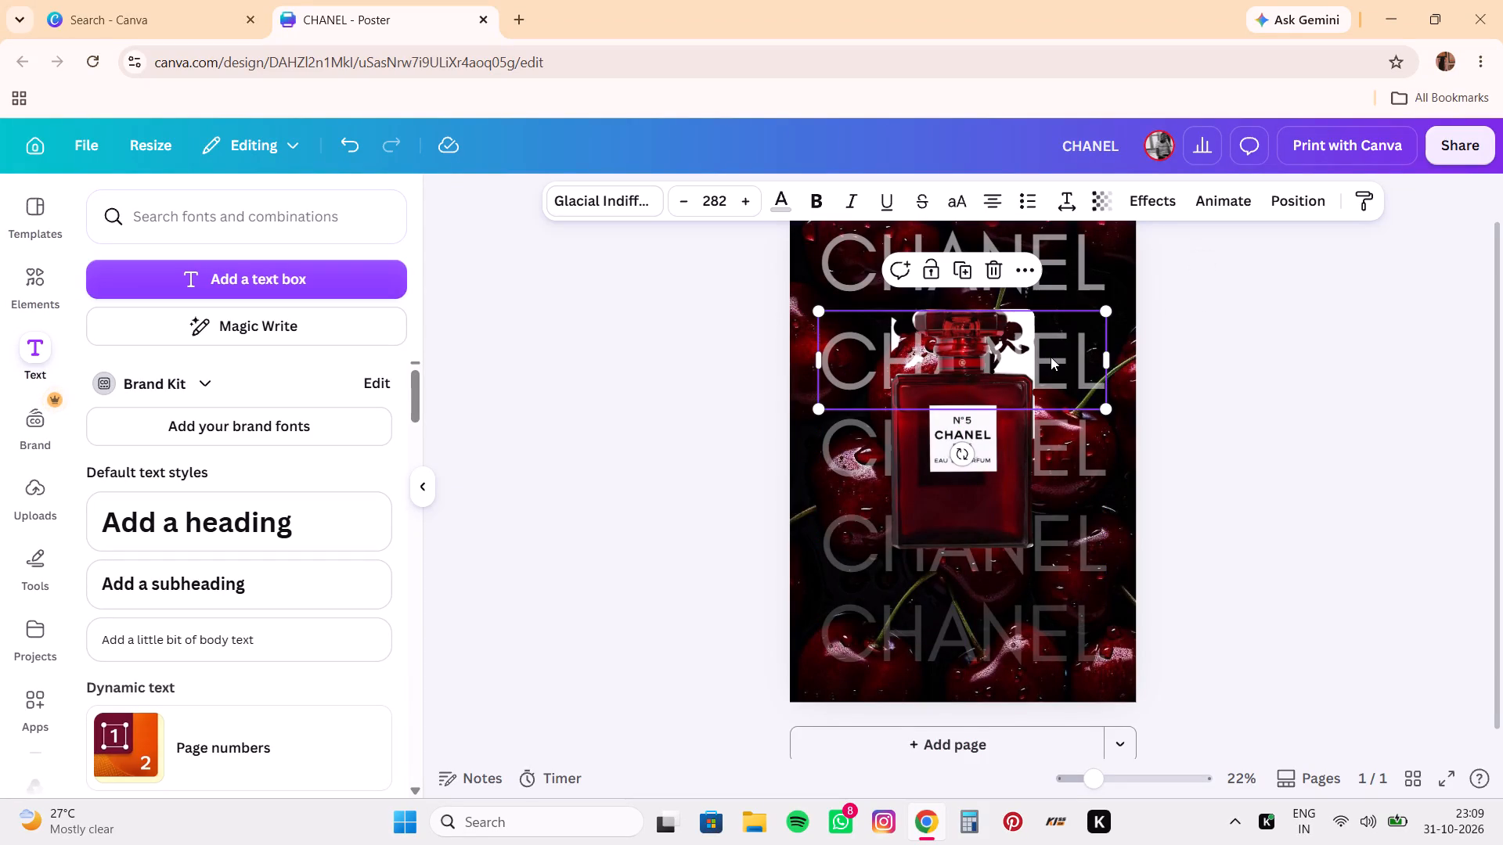
{"action": "left_click", "coordinate": [1072, 260]}
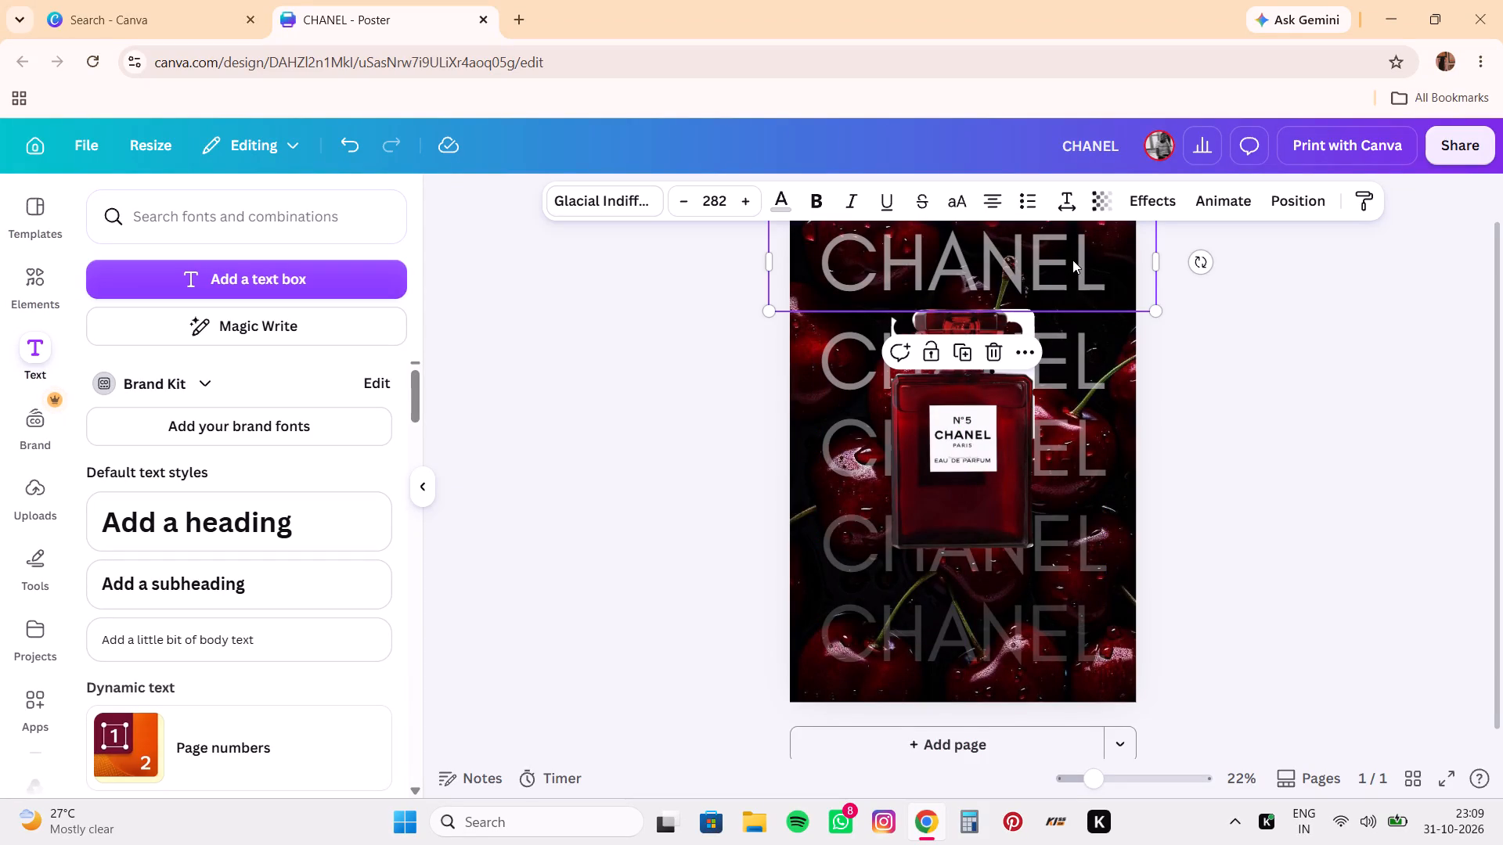
{"action": "left_click_drag", "start_coordinate": [1072, 260], "coordinate": [1072, 269]}
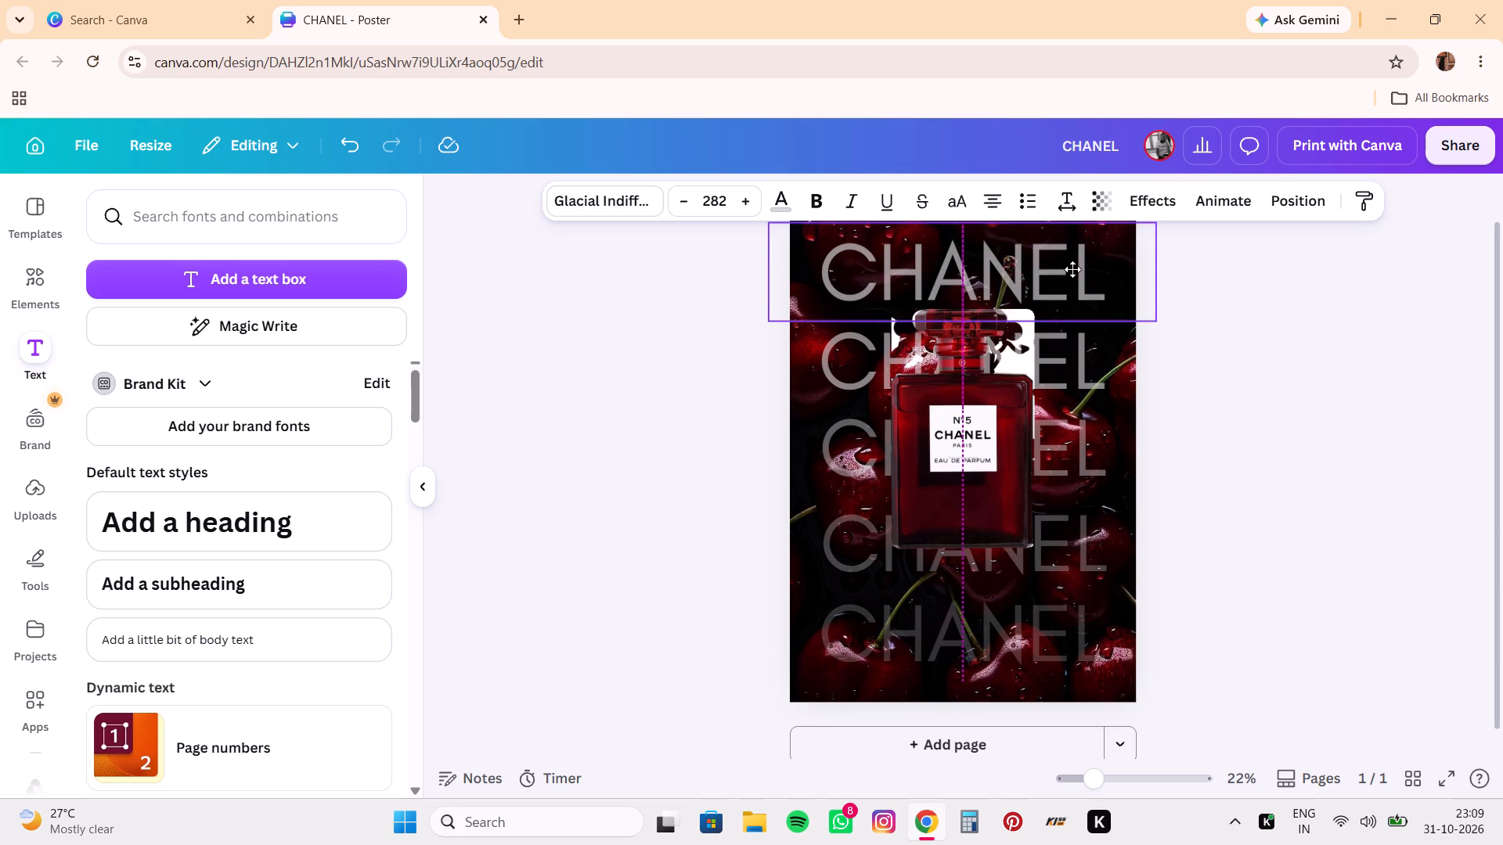
{"action": "left_click_drag", "start_coordinate": [1072, 269], "coordinate": [1072, 267]}
{"action": "left_click", "coordinate": [1260, 299]}
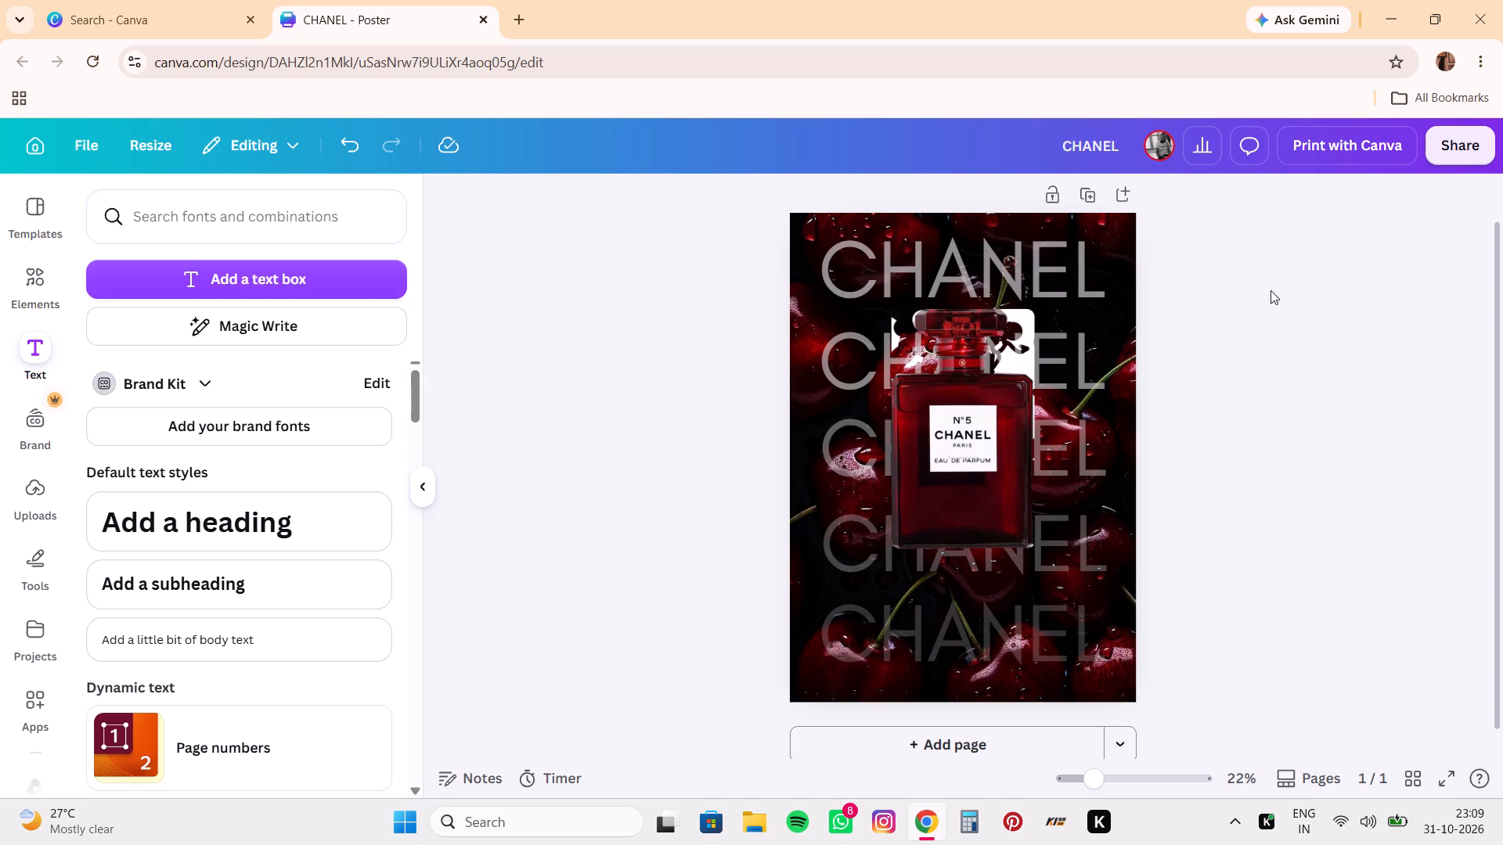
Hide the text options beside the canvas and check the bottle and overall poster layout.
{"action": "left_click", "coordinate": [419, 490]}
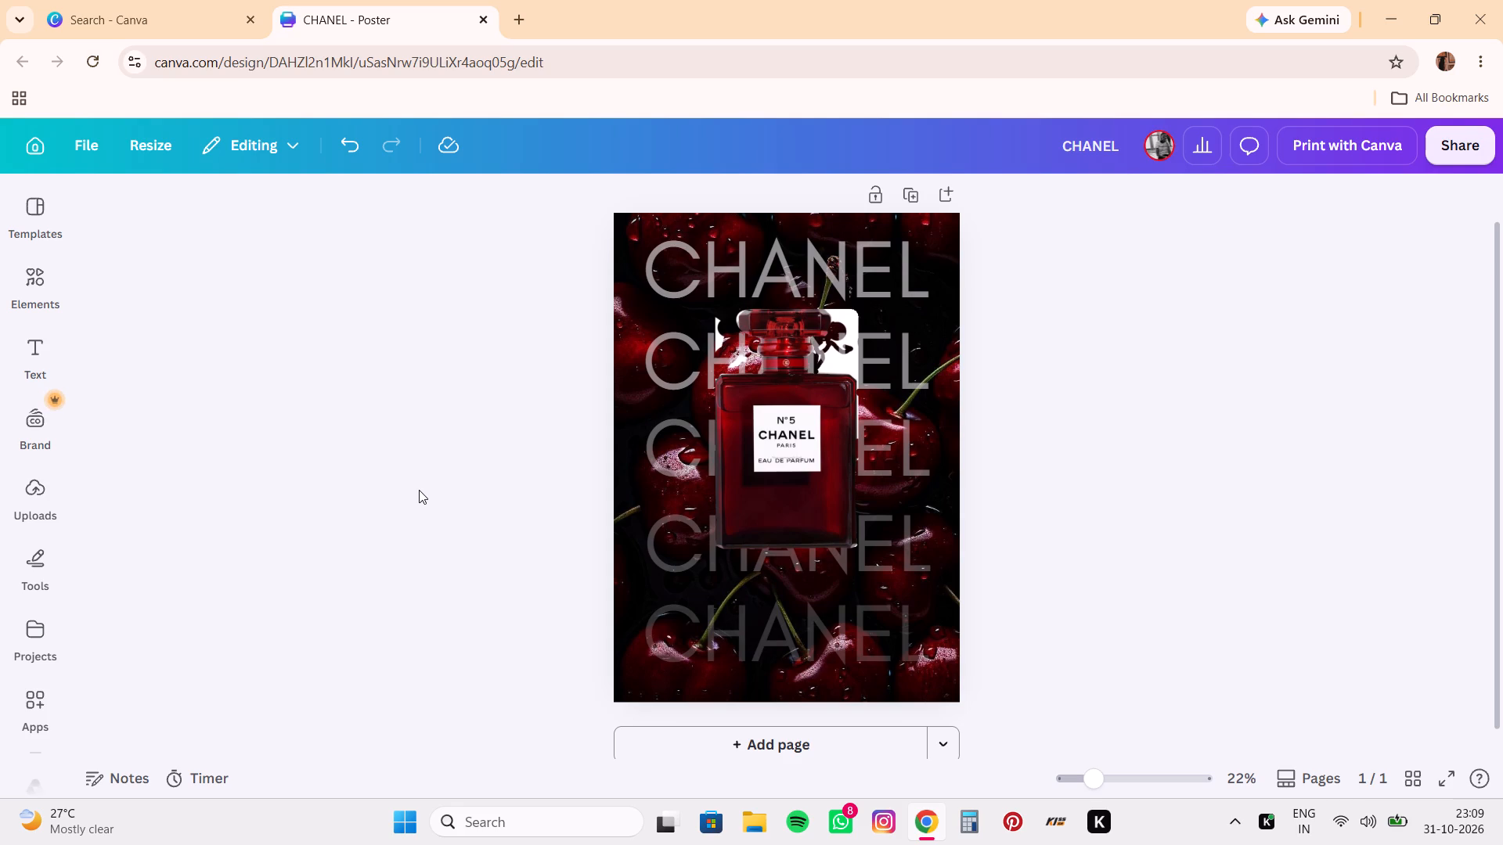
{"action": "left_click", "coordinate": [762, 475]}
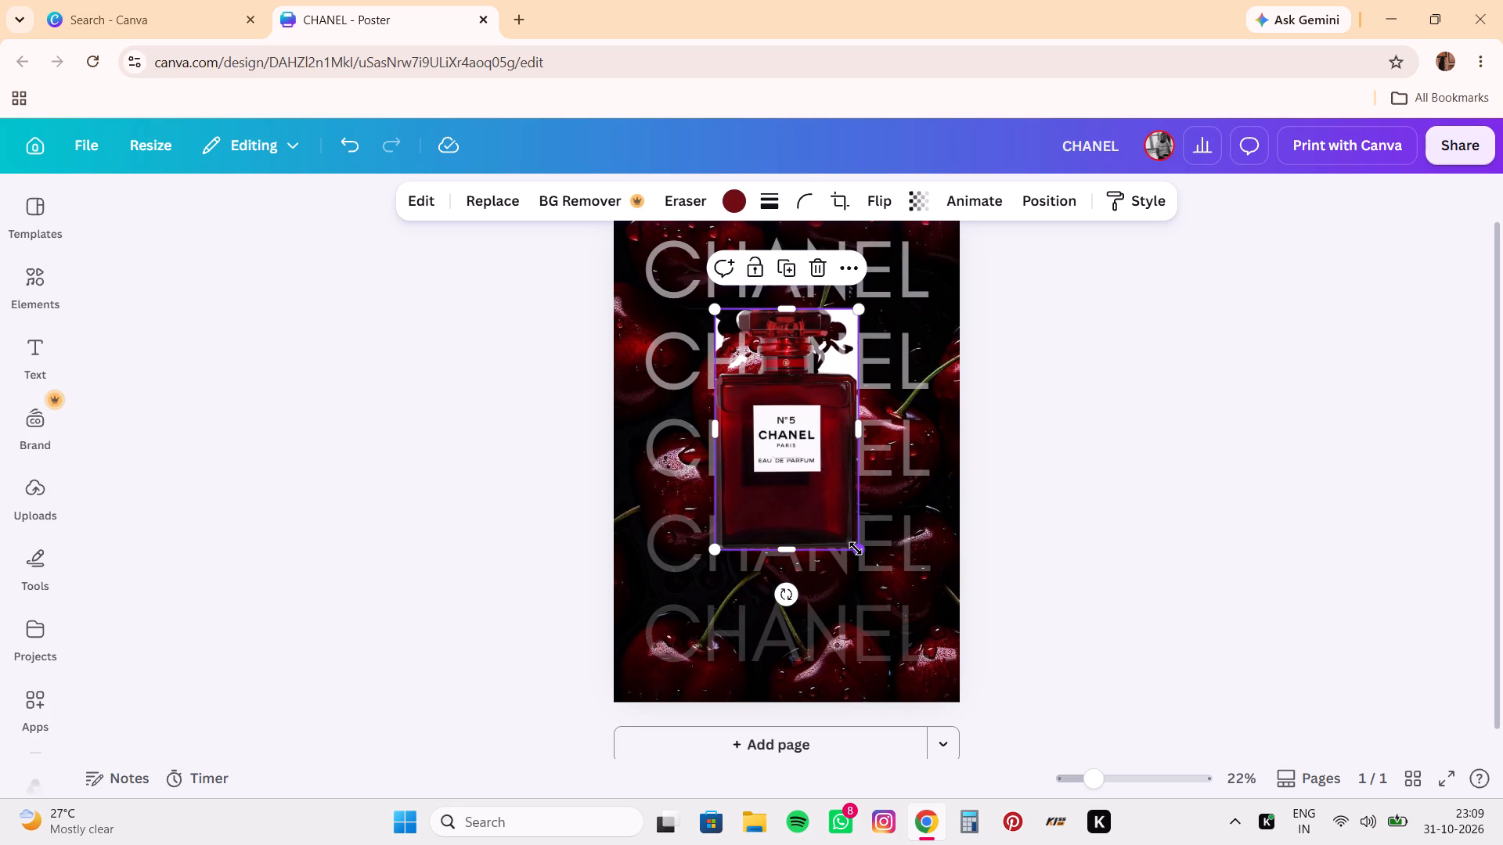
{"action": "left_click", "coordinate": [1101, 466]}
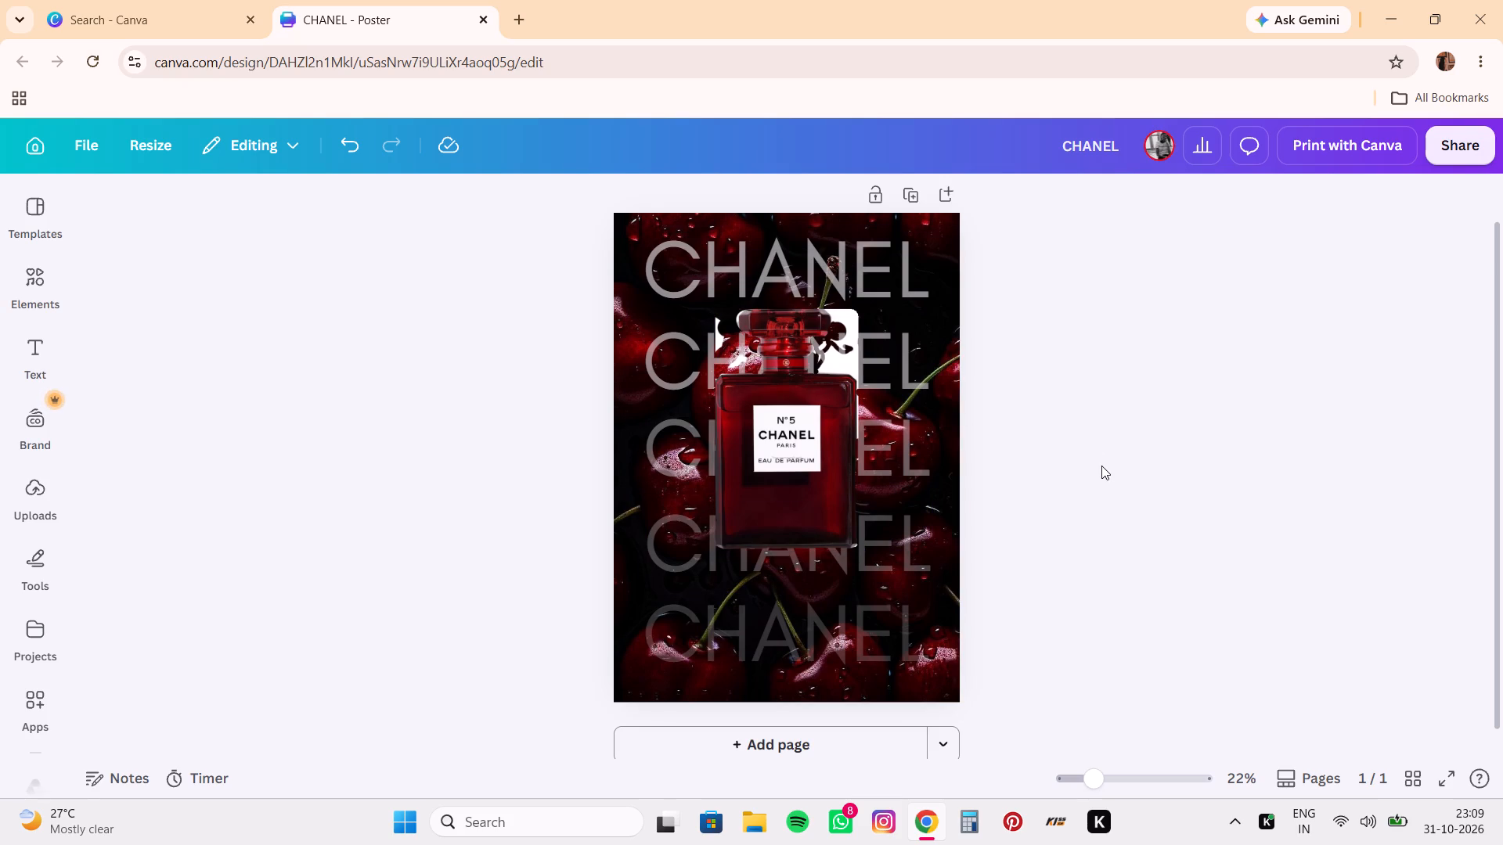
Switch to Pinterest and open the account's own profile.
{"action": "left_click", "coordinate": [1026, 819]}
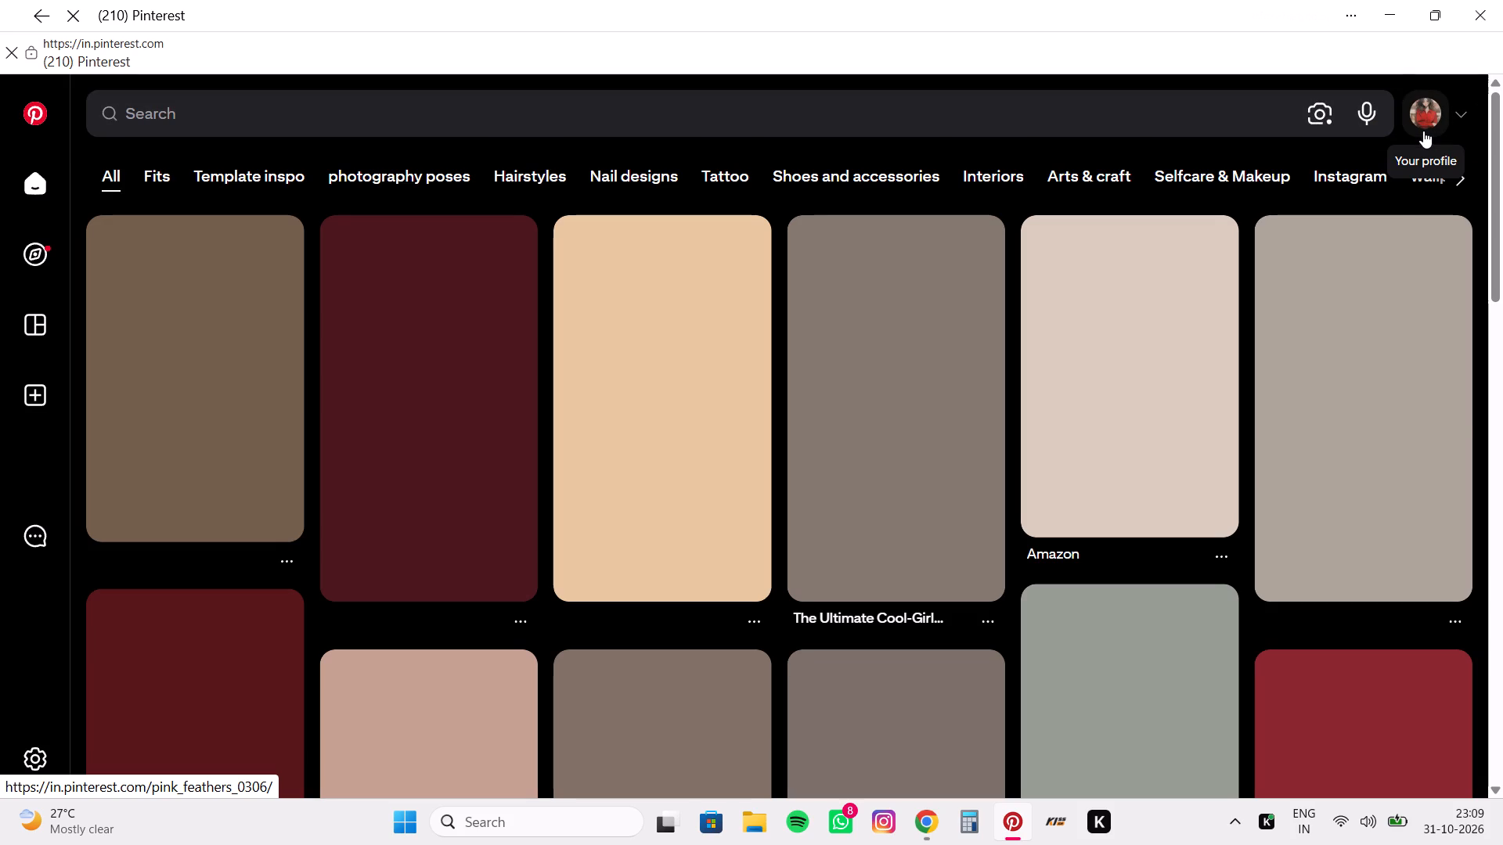
{"action": "left_click", "coordinate": [1423, 131]}
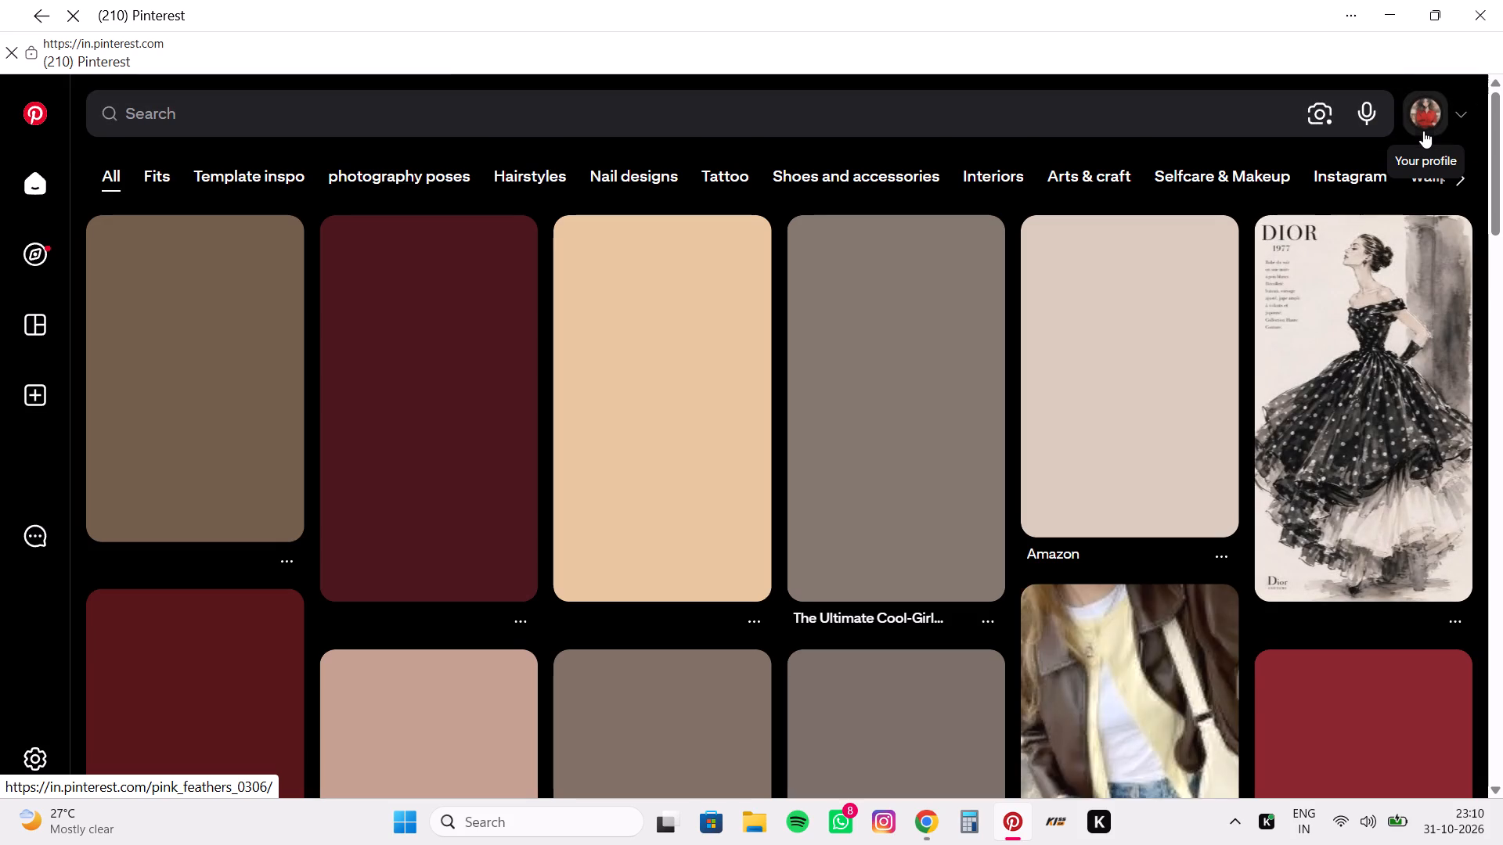
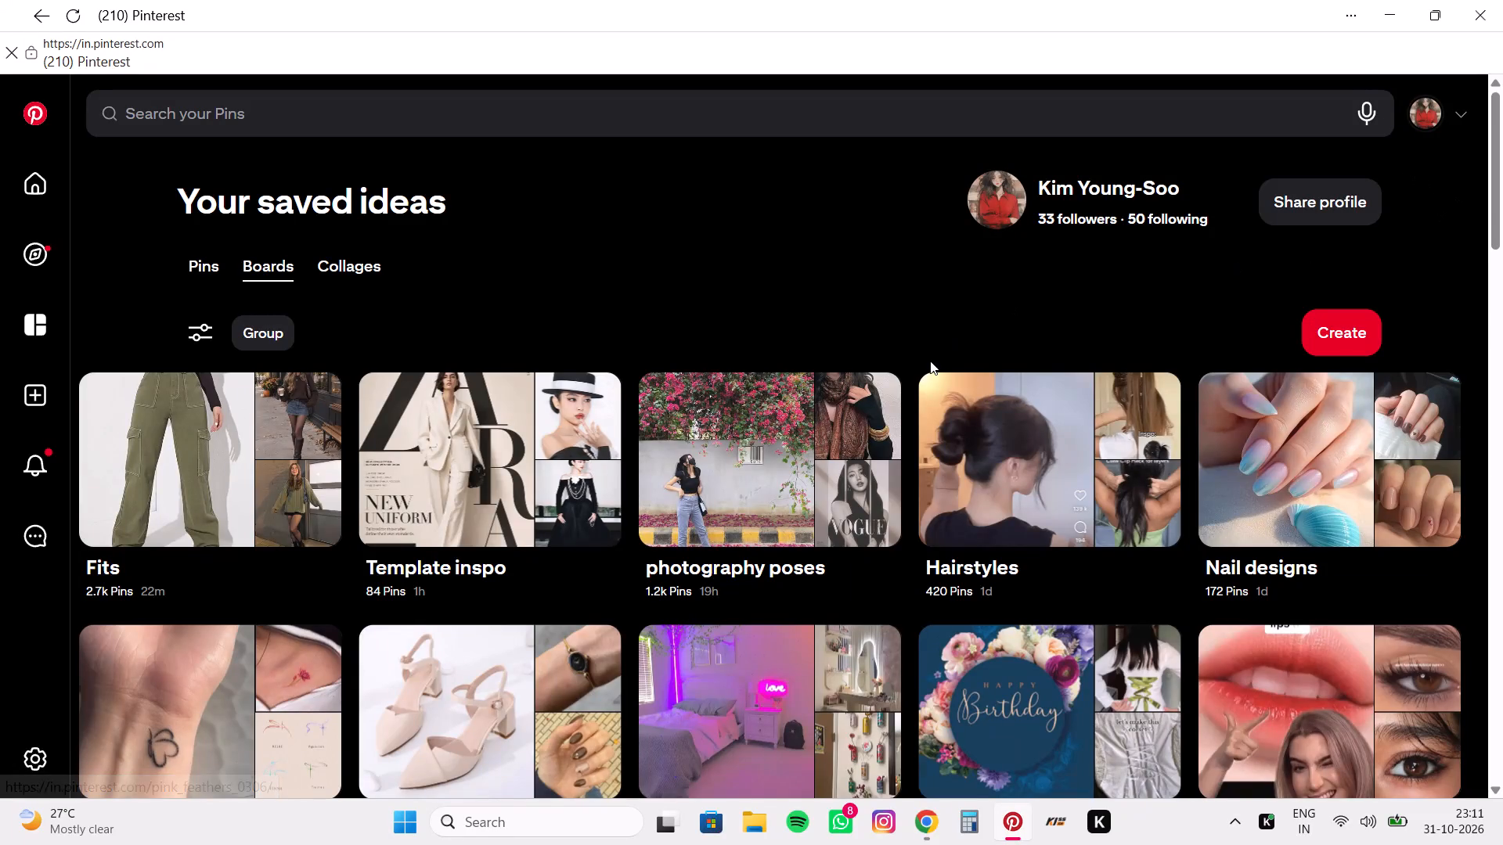
Open the Template inspo board, examine the saved Chanel poster reference, and return to the Canva poster.
{"action": "left_click", "coordinate": [585, 488]}
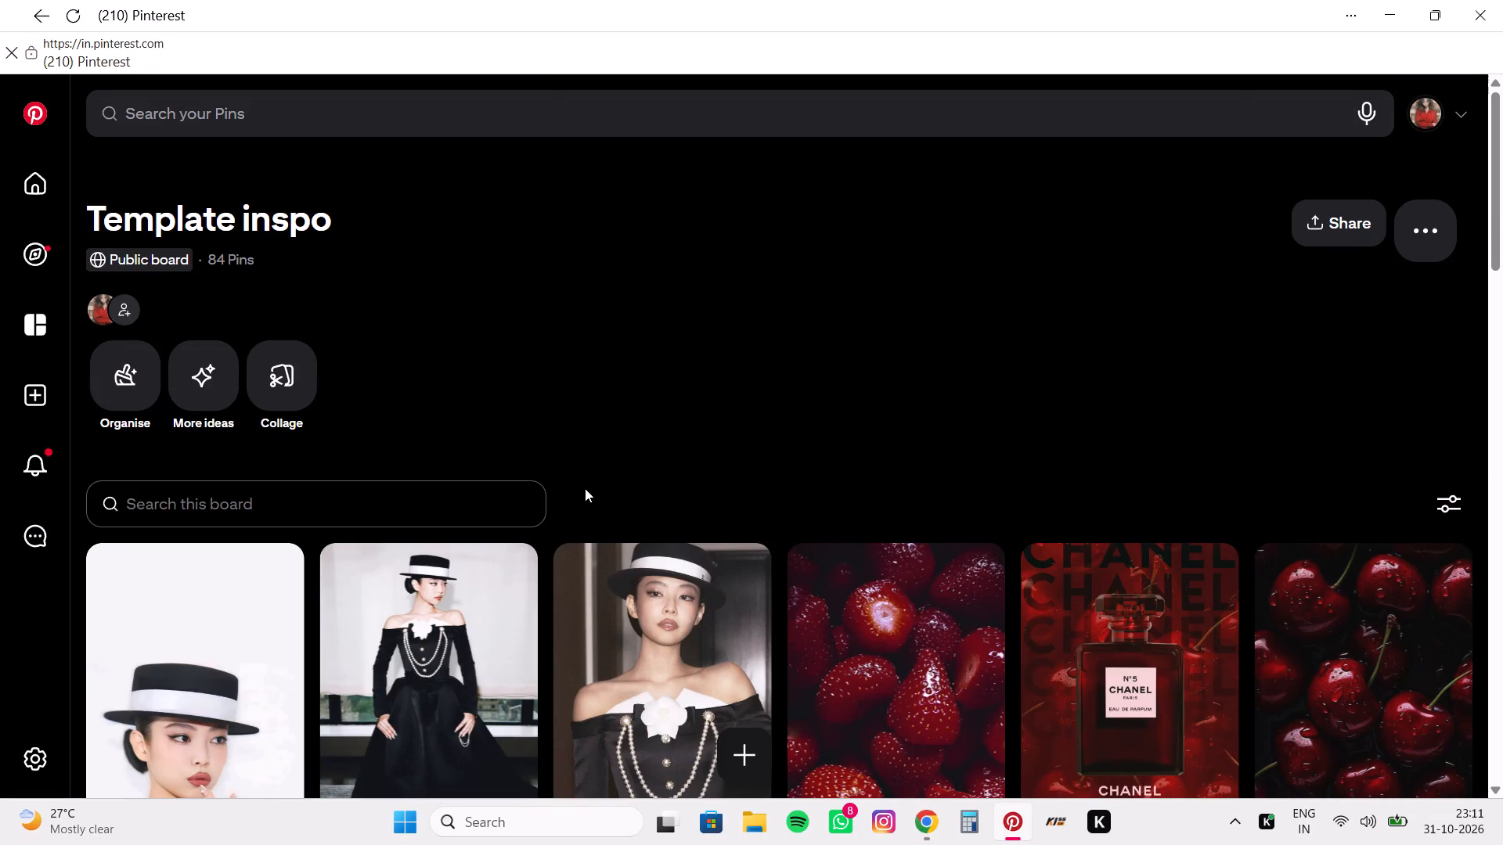
{"action": "scroll", "coordinate": [1086, 635], "scroll_direction": "down", "scroll_amount": 1}
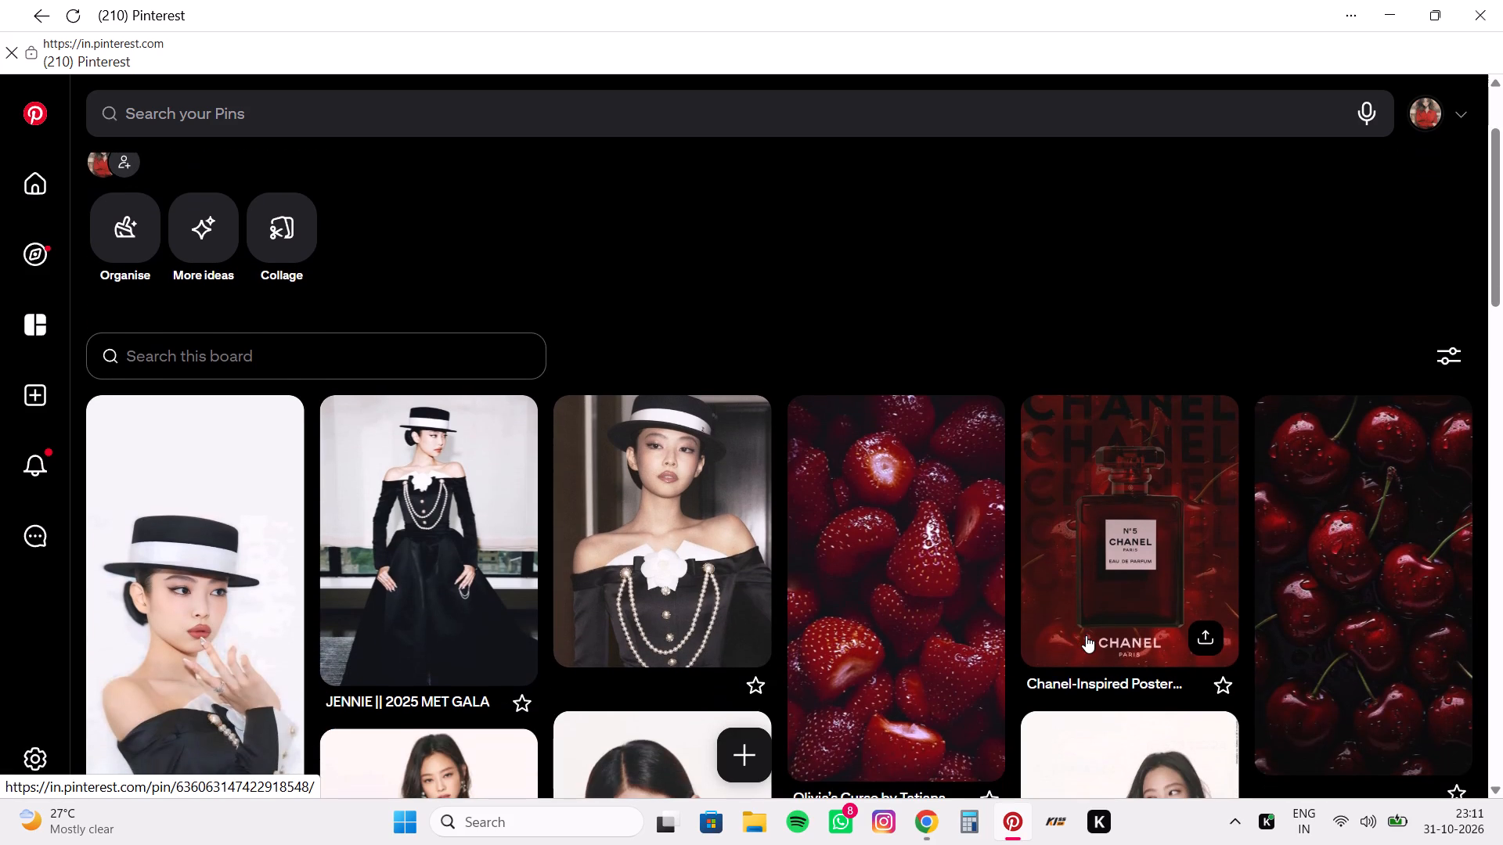
{"action": "left_click", "coordinate": [1502, 0]}
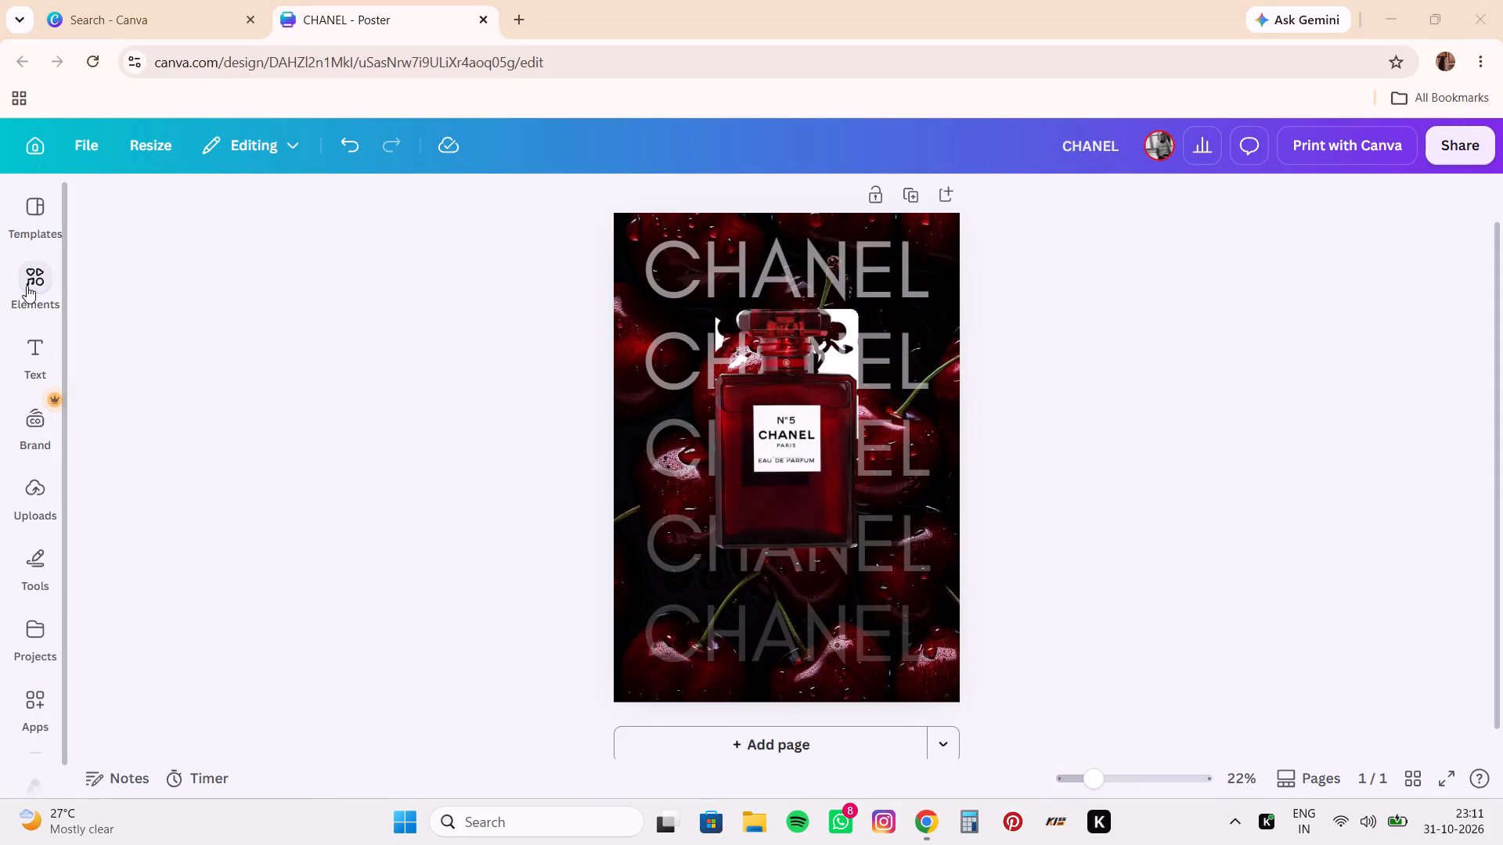
Add a text box just below the bottle's label and enlarge its text to size 42.1.
{"action": "left_click", "coordinate": [29, 363]}
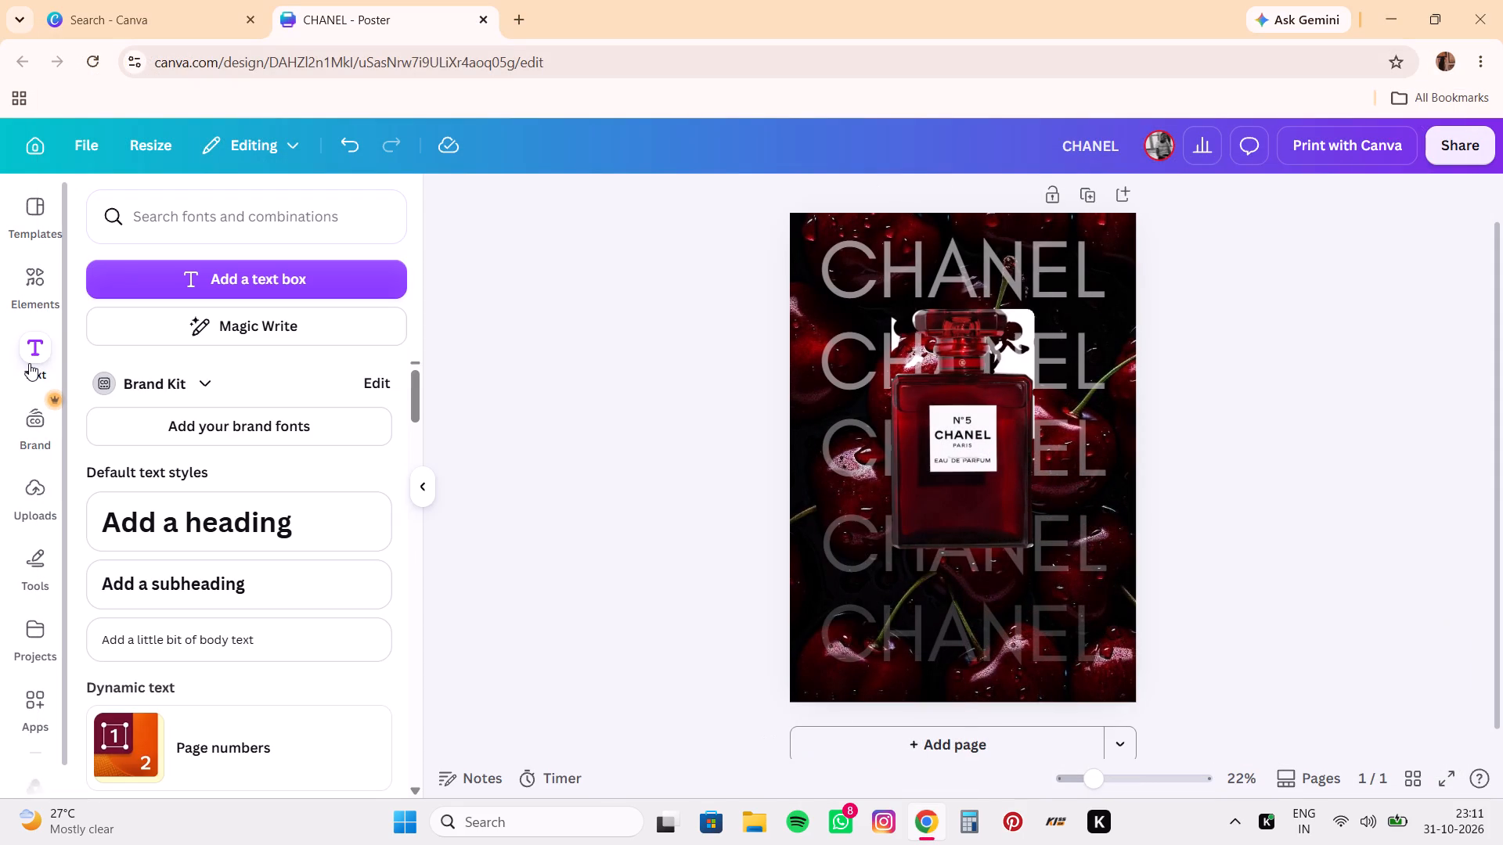
{"action": "left_click", "coordinate": [239, 275]}
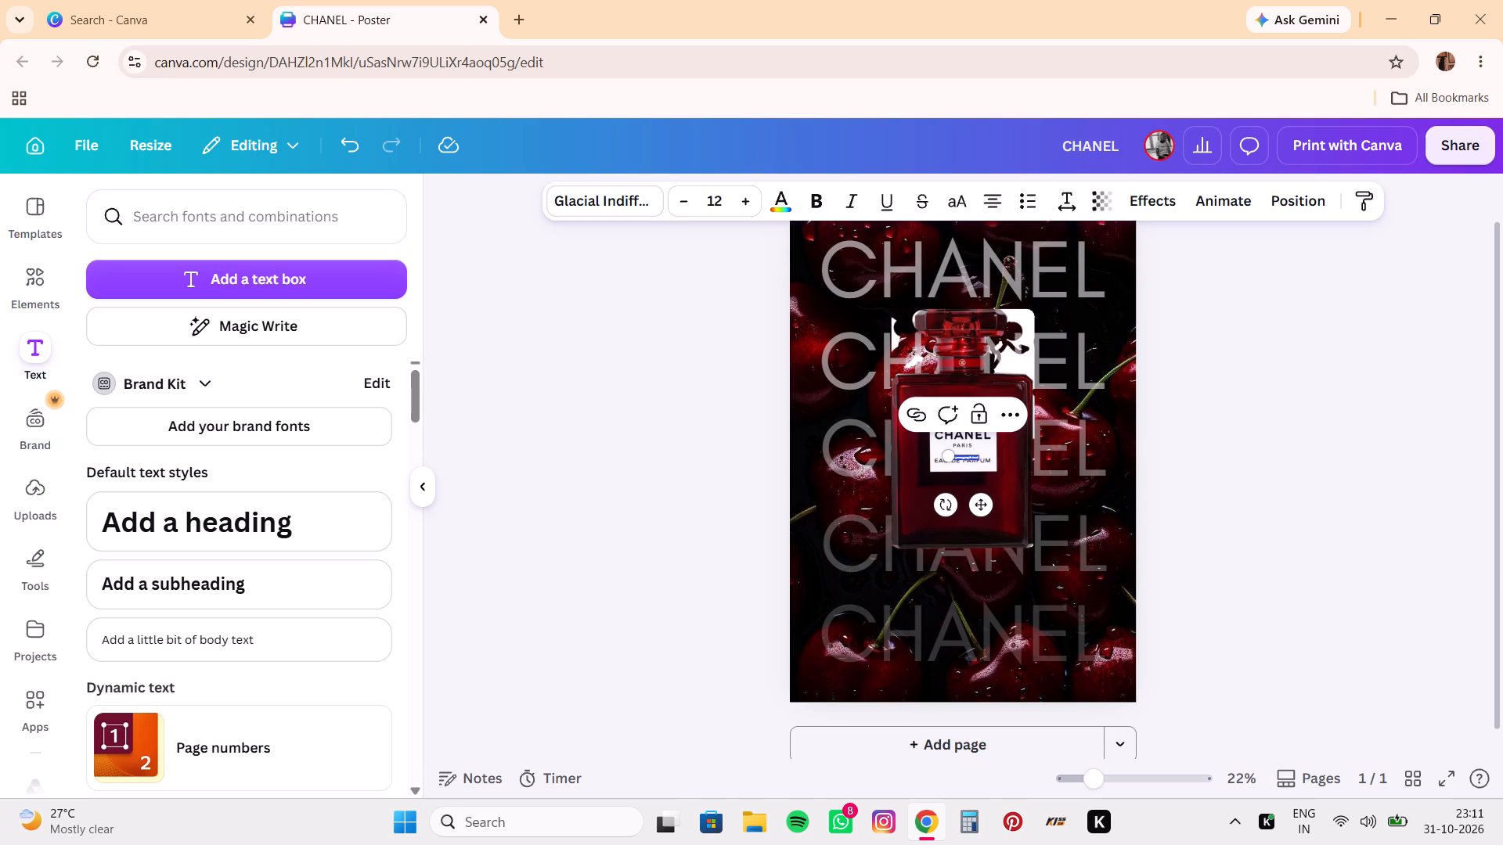
{"action": "left_click_drag", "start_coordinate": [979, 500], "coordinate": [1001, 523]}
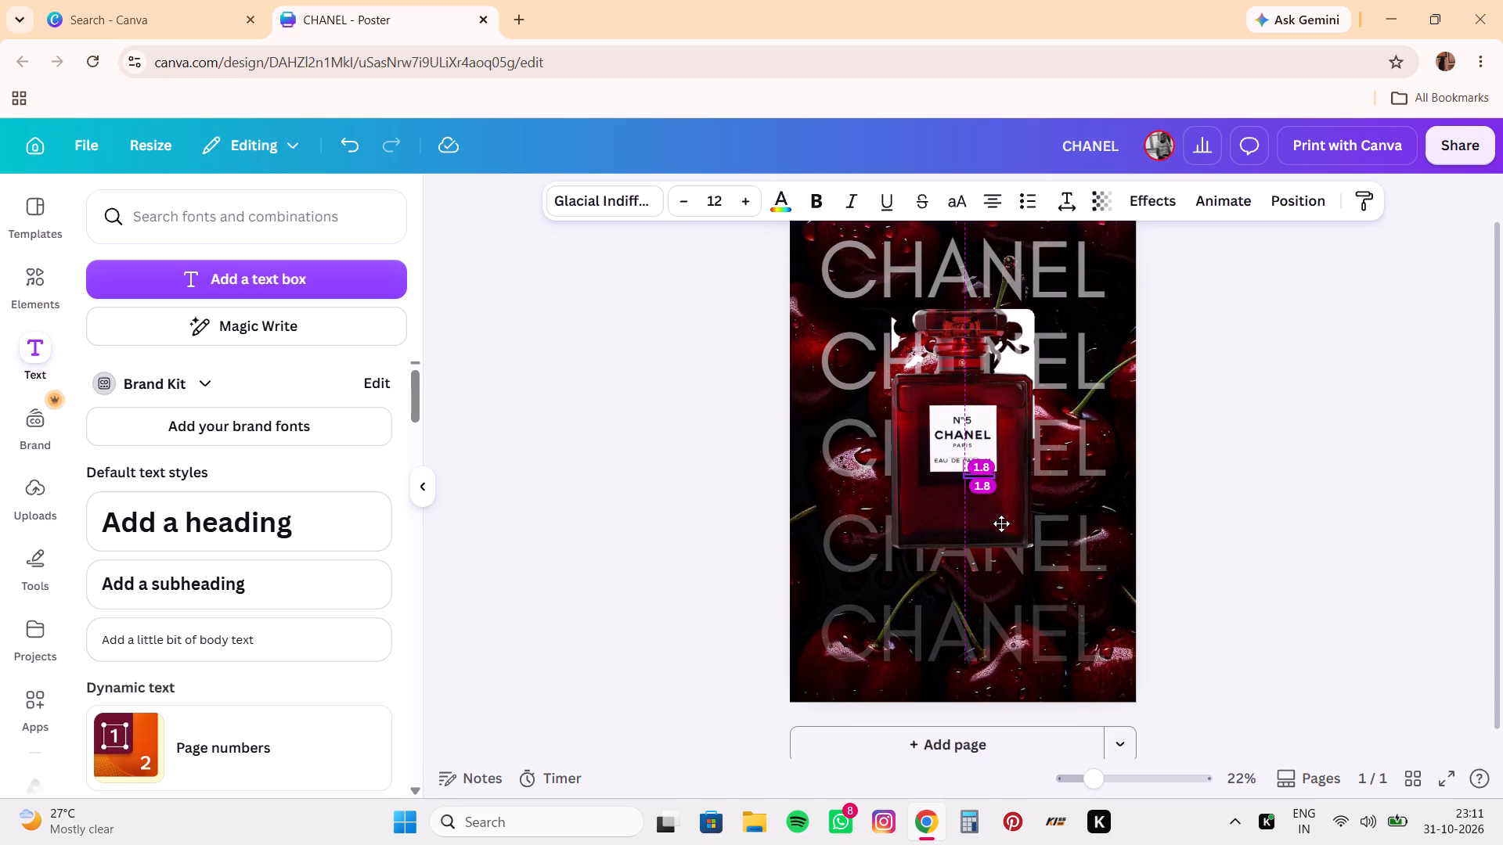
{"action": "left_click_drag", "start_coordinate": [1001, 523], "coordinate": [970, 512]}
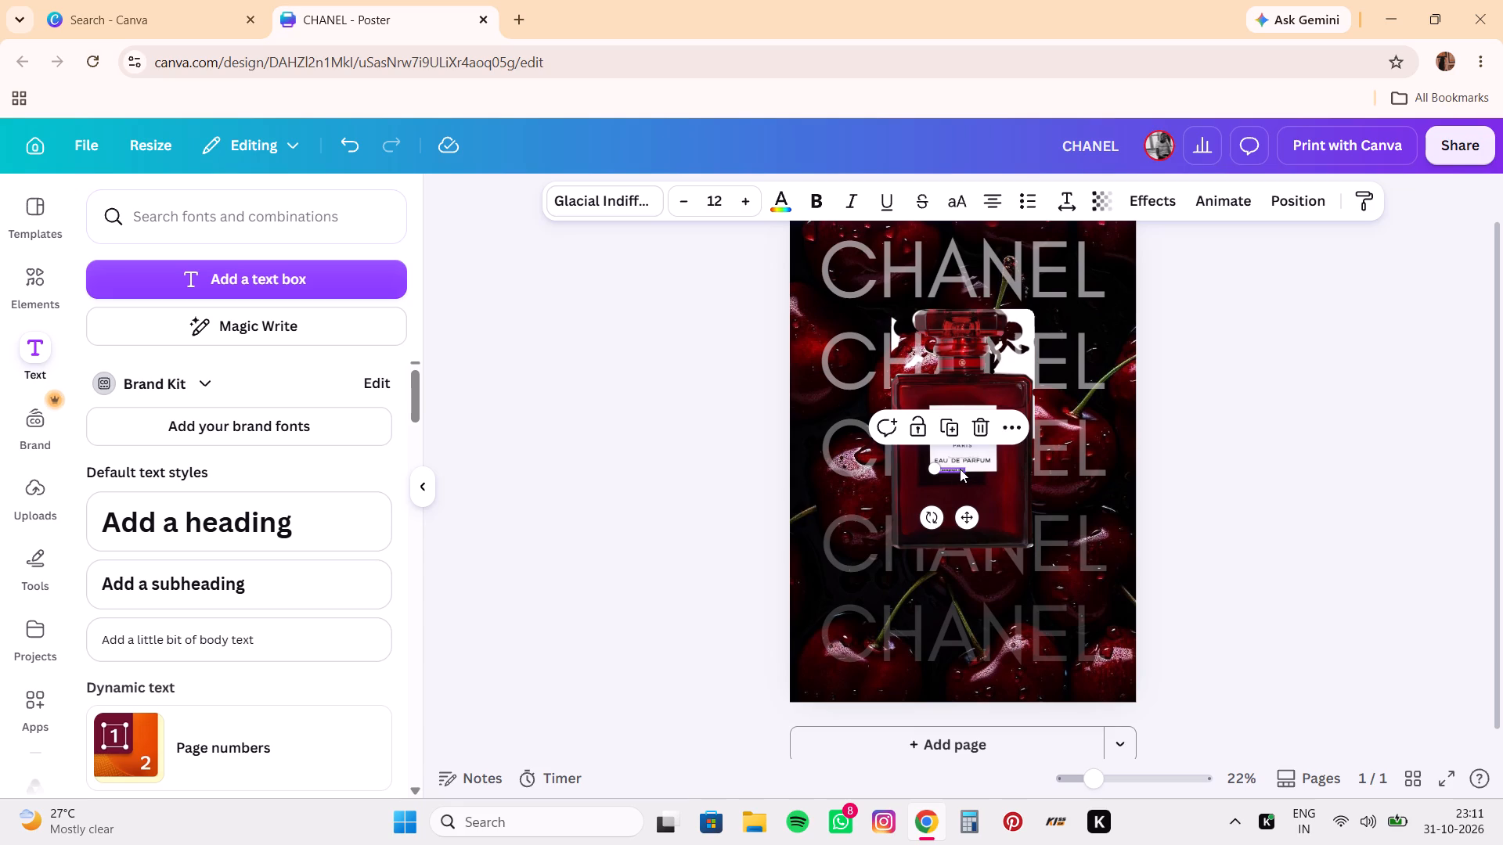
{"action": "left_click", "coordinate": [960, 469]}
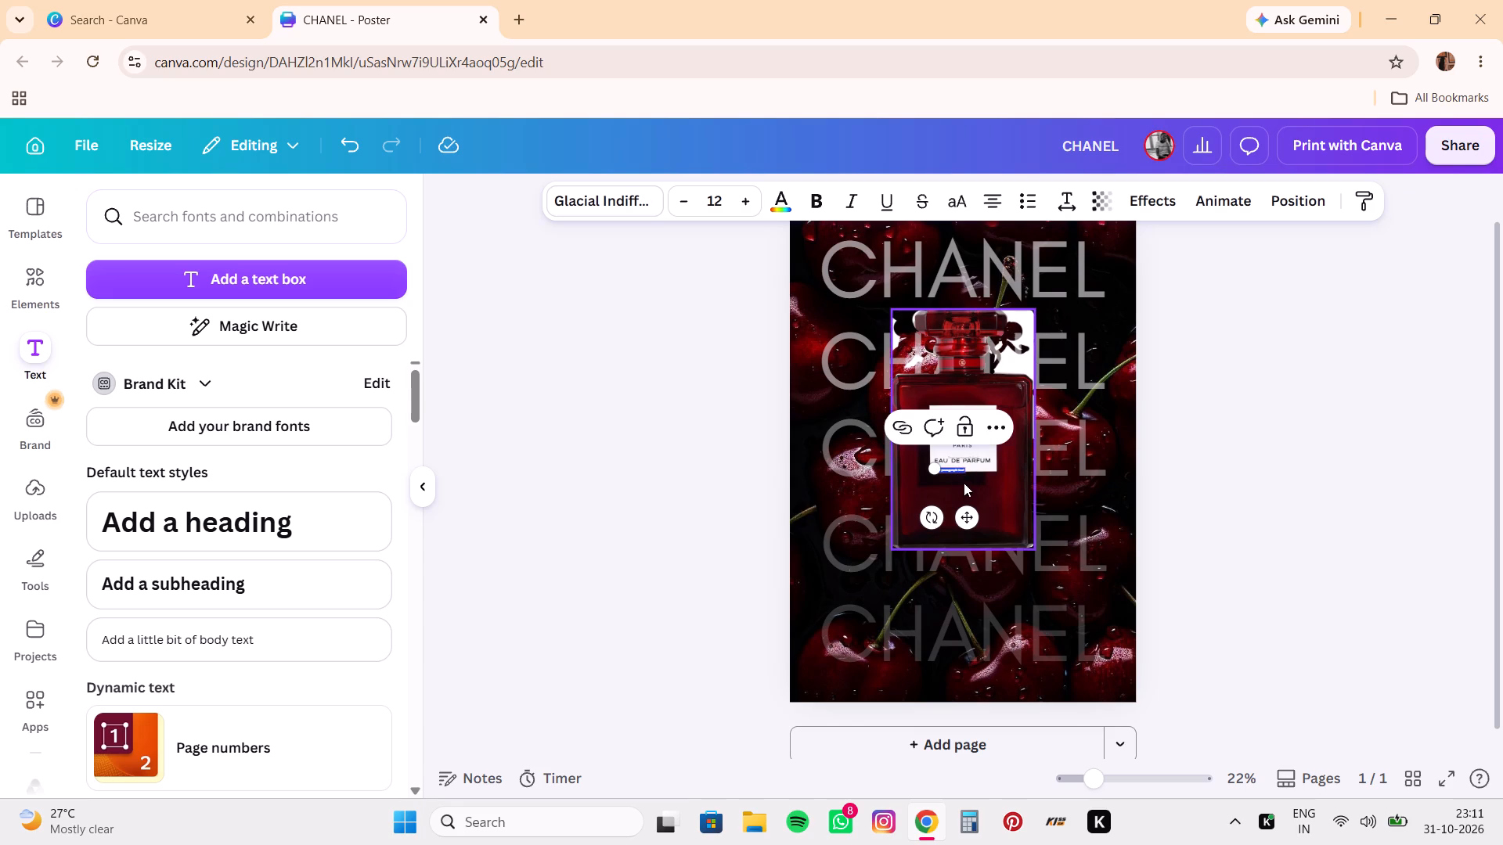
{"action": "left_click_drag", "start_coordinate": [964, 474], "coordinate": [994, 502]}
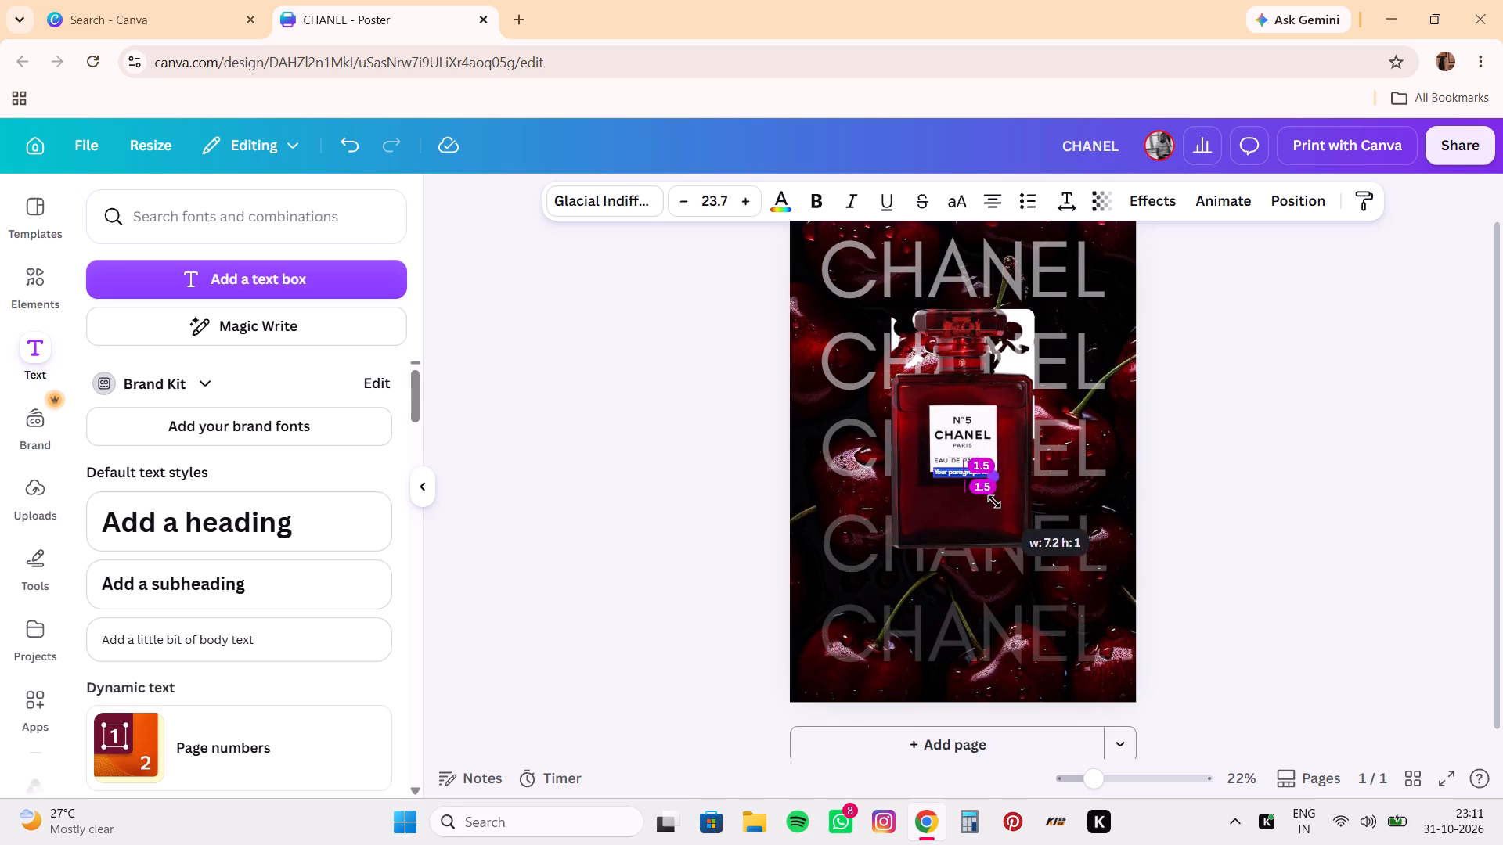
{"action": "left_click_drag", "start_coordinate": [994, 502], "coordinate": [1025, 574]}
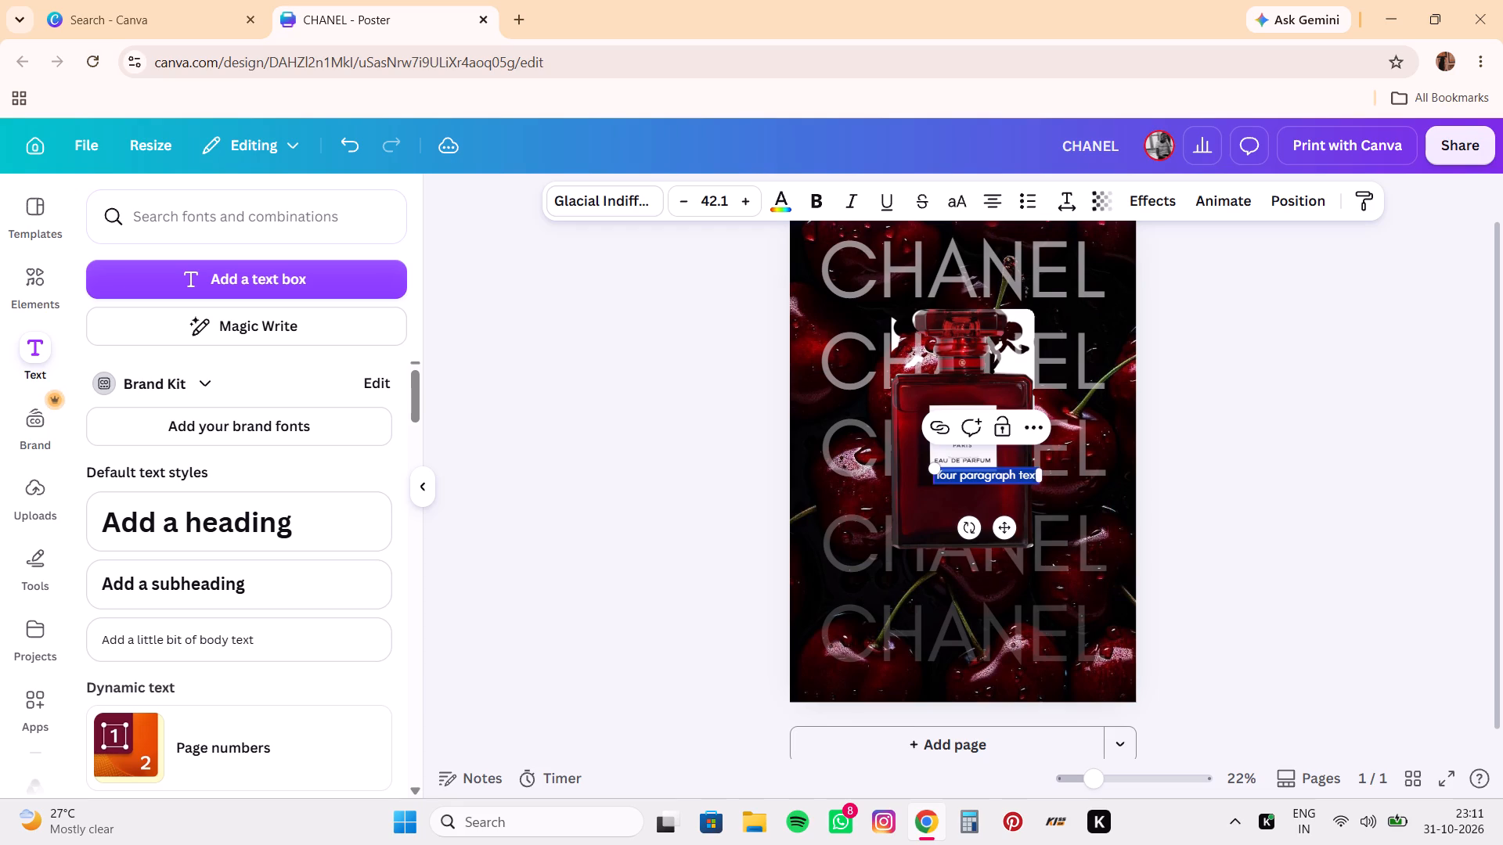
Replace the new text box's placeholder with the copied word CHANEL.
{"action": "key", "text": "Delete"}
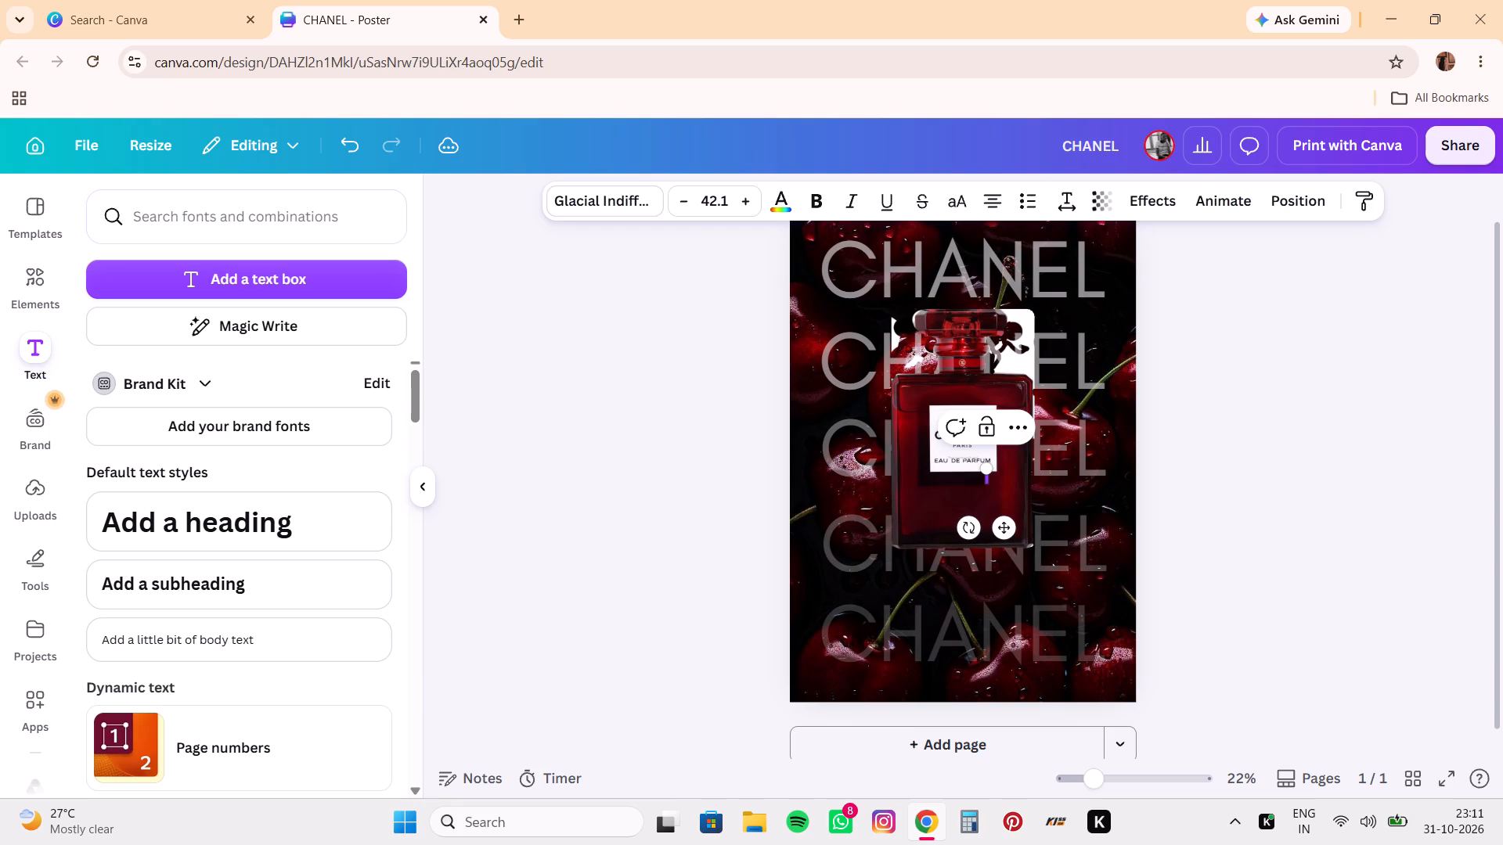
{"action": "key", "text": "ctrl+v"}
Recolour the small CHANEL text with the white from the bottle's photo colours, applying the change to all black on the page.
{"action": "left_click", "coordinate": [781, 195]}
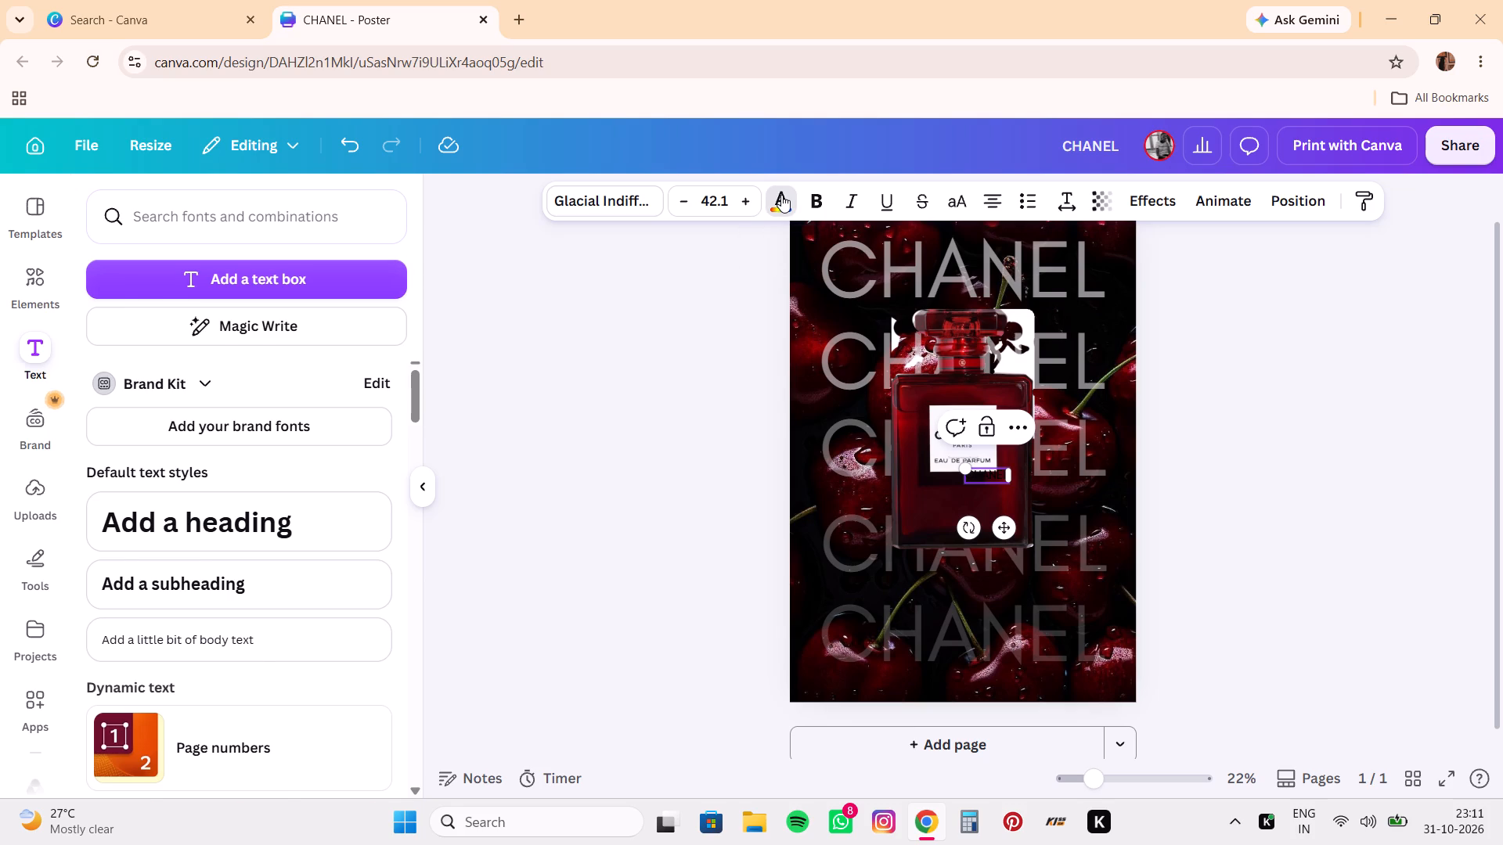
{"action": "left_click", "coordinate": [142, 653]}
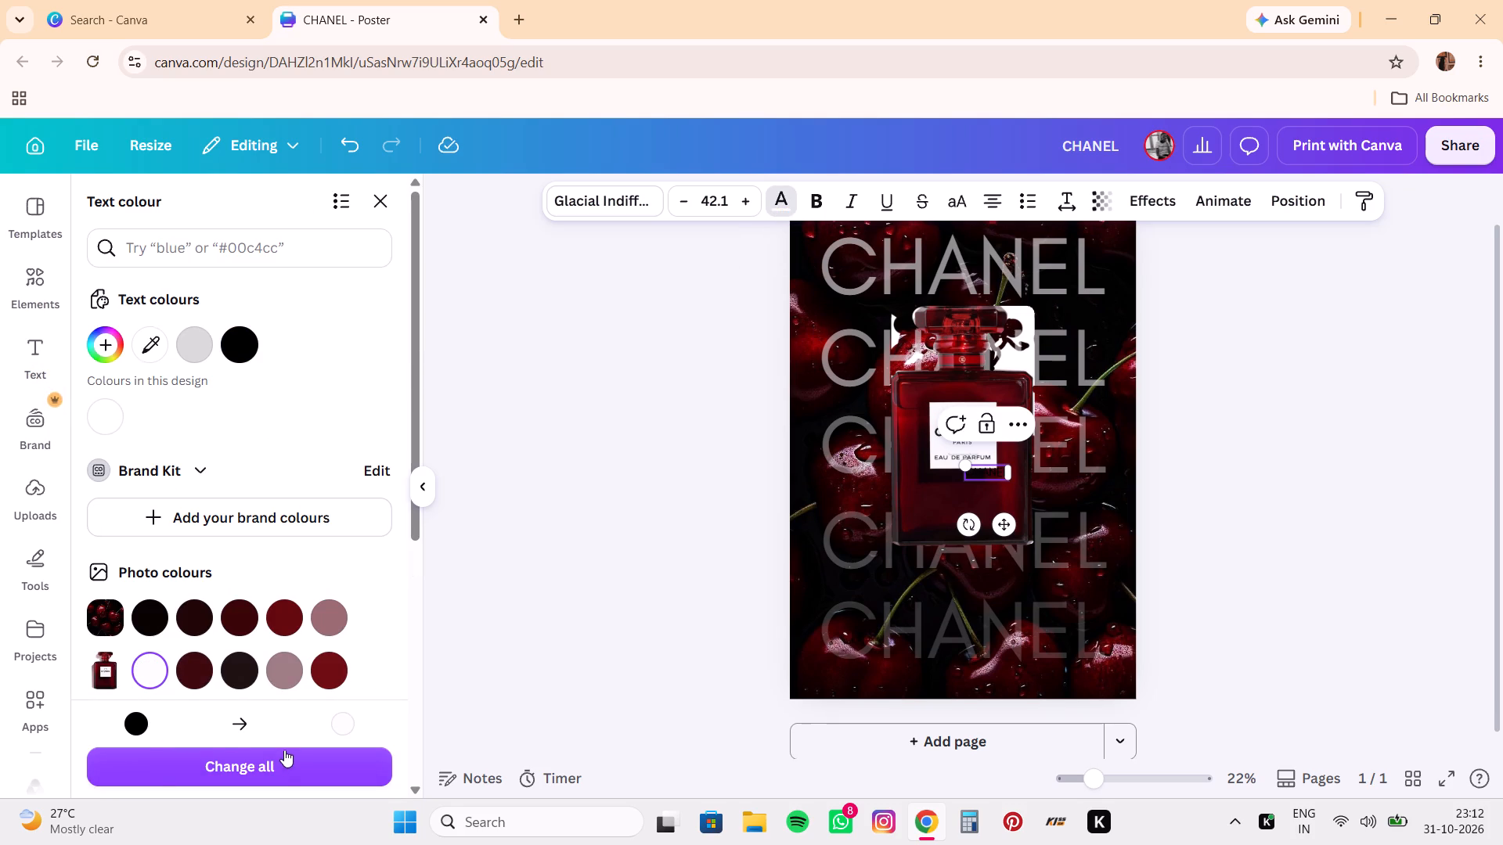
{"action": "left_click", "coordinate": [144, 661]}
{"action": "left_click", "coordinate": [101, 424]}
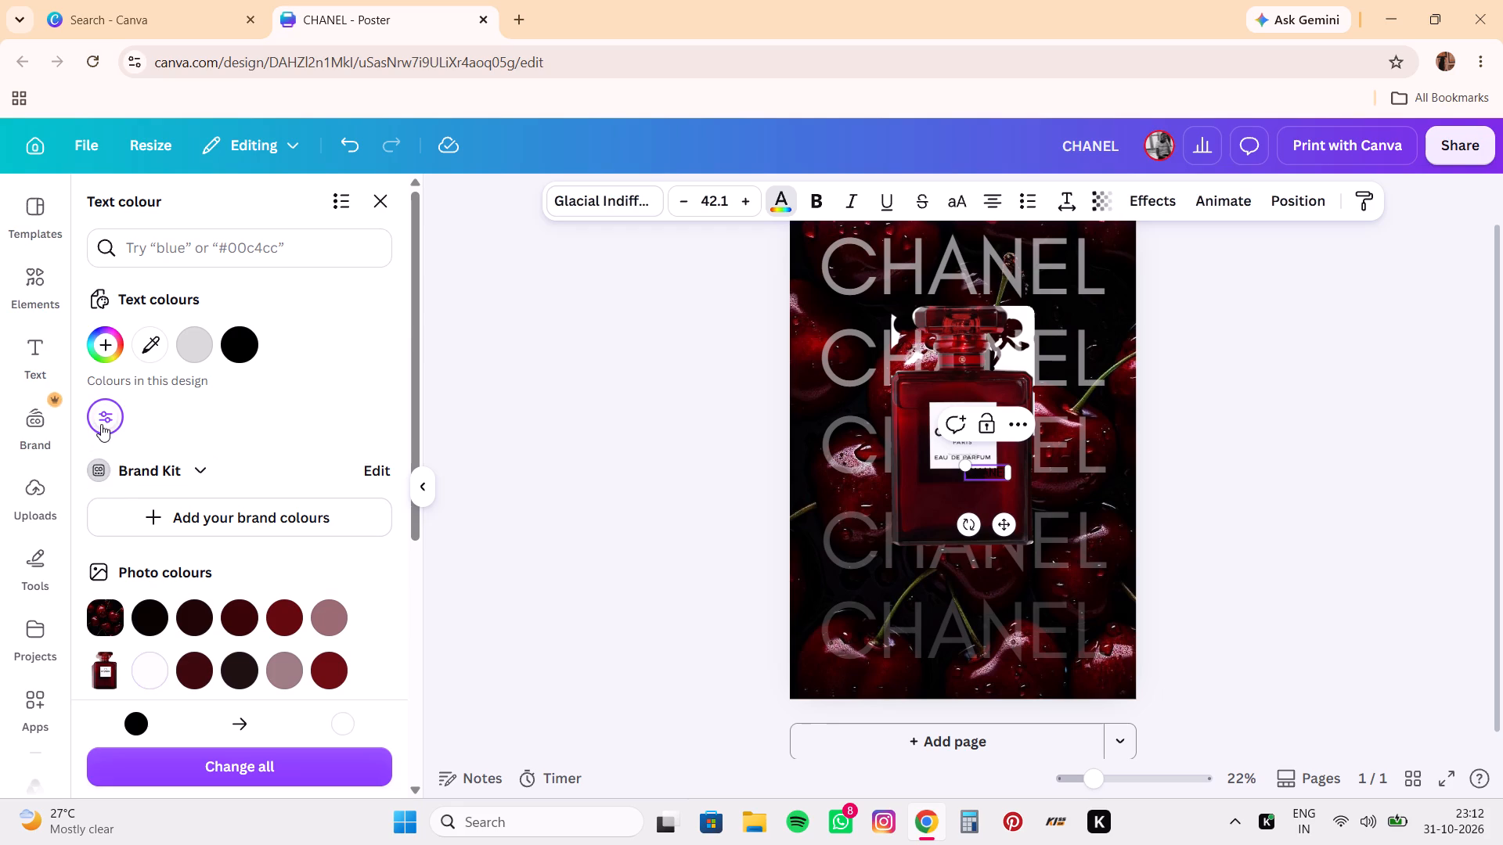
{"action": "left_click", "coordinate": [148, 674]}
{"action": "left_click", "coordinate": [148, 674]}
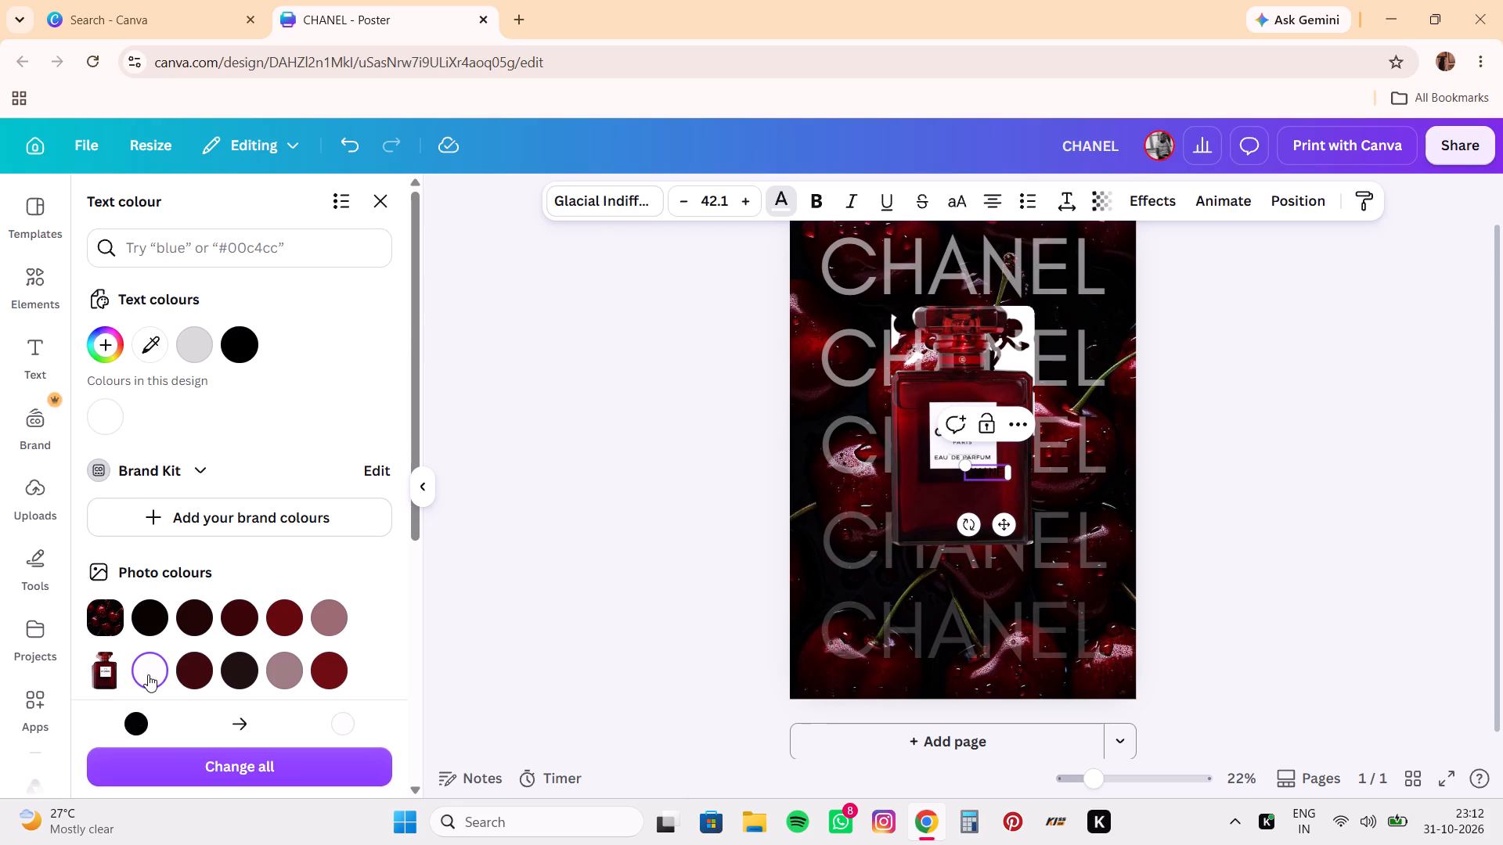
{"action": "left_click", "coordinate": [973, 477]}
{"action": "left_click", "coordinate": [152, 664]}
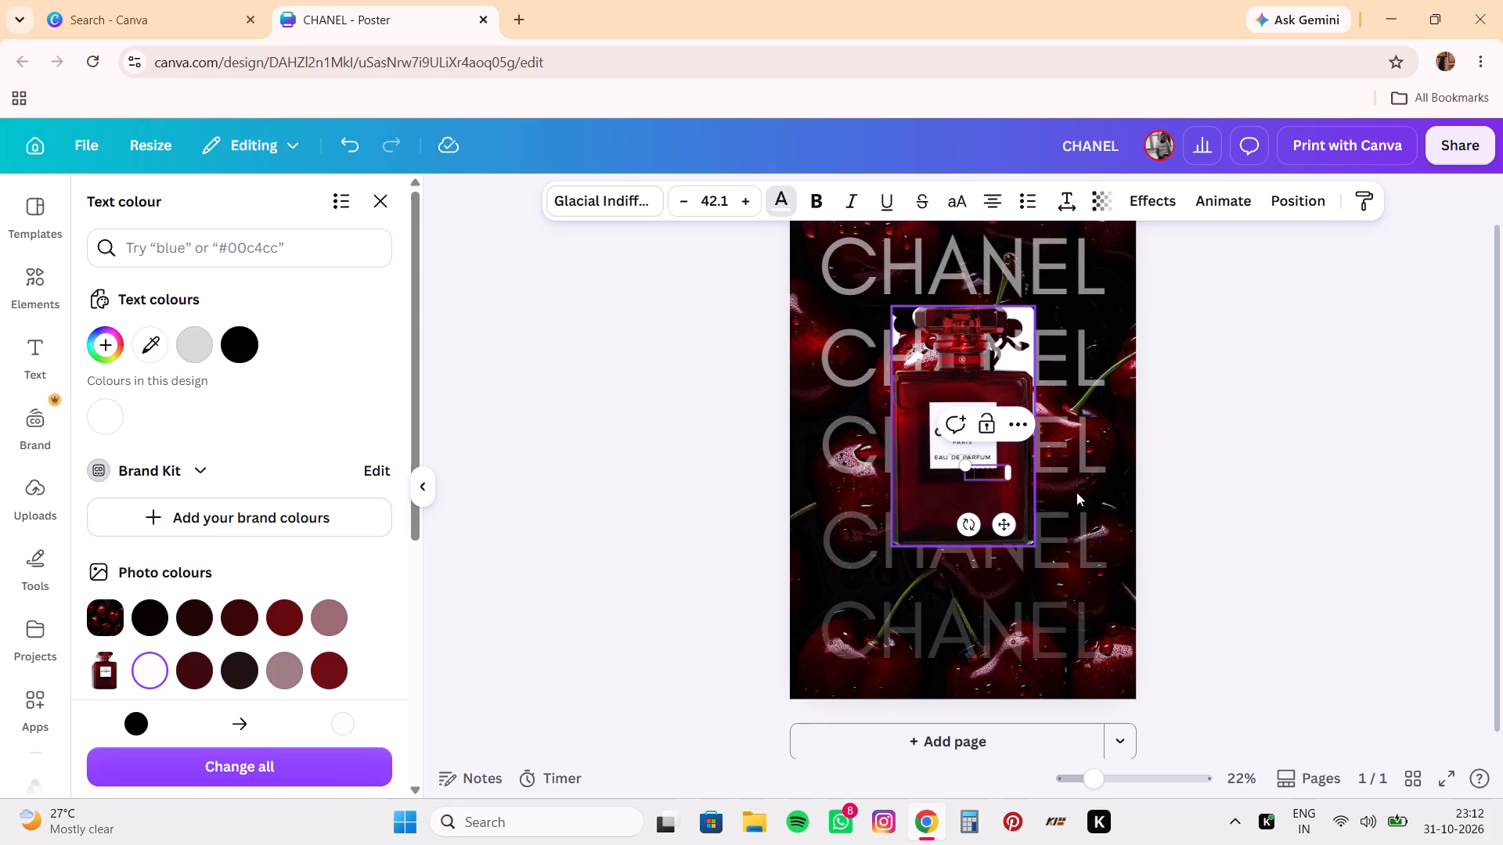
{"action": "left_click", "coordinate": [301, 762]}
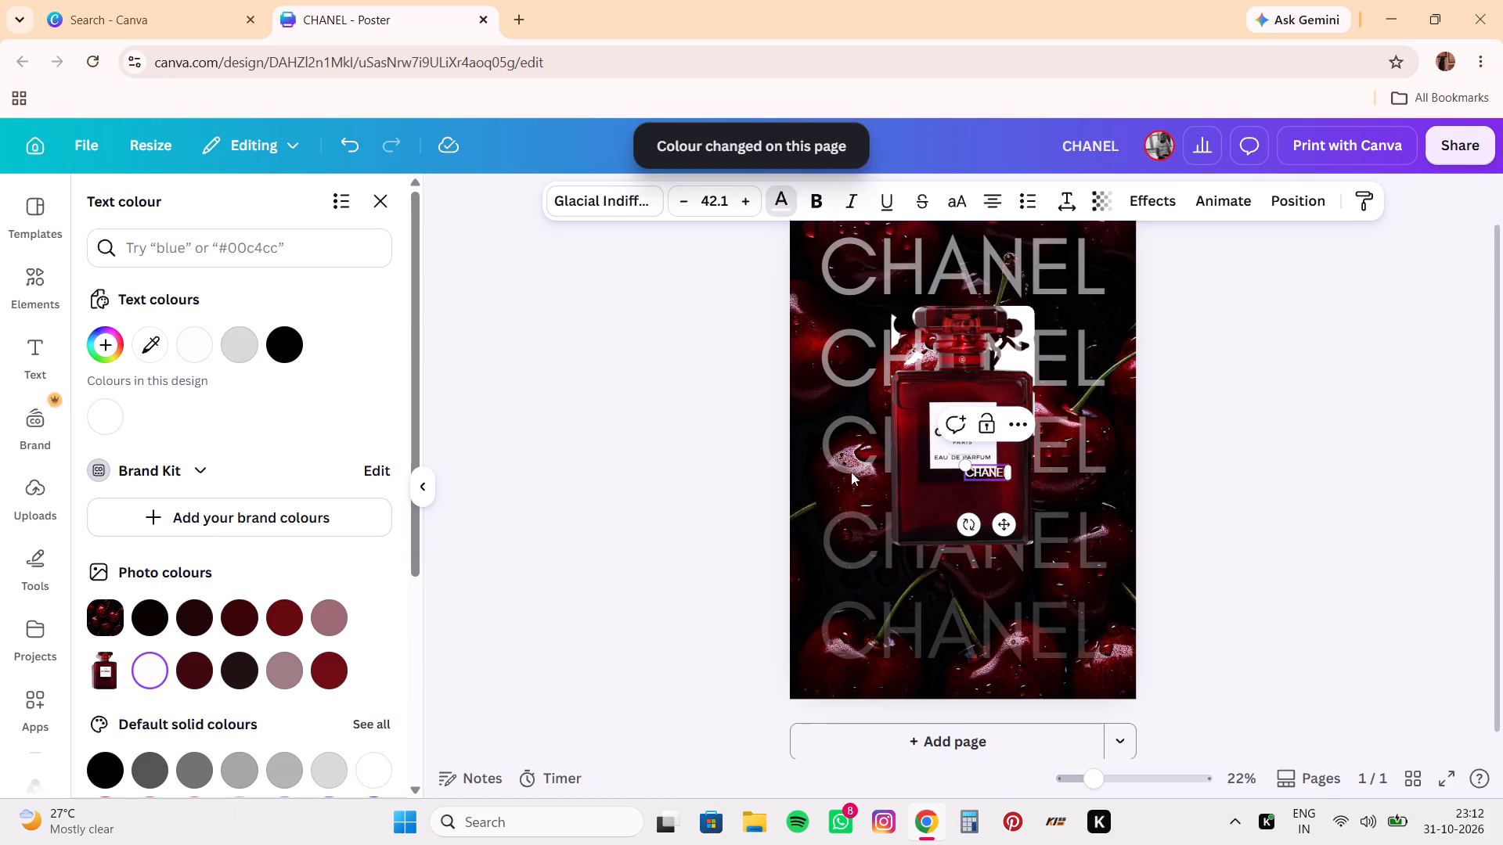
Move the small white CHANEL text off the bottle to just below its base, near the poster's vertical centre line.
{"action": "left_click", "coordinate": [627, 200]}
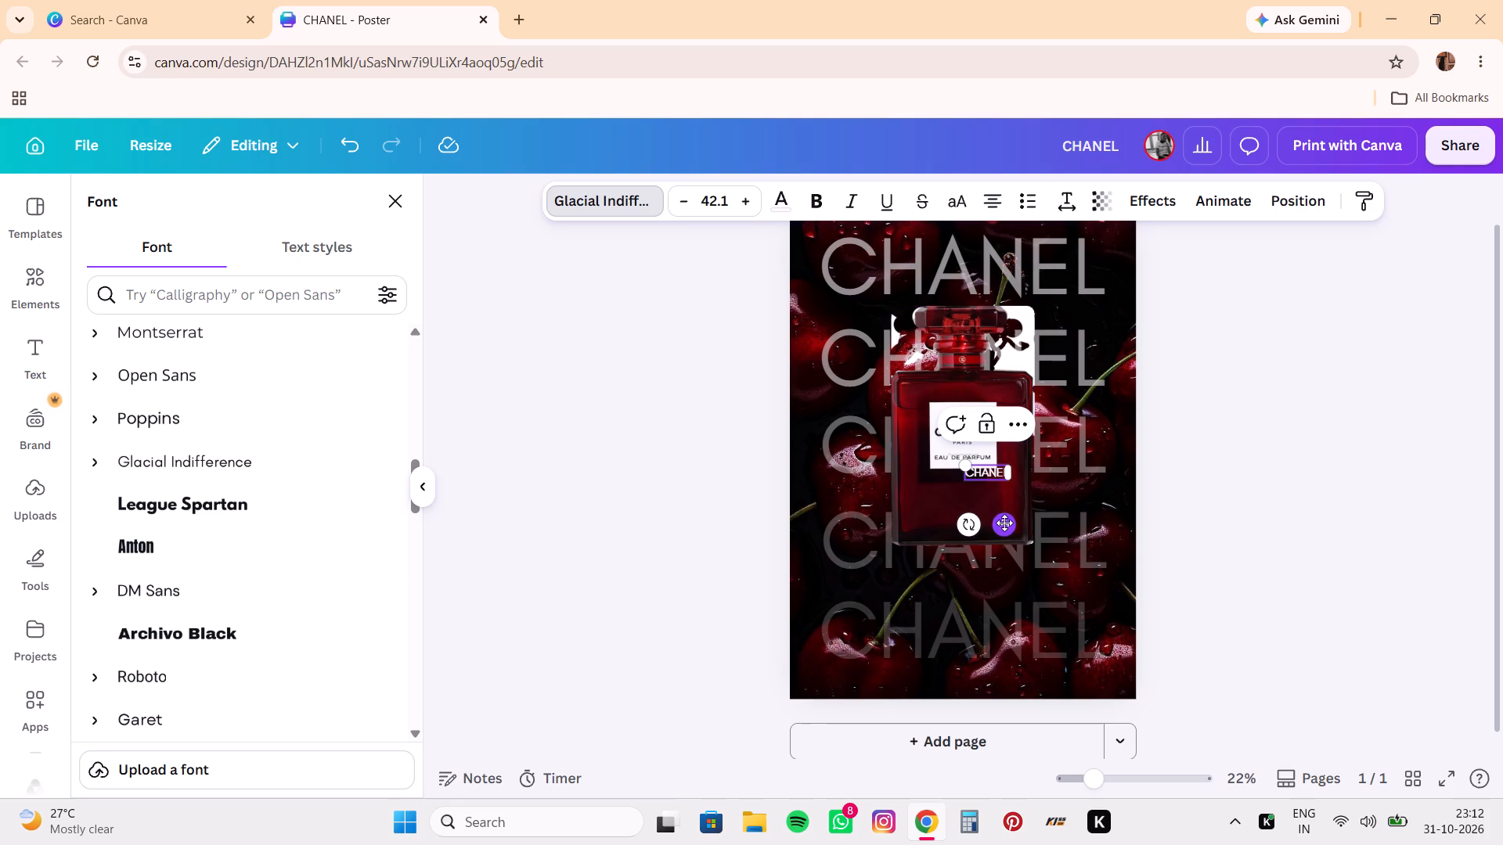
{"action": "left_click_drag", "start_coordinate": [1004, 523], "coordinate": [975, 620]}
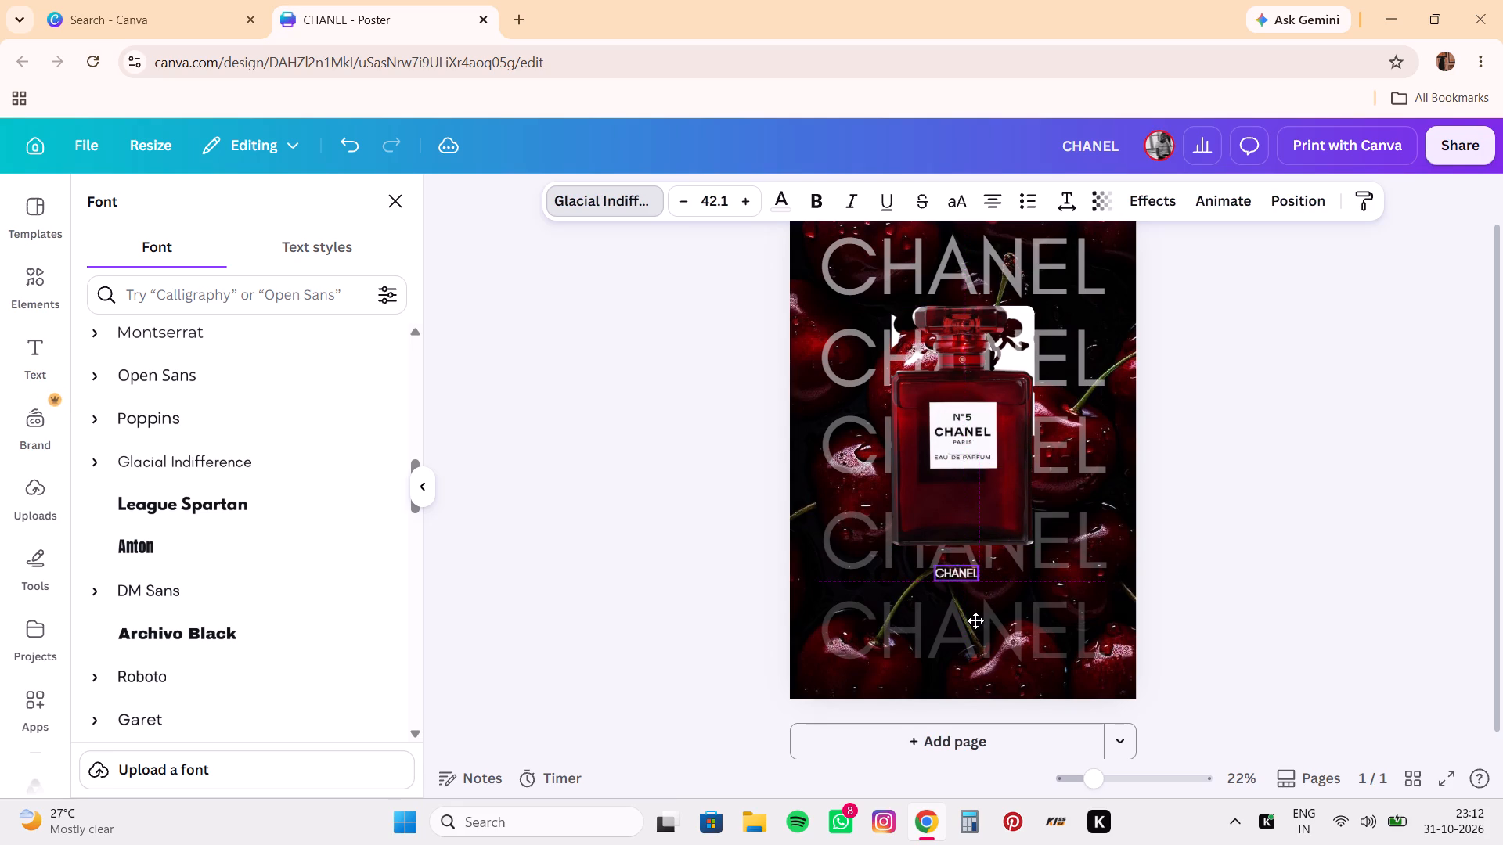
{"action": "left_click_drag", "start_coordinate": [975, 620], "coordinate": [984, 606]}
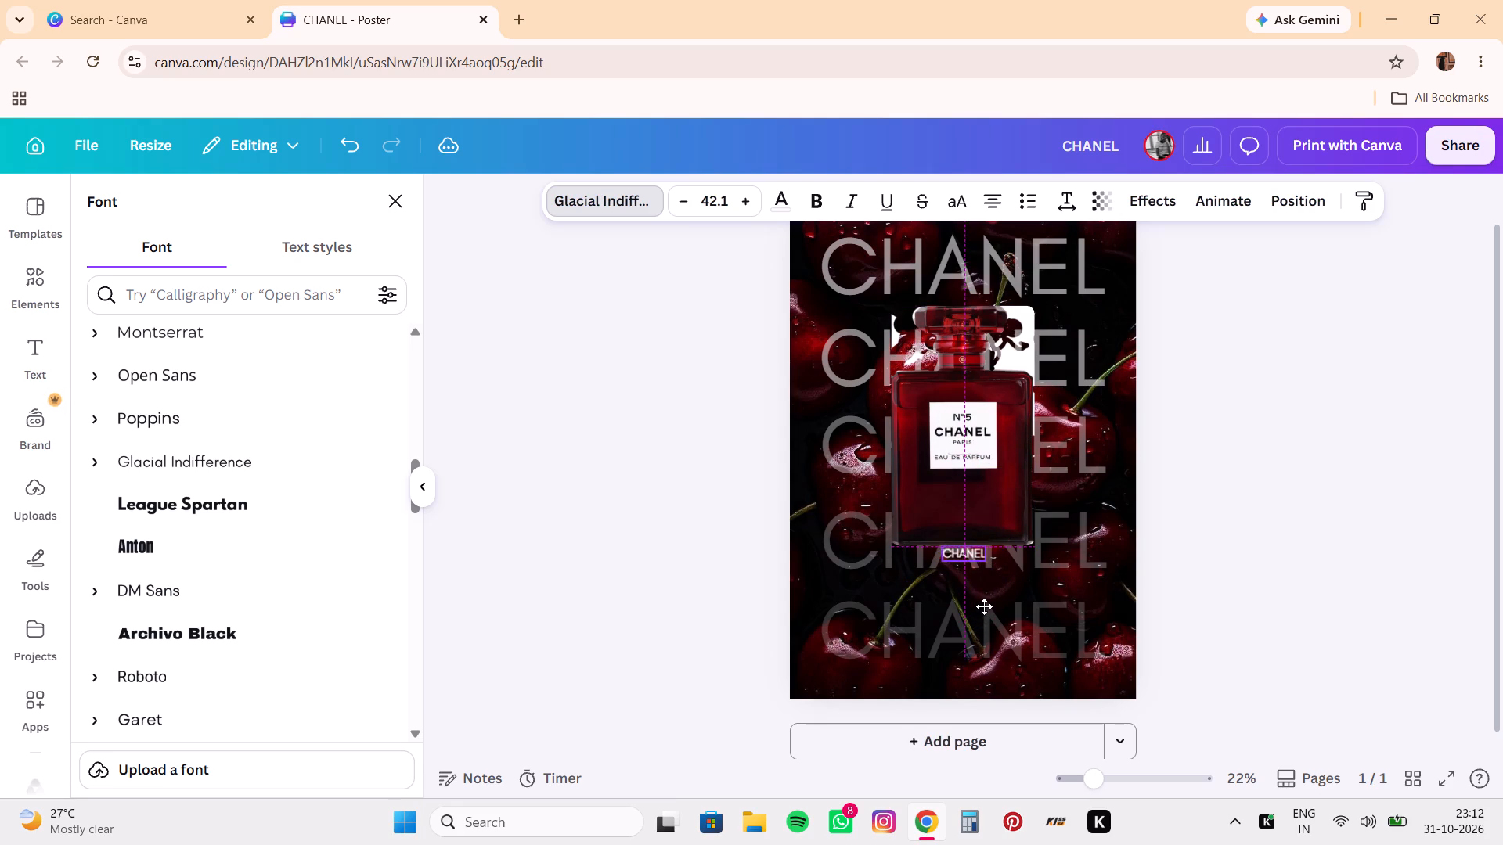
{"action": "left_click_drag", "start_coordinate": [984, 606], "coordinate": [985, 618]}
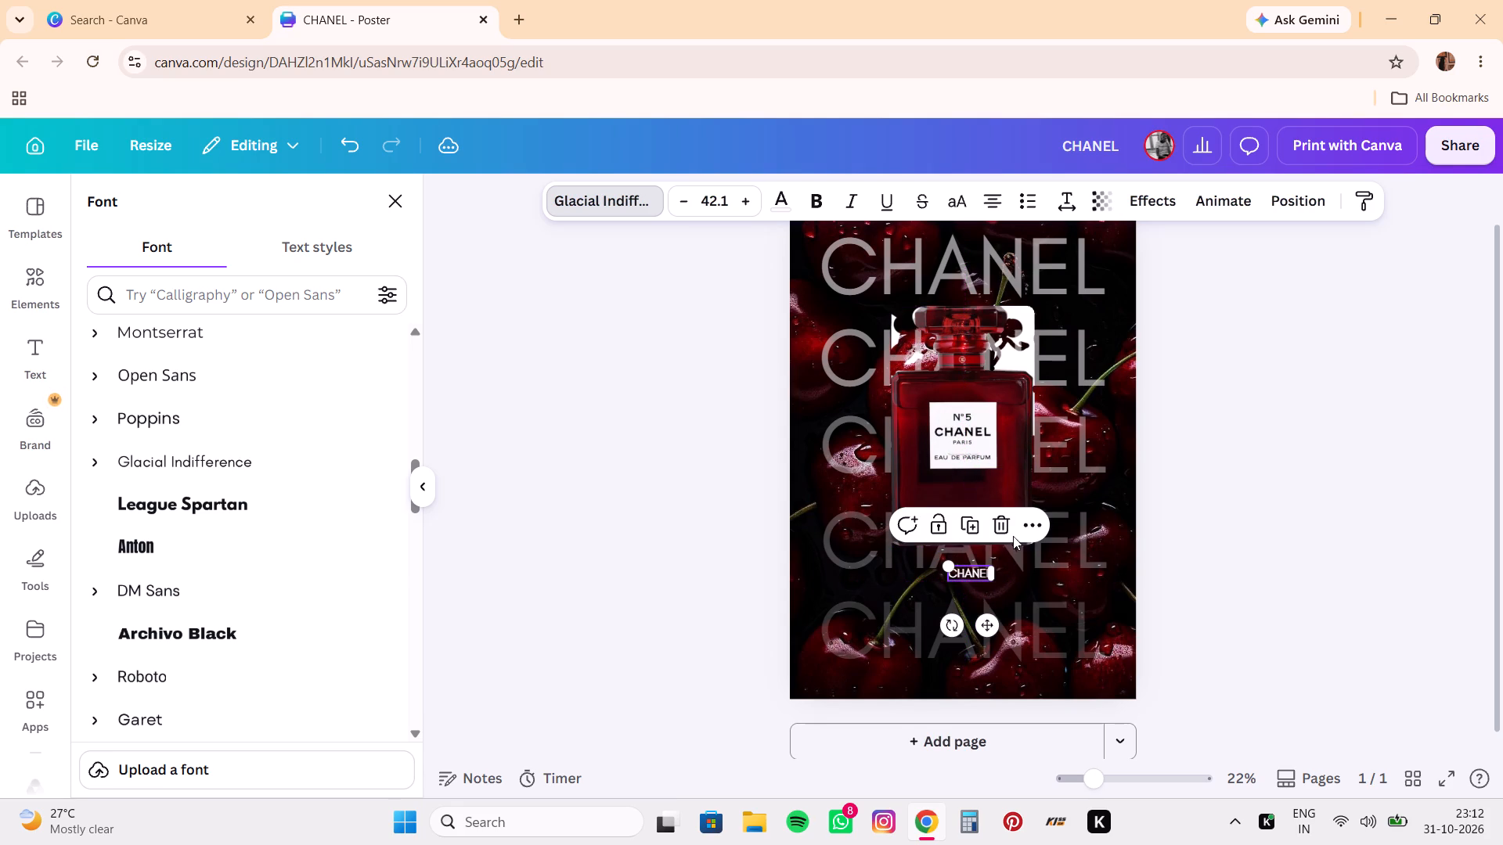
Enlarge the small CHANEL text to size 54.3 and recentre it horizontally beneath the bottle.
{"action": "left_click", "coordinate": [989, 571]}
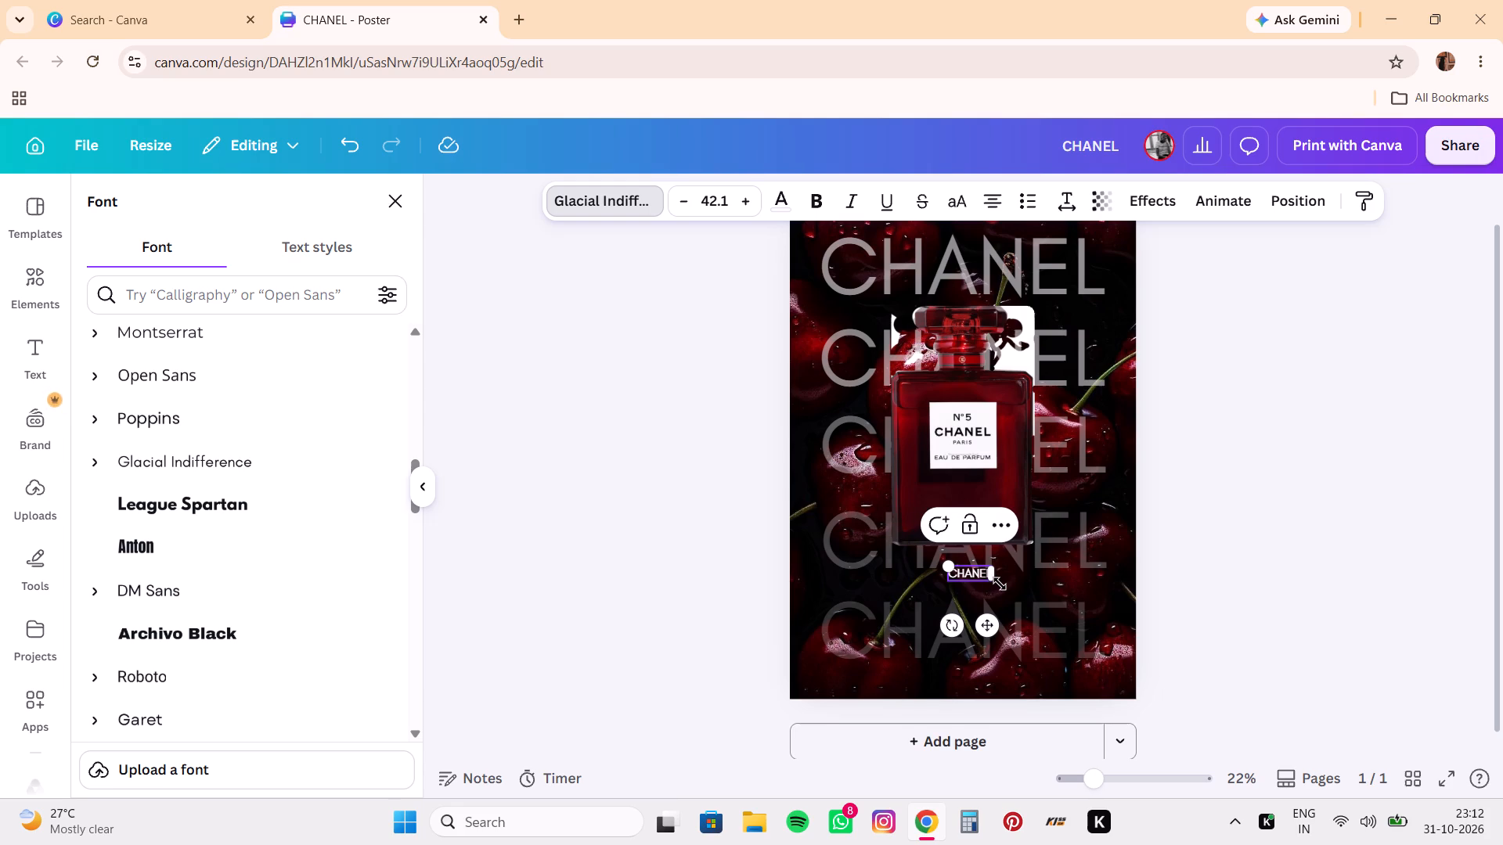
{"action": "left_click_drag", "start_coordinate": [999, 583], "coordinate": [1015, 595]}
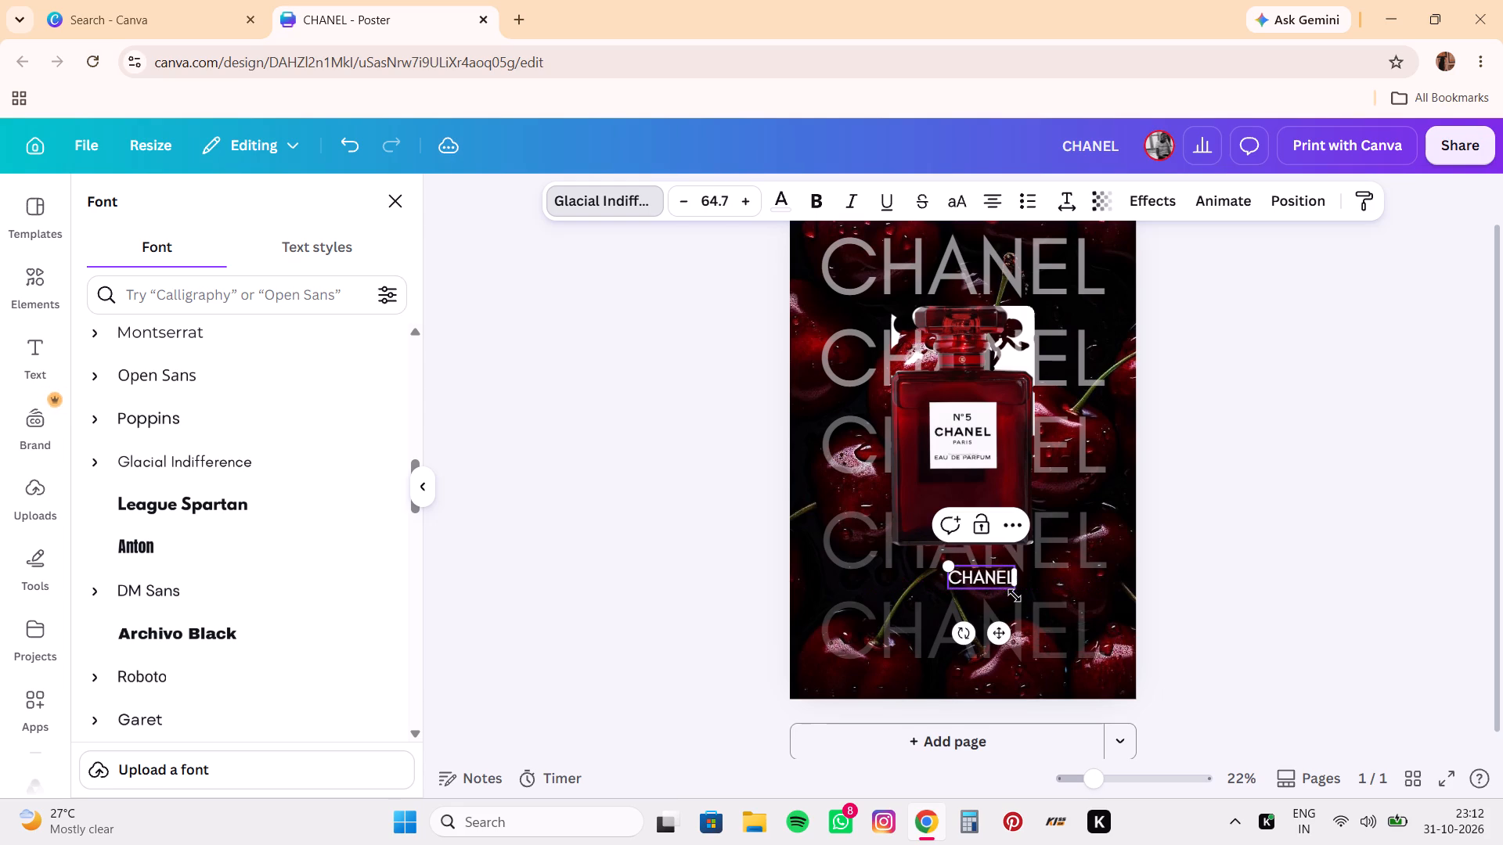
{"action": "left_click_drag", "start_coordinate": [1016, 591], "coordinate": [1007, 589]}
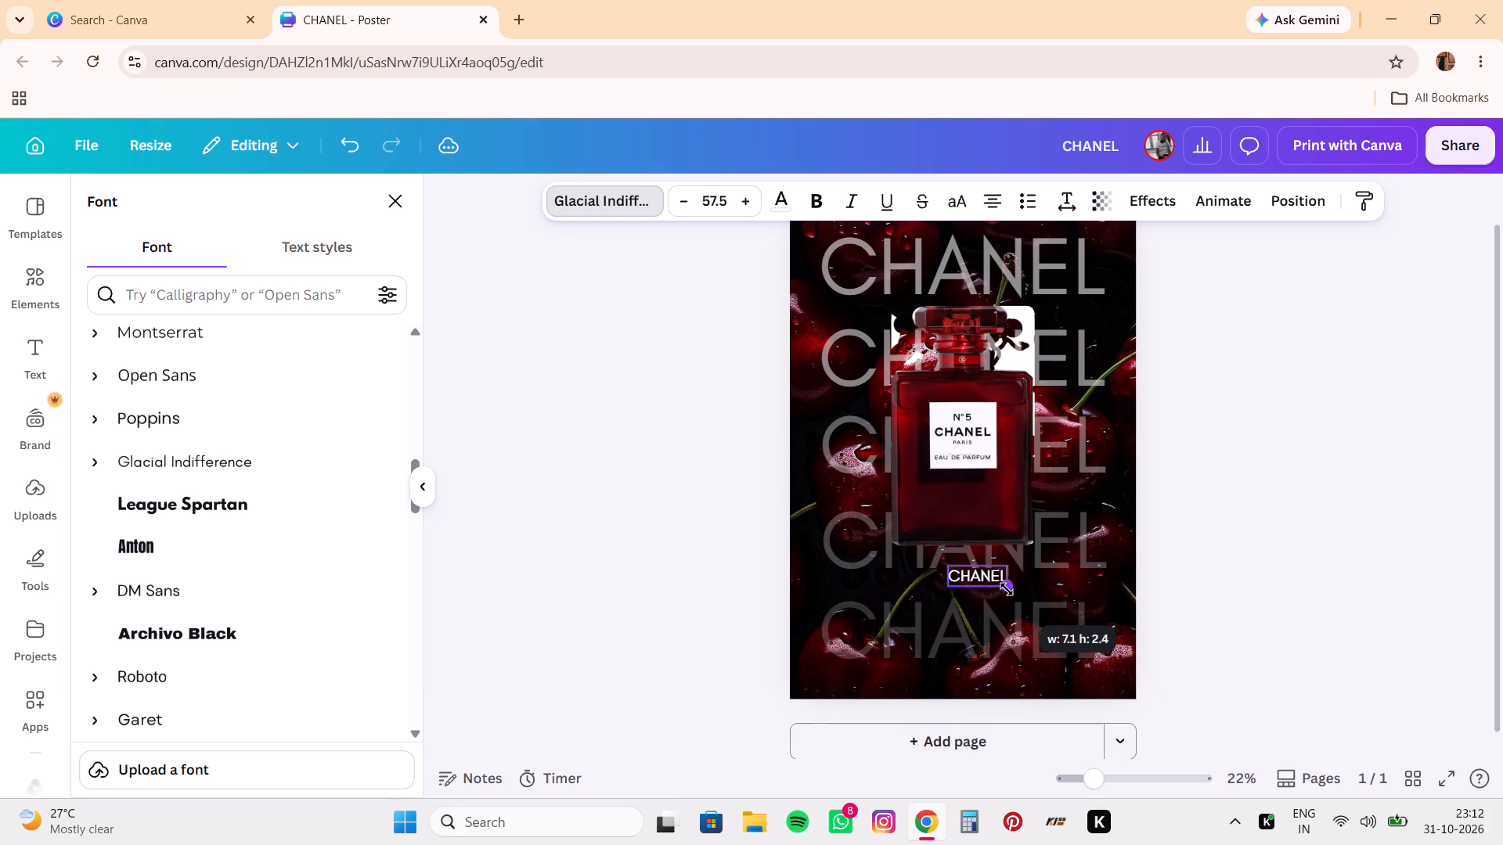
{"action": "left_click_drag", "start_coordinate": [1007, 589], "coordinate": [1005, 588]}
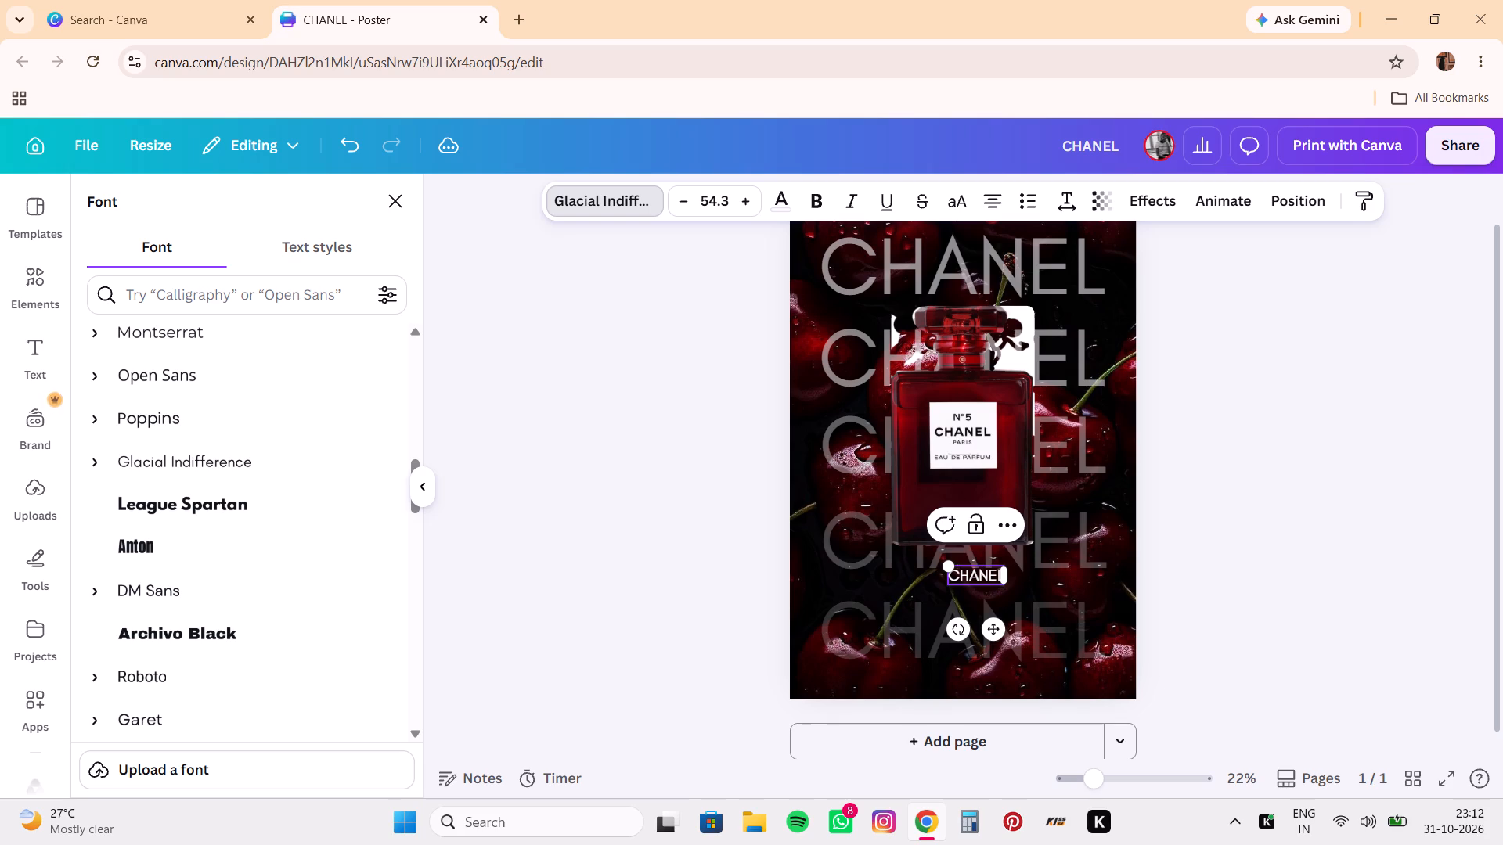
{"action": "left_click_drag", "start_coordinate": [992, 621], "coordinate": [986, 620]}
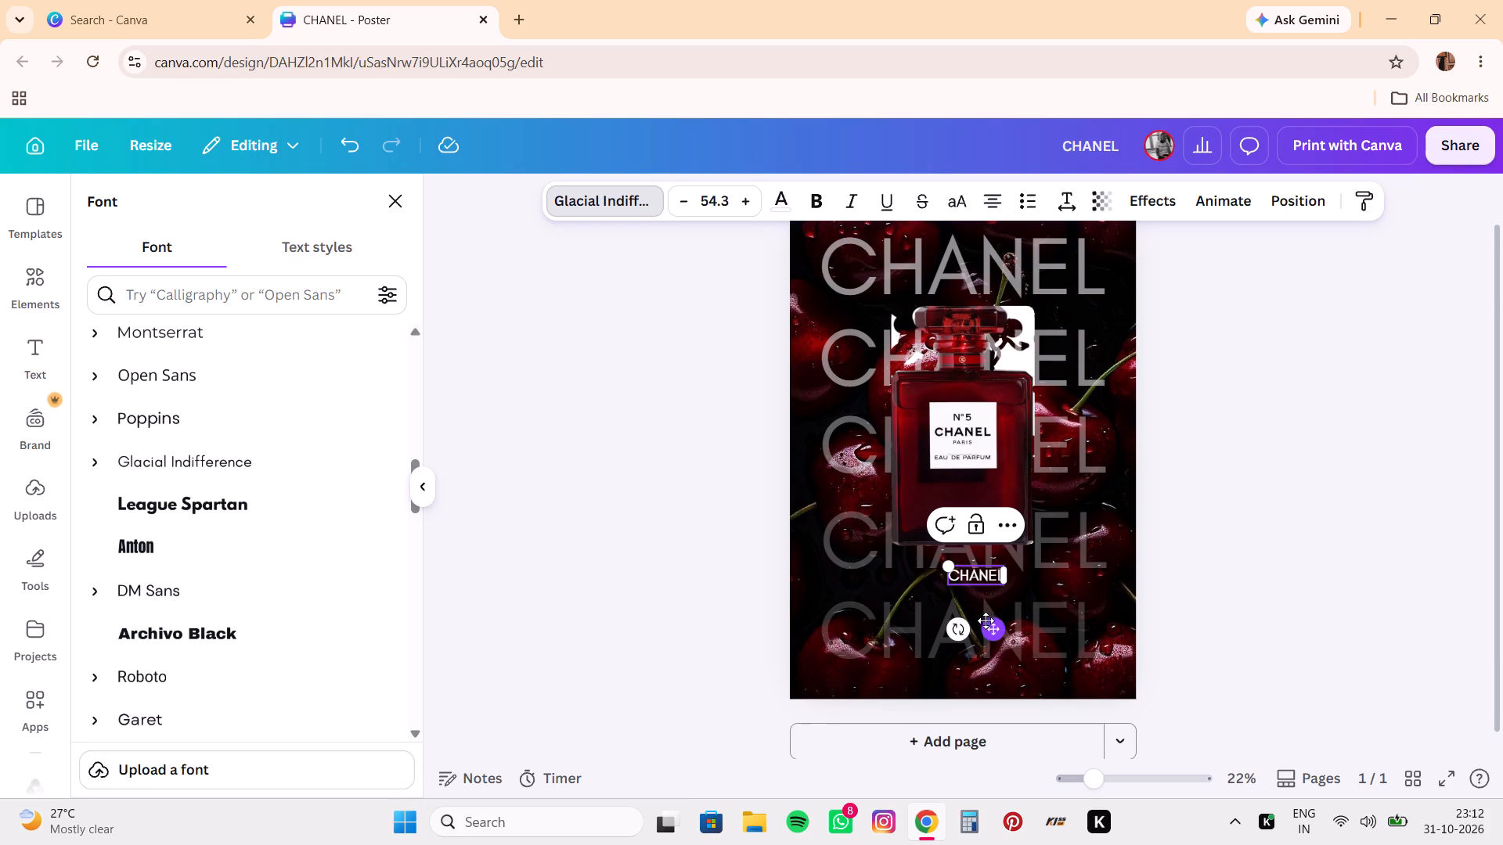
{"action": "left_click_drag", "start_coordinate": [986, 620], "coordinate": [984, 620]}
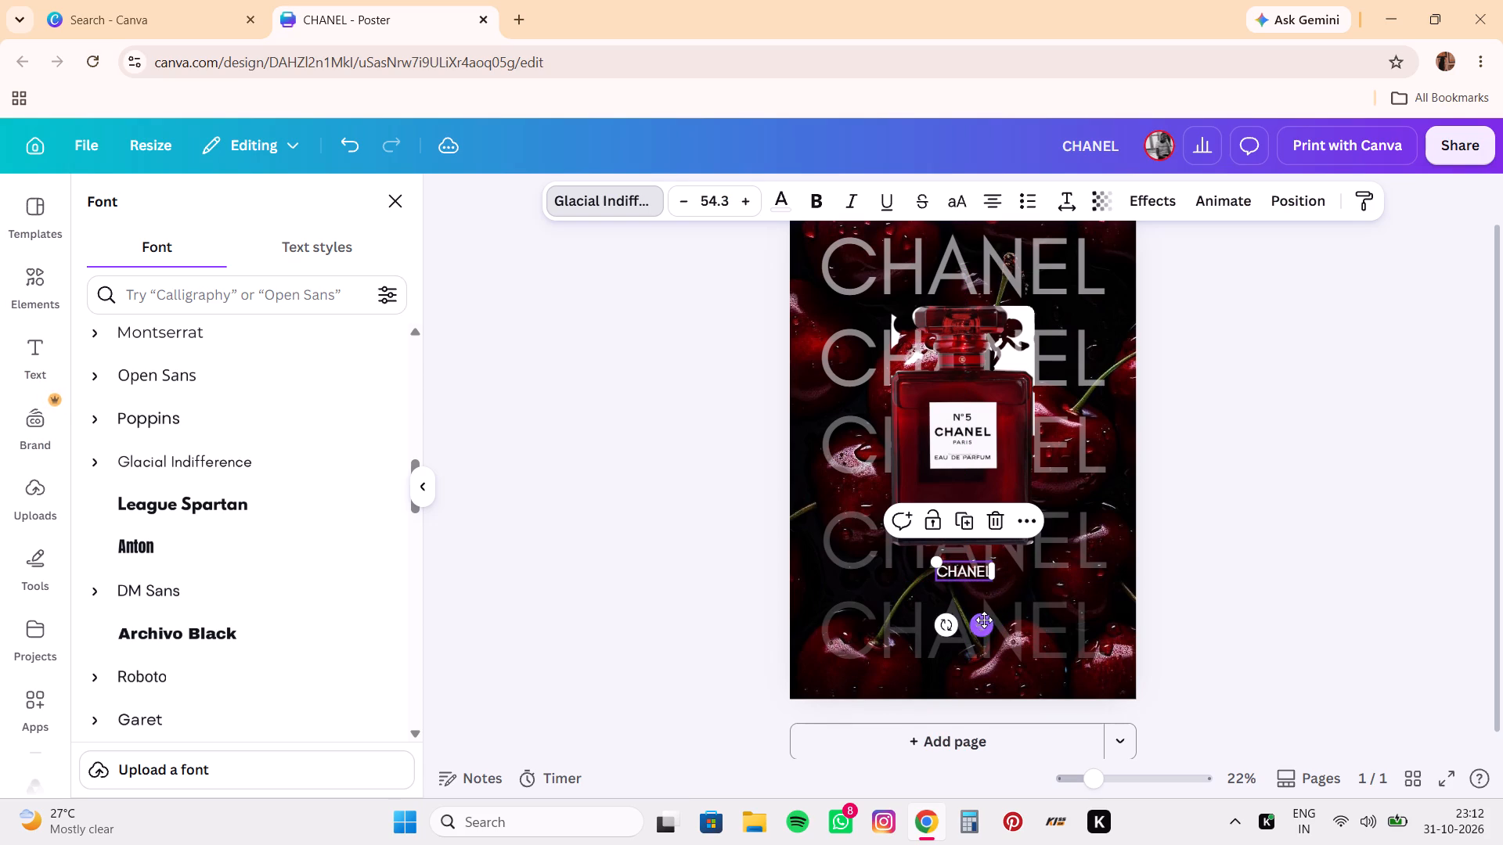
Add a new text box to the poster just below the small white CHANEL text.
{"action": "left_click", "coordinate": [1065, 547]}
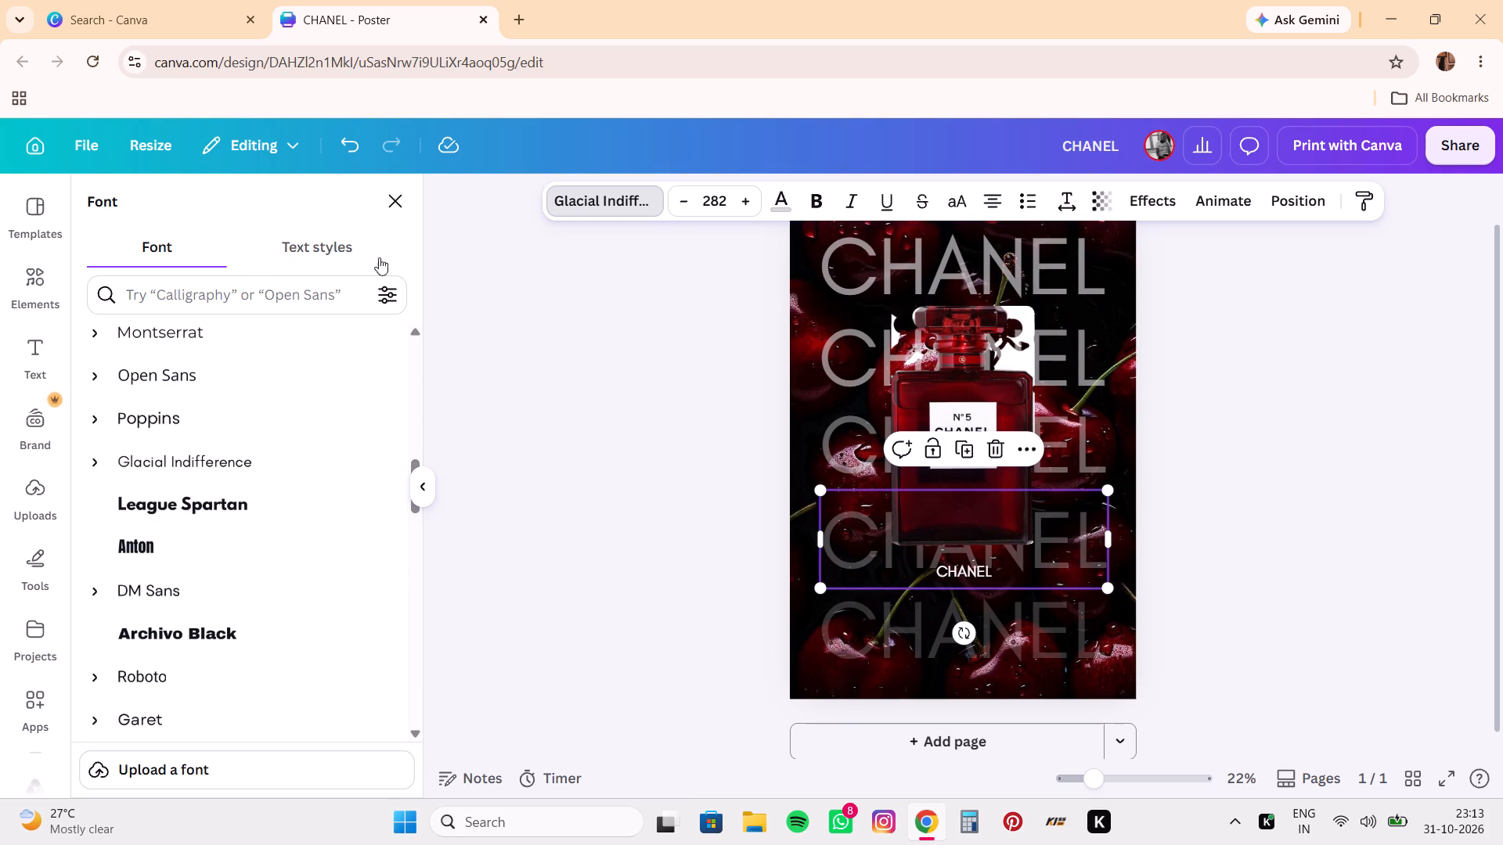
{"action": "left_click", "coordinate": [43, 347]}
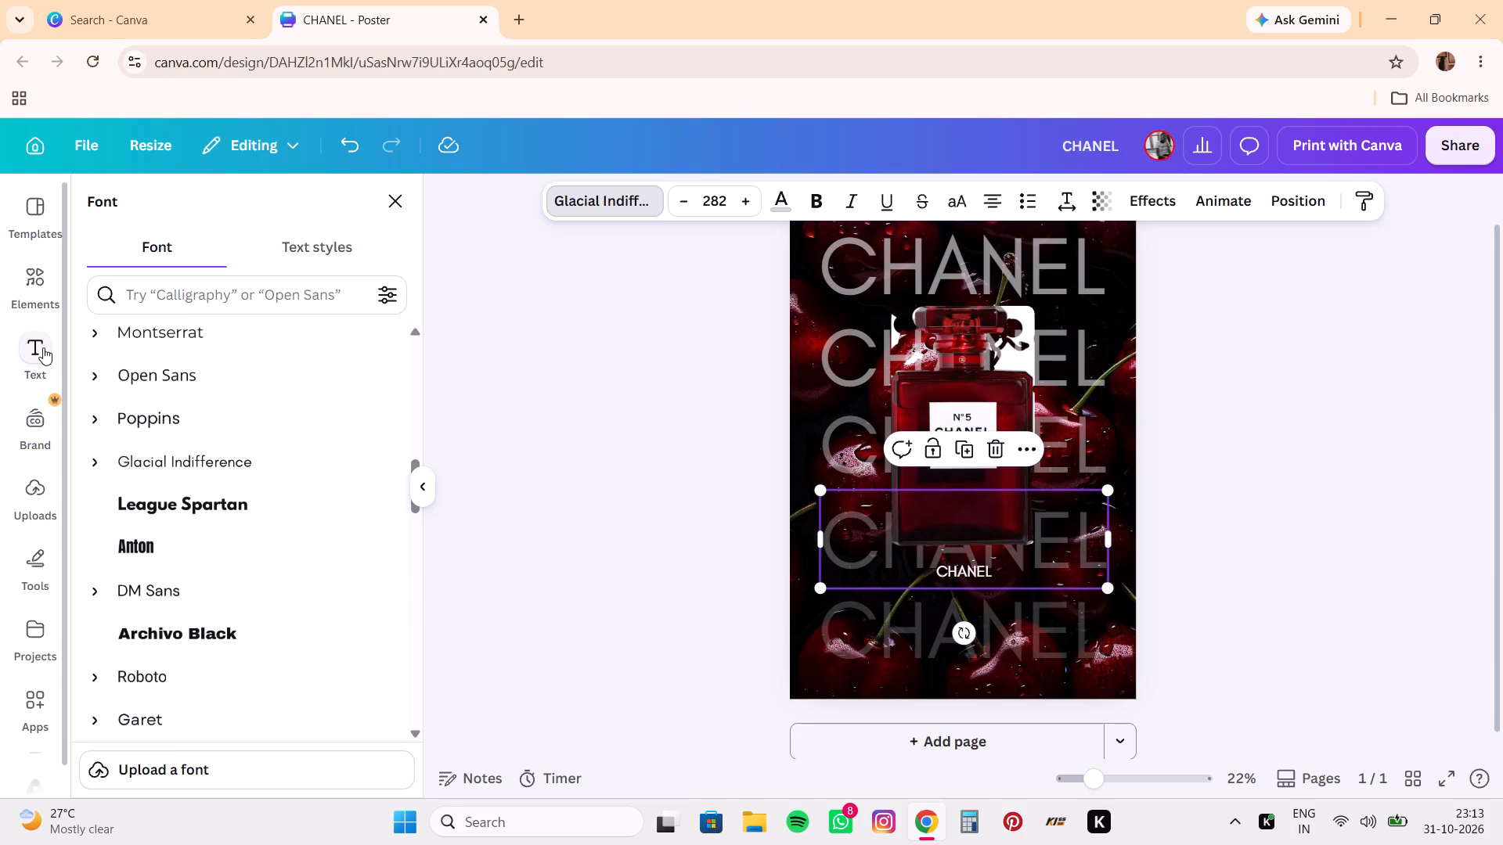
{"action": "left_click", "coordinate": [222, 271]}
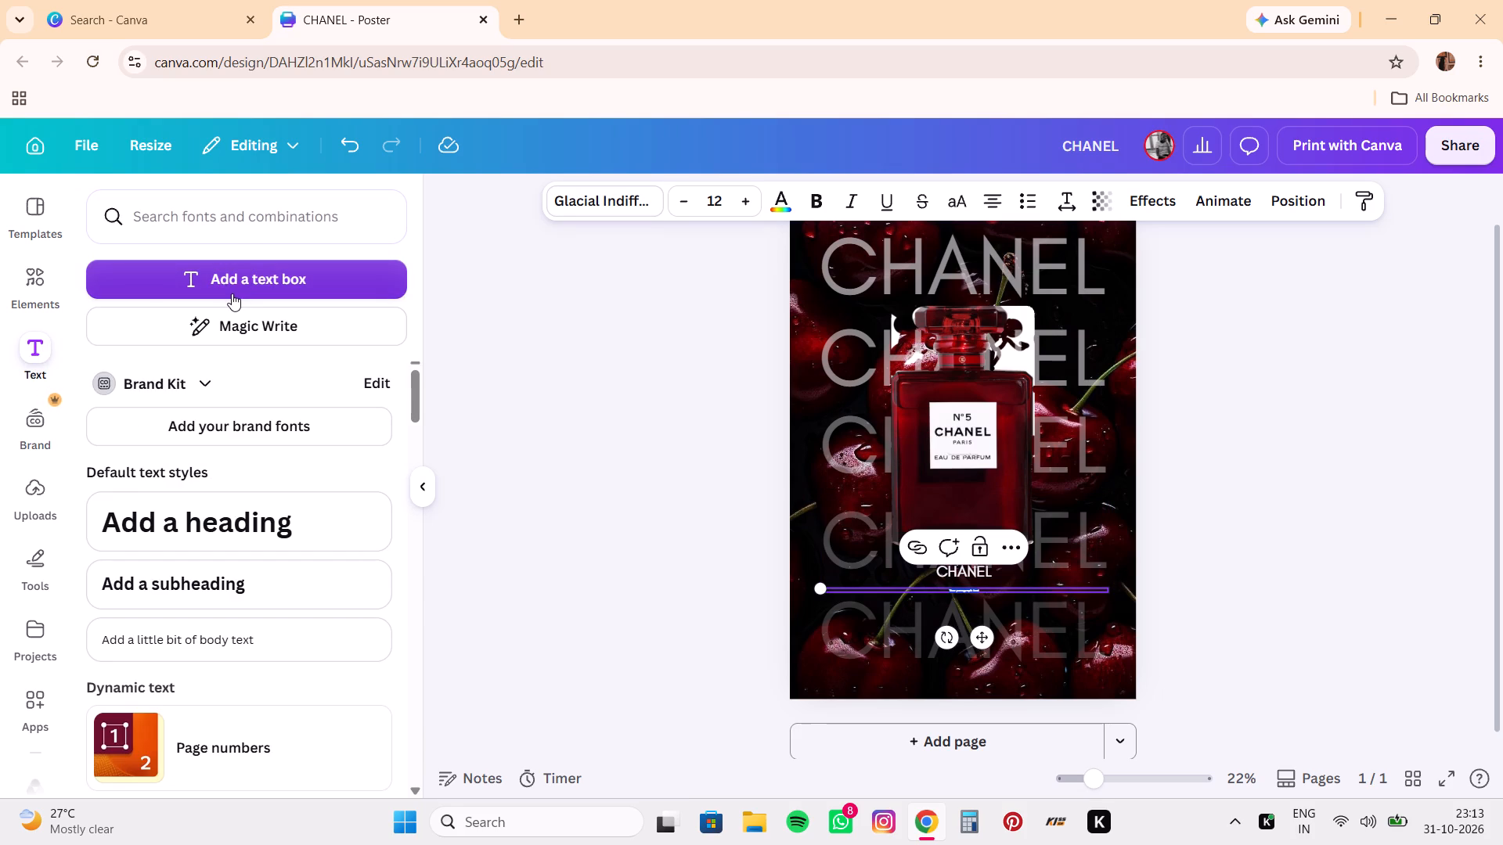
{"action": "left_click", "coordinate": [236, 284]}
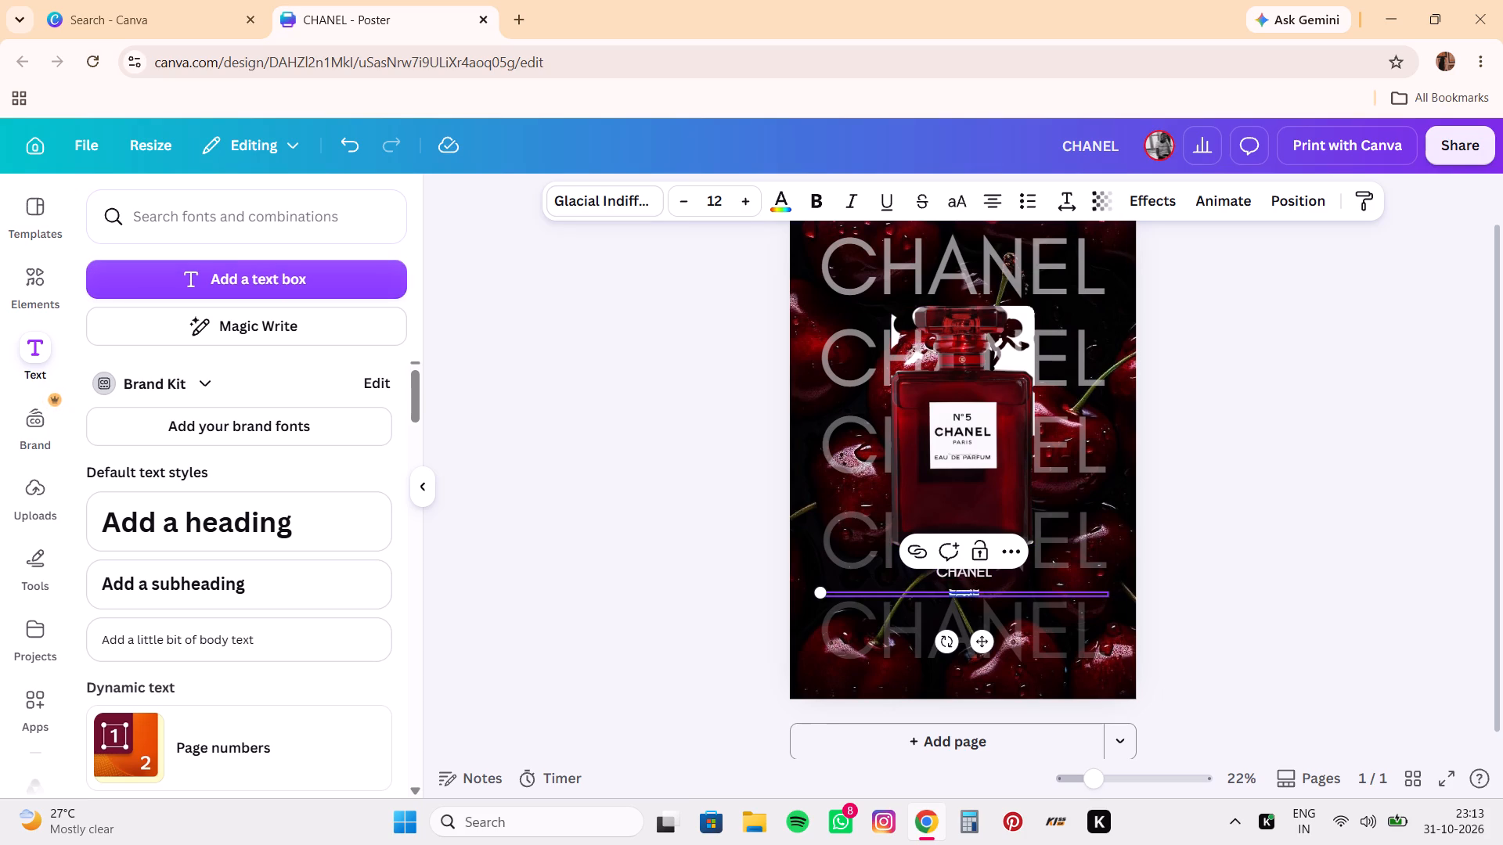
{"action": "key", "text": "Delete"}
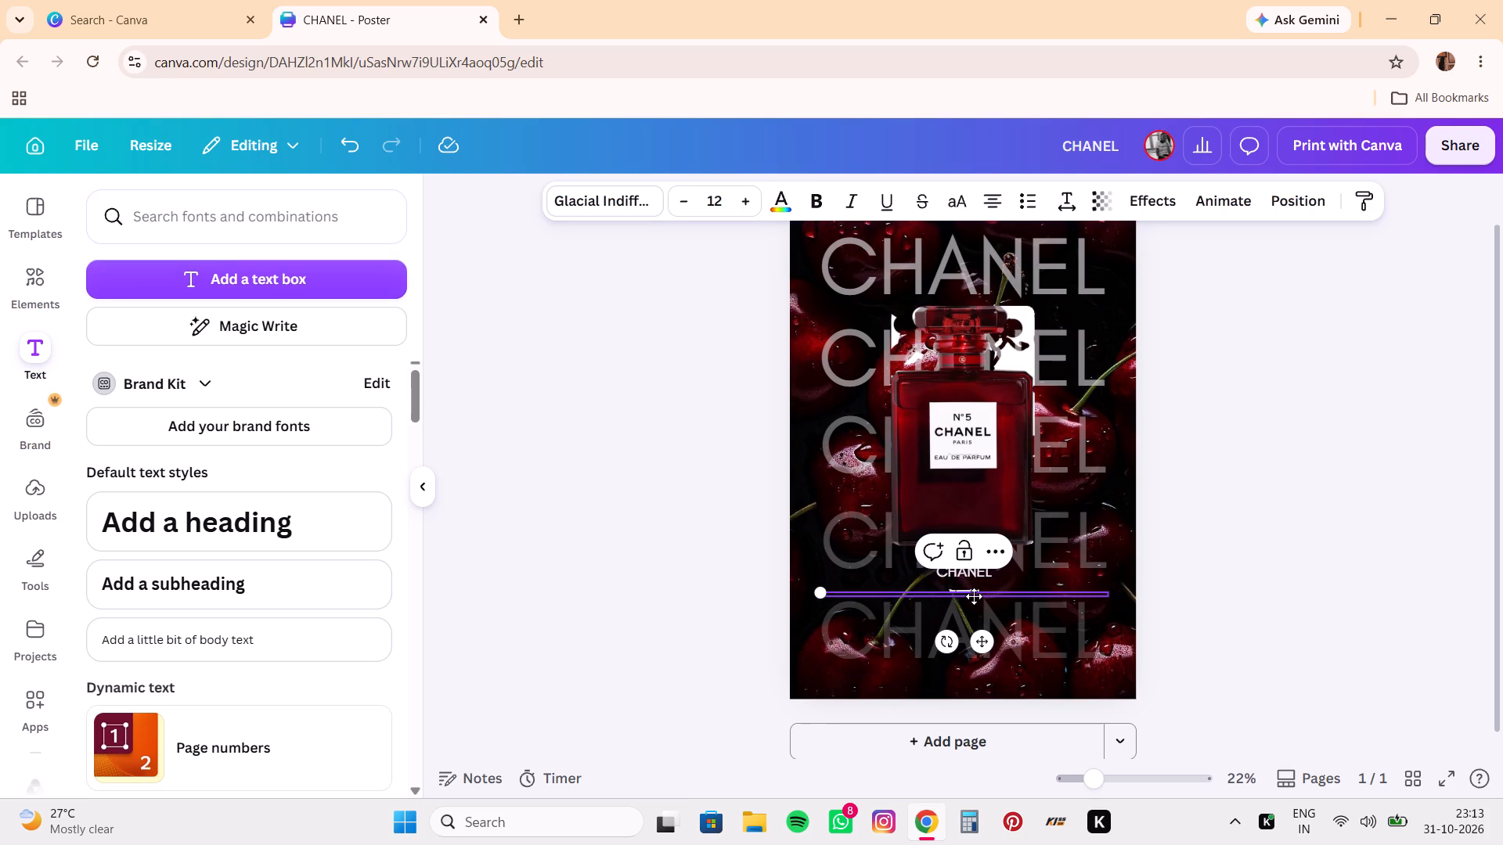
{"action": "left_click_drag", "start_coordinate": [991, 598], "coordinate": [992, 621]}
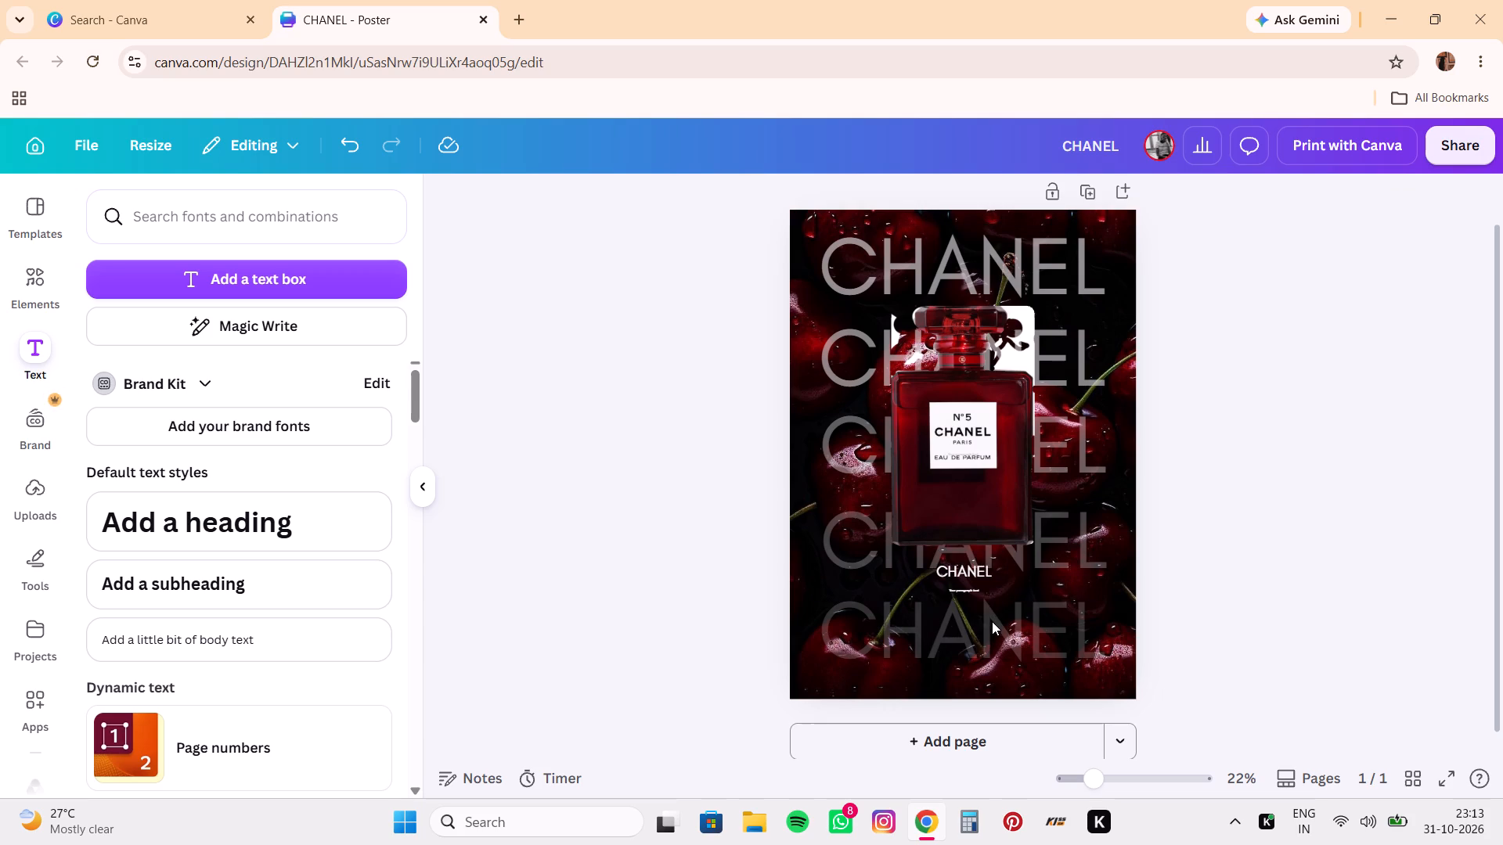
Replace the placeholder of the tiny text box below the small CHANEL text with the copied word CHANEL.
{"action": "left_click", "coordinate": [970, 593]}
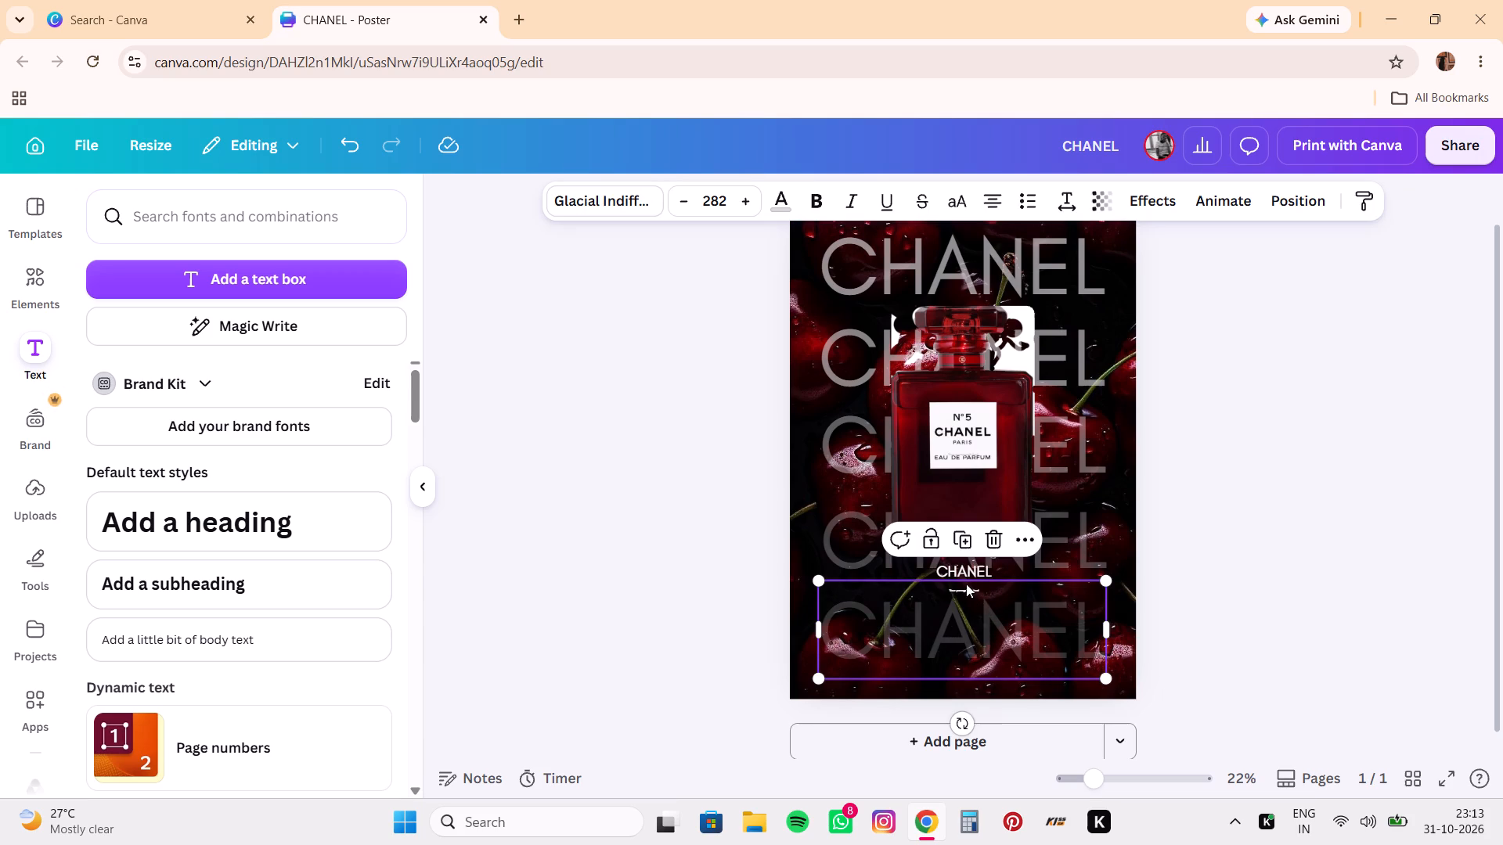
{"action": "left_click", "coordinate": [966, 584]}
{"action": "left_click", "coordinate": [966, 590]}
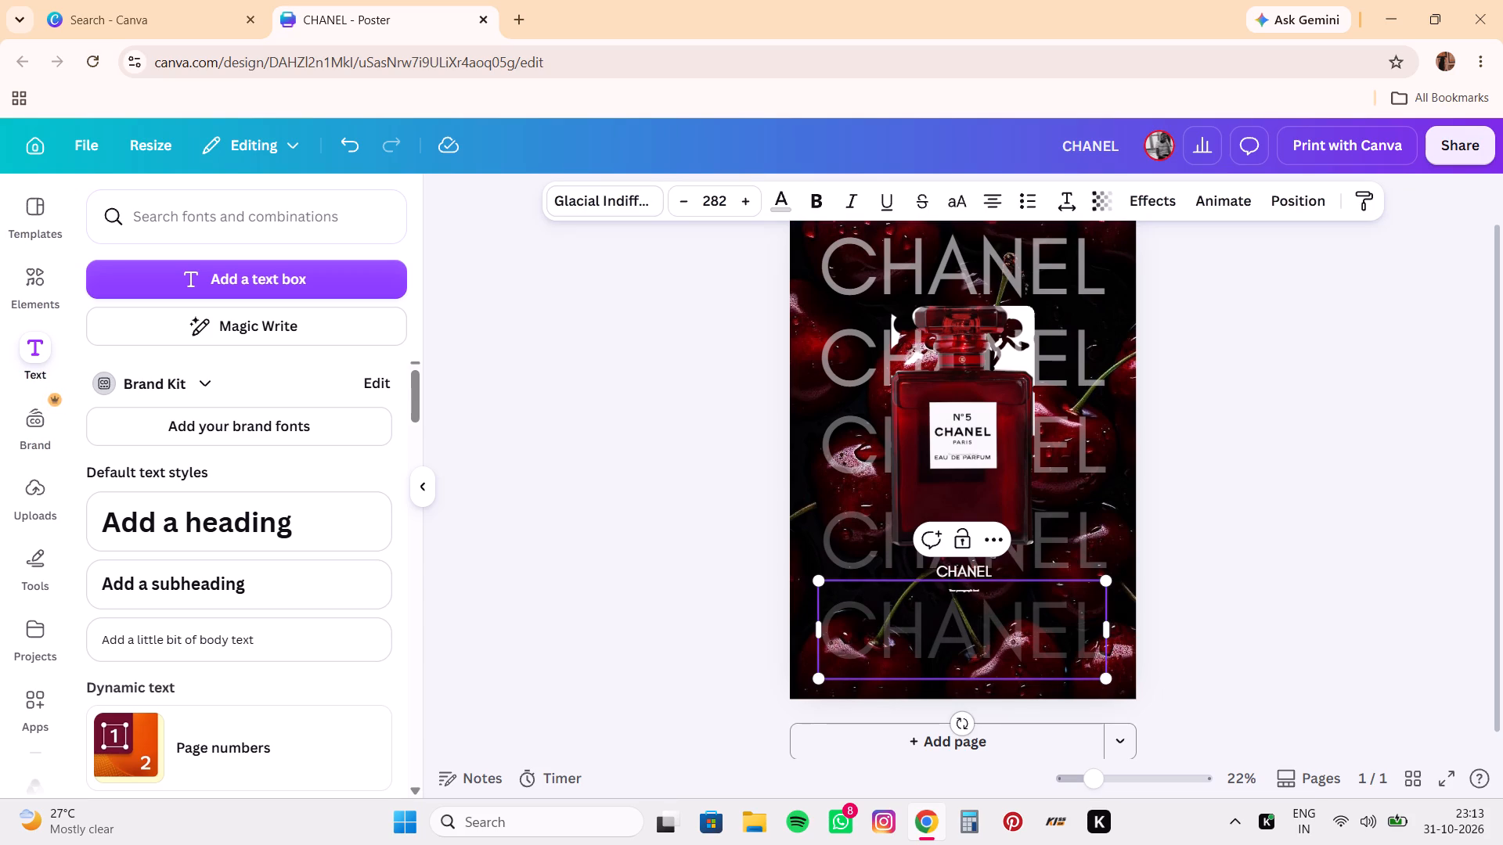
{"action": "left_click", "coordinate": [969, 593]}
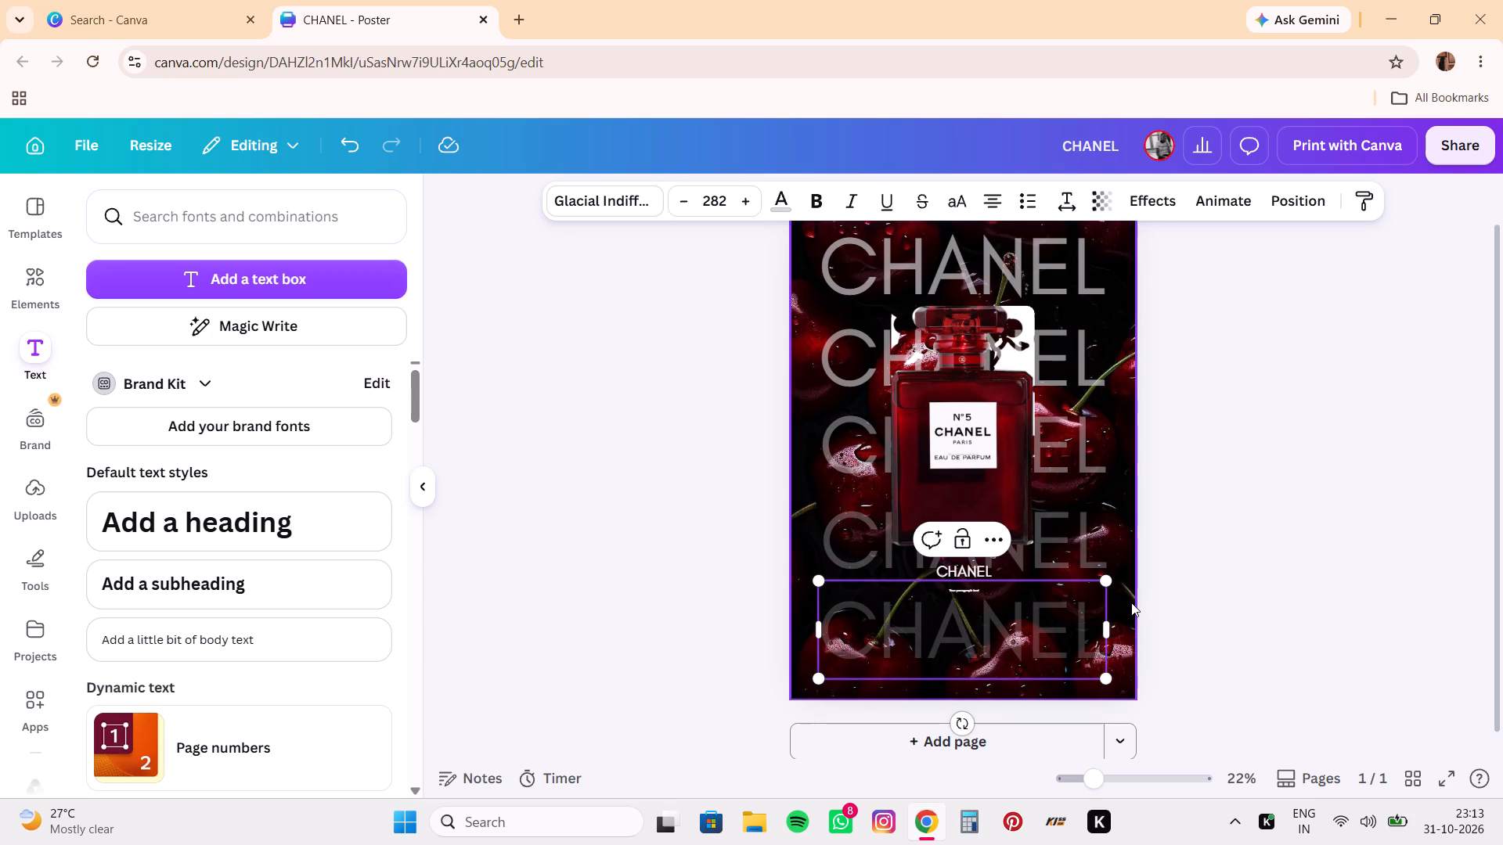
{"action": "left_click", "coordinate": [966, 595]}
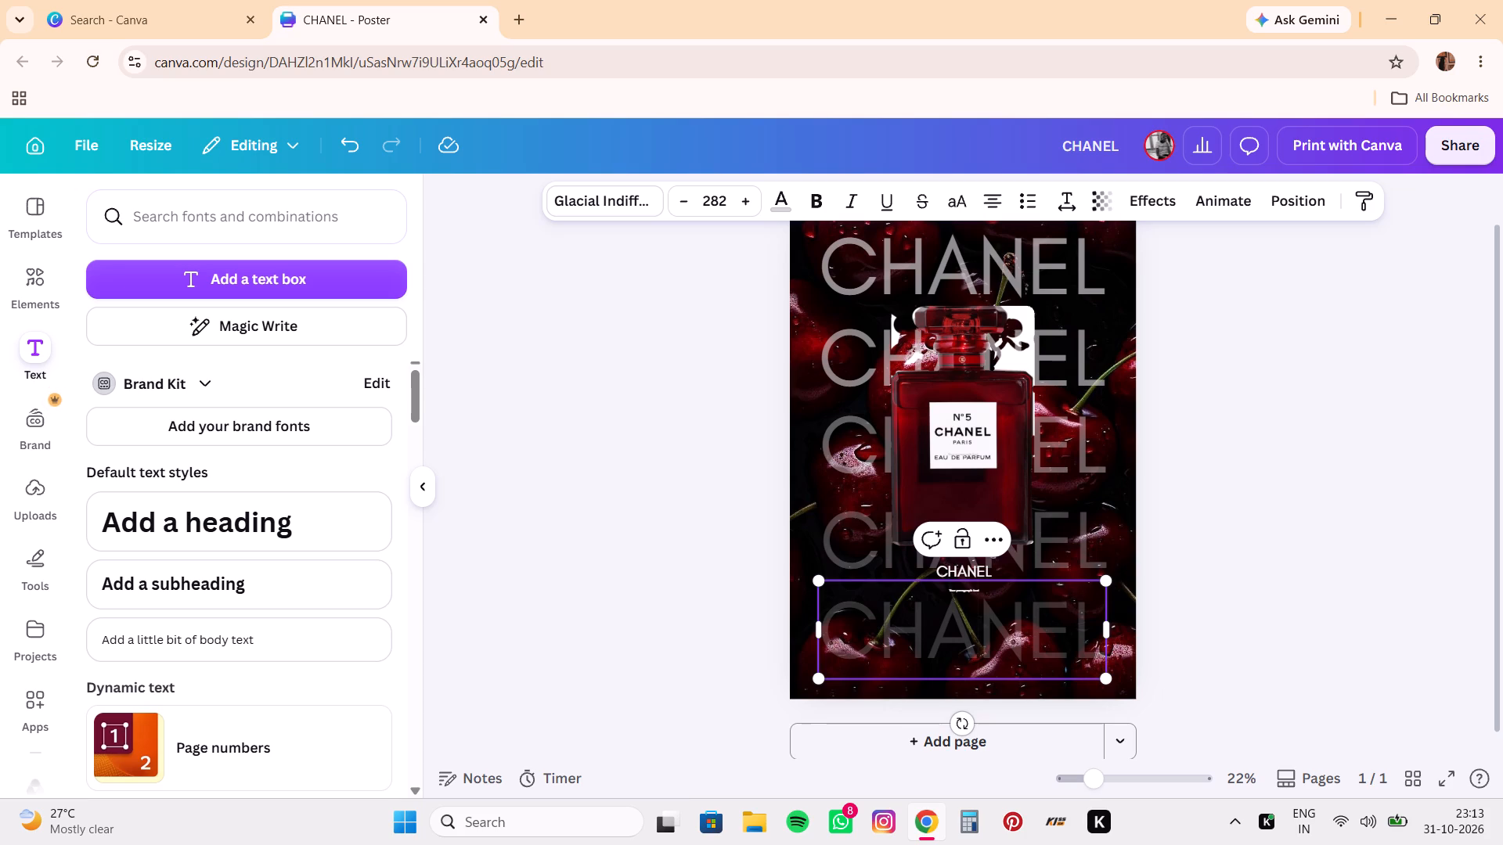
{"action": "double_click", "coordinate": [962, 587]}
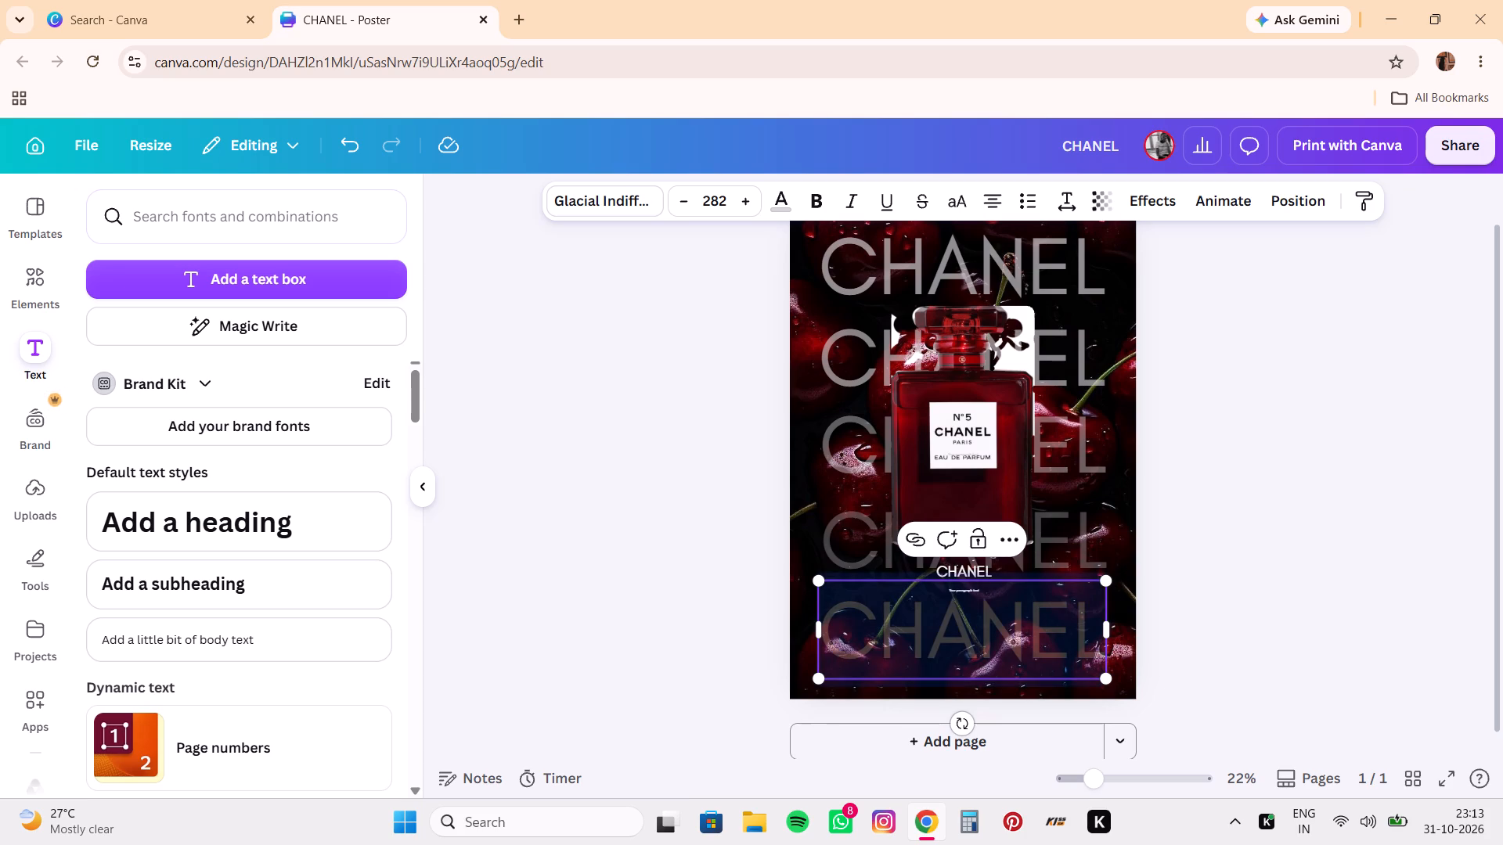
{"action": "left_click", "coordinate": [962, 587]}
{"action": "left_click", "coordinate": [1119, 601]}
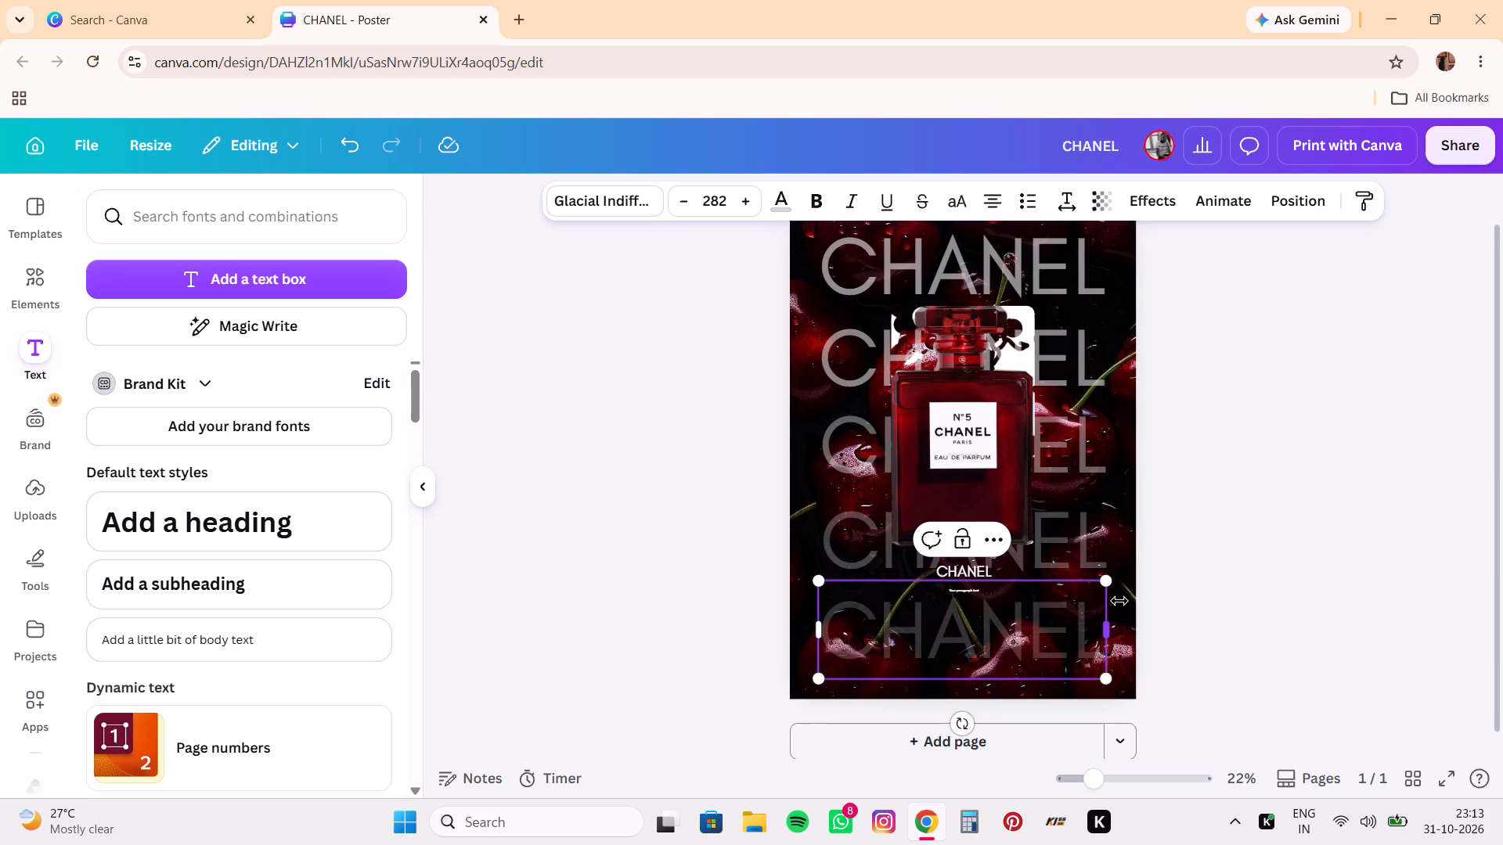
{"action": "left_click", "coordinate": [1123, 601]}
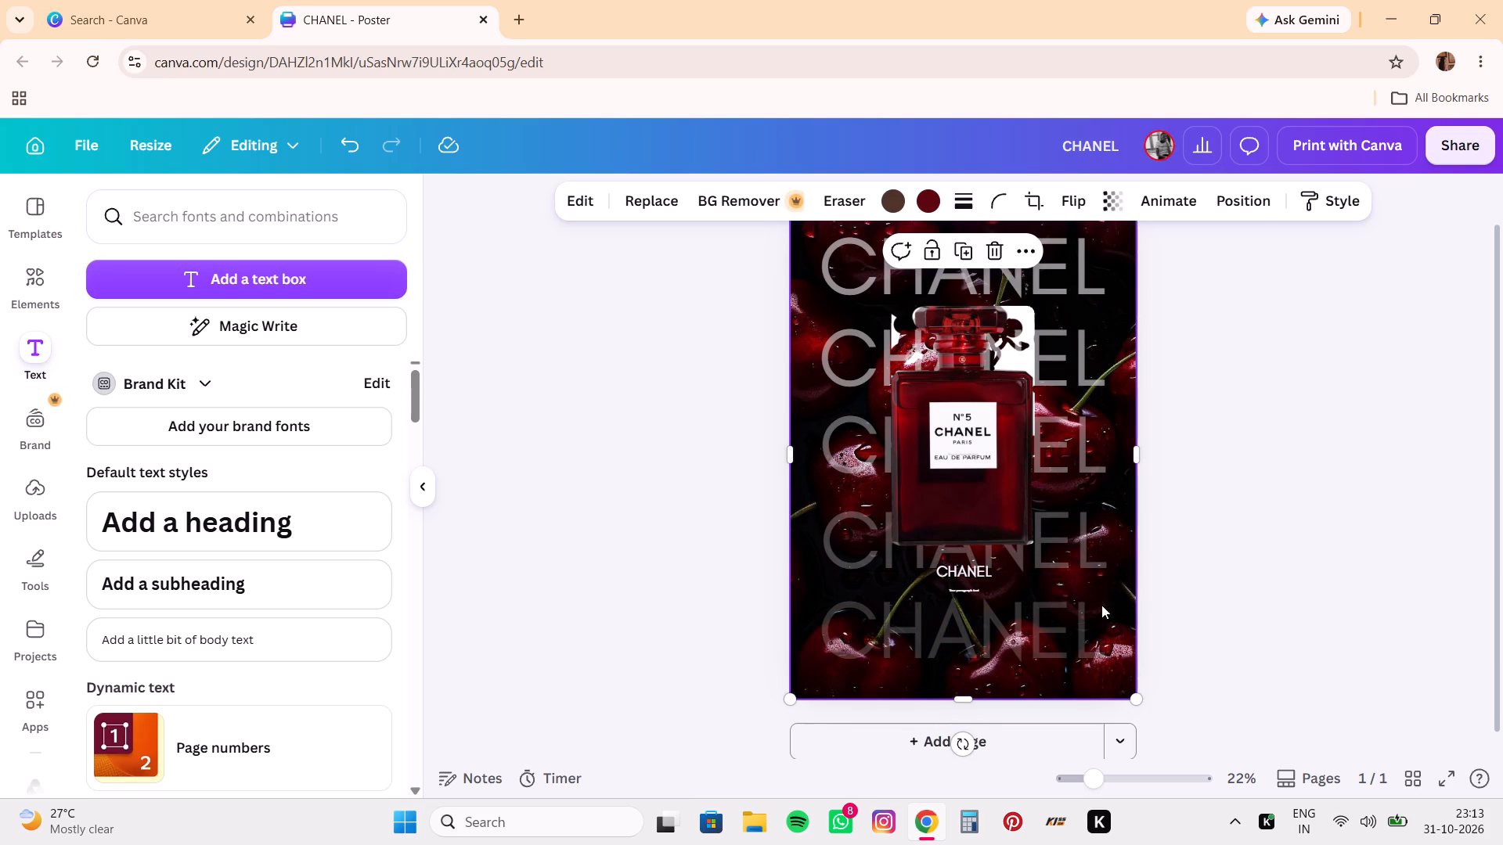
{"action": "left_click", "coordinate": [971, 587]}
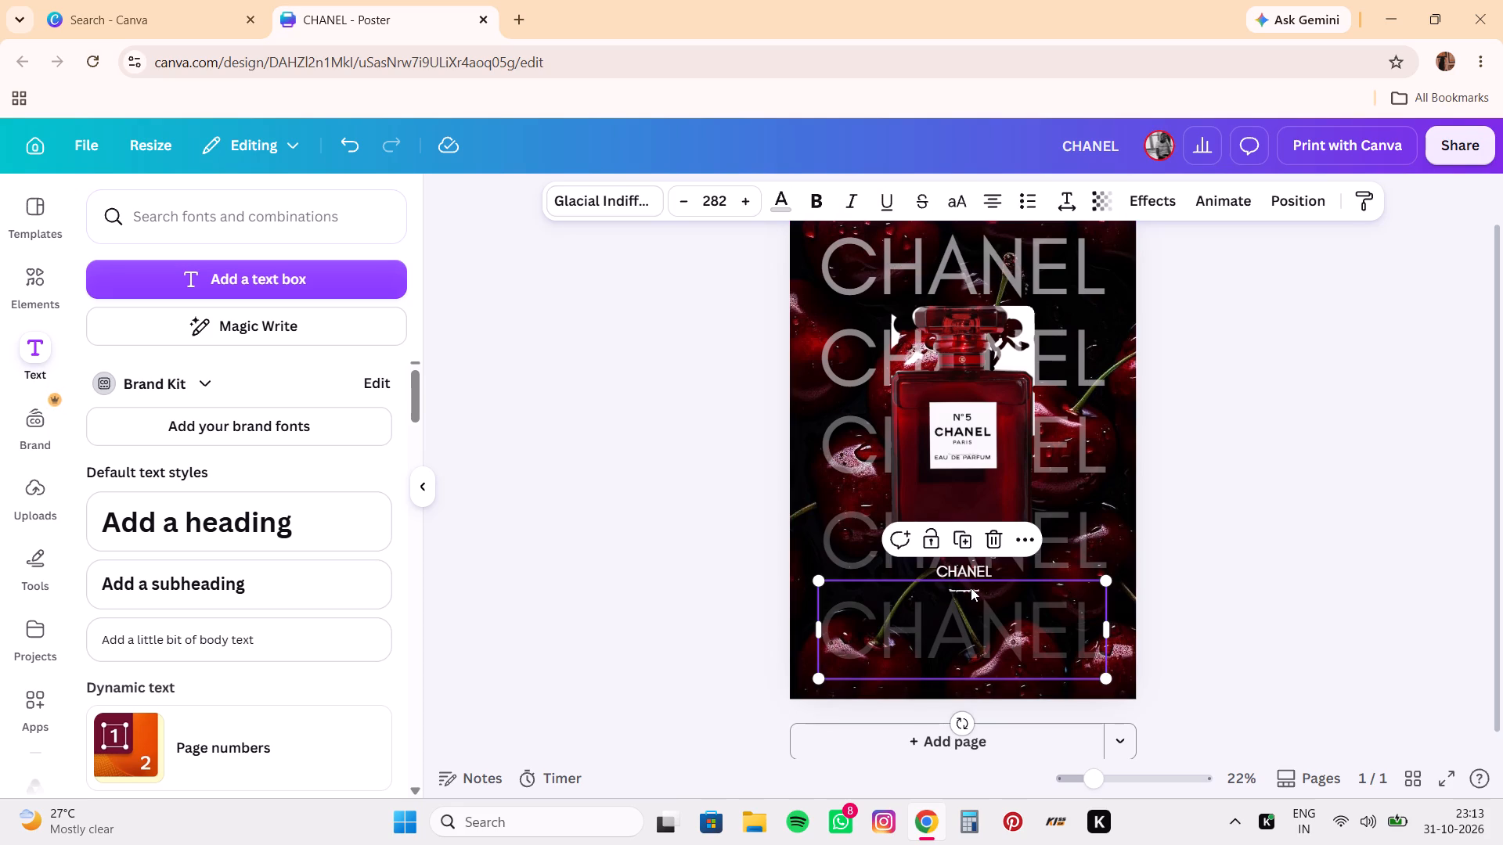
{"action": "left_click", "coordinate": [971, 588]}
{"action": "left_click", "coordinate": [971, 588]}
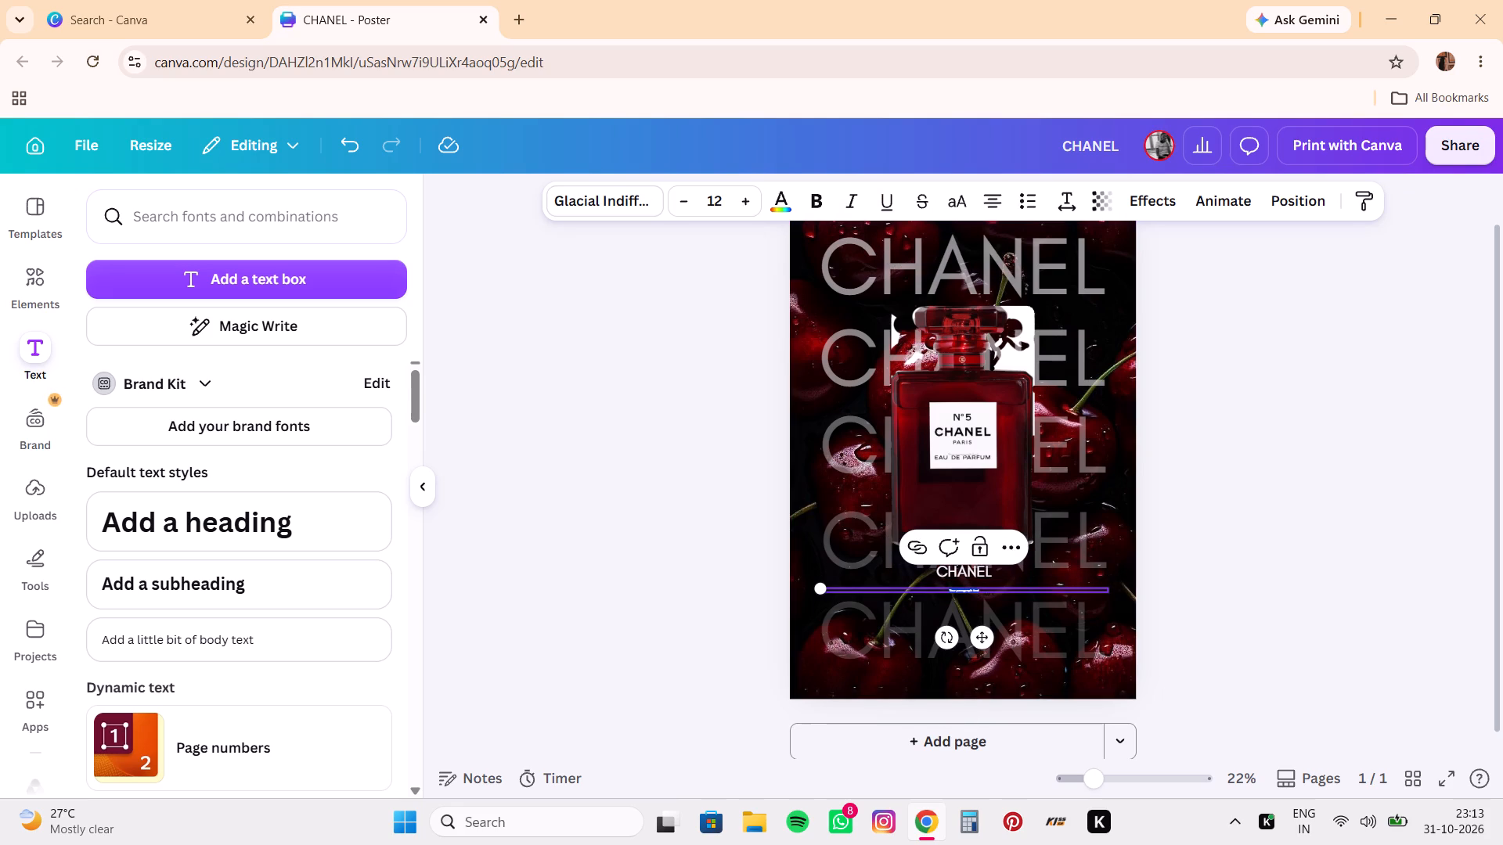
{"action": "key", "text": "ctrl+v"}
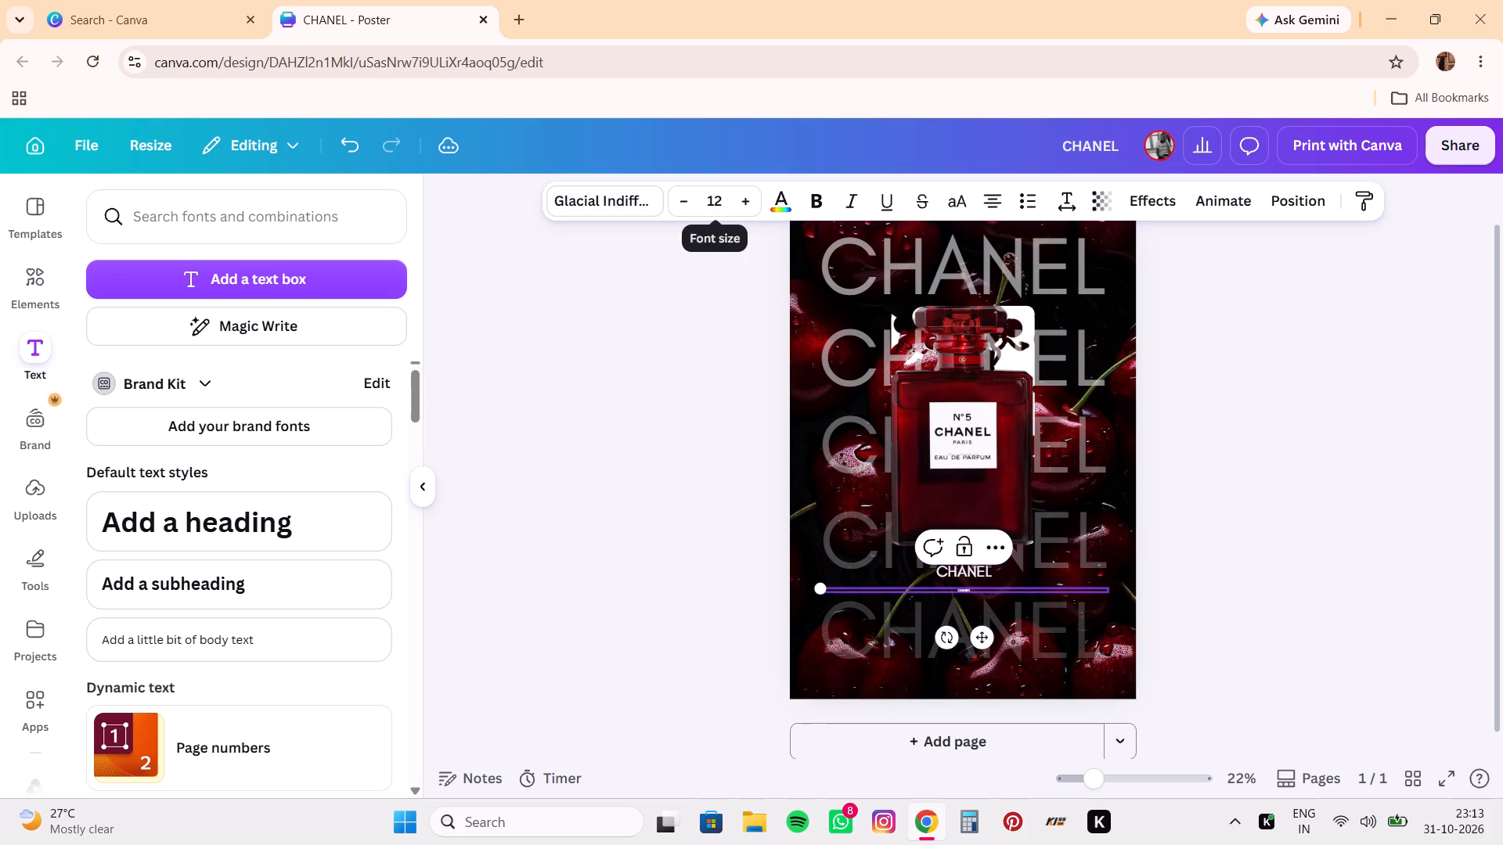
Enlarge the text in the new box below the small CHANEL text to size 36.
{"action": "triple_click", "coordinate": [749, 202]}
{"action": "triple_click", "coordinate": [749, 202]}
{"action": "triple_click", "coordinate": [749, 202]}
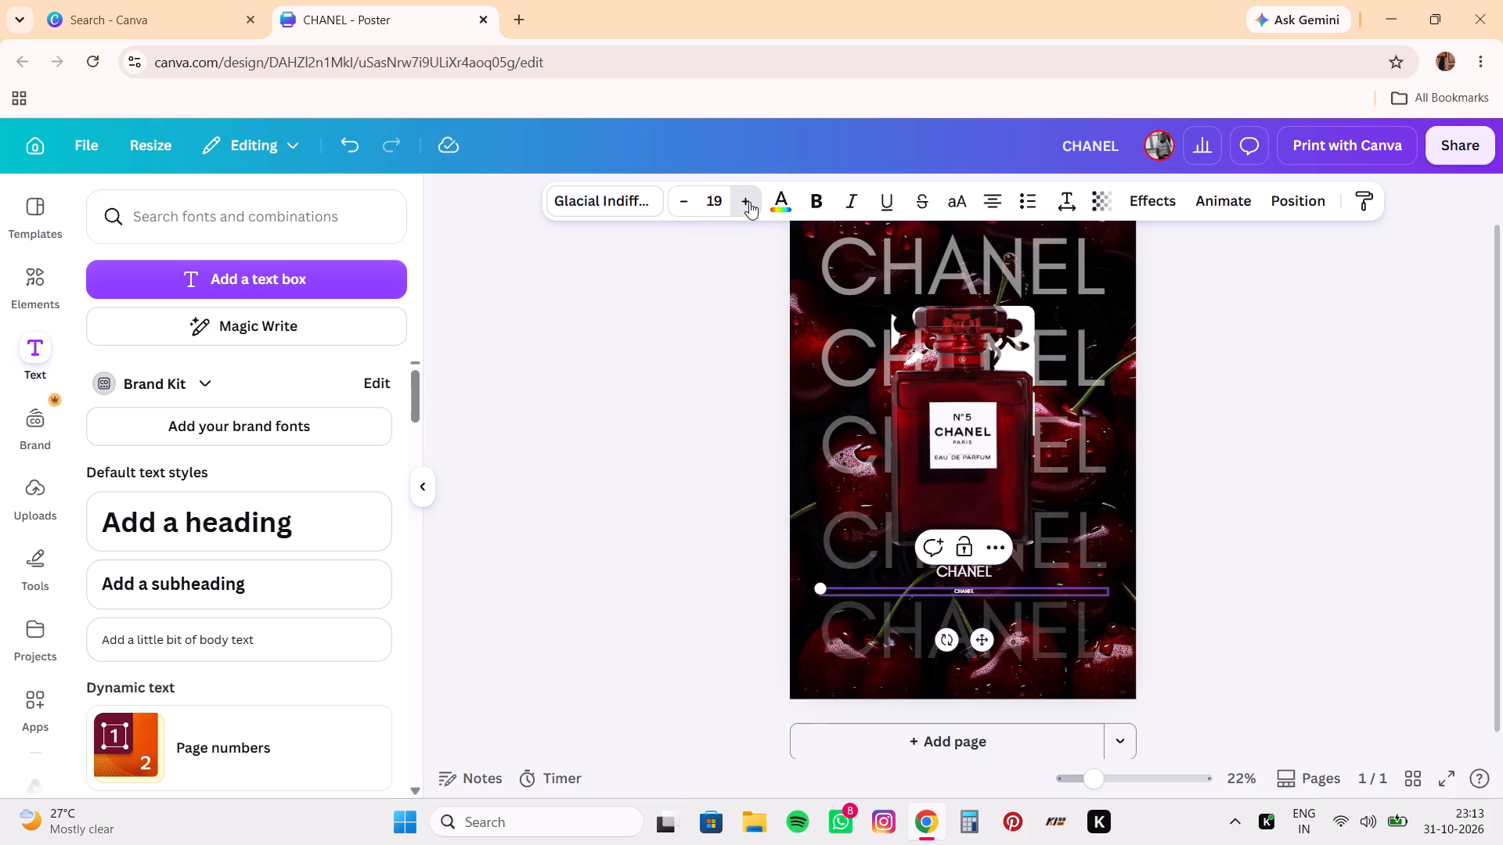
{"action": "triple_click", "coordinate": [749, 202]}
{"action": "triple_click", "coordinate": [749, 202]}
{"action": "triple_click", "coordinate": [749, 202]}
{"action": "triple_click", "coordinate": [749, 202]}
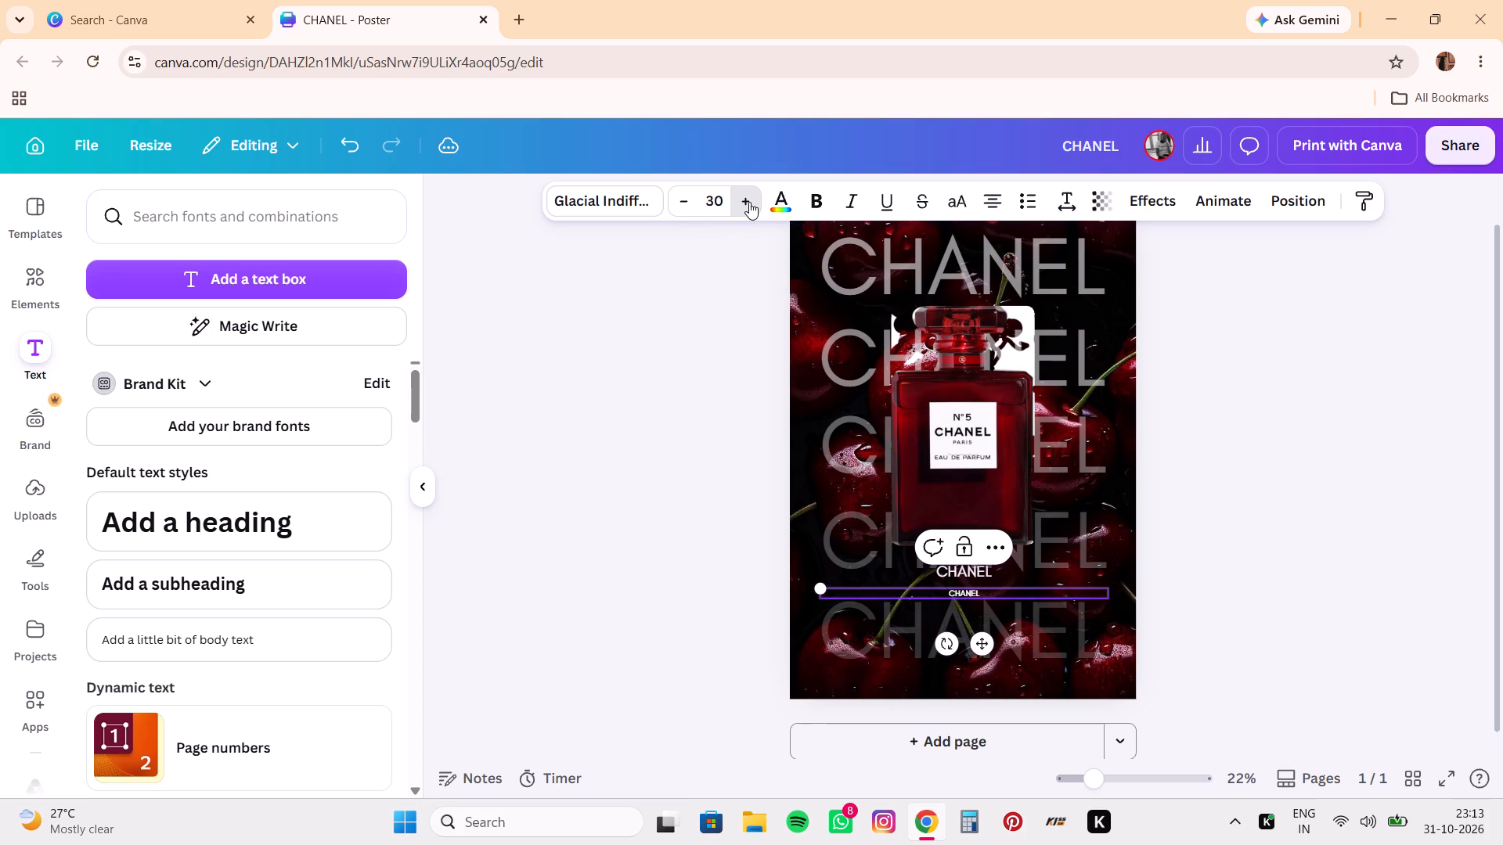
{"action": "triple_click", "coordinate": [749, 202]}
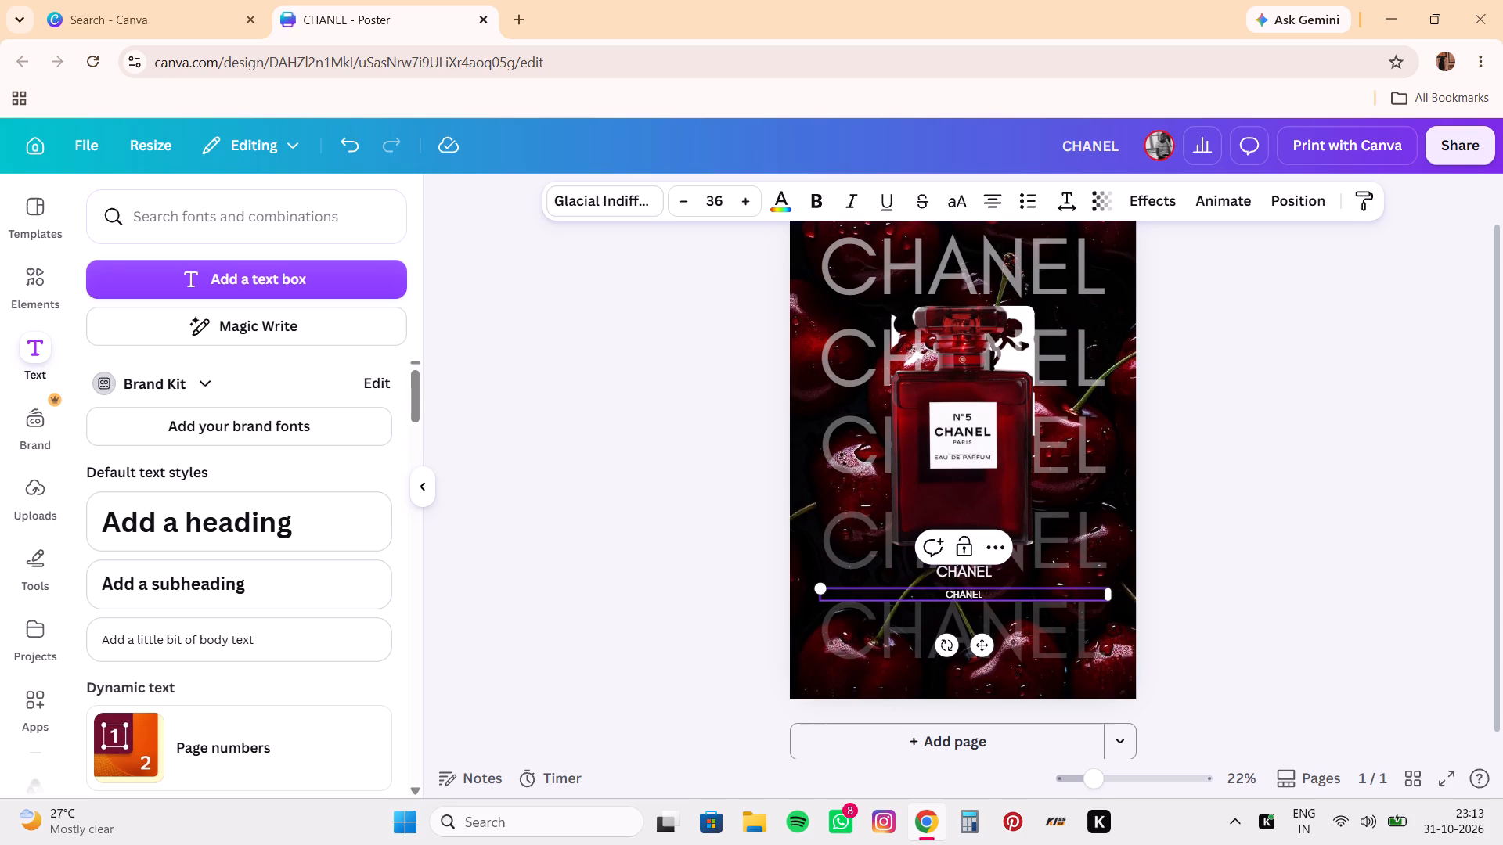
Replace the wording in the new size 36 text box with "Paris".
{"action": "key", "text": "BackSpace"}
{"action": "key", "text": "BackSpace"}
{"action": "key", "text": "BackSpace"}
{"action": "key", "text": "BackSpace"}
{"action": "key", "text": "BackSpace"}
{"action": "key", "text": "BackSpace"}
{"action": "key", "text": "a"}
{"action": "key", "text": "BackSpace"}
{"action": "key", "text": "BackSpace"}
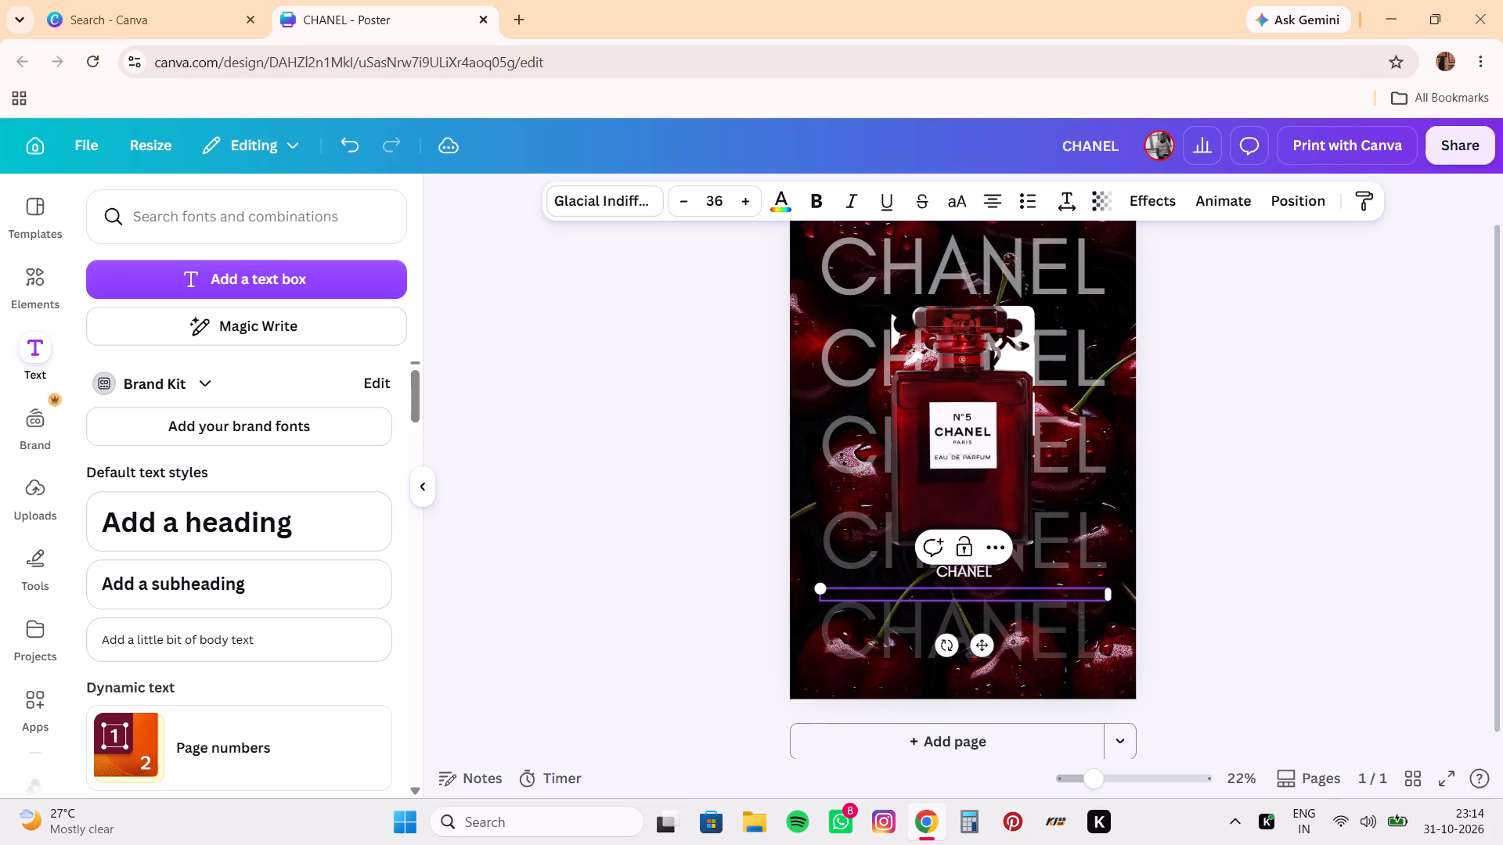
{"action": "key", "text": "p"}
{"action": "key", "text": "BackSpace"}
{"action": "type", "text": "aris"}
Change the font of the Paris text to Alice, leaving the poster's other text in its current font.
{"action": "left_click", "coordinate": [621, 202]}
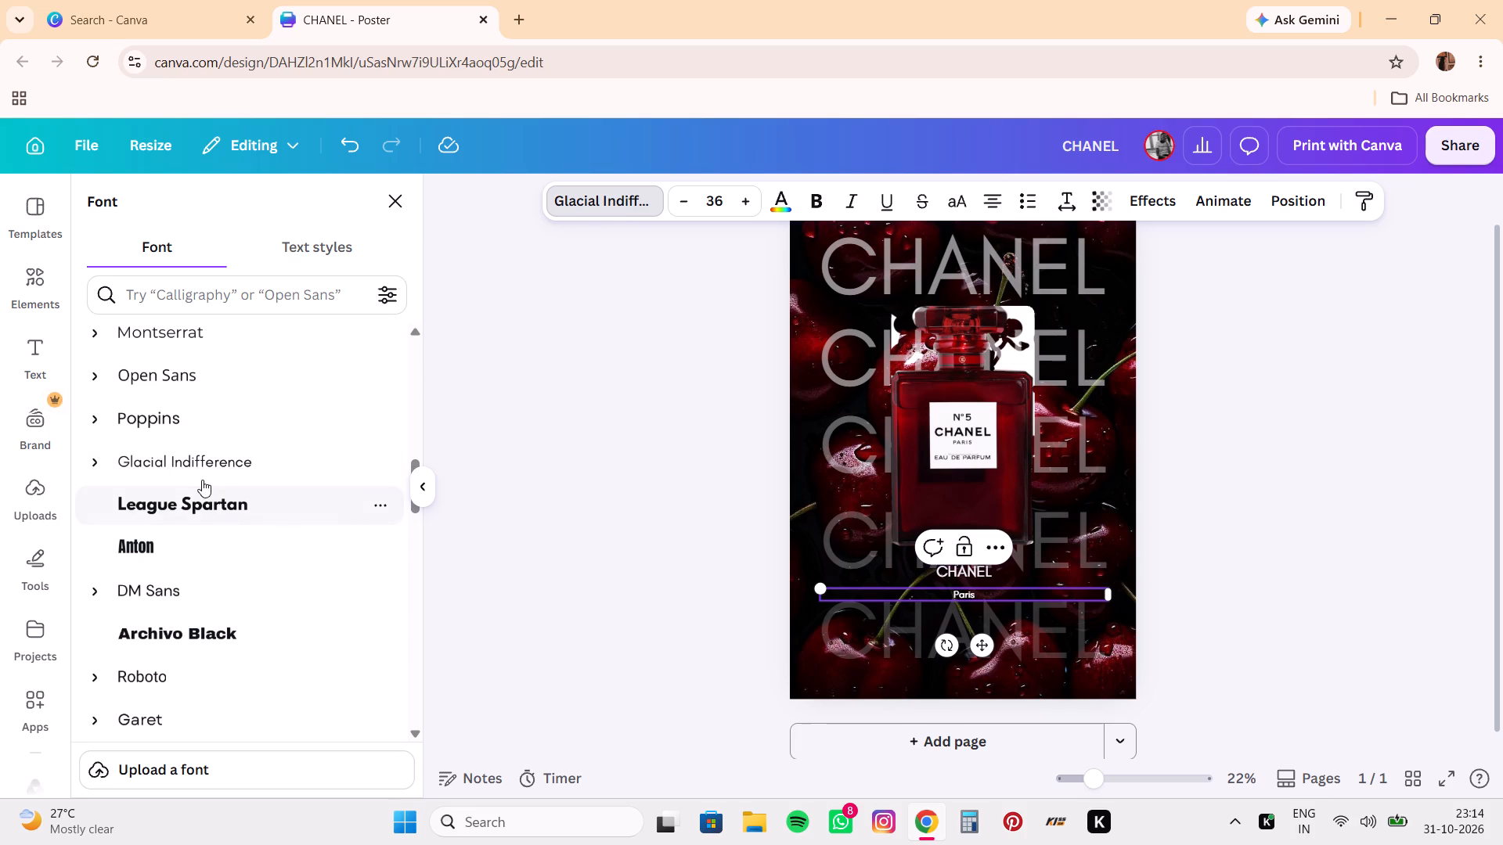
{"action": "scroll", "coordinate": [206, 394], "scroll_direction": "up", "scroll_amount": 2}
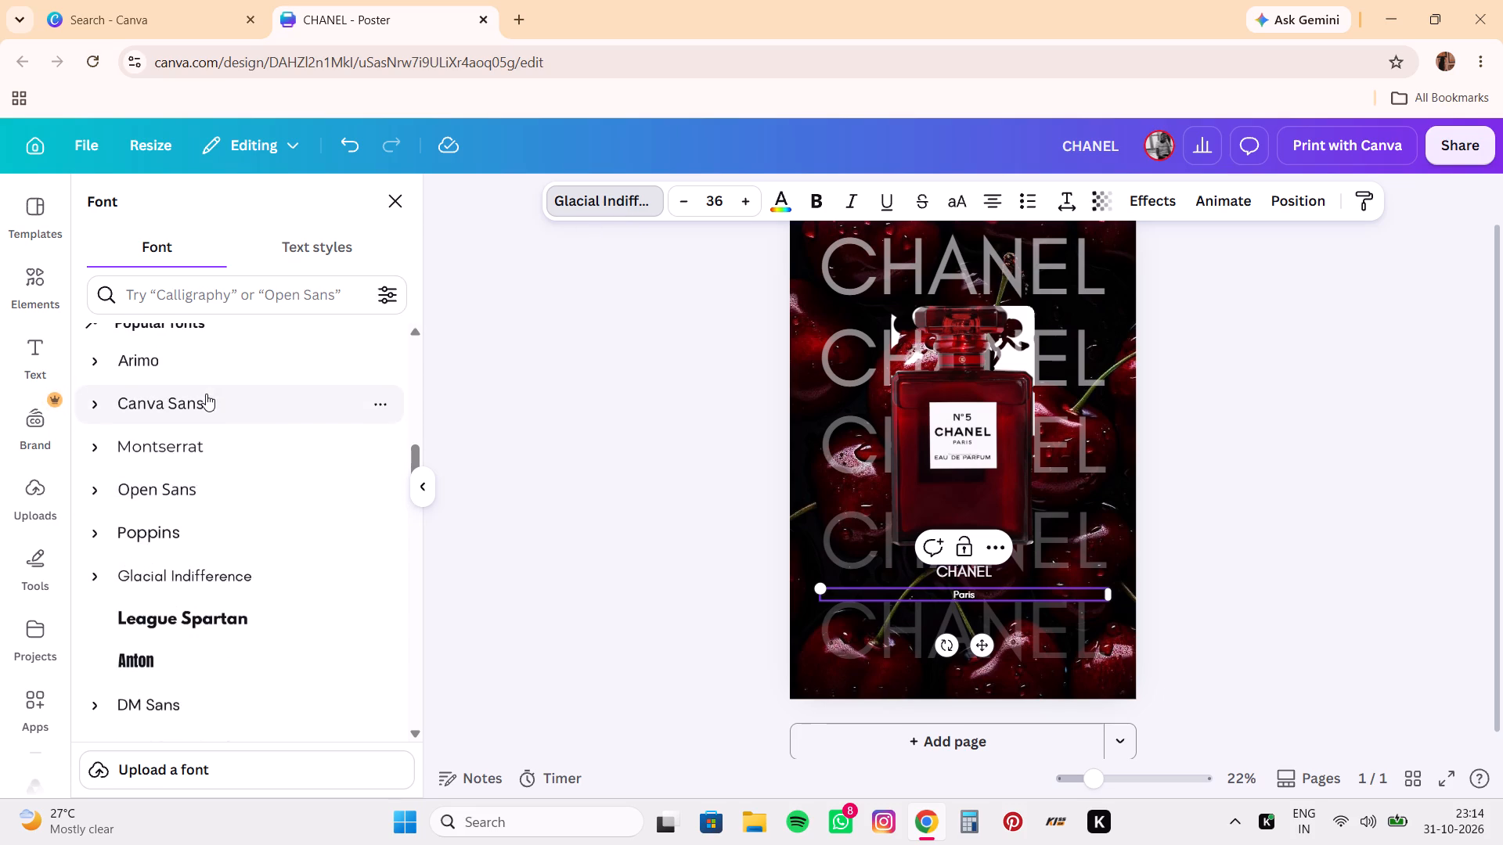
{"action": "scroll", "coordinate": [206, 394], "scroll_direction": "up", "scroll_amount": 1}
{"action": "scroll", "coordinate": [206, 394], "scroll_direction": "down", "scroll_amount": 5}
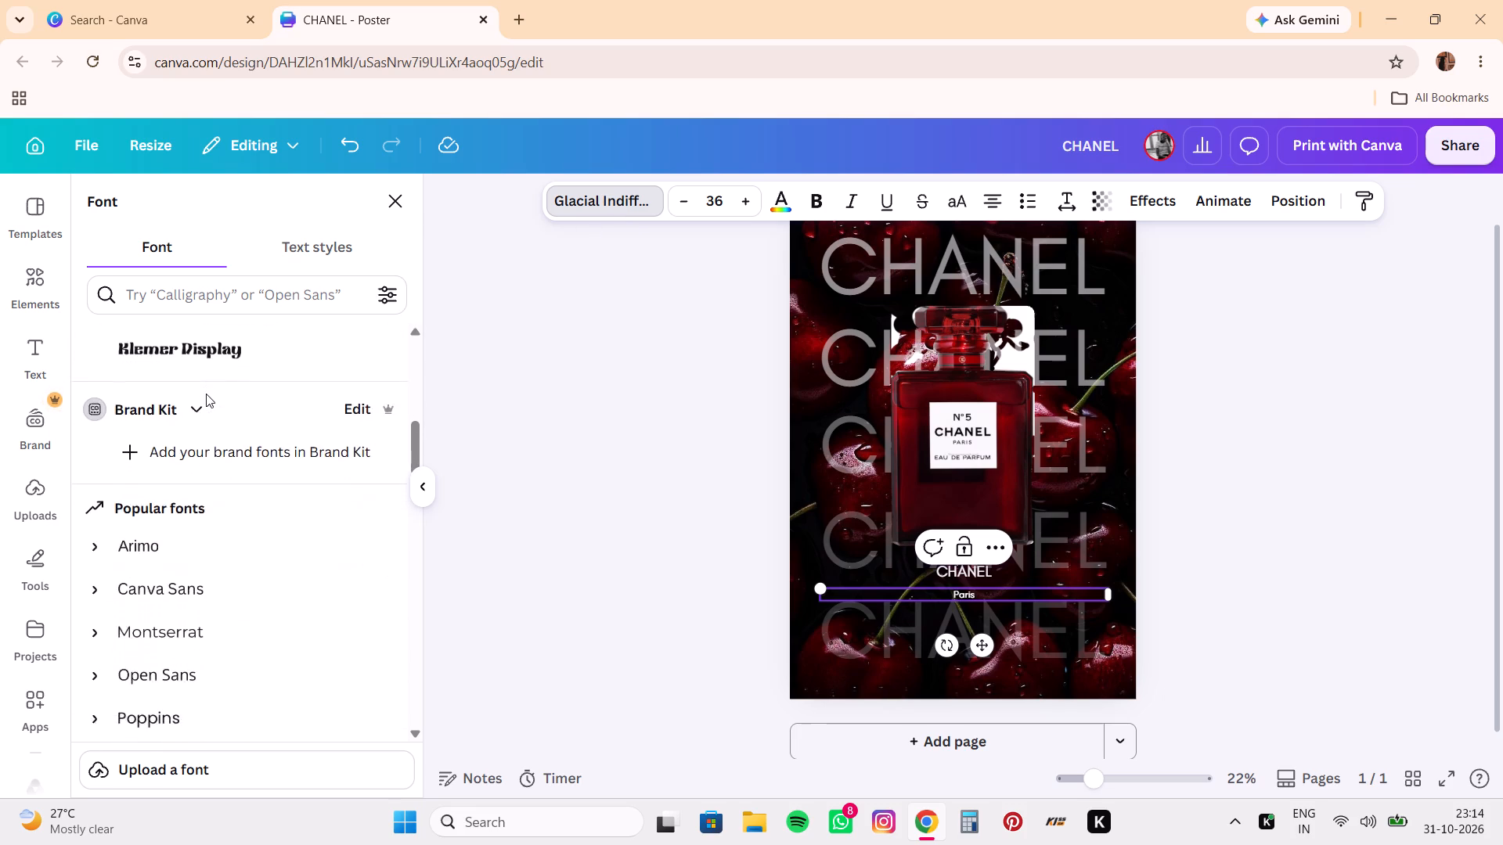
{"action": "scroll", "coordinate": [206, 394], "scroll_direction": "down", "scroll_amount": 3}
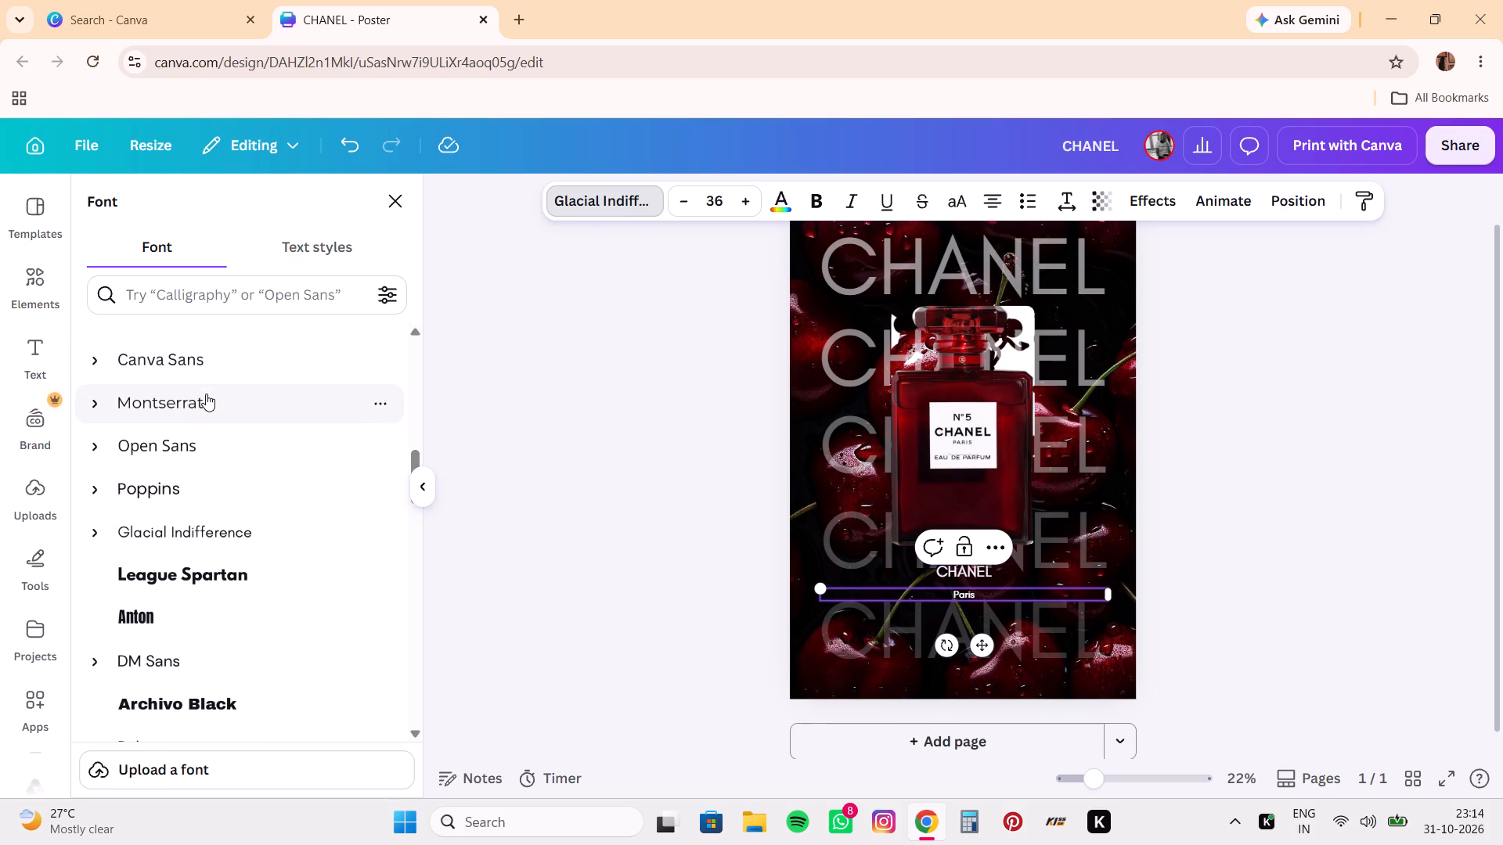
{"action": "scroll", "coordinate": [206, 394], "scroll_direction": "down", "scroll_amount": 1}
{"action": "scroll", "coordinate": [176, 515], "scroll_direction": "down", "scroll_amount": 4}
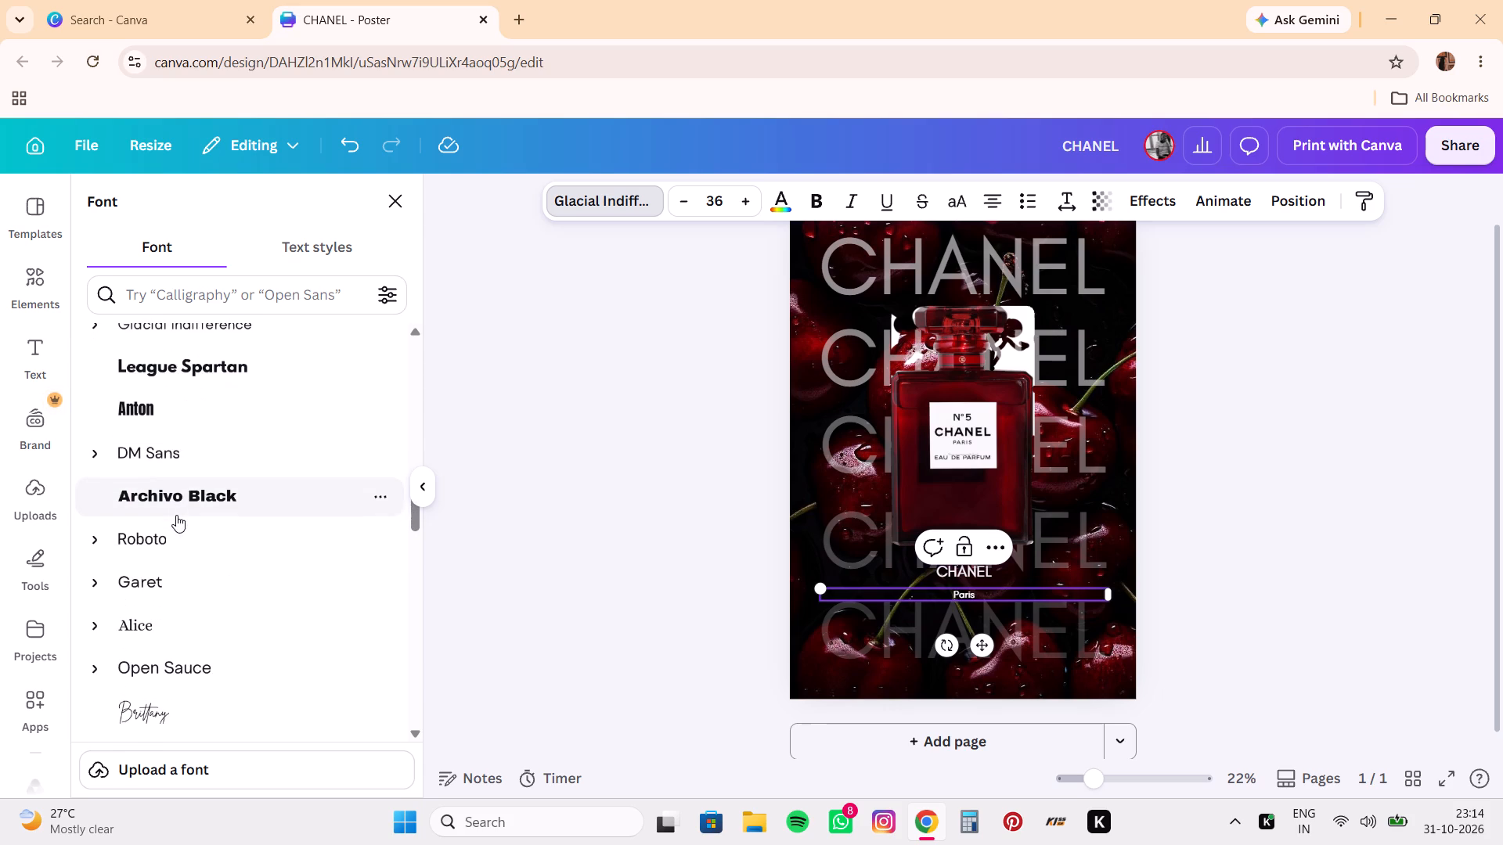
{"action": "left_click", "coordinate": [149, 638]}
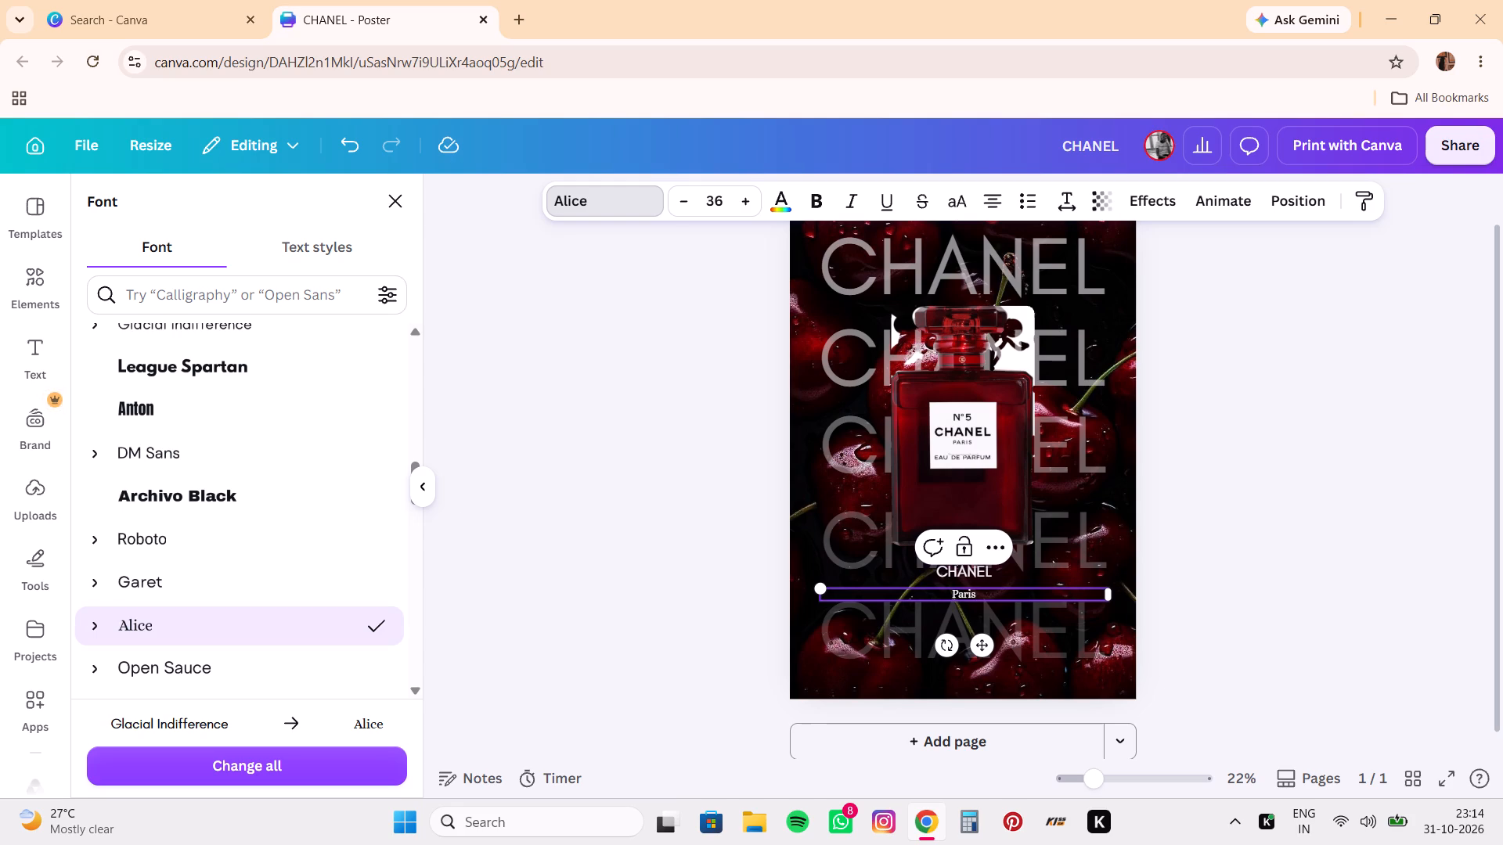
Move the Paris text up slightly so it sits directly beneath the small CHANEL text, centred horizontally on it.
{"action": "left_click", "coordinate": [981, 646]}
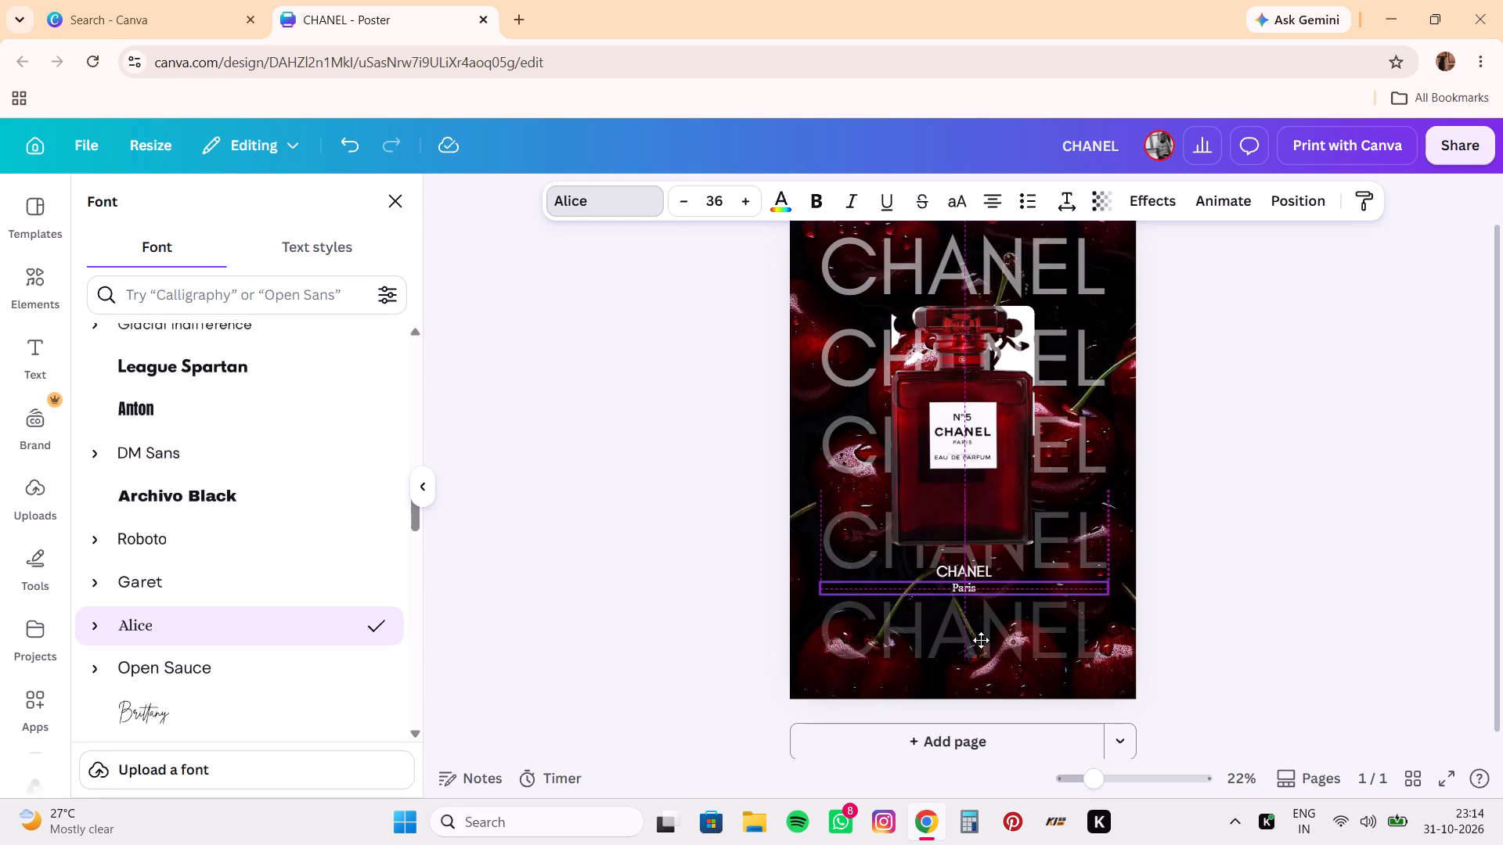
{"action": "left_click", "coordinate": [1195, 604]}
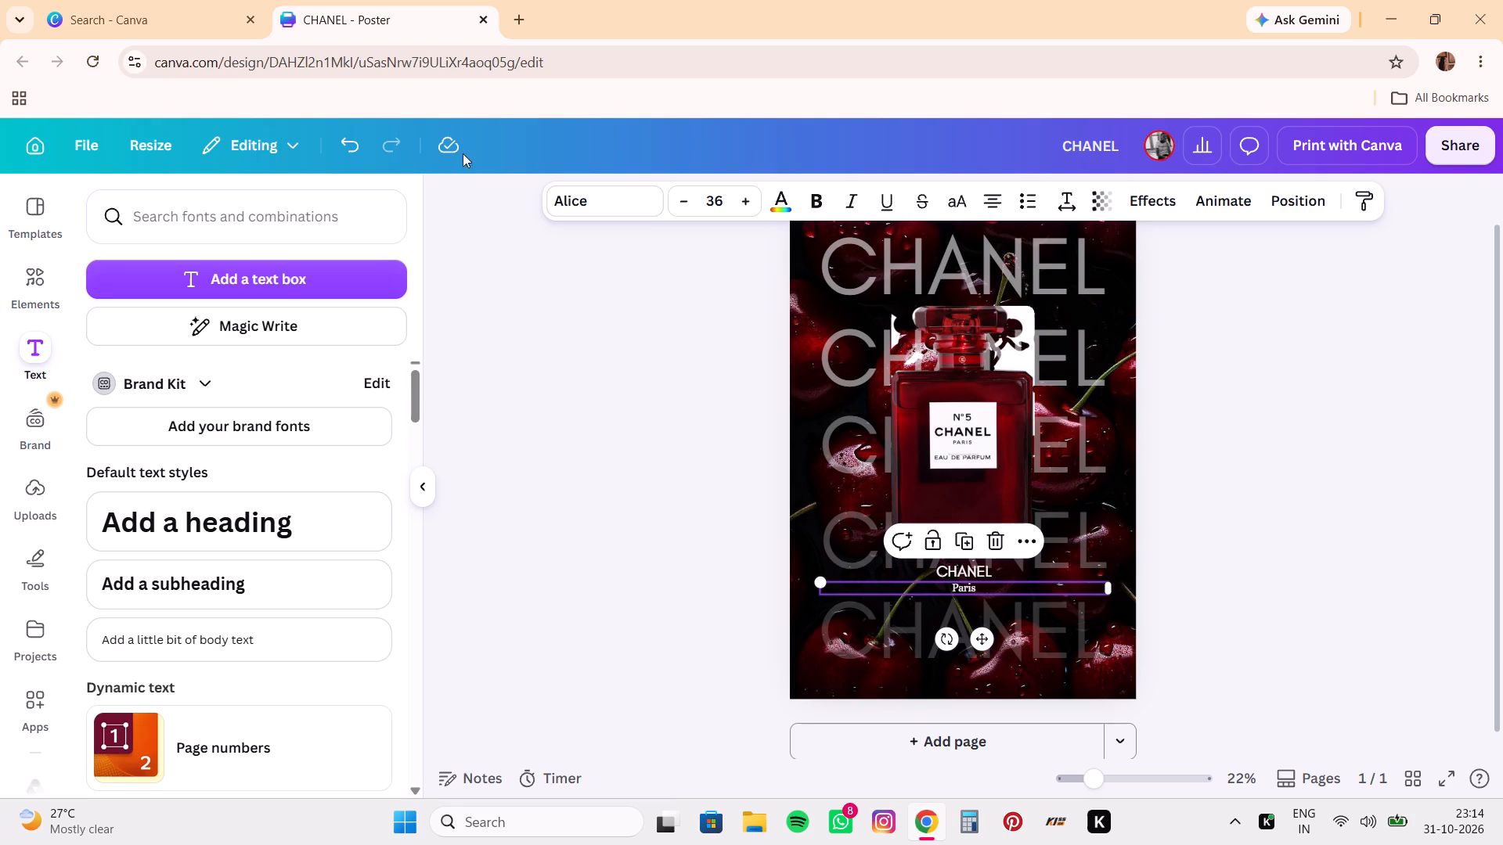
Check the poster's save status.
{"action": "left_click", "coordinate": [442, 150]}
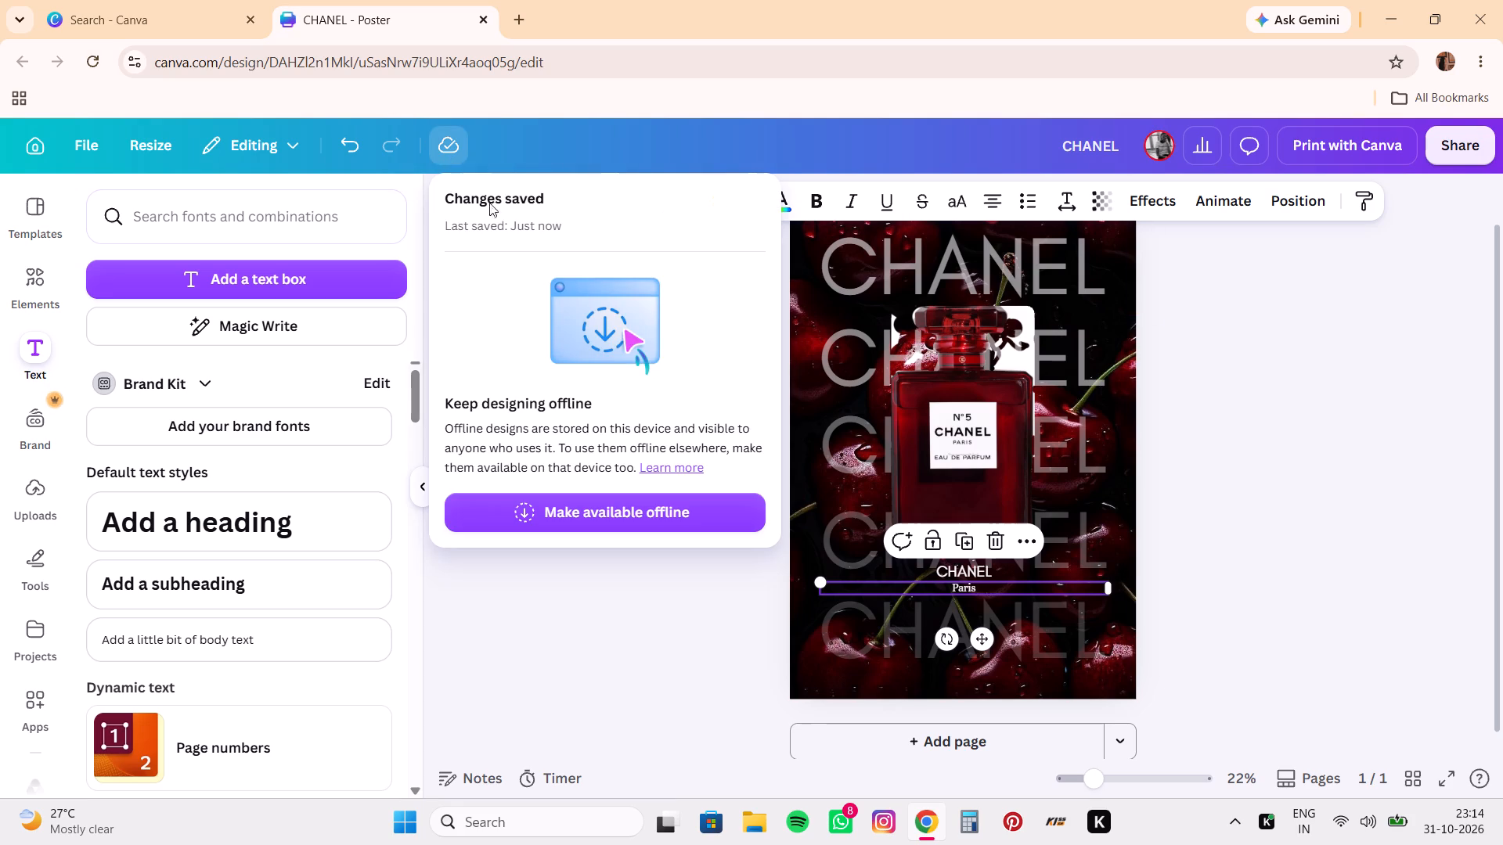
{"action": "left_click", "coordinate": [584, 584]}
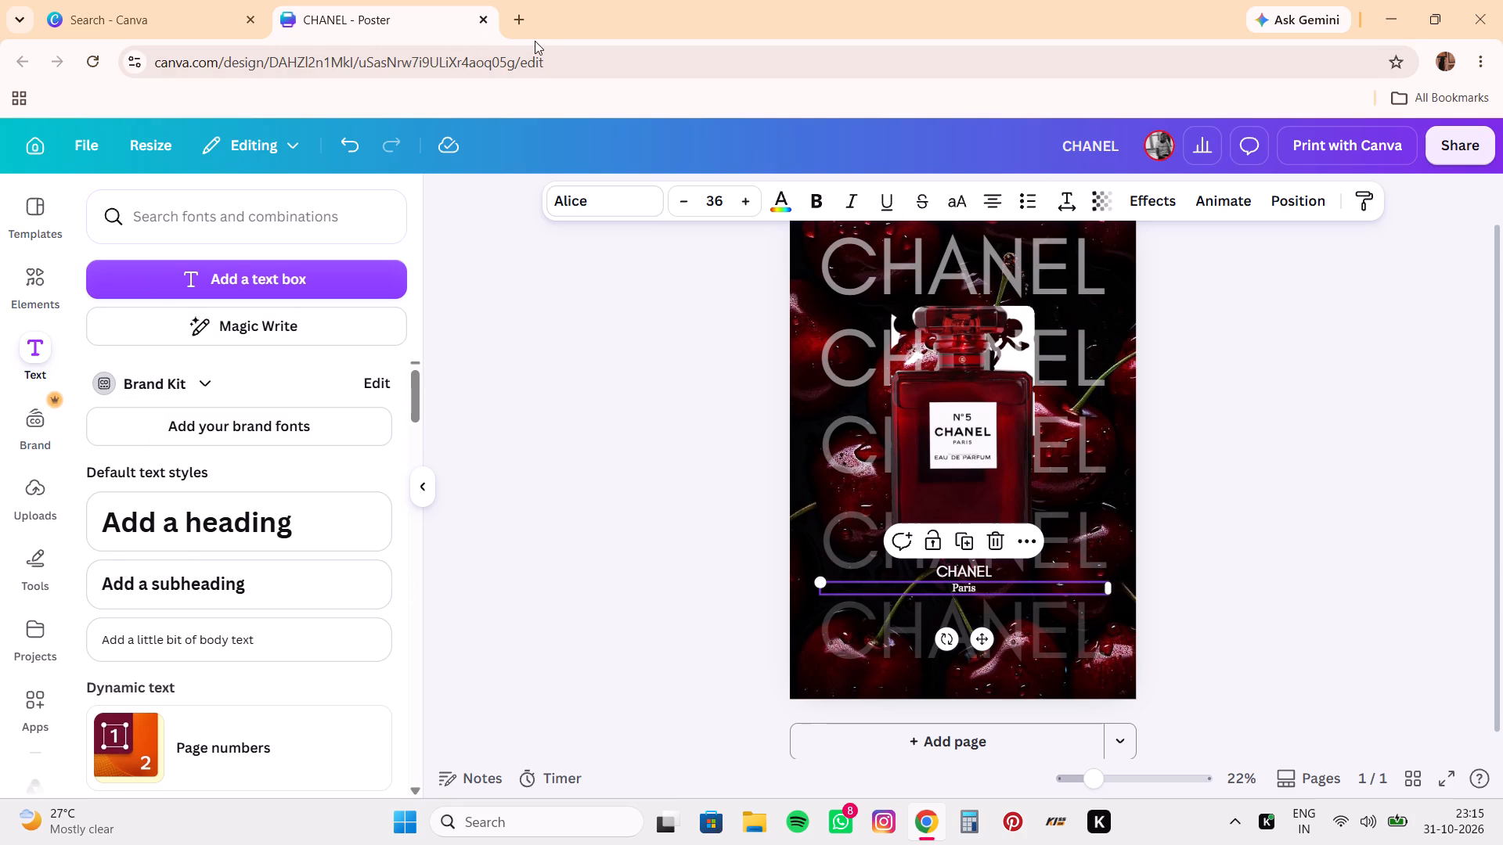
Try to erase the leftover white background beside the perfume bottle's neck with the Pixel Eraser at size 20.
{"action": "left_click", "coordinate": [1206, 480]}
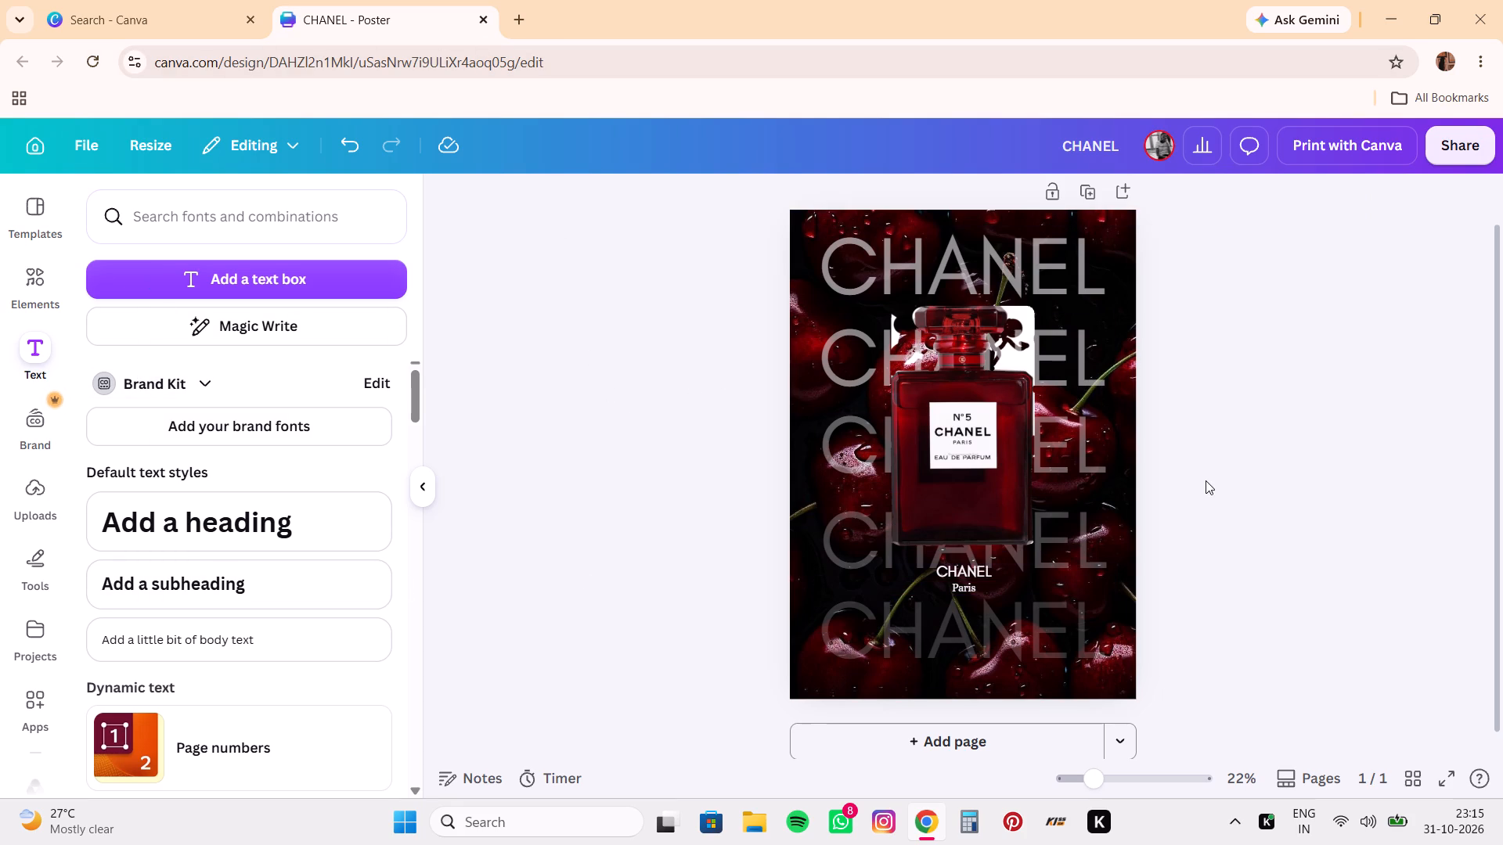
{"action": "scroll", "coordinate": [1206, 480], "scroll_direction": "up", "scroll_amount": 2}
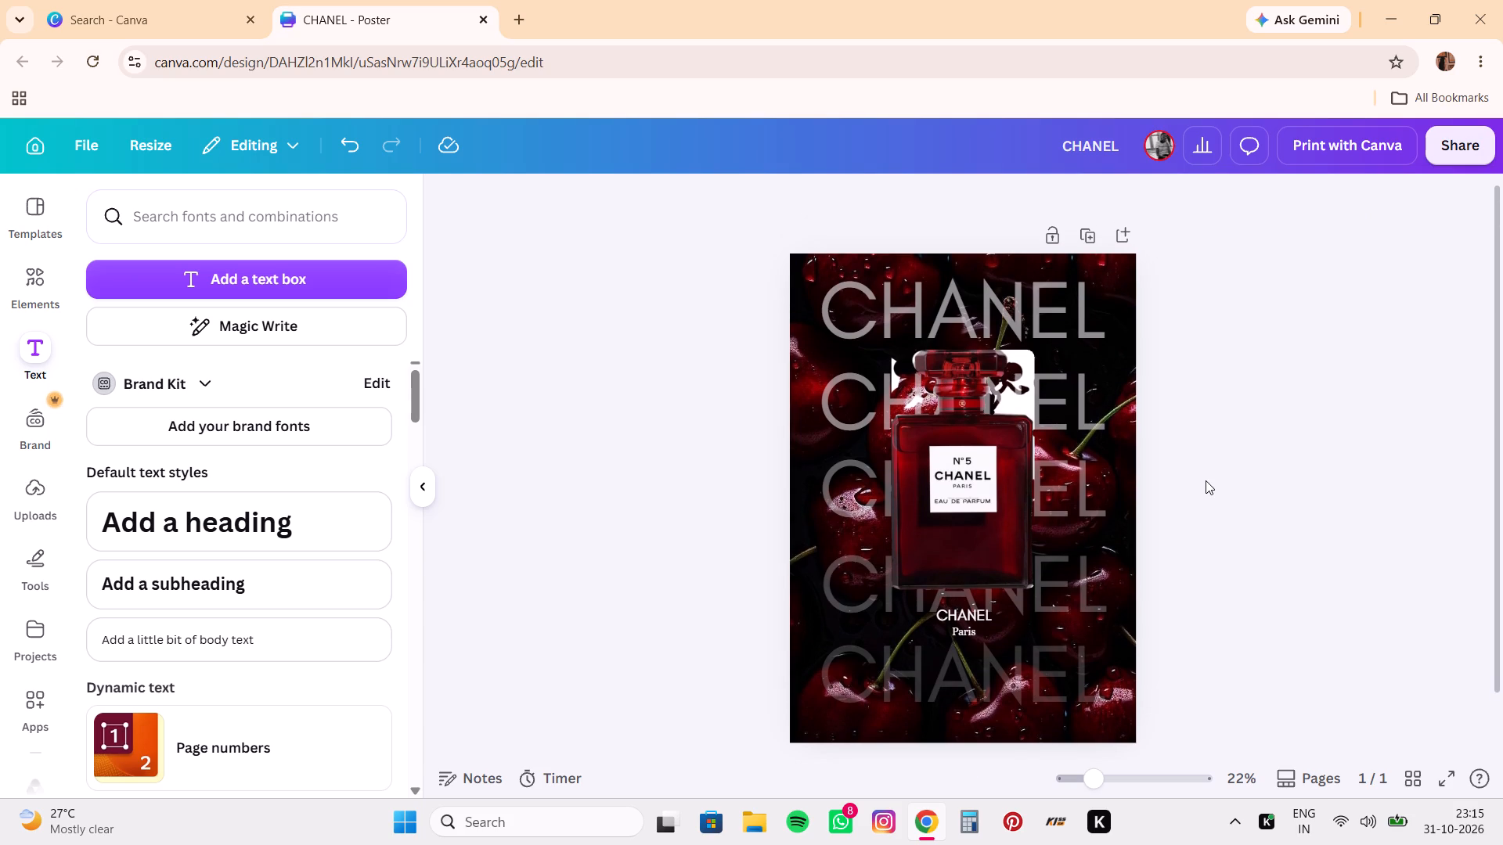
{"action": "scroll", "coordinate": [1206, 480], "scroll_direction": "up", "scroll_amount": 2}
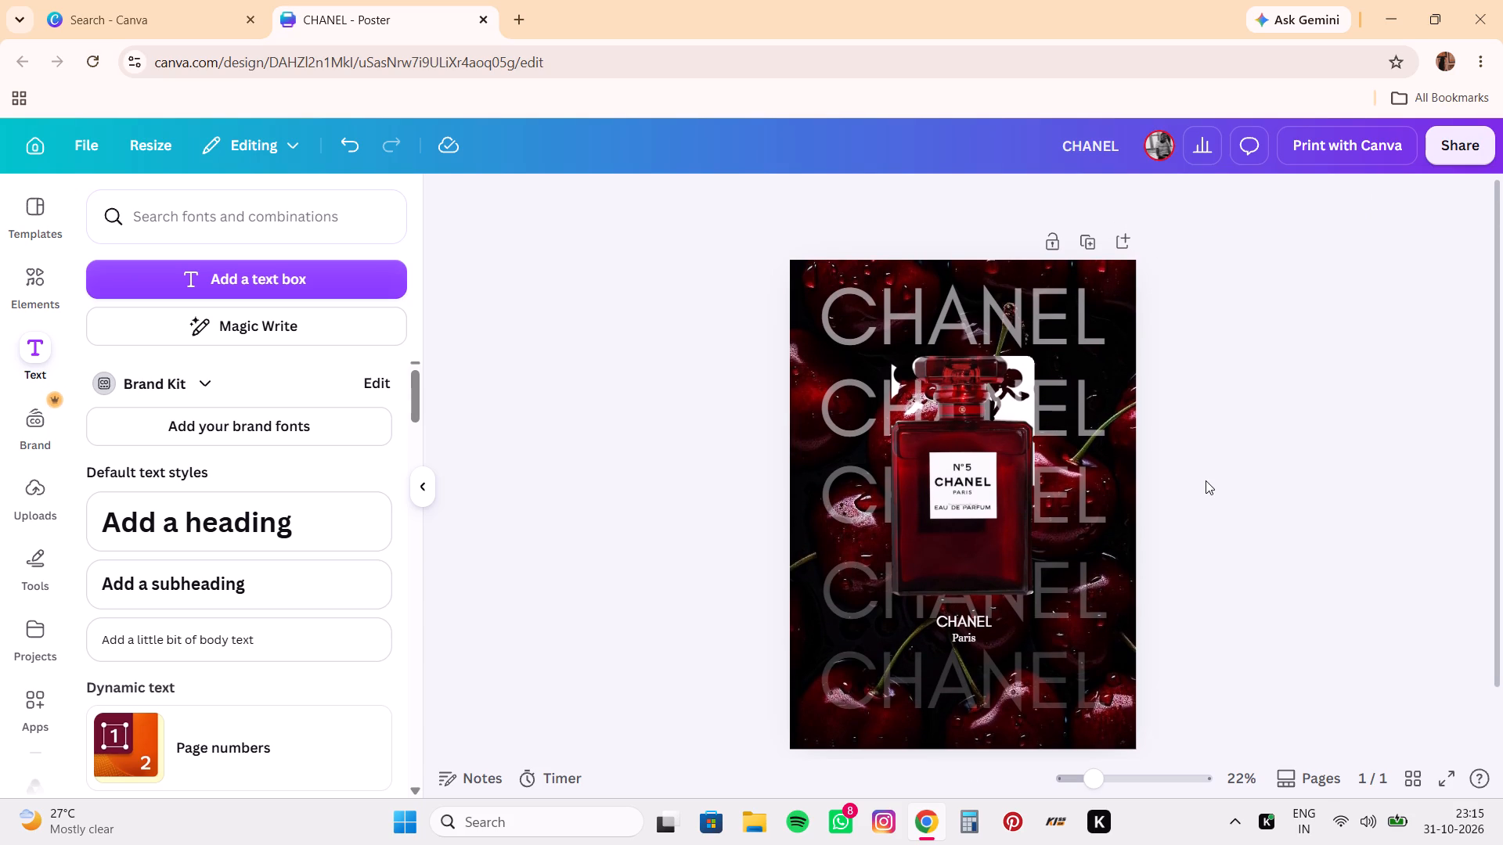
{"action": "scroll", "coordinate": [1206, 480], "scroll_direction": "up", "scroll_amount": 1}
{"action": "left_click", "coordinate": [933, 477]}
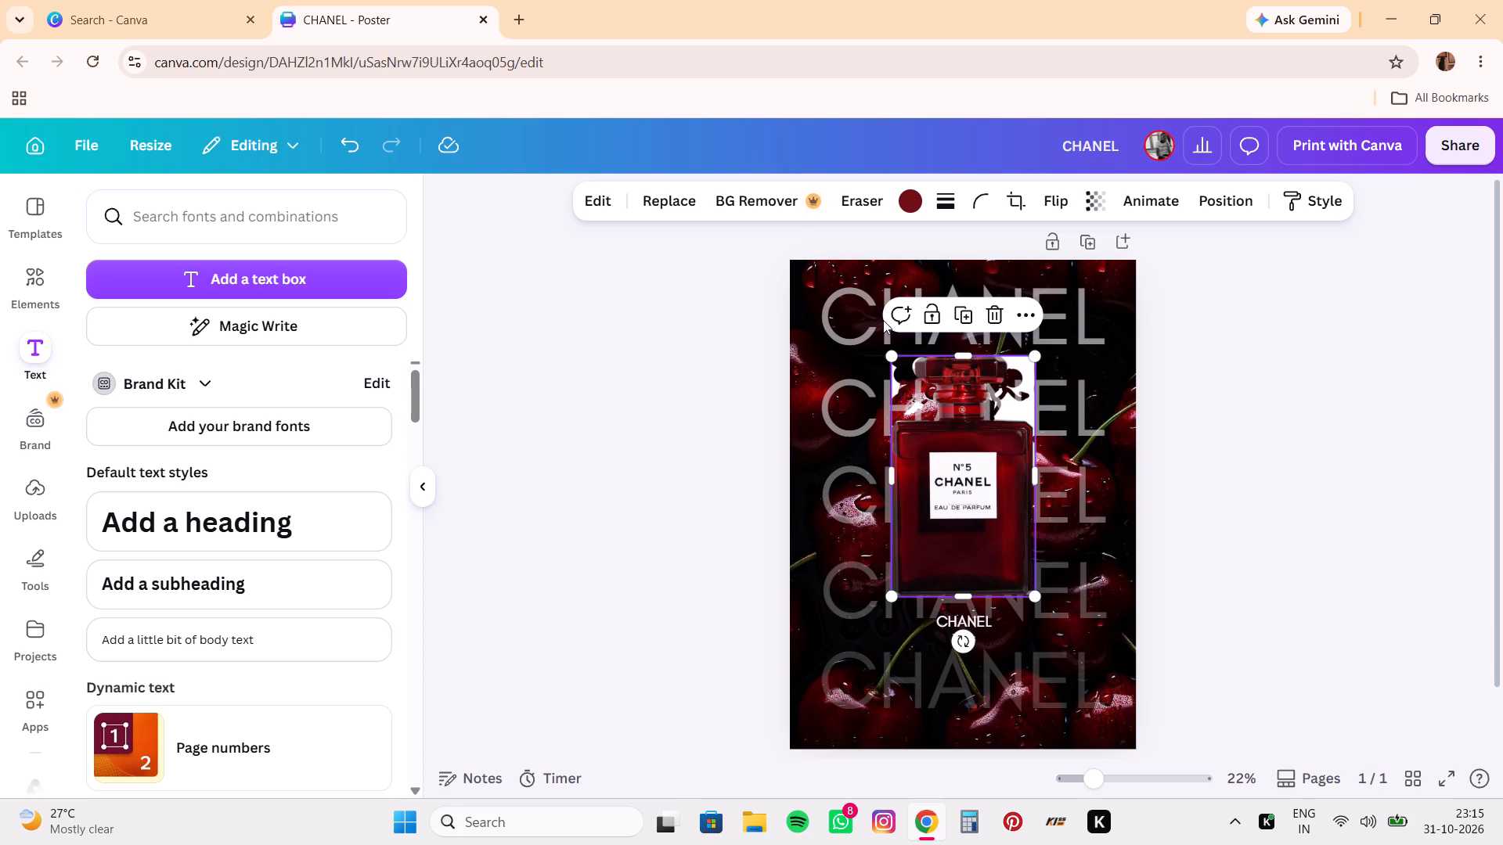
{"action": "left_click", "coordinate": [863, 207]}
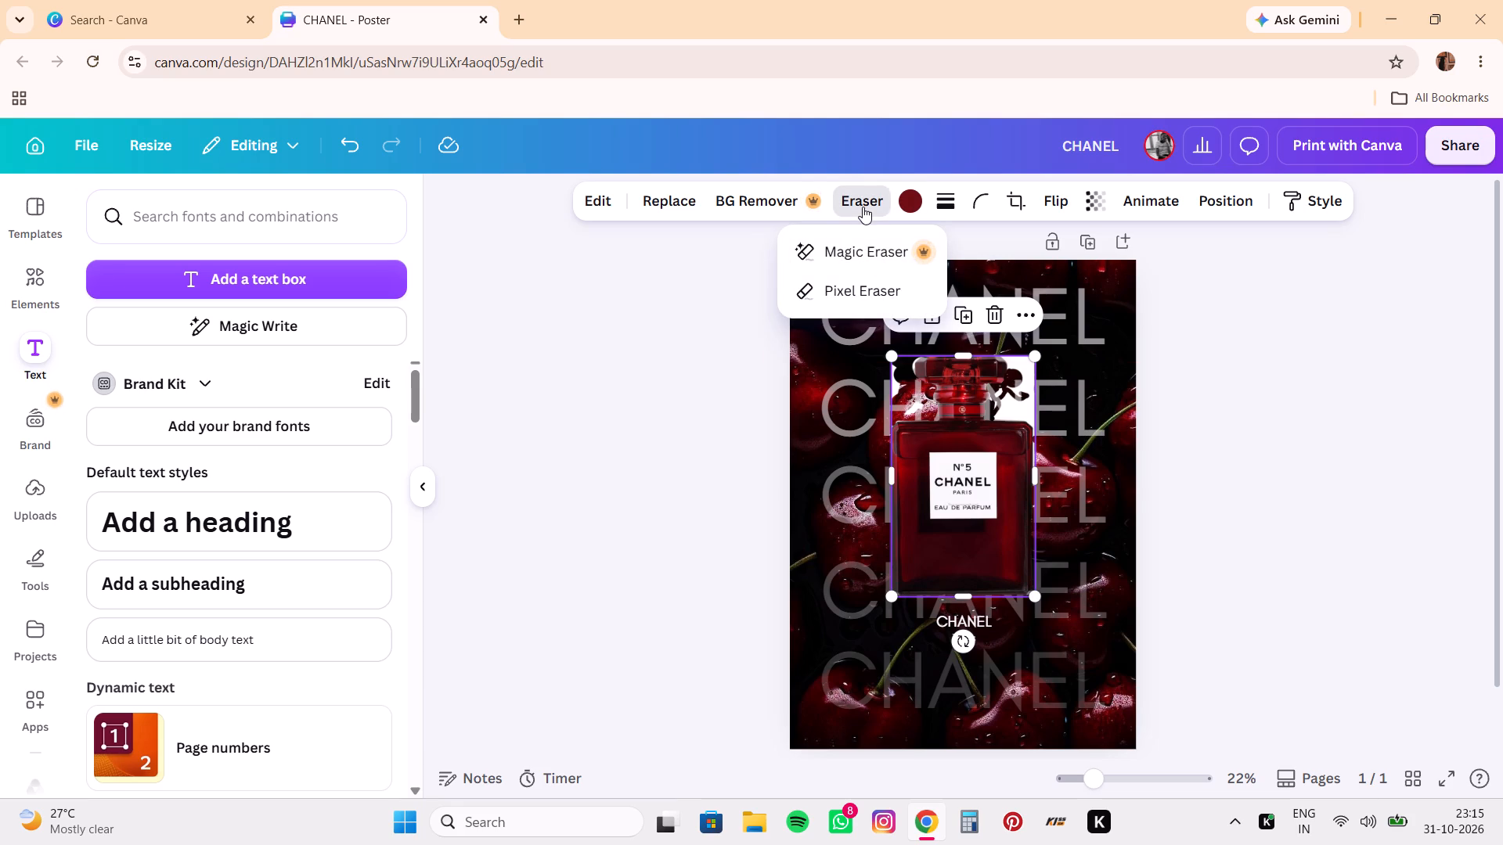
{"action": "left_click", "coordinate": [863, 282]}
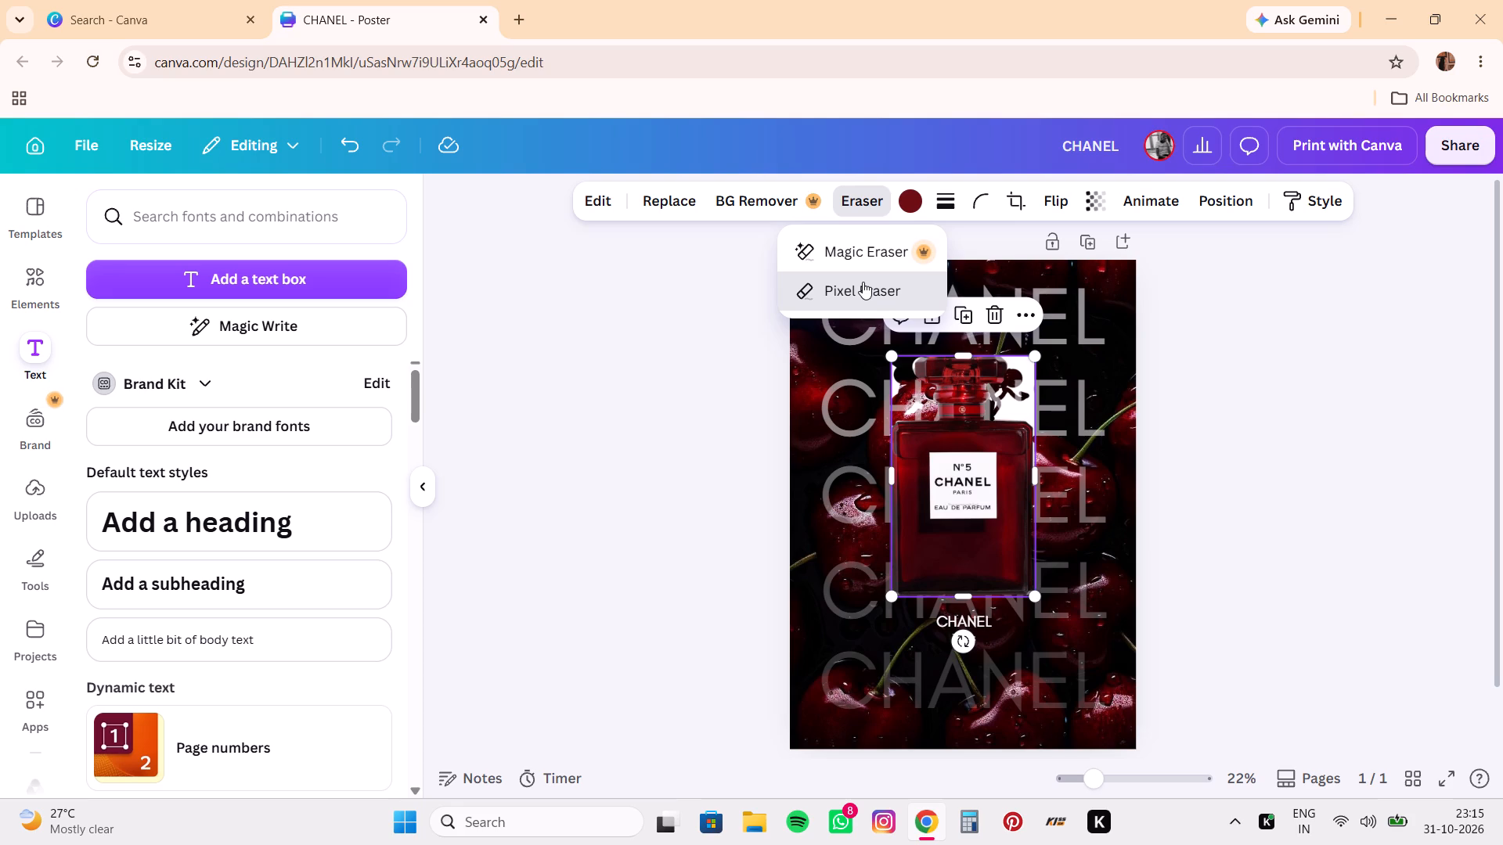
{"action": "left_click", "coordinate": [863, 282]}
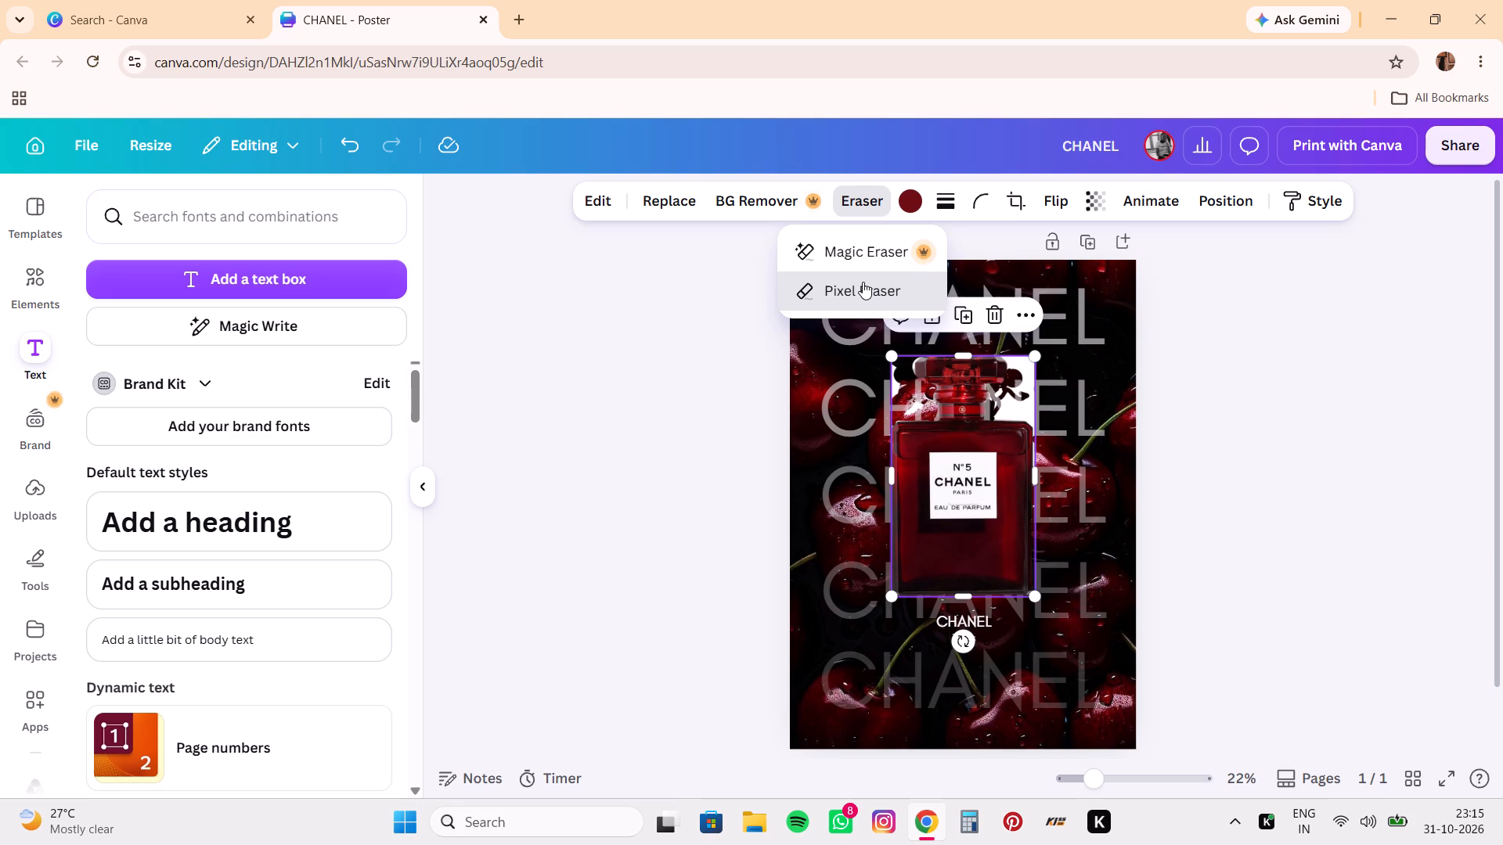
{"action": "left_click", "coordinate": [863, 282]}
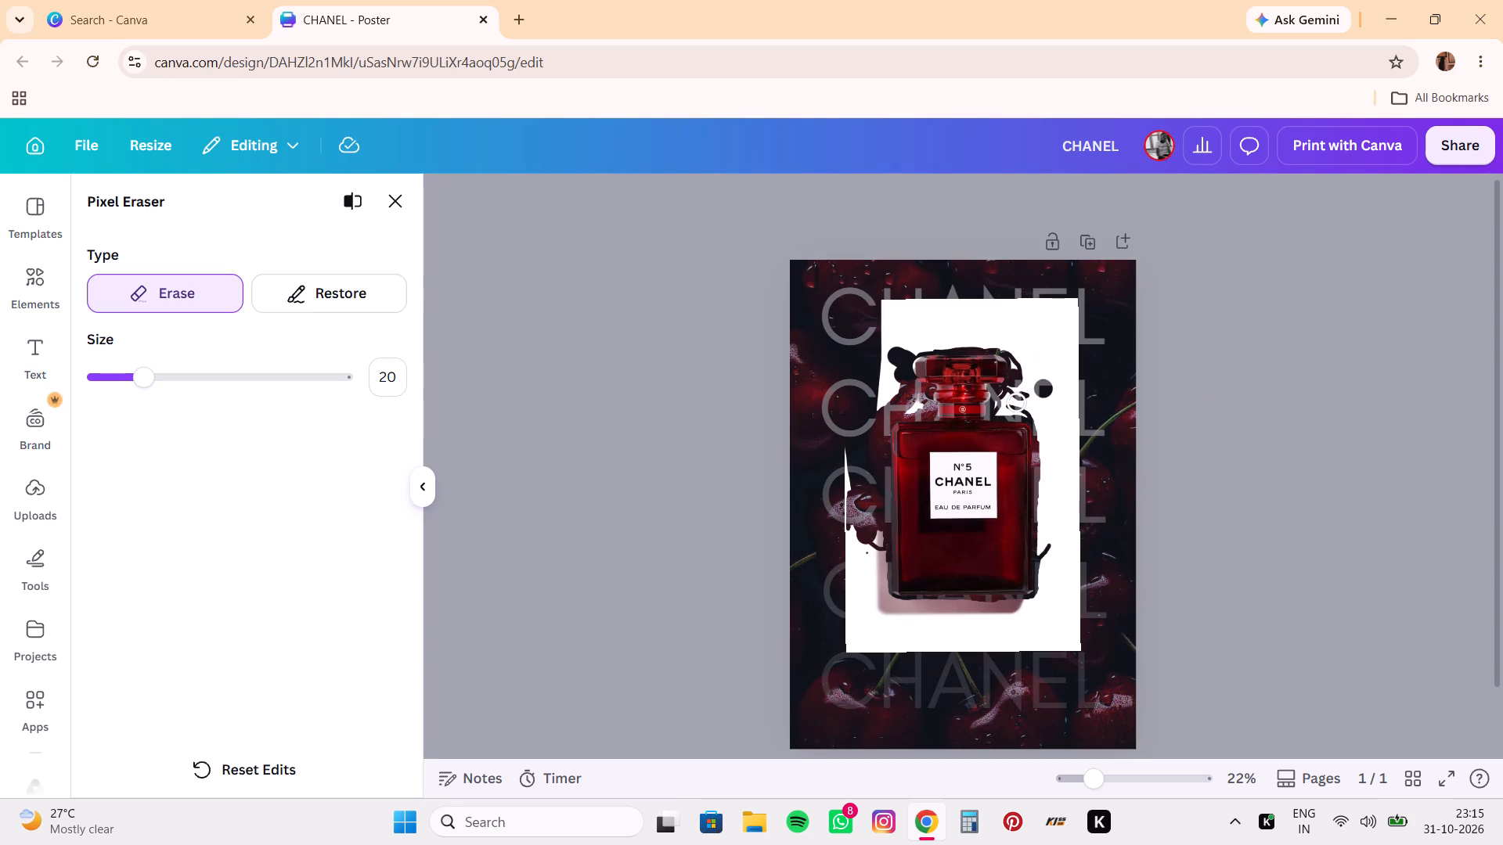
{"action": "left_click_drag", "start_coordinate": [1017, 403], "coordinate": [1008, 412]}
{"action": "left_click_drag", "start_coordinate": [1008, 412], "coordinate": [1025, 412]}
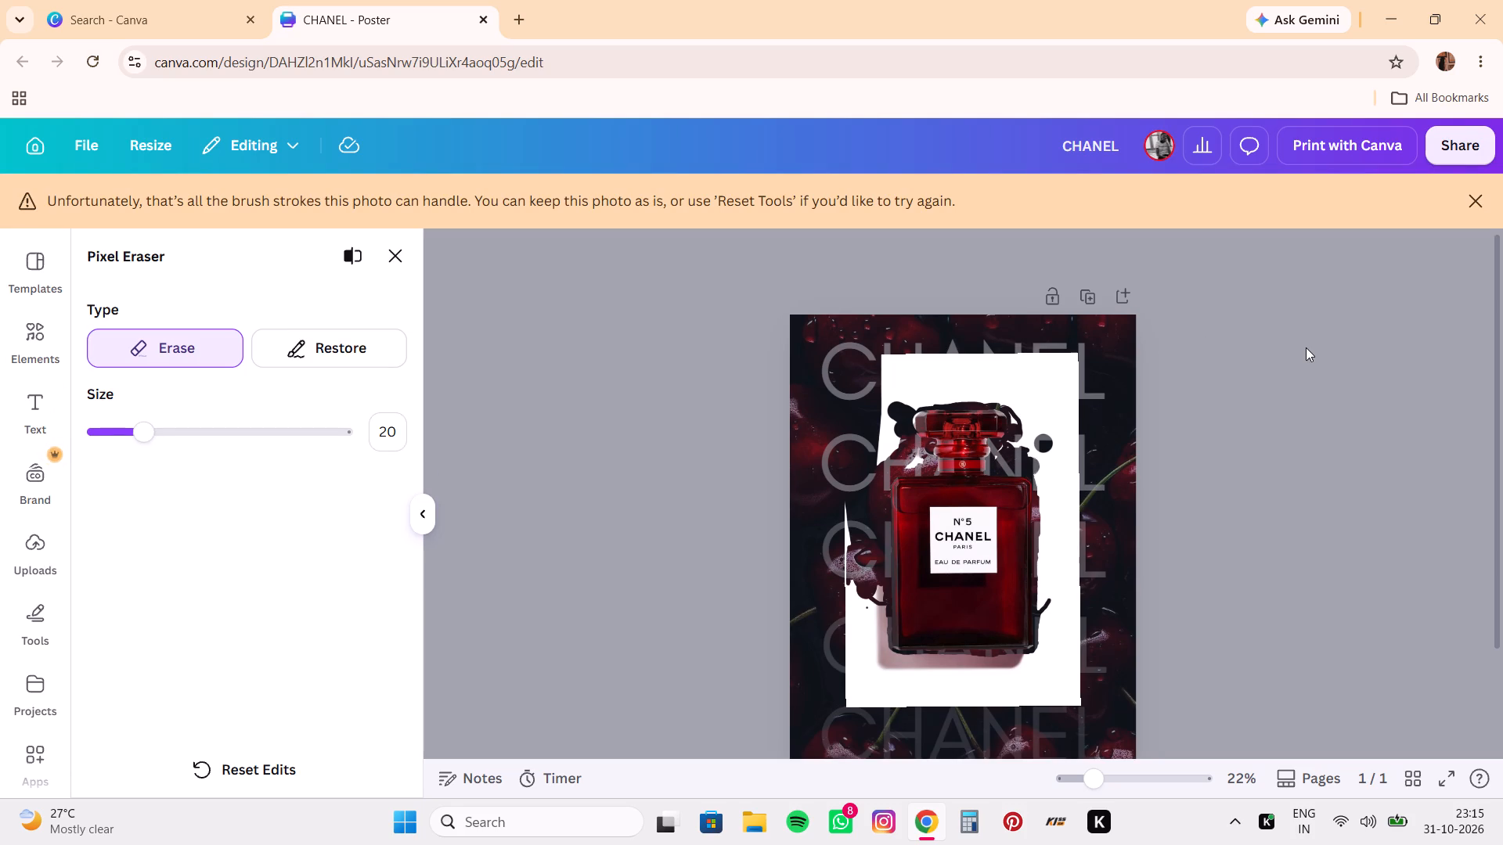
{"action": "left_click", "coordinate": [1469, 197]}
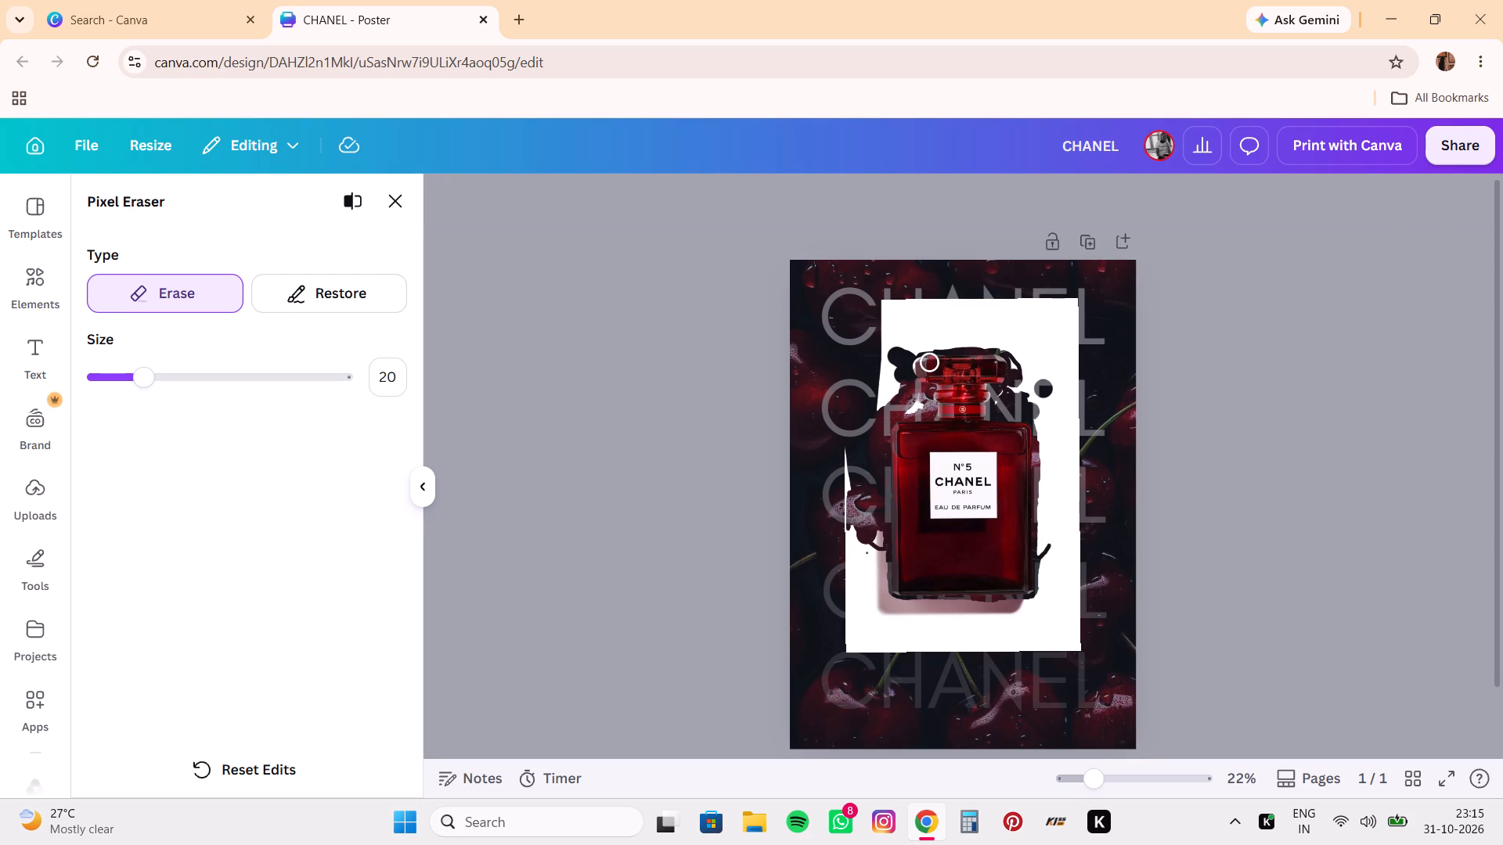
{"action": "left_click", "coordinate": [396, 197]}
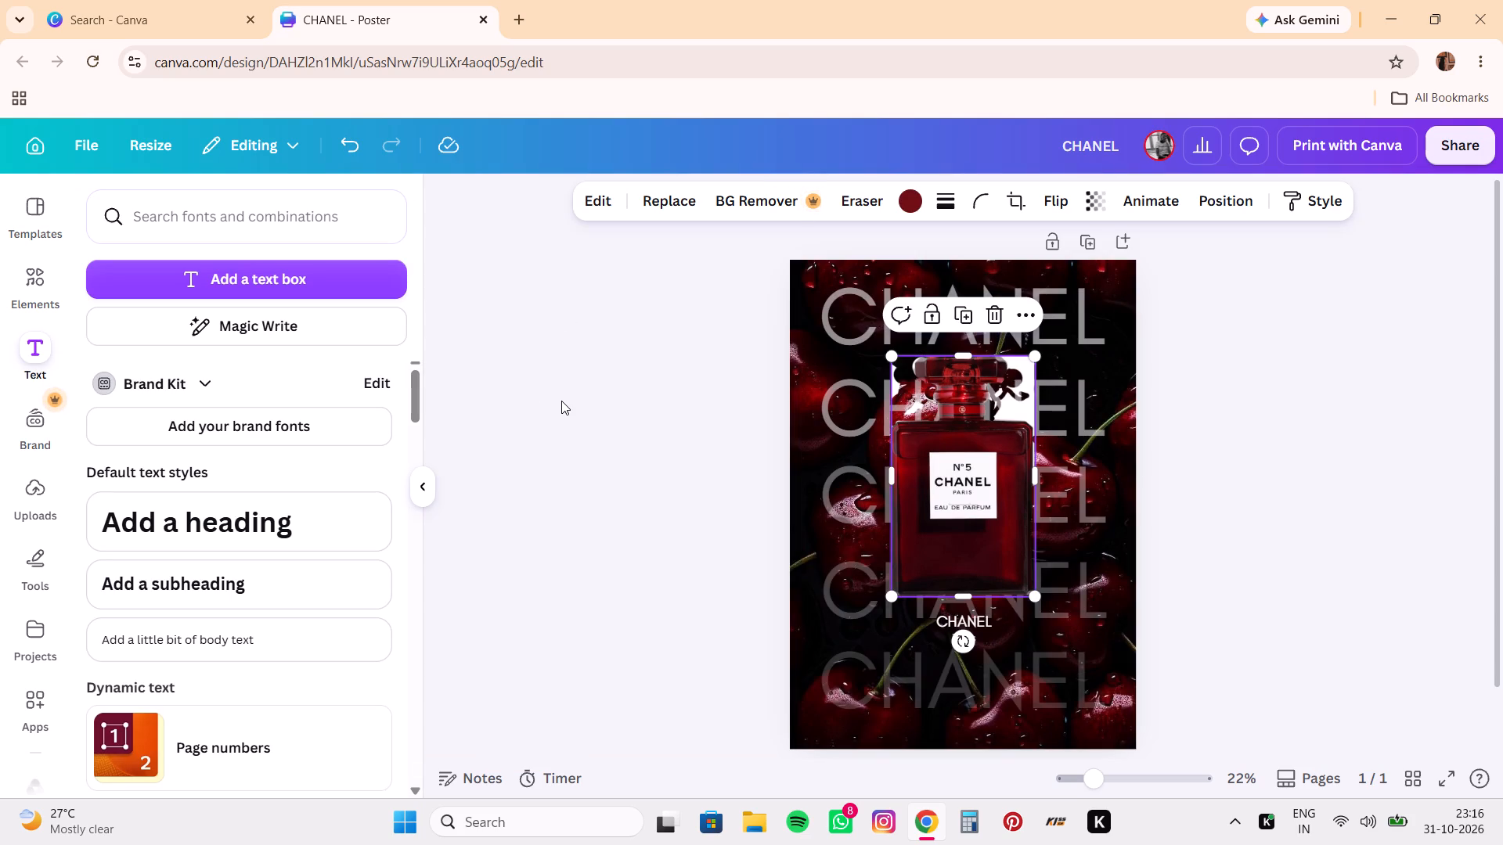
Save the CHANEL poster and close the browser window.
{"action": "key", "text": "ctrl+s"}
{"action": "left_click", "coordinate": [1500, 0]}
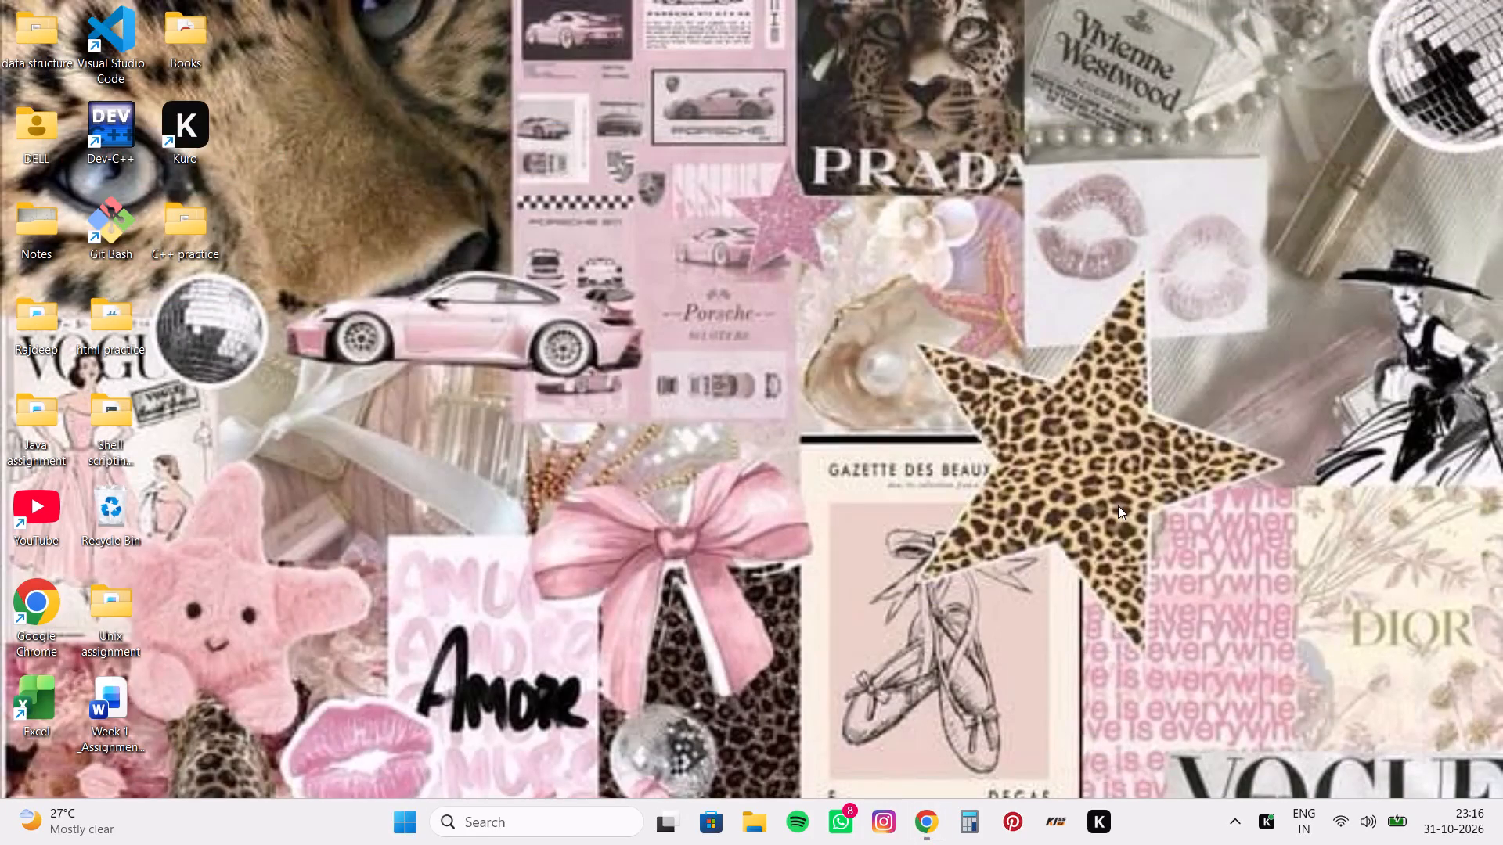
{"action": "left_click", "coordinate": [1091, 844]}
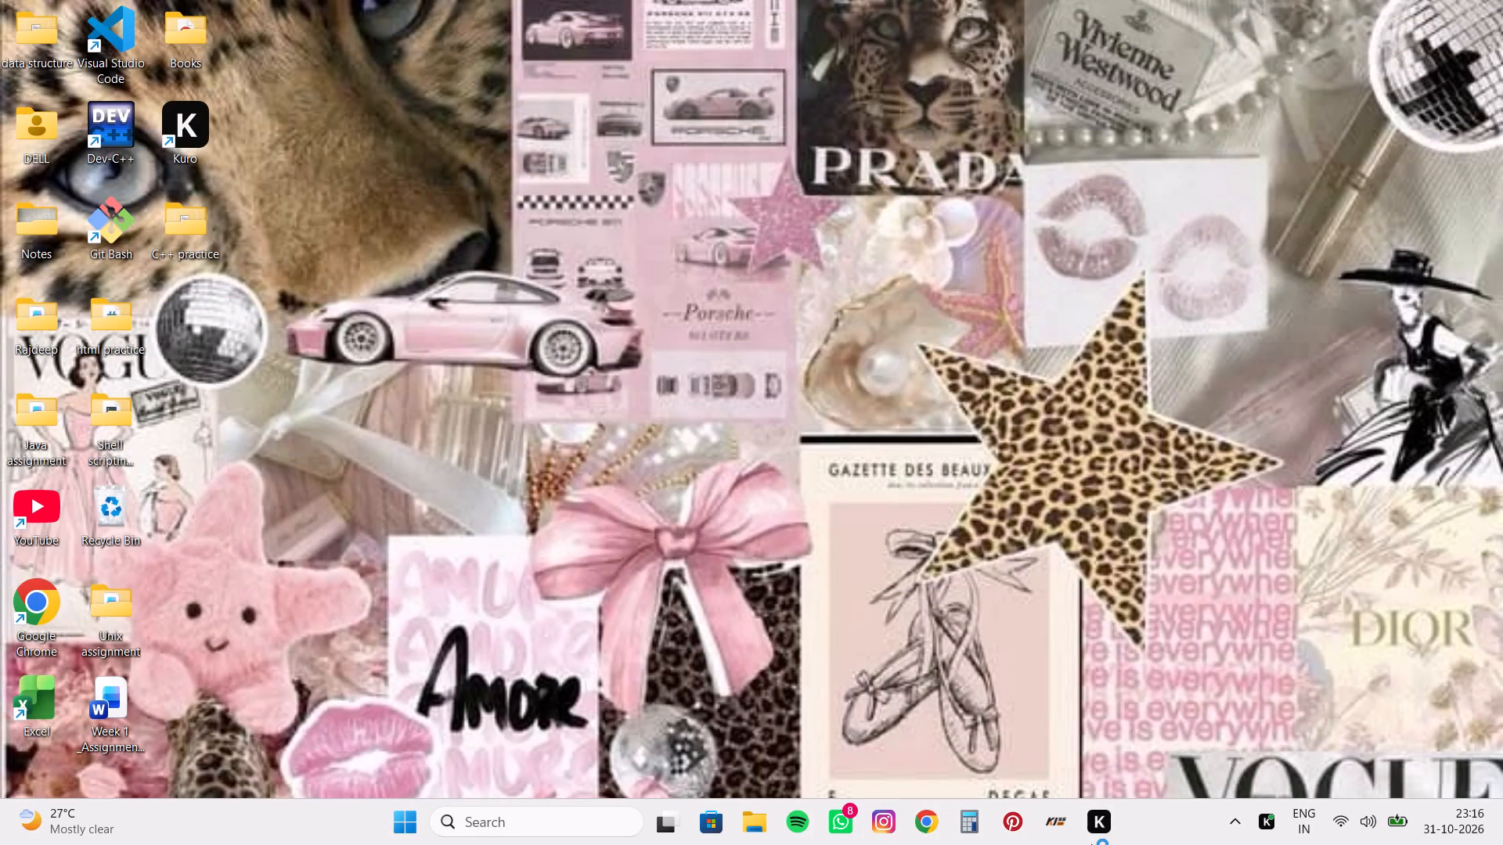